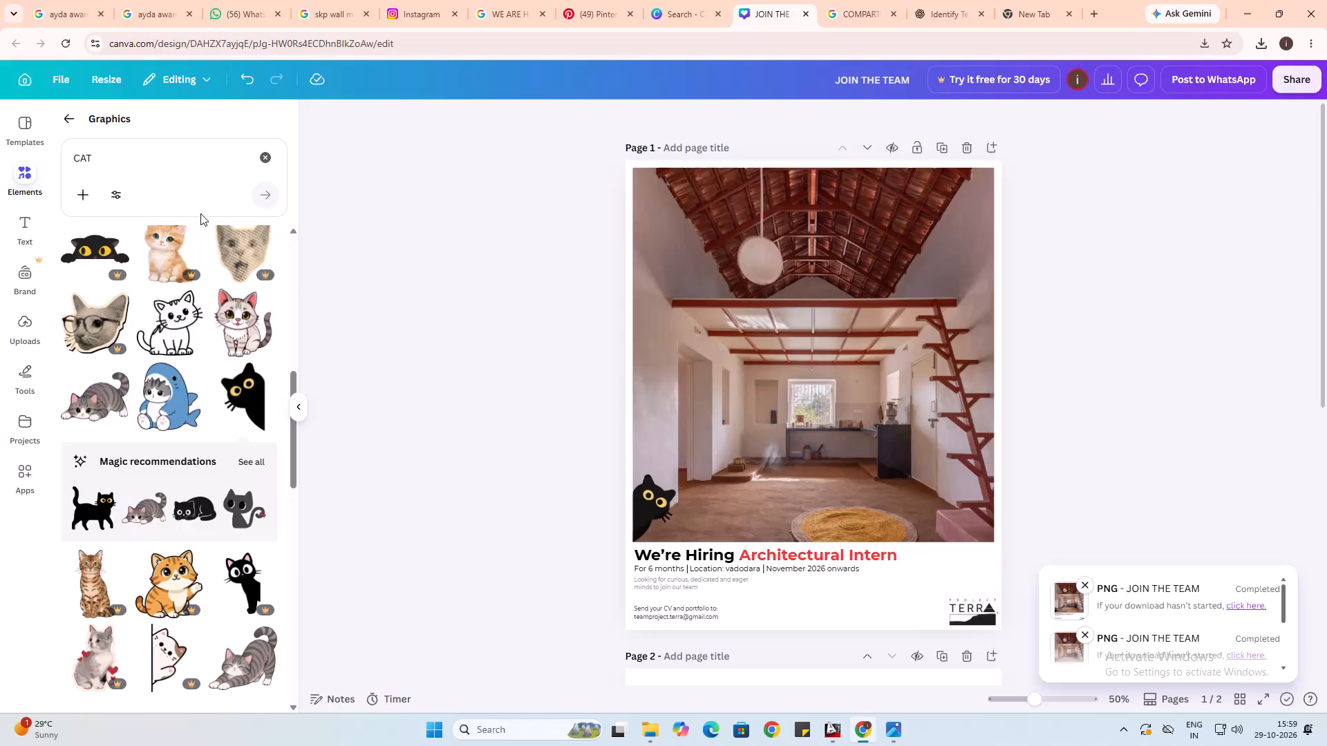
Add the nine-image portfolio collage template, with its three-by-three photo grid, as a new page after the hiring poster.
{"action": "left_click", "coordinate": [73, 116]}
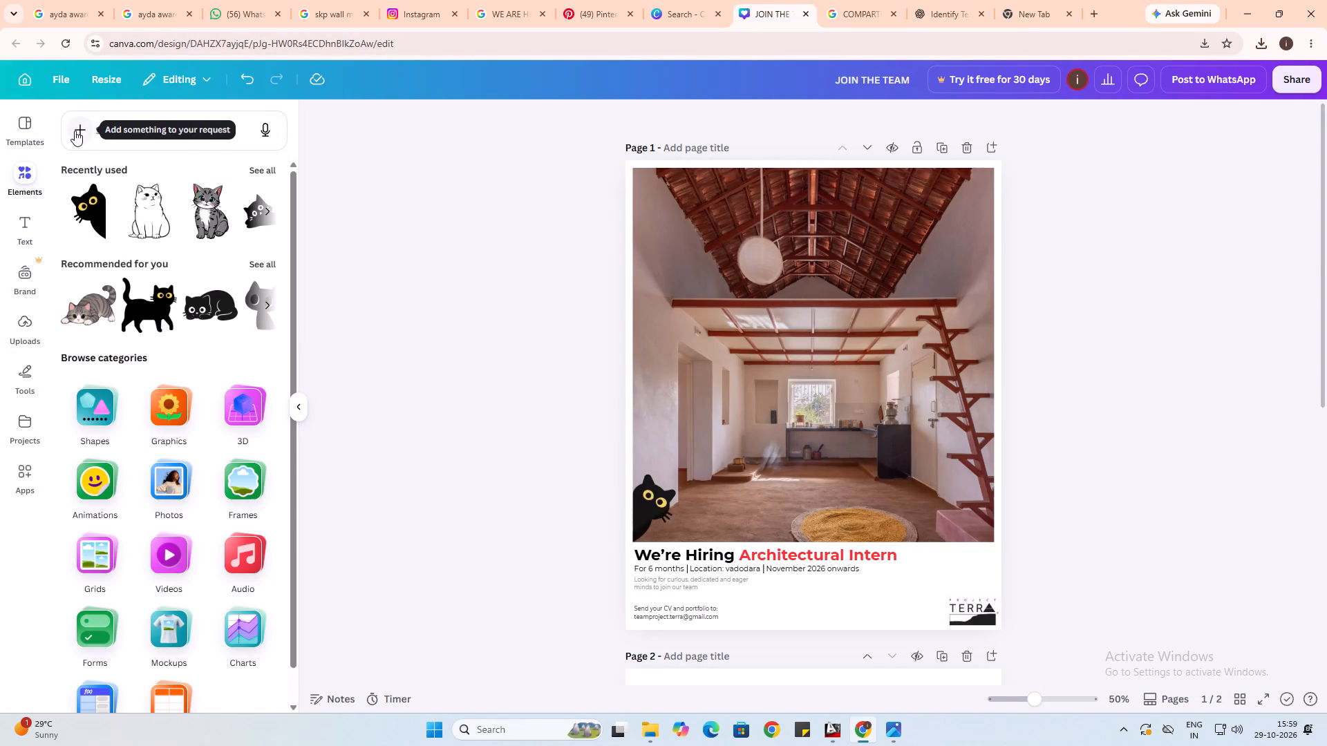
{"action": "left_click", "coordinate": [15, 133]}
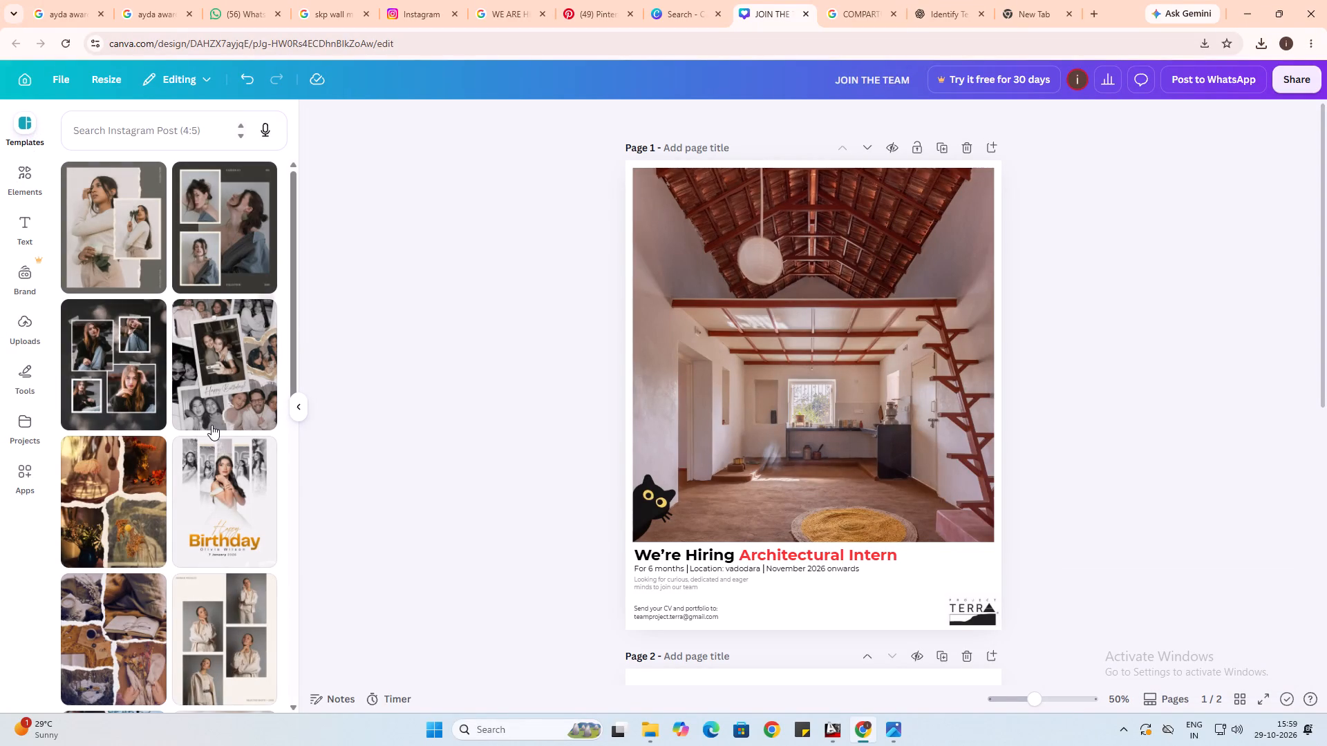
{"action": "scroll", "coordinate": [211, 427], "scroll_direction": "down", "scroll_amount": 5}
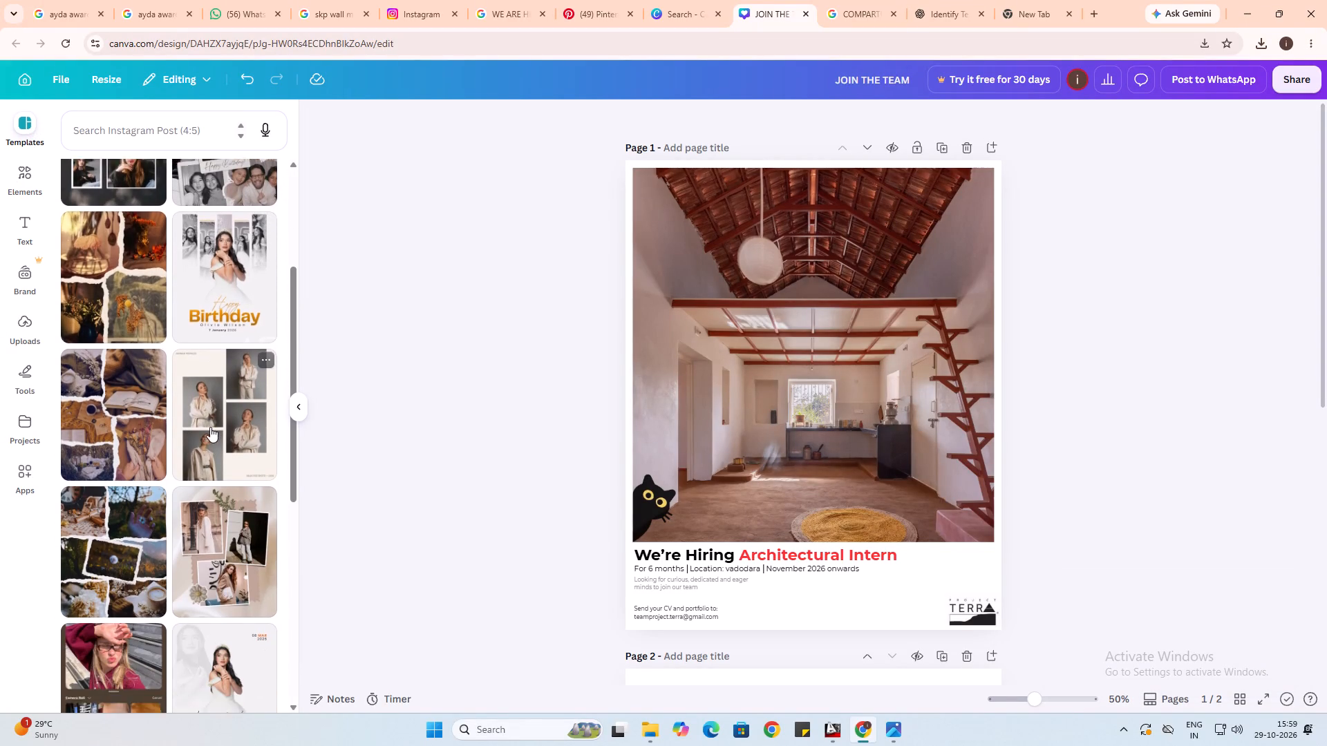
{"action": "scroll", "coordinate": [210, 427], "scroll_direction": "down", "scroll_amount": 11}
{"action": "left_click", "coordinate": [144, 371]}
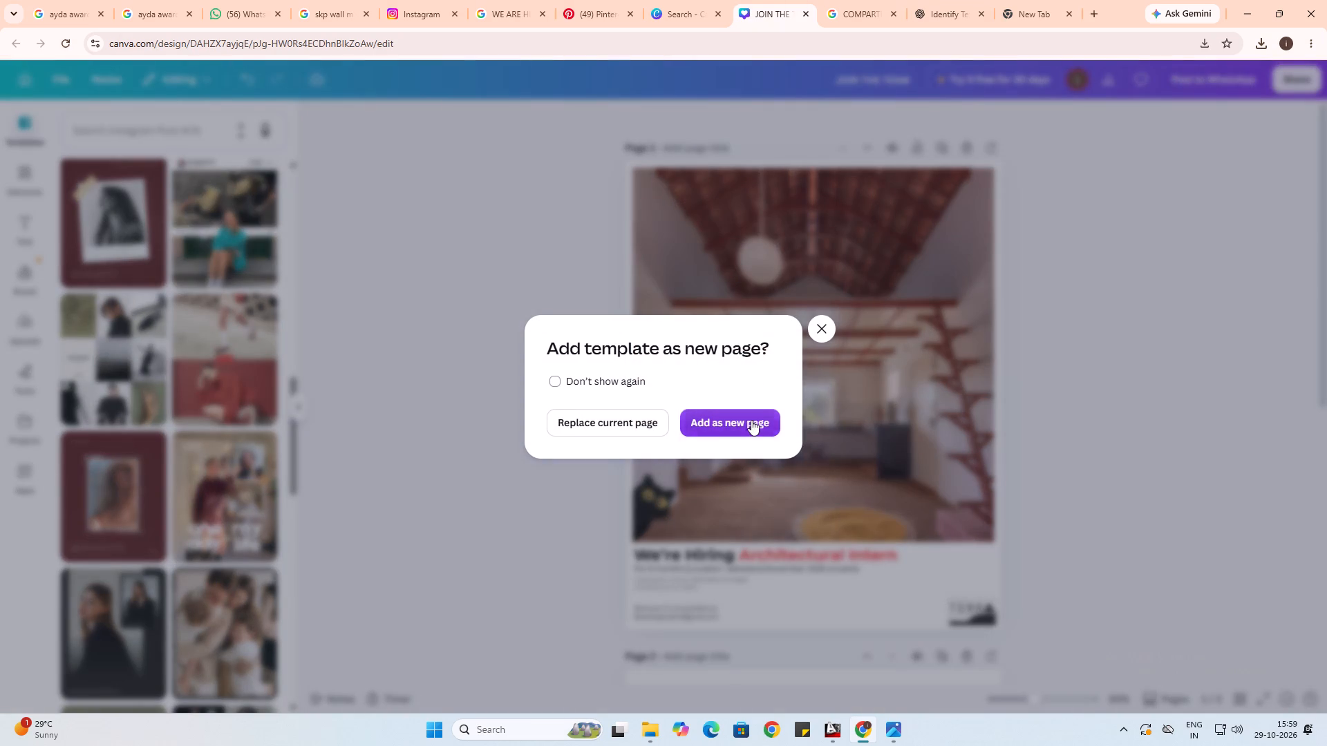
{"action": "left_click", "coordinate": [728, 419]}
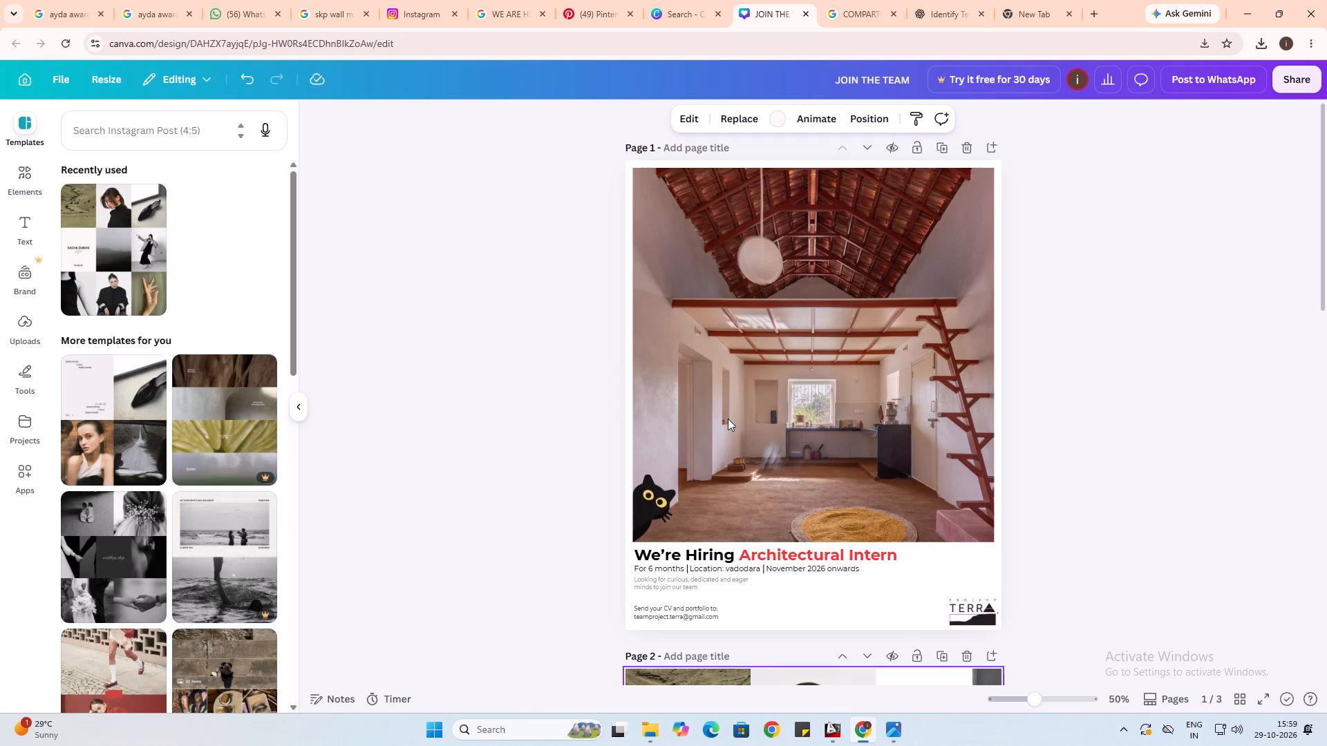
{"action": "left_click", "coordinate": [133, 245]}
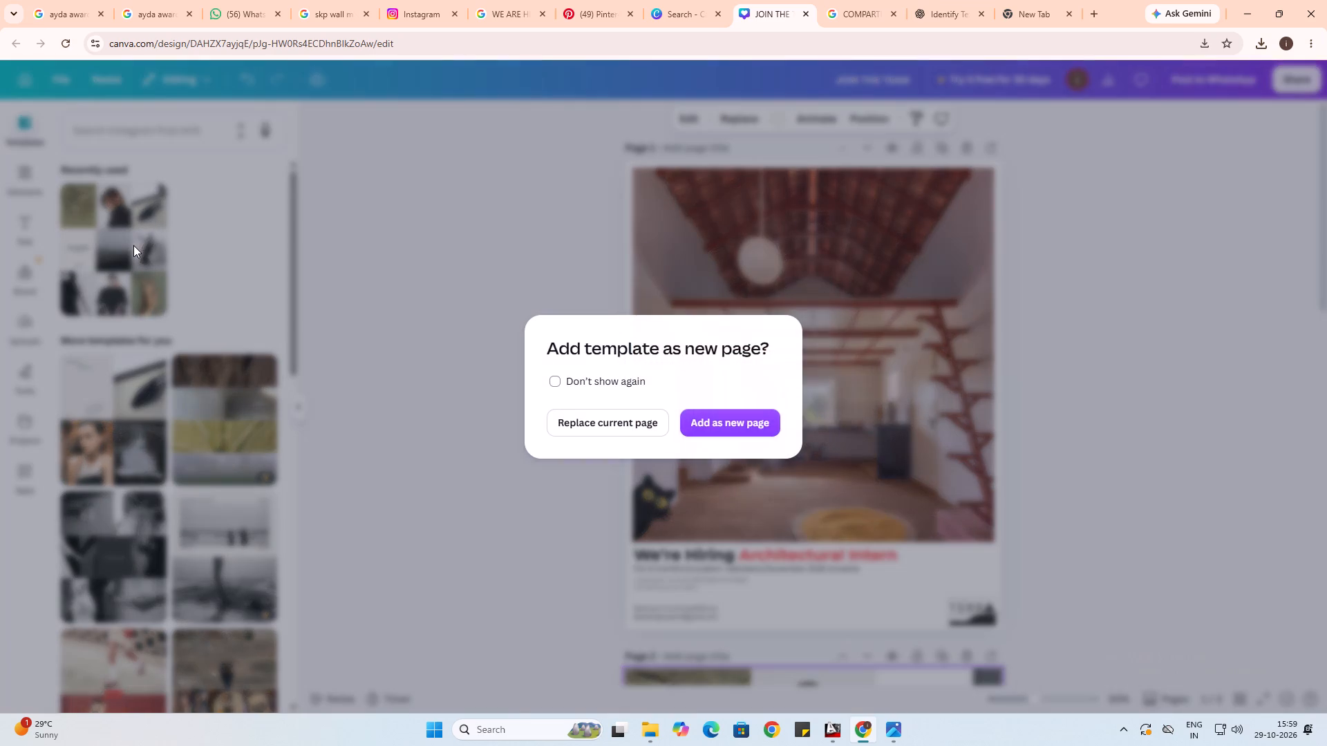
{"action": "left_click", "coordinate": [819, 334]}
{"action": "scroll", "coordinate": [822, 410], "scroll_direction": "down", "scroll_amount": 4}
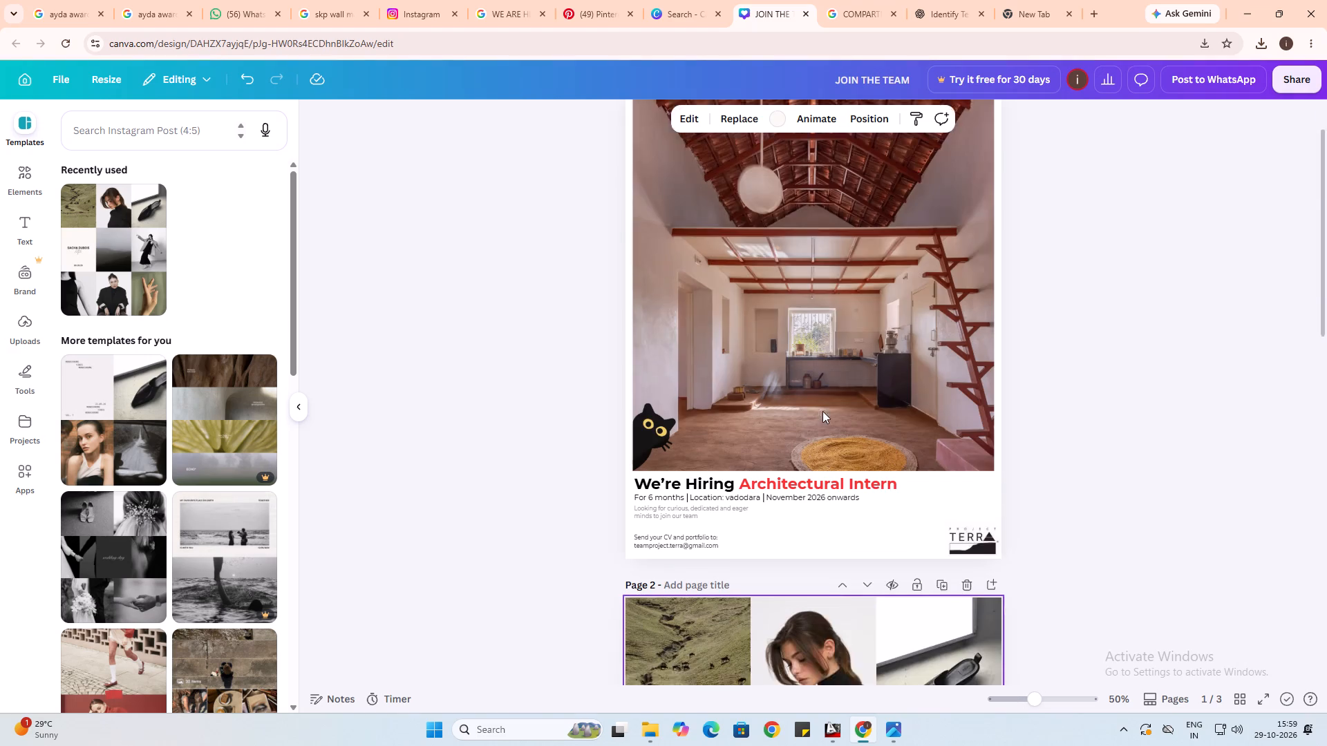
{"action": "scroll", "coordinate": [822, 411], "scroll_direction": "down", "scroll_amount": 4}
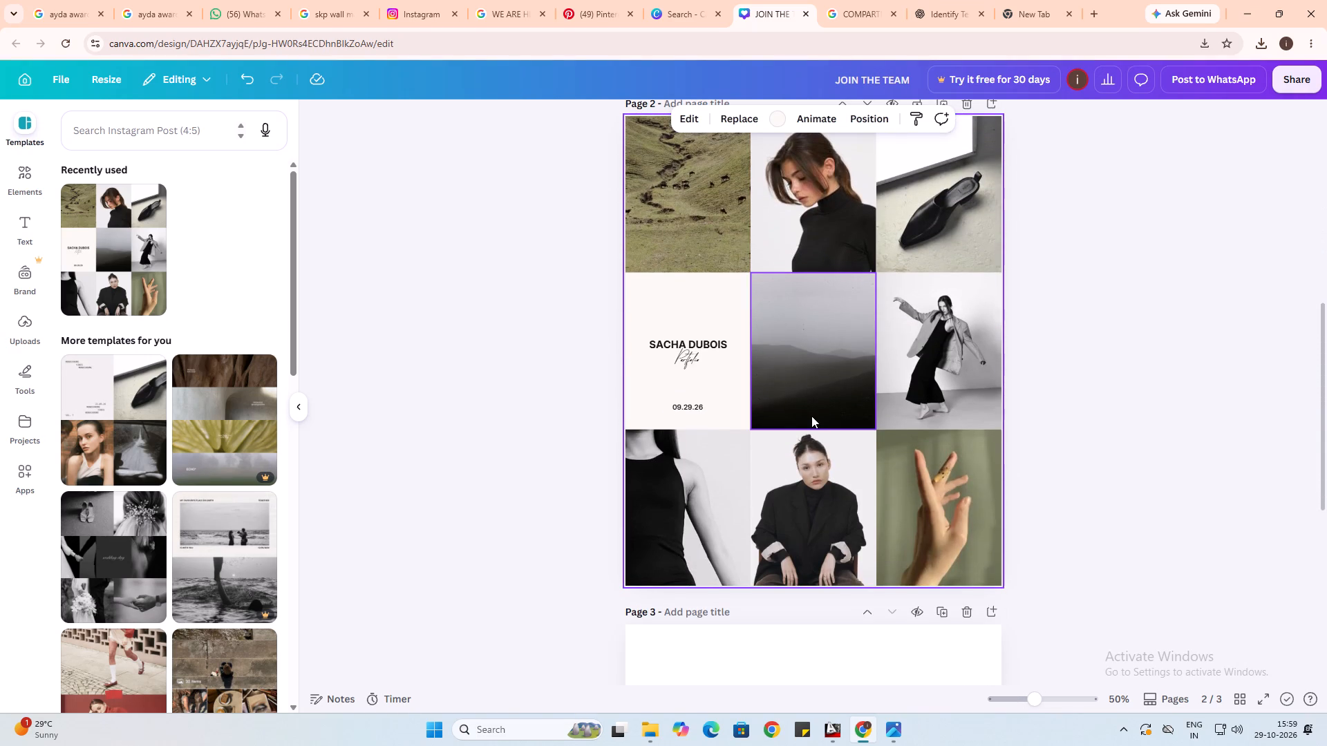
Browse the suggested templates for a photo grid layout and try the beige furniture grid template.
{"action": "scroll", "coordinate": [811, 416], "scroll_direction": "up", "scroll_amount": 1}
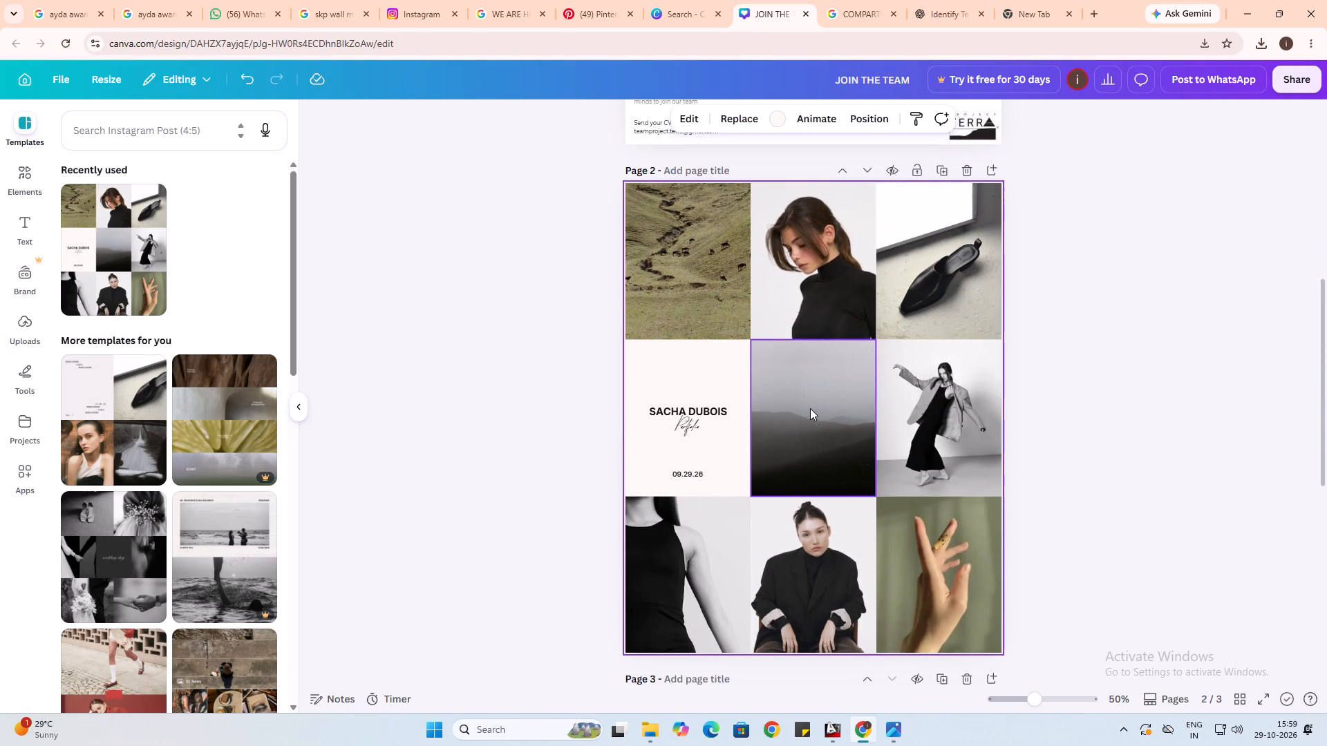
{"action": "scroll", "coordinate": [220, 425], "scroll_direction": "down", "scroll_amount": 1}
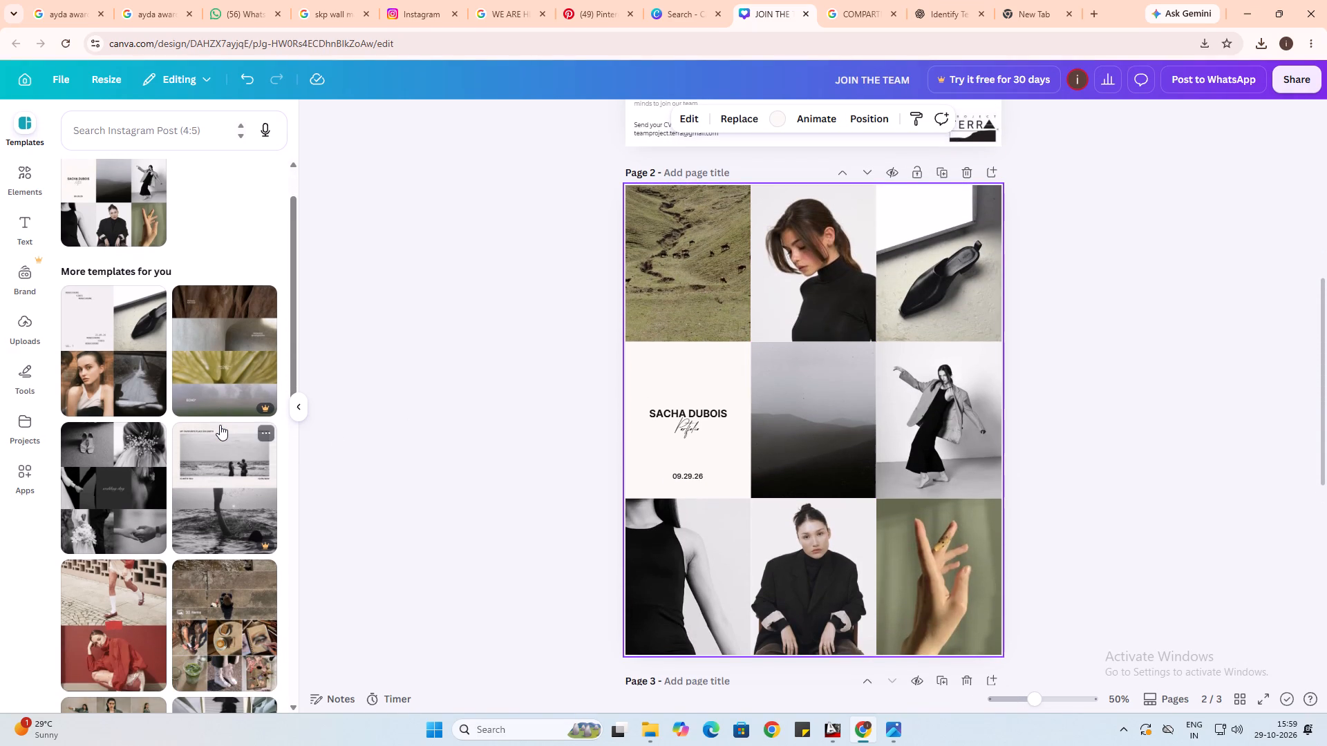
{"action": "scroll", "coordinate": [220, 425], "scroll_direction": "down", "scroll_amount": 2}
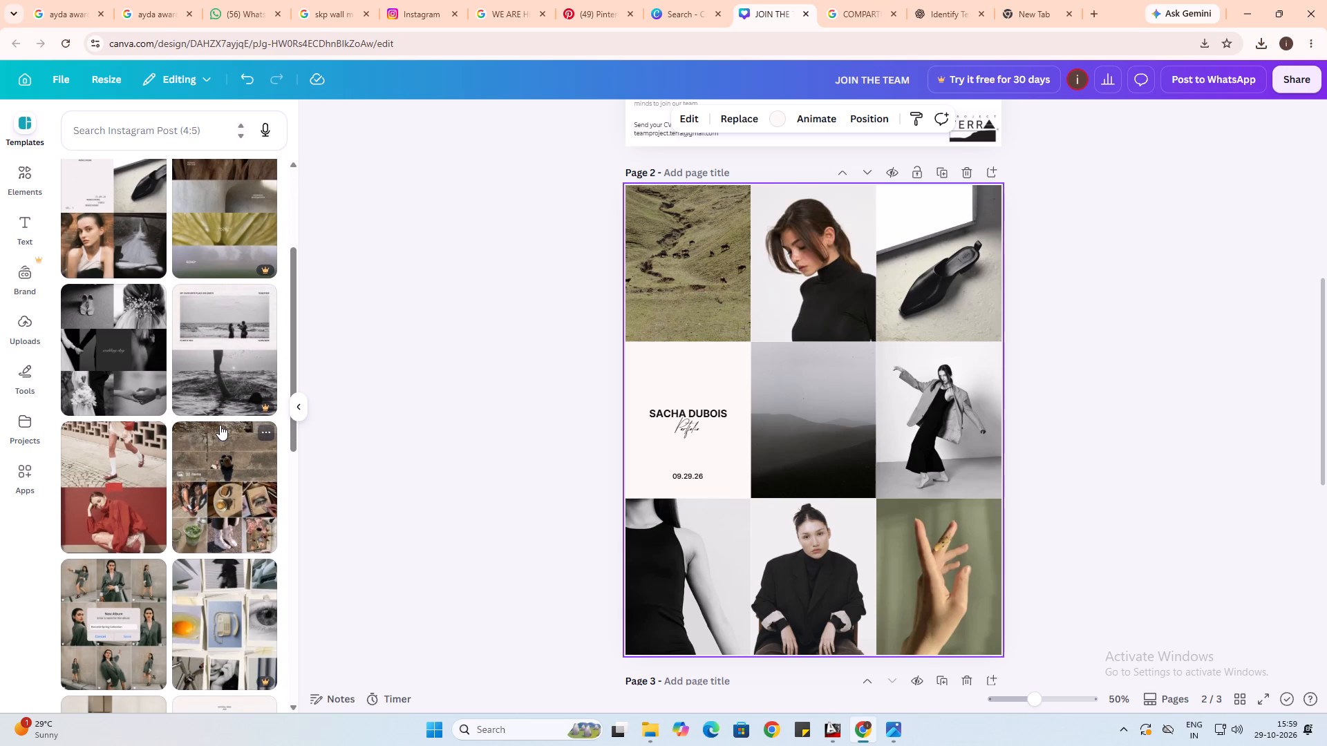
{"action": "scroll", "coordinate": [220, 425], "scroll_direction": "down", "scroll_amount": 2}
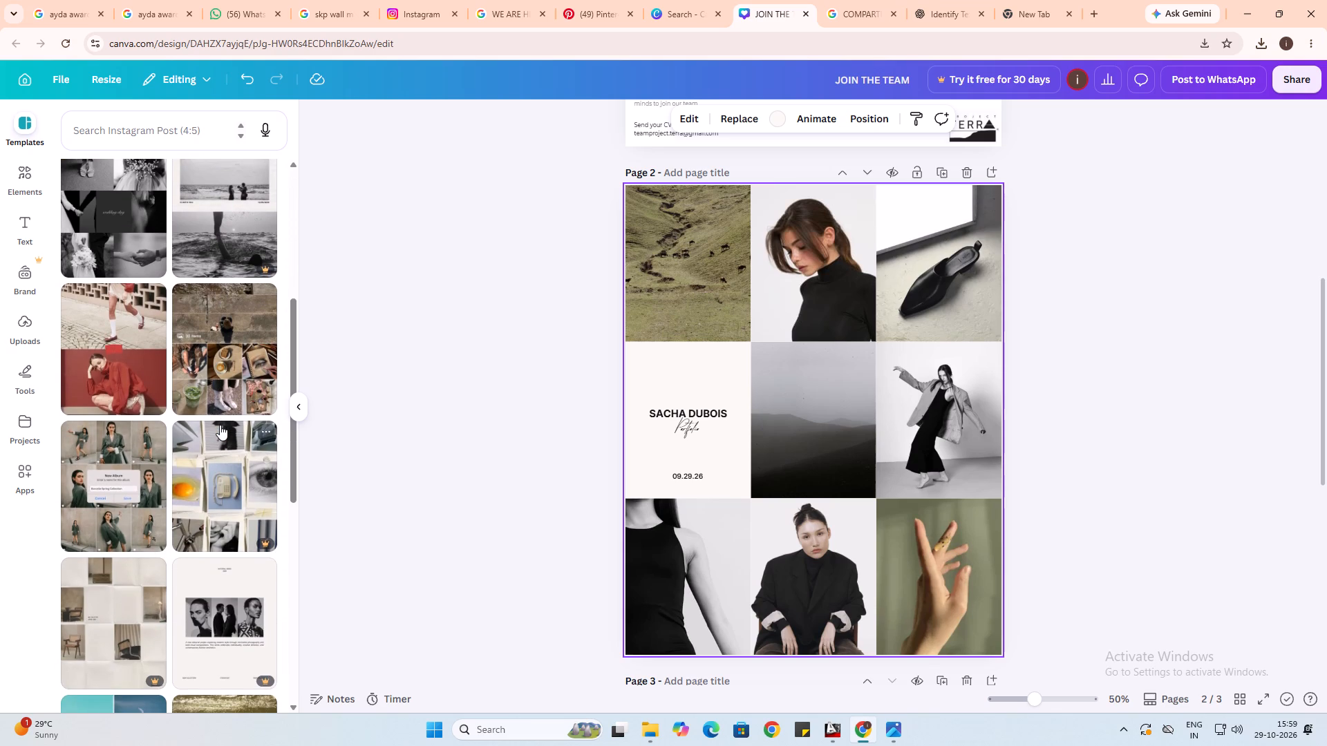
{"action": "scroll", "coordinate": [220, 425], "scroll_direction": "down", "scroll_amount": 1}
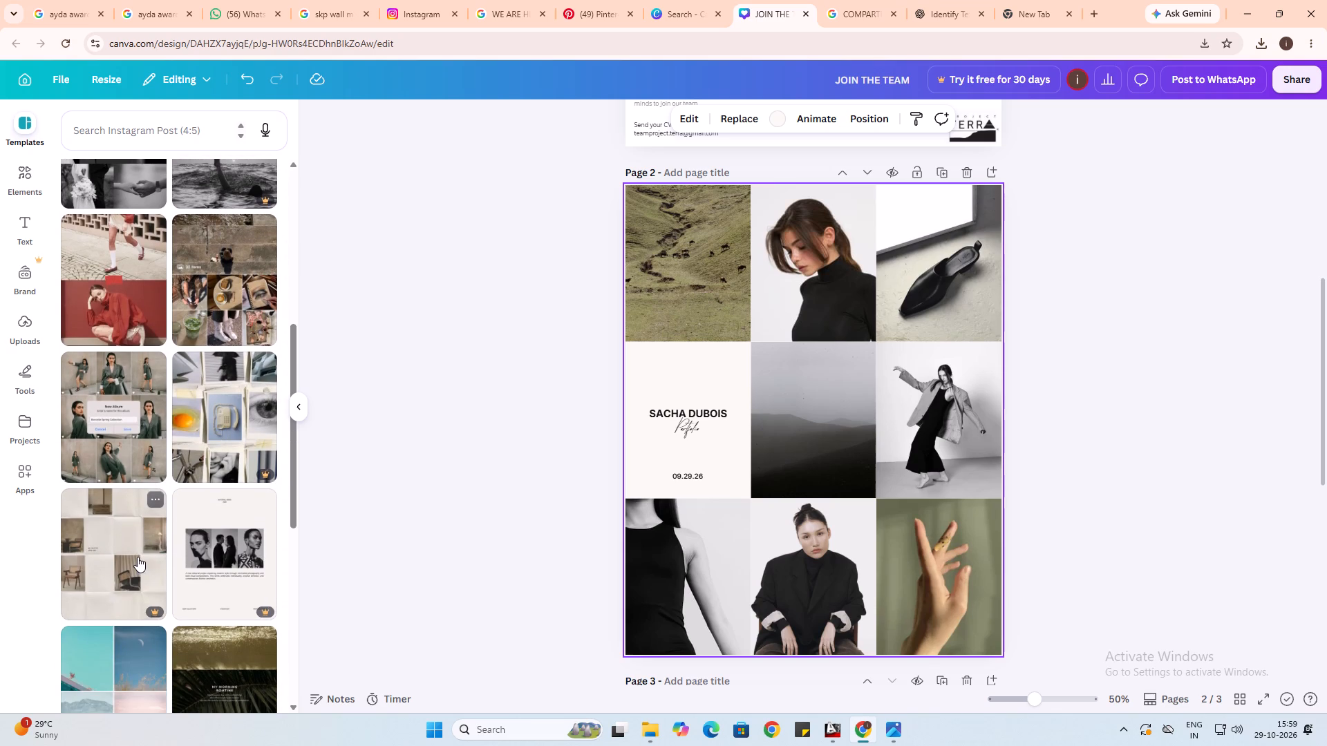
{"action": "left_click", "coordinate": [138, 557]}
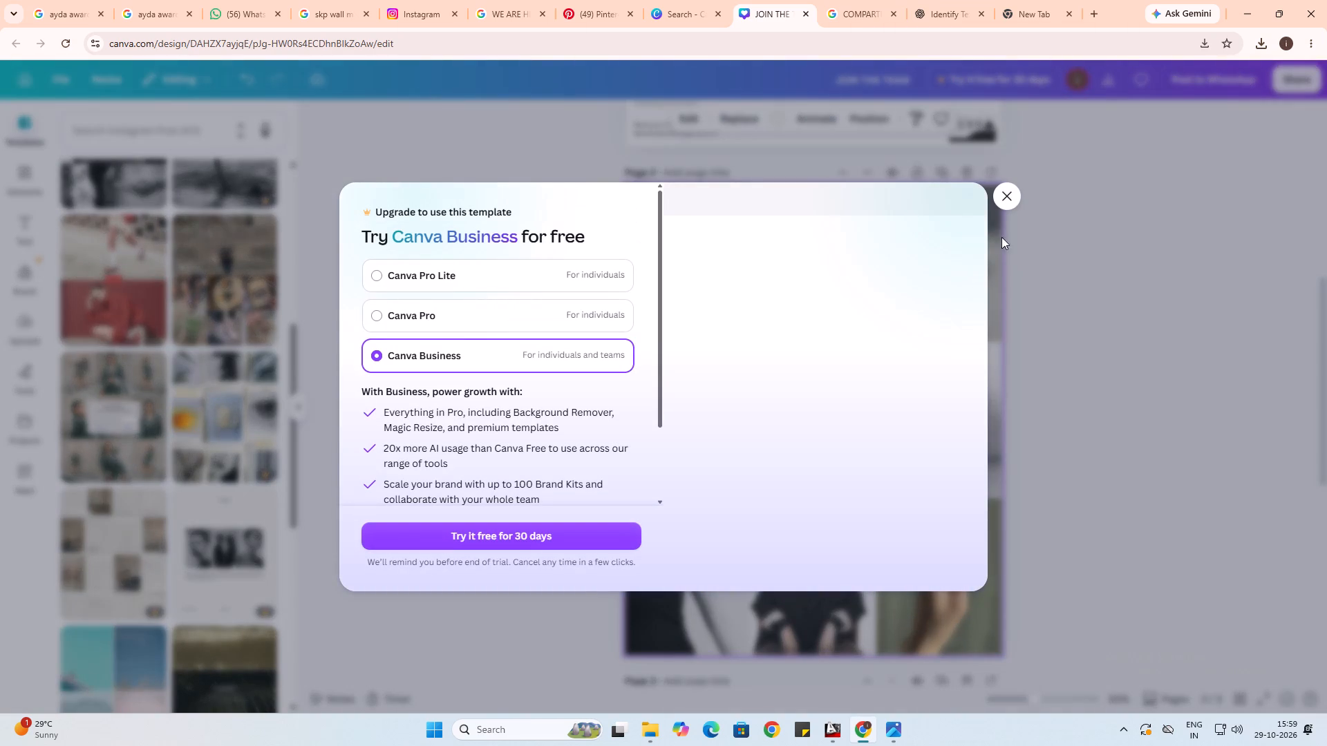
{"action": "left_click", "coordinate": [1007, 198]}
{"action": "scroll", "coordinate": [156, 574], "scroll_direction": "down", "scroll_amount": 1}
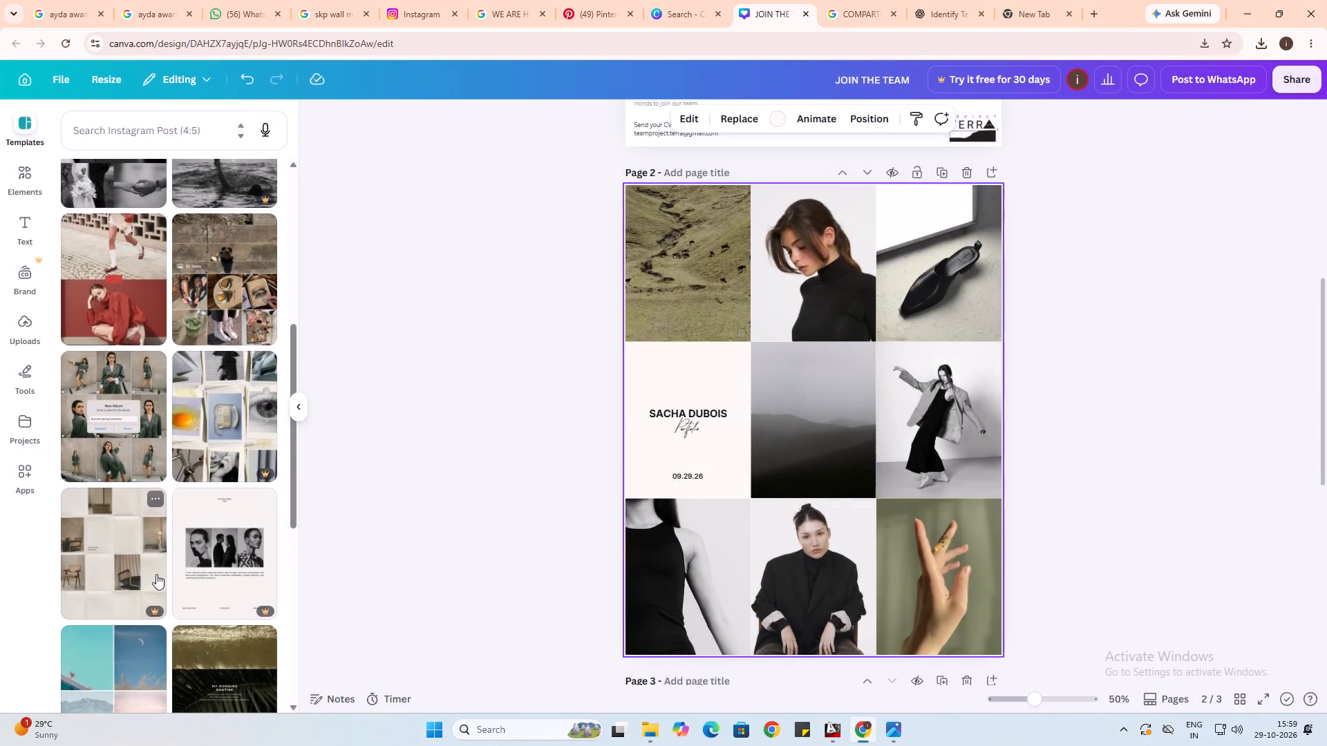
Look through the remaining suggested Instagram post templates for another photo-grid or collage layout suited to the hiring post.
{"action": "scroll", "coordinate": [156, 574], "scroll_direction": "down", "scroll_amount": 5}
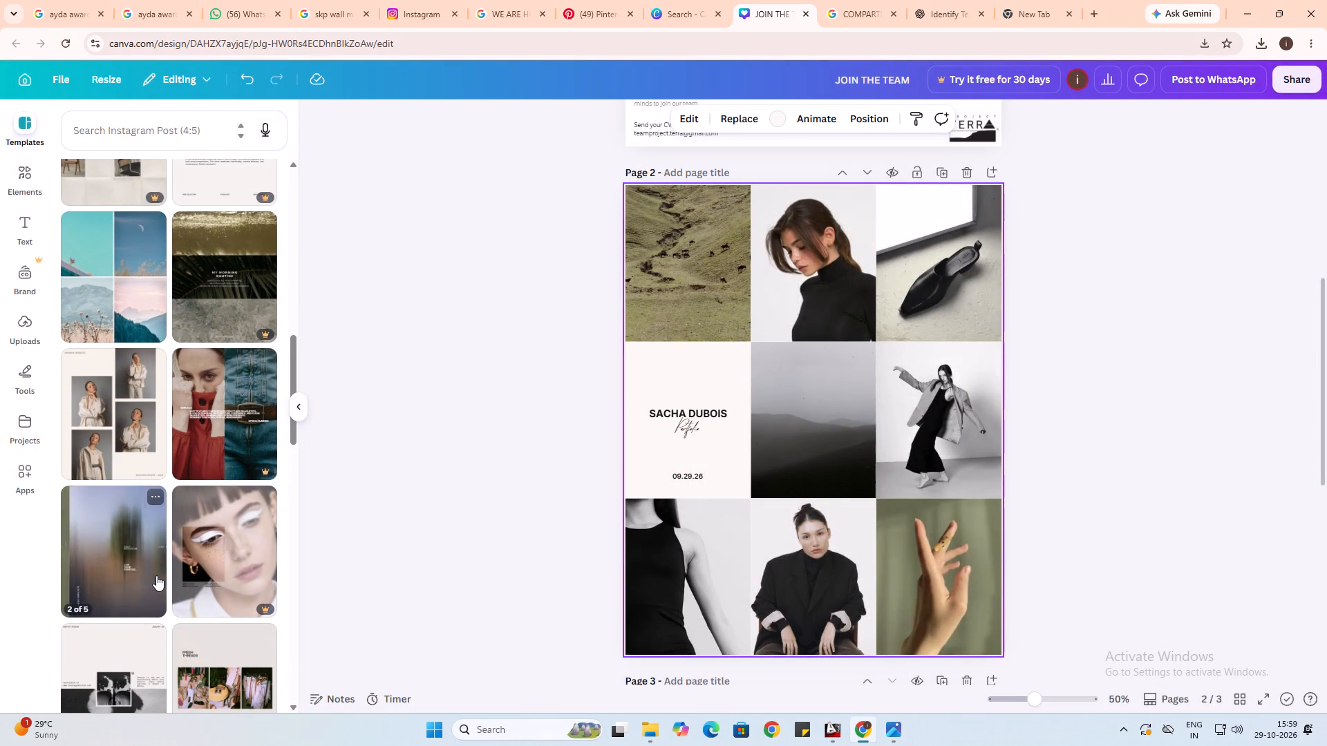
{"action": "scroll", "coordinate": [156, 575], "scroll_direction": "down", "scroll_amount": 4}
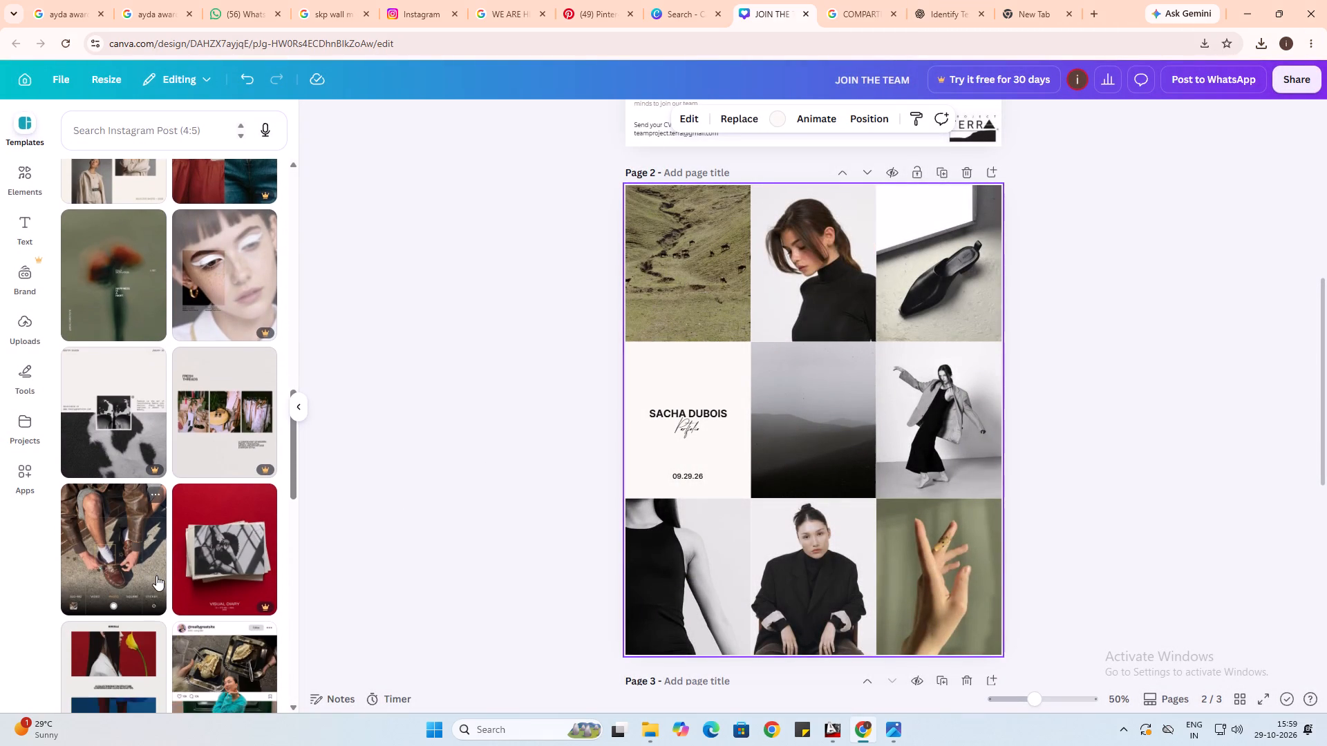
{"action": "scroll", "coordinate": [156, 575], "scroll_direction": "down", "scroll_amount": 6}
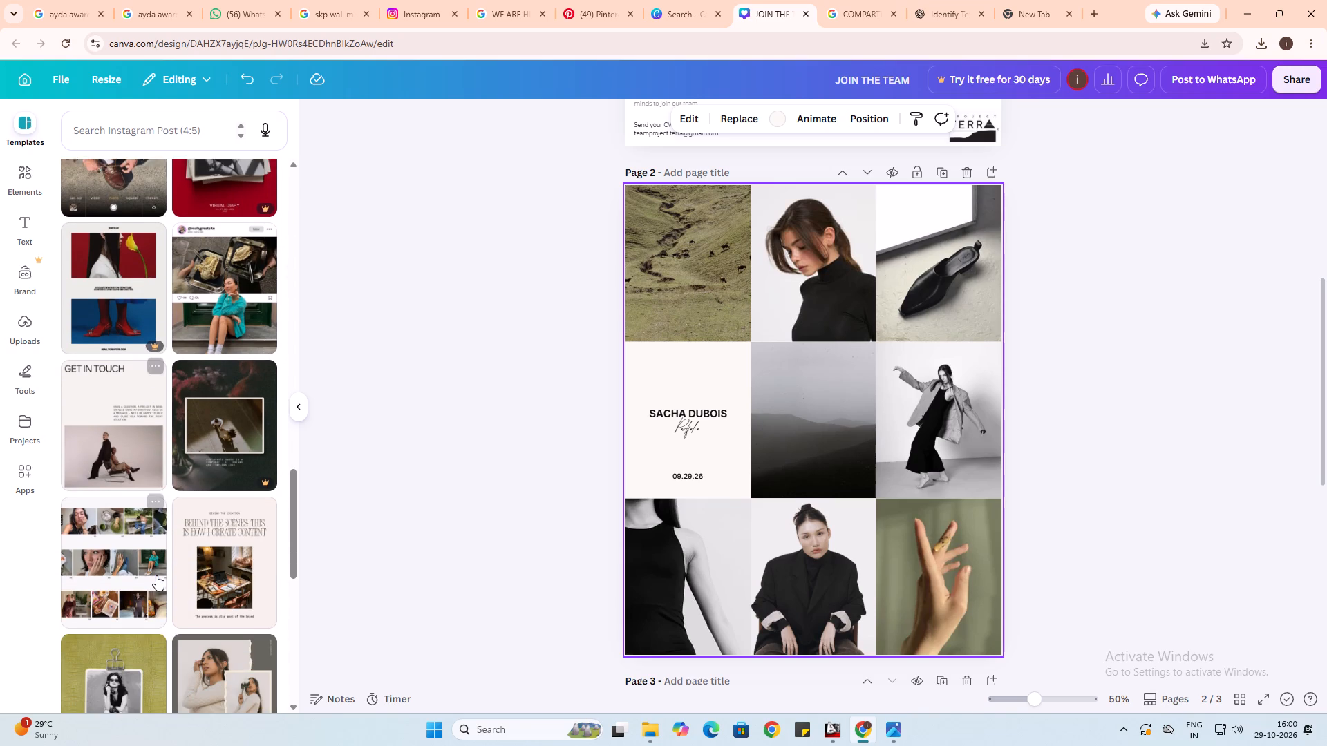
{"action": "scroll", "coordinate": [156, 575], "scroll_direction": "down", "scroll_amount": 4}
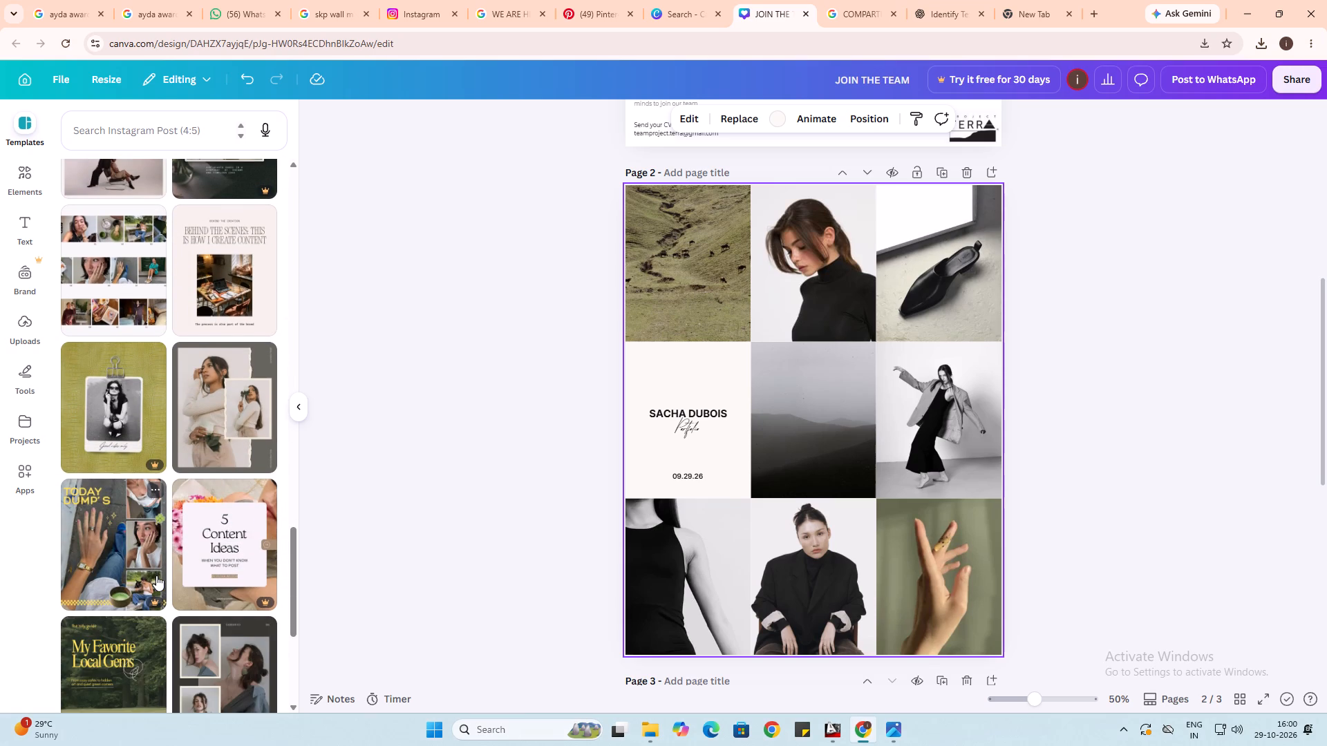
{"action": "scroll", "coordinate": [156, 575], "scroll_direction": "down", "scroll_amount": 6}
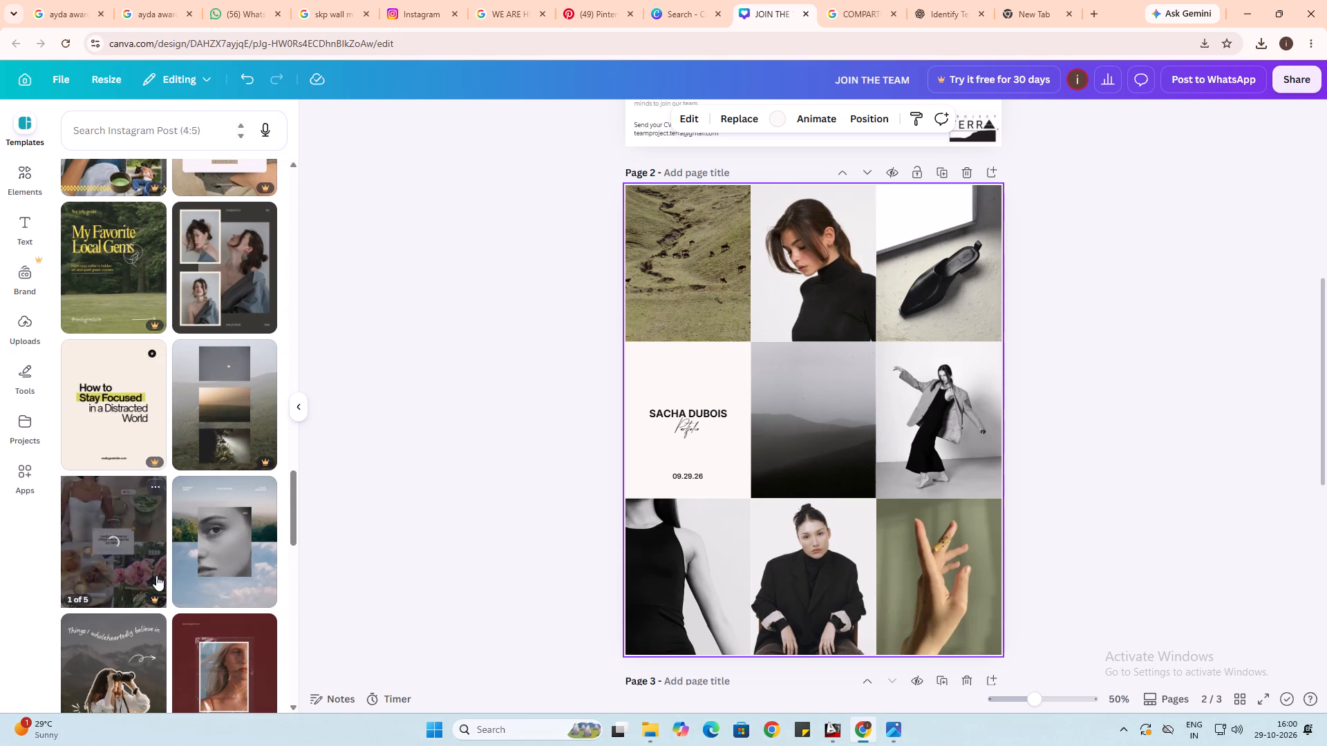
{"action": "scroll", "coordinate": [156, 575], "scroll_direction": "down", "scroll_amount": 4}
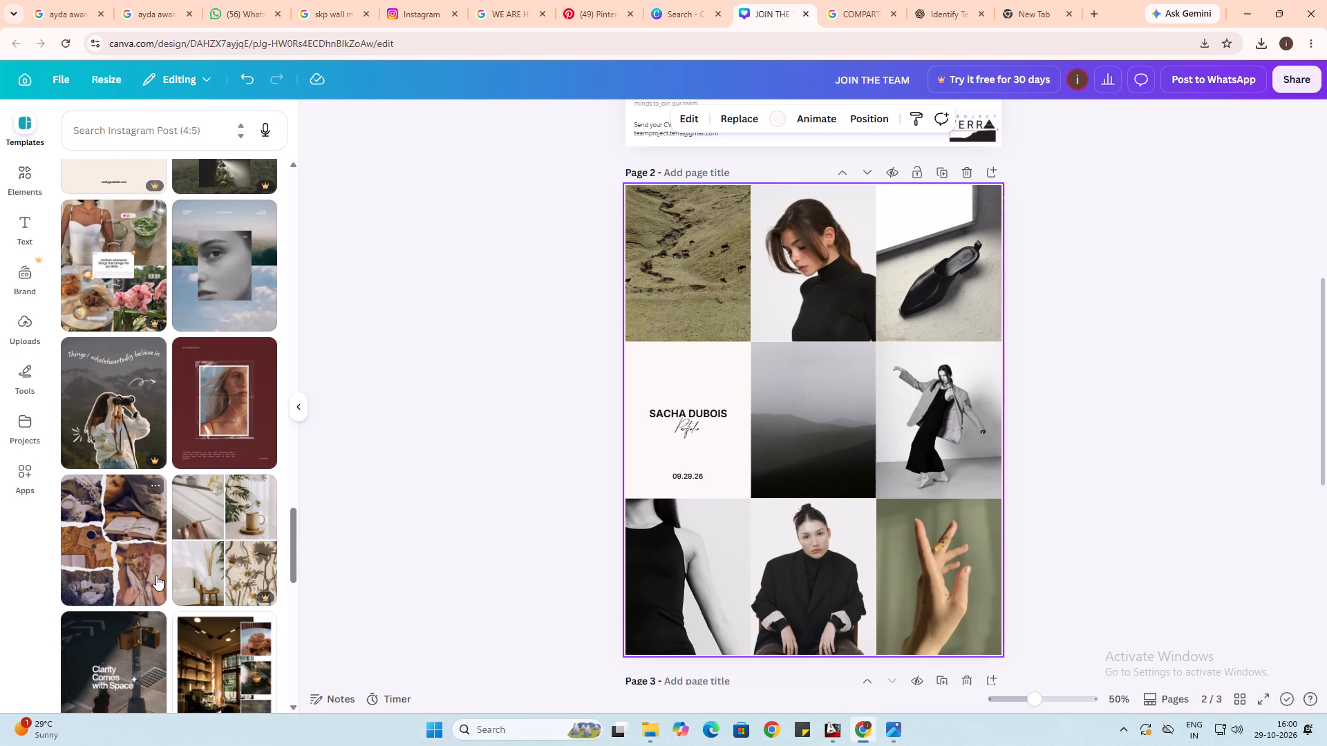
{"action": "scroll", "coordinate": [156, 575], "scroll_direction": "down", "scroll_amount": 4}
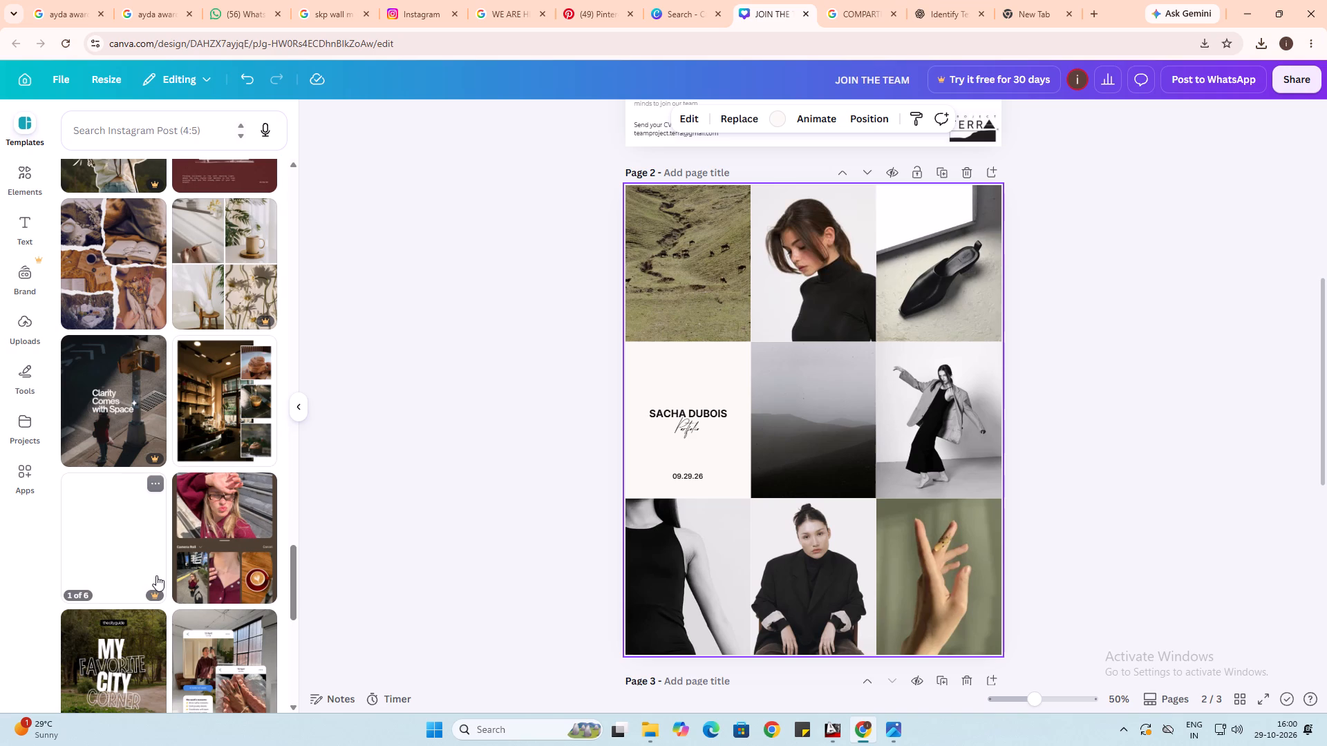
{"action": "scroll", "coordinate": [156, 575], "scroll_direction": "down", "scroll_amount": 4}
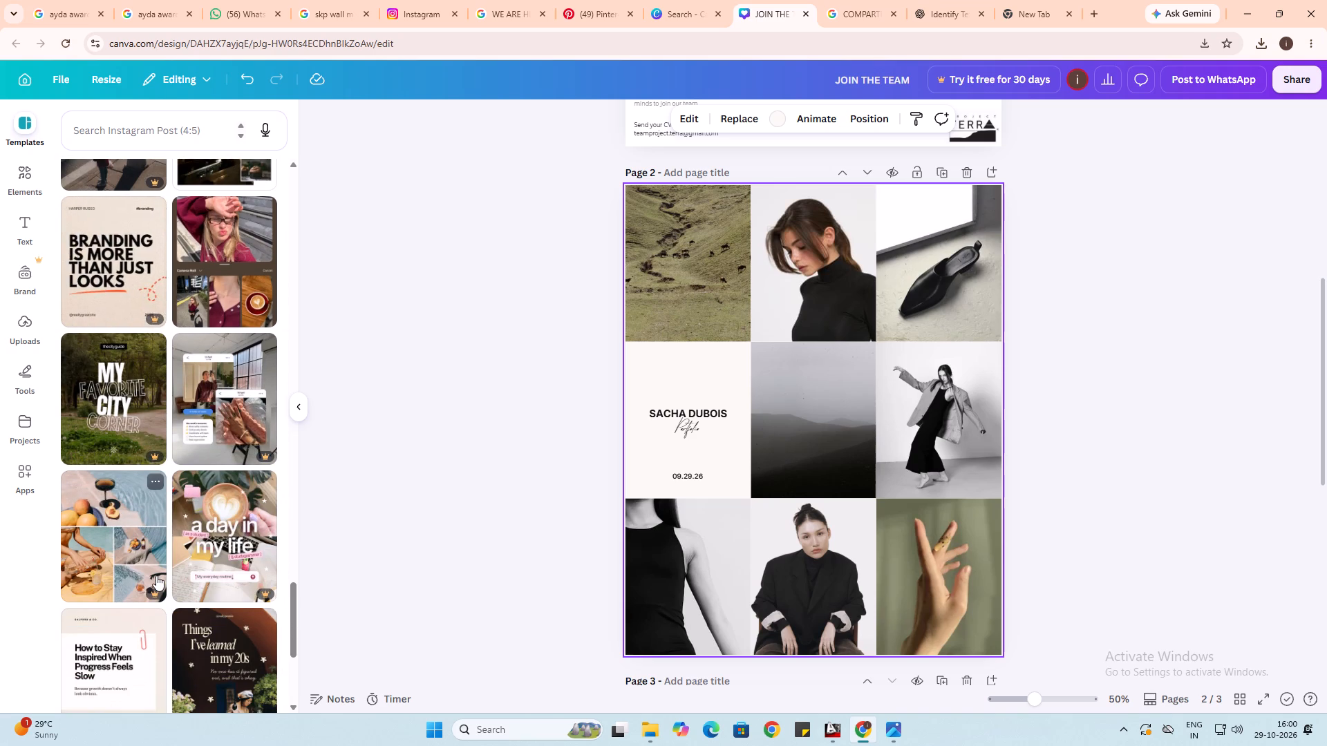
{"action": "scroll", "coordinate": [156, 575], "scroll_direction": "down", "scroll_amount": 9}
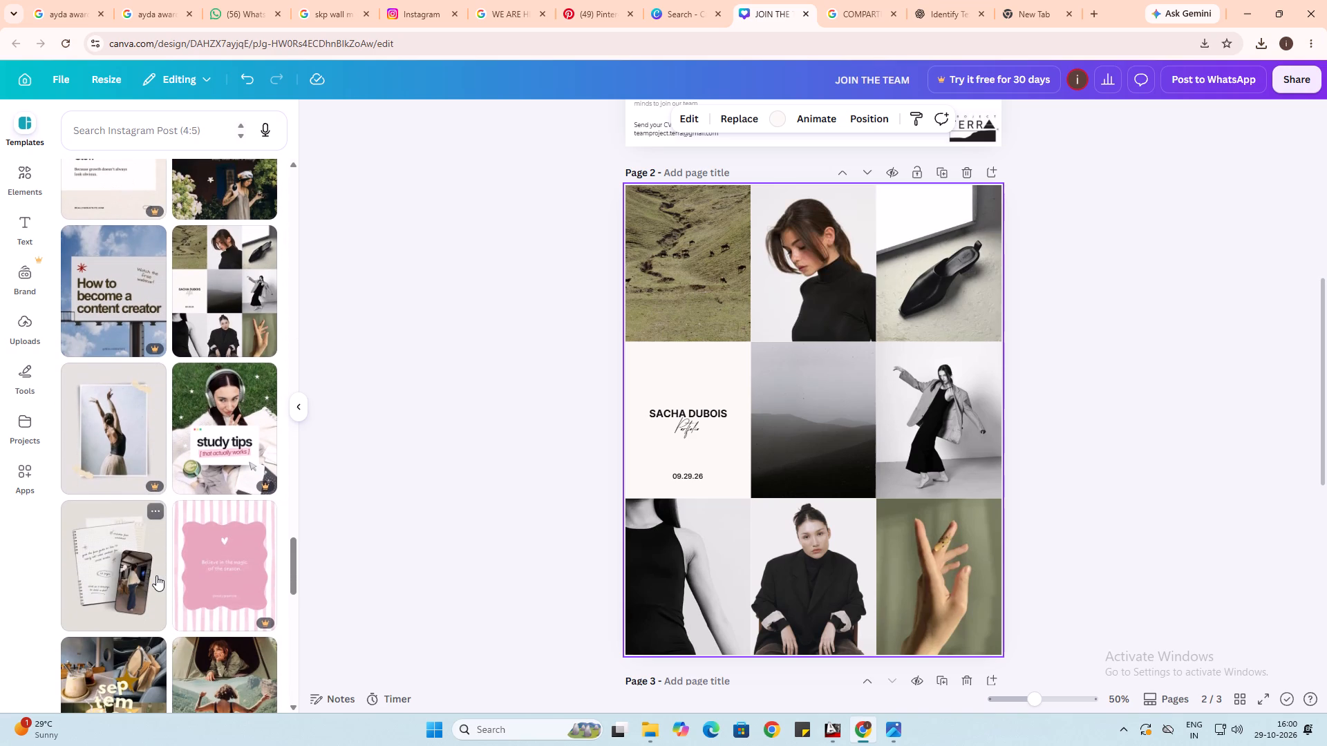
{"action": "scroll", "coordinate": [156, 575], "scroll_direction": "down", "scroll_amount": 6}
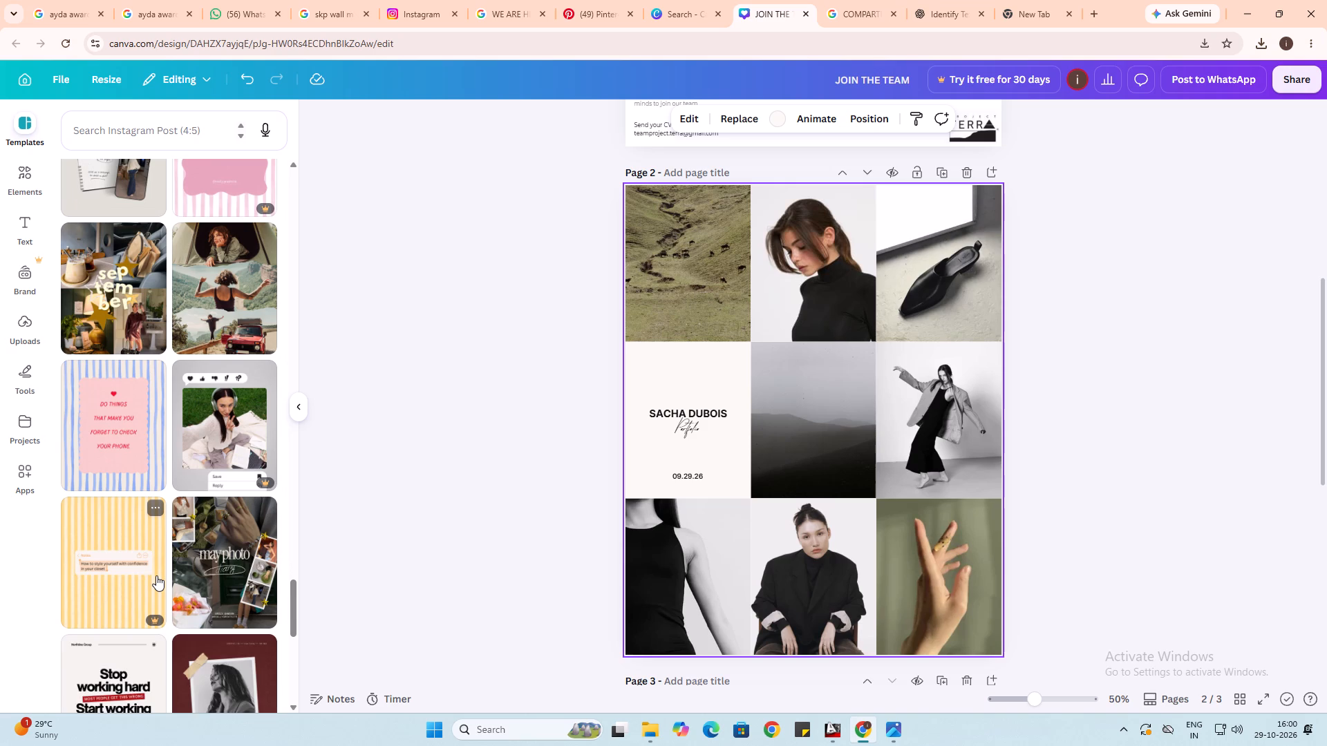
{"action": "scroll", "coordinate": [156, 575], "scroll_direction": "down", "scroll_amount": 6}
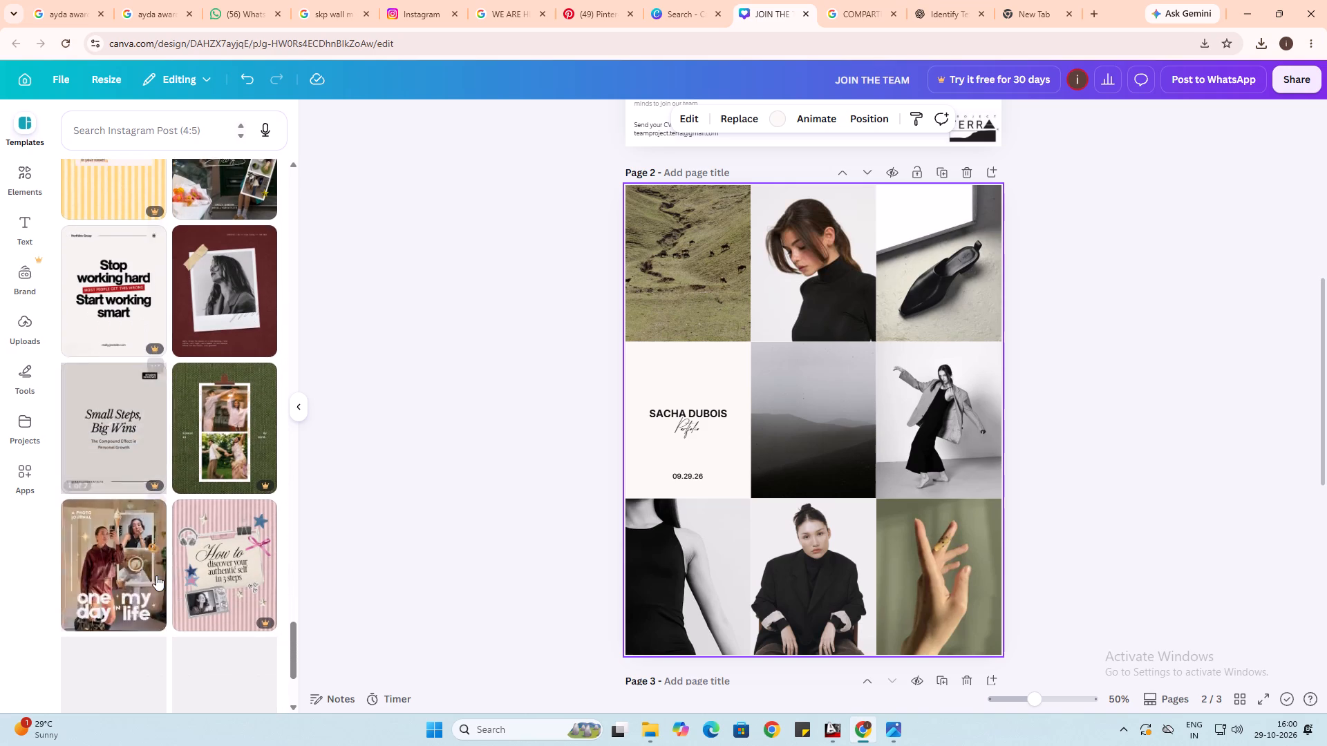
{"action": "scroll", "coordinate": [156, 575], "scroll_direction": "down", "scroll_amount": 8}
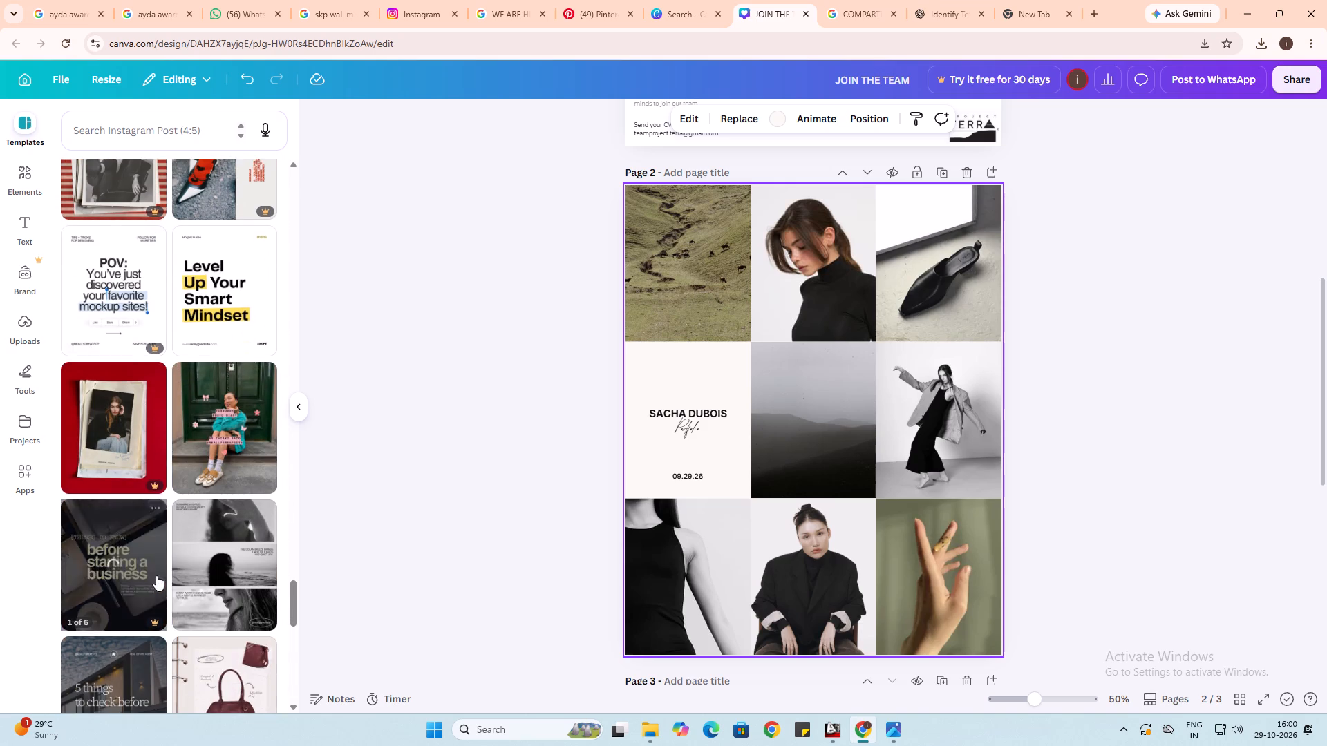
{"action": "scroll", "coordinate": [156, 575], "scroll_direction": "down", "scroll_amount": 9}
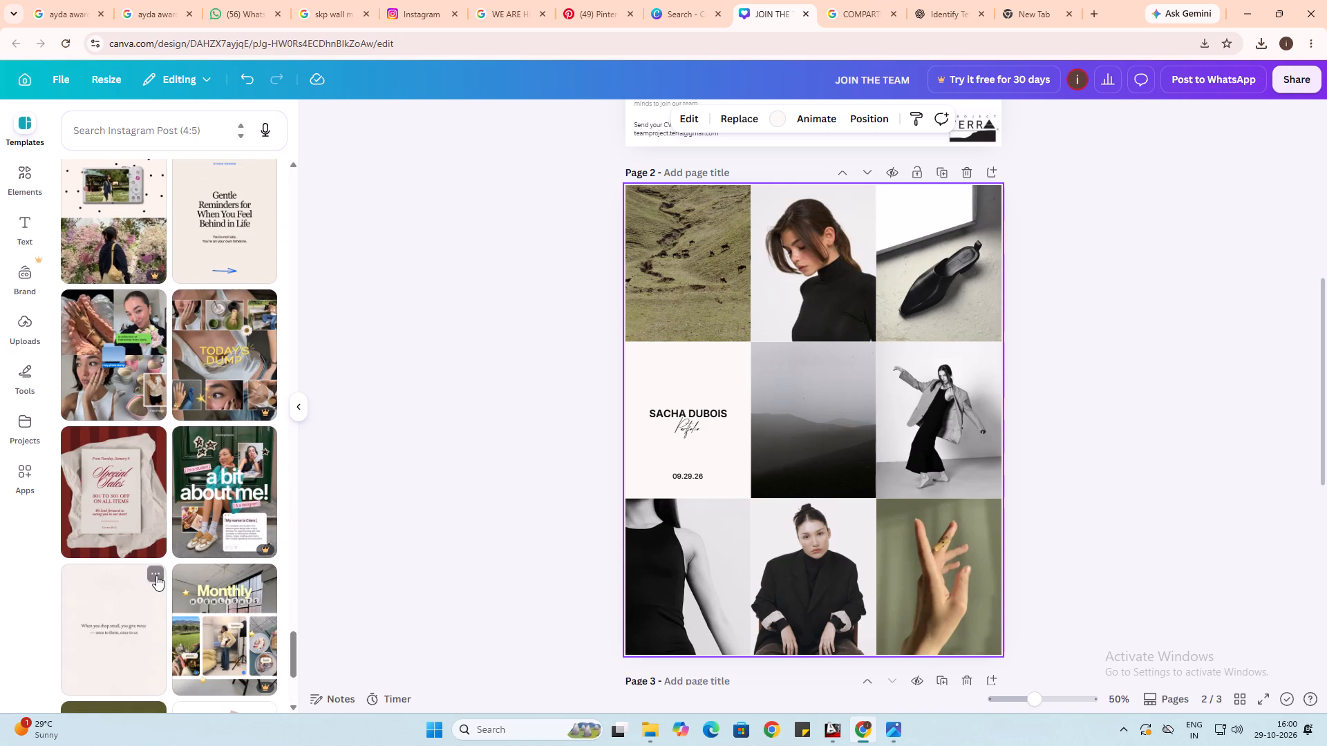
{"action": "scroll", "coordinate": [156, 575], "scroll_direction": "down", "scroll_amount": 9}
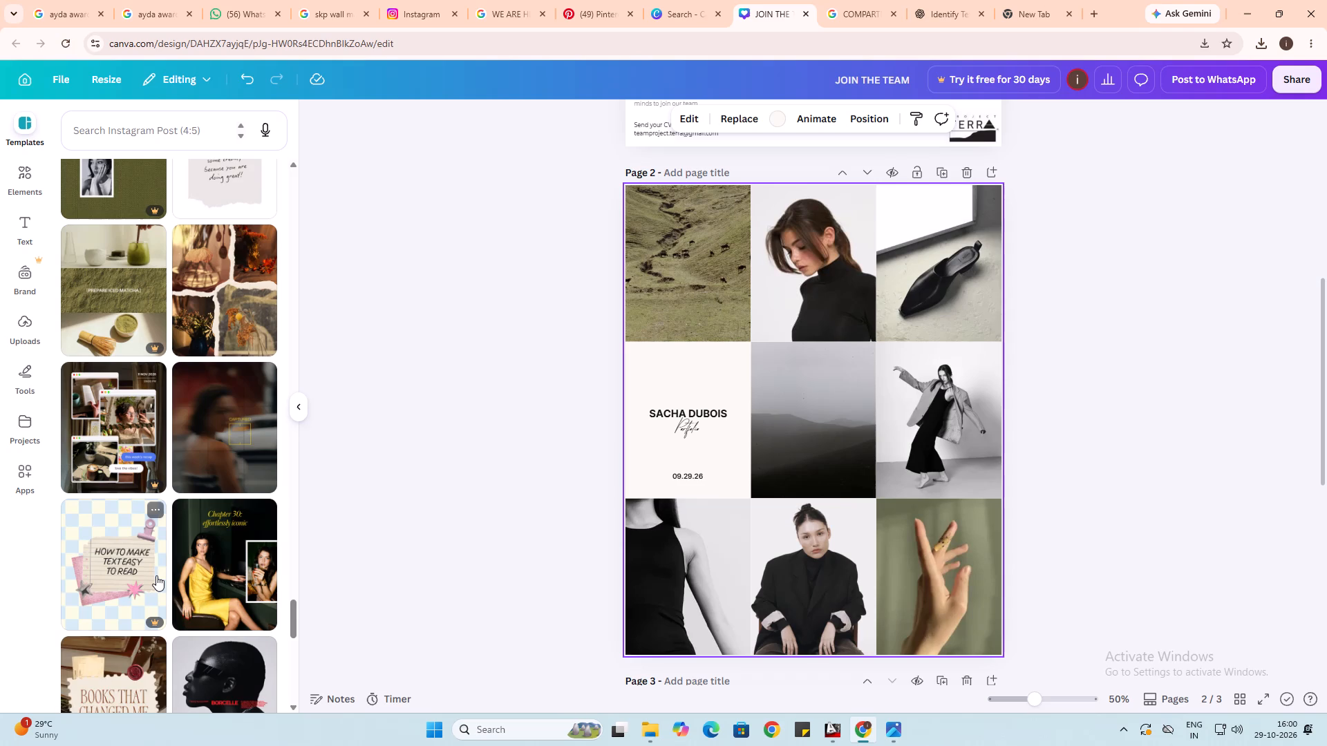
{"action": "scroll", "coordinate": [156, 575], "scroll_direction": "down", "scroll_amount": 5}
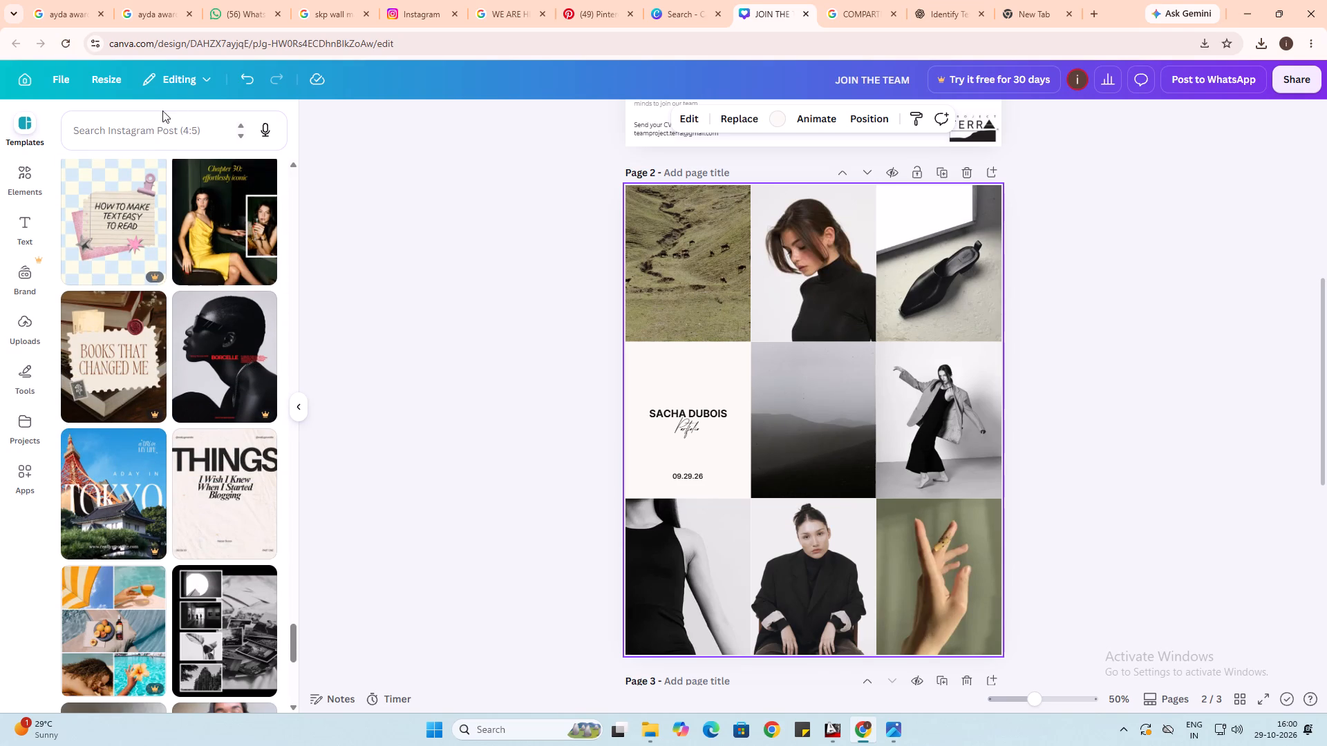
Search the templates for "12 photo grid".
{"action": "left_click", "coordinate": [140, 133]}
{"action": "type", "text": "12"}
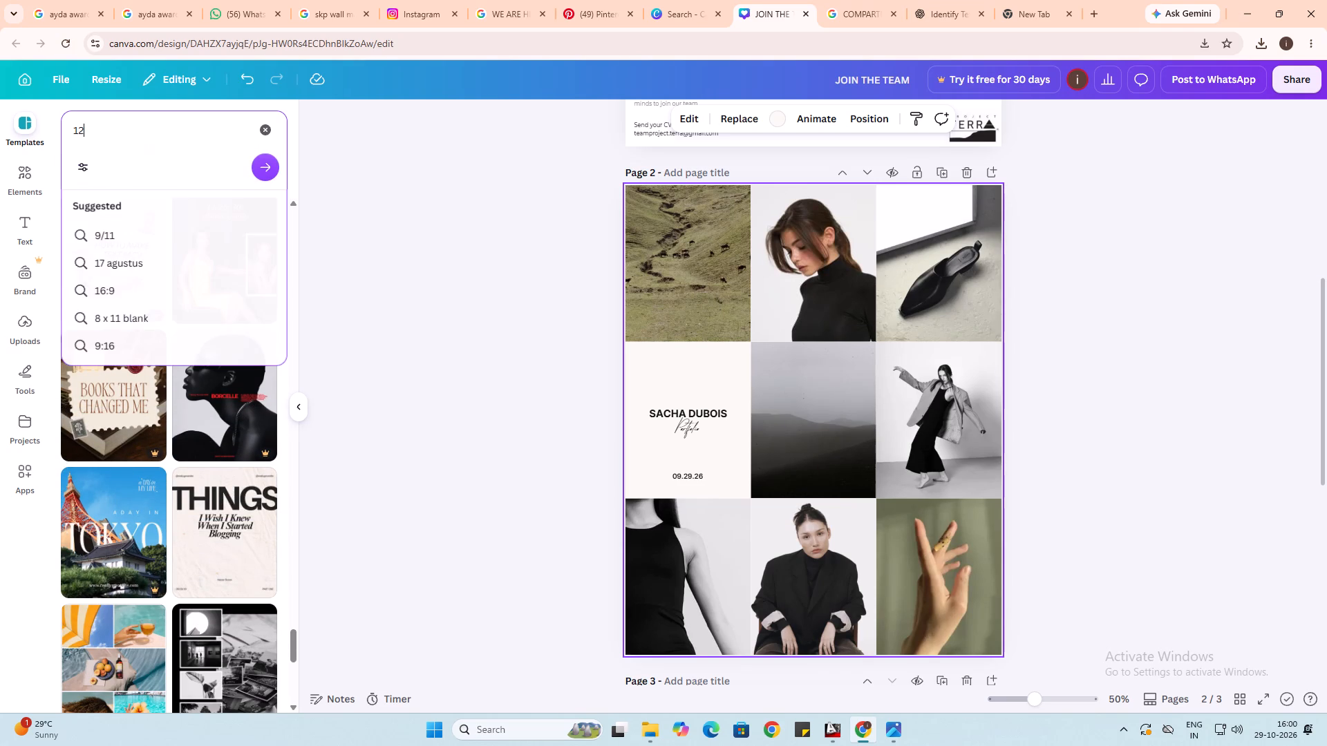
{"action": "key", "text": "space"}
{"action": "type", "text": "photo grid"}
{"action": "key", "text": "Return"}
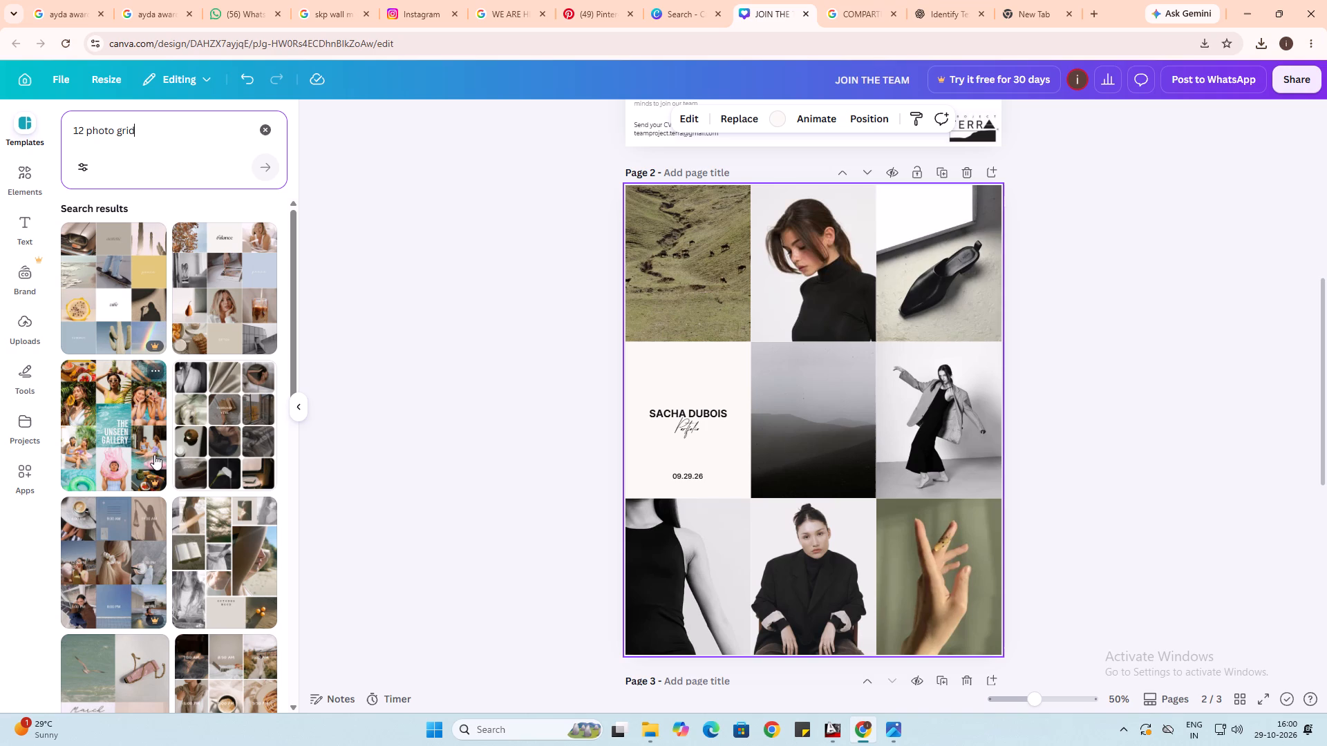
Look through the template search results for a suitable multi-photo grid layout.
{"action": "scroll", "coordinate": [154, 455], "scroll_direction": "down", "scroll_amount": 1}
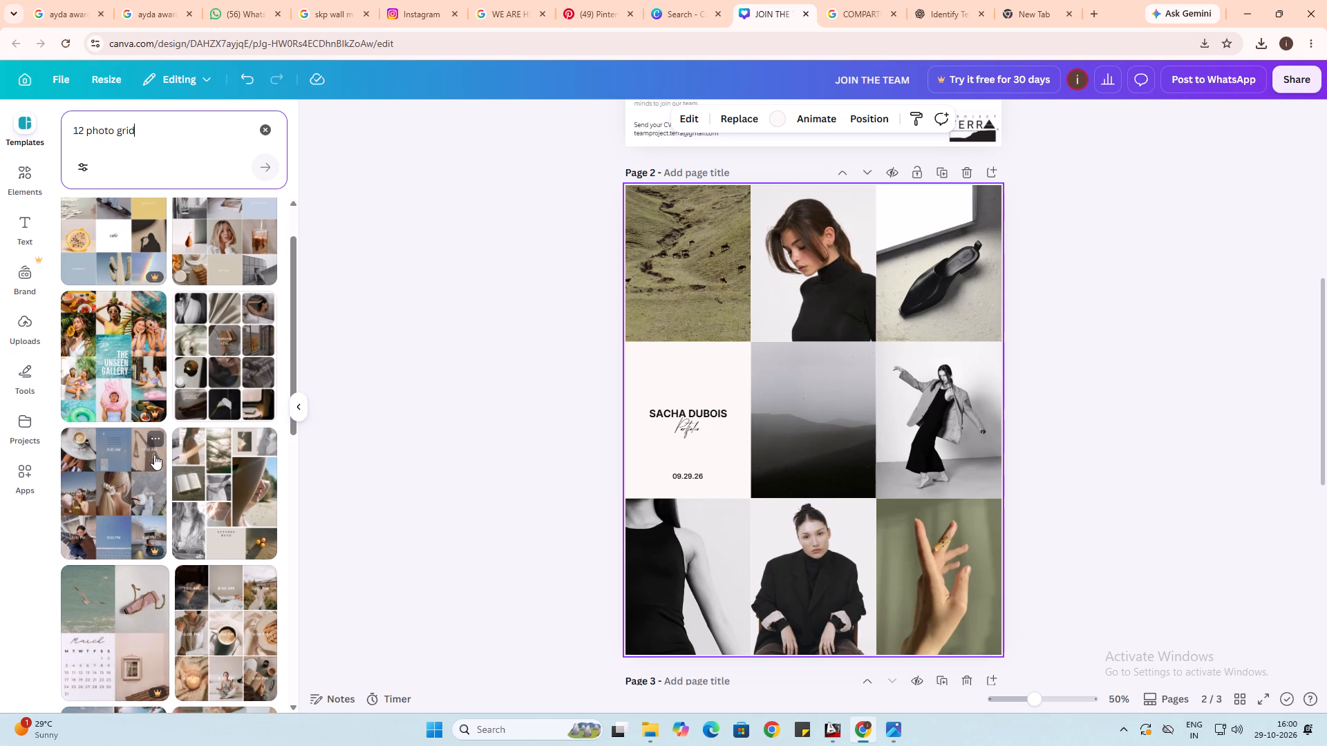
{"action": "scroll", "coordinate": [154, 455], "scroll_direction": "down", "scroll_amount": 3}
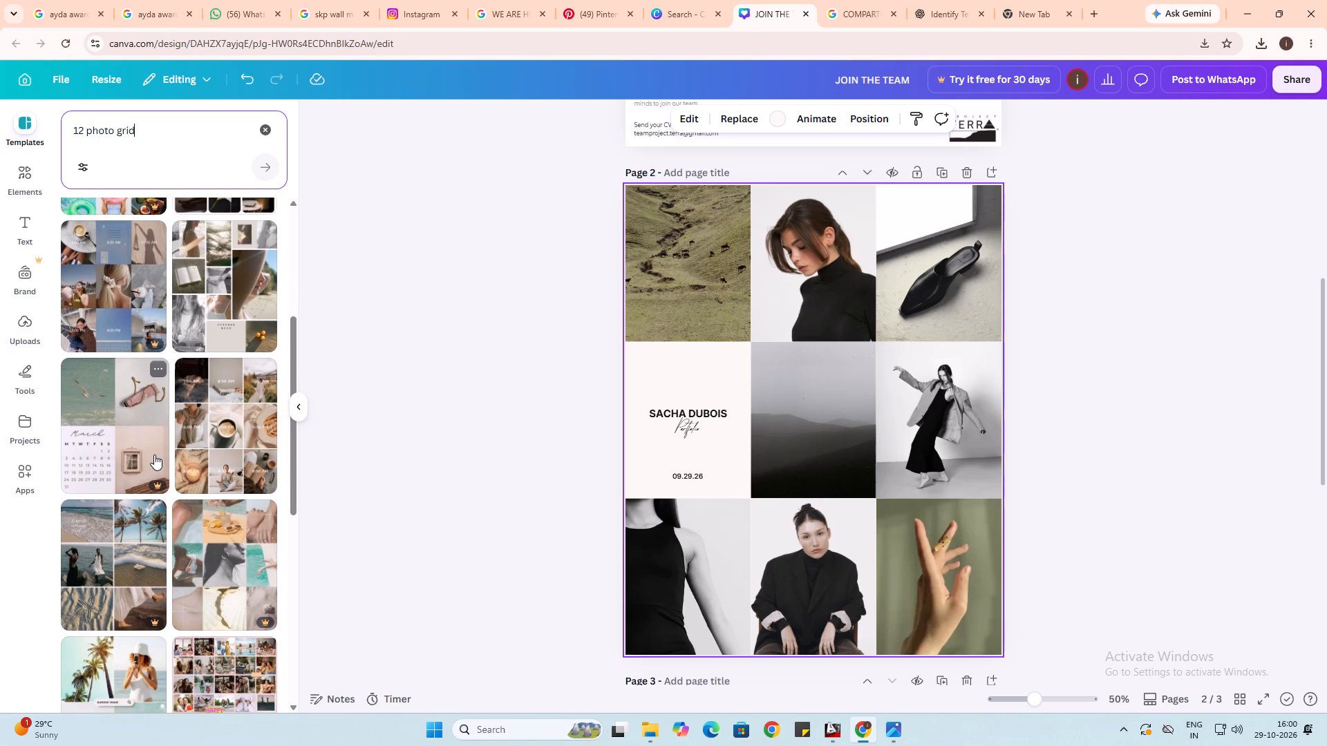
{"action": "scroll", "coordinate": [154, 455], "scroll_direction": "down", "scroll_amount": 2}
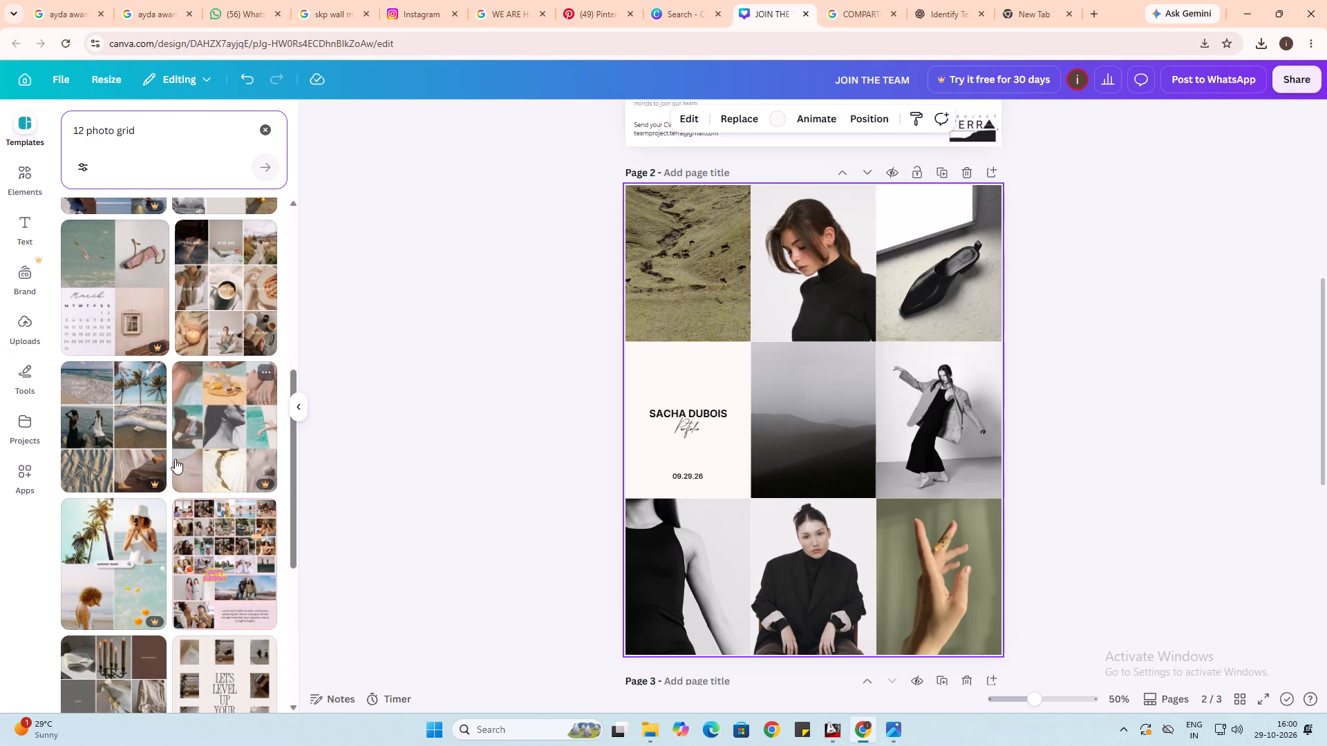
{"action": "scroll", "coordinate": [147, 477], "scroll_direction": "down", "scroll_amount": 1}
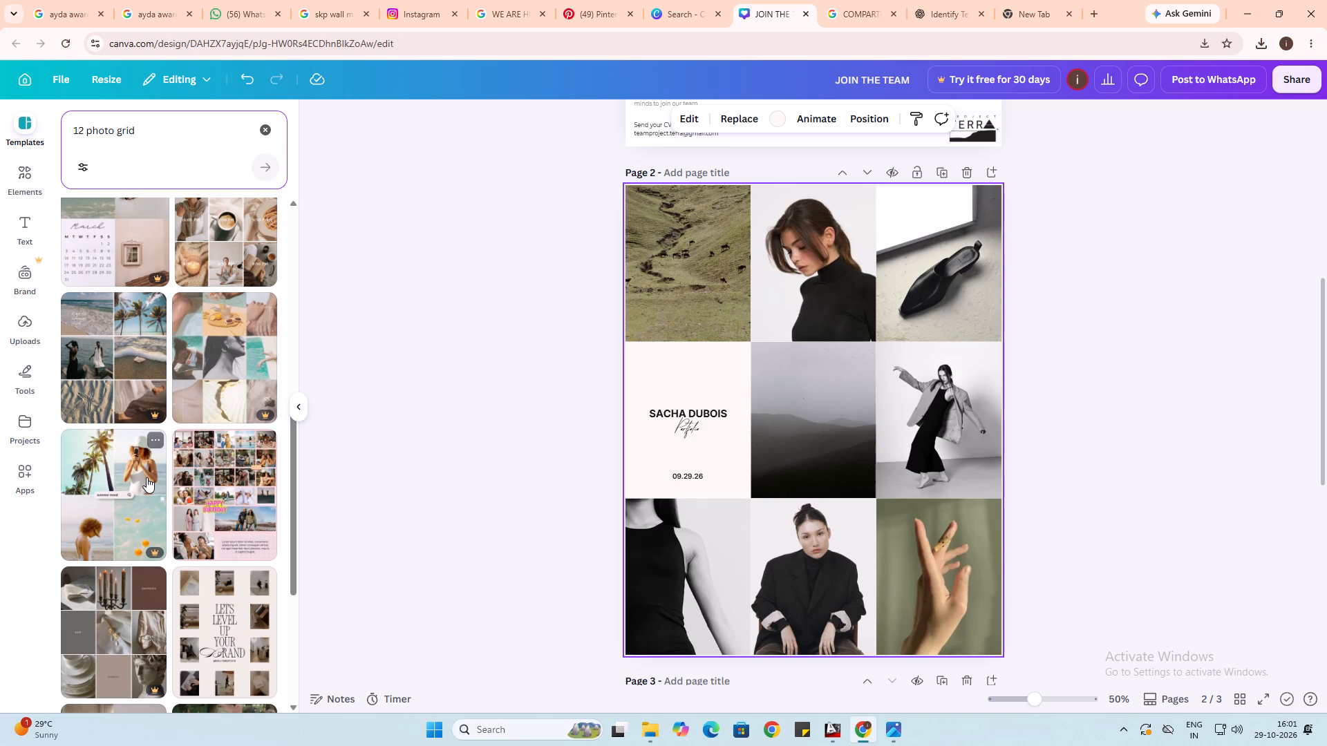
{"action": "scroll", "coordinate": [147, 477], "scroll_direction": "down", "scroll_amount": 2}
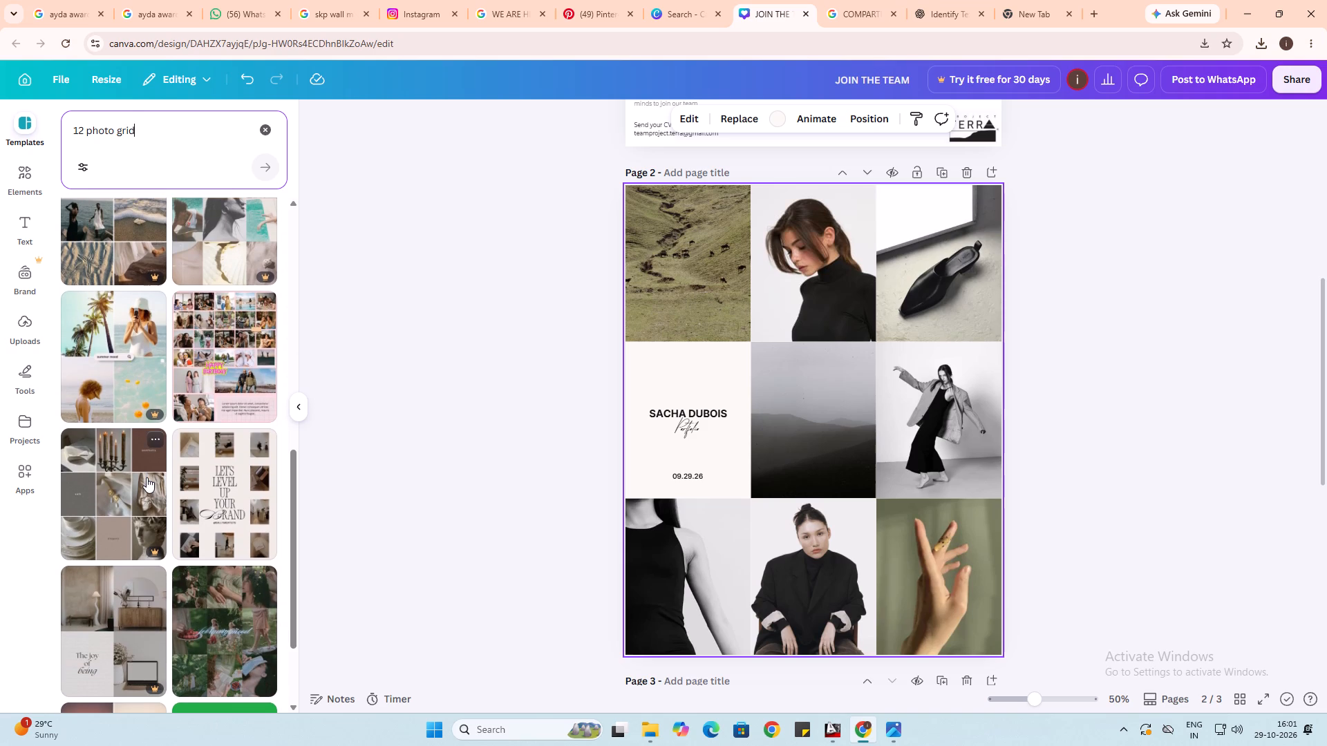
{"action": "scroll", "coordinate": [147, 477], "scroll_direction": "down", "scroll_amount": 7}
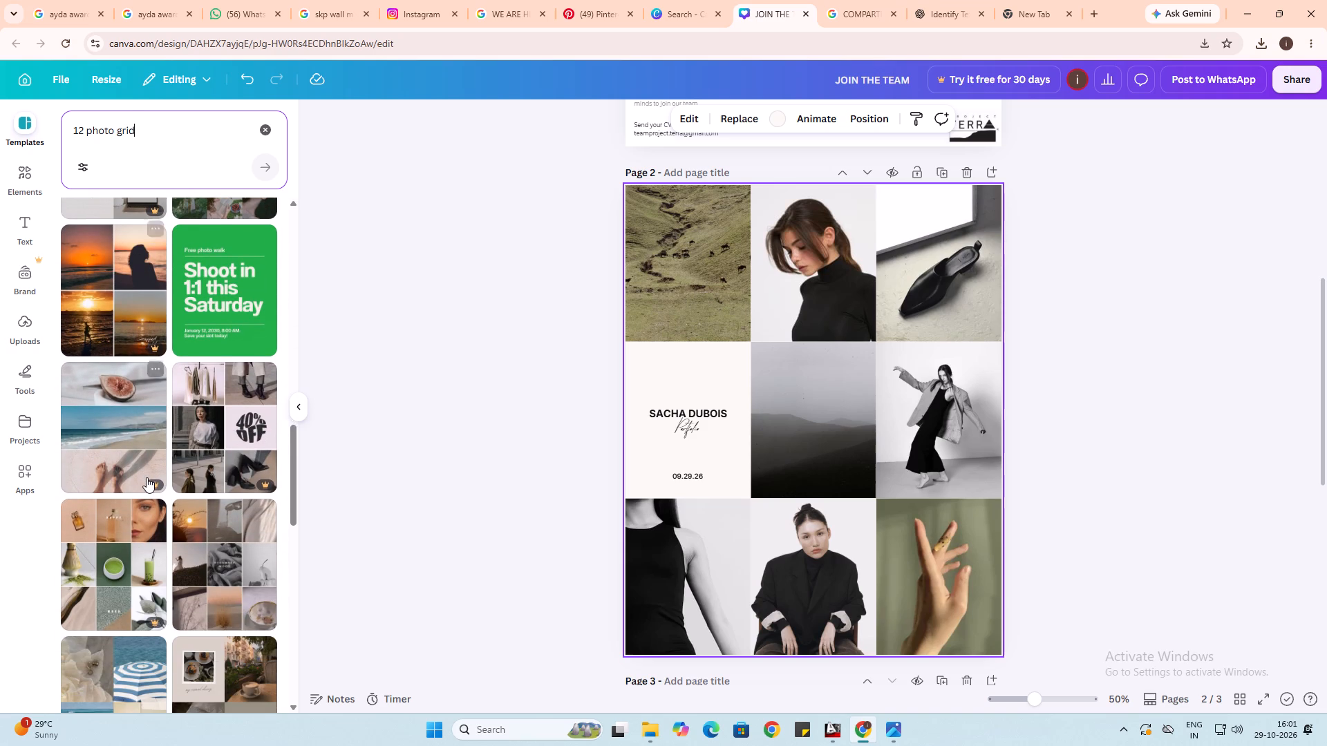
{"action": "scroll", "coordinate": [147, 477], "scroll_direction": "down", "scroll_amount": 1}
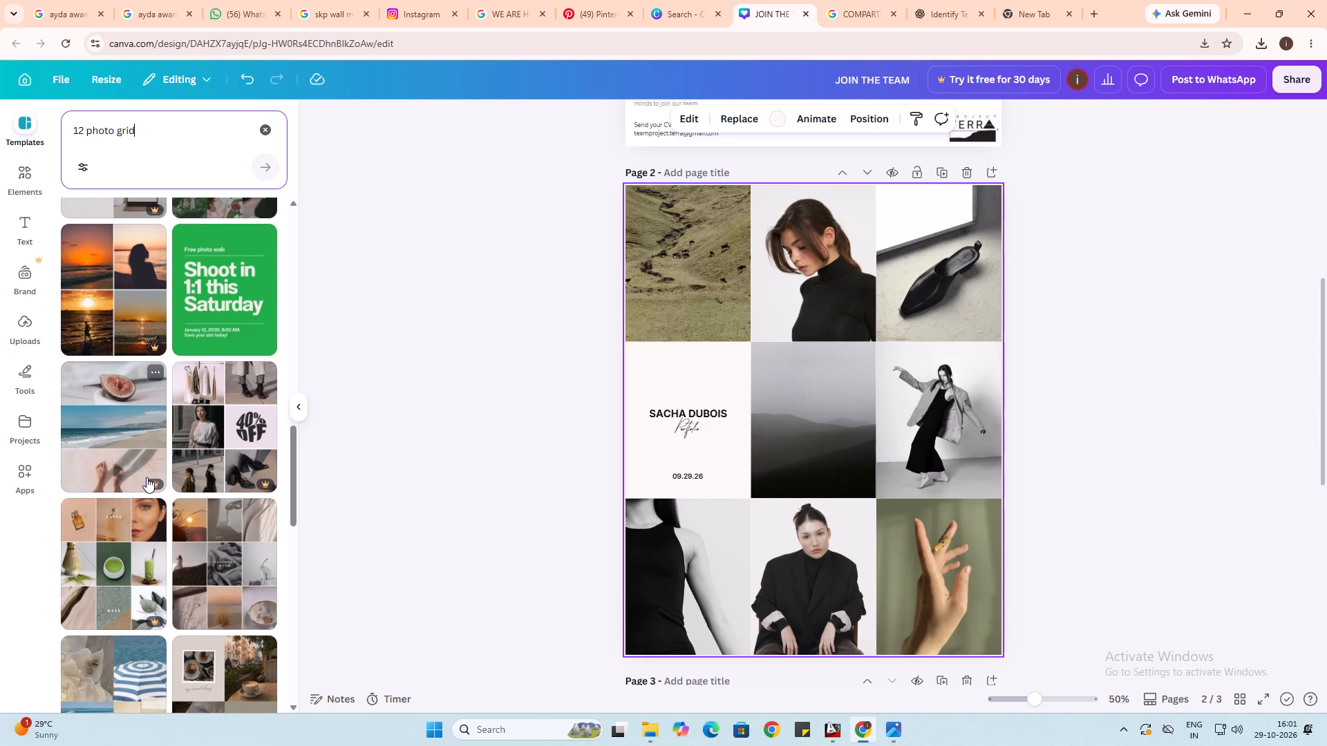
{"action": "scroll", "coordinate": [147, 477], "scroll_direction": "down", "scroll_amount": 8}
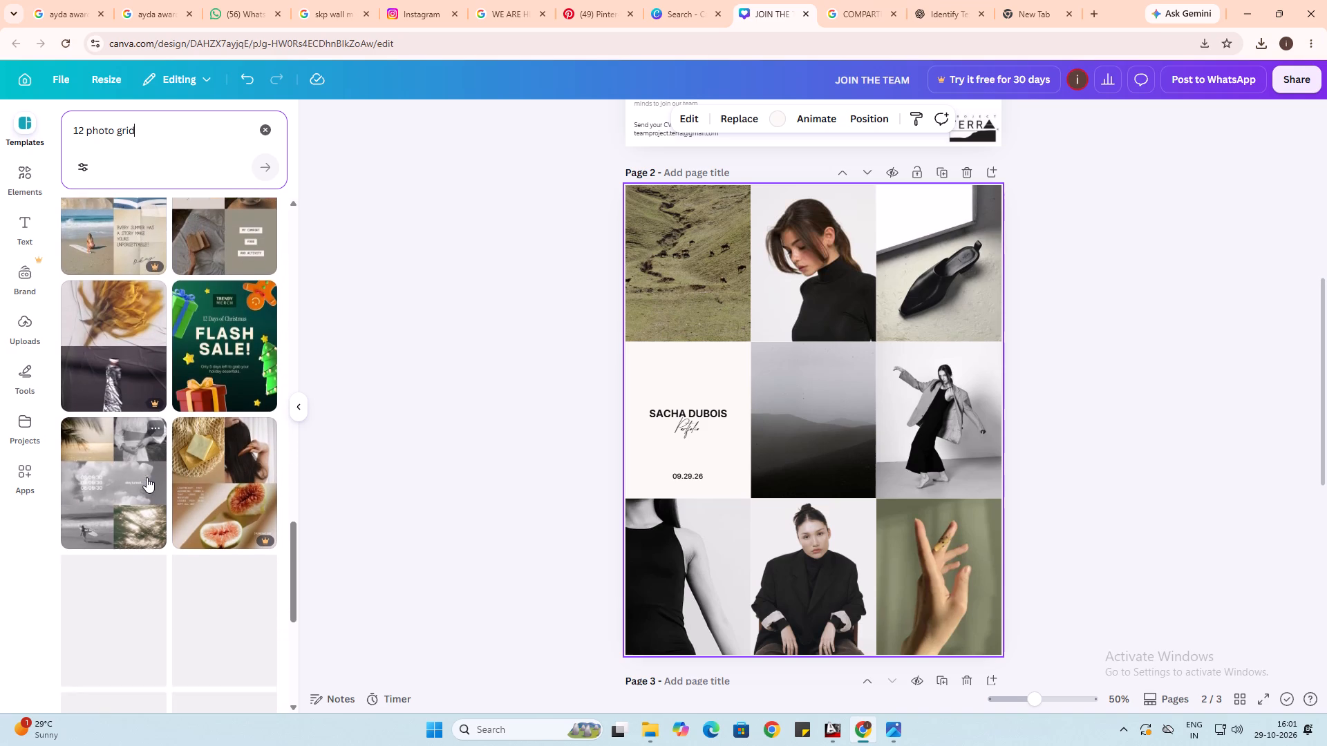
{"action": "scroll", "coordinate": [147, 477], "scroll_direction": "down", "scroll_amount": 1}
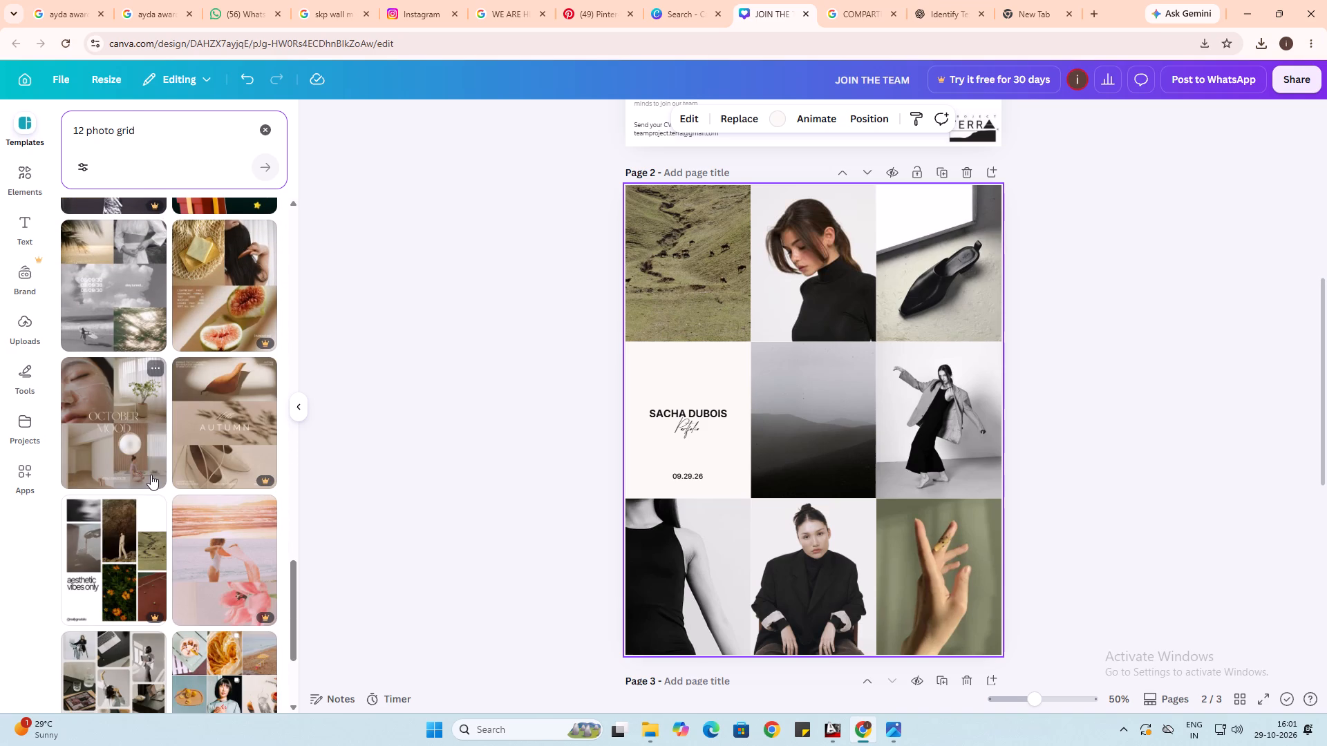
{"action": "scroll", "coordinate": [151, 475], "scroll_direction": "down", "scroll_amount": 4}
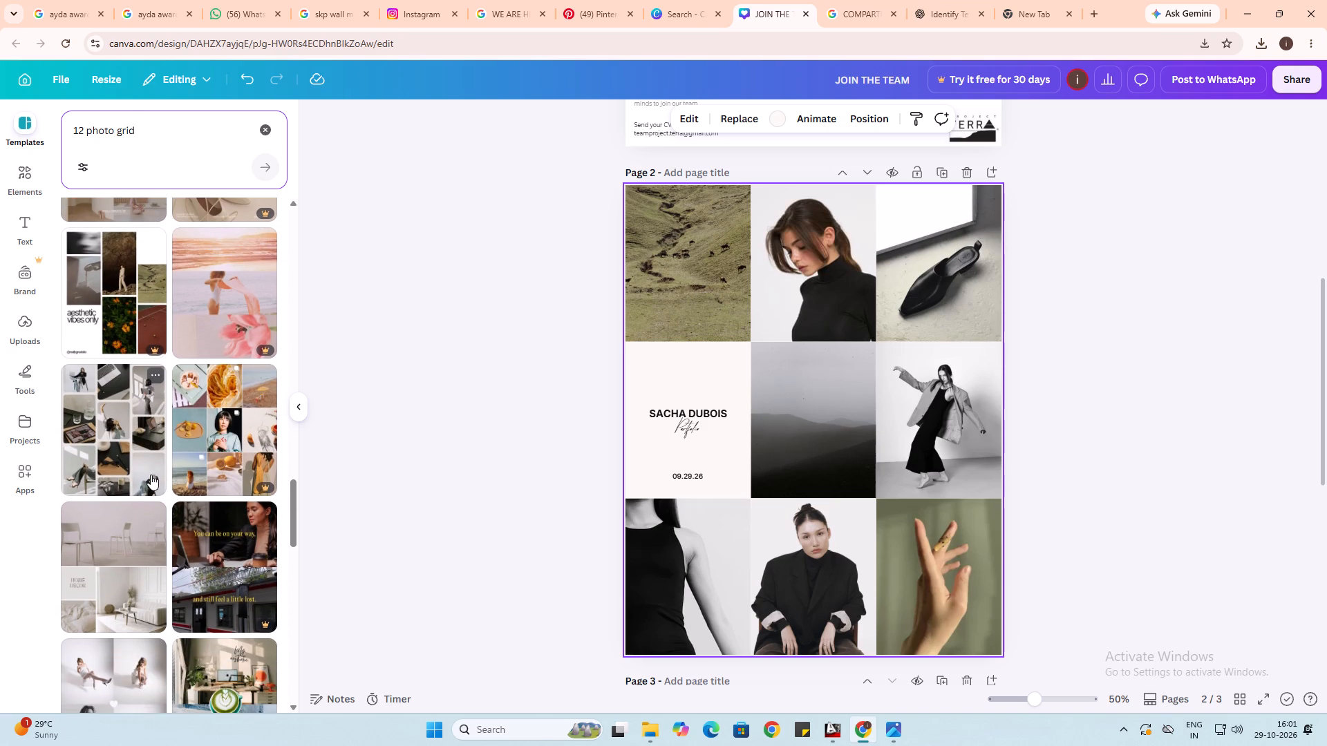
{"action": "scroll", "coordinate": [151, 475], "scroll_direction": "down", "scroll_amount": 3}
{"action": "scroll", "coordinate": [151, 475], "scroll_direction": "up", "scroll_amount": 2}
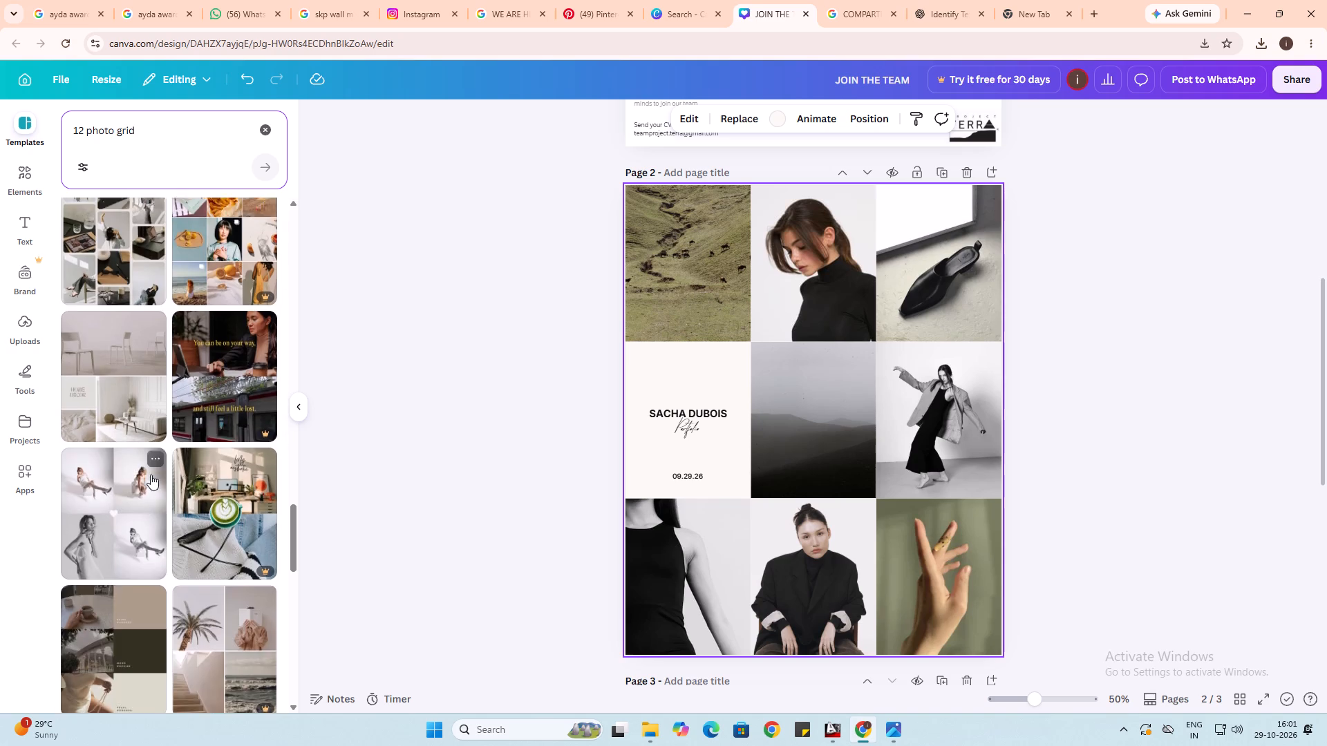
{"action": "scroll", "coordinate": [151, 475], "scroll_direction": "up", "scroll_amount": 8}
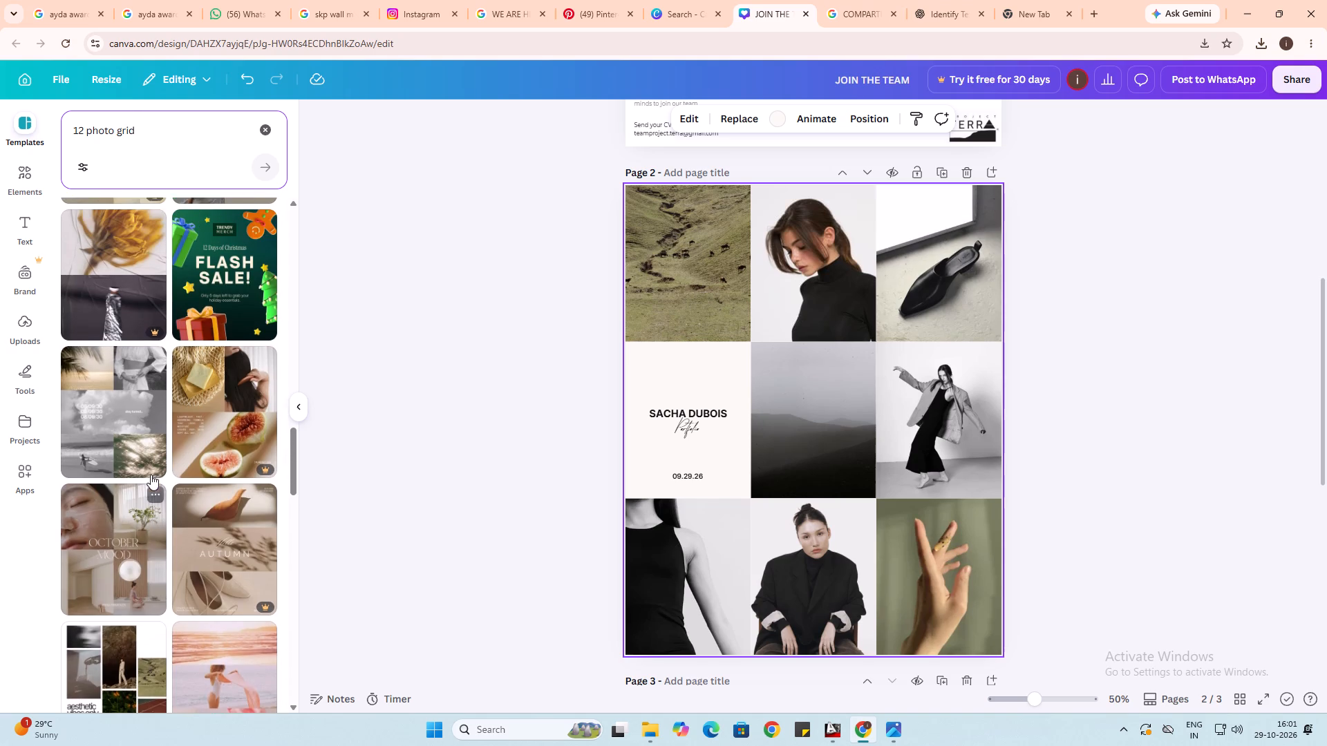
{"action": "scroll", "coordinate": [151, 475], "scroll_direction": "up", "scroll_amount": 2}
{"action": "scroll", "coordinate": [749, 440], "scroll_direction": "up", "scroll_amount": 4}
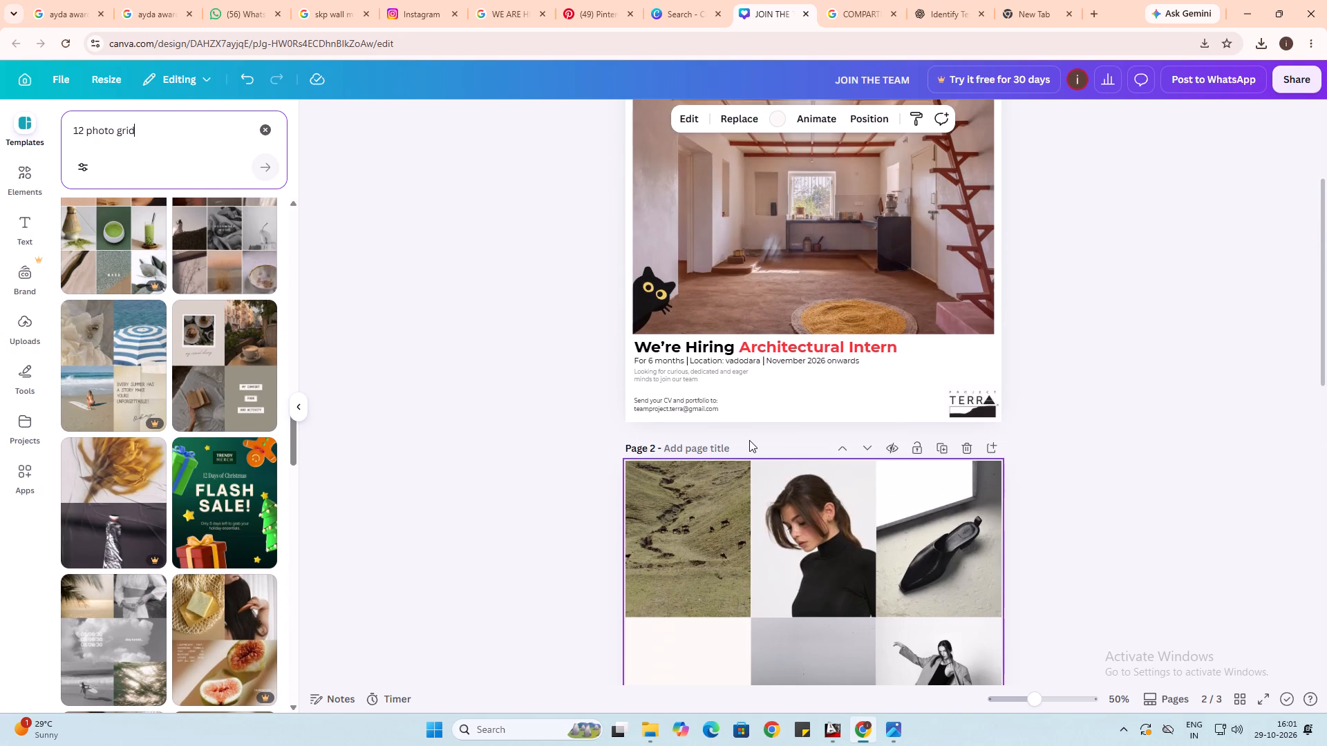
Add a red square shape to the blank page 3, leaving no text inside it.
{"action": "scroll", "coordinate": [749, 440], "scroll_direction": "up", "scroll_amount": 7}
{"action": "scroll", "coordinate": [749, 440], "scroll_direction": "down", "scroll_amount": 11}
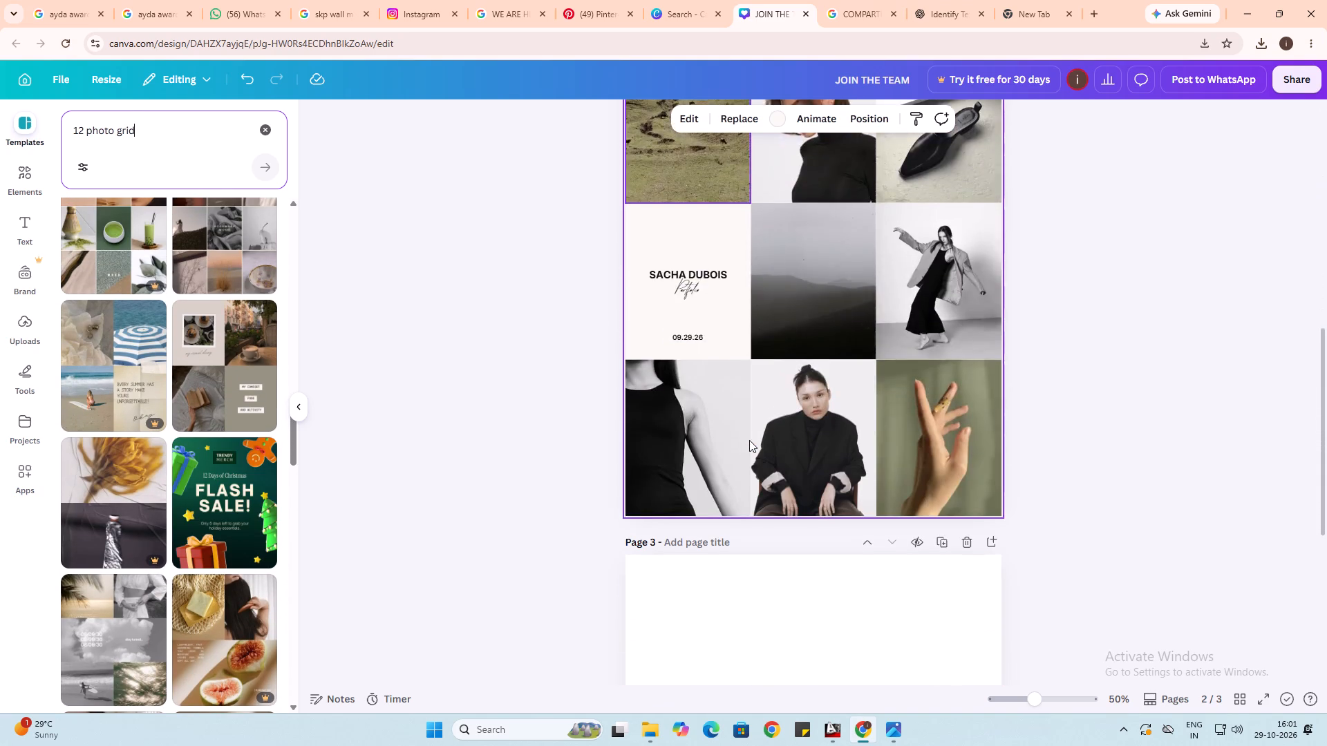
{"action": "scroll", "coordinate": [749, 440], "scroll_direction": "down", "scroll_amount": 3}
{"action": "left_click", "coordinate": [753, 430]}
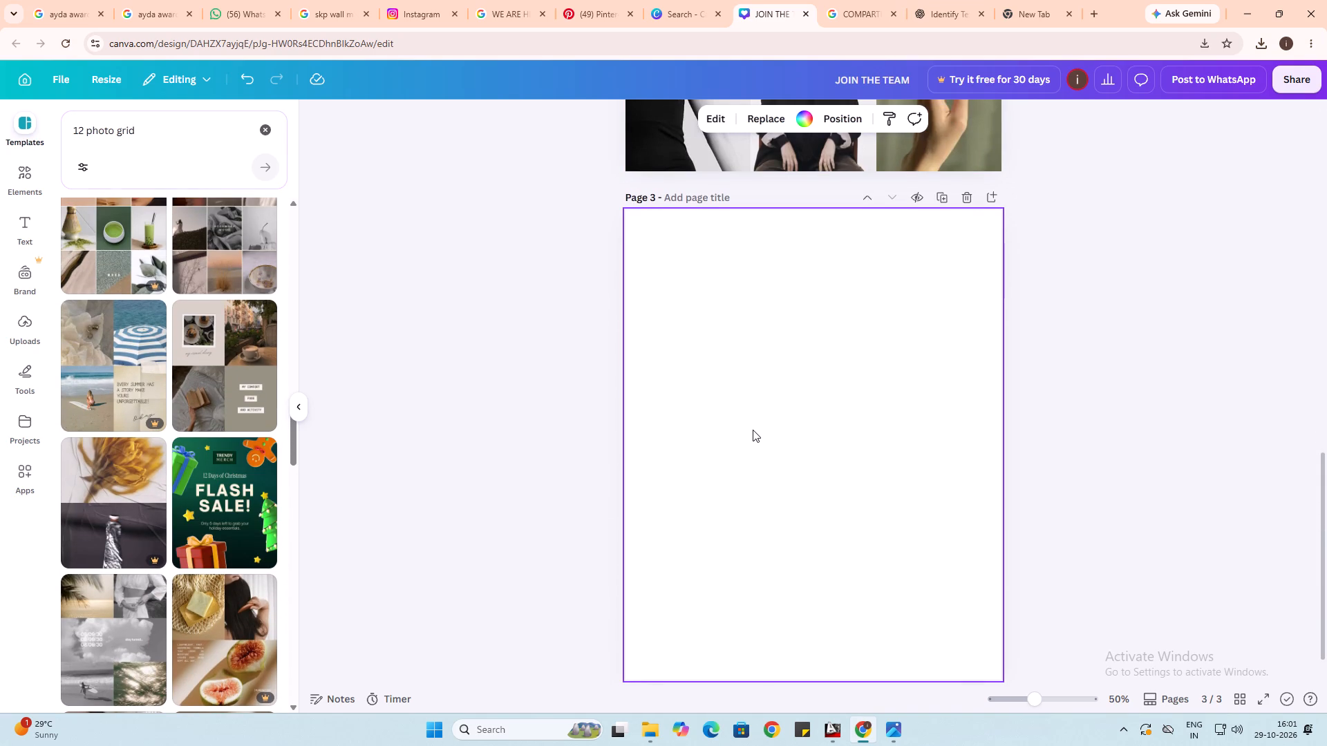
{"action": "left_click", "coordinate": [753, 430]}
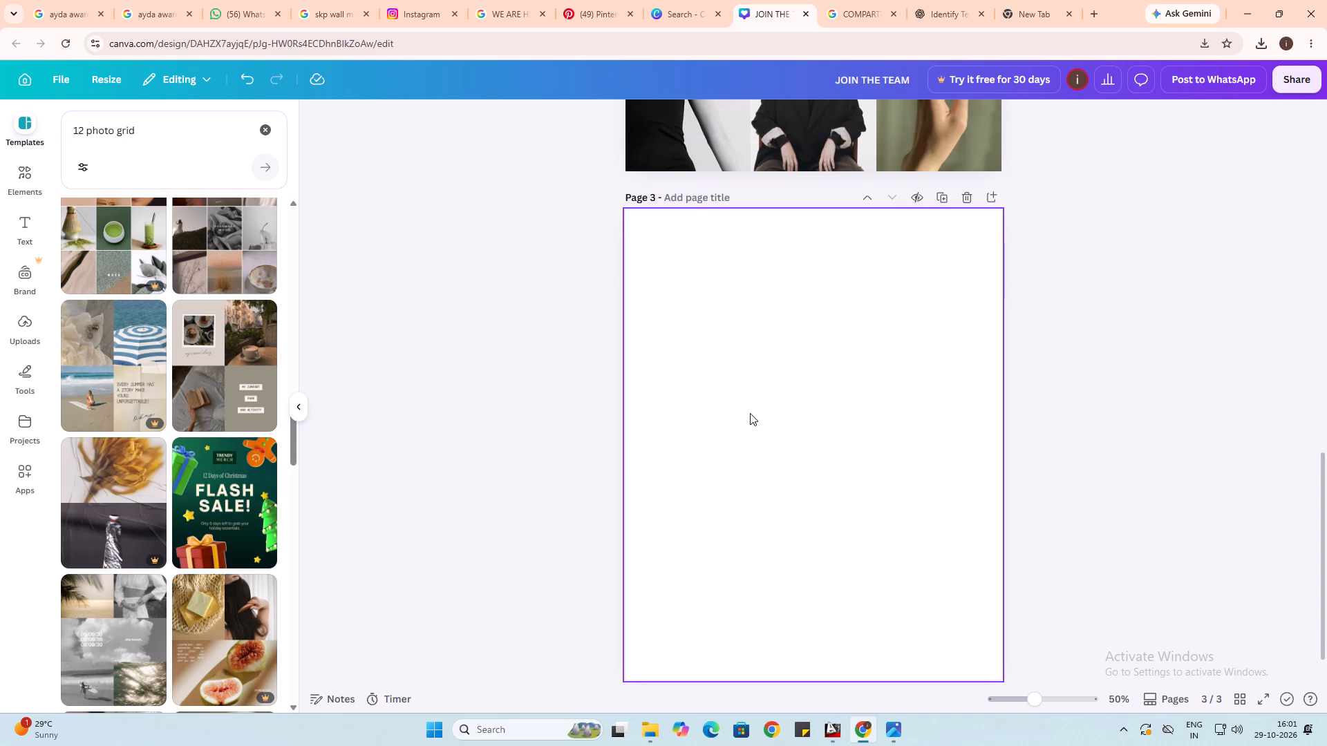
{"action": "type", "text": "re"}
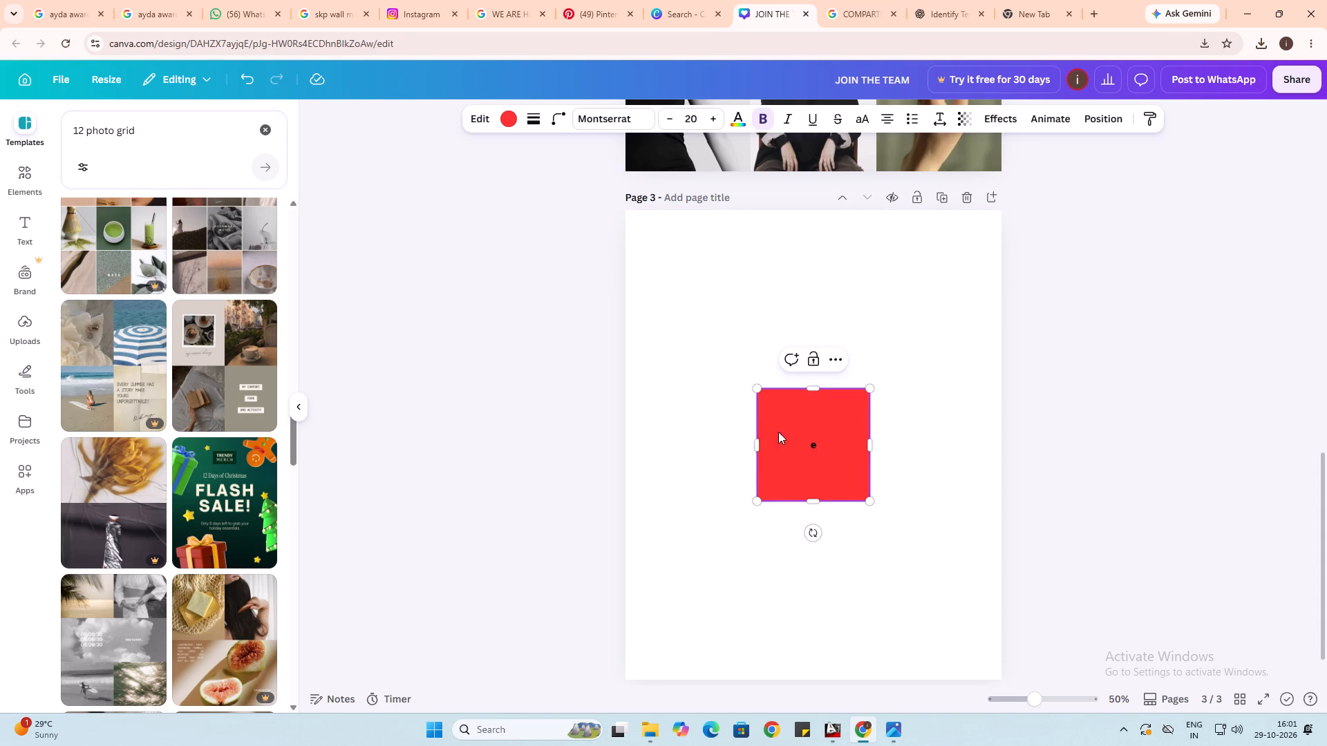
{"action": "left_click", "coordinate": [726, 350]}
{"action": "left_click", "coordinate": [778, 439]}
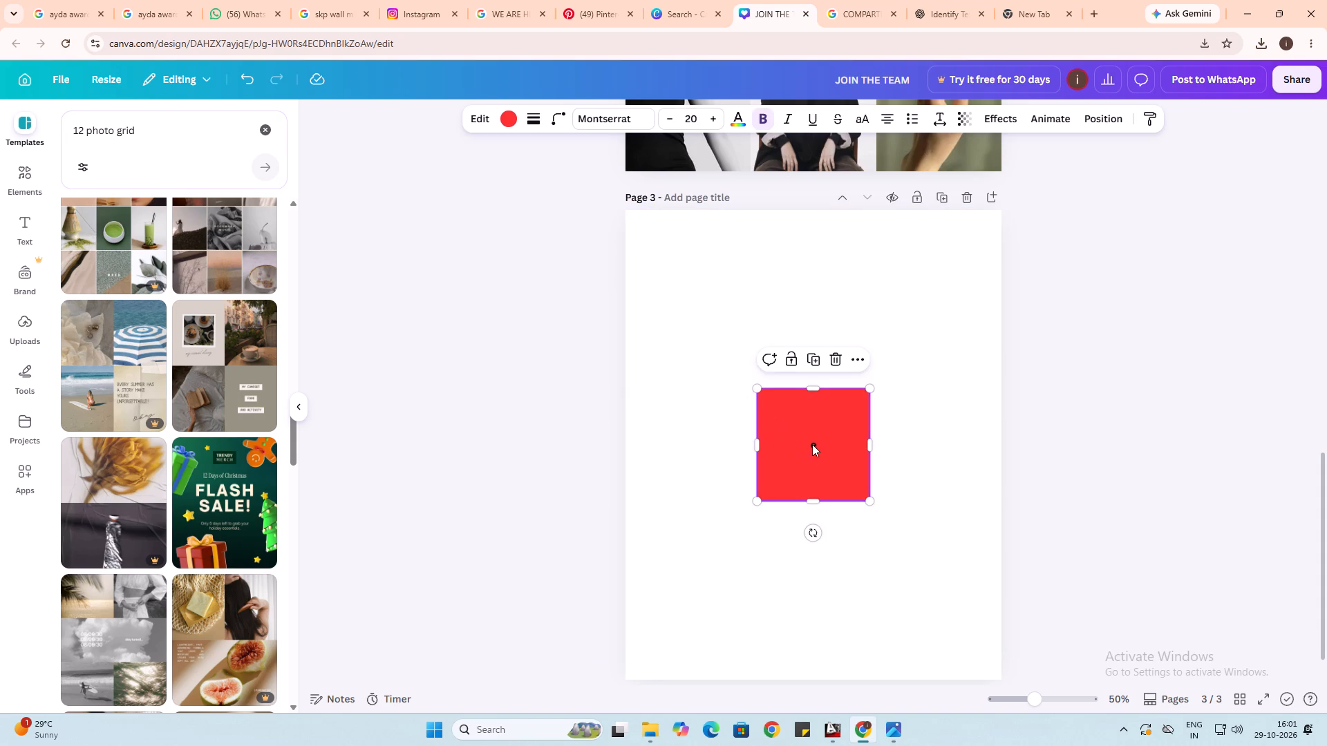
{"action": "left_click", "coordinate": [812, 444]}
{"action": "key", "text": "Delete"}
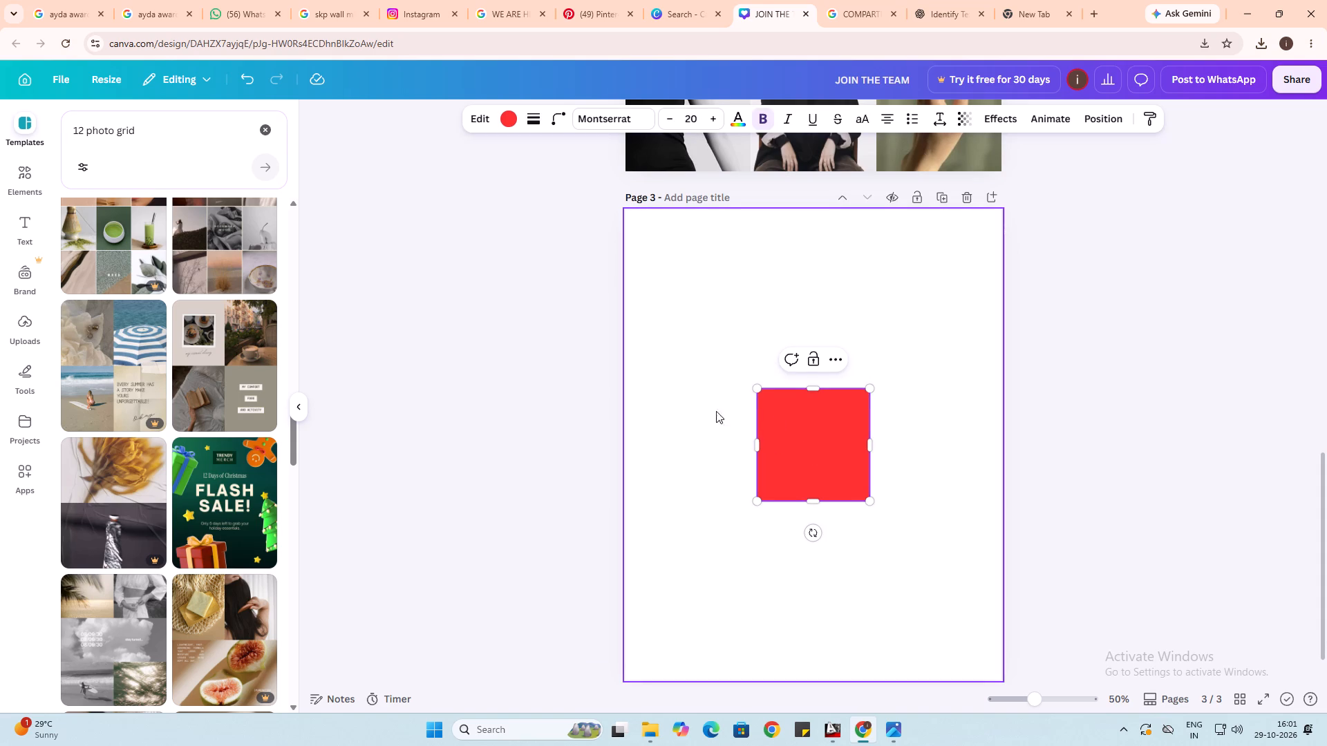
{"action": "left_click", "coordinate": [706, 401]}
Place the red square in page 3's top-right corner and stretch it down to full page height, 324 by 1,350.
{"action": "left_click_drag", "start_coordinate": [794, 416], "coordinate": [658, 235]}
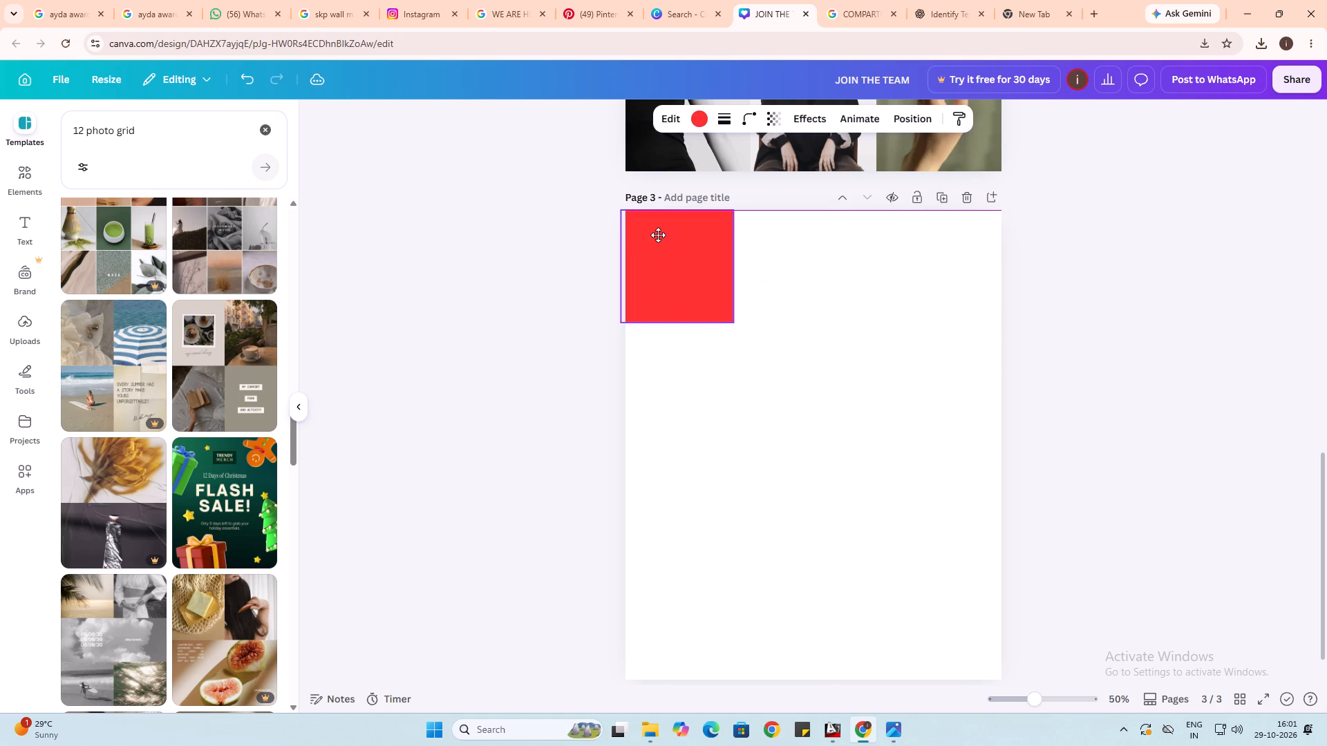
{"action": "left_click_drag", "start_coordinate": [658, 235], "coordinate": [925, 237]}
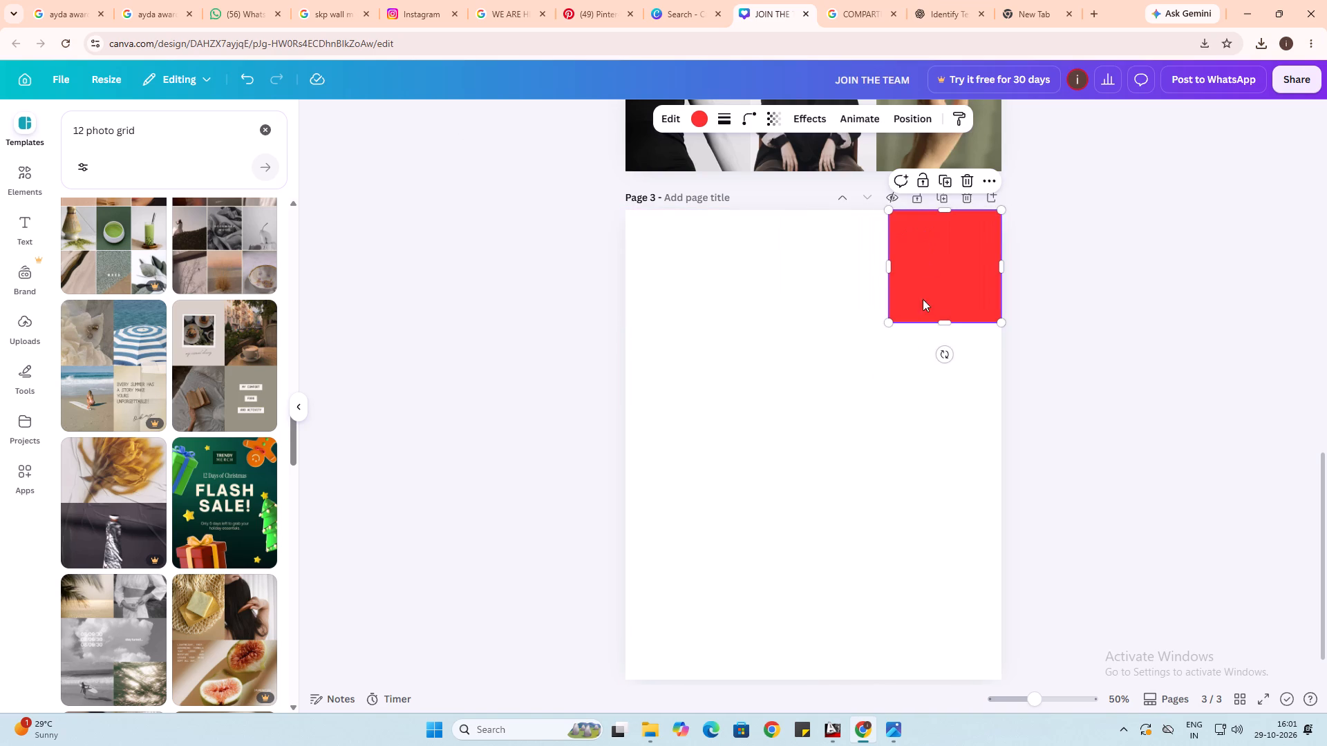
{"action": "left_click_drag", "start_coordinate": [950, 323], "coordinate": [952, 675]}
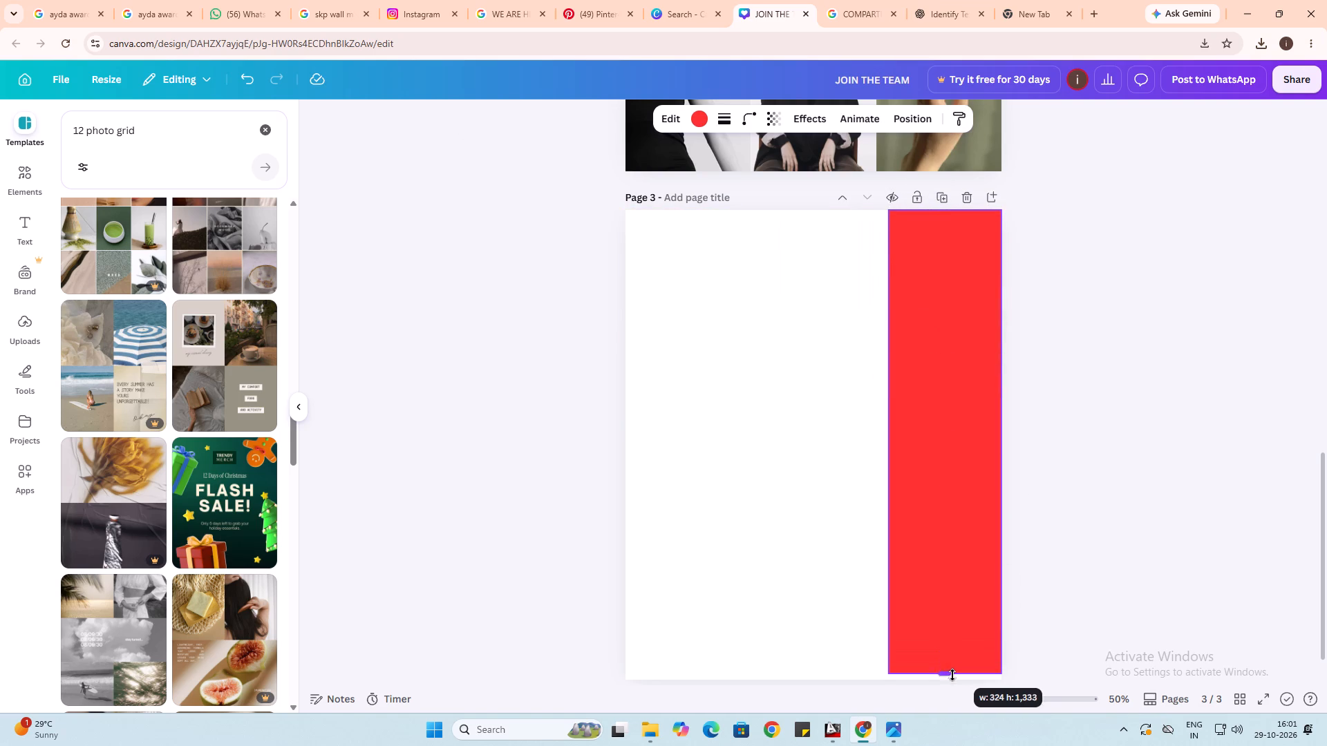
{"action": "left_click_drag", "start_coordinate": [952, 675], "coordinate": [954, 679]}
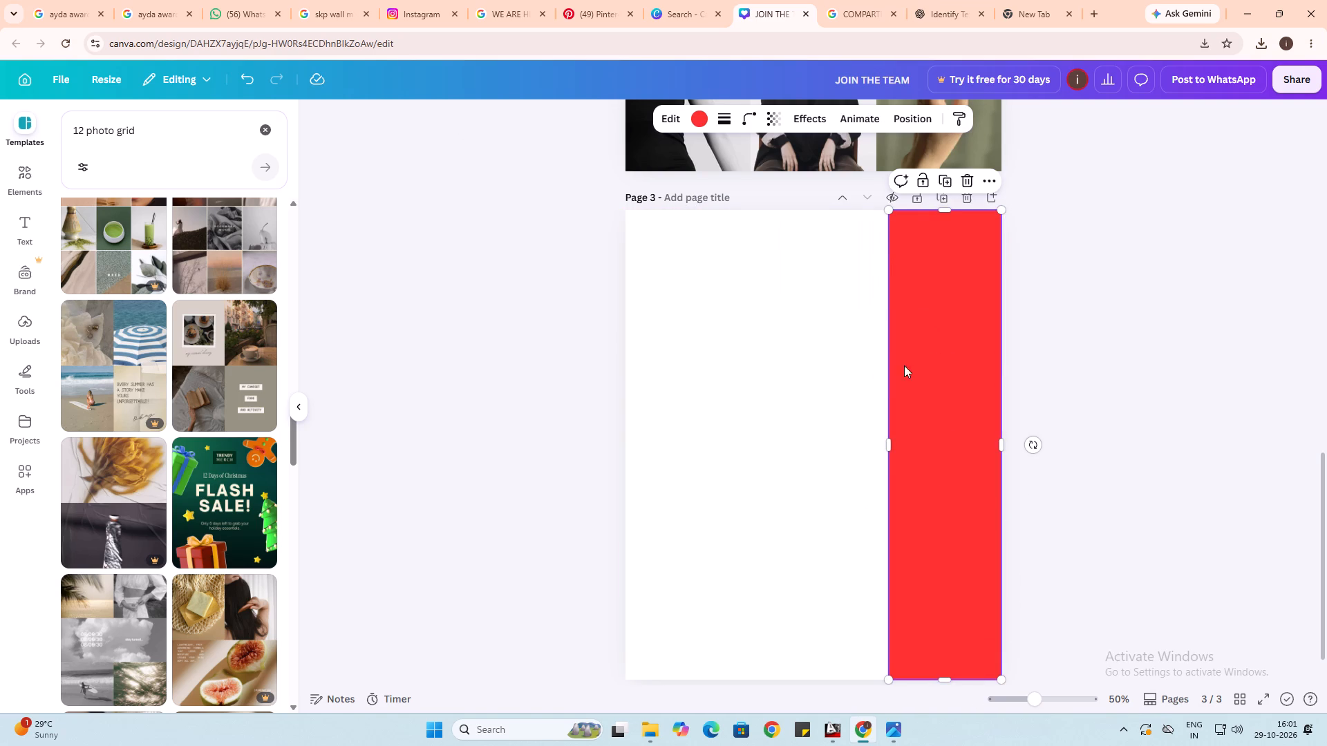
{"action": "left_click", "coordinate": [943, 211]}
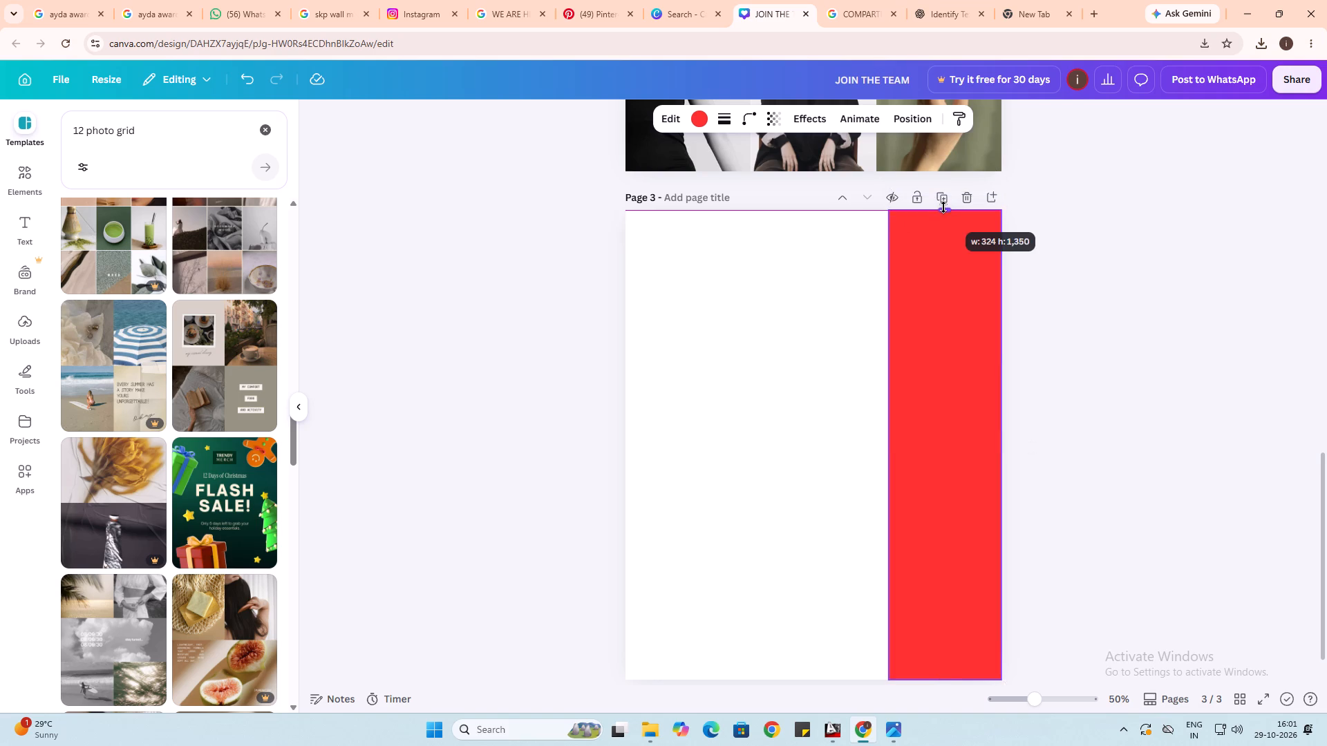
Change the tall strip's fill colour to the white from the photo colours.
{"action": "left_click", "coordinate": [695, 120]}
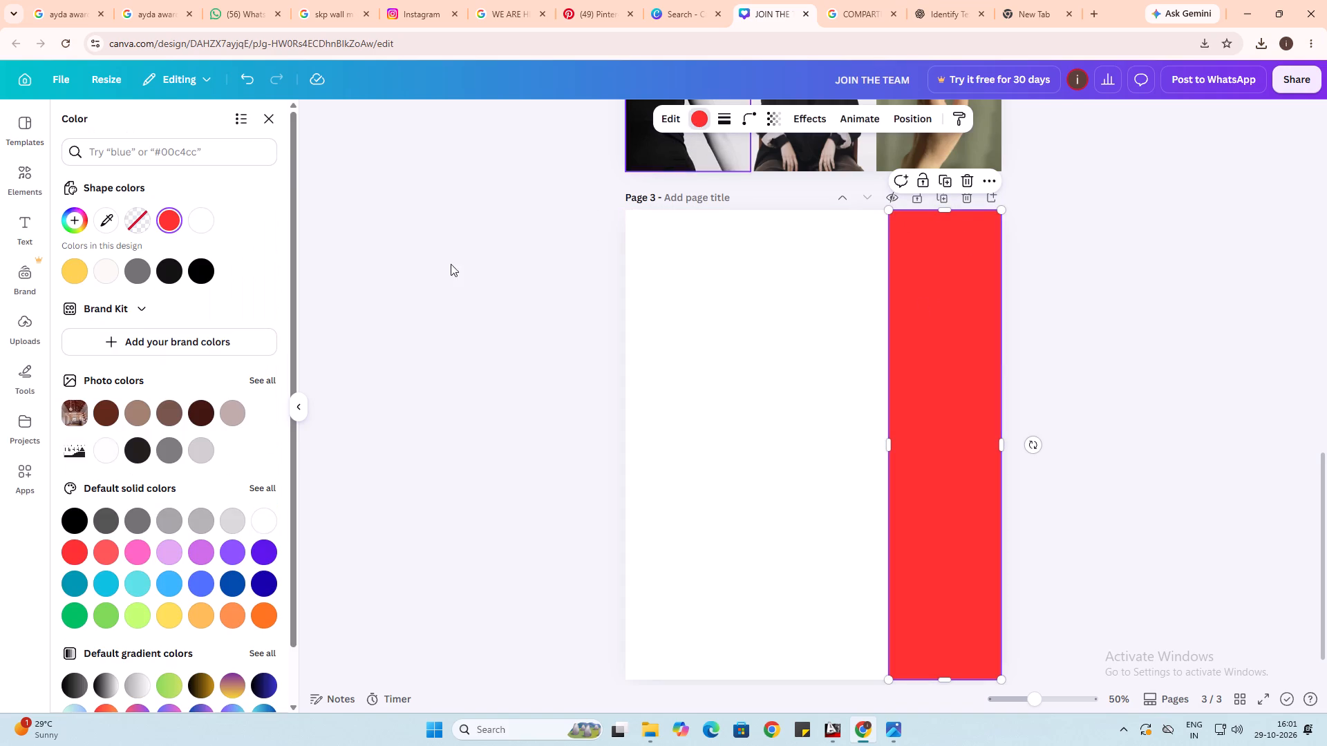
{"action": "left_click", "coordinate": [104, 452]}
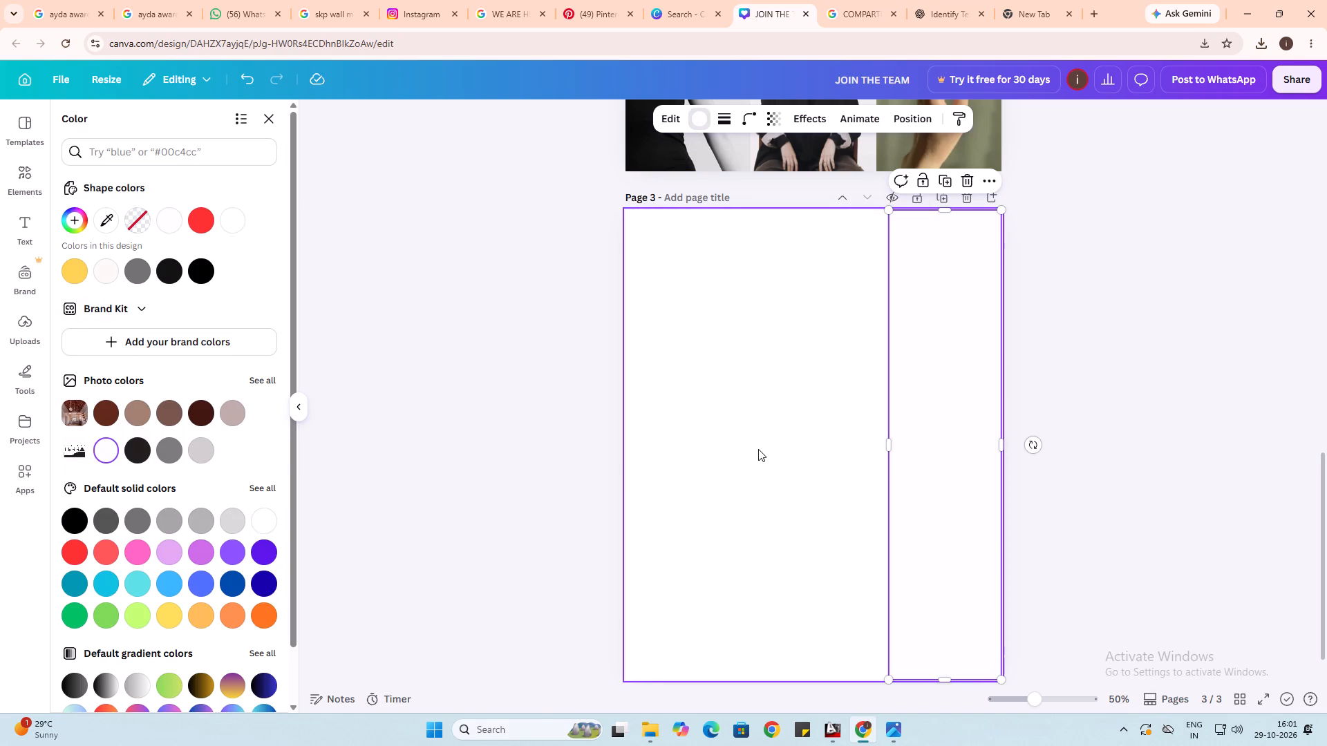
Change the tall strip's fill to the light orange from the default solid colours, after trying yellow.
{"action": "left_click", "coordinate": [167, 617]}
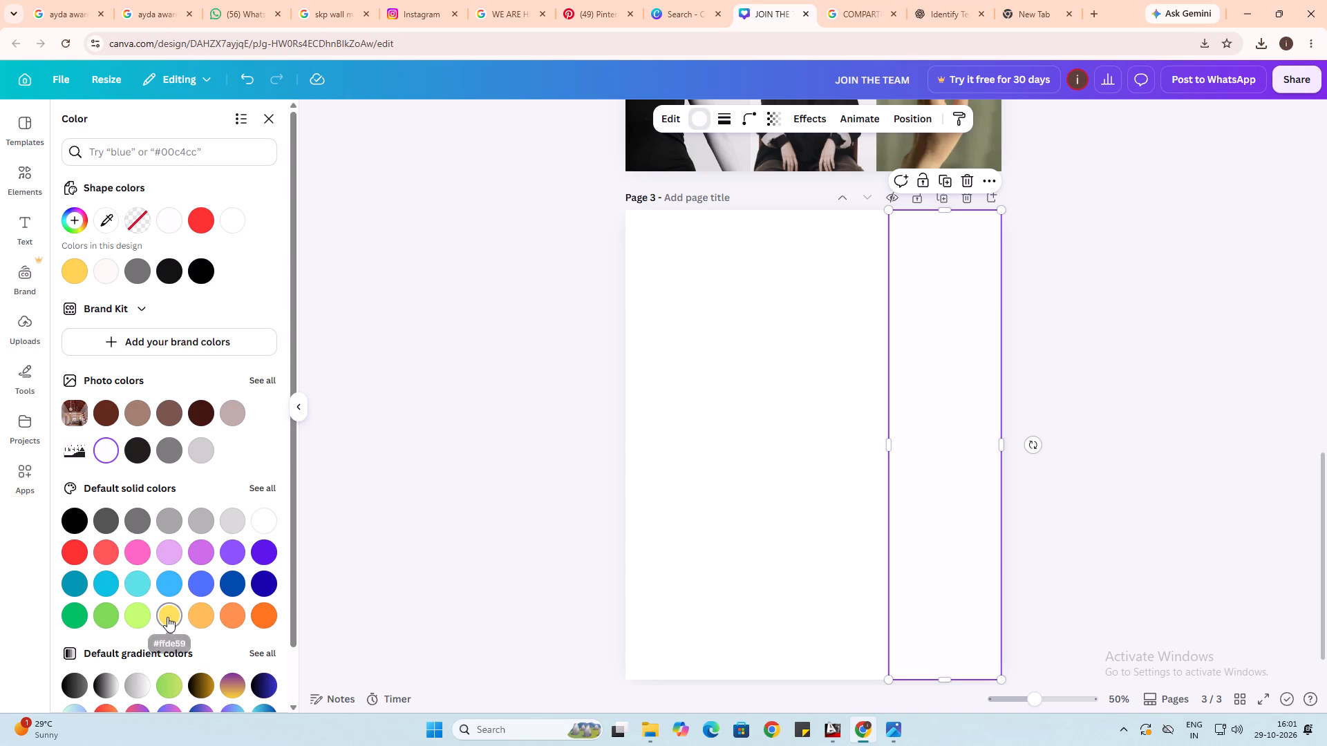
{"action": "left_click", "coordinate": [203, 616]}
{"action": "left_click", "coordinate": [711, 470]}
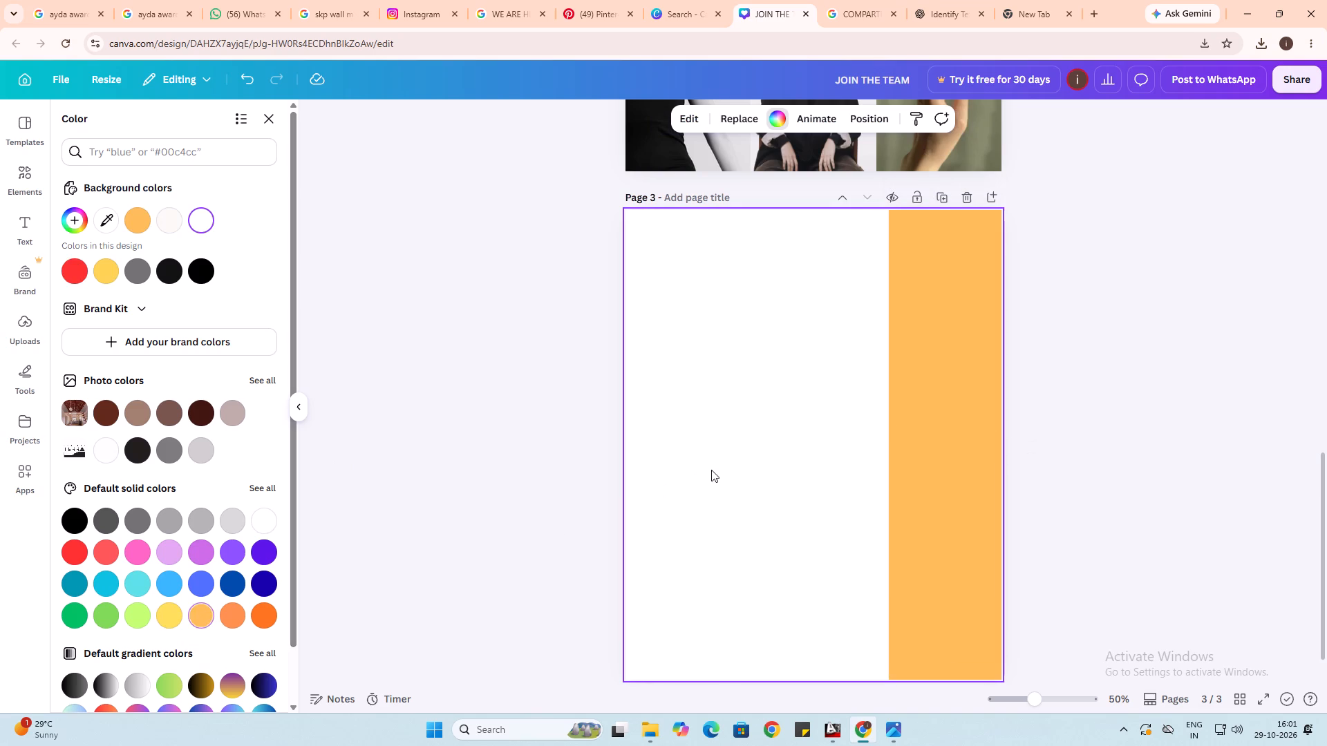
{"action": "left_click", "coordinate": [485, 433]}
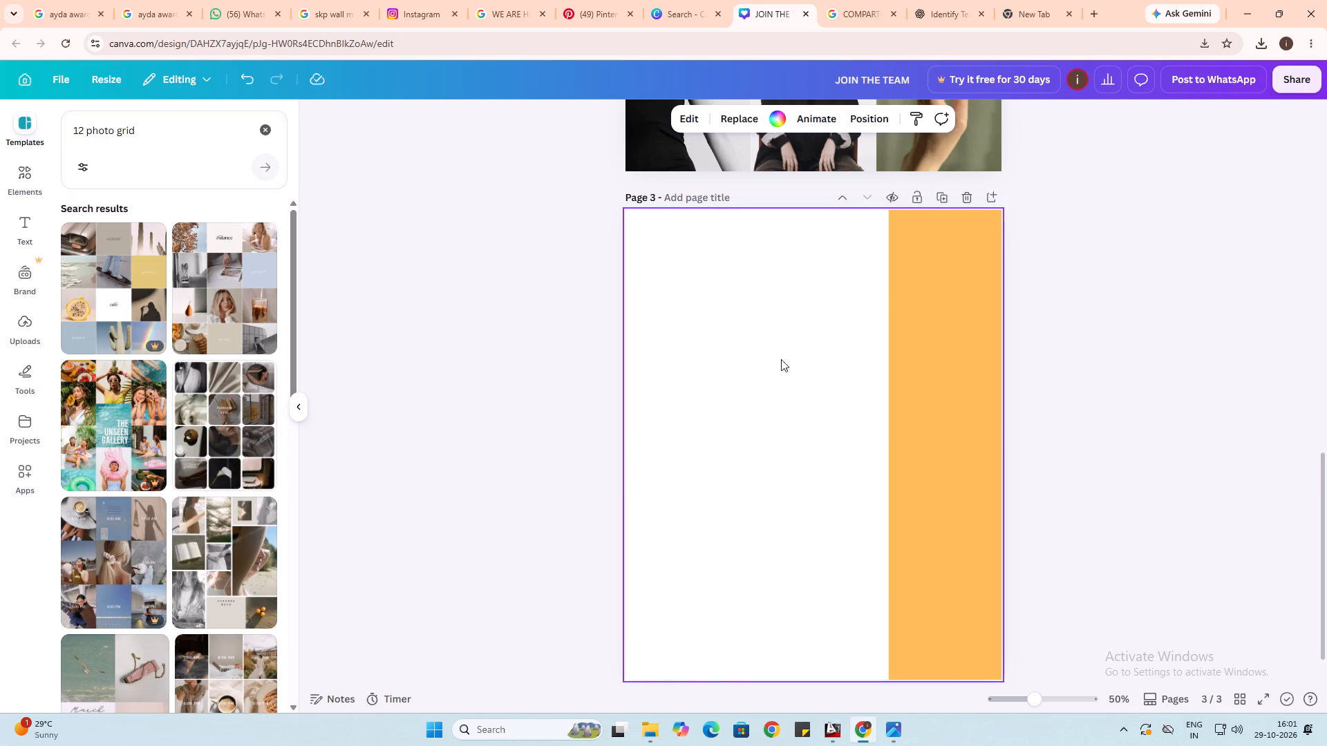
Stretch the orange strip's top edge slightly past the upper edge of page 3.
{"action": "left_click", "coordinate": [923, 261]}
{"action": "left_click", "coordinate": [945, 206]}
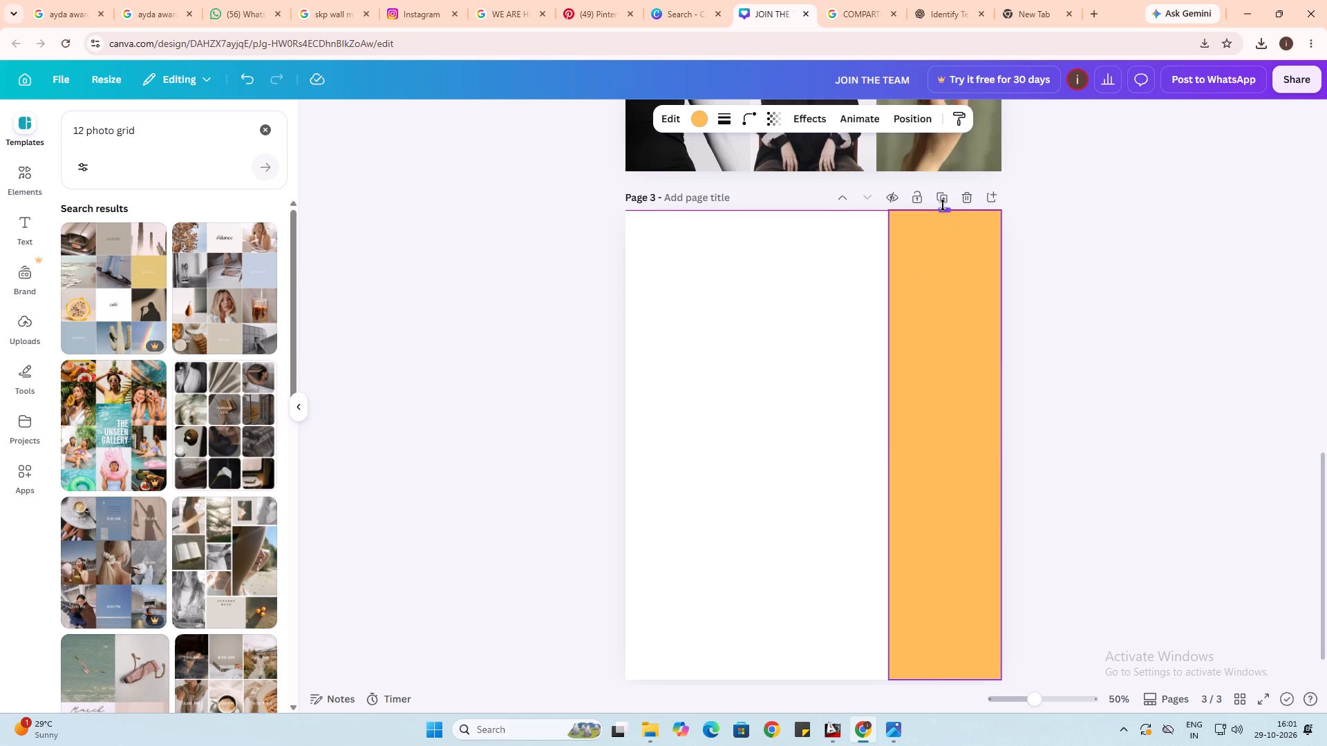
{"action": "left_click", "coordinate": [529, 377]}
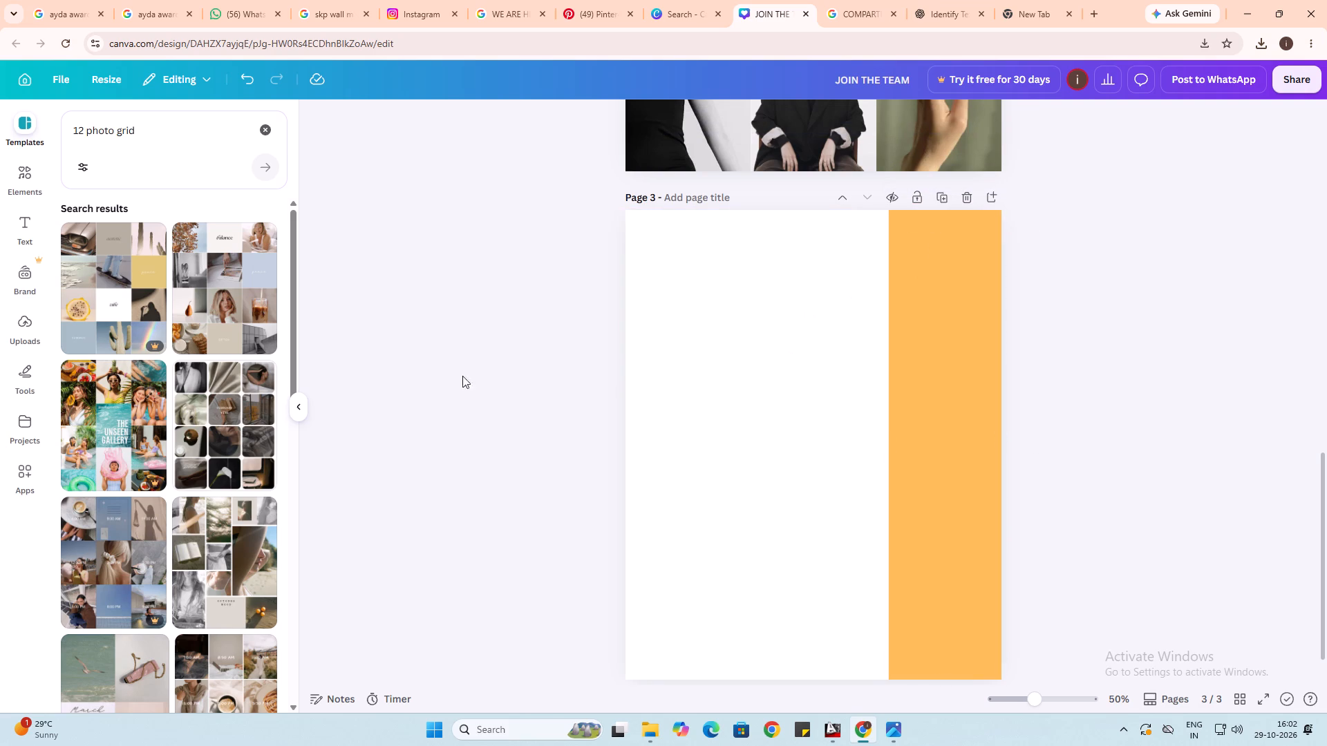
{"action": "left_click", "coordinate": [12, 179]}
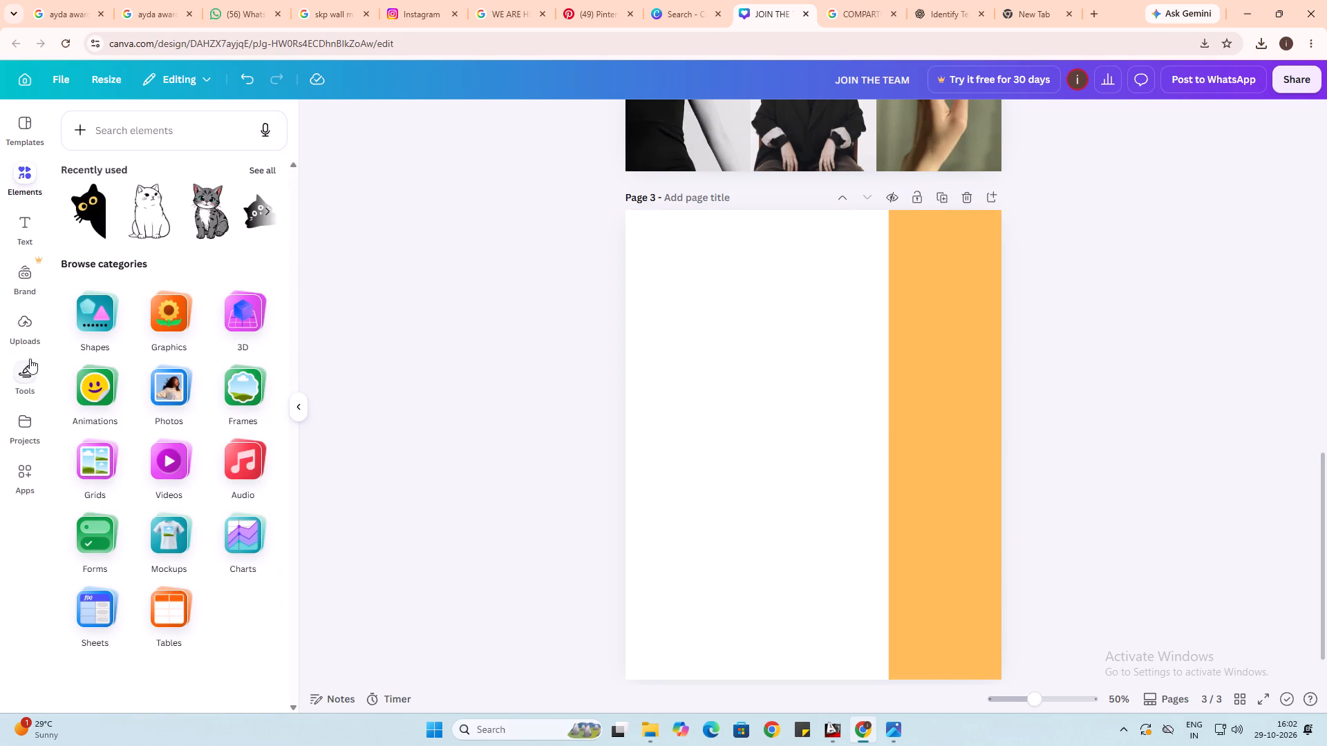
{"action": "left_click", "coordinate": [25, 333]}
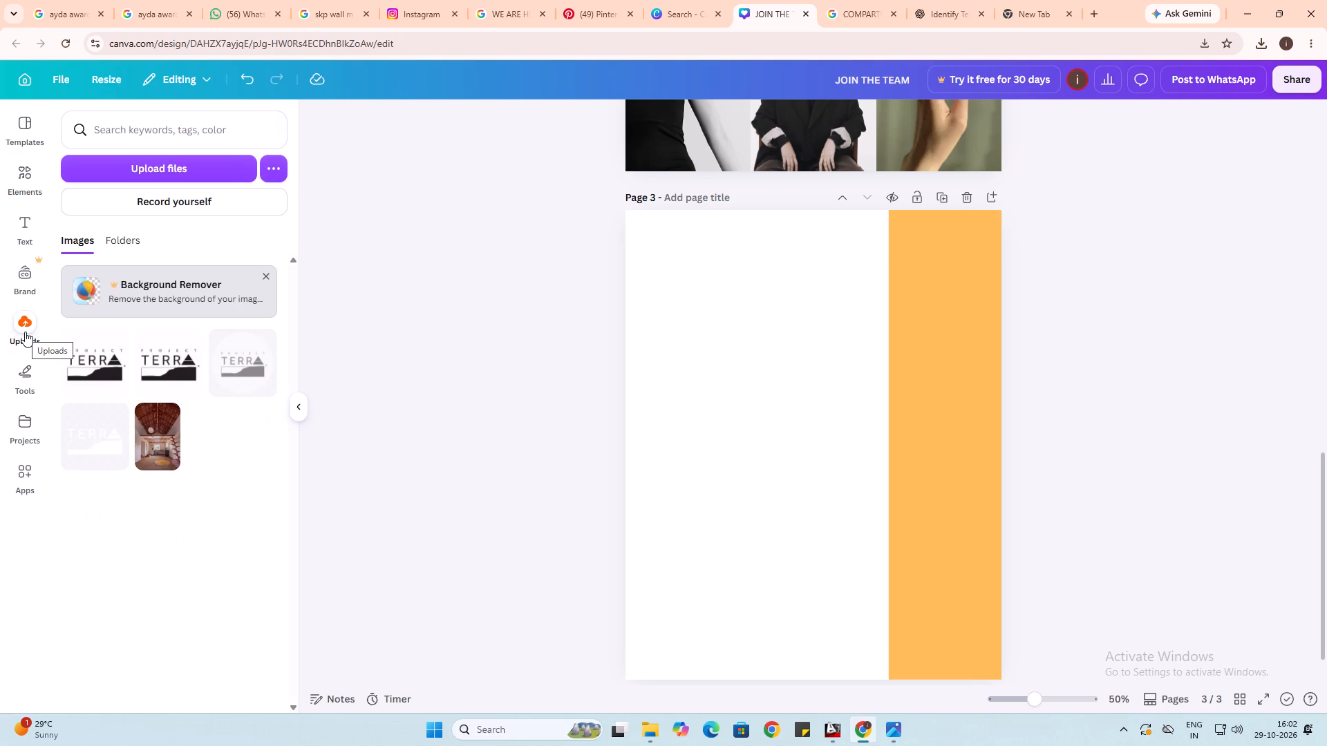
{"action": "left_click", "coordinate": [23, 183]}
Clear the "12 photo grid" search from the template library.
{"action": "left_click", "coordinate": [21, 137]}
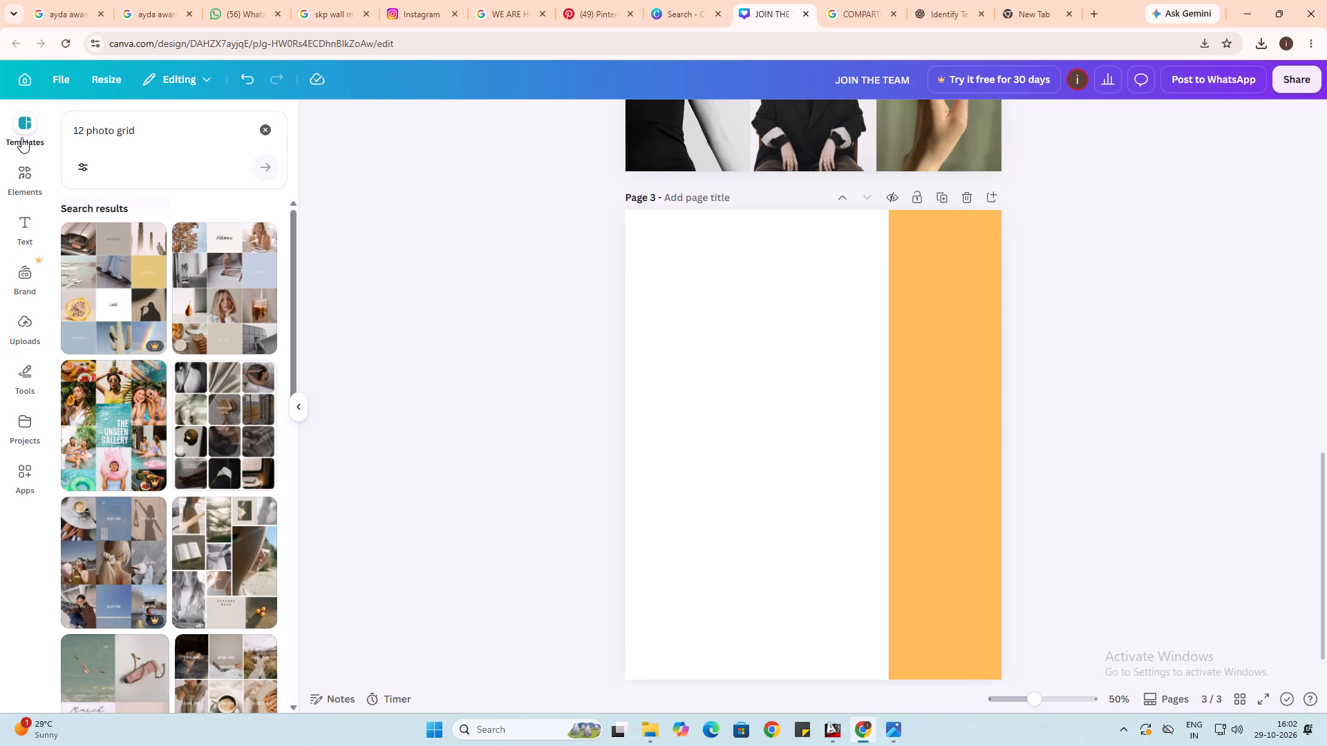
{"action": "scroll", "coordinate": [229, 240], "scroll_direction": "up", "scroll_amount": 1}
{"action": "left_click", "coordinate": [265, 128]}
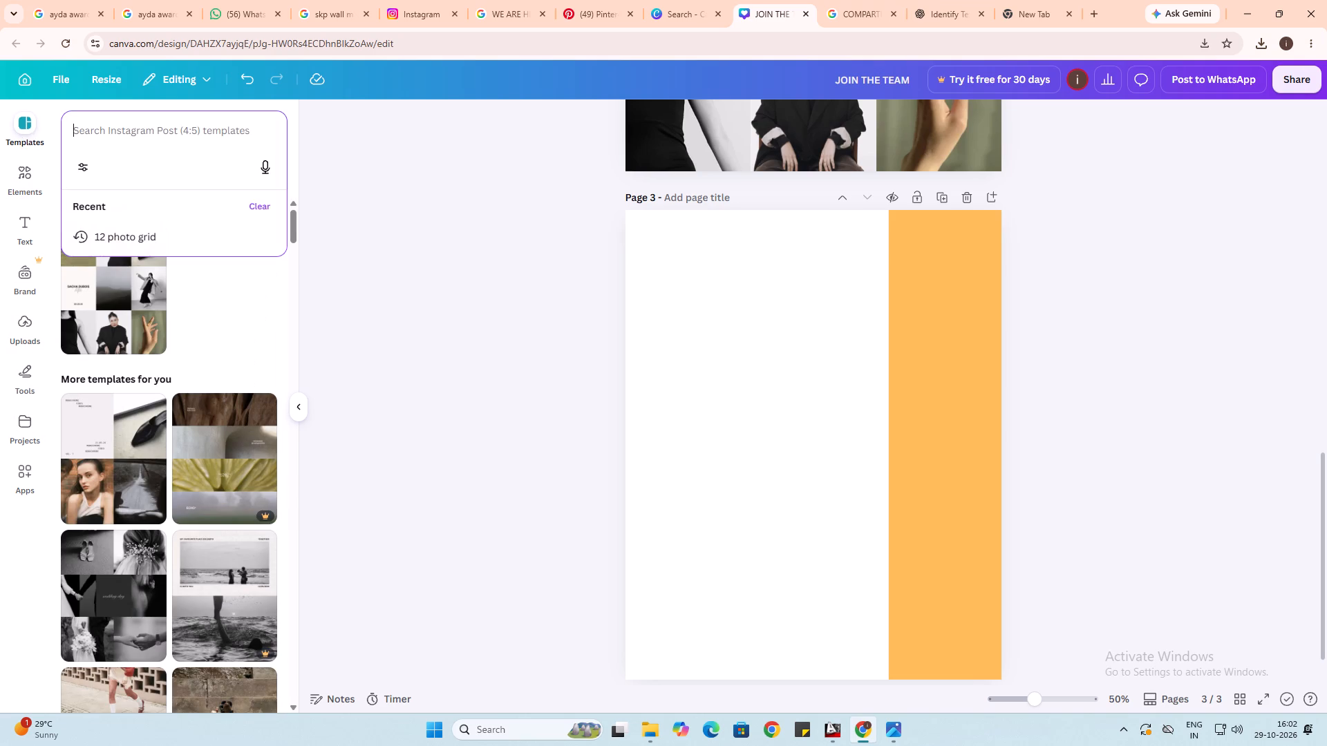
{"action": "scroll", "coordinate": [240, 322], "scroll_direction": "up", "scroll_amount": 2}
{"action": "left_click", "coordinate": [518, 369]}
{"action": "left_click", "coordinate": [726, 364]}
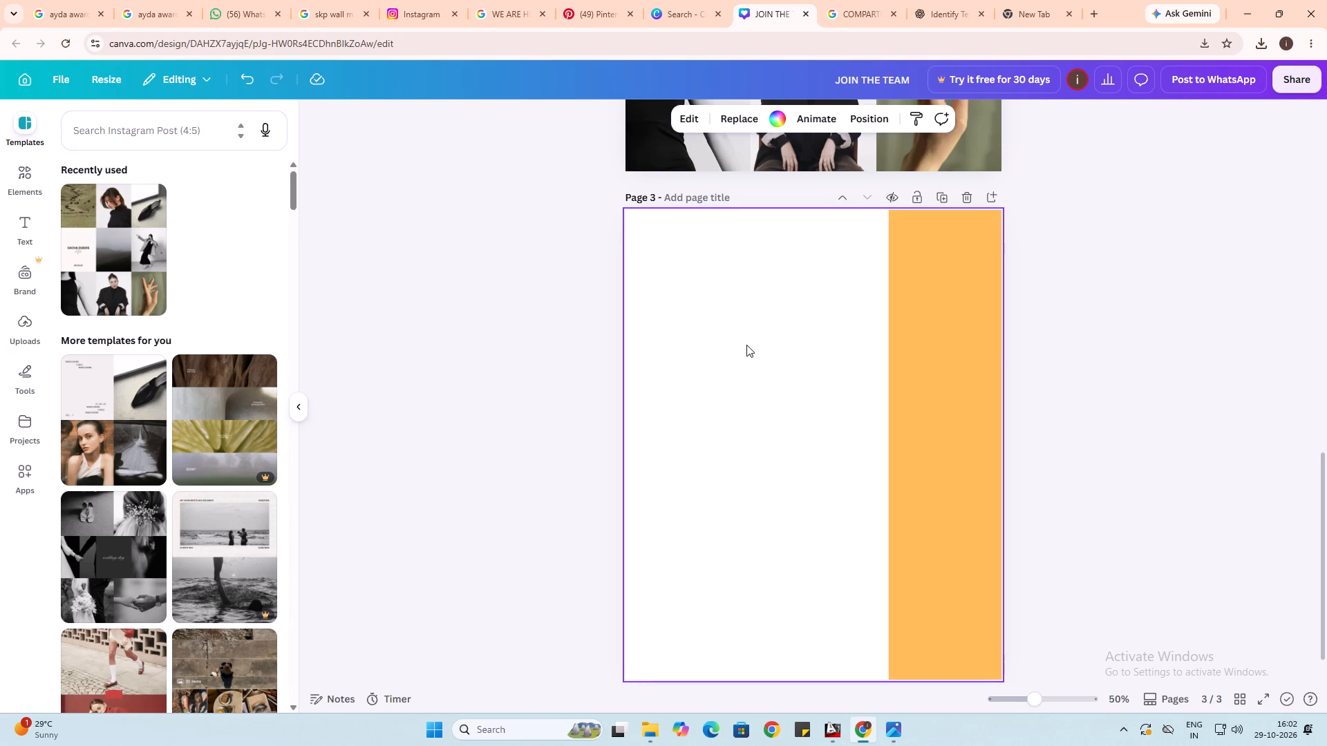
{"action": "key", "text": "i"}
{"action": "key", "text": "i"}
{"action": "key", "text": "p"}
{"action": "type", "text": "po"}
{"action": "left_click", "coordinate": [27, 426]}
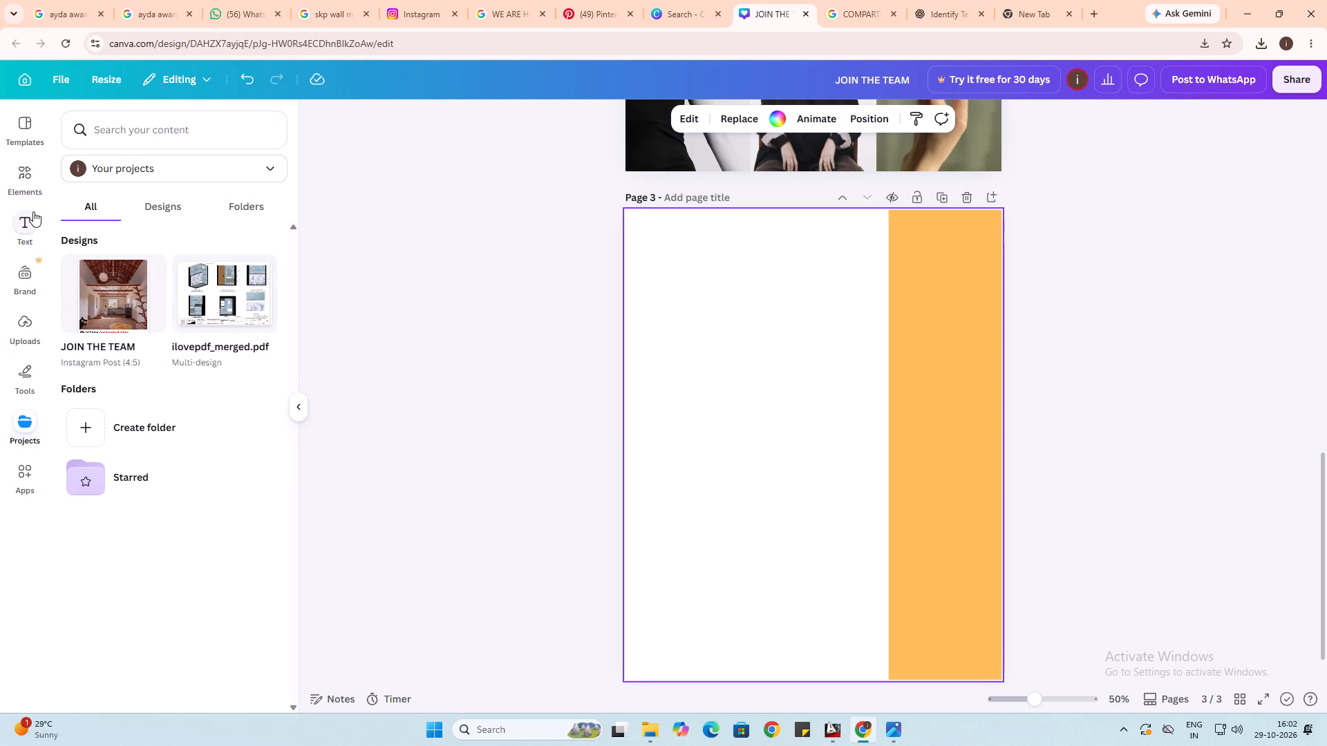
Find a three-column photo grid with a wide top cell spanning two columns among the grid elements and add it to page 3.
{"action": "left_click", "coordinate": [28, 173]}
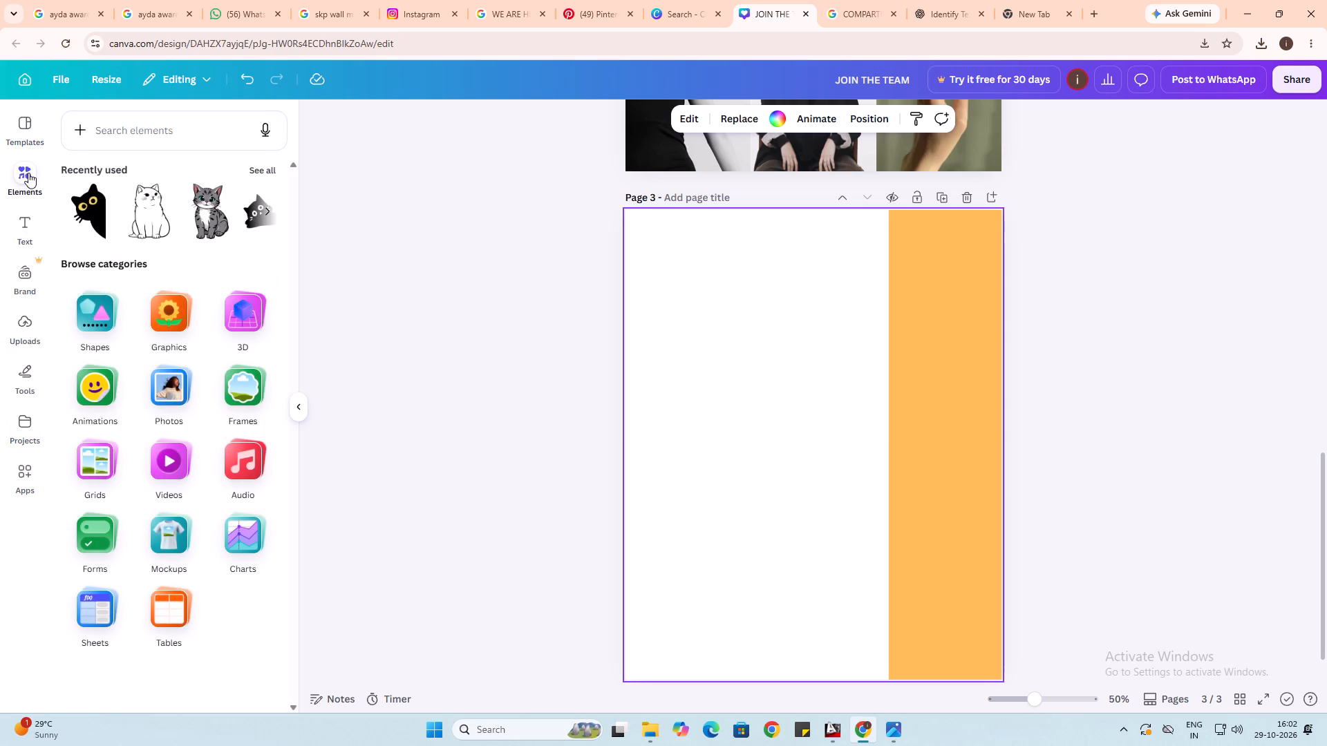
{"action": "scroll", "coordinate": [107, 253], "scroll_direction": "up", "scroll_amount": 2}
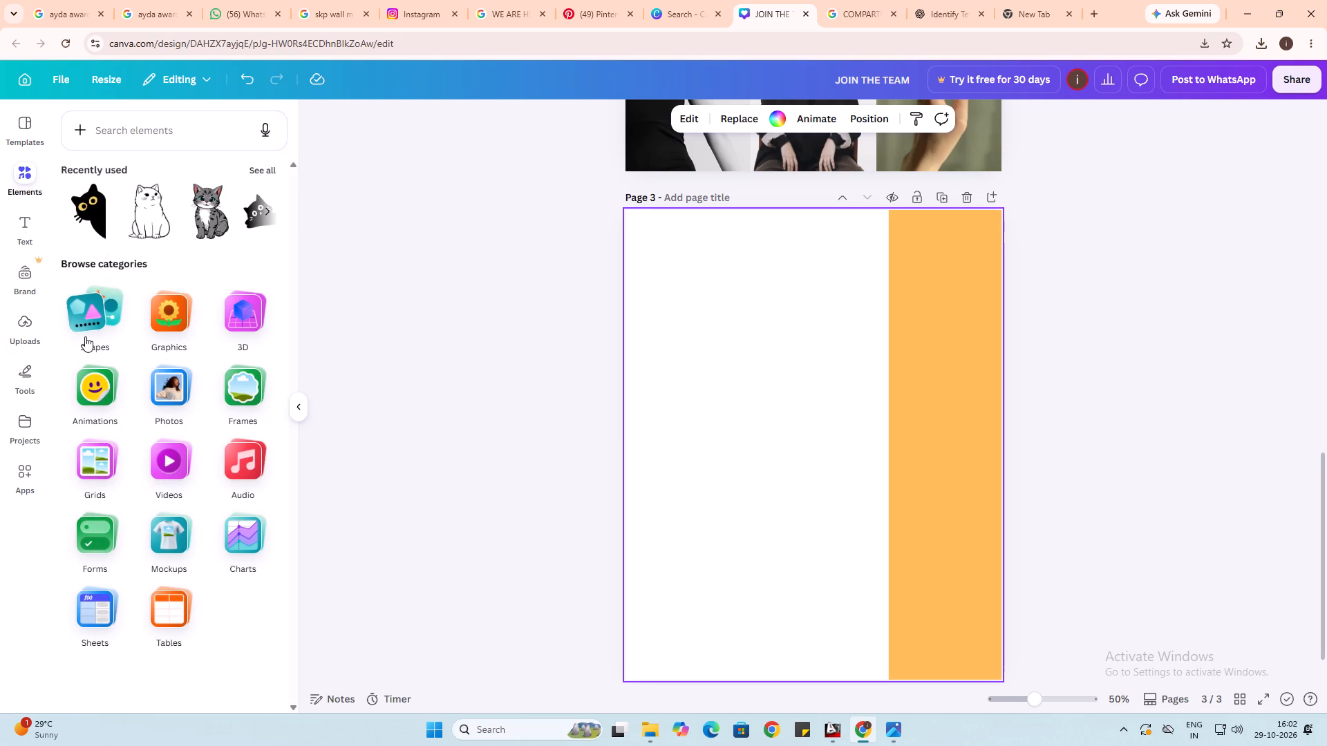
{"action": "left_click", "coordinate": [89, 466]}
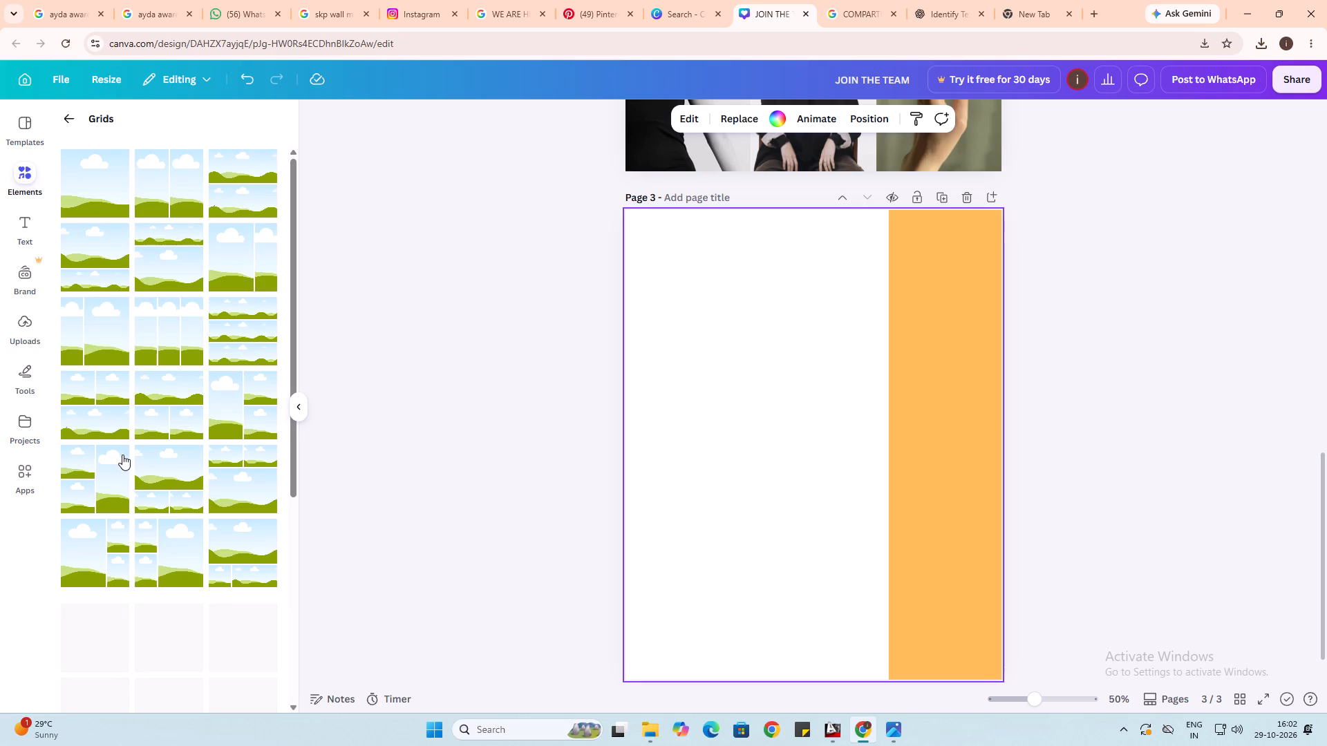
{"action": "scroll", "coordinate": [122, 455], "scroll_direction": "up", "scroll_amount": 2}
{"action": "scroll", "coordinate": [140, 454], "scroll_direction": "down", "scroll_amount": 2}
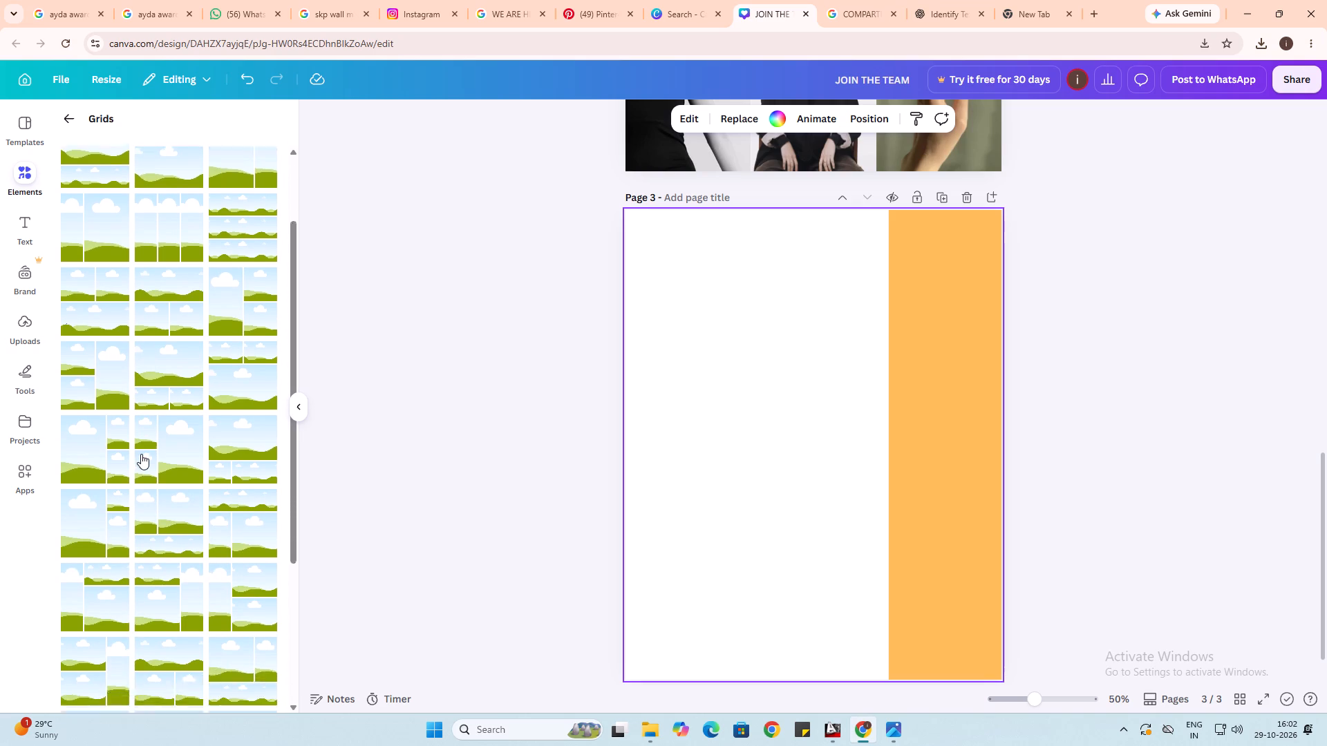
{"action": "scroll", "coordinate": [141, 454], "scroll_direction": "down", "scroll_amount": 4}
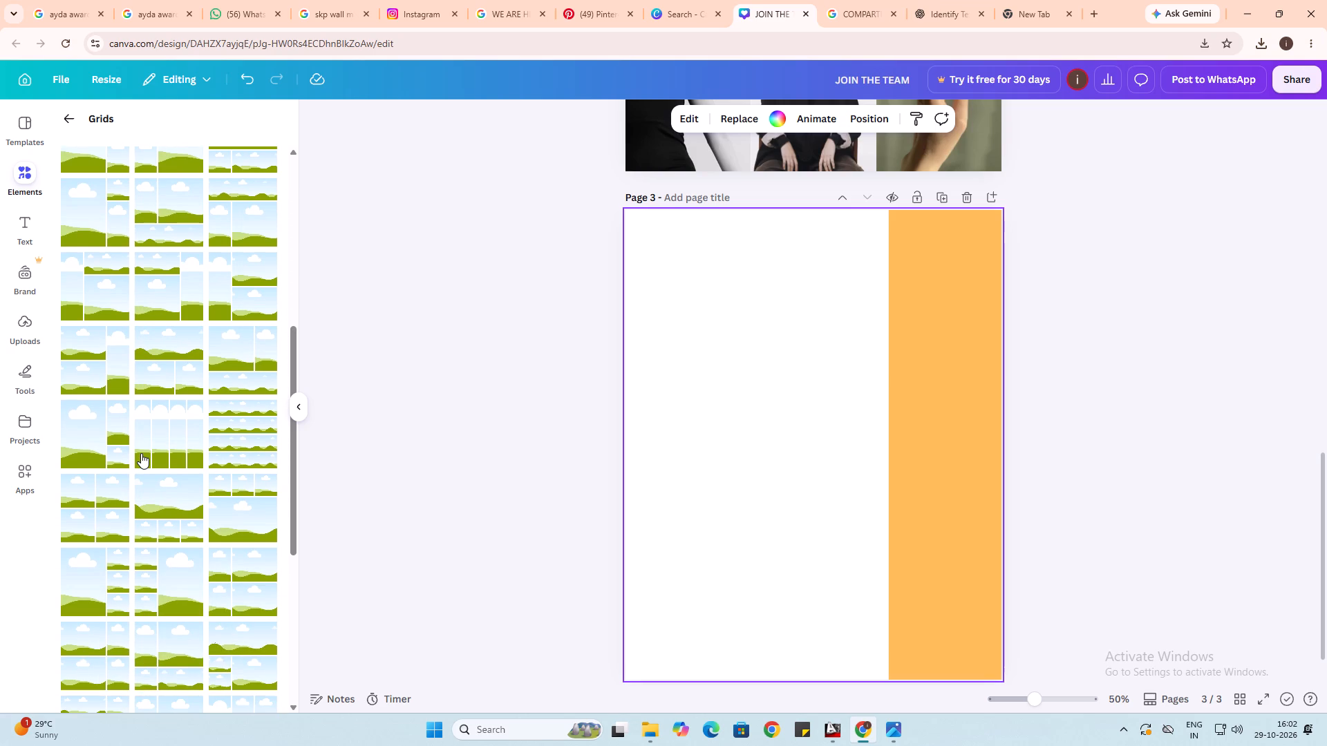
{"action": "scroll", "coordinate": [141, 453], "scroll_direction": "down", "scroll_amount": 4}
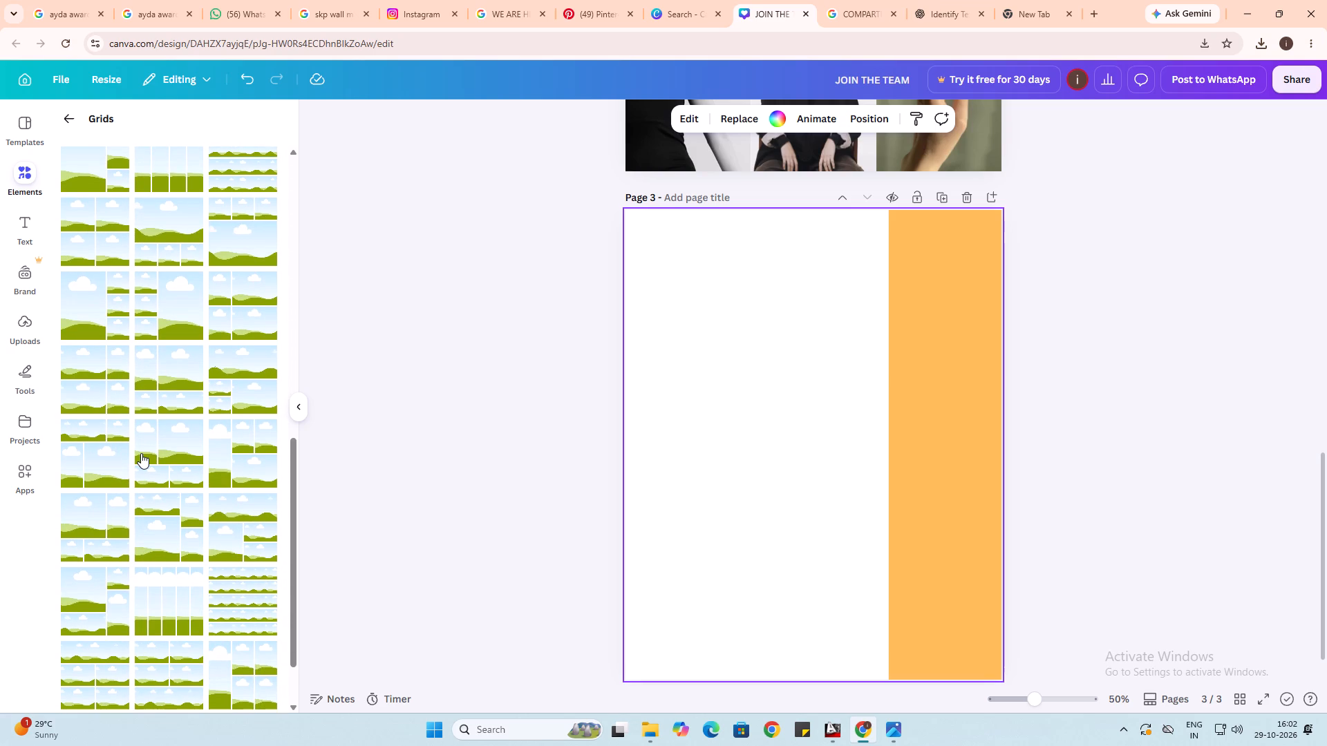
{"action": "scroll", "coordinate": [166, 459], "scroll_direction": "down", "scroll_amount": 1}
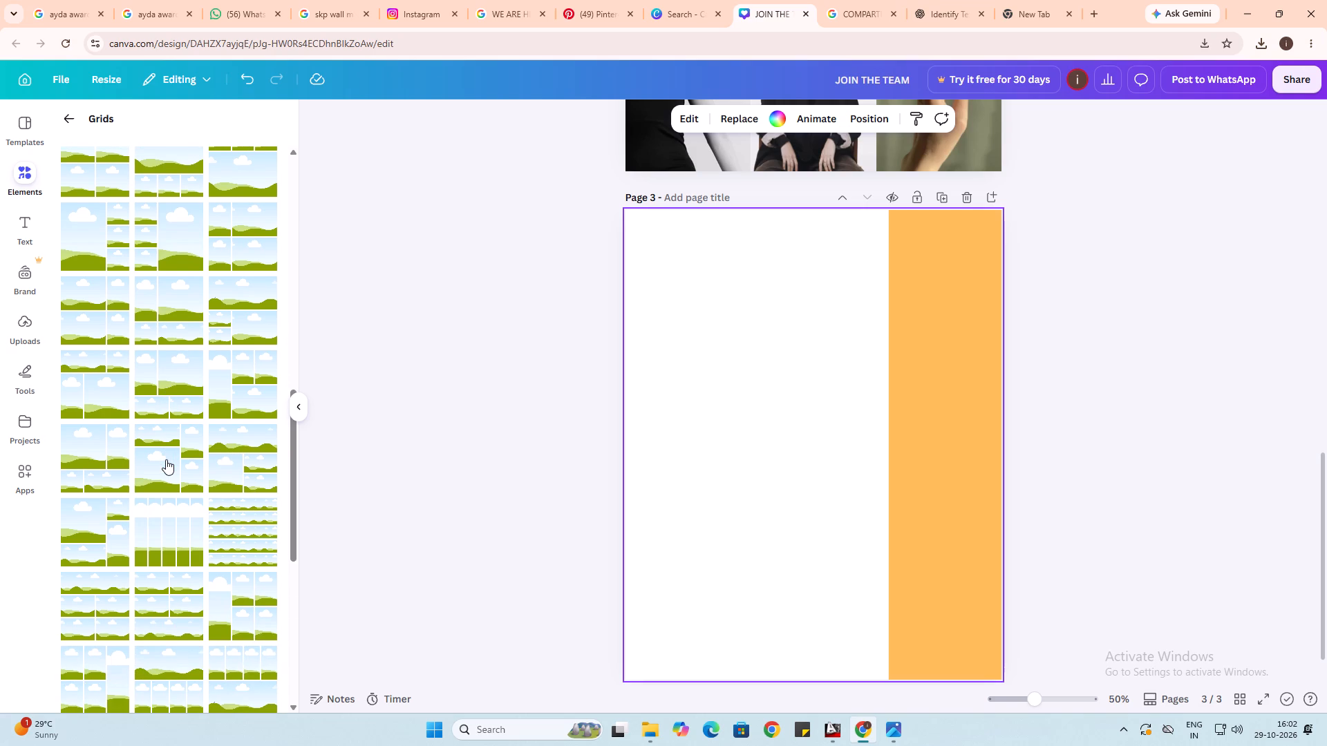
{"action": "scroll", "coordinate": [166, 459], "scroll_direction": "down", "scroll_amount": 2}
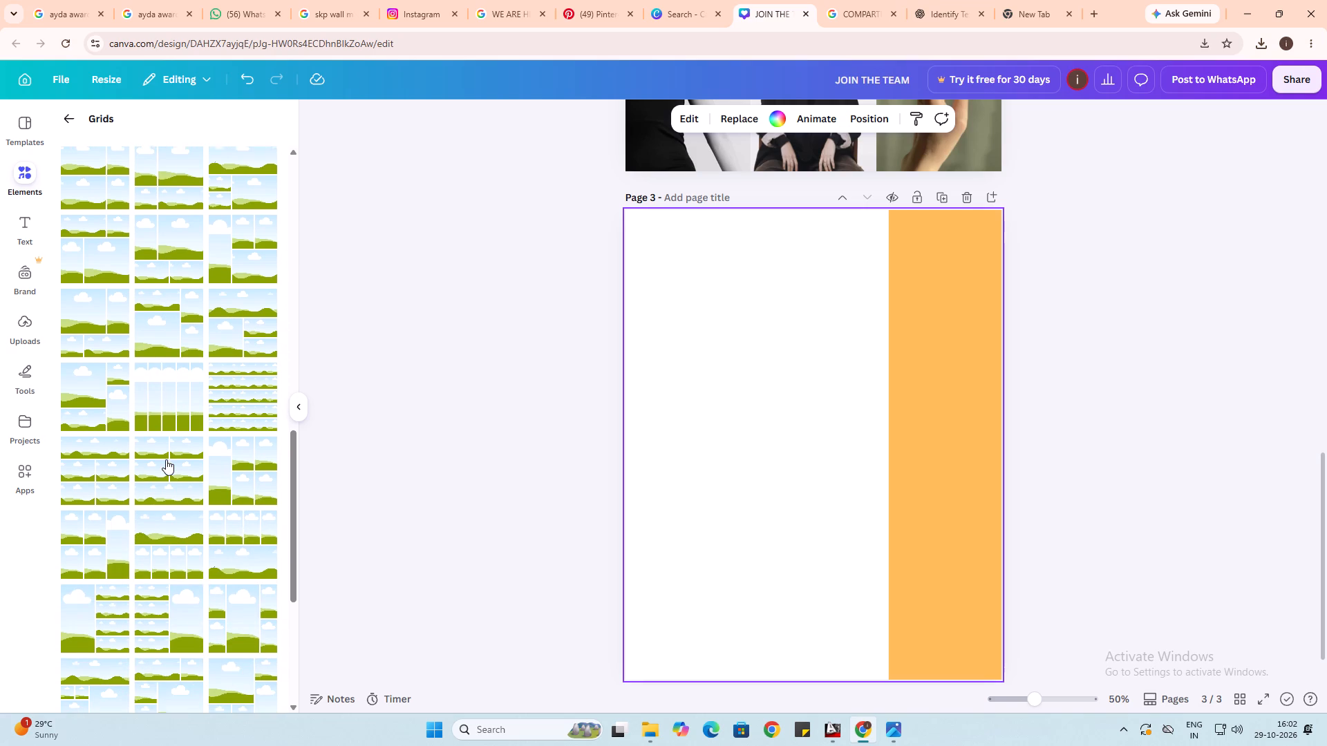
{"action": "scroll", "coordinate": [167, 459], "scroll_direction": "down", "scroll_amount": 2}
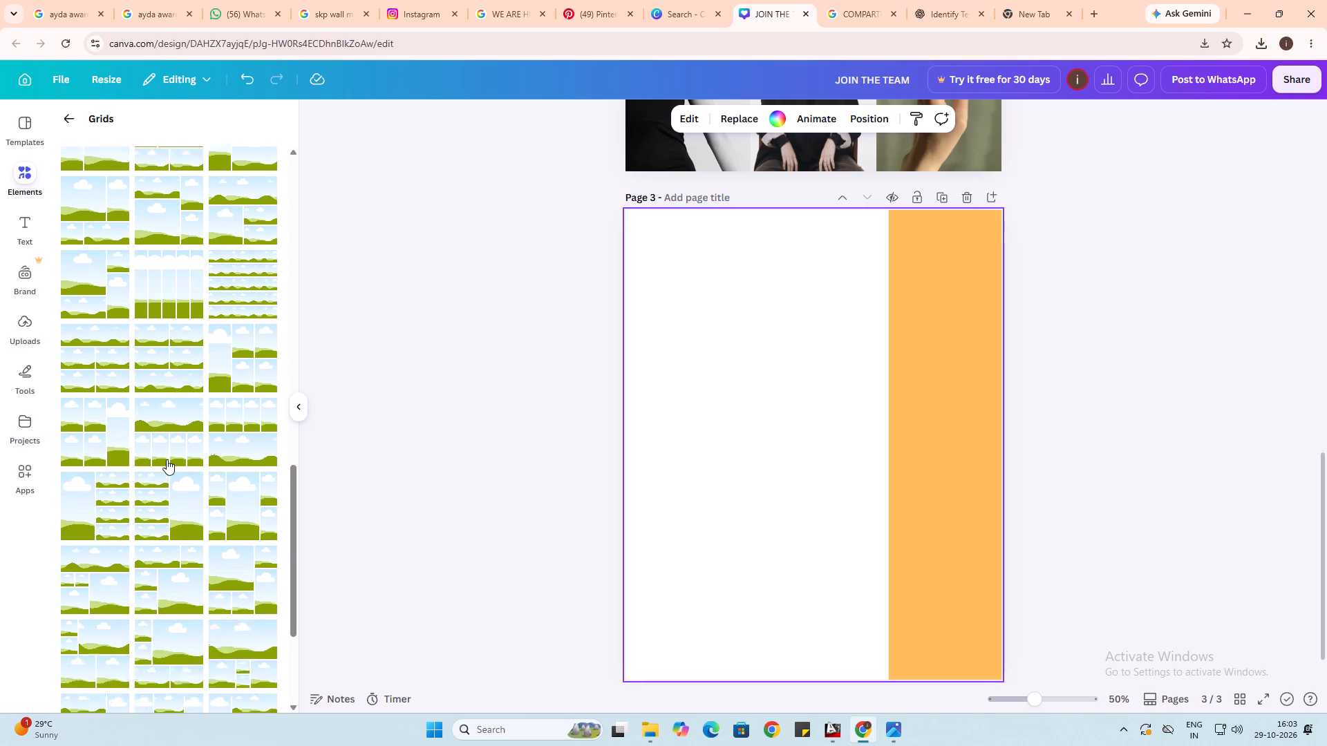
{"action": "scroll", "coordinate": [167, 459], "scroll_direction": "down", "scroll_amount": 1}
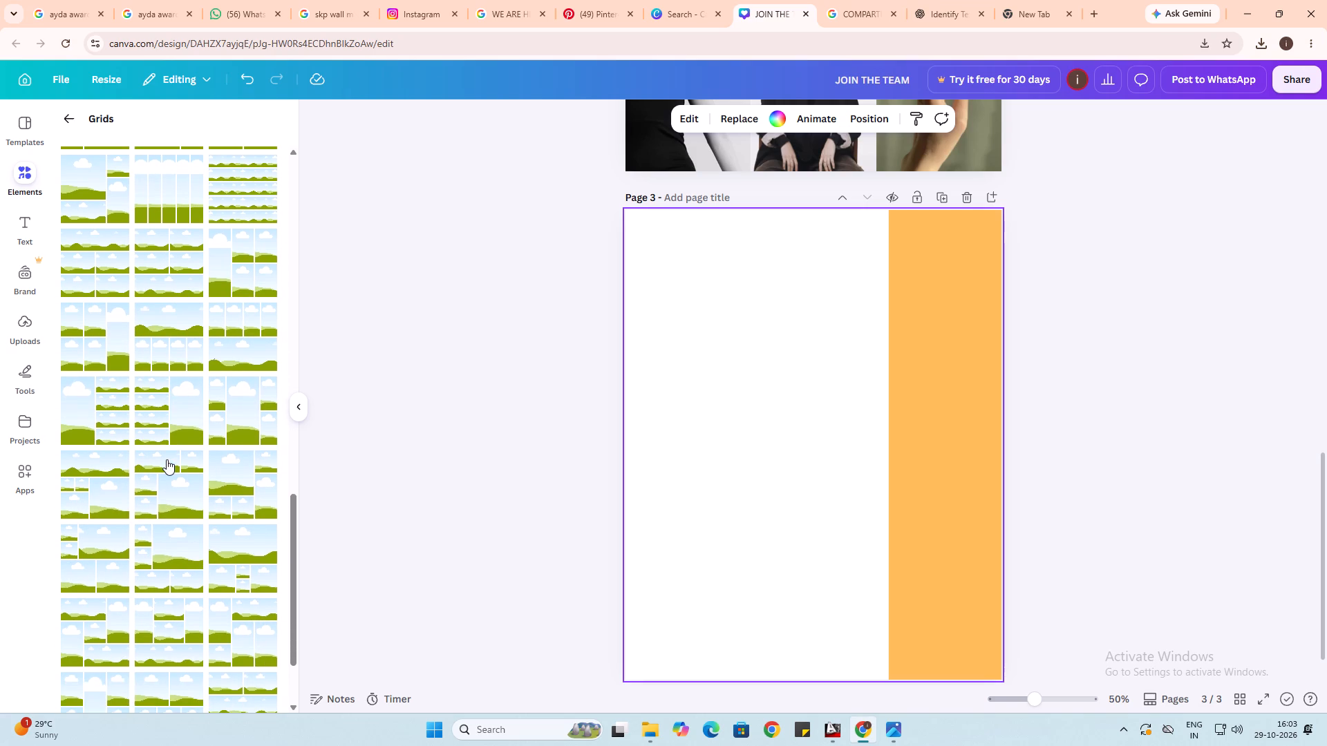
{"action": "scroll", "coordinate": [167, 459], "scroll_direction": "down", "scroll_amount": 1}
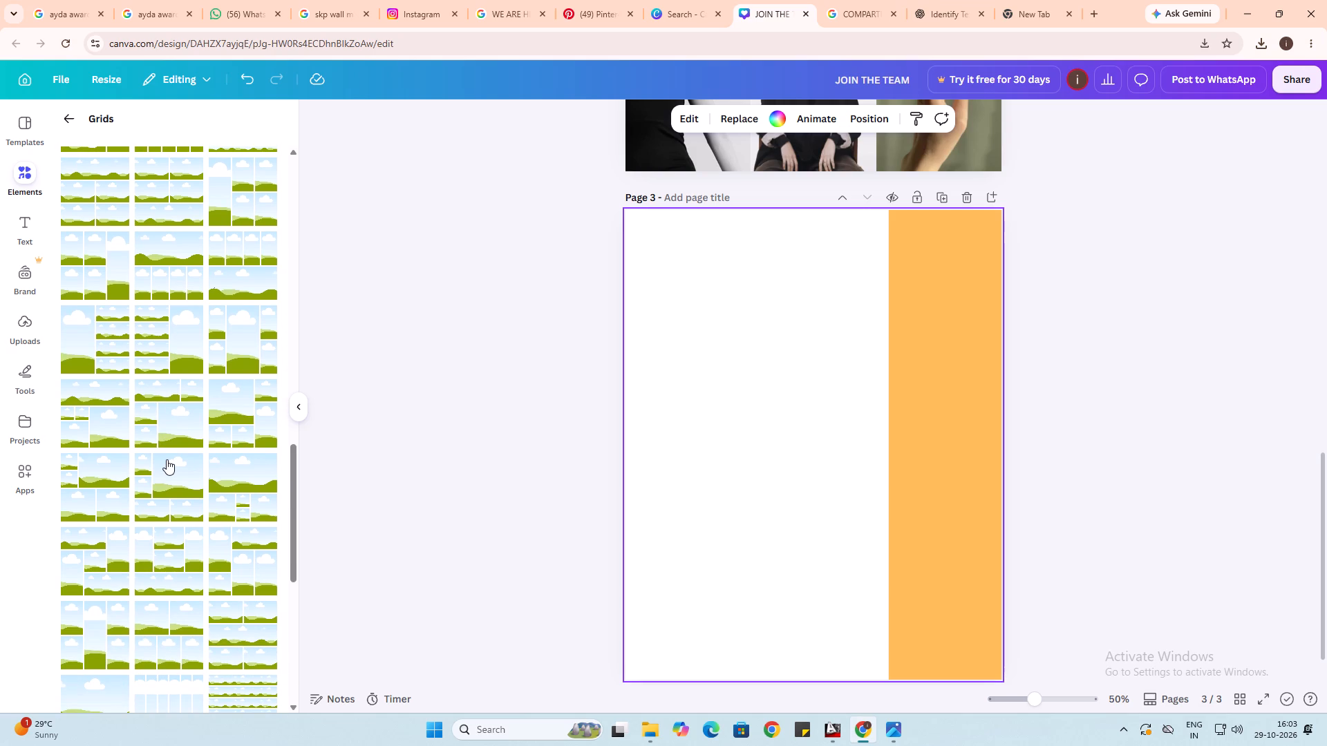
{"action": "scroll", "coordinate": [167, 459], "scroll_direction": "down", "scroll_amount": 4}
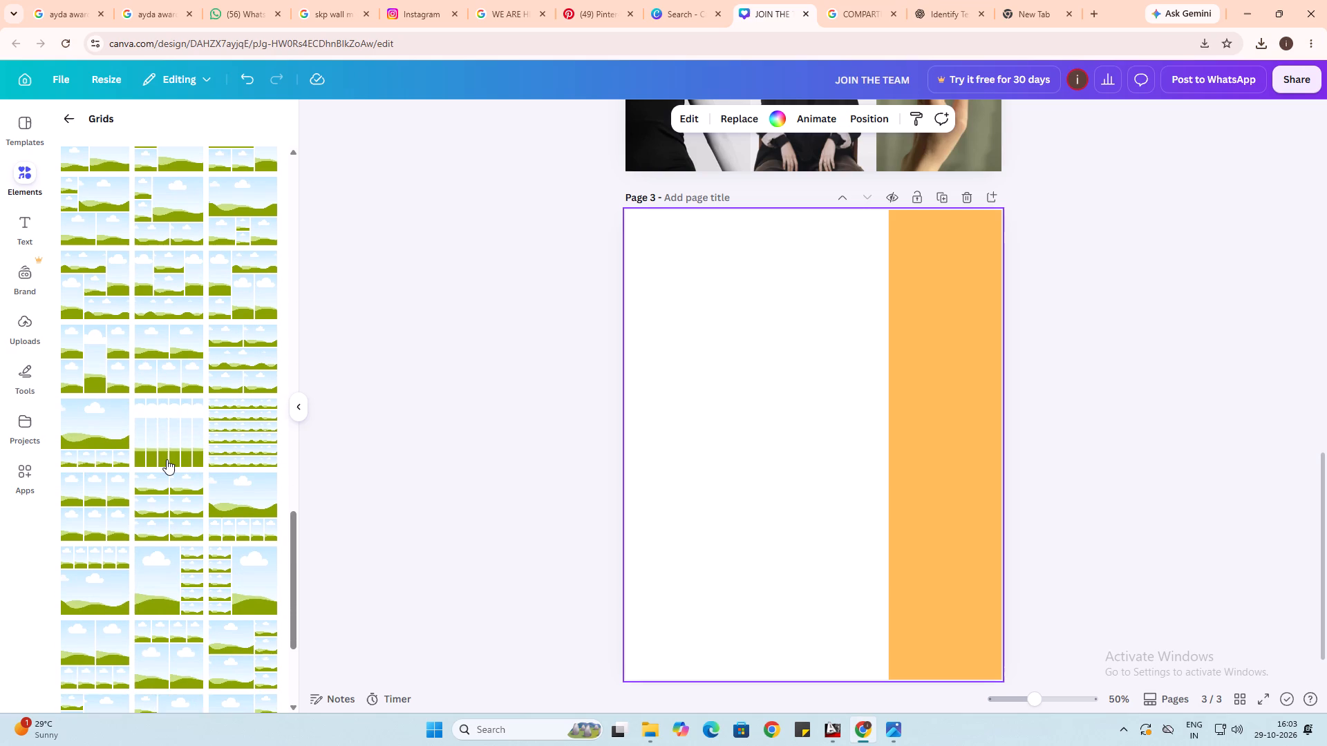
{"action": "scroll", "coordinate": [167, 459], "scroll_direction": "down", "scroll_amount": 2}
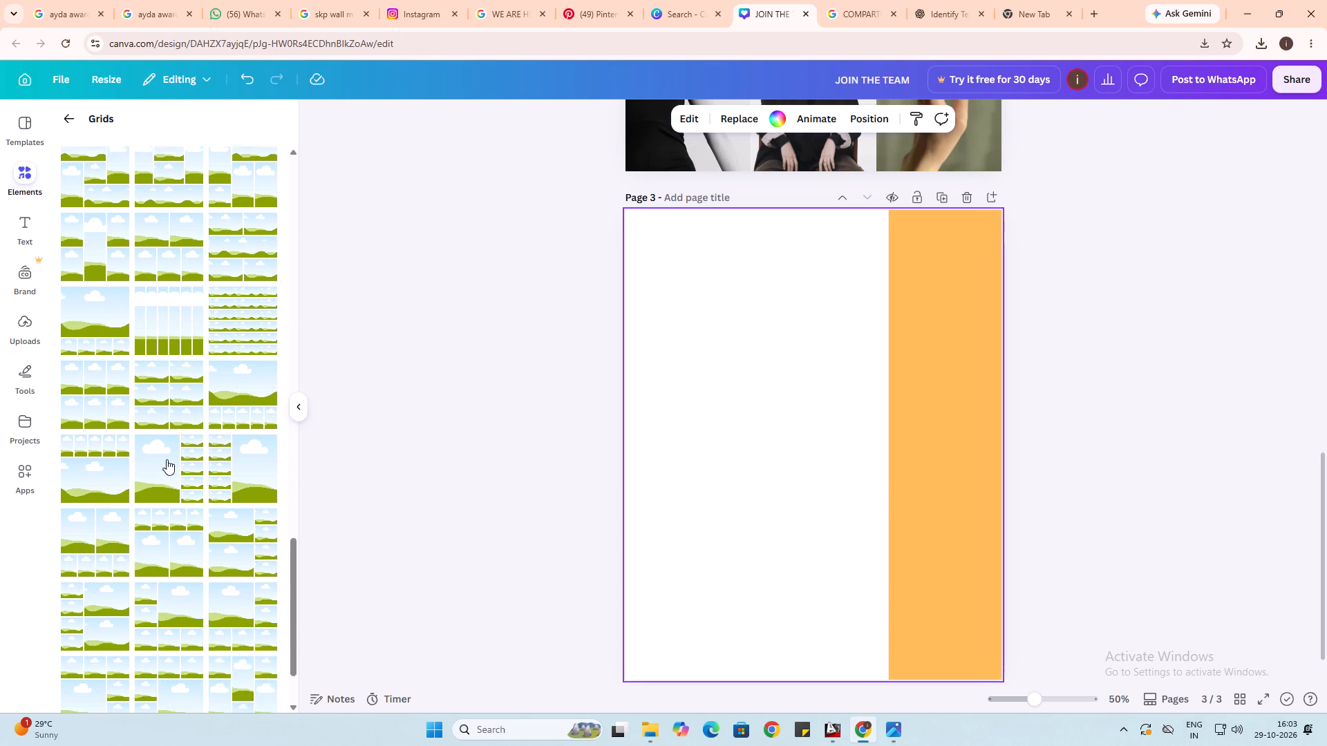
{"action": "scroll", "coordinate": [167, 459], "scroll_direction": "down", "scroll_amount": 1}
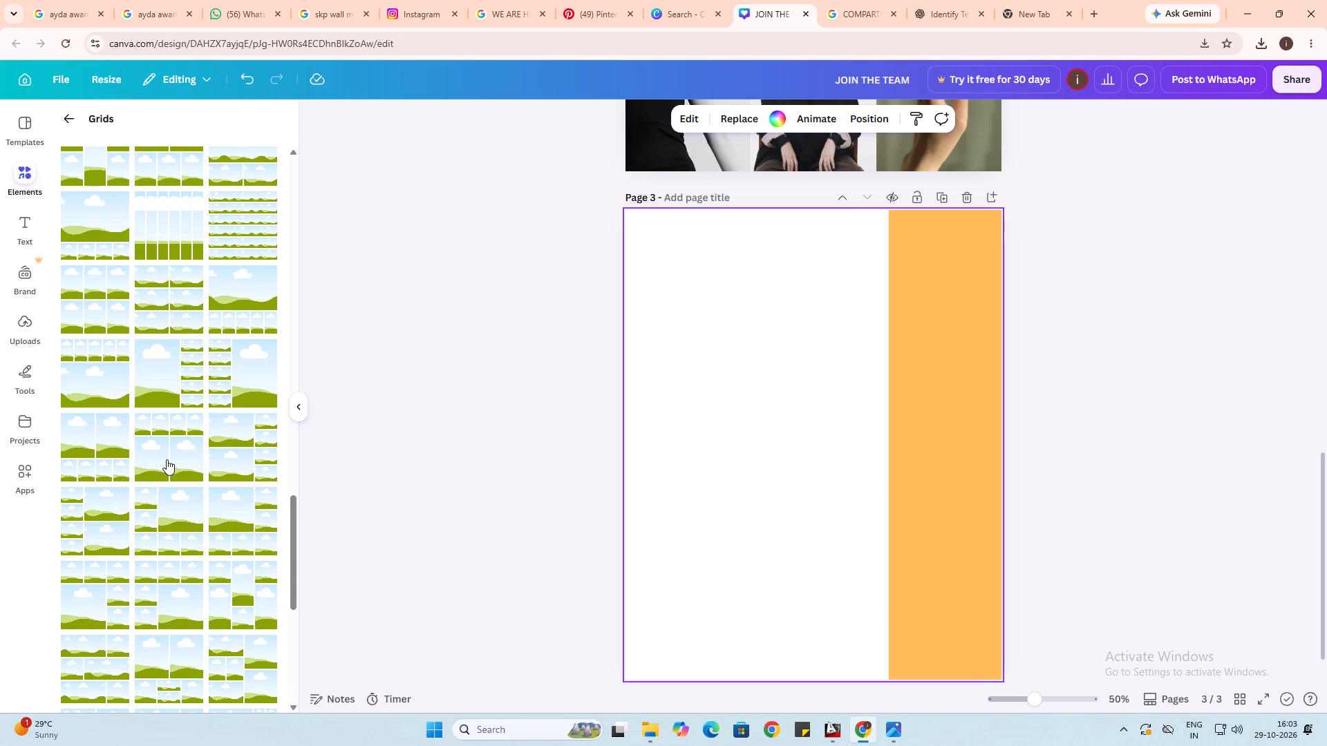
{"action": "scroll", "coordinate": [167, 459], "scroll_direction": "down", "scroll_amount": 1}
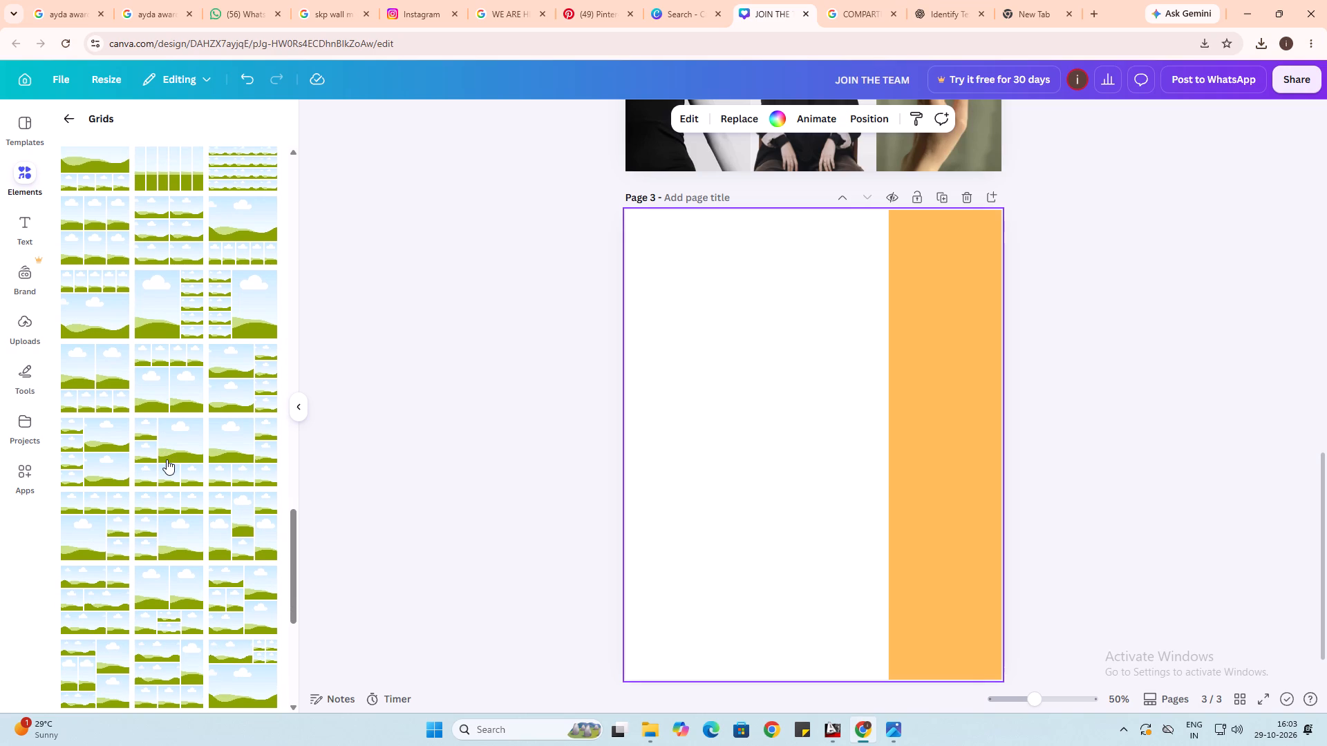
{"action": "scroll", "coordinate": [185, 459], "scroll_direction": "down", "scroll_amount": 2}
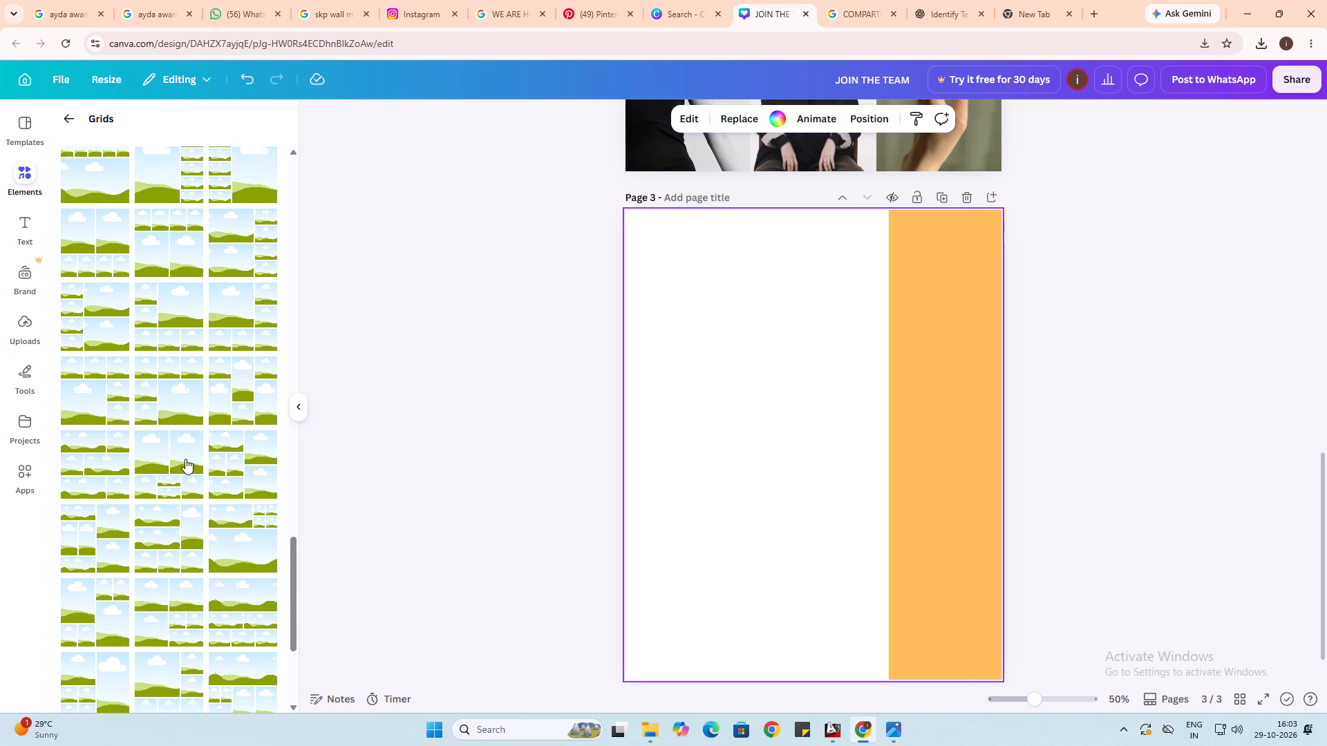
{"action": "scroll", "coordinate": [185, 459], "scroll_direction": "down", "scroll_amount": 5}
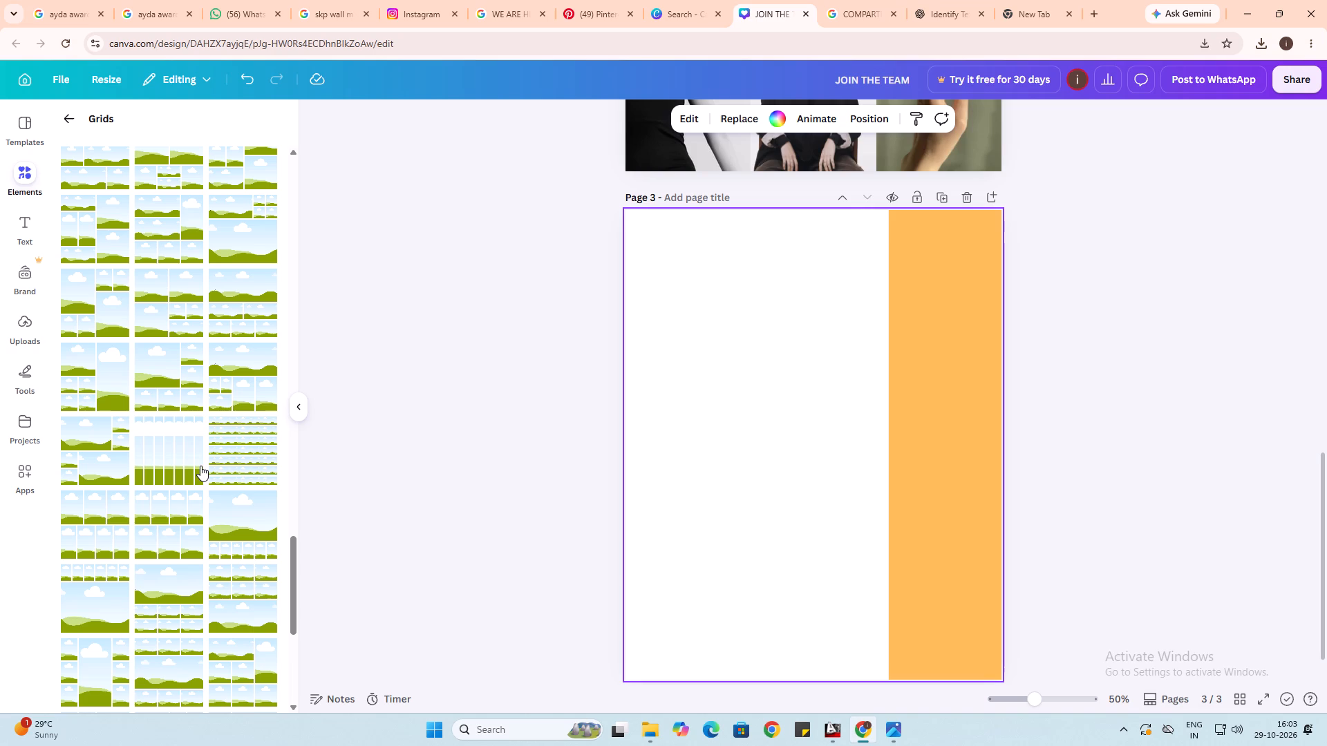
{"action": "scroll", "coordinate": [201, 465], "scroll_direction": "down", "scroll_amount": 1}
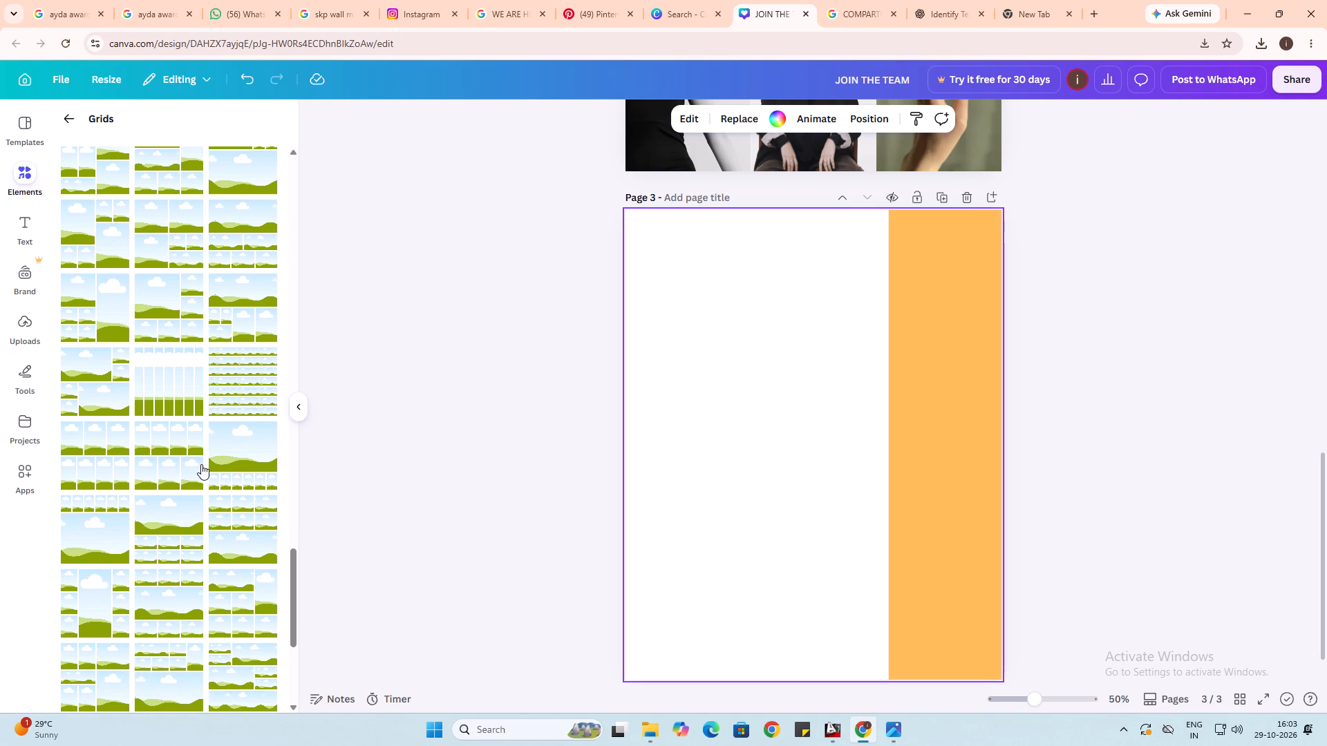
{"action": "left_click", "coordinate": [250, 605]}
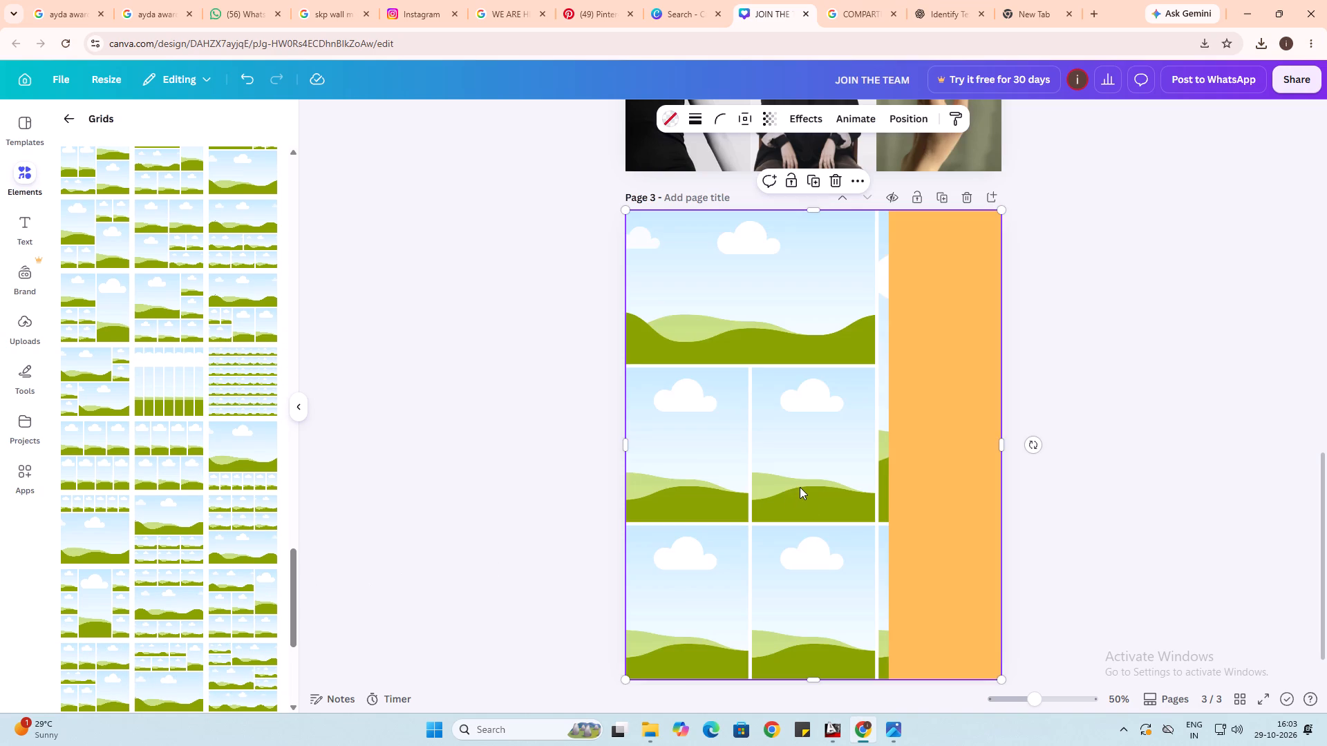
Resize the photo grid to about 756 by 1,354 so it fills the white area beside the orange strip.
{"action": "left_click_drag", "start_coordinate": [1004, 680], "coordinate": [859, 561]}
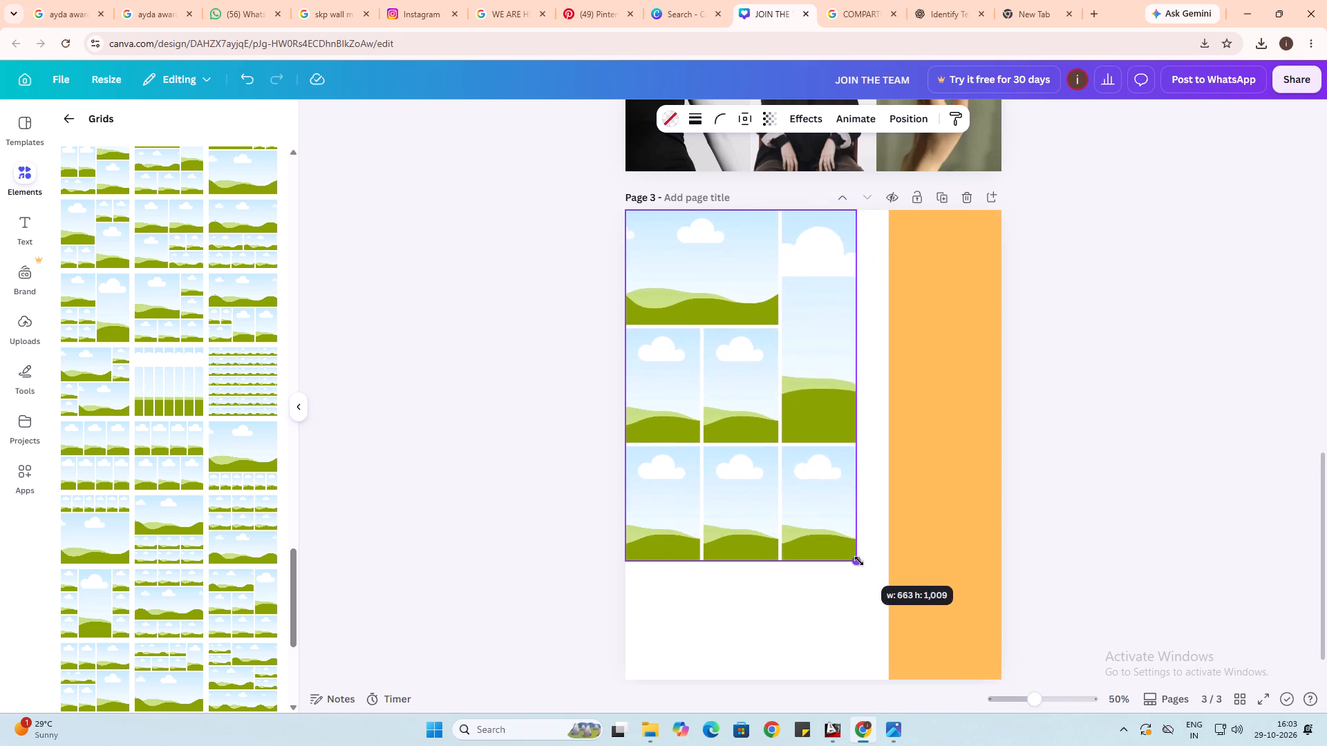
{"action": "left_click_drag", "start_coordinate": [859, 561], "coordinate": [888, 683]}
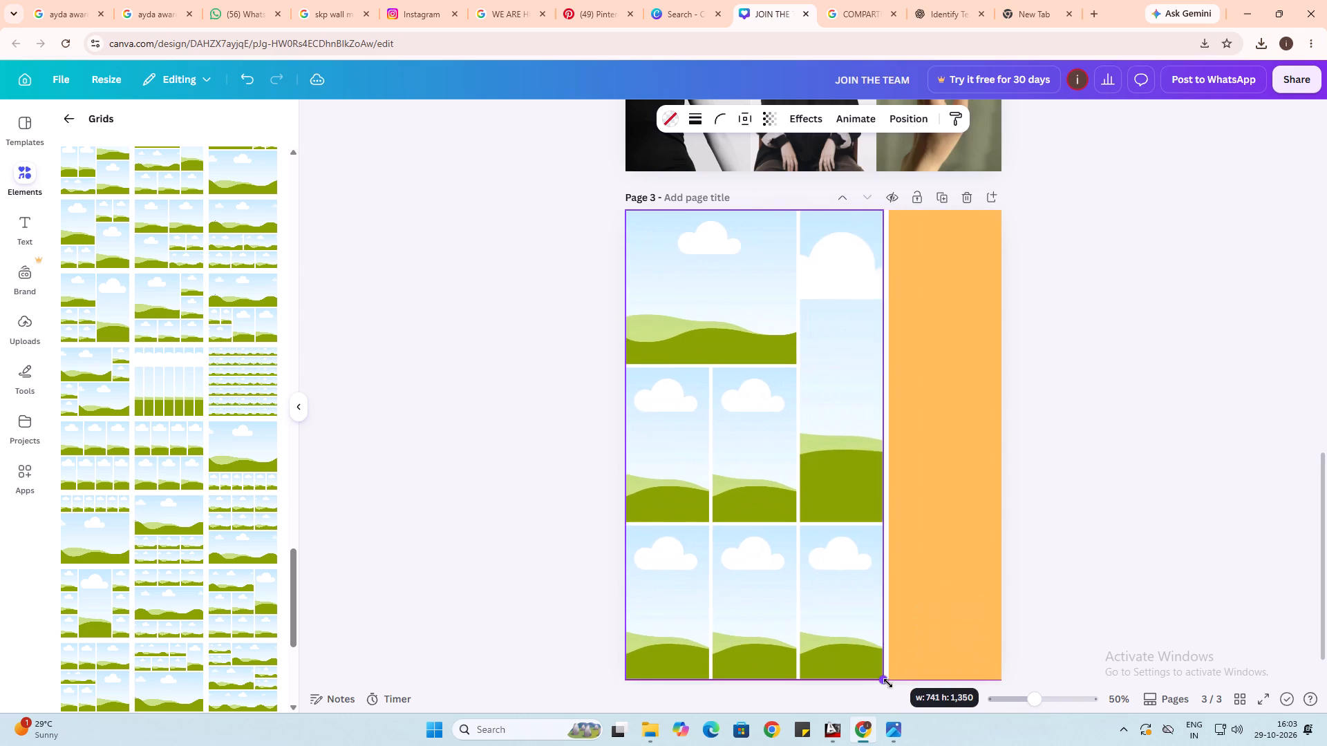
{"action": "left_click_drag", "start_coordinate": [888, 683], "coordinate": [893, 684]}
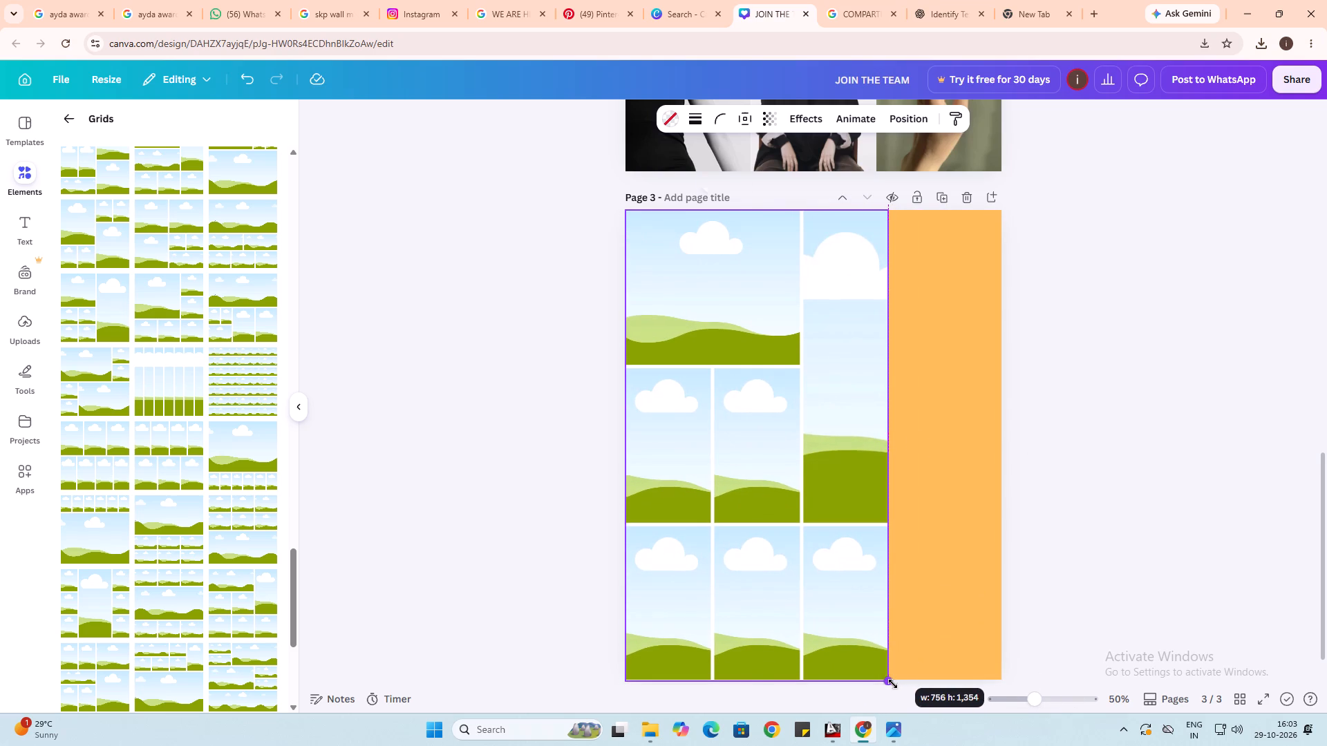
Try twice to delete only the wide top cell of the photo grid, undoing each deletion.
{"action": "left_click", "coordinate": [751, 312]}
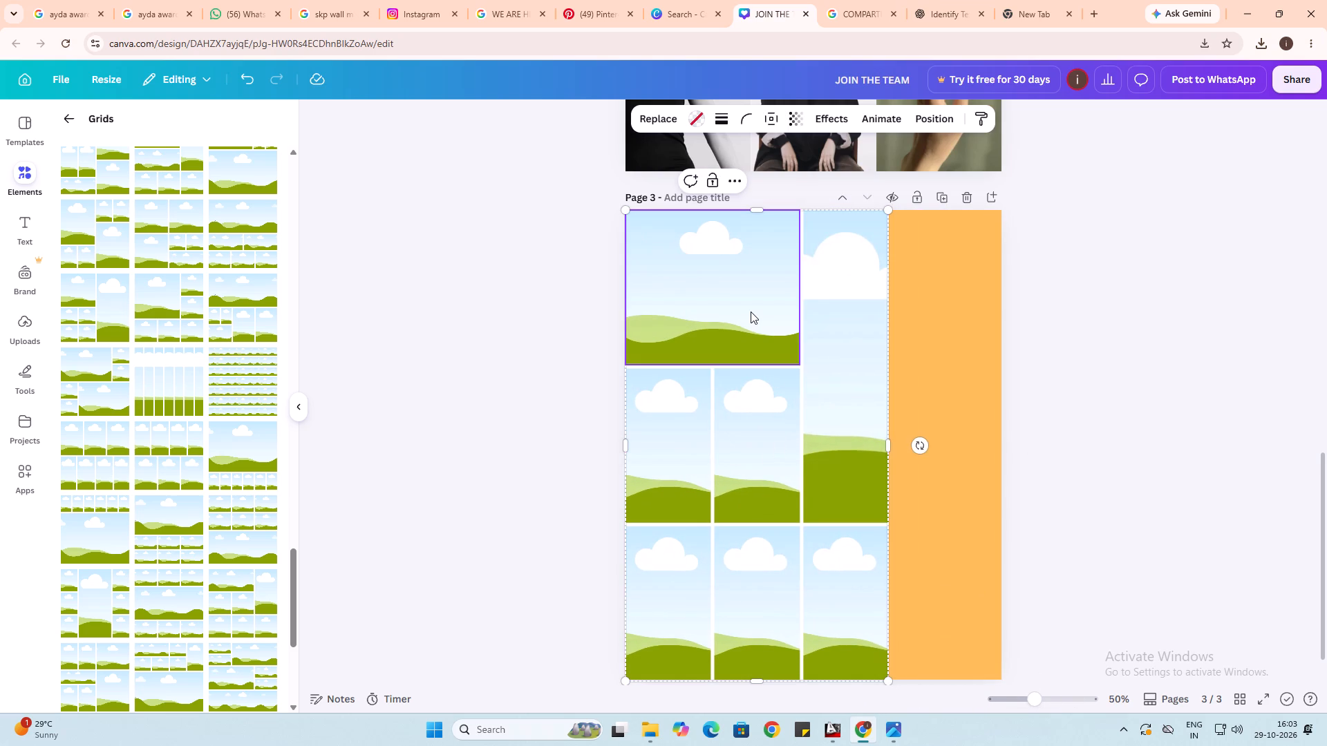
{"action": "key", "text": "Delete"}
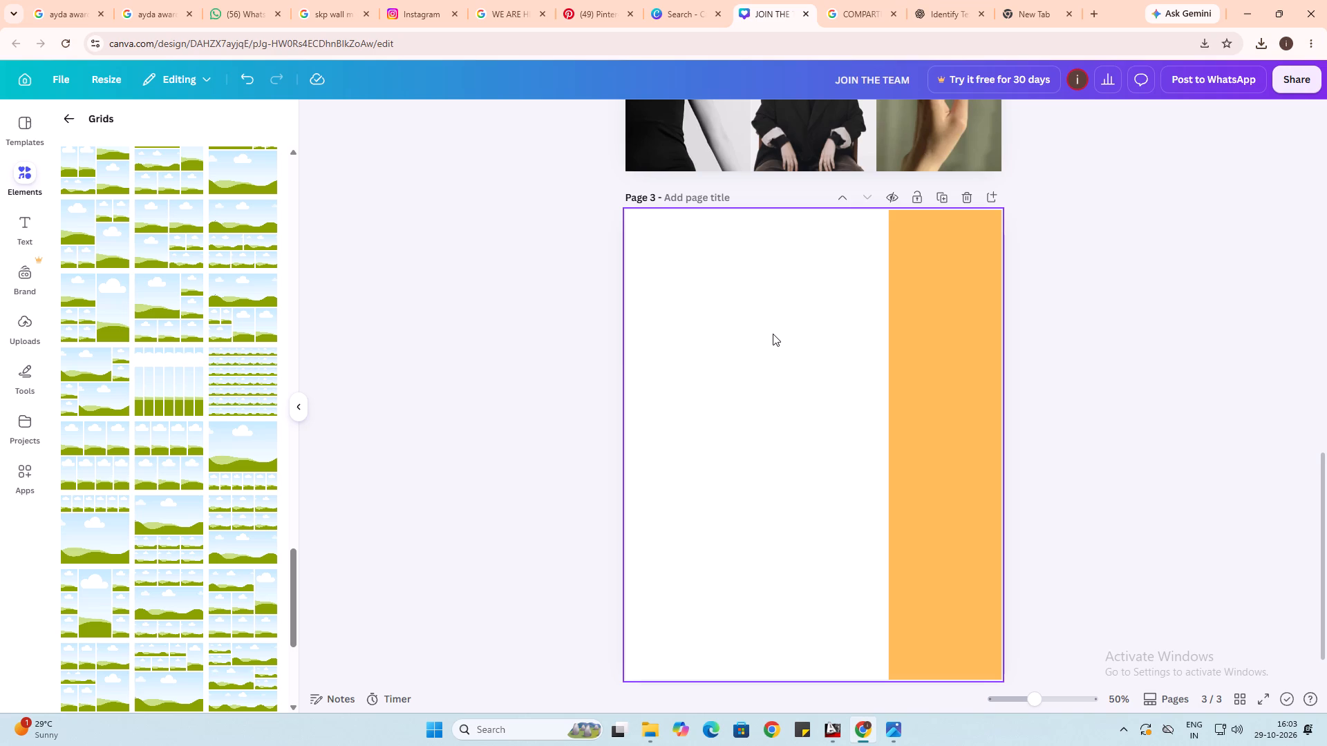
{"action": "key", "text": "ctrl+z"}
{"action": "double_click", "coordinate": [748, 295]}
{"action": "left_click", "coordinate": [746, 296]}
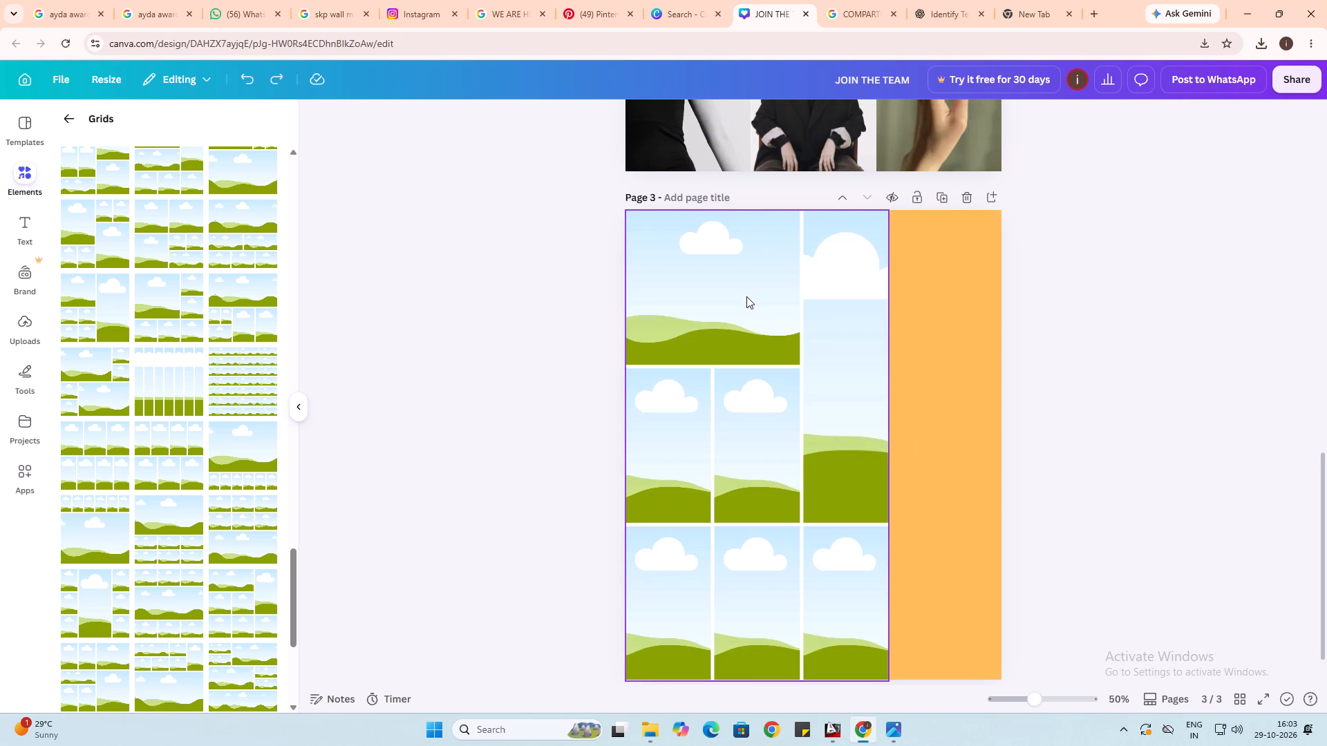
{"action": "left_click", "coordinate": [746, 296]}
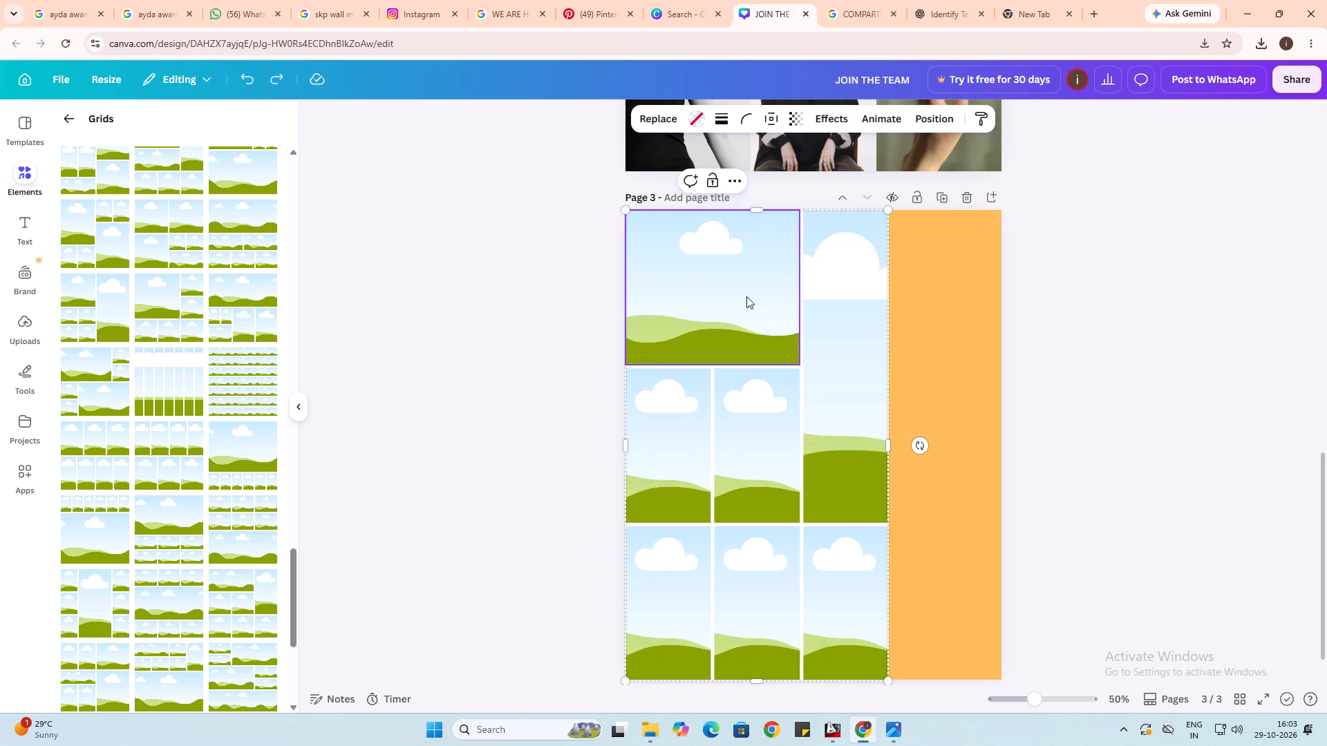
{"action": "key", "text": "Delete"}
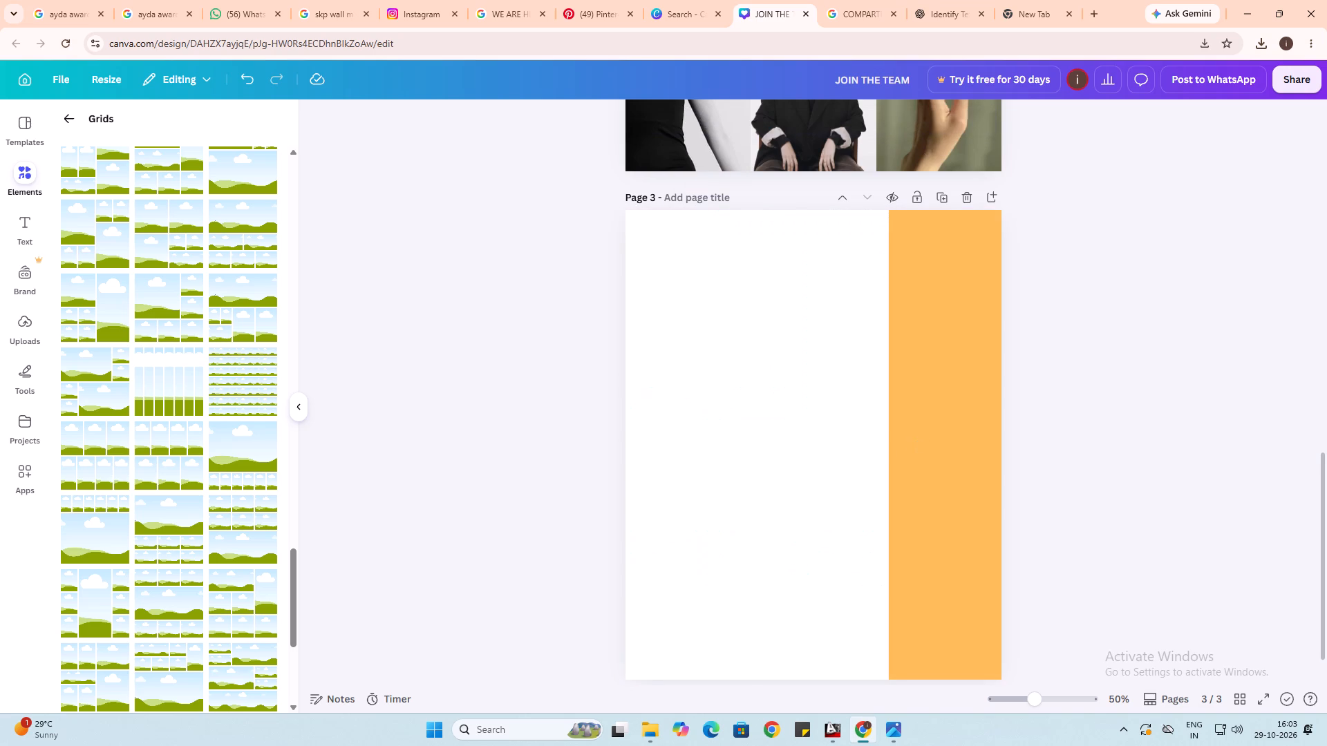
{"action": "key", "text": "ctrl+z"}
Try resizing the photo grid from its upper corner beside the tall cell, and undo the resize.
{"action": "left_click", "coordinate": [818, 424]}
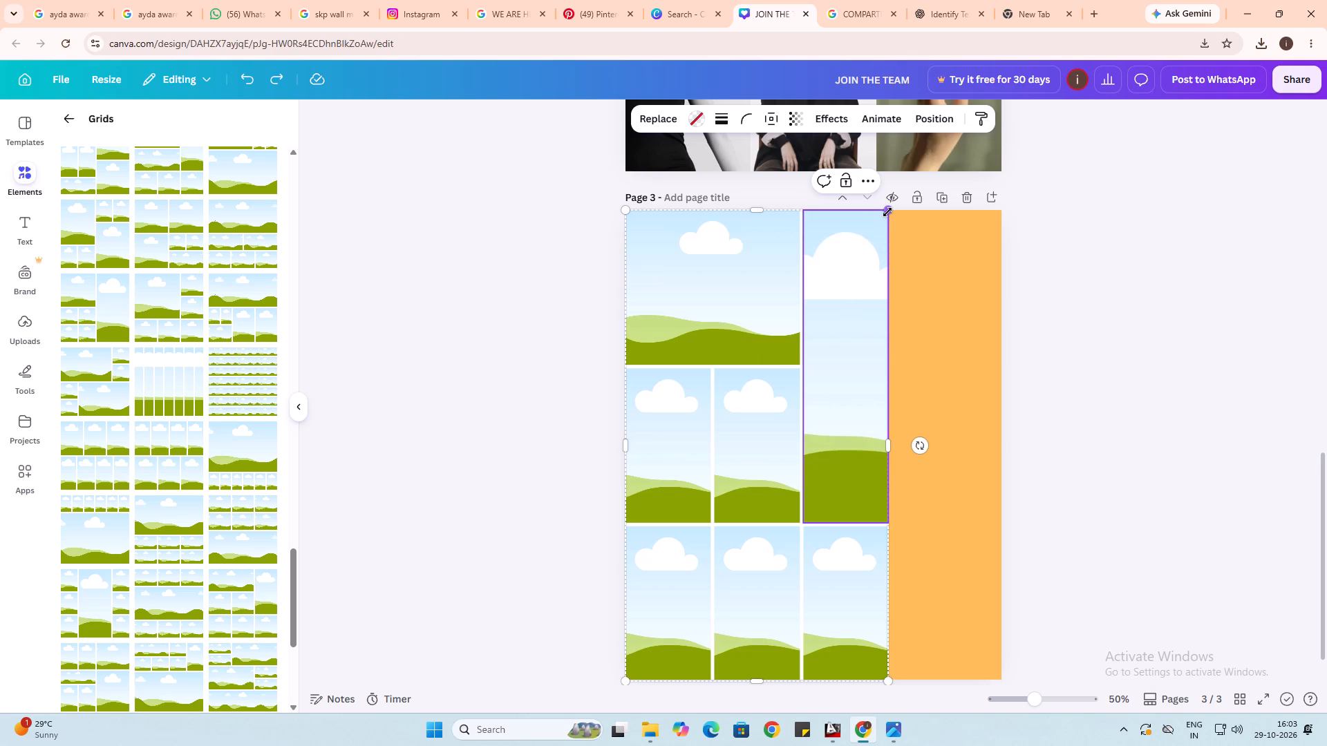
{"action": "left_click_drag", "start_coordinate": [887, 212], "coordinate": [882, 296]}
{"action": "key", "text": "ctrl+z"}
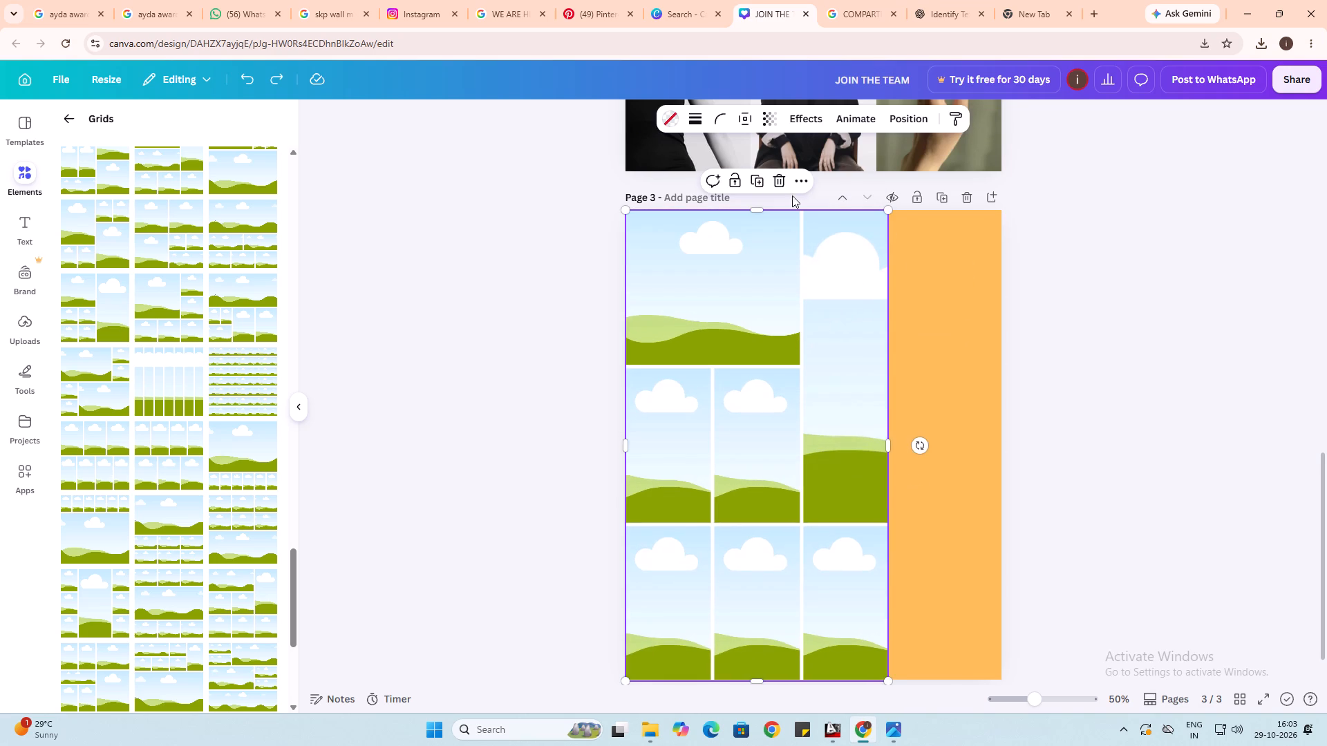
Delete the whole photo grid from page 3.
{"action": "left_click", "coordinate": [750, 117]}
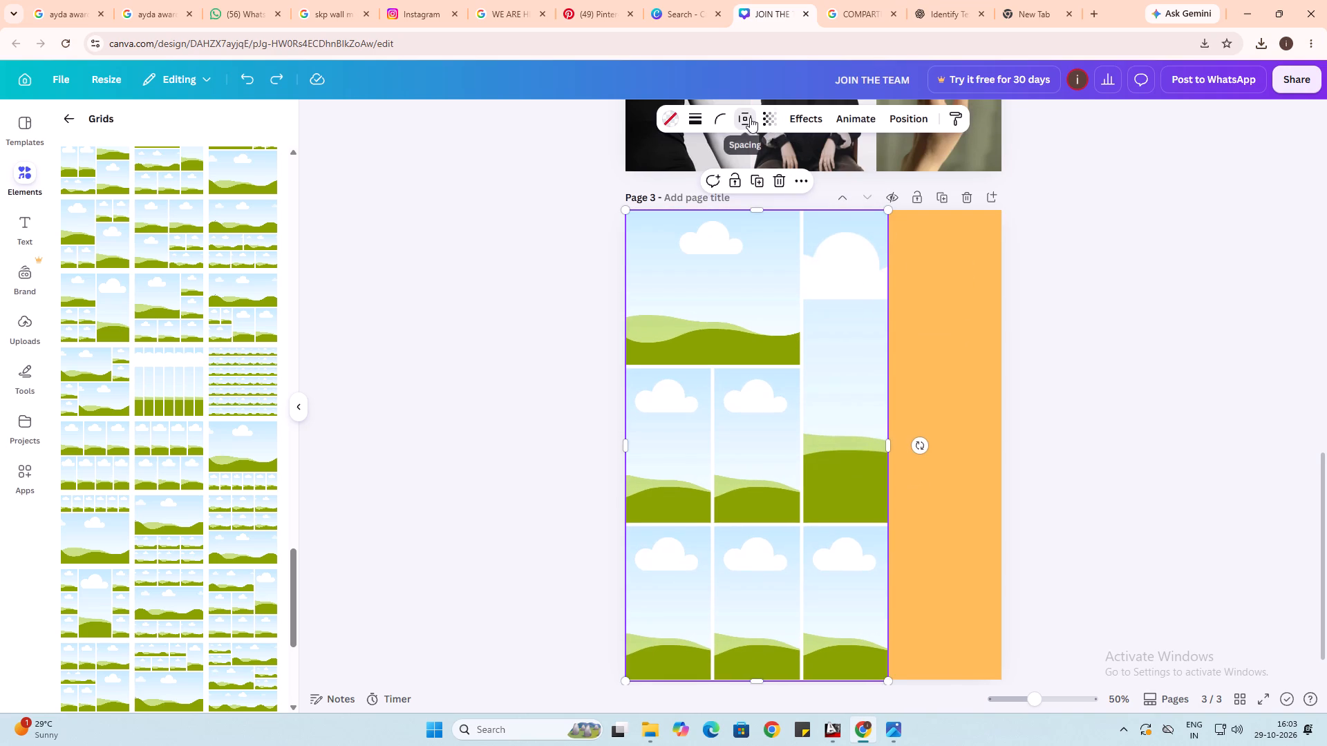
{"action": "left_click", "coordinate": [525, 304]}
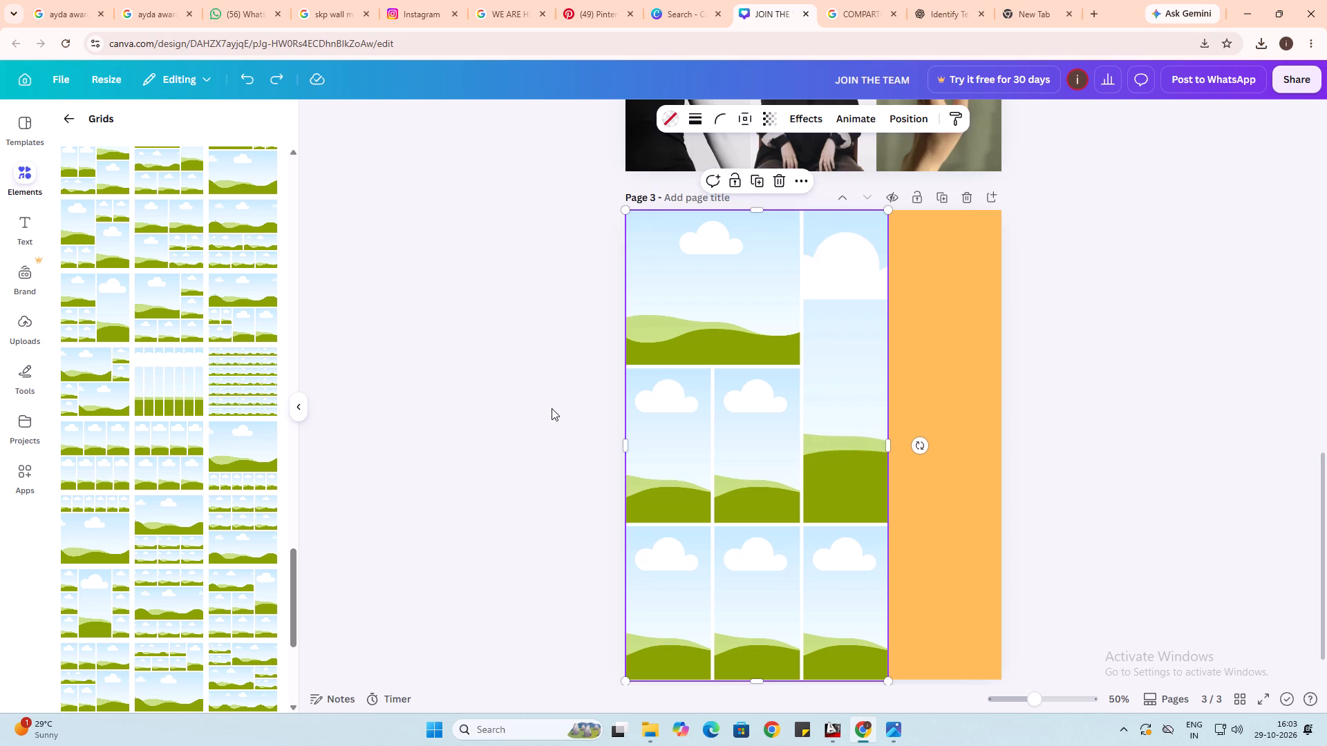
{"action": "key", "text": "Delete"}
Add the grid with one tall left cell beside four rows alternating wide and paired cells to page 3.
{"action": "scroll", "coordinate": [192, 586], "scroll_direction": "down", "scroll_amount": 1}
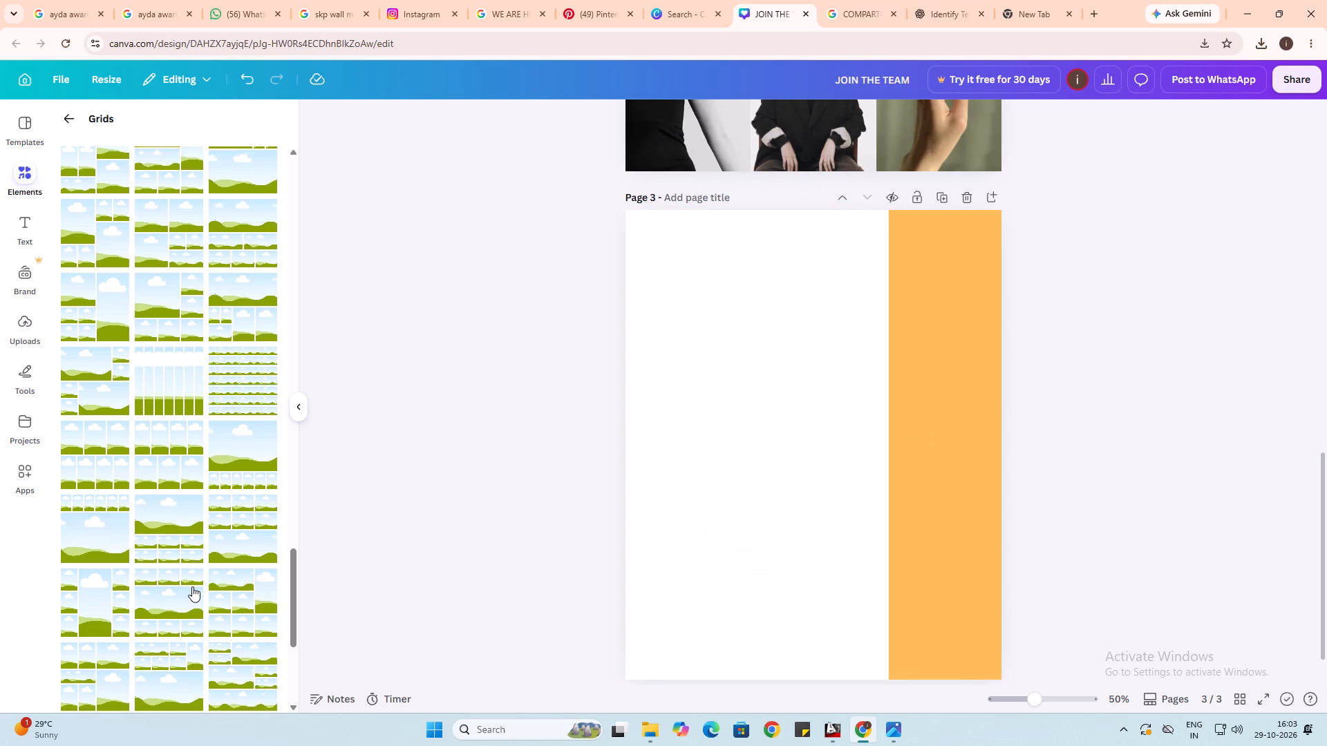
{"action": "scroll", "coordinate": [192, 586], "scroll_direction": "down", "scroll_amount": 1}
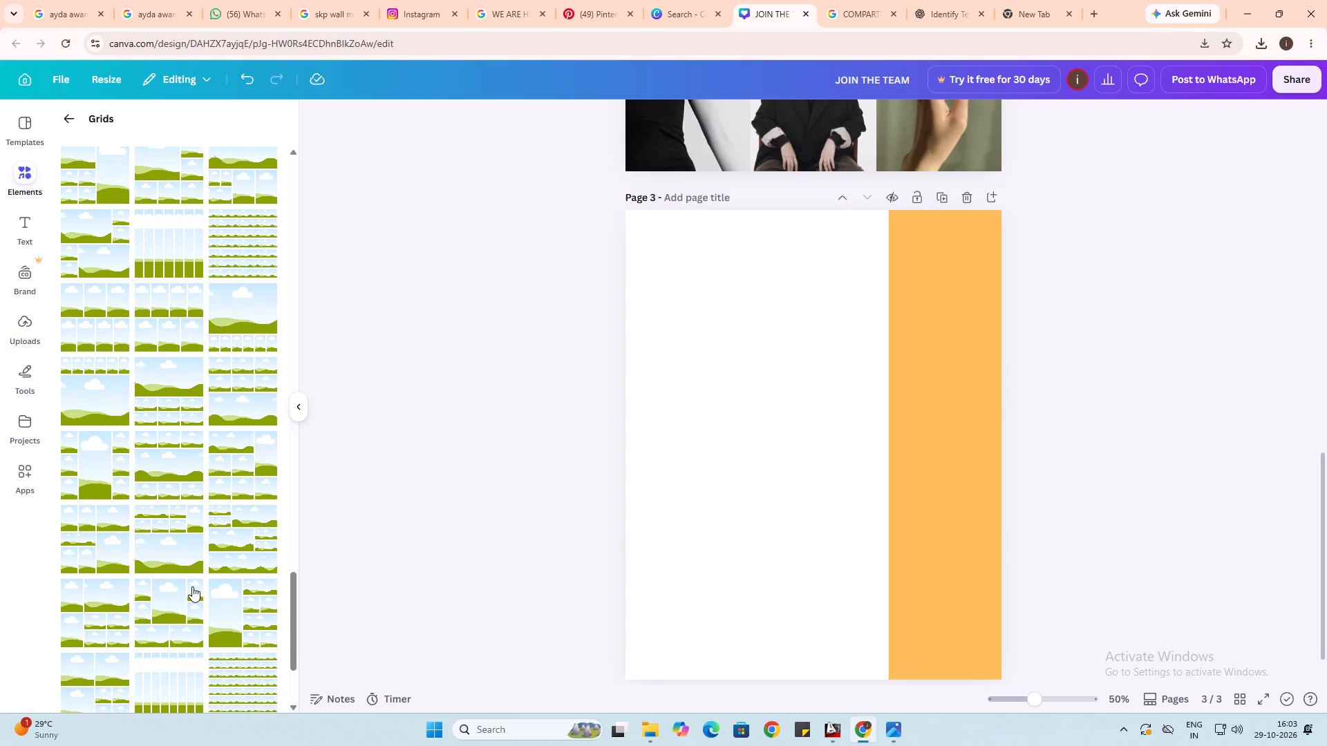
{"action": "left_click", "coordinate": [247, 618]}
Shift the new grid so its tall cell hangs off page 3's left edge, and stretch its right edge to the orange strip.
{"action": "left_click_drag", "start_coordinate": [817, 507], "coordinate": [802, 509]}
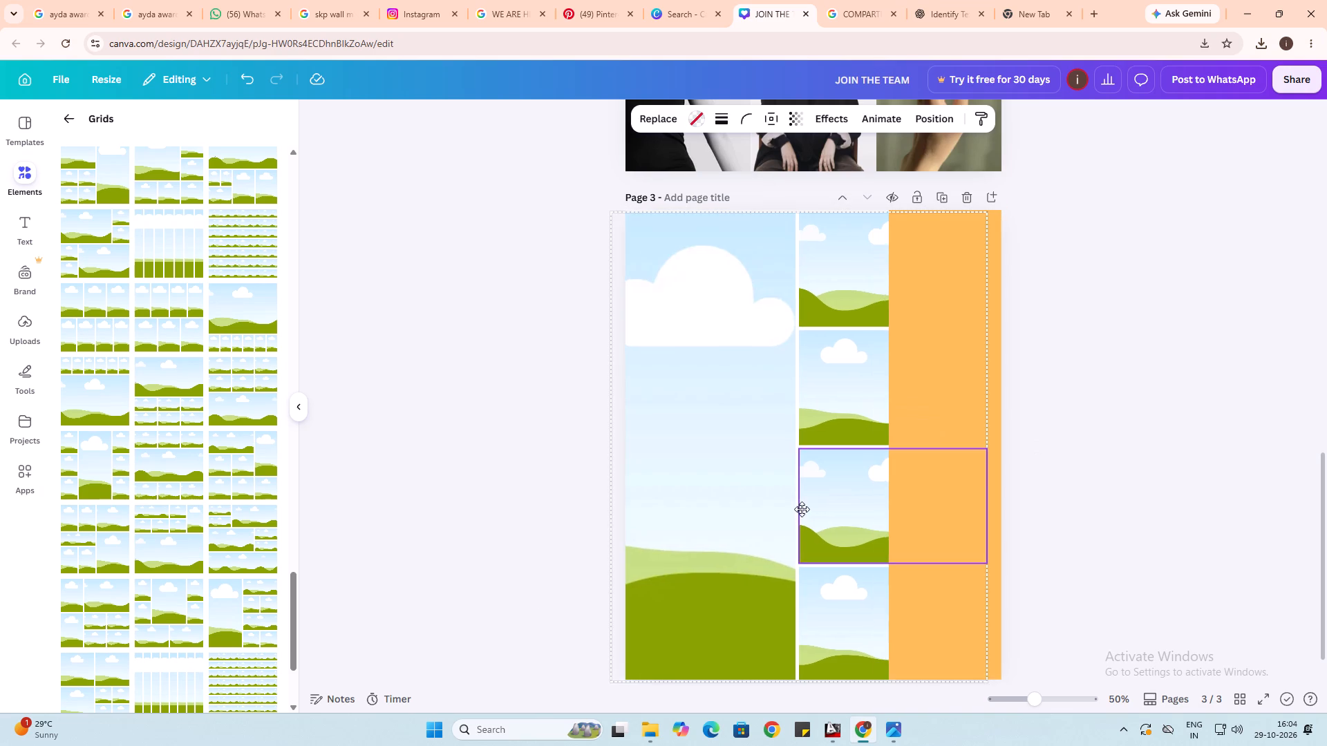
{"action": "left_click_drag", "start_coordinate": [802, 509], "coordinate": [632, 500]}
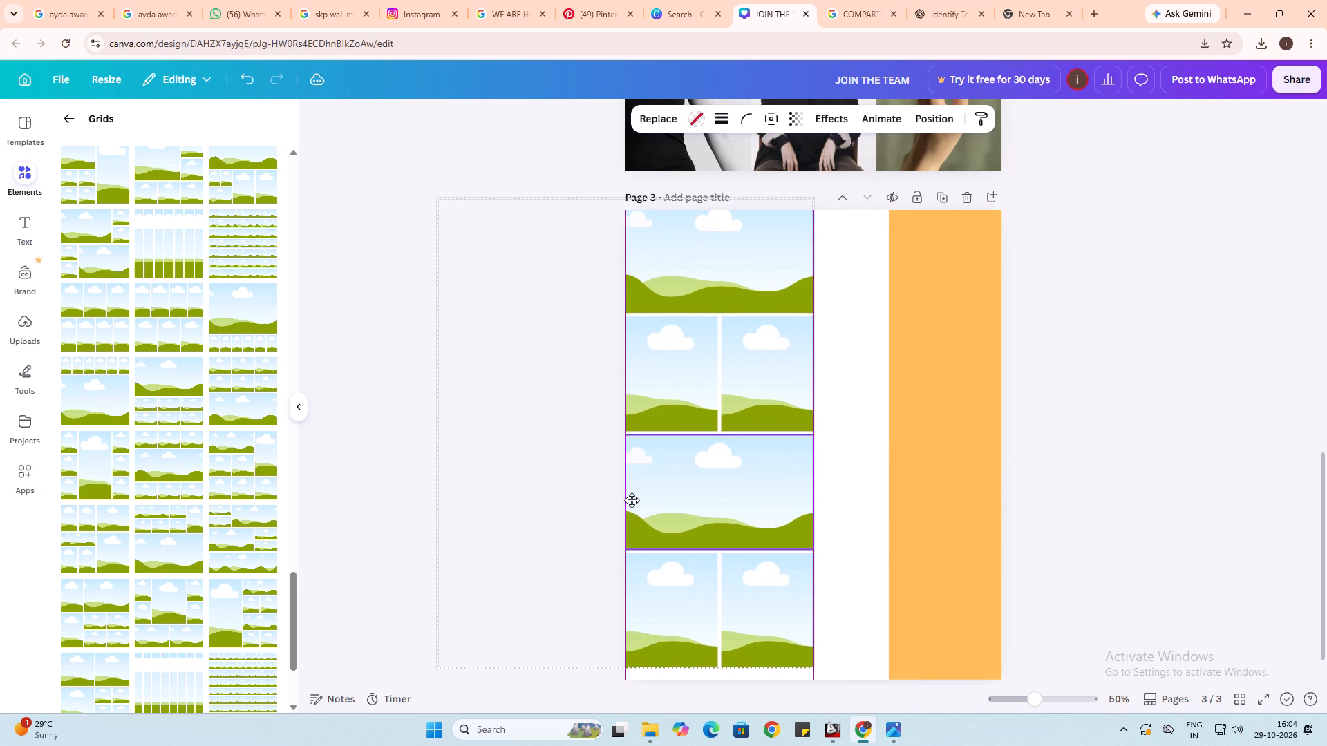
{"action": "left_click_drag", "start_coordinate": [632, 500], "coordinate": [630, 510]}
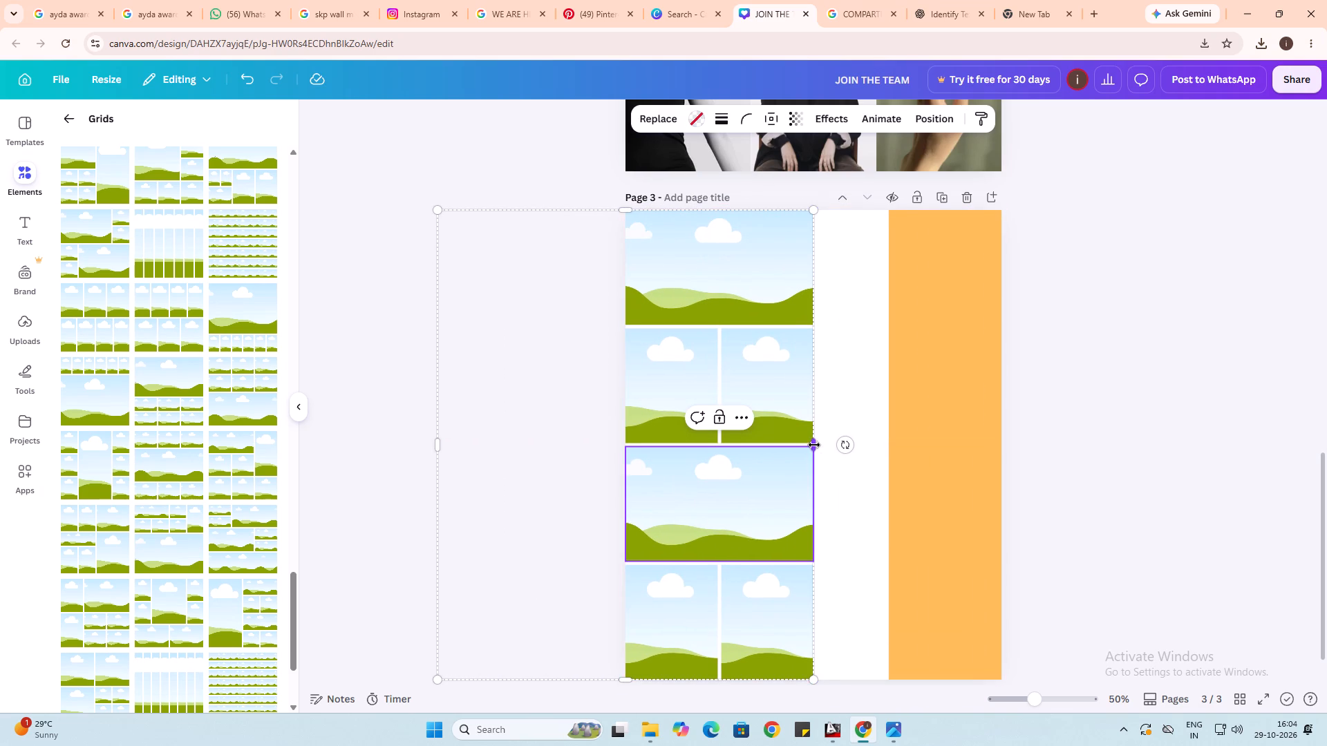
{"action": "left_click_drag", "start_coordinate": [814, 445], "coordinate": [889, 446]}
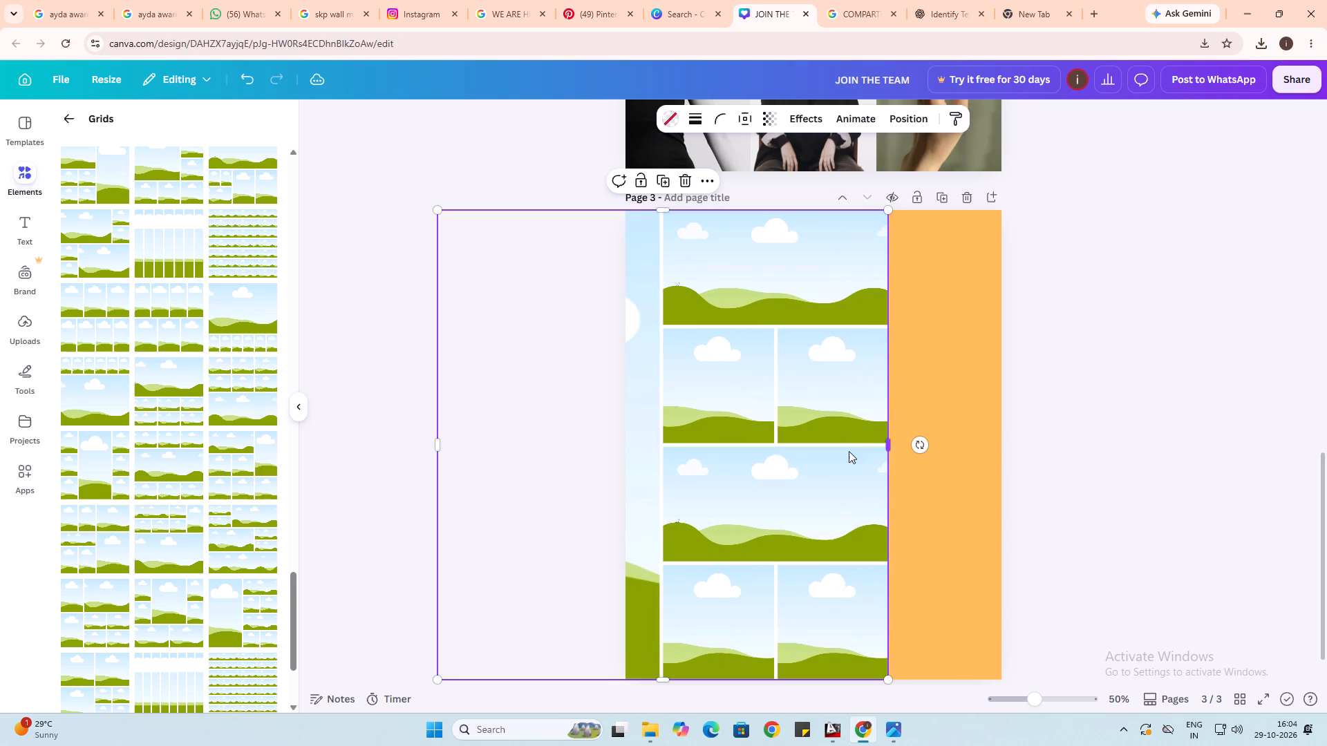
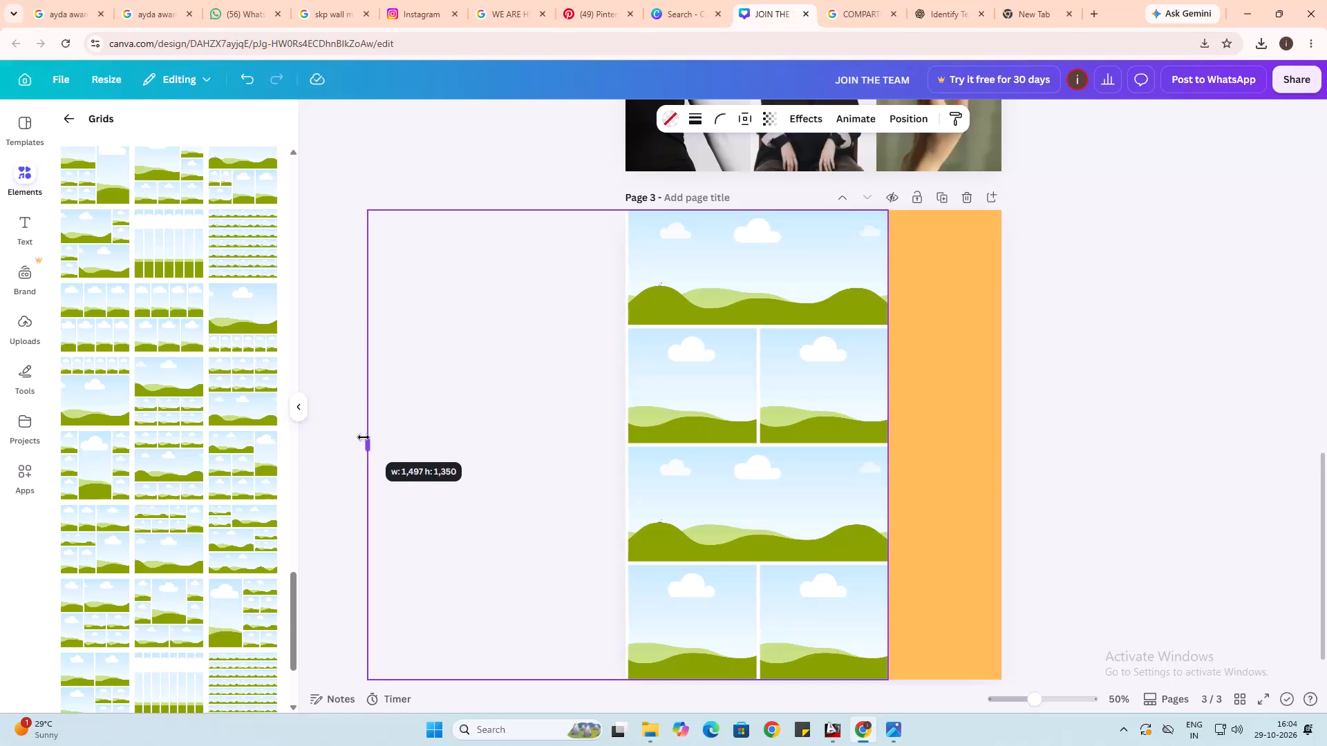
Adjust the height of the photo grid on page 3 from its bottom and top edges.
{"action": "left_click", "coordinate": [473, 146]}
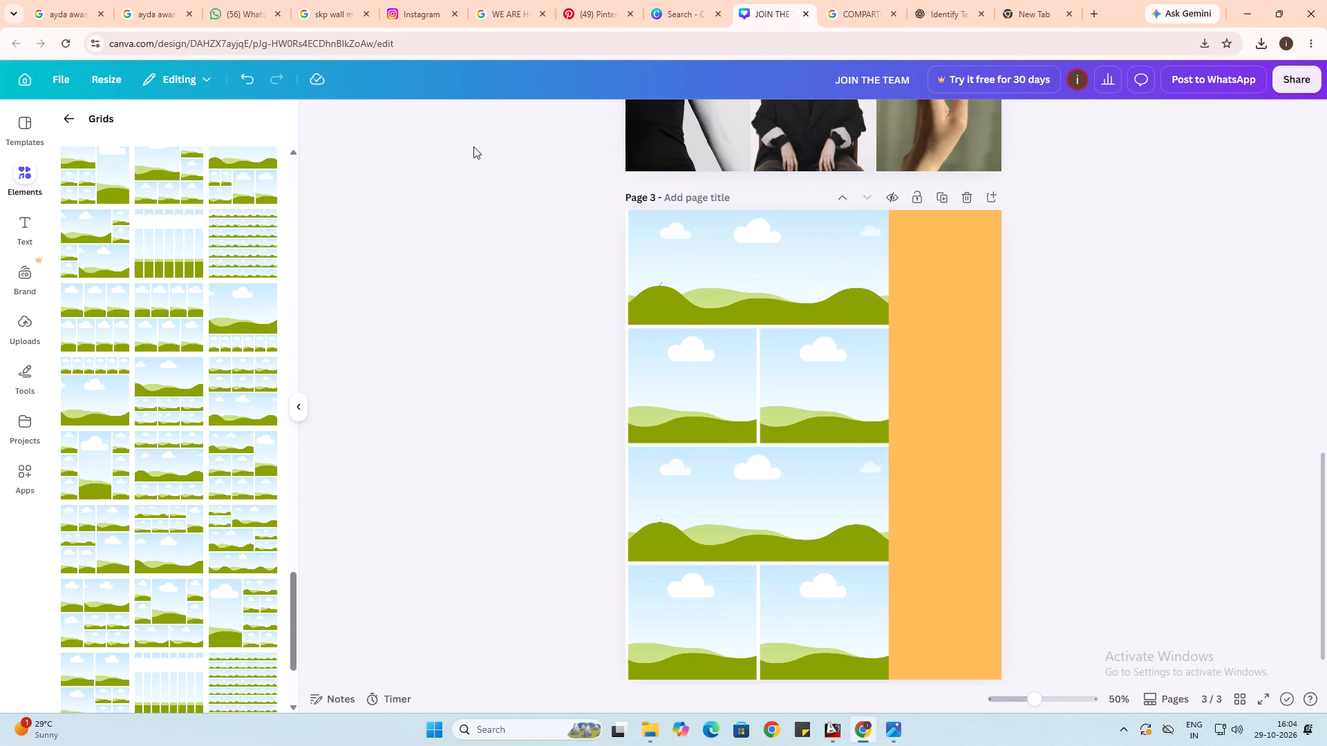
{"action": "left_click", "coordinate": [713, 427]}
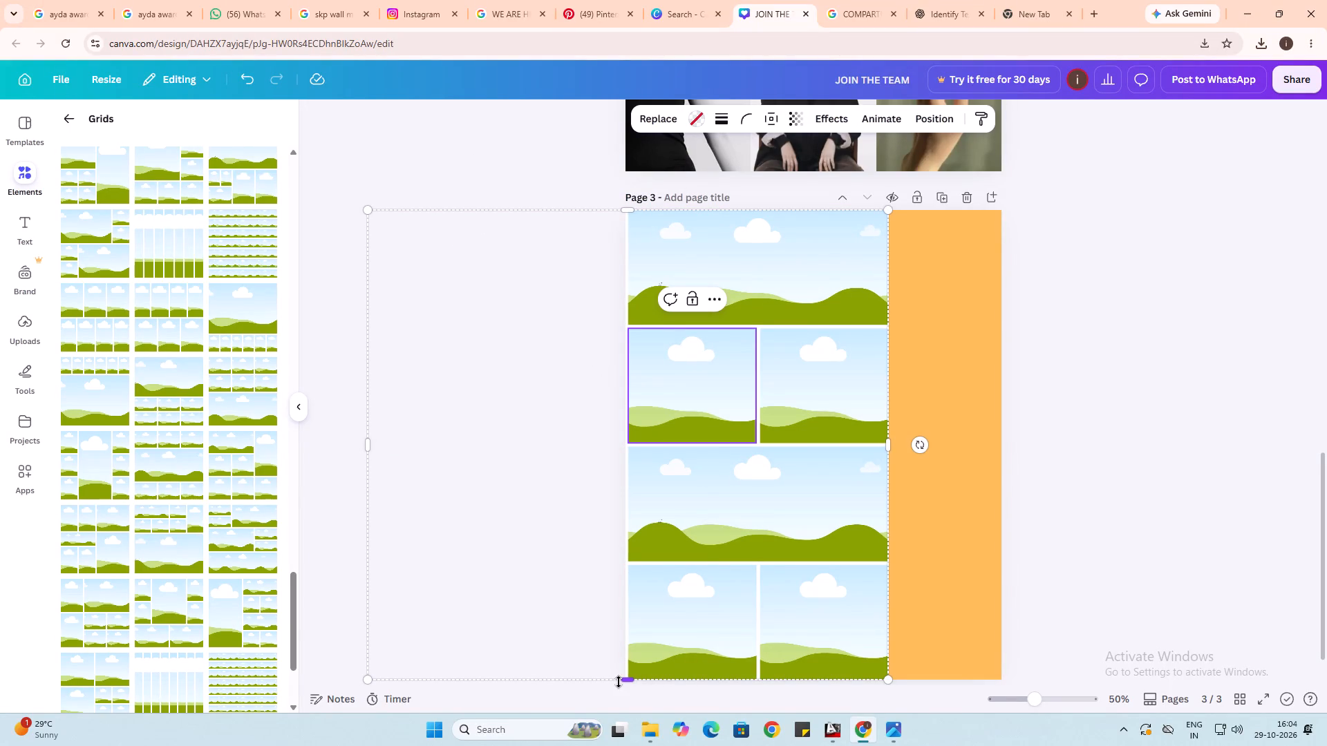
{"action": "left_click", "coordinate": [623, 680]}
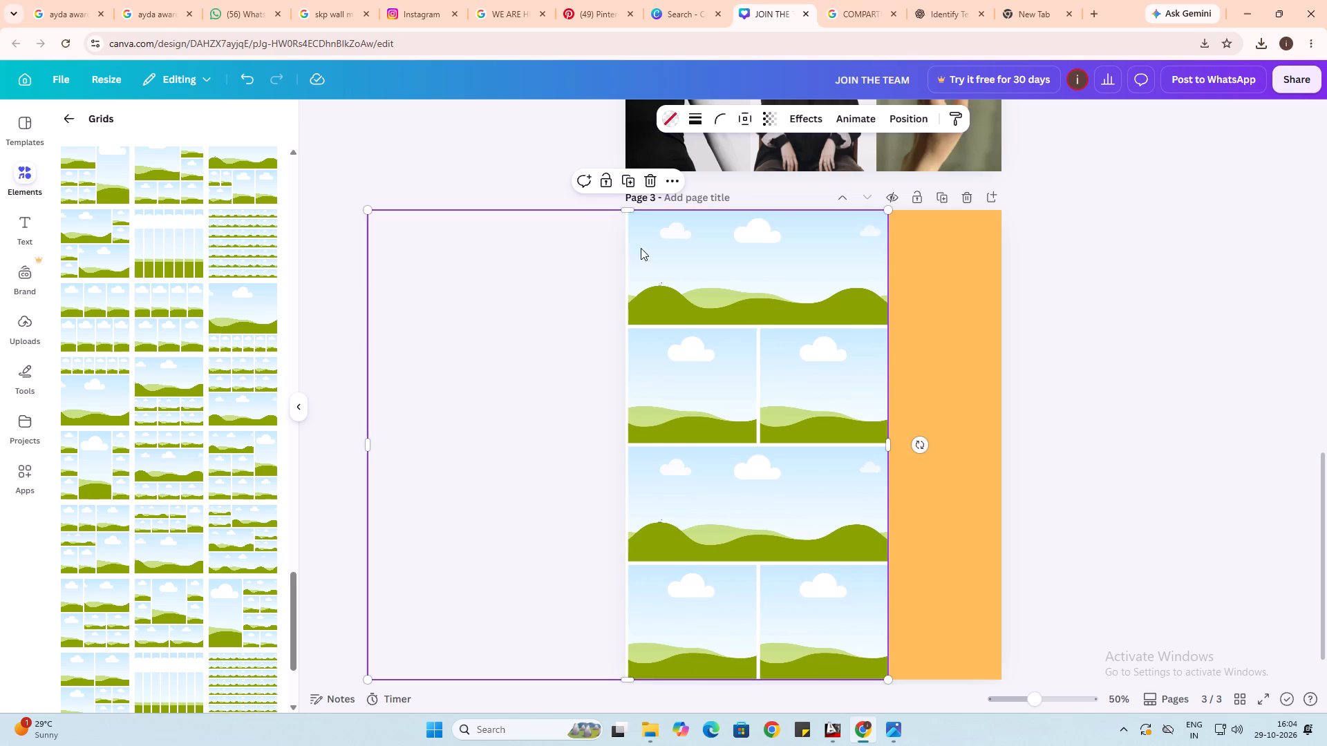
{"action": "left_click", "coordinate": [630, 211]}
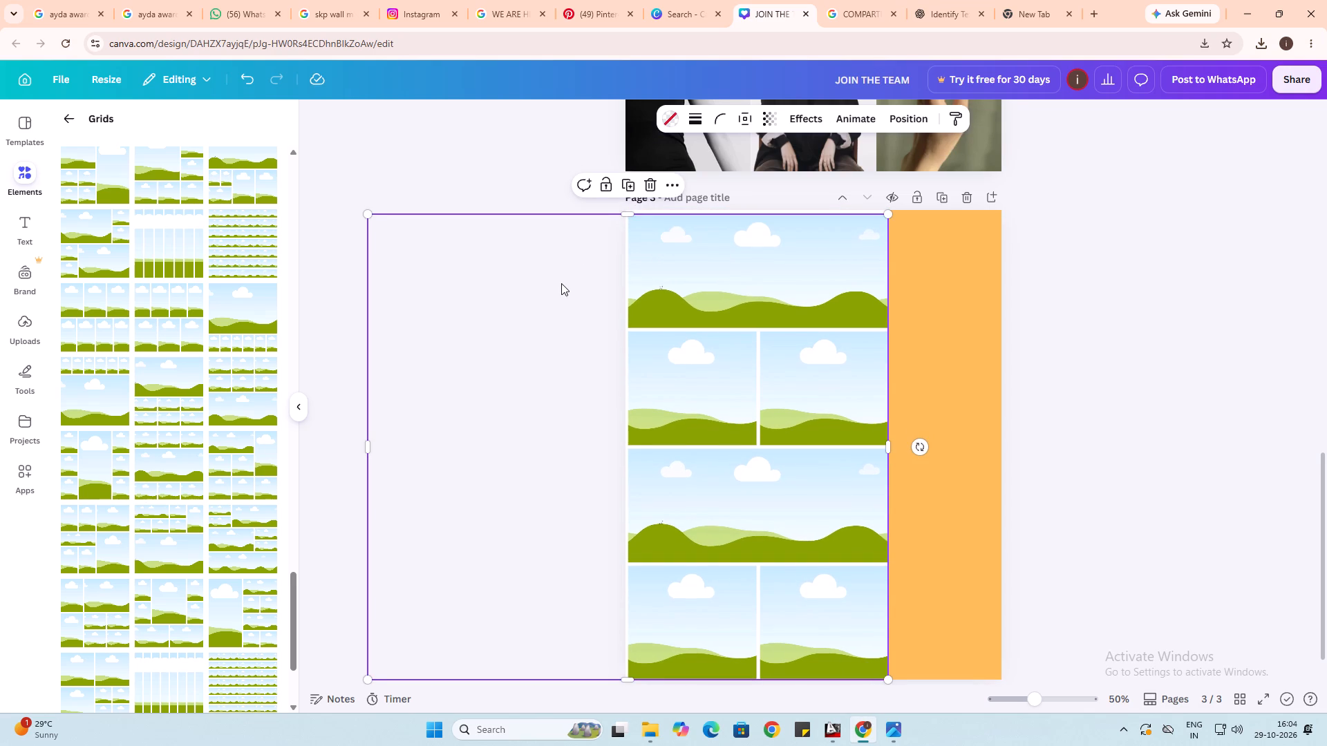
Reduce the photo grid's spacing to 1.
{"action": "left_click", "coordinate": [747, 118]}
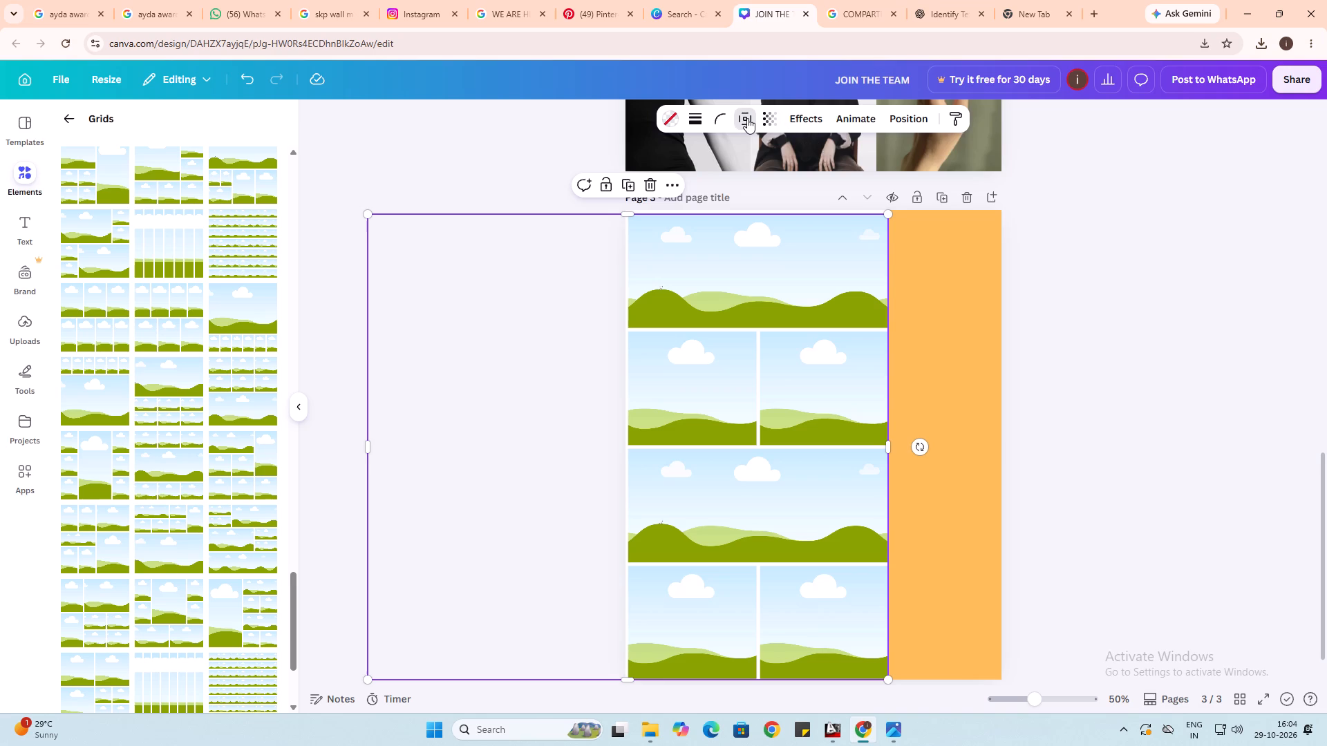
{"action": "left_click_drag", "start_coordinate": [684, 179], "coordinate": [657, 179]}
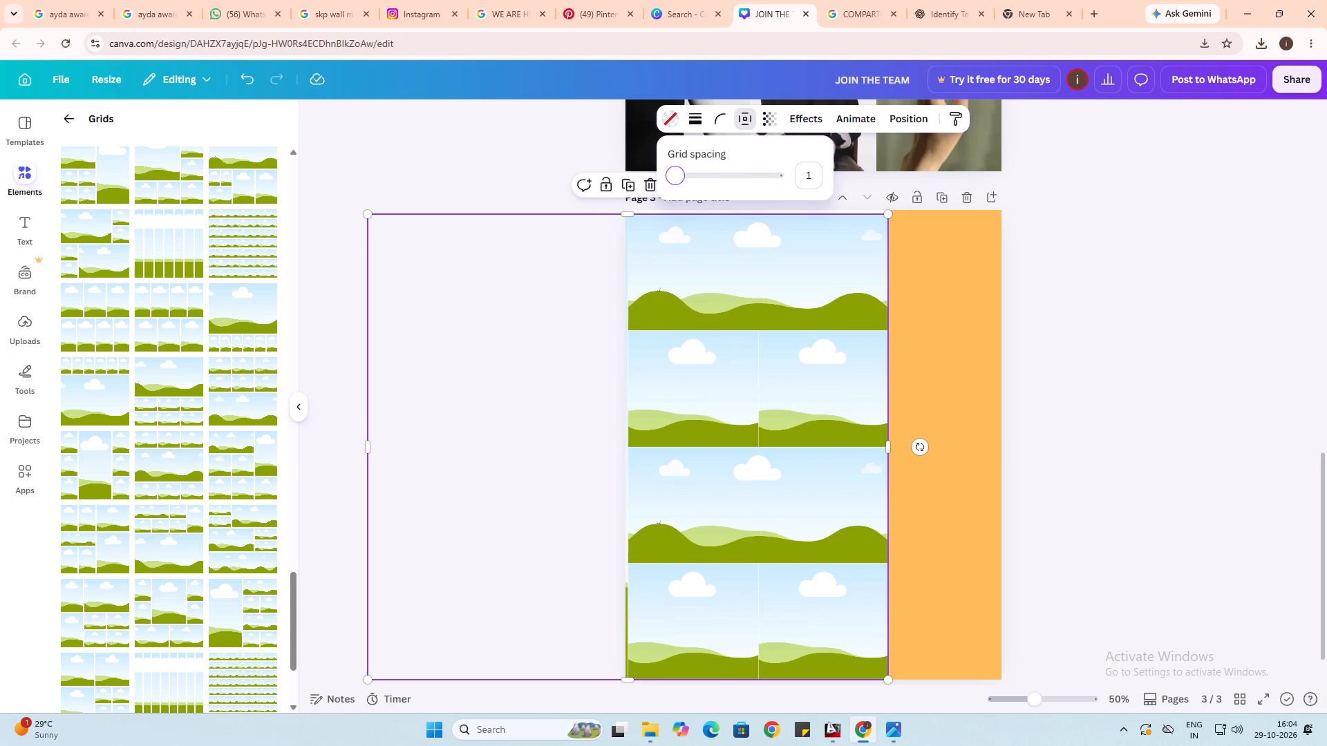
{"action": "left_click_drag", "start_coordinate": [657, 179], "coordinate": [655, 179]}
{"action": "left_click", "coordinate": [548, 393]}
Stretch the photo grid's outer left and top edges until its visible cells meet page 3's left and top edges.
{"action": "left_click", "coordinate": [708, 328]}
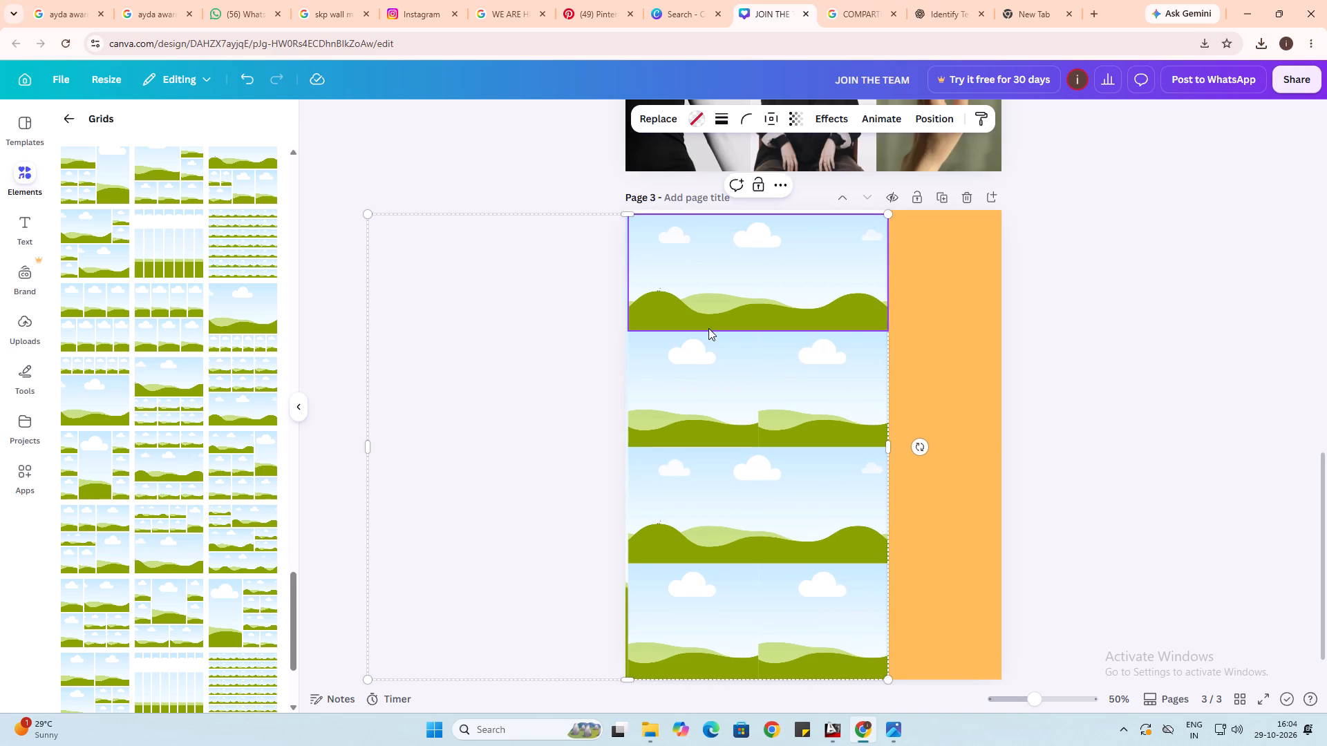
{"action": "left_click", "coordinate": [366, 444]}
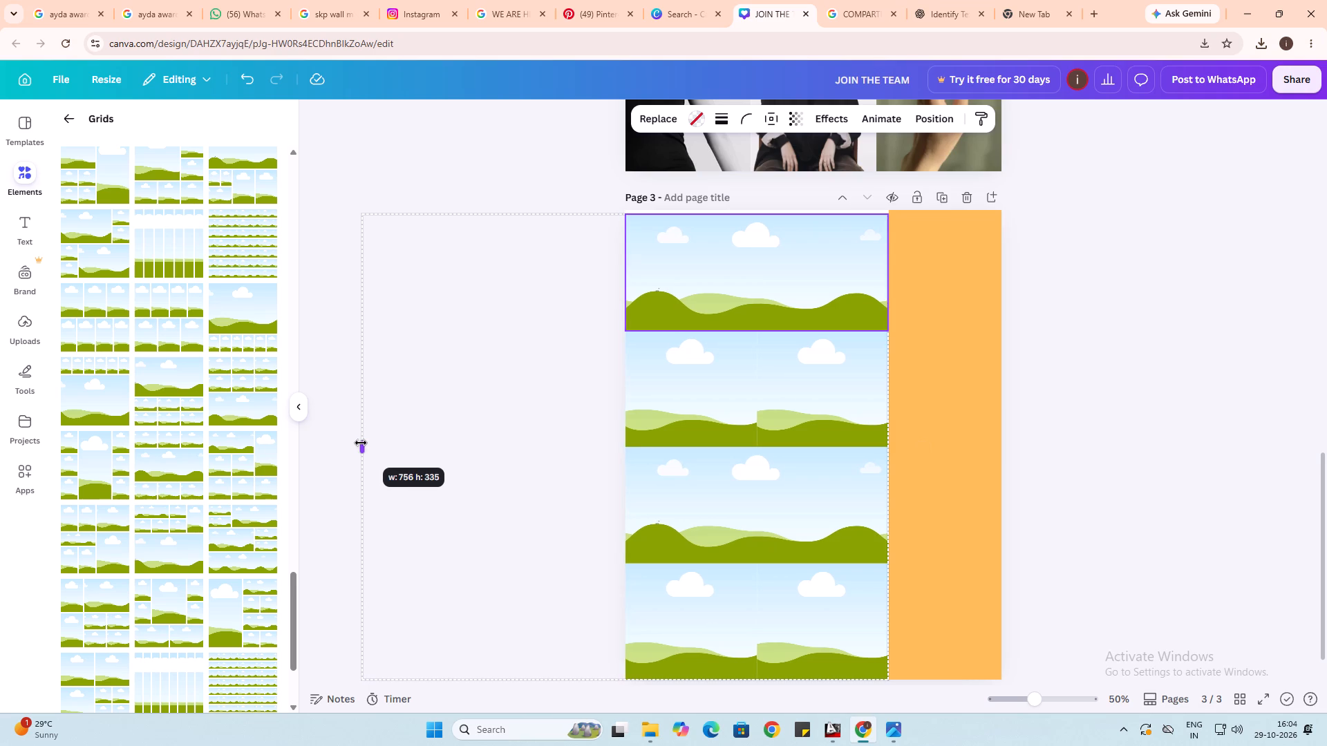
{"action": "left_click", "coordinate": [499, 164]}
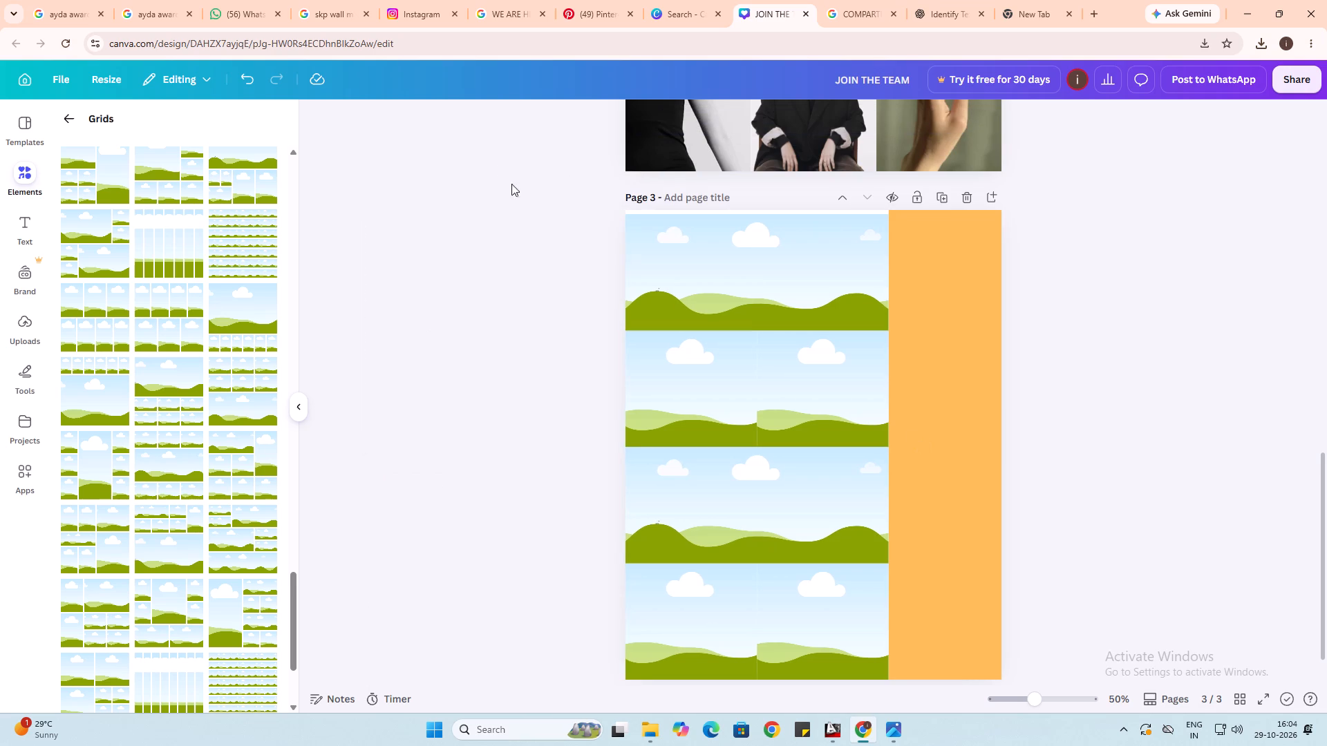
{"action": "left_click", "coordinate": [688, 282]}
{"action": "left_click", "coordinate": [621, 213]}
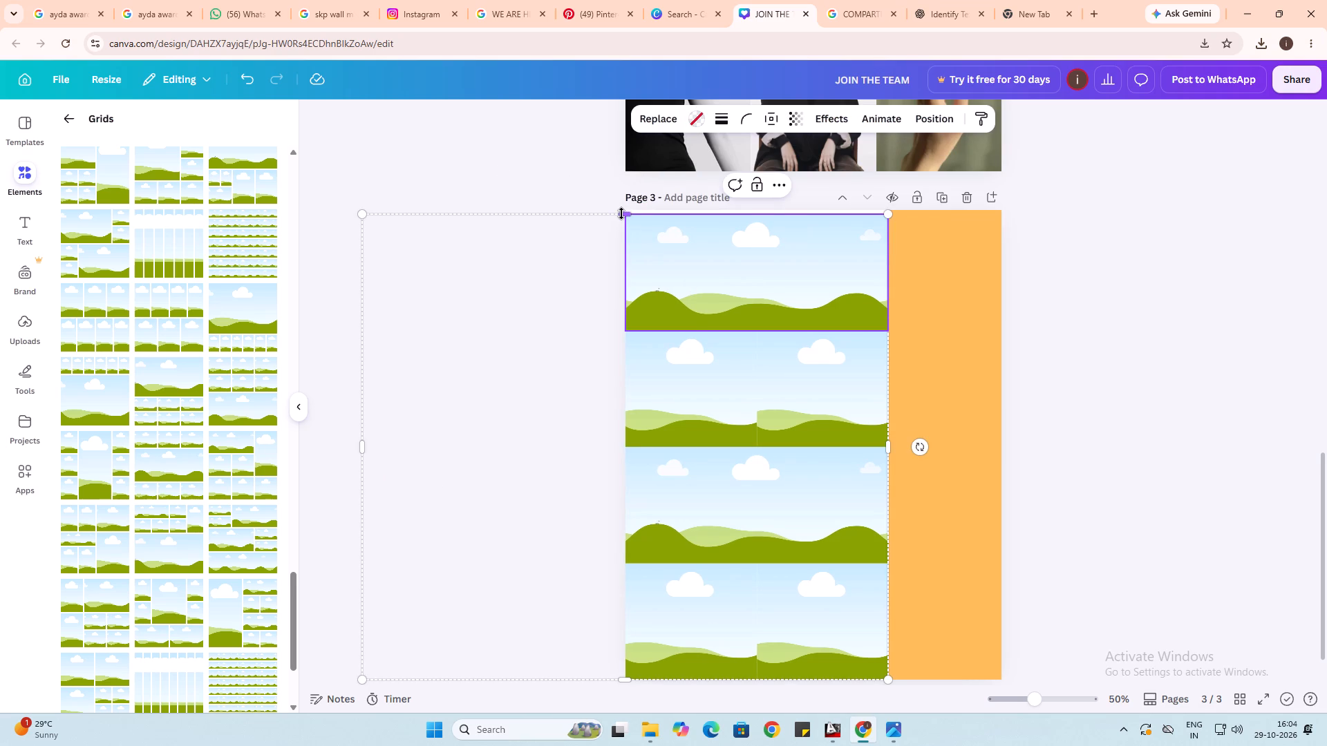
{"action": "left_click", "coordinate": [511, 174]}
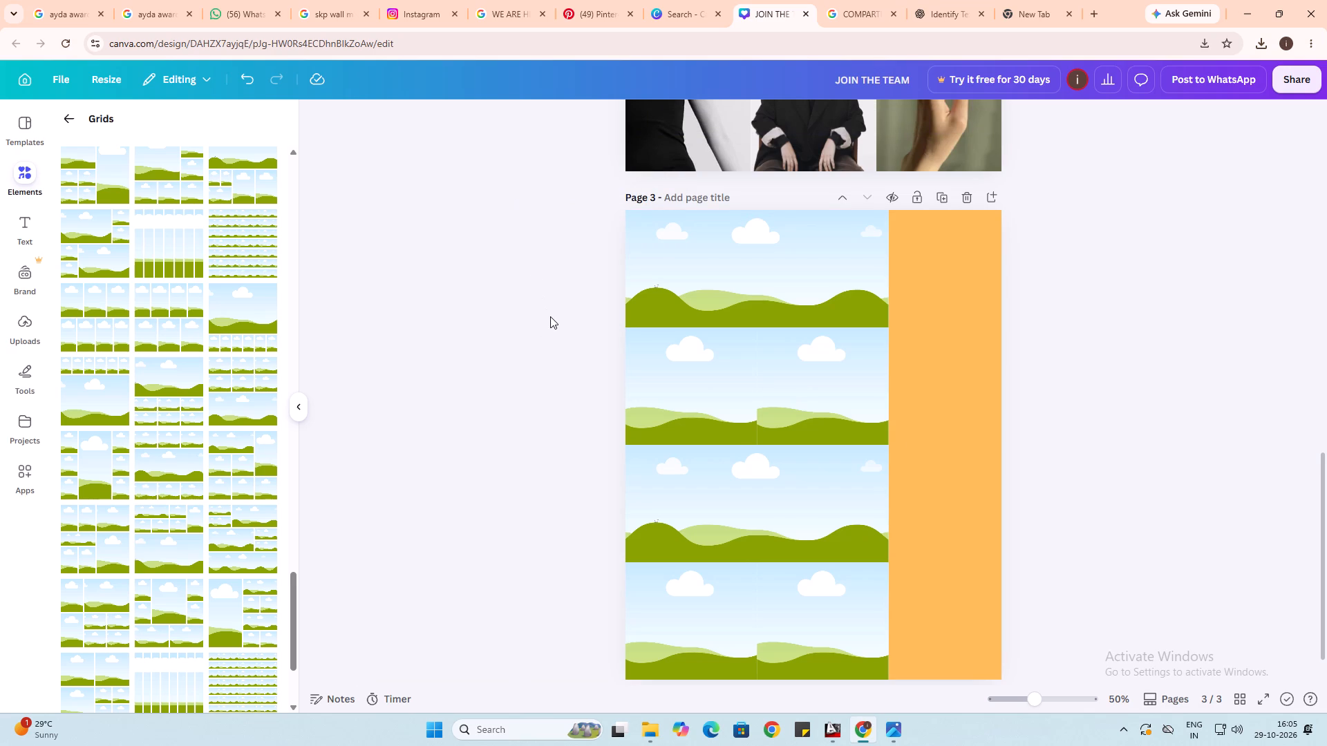
Delete the whole photo grid with alternating wide and paired cells from page 3.
{"action": "left_click", "coordinate": [673, 383]}
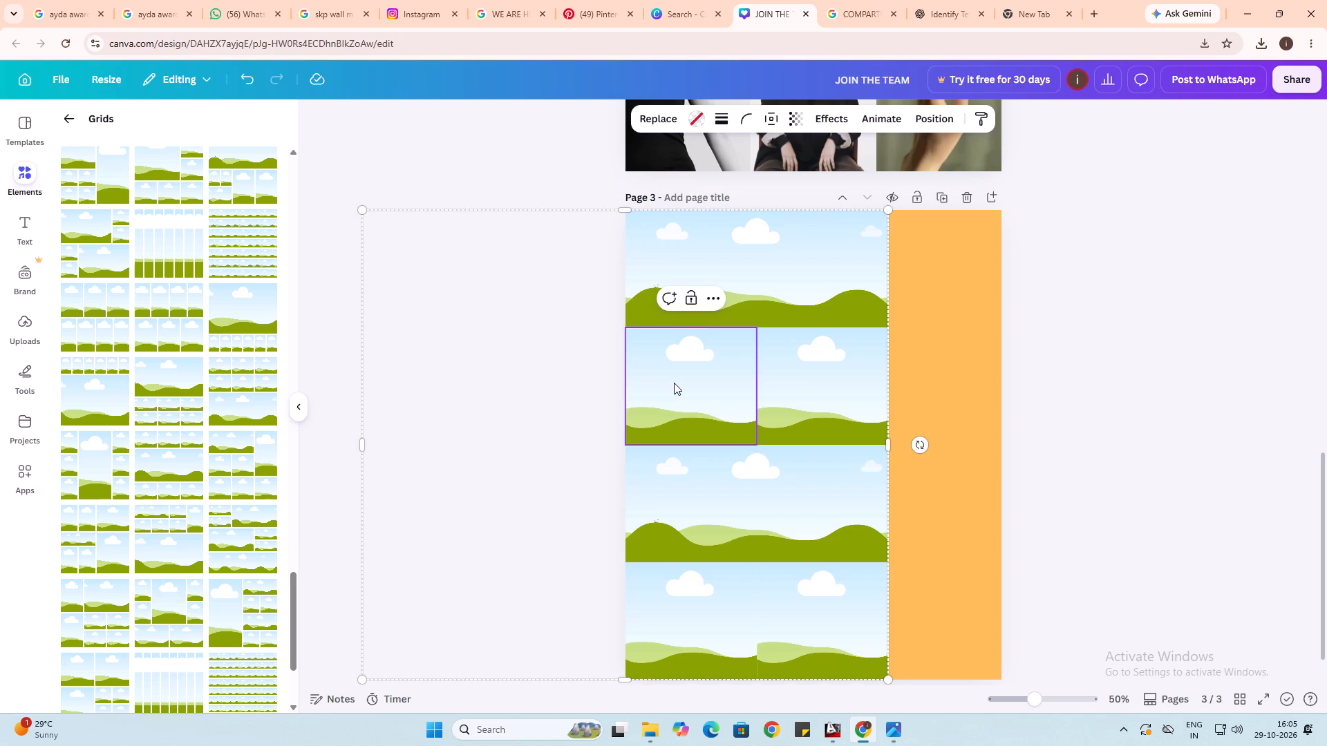
{"action": "left_click", "coordinate": [774, 390]}
{"action": "left_click", "coordinate": [728, 474]}
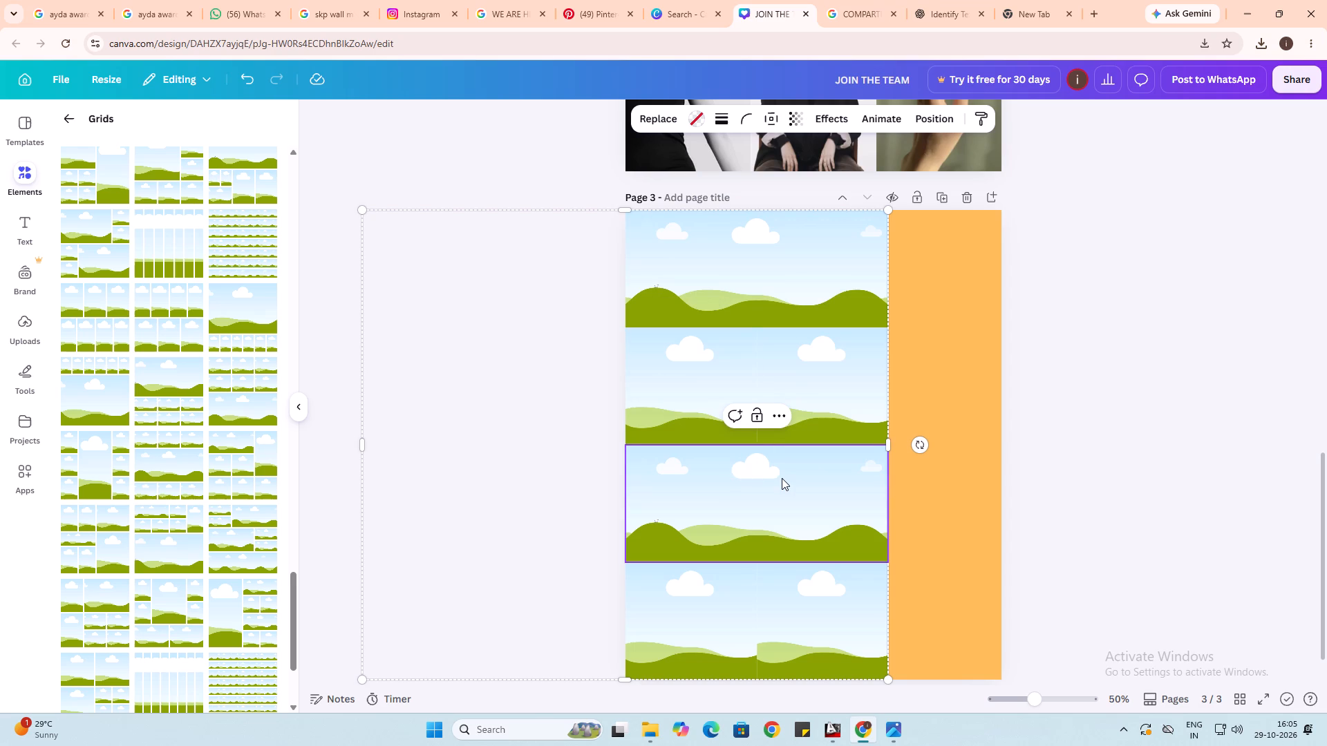
{"action": "key", "text": "Delete"}
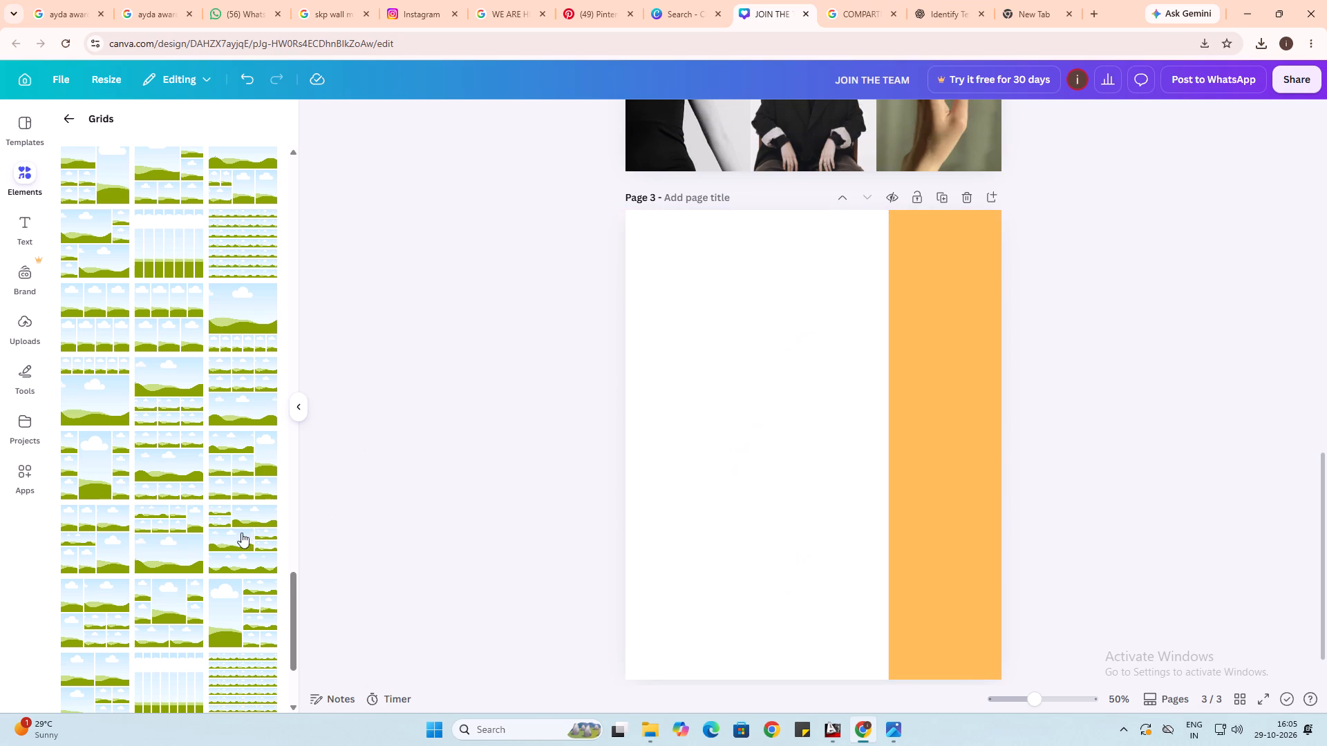
Add the grid with three equal rows of three cells to page 3.
{"action": "scroll", "coordinate": [169, 570], "scroll_direction": "down", "scroll_amount": 1}
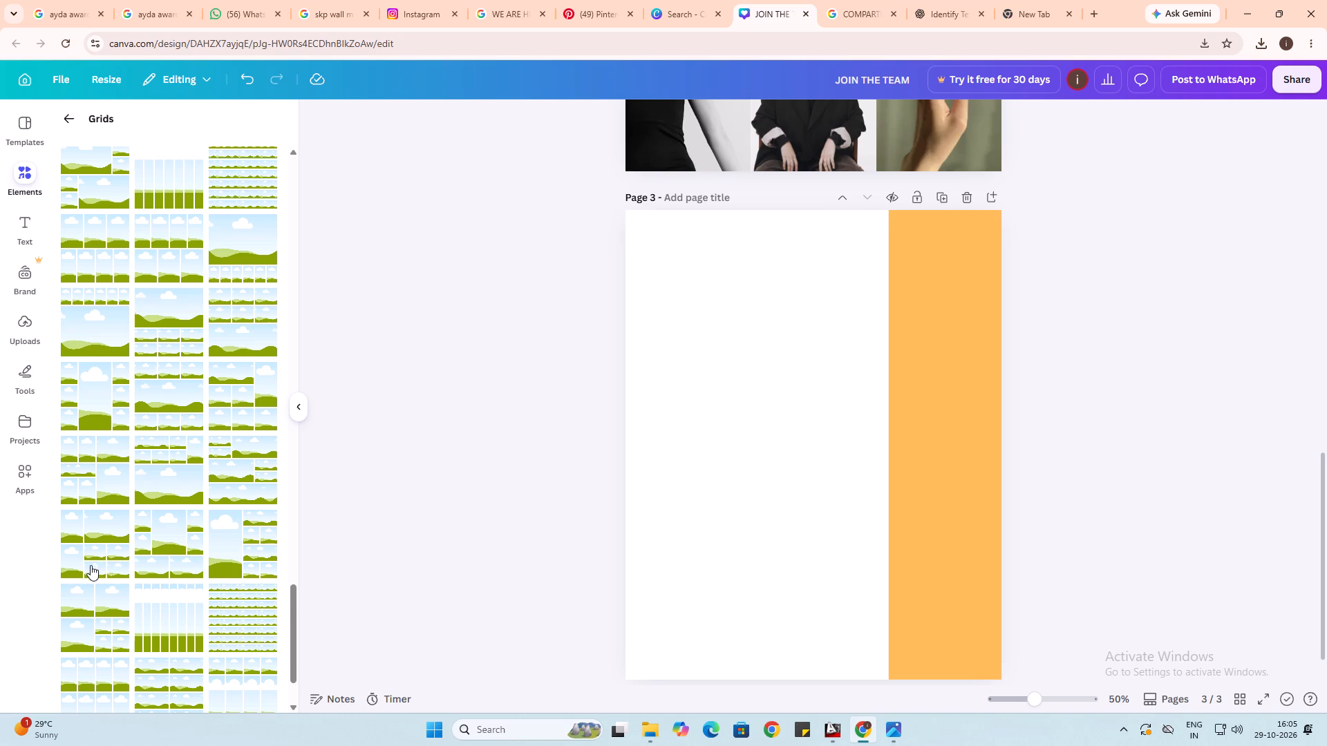
{"action": "scroll", "coordinate": [102, 558], "scroll_direction": "down", "scroll_amount": 1}
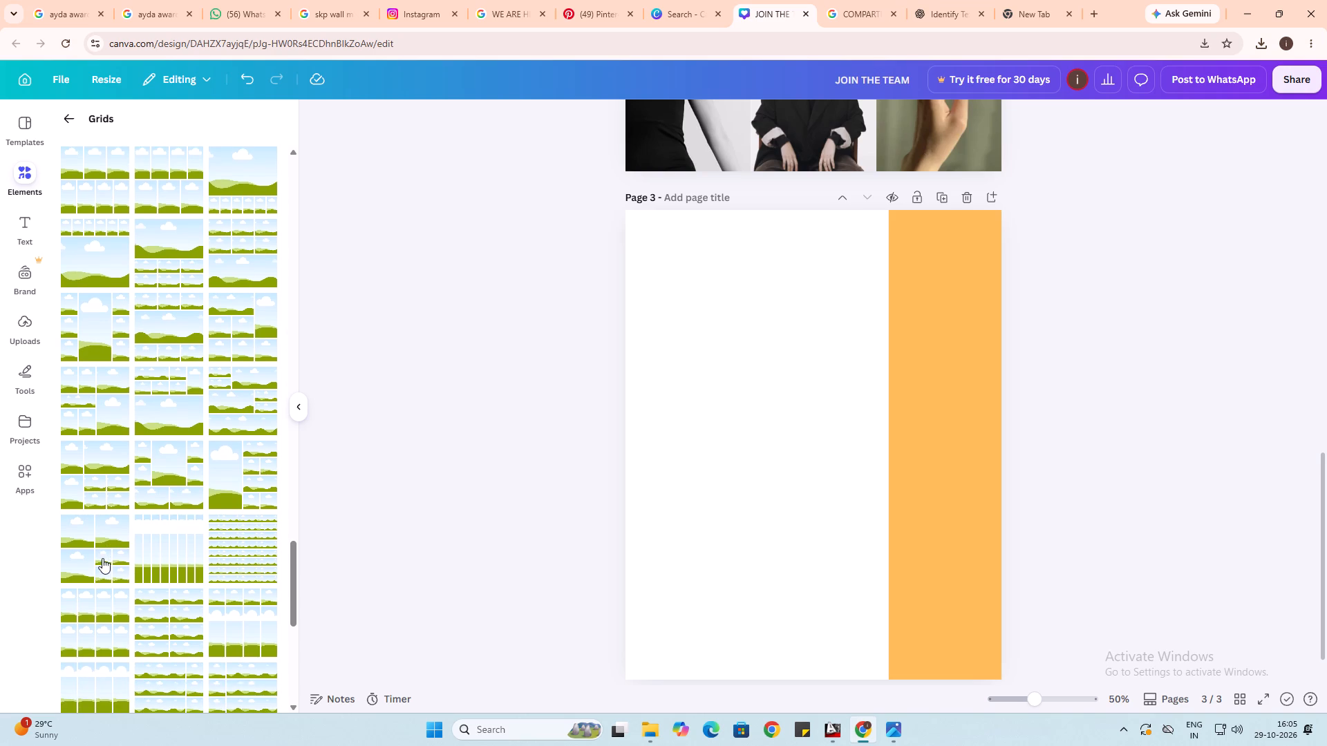
{"action": "scroll", "coordinate": [102, 558], "scroll_direction": "down", "scroll_amount": 4}
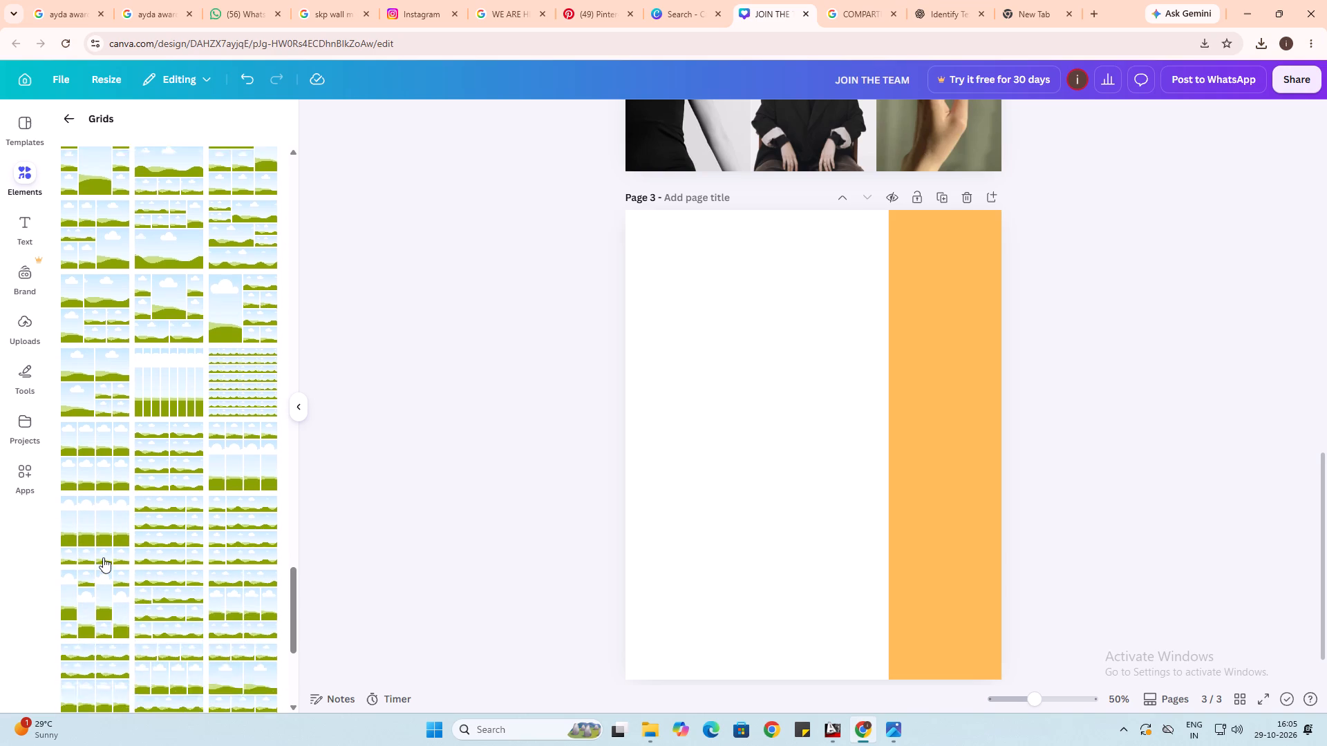
{"action": "scroll", "coordinate": [103, 557], "scroll_direction": "down", "scroll_amount": 2}
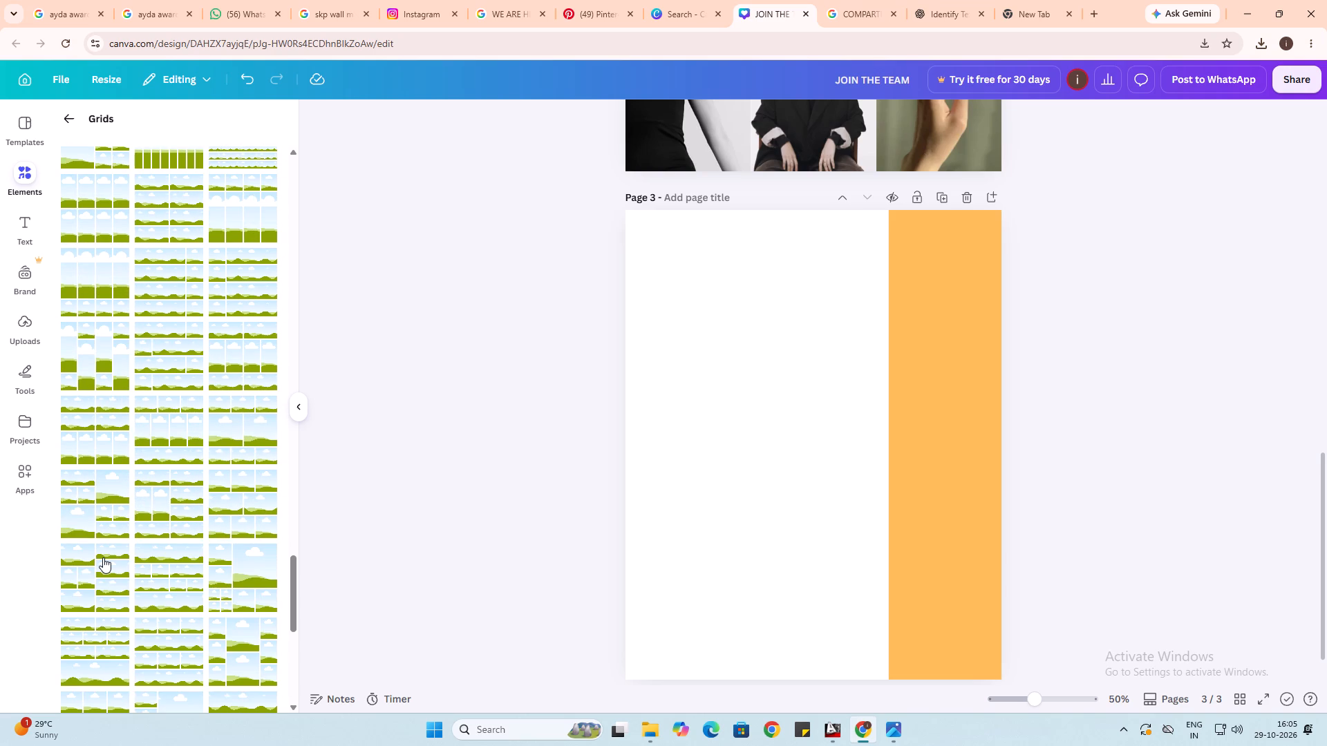
{"action": "scroll", "coordinate": [103, 557], "scroll_direction": "down", "scroll_amount": 10}
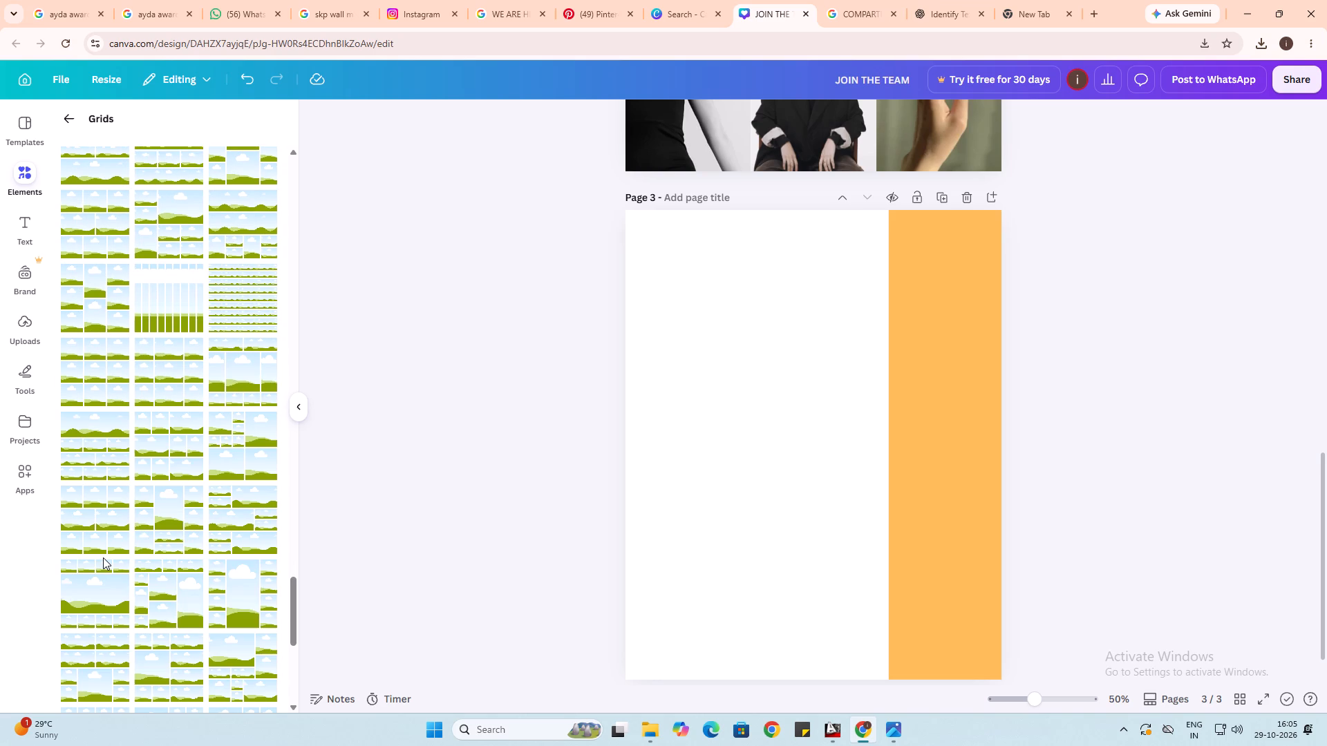
{"action": "left_click", "coordinate": [95, 388]}
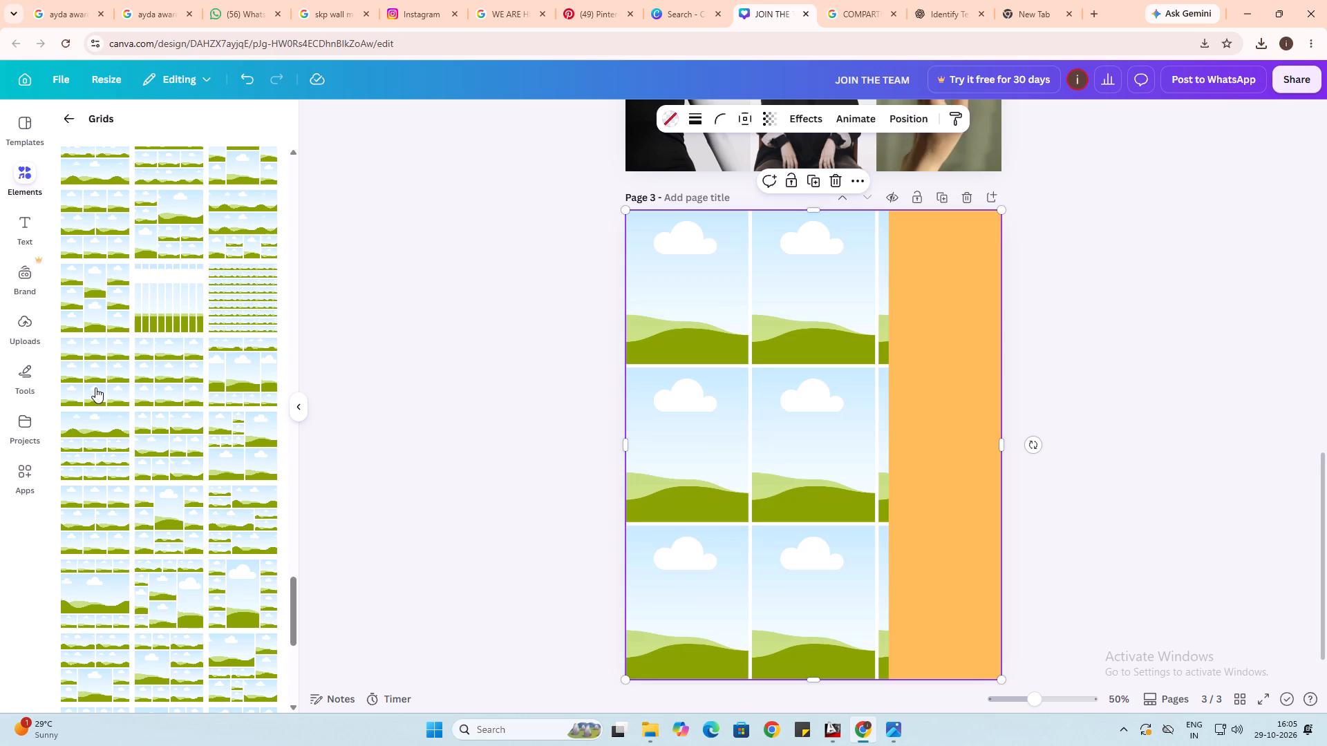
Widen the new grid past page 3's right edge until two columns fill the area beside the orange strip.
{"action": "left_click", "coordinate": [757, 468]}
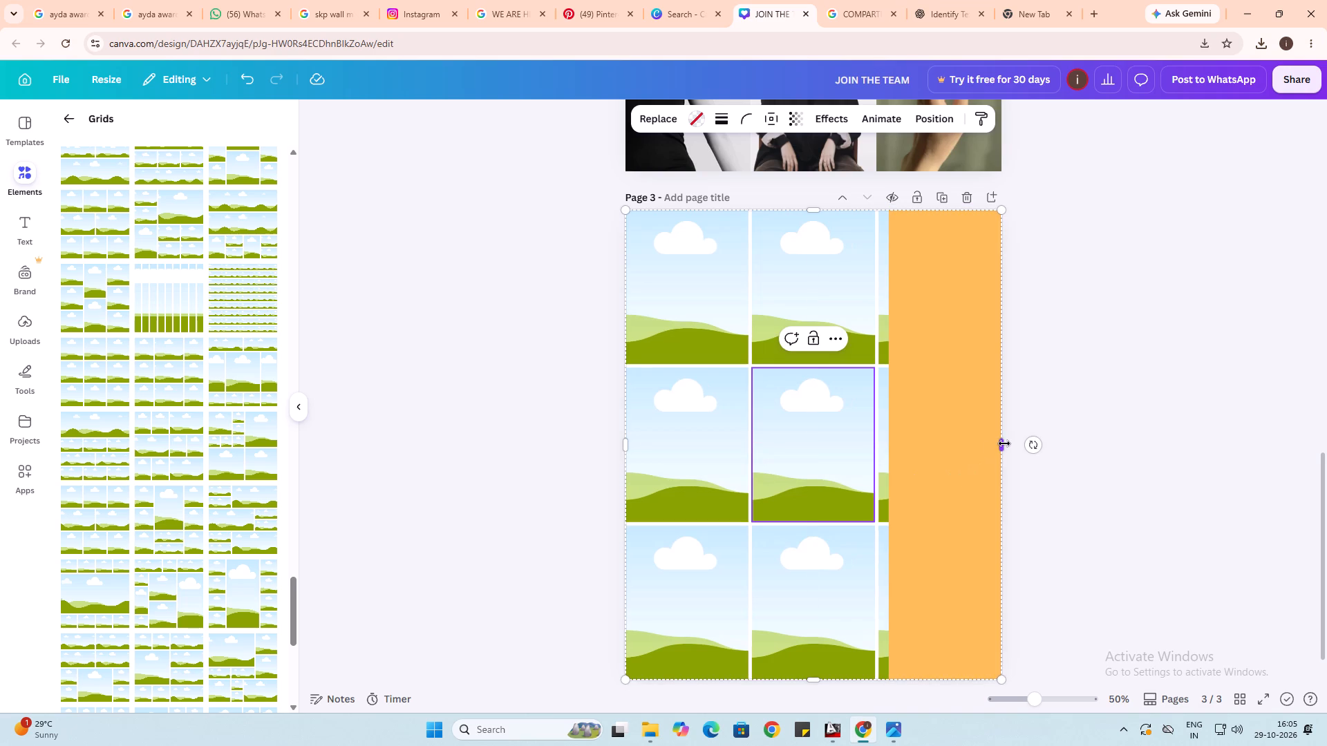
{"action": "left_click_drag", "start_coordinate": [1004, 443], "coordinate": [1022, 440]}
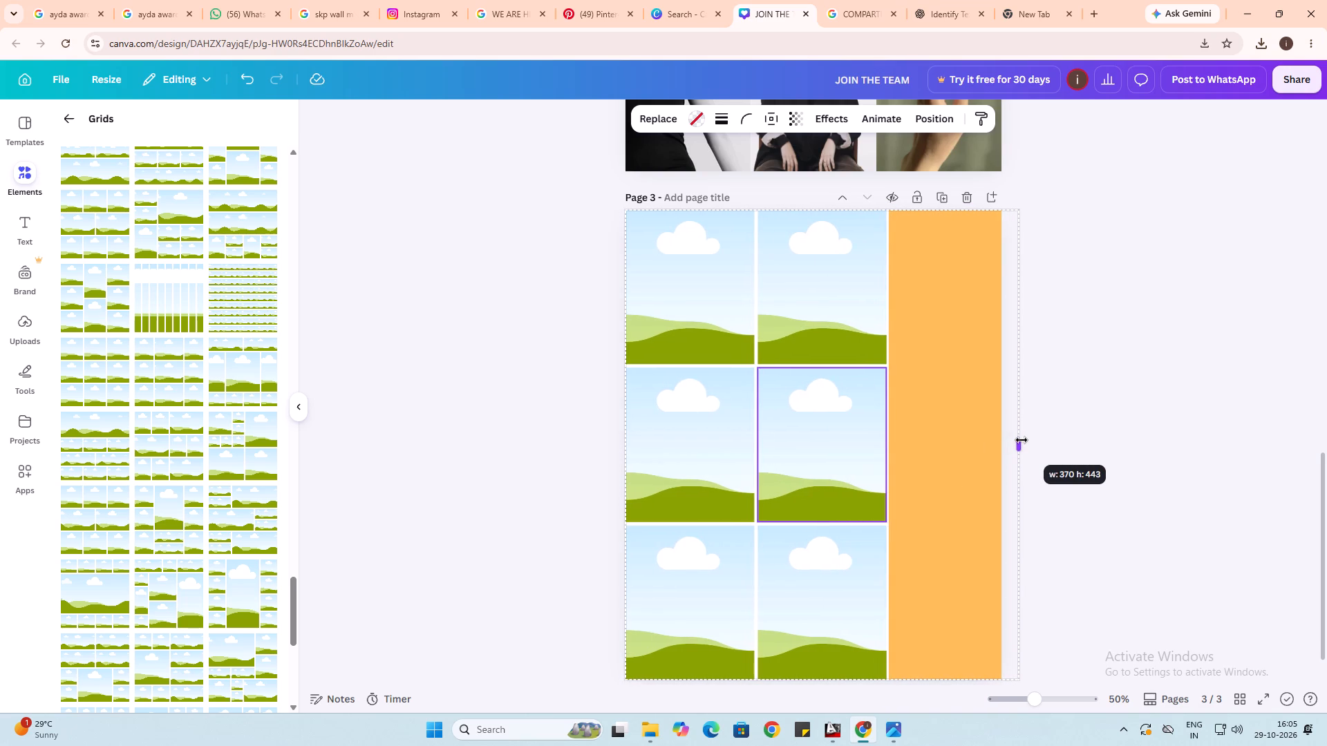
{"action": "left_click_drag", "start_coordinate": [1022, 440], "coordinate": [1020, 439]}
{"action": "left_click", "coordinate": [480, 448]}
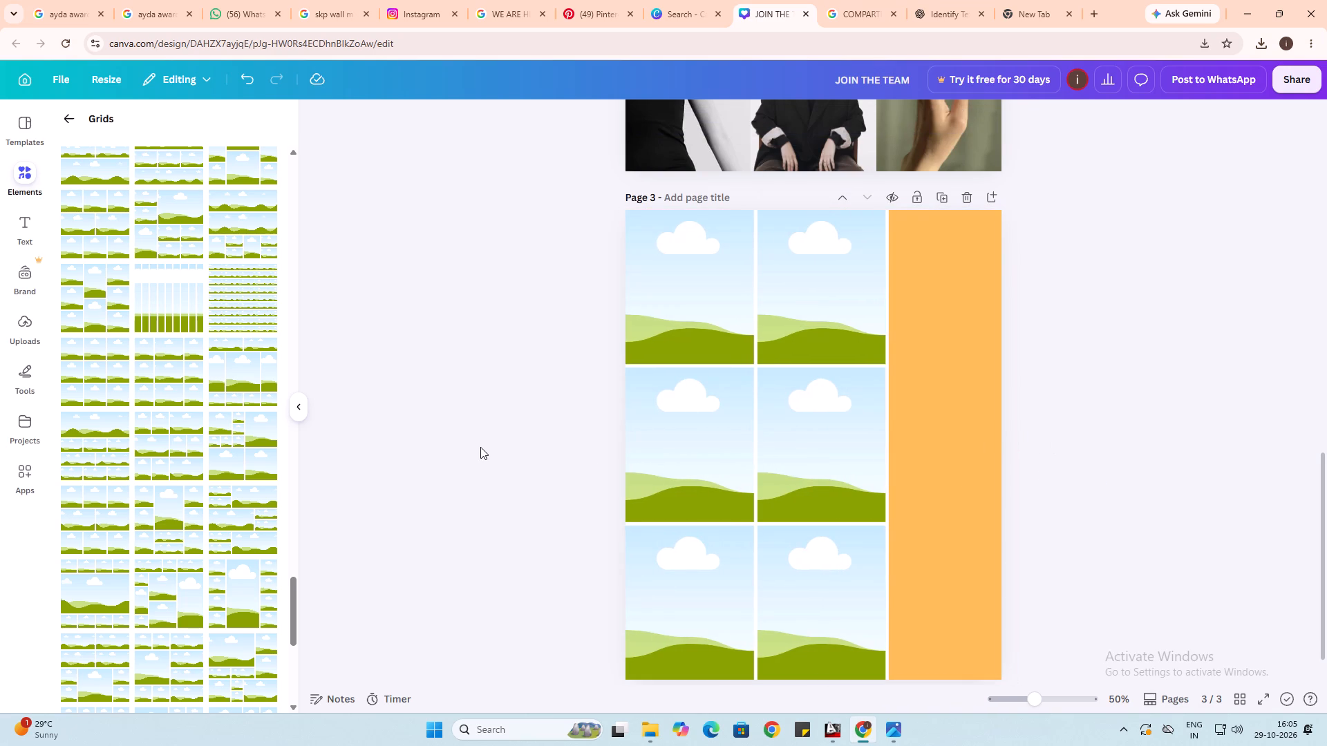
Set the three-by-three grid's spacing to 3.
{"action": "left_click", "coordinate": [726, 444]}
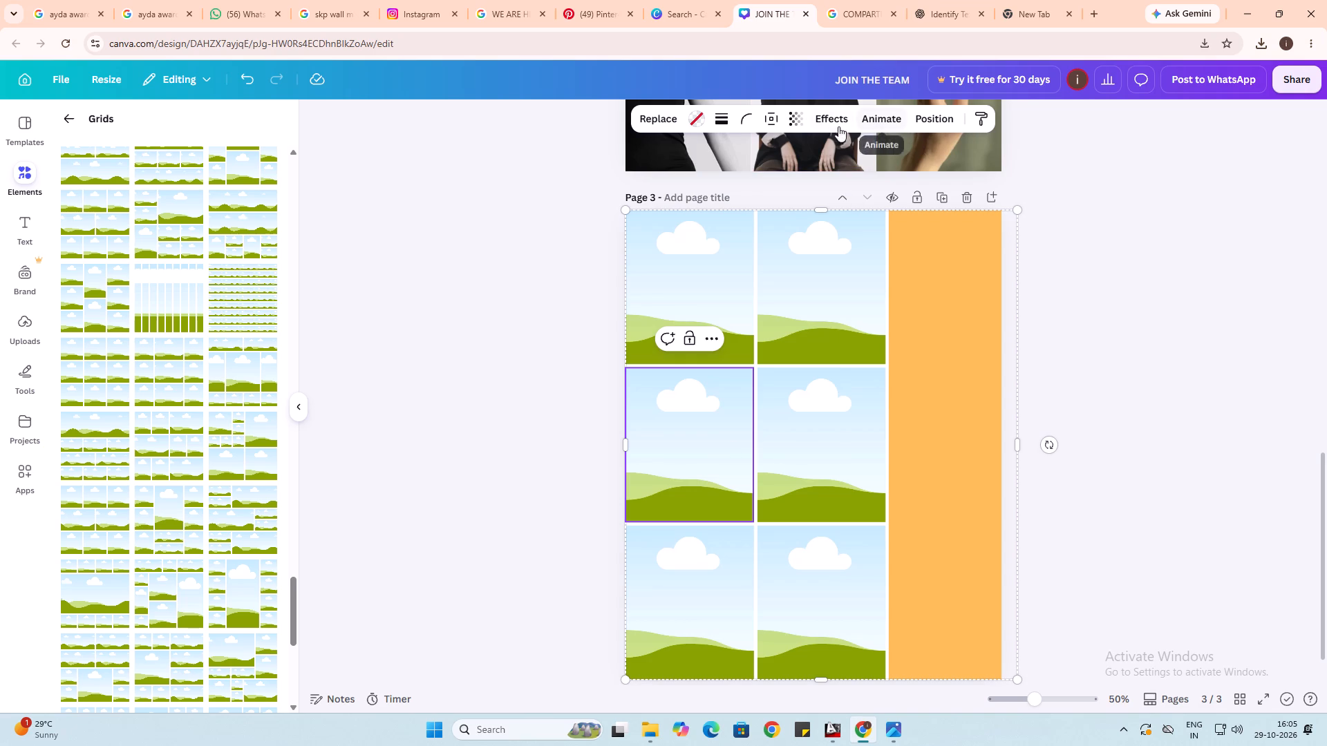
{"action": "left_click", "coordinate": [763, 121]}
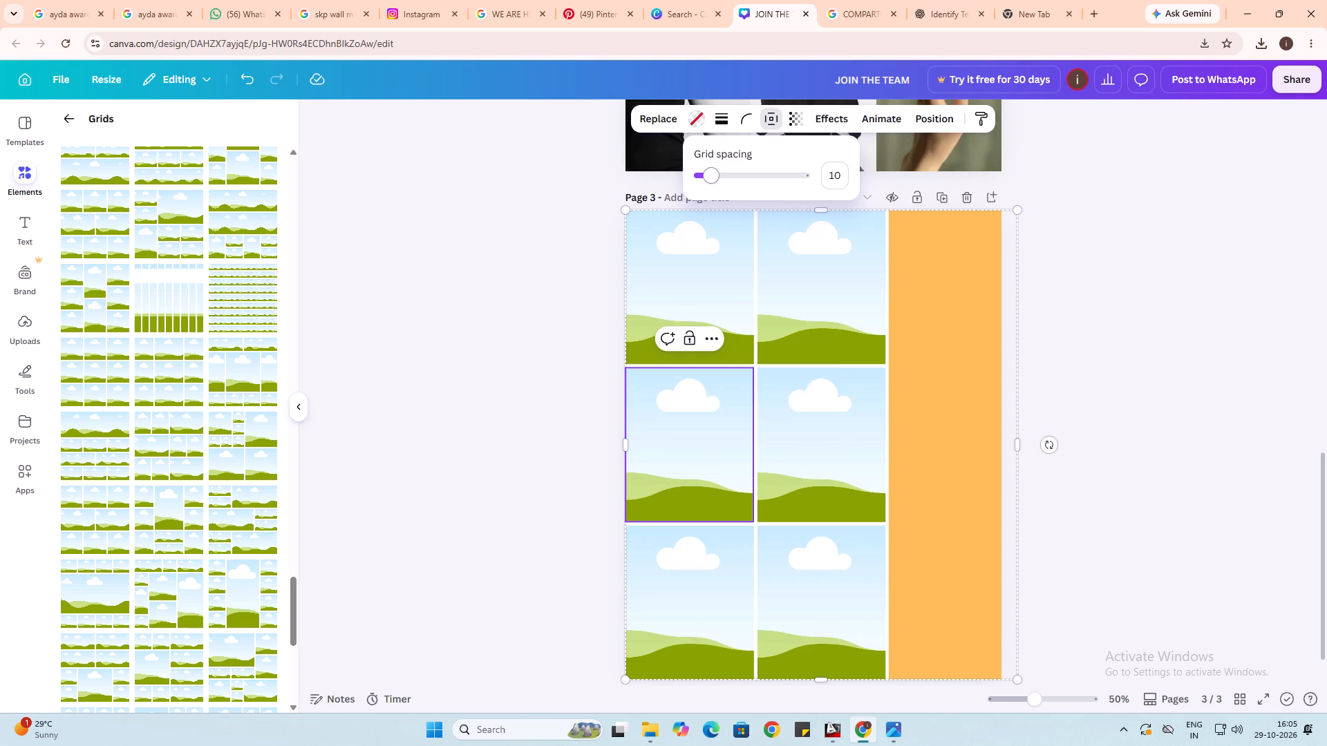
{"action": "left_click", "coordinate": [708, 178]}
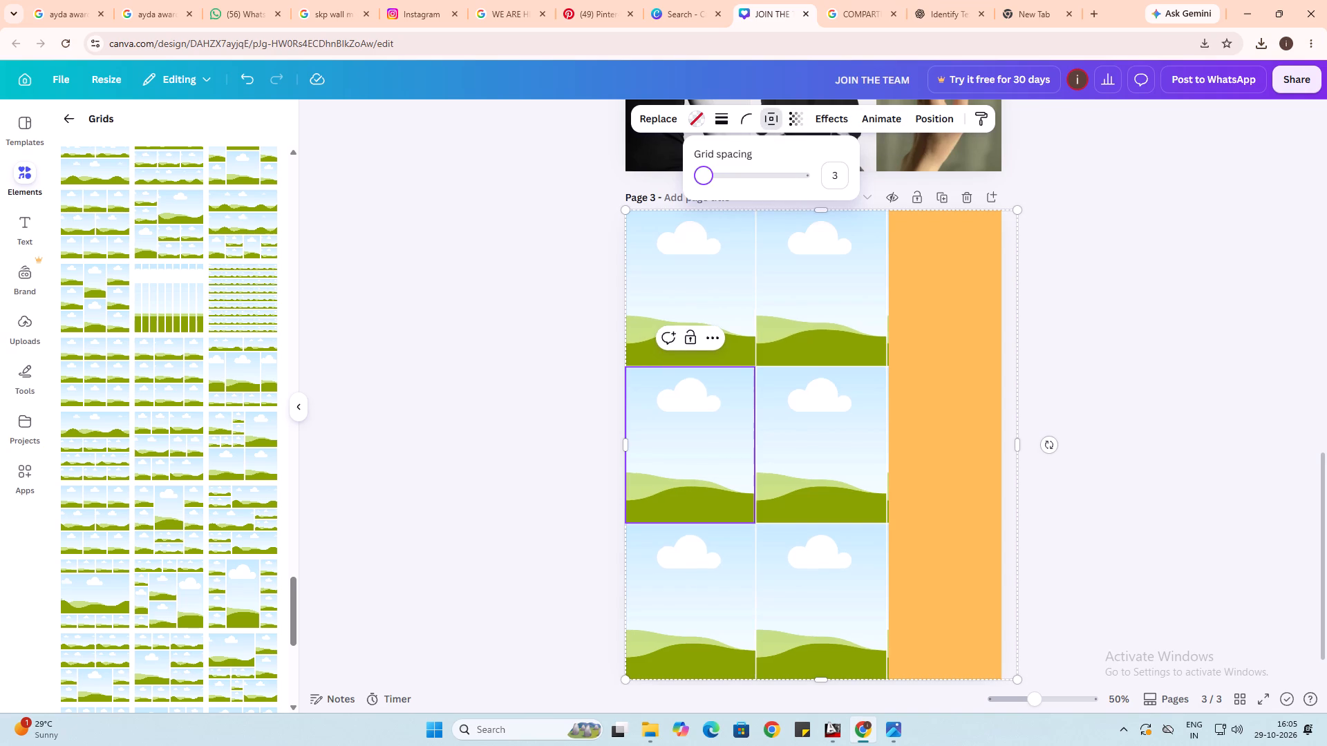
{"action": "left_click", "coordinate": [543, 323]}
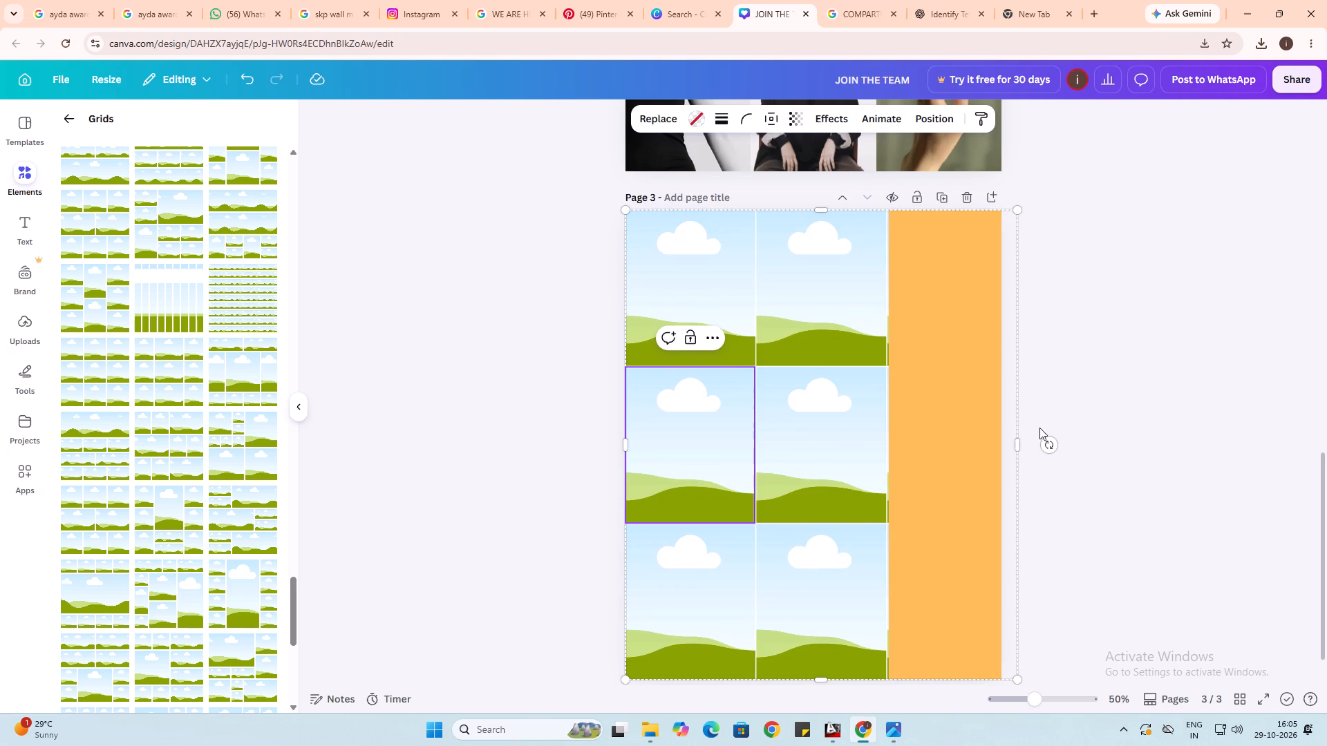
Stretch the grid's right edge slightly further so the second column meets the orange strip, with cells about 376 wide.
{"action": "left_click", "coordinate": [1018, 447]}
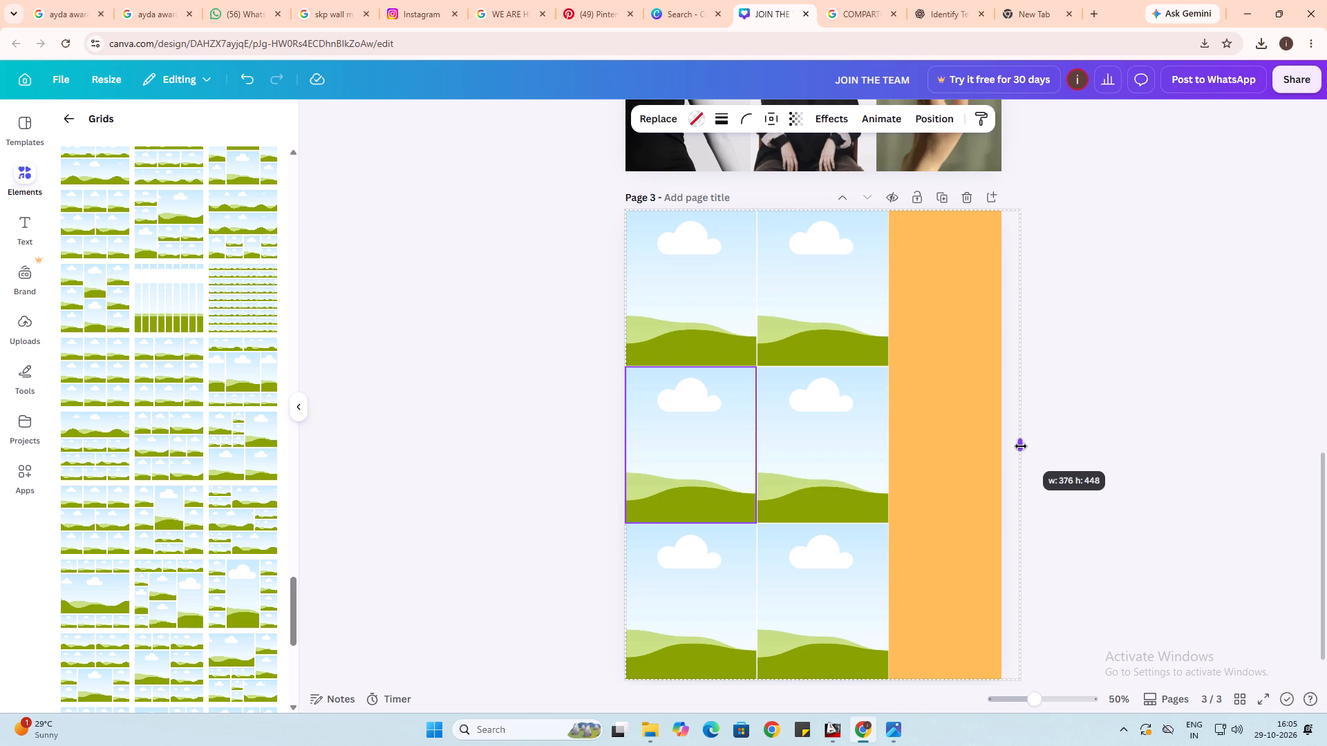
{"action": "left_click", "coordinate": [497, 411]}
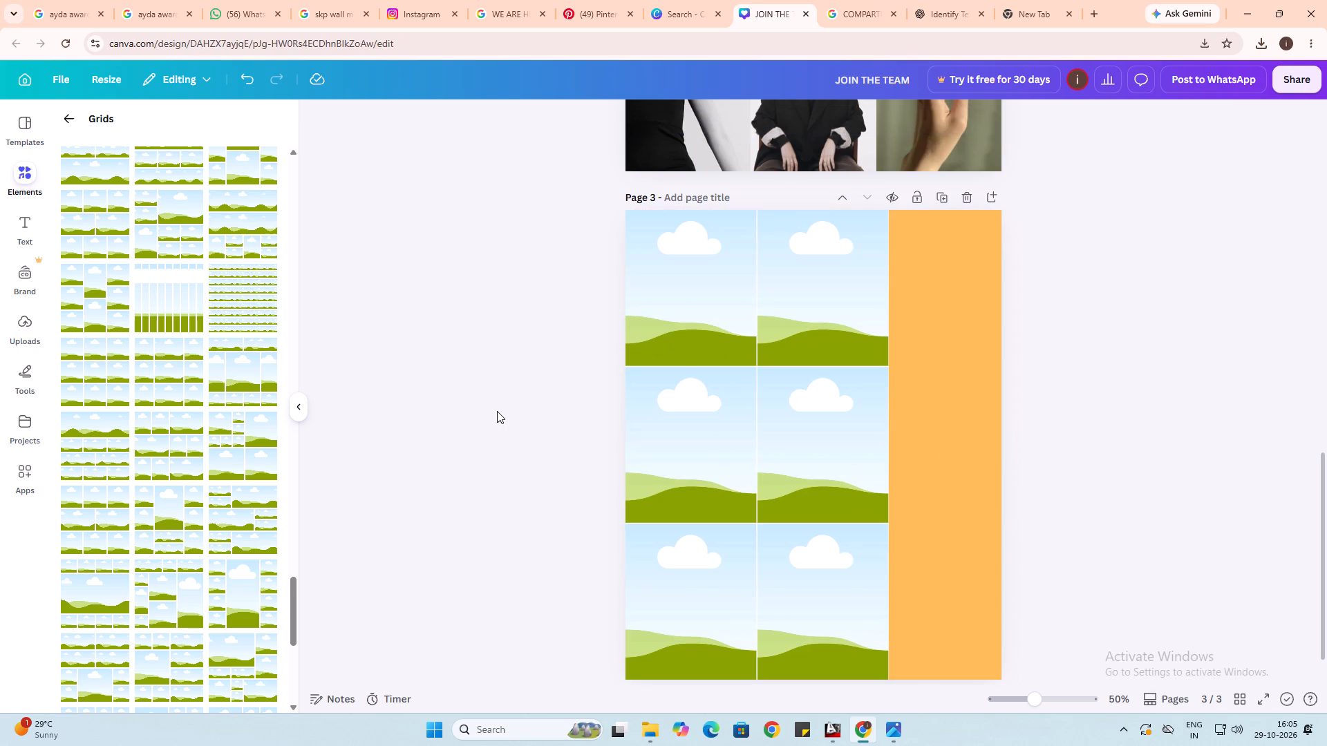
Change the fill colour of the orange side strip on page 3 to white.
{"action": "left_click", "coordinate": [910, 364]}
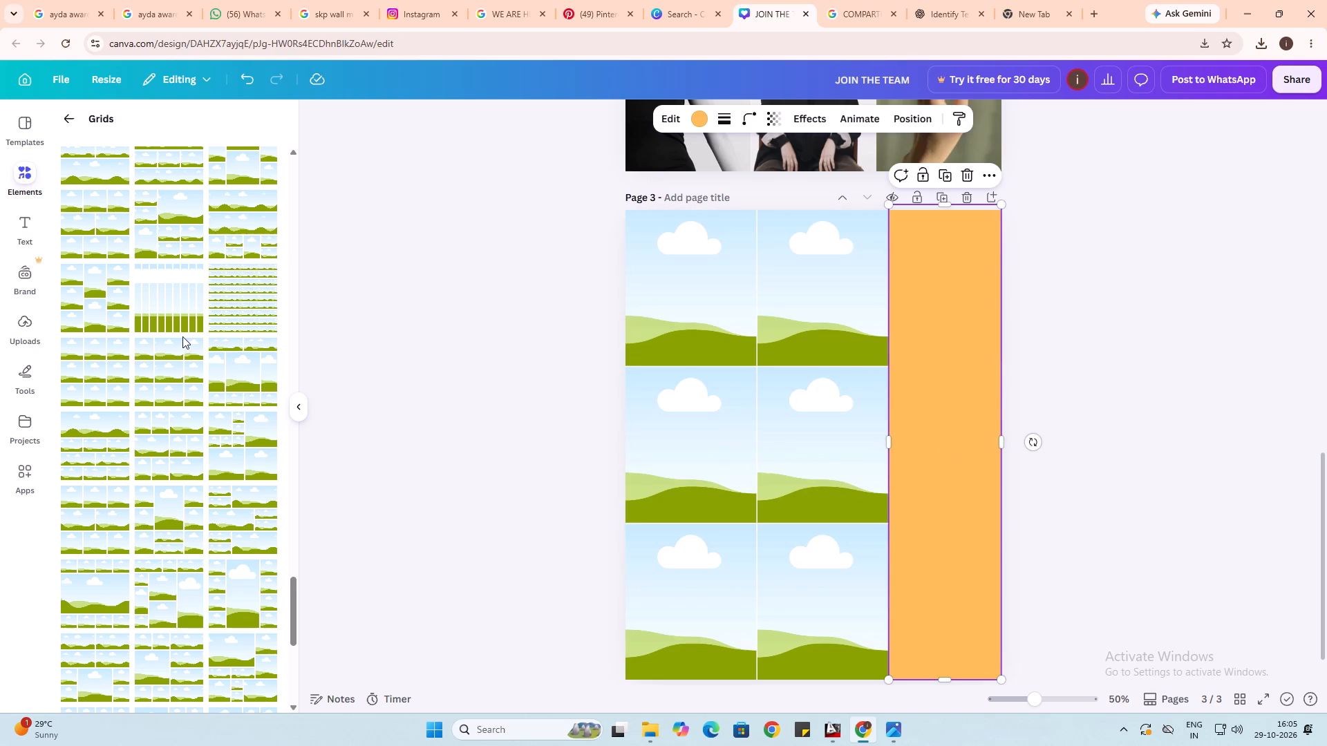
{"action": "left_click", "coordinate": [696, 122]}
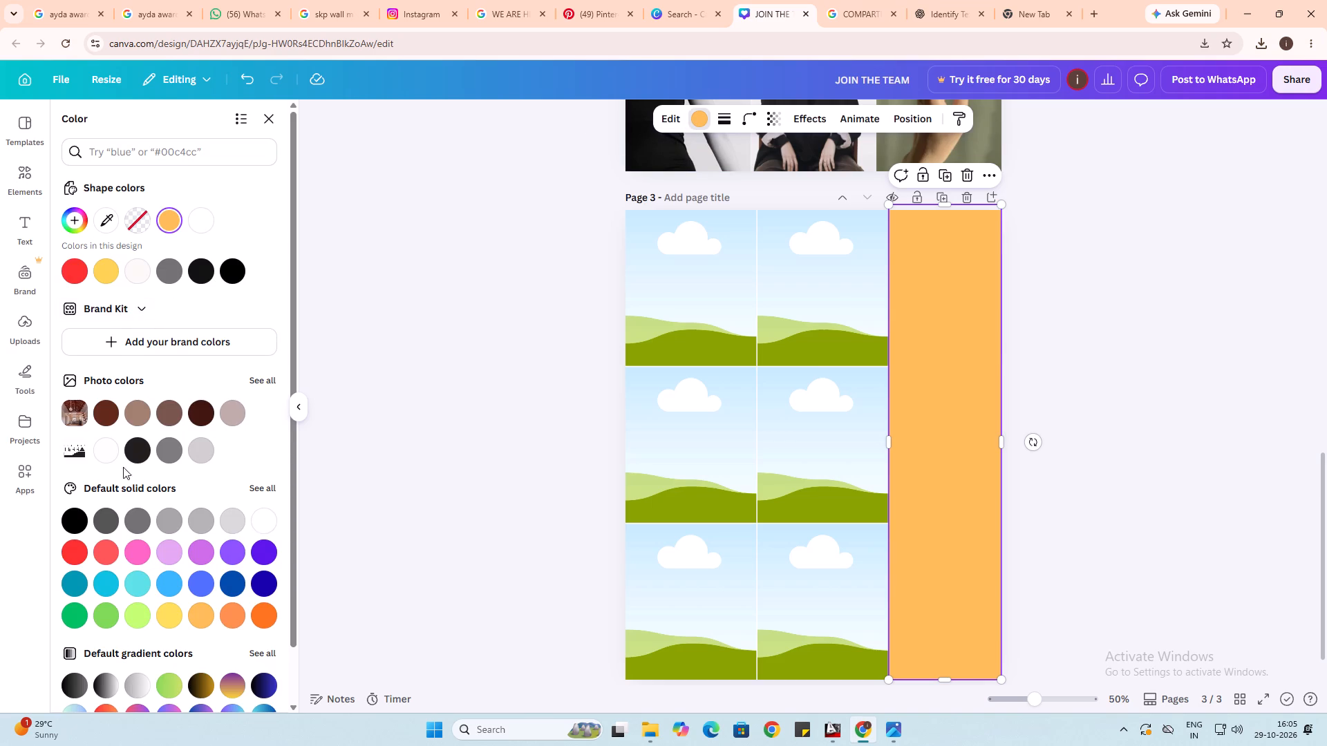
{"action": "left_click", "coordinate": [261, 520]}
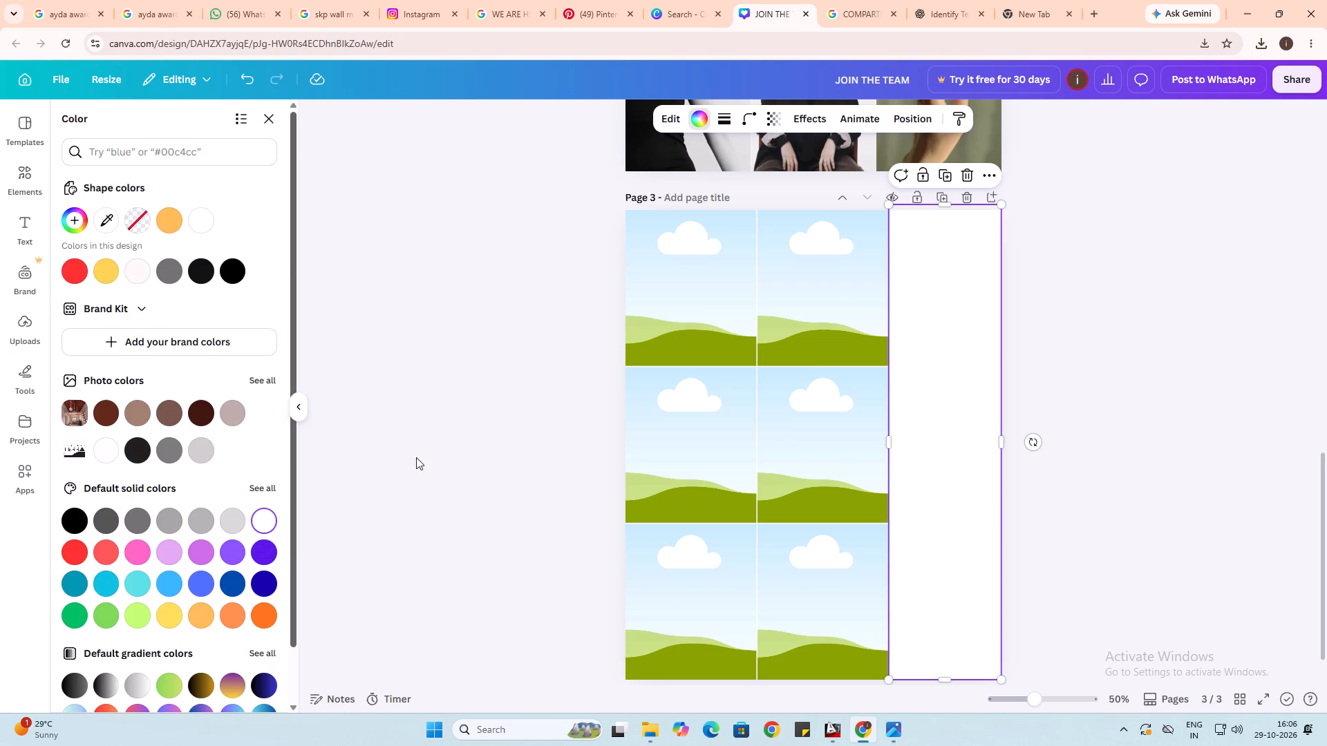
{"action": "left_click", "coordinate": [429, 446]}
{"action": "left_click", "coordinate": [471, 428]}
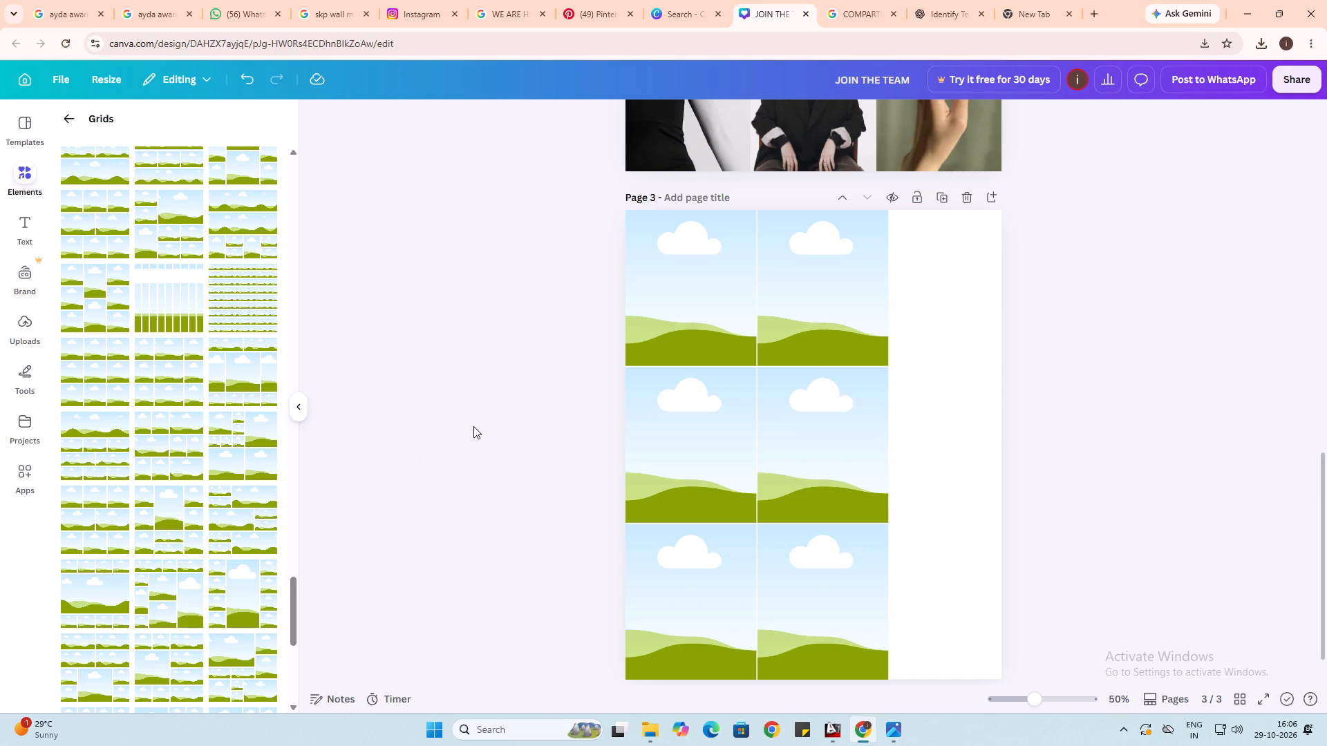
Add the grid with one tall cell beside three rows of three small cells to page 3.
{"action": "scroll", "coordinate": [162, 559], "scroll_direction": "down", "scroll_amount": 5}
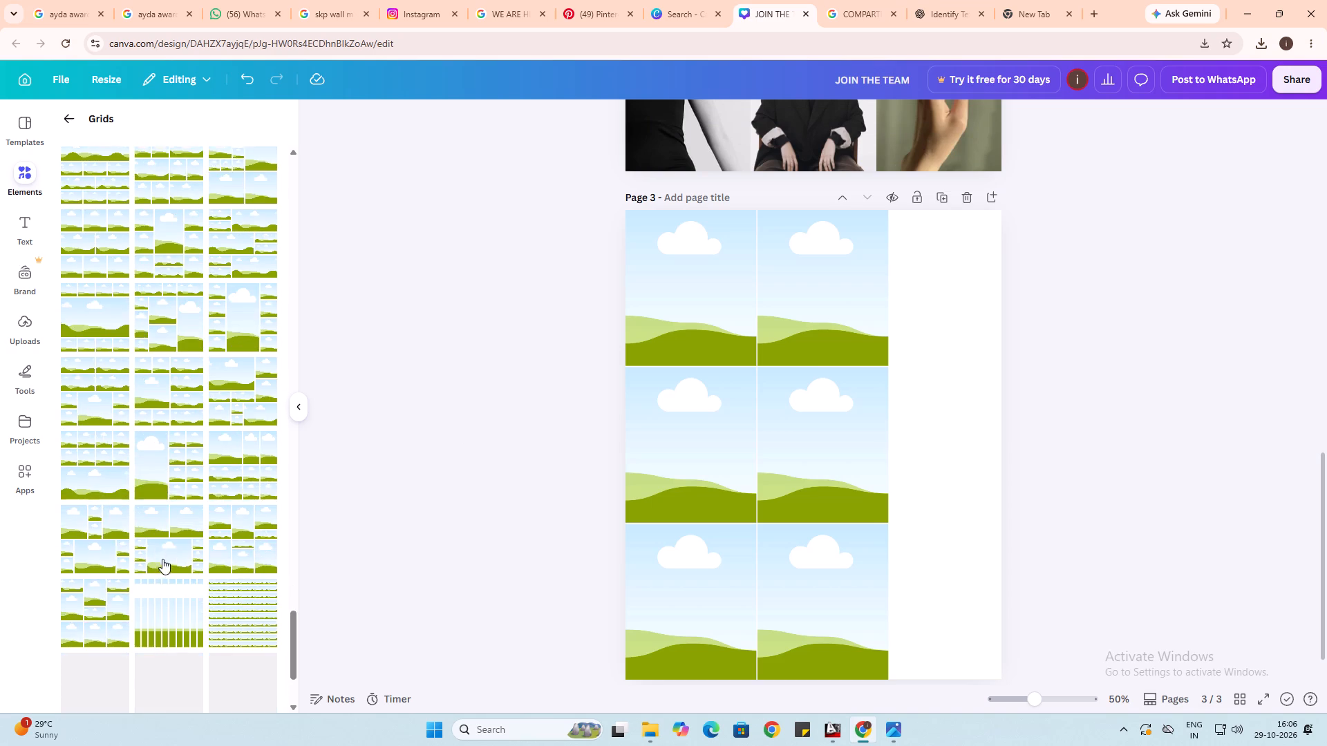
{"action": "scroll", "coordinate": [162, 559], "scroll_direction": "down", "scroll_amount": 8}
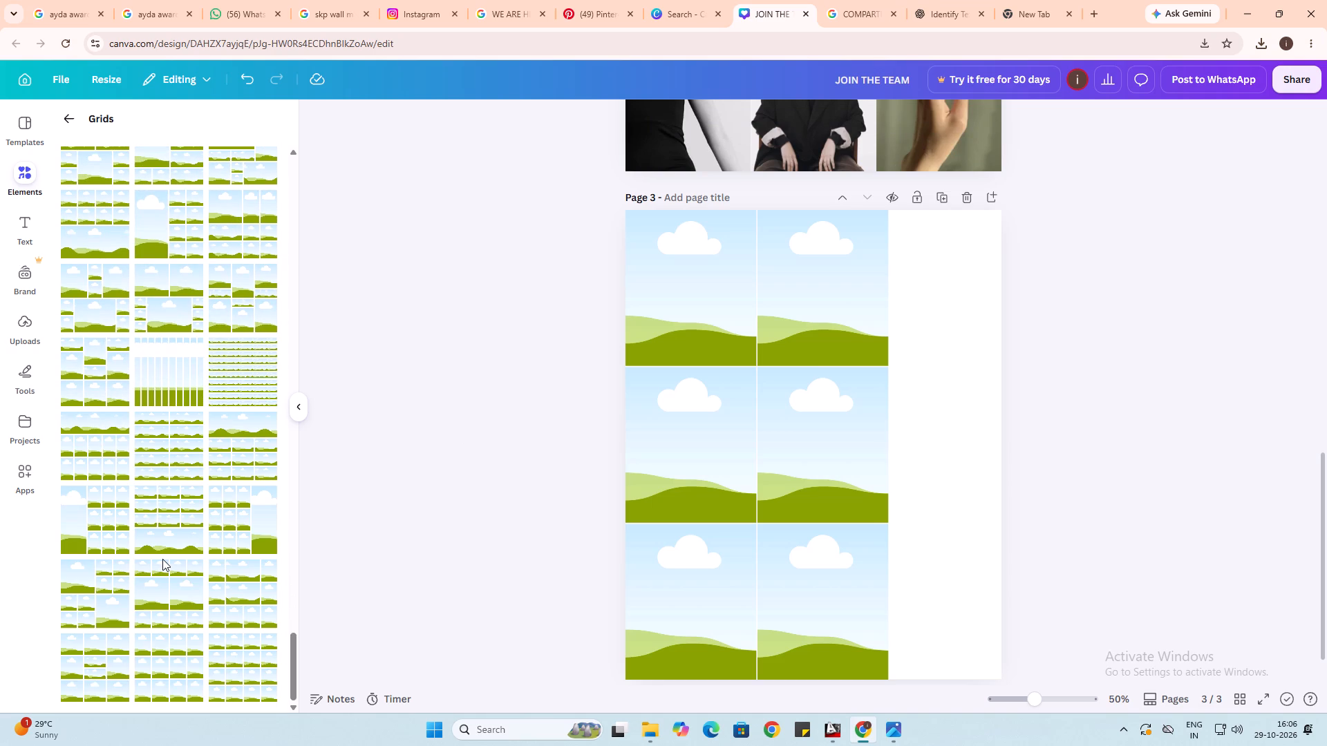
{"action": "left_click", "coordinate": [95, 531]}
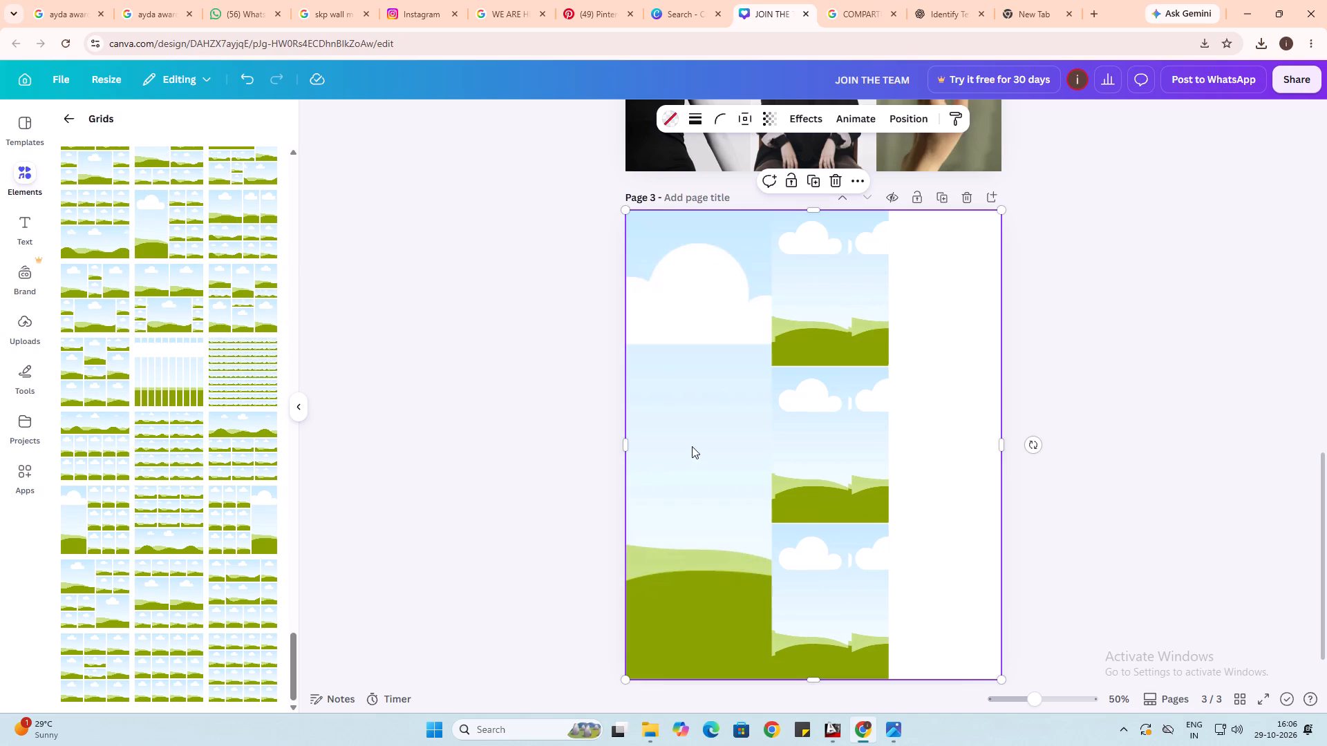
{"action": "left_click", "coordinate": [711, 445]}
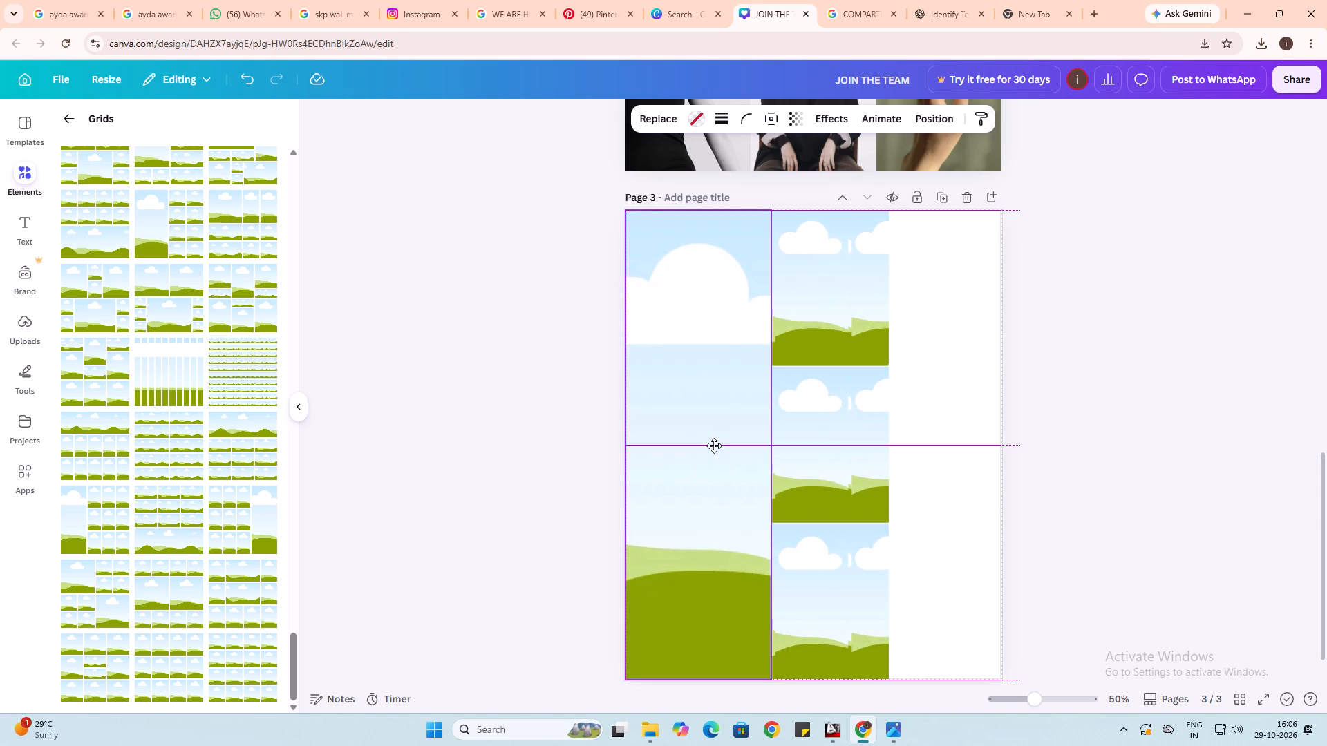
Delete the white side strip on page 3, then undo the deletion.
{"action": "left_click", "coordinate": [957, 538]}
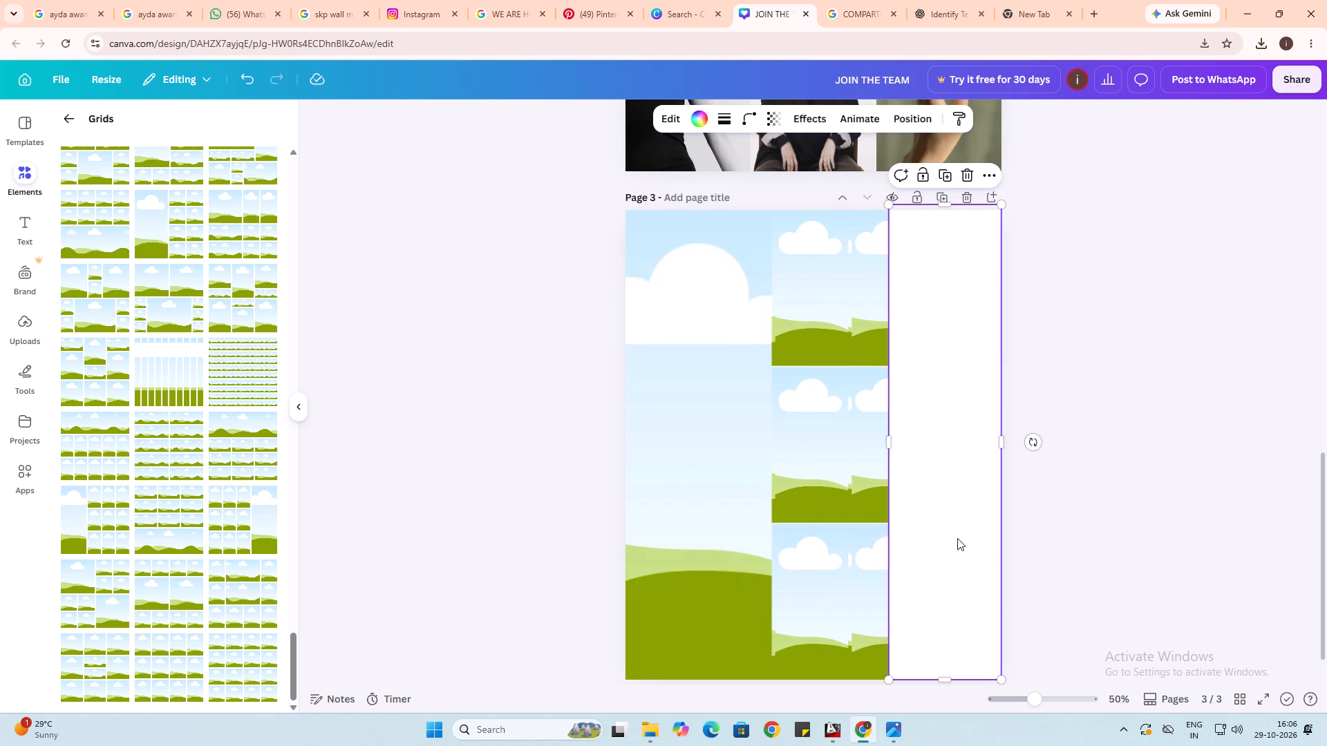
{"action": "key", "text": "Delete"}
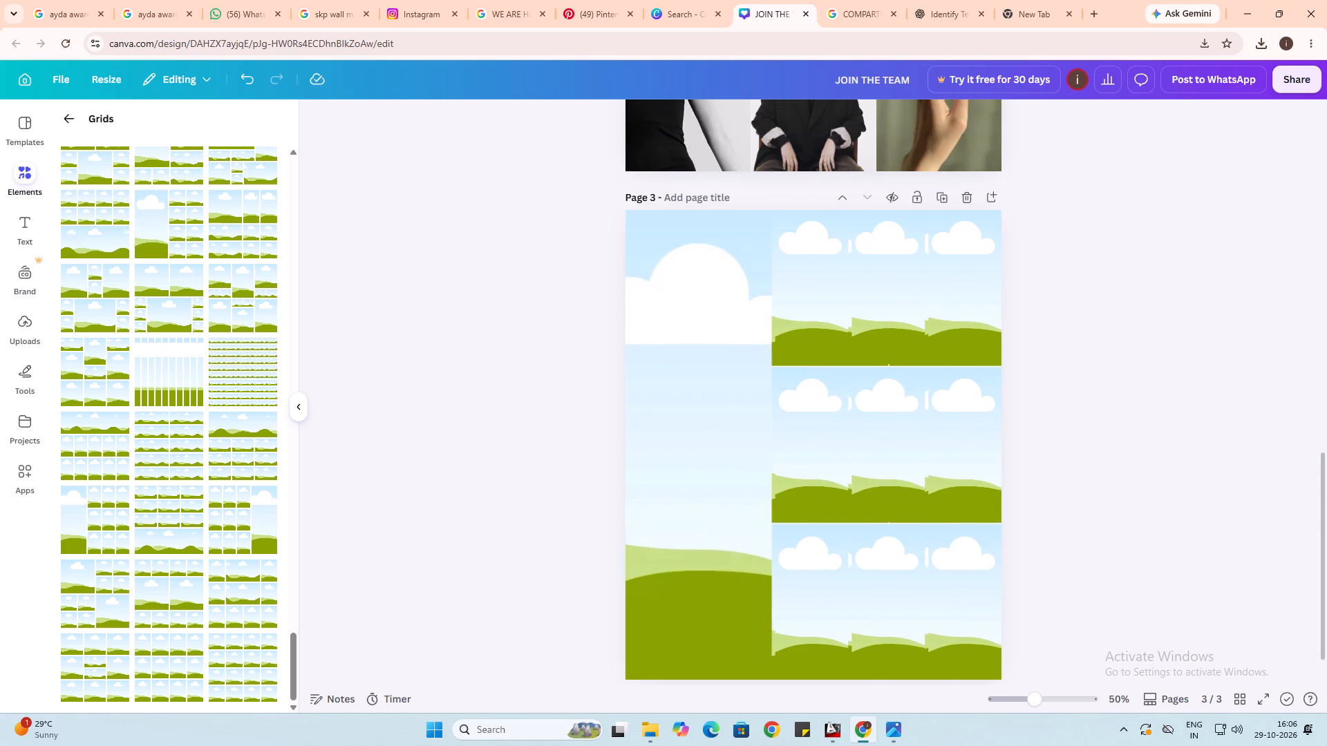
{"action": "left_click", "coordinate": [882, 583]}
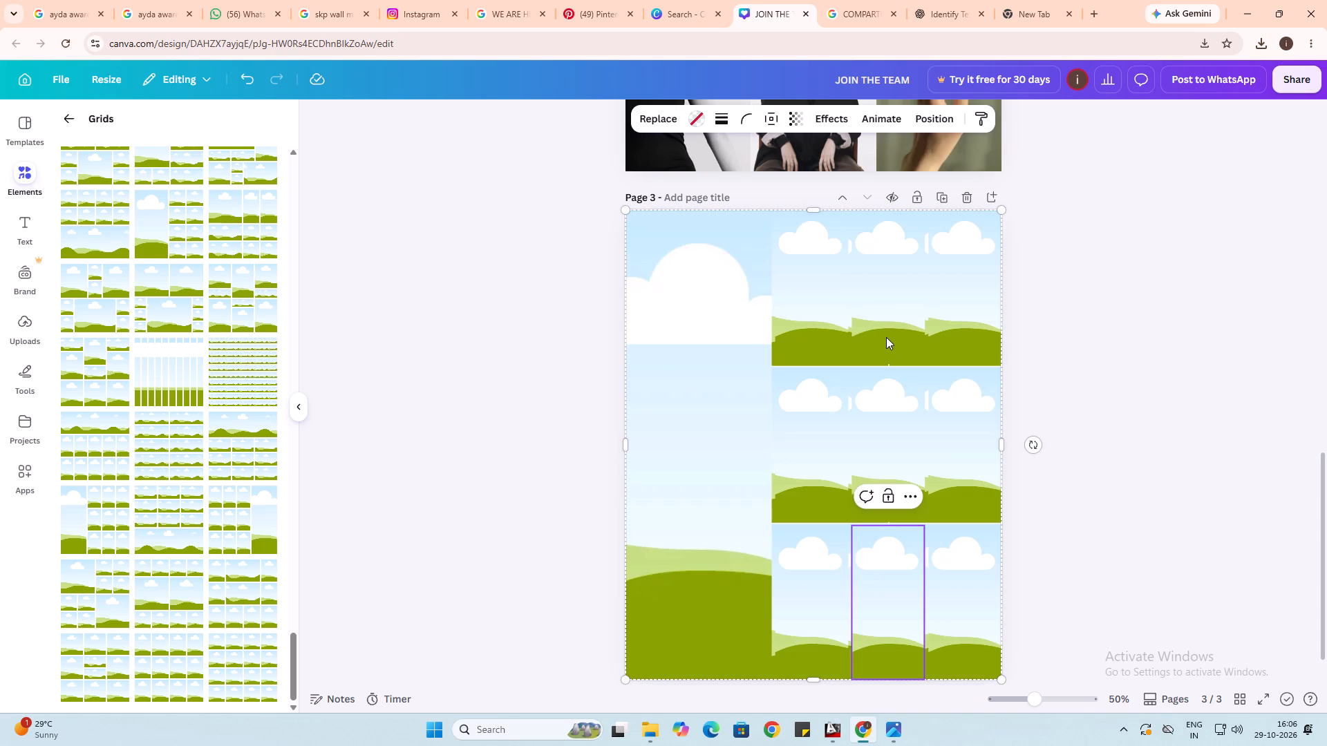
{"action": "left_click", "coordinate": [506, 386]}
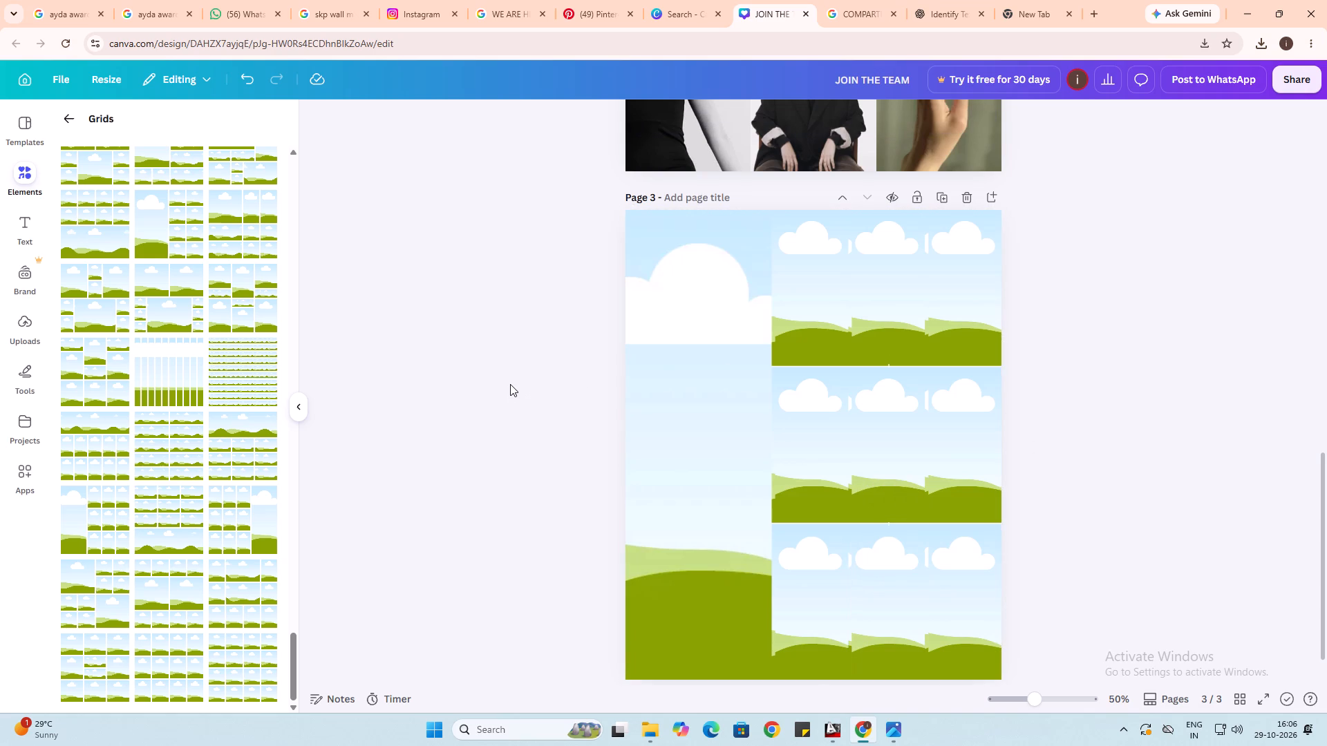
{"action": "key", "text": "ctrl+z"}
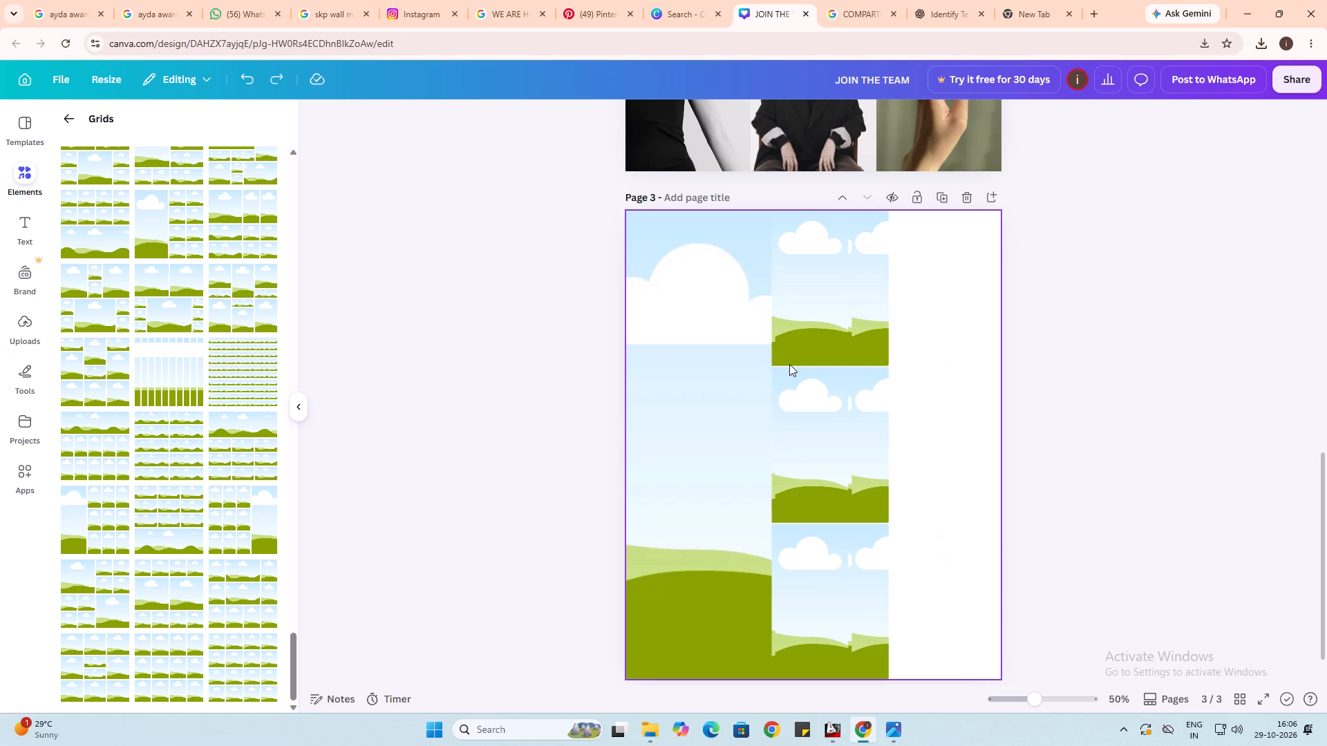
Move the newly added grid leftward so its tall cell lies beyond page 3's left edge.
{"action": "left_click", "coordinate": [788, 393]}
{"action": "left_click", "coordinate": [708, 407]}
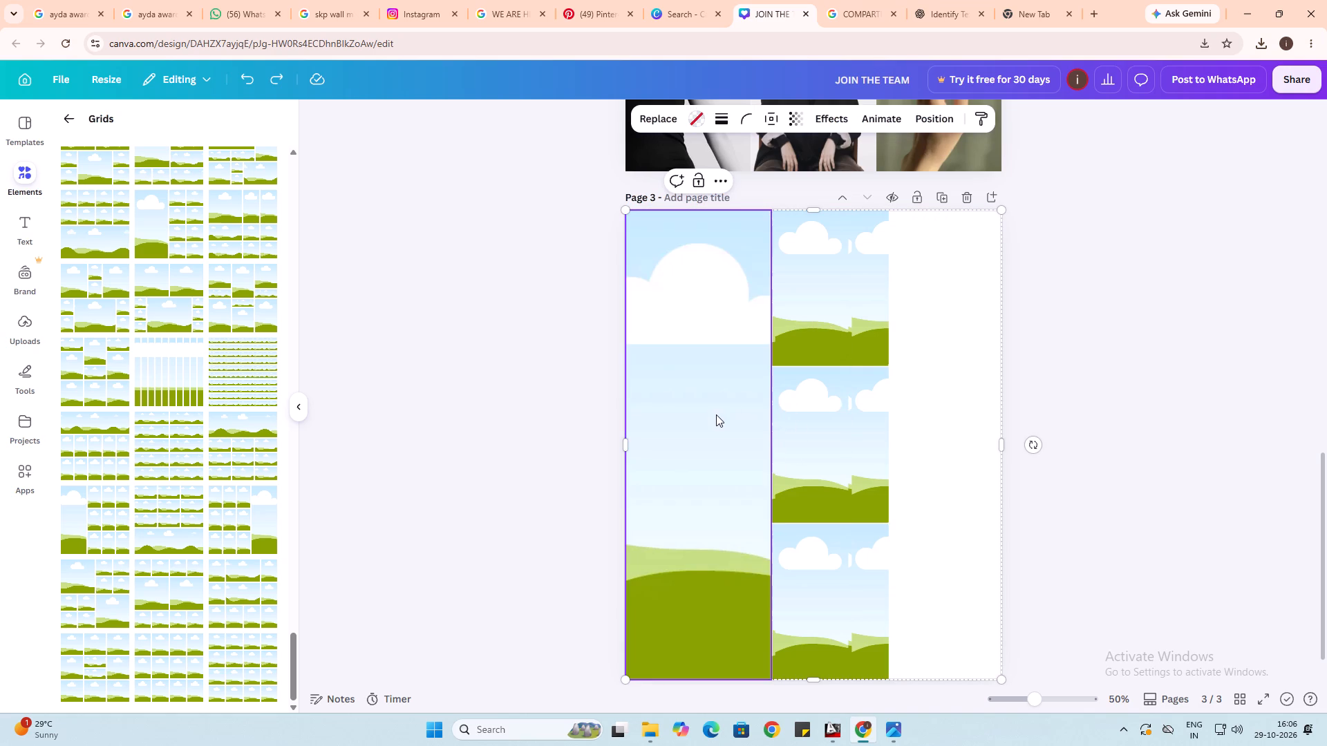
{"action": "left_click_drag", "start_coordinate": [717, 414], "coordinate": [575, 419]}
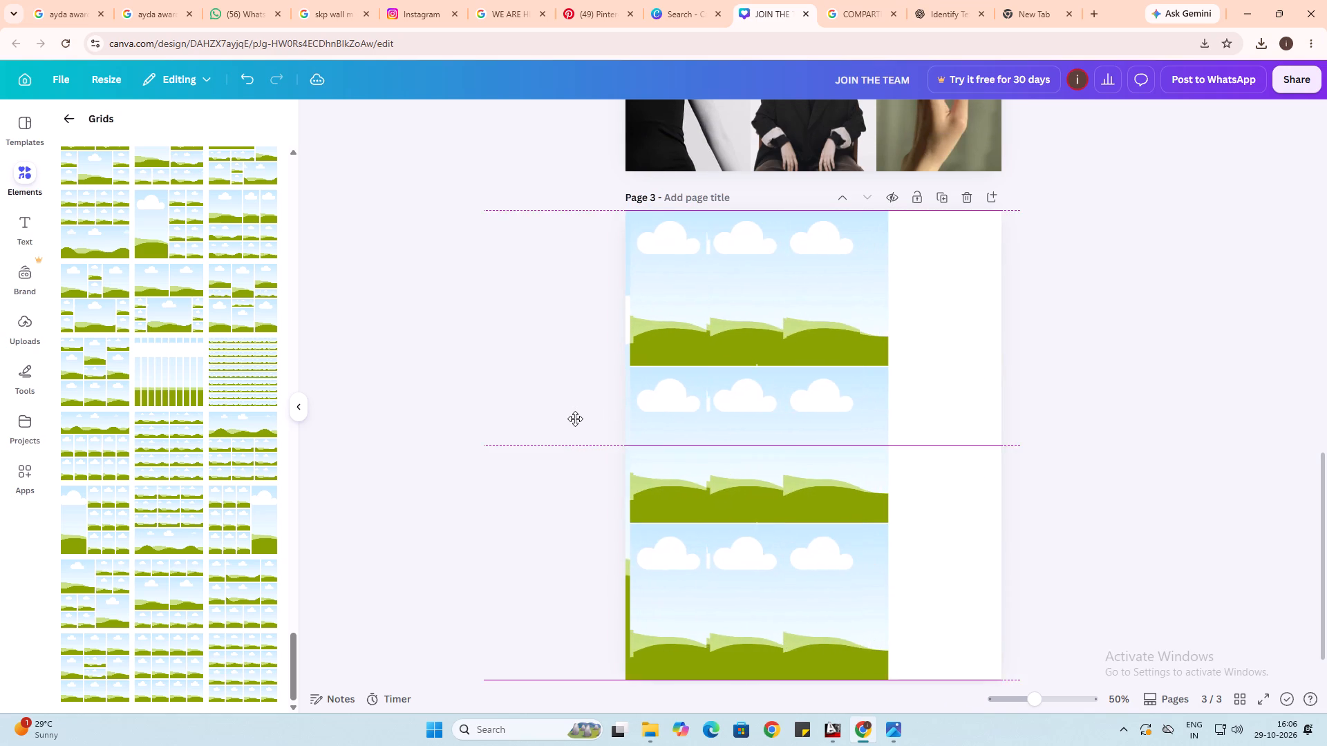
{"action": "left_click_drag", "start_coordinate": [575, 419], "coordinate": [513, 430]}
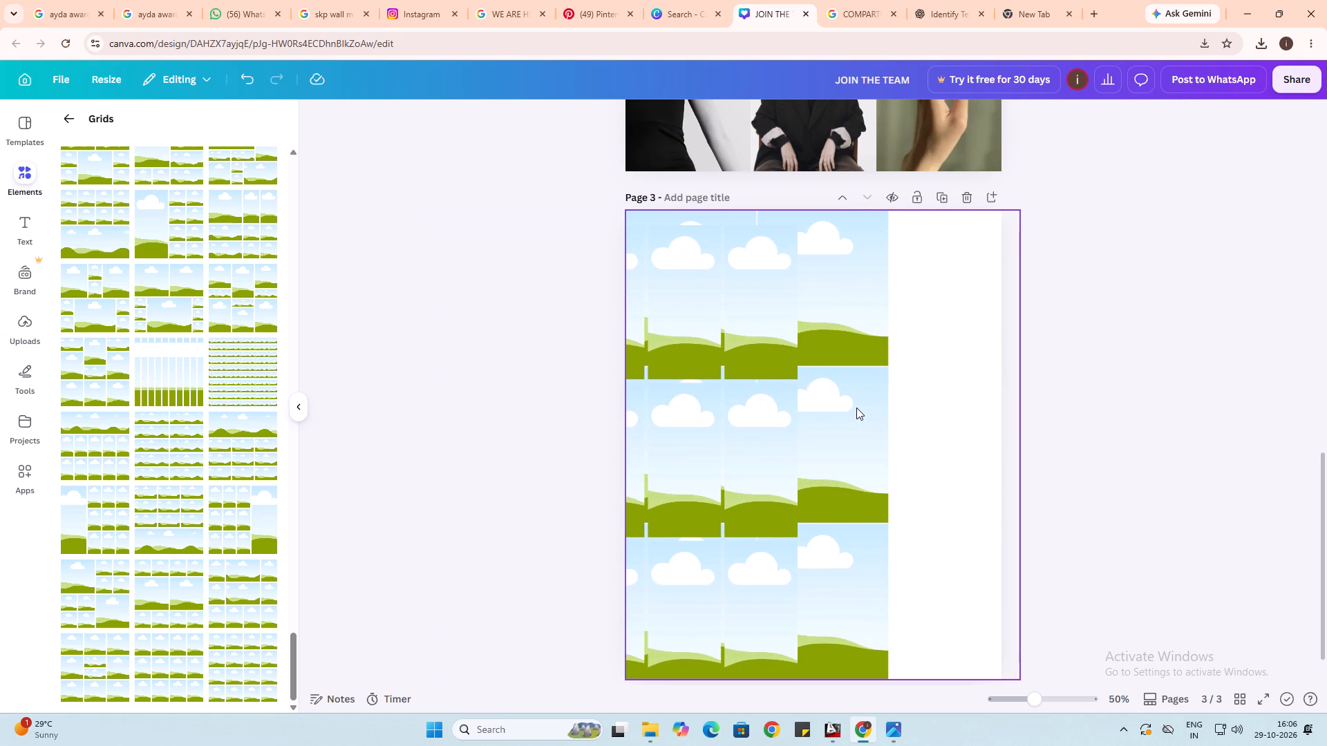
Lock the original three-by-three grid underneath on page 3.
{"action": "left_click", "coordinate": [856, 408]}
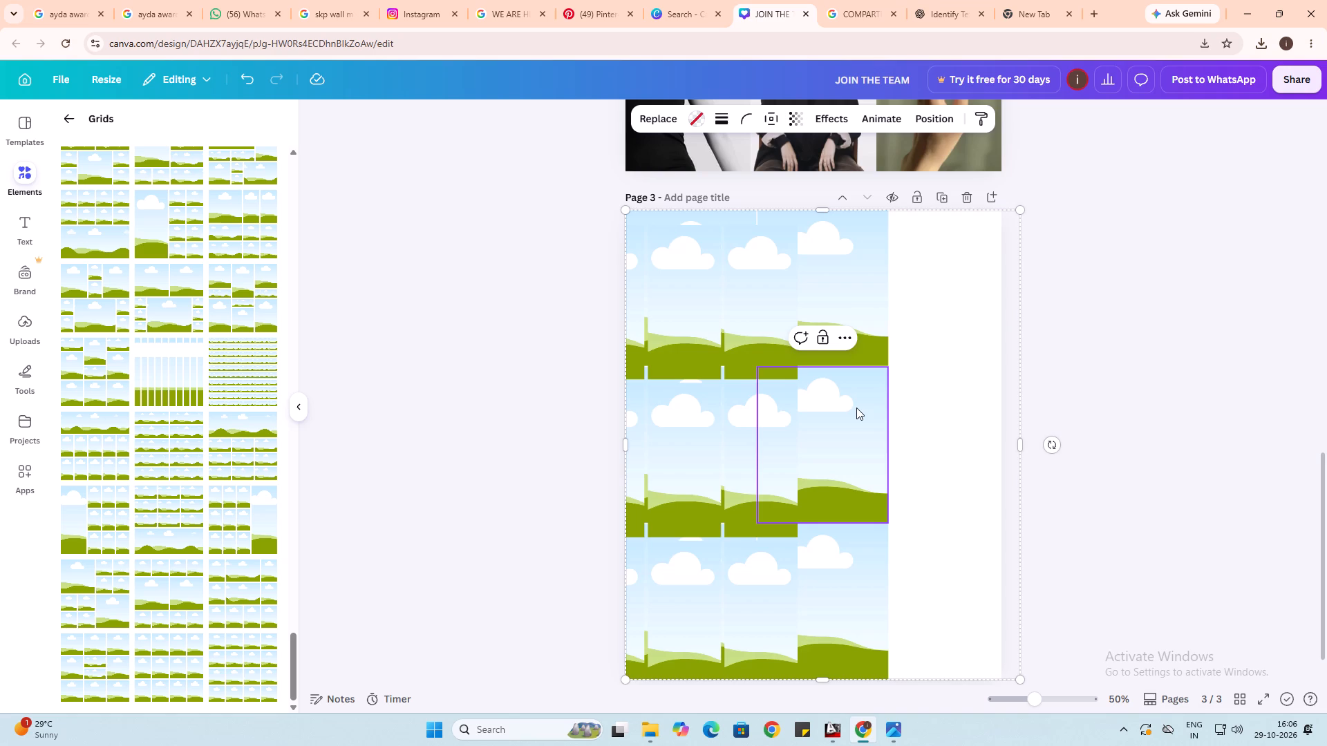
{"action": "left_click", "coordinate": [823, 342]}
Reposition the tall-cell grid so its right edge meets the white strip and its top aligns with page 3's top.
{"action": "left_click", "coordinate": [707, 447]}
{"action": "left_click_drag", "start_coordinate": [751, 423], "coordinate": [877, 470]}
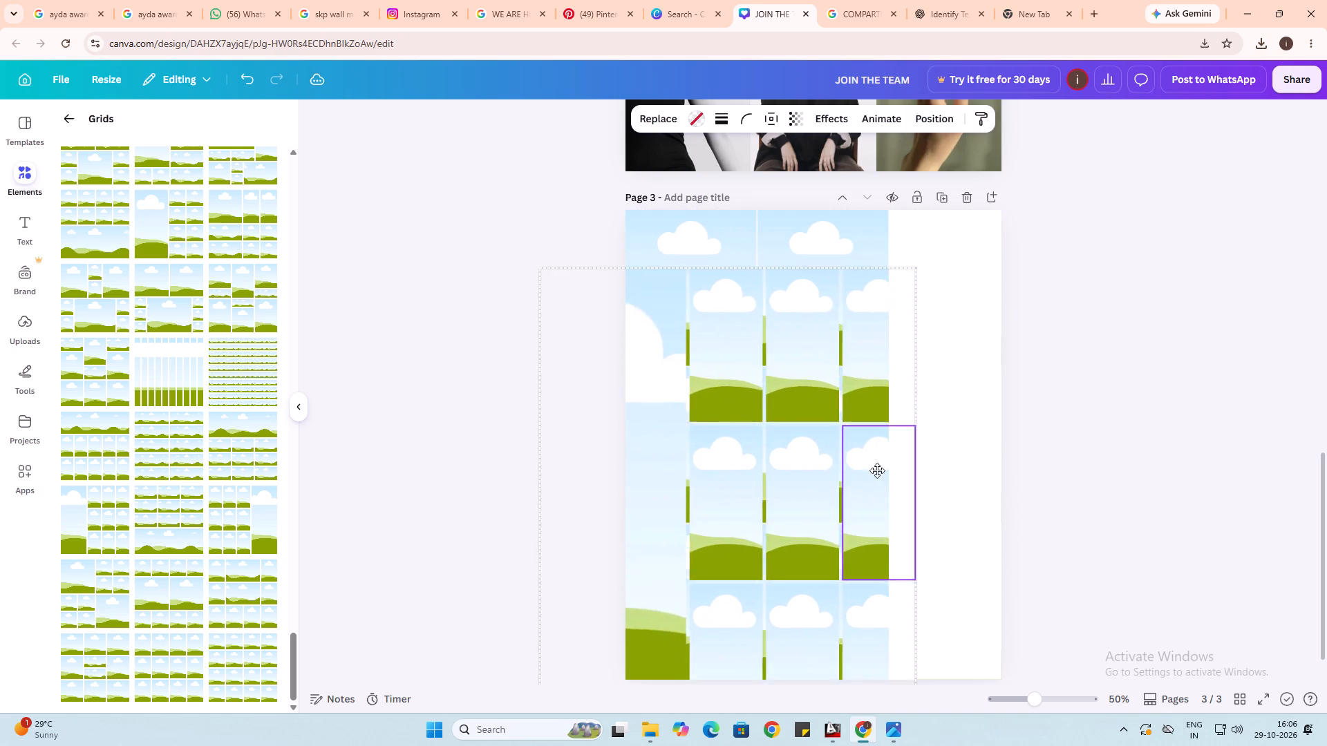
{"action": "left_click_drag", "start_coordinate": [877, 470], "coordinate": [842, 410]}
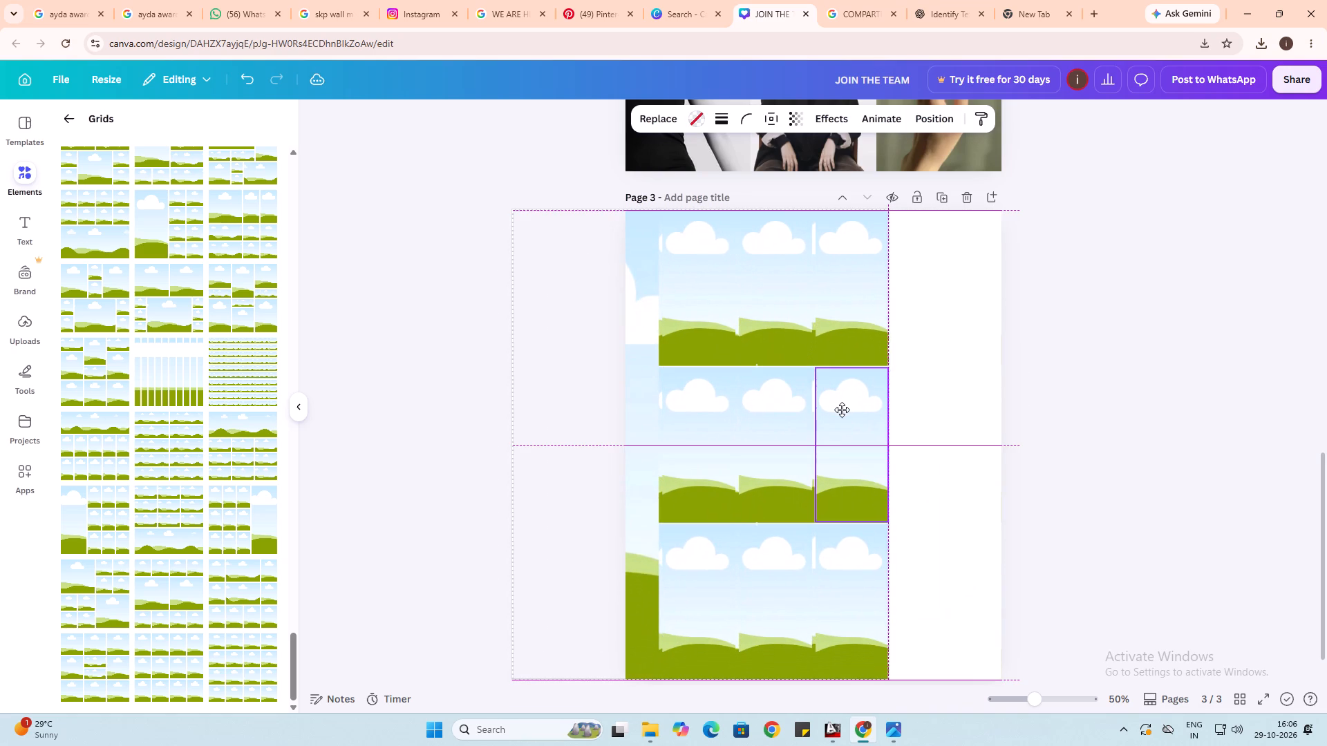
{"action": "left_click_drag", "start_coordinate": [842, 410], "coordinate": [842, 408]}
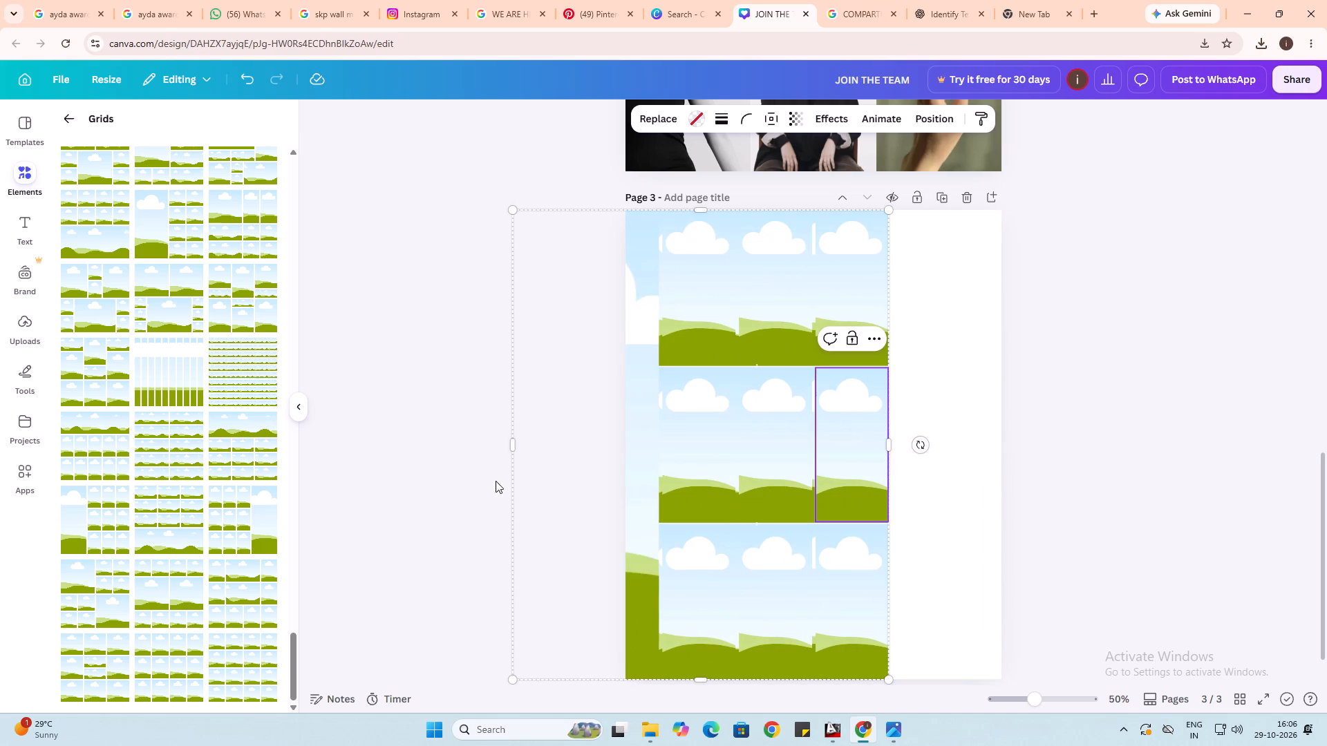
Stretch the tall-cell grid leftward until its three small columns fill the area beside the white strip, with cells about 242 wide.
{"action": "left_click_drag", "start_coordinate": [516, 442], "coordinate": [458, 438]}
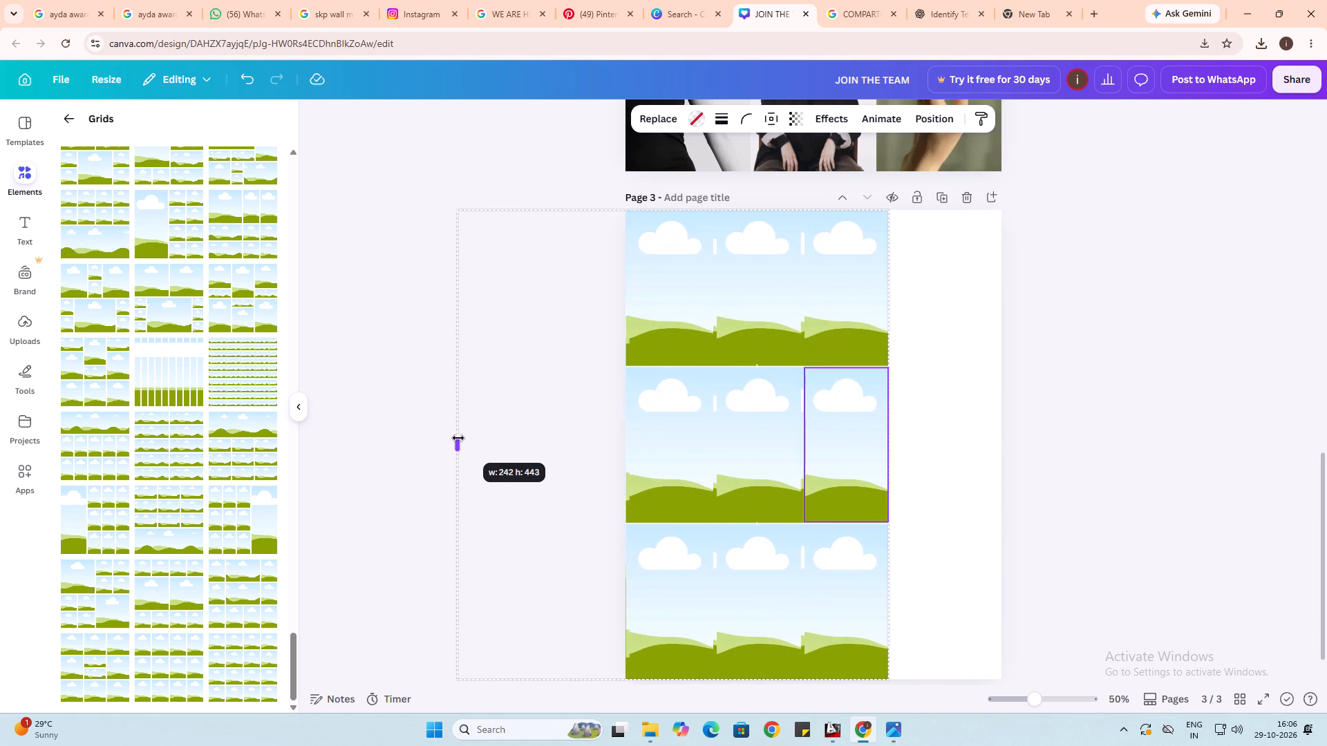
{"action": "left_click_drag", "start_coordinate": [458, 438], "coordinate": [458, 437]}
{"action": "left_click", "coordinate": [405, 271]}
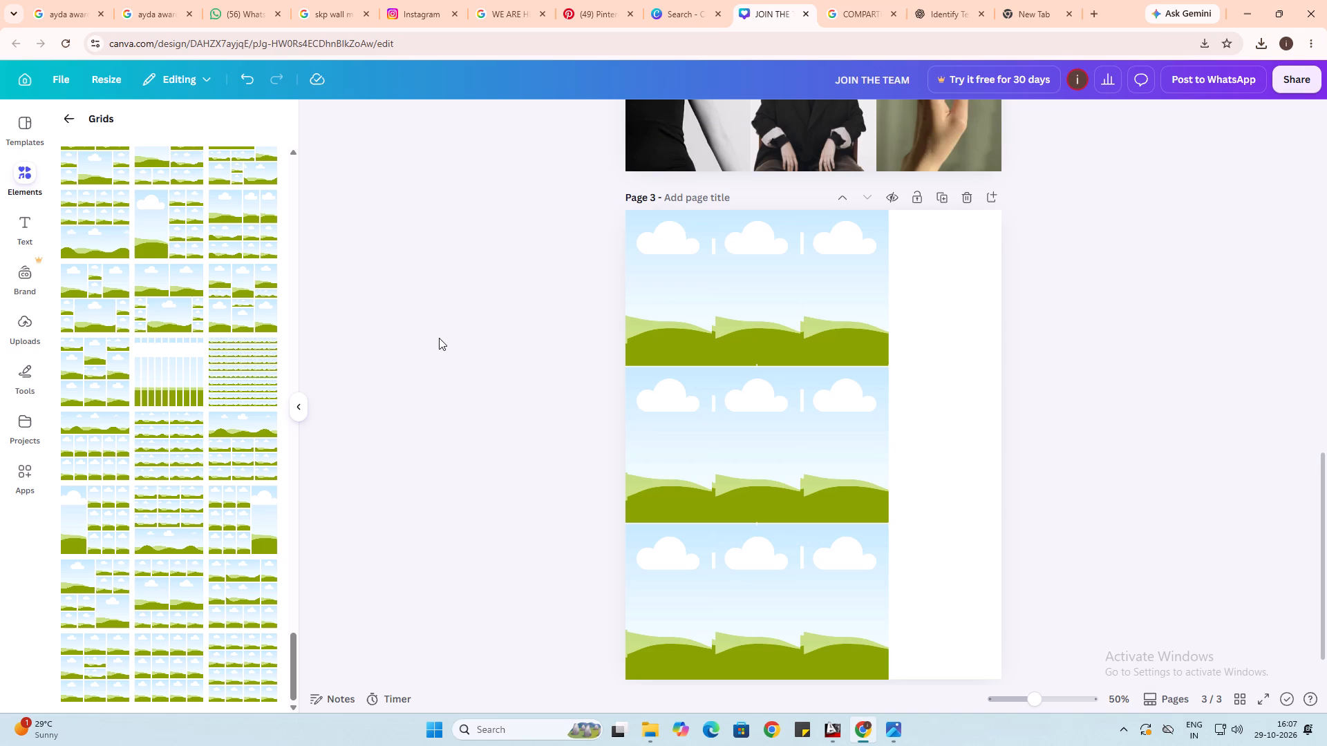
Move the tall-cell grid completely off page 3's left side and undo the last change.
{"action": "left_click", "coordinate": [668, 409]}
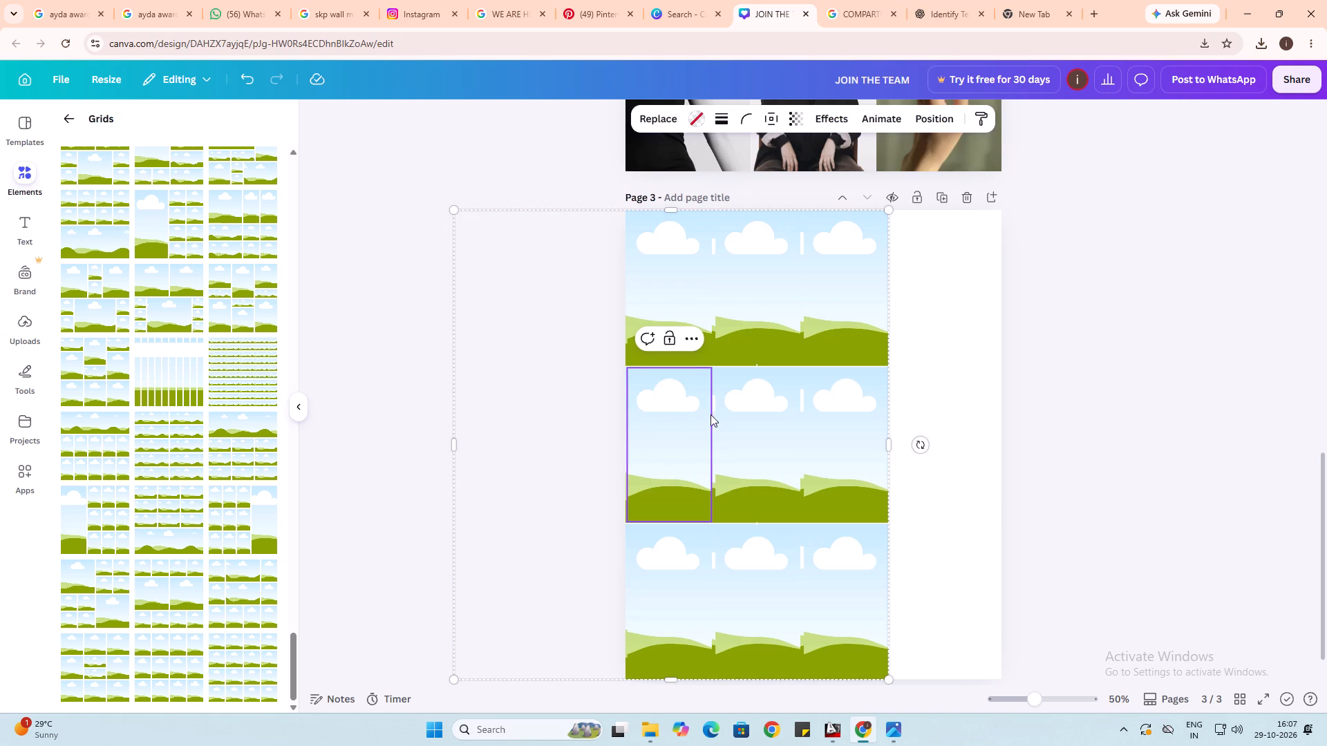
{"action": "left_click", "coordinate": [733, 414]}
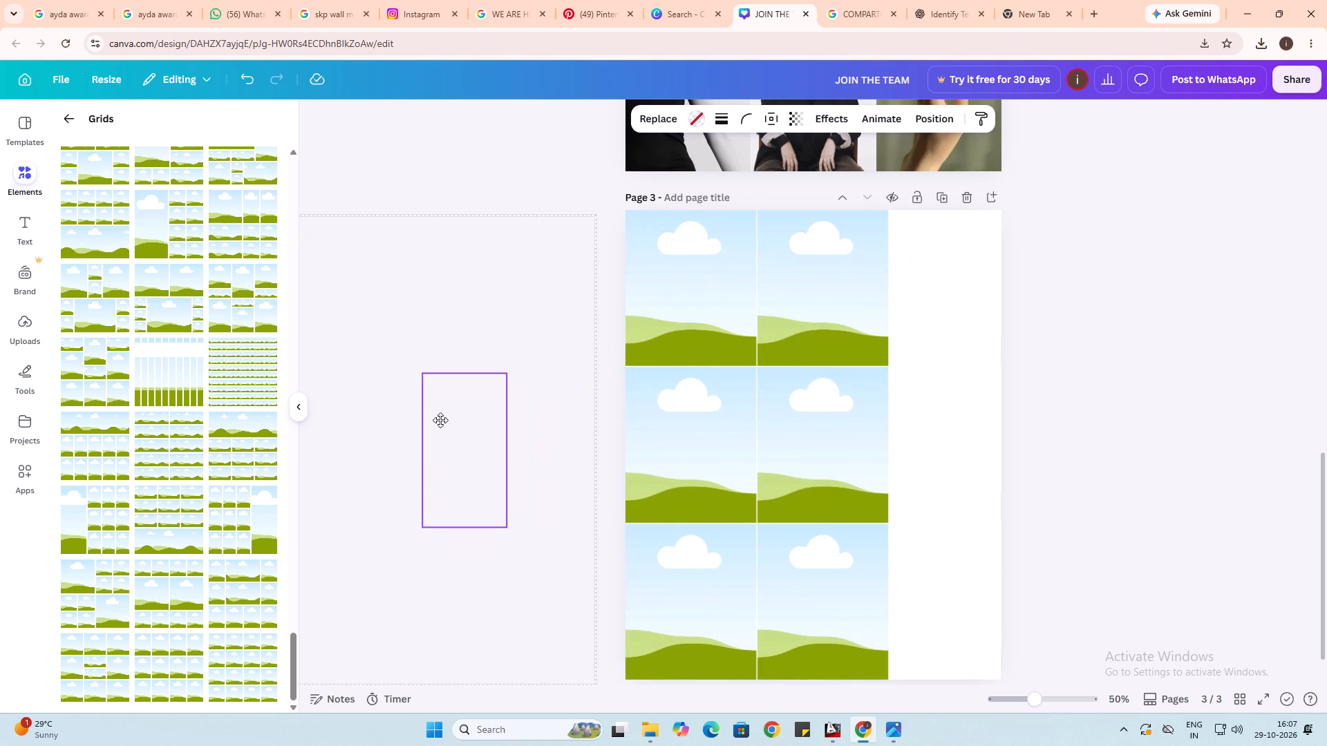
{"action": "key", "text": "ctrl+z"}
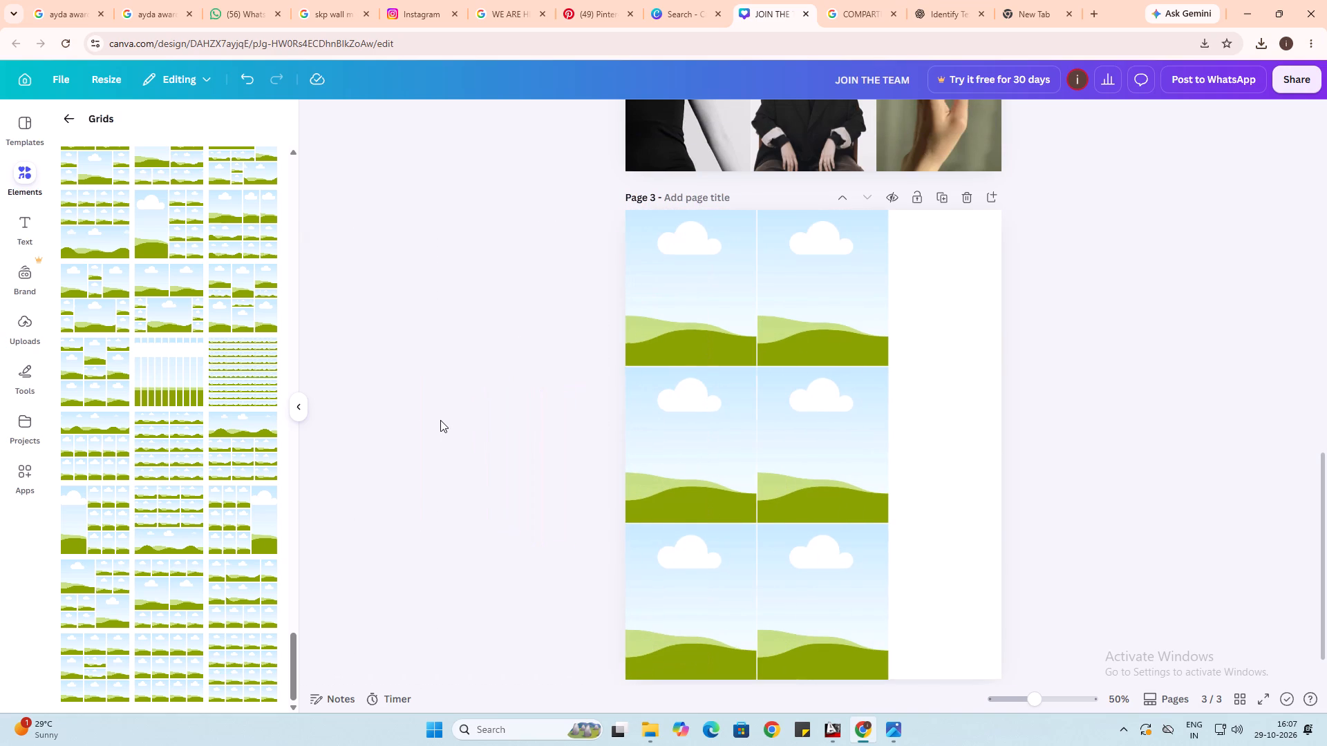
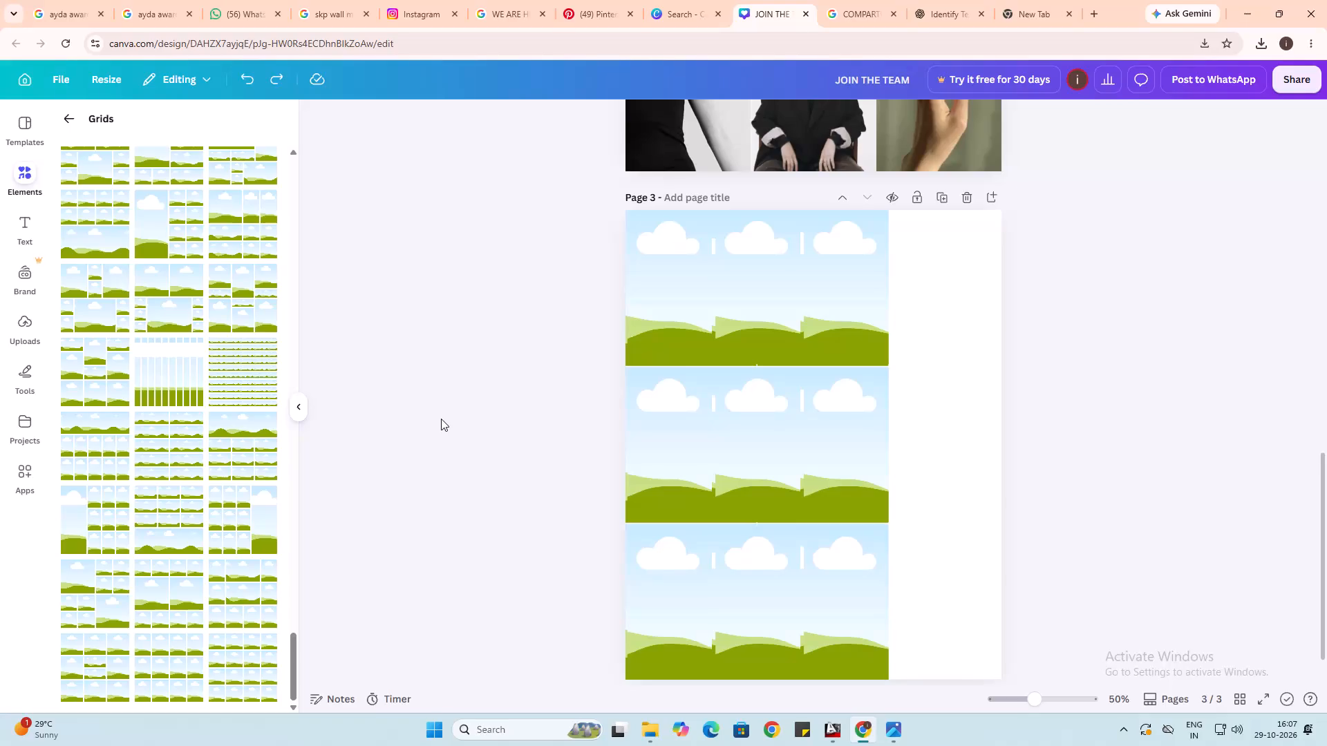
Add a grid of four rows and four columns over page 3.
{"action": "scroll", "coordinate": [275, 517], "scroll_direction": "down", "scroll_amount": 4}
{"action": "scroll", "coordinate": [199, 559], "scroll_direction": "down", "scroll_amount": 13}
{"action": "left_click", "coordinate": [240, 644]}
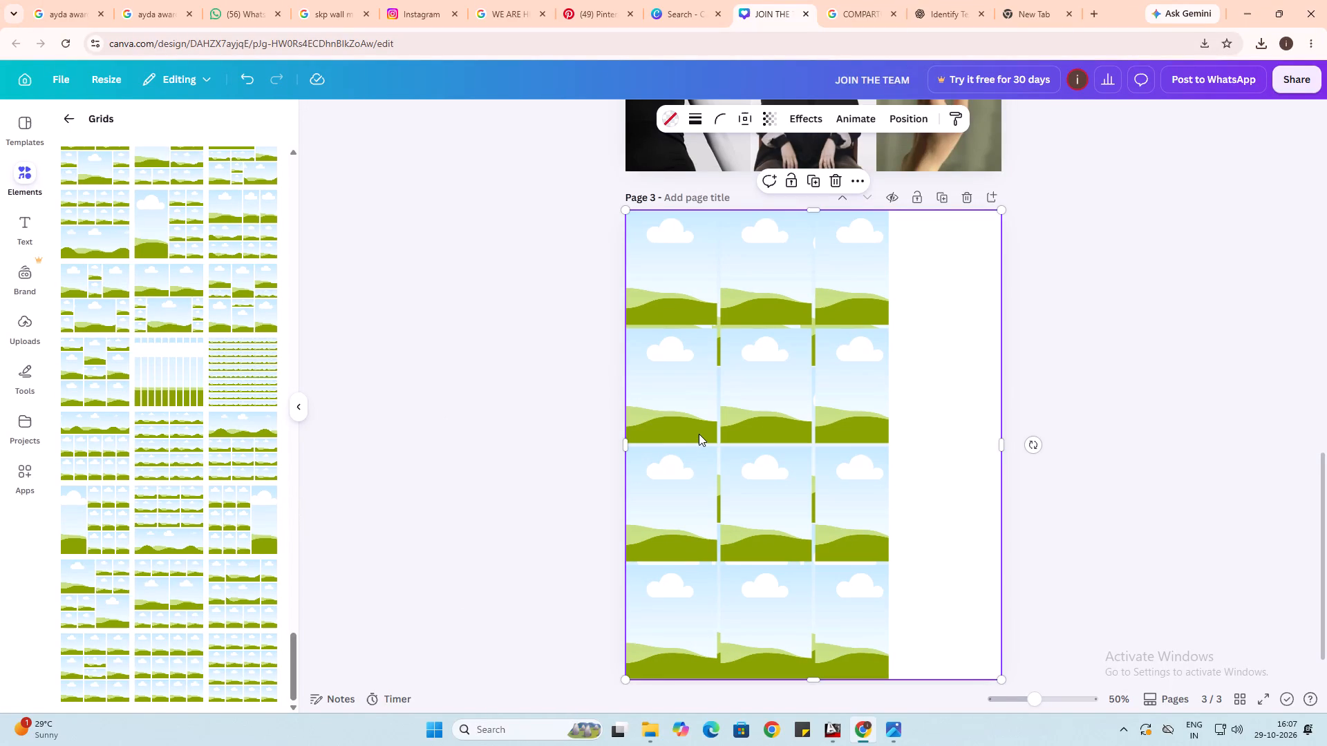
{"action": "left_click", "coordinate": [251, 653]}
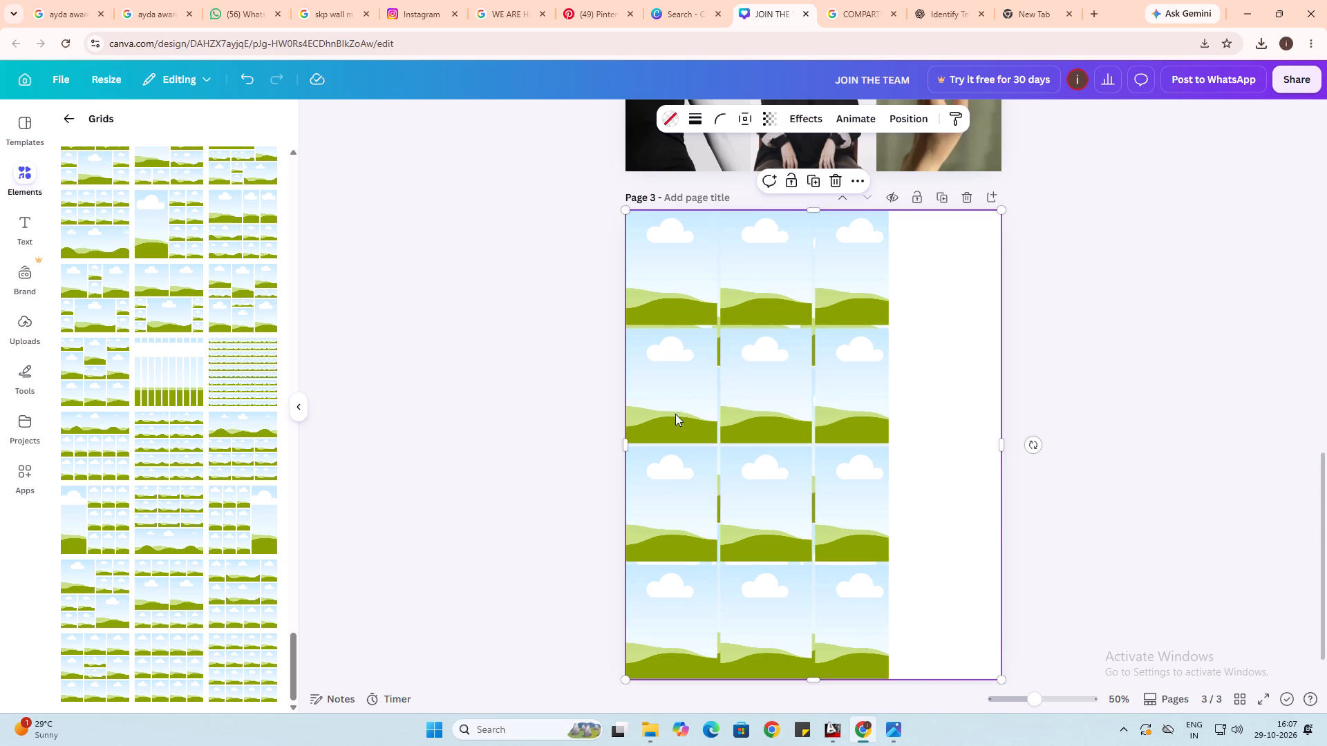
Narrow the new four-row grid from its right edge so its first three columns fit beside the white strip.
{"action": "left_click", "coordinate": [737, 393]}
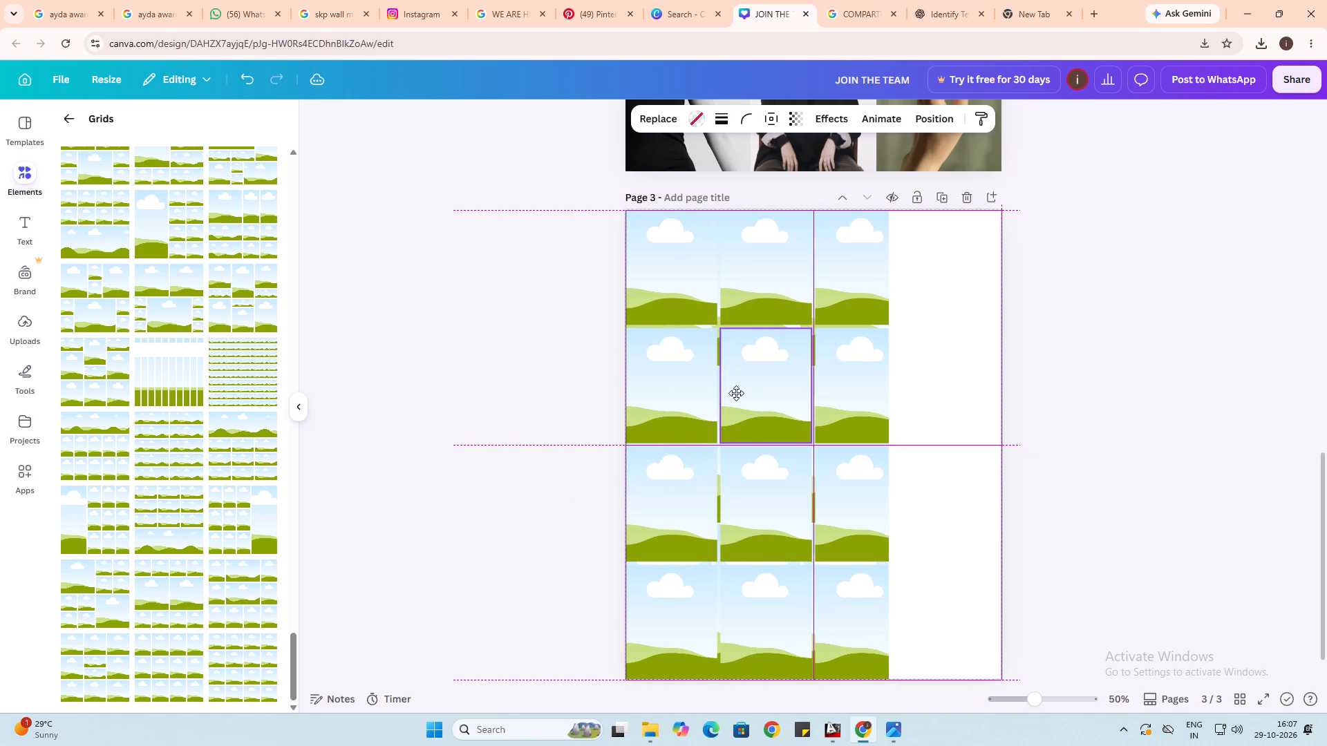
{"action": "left_click", "coordinate": [1002, 440]}
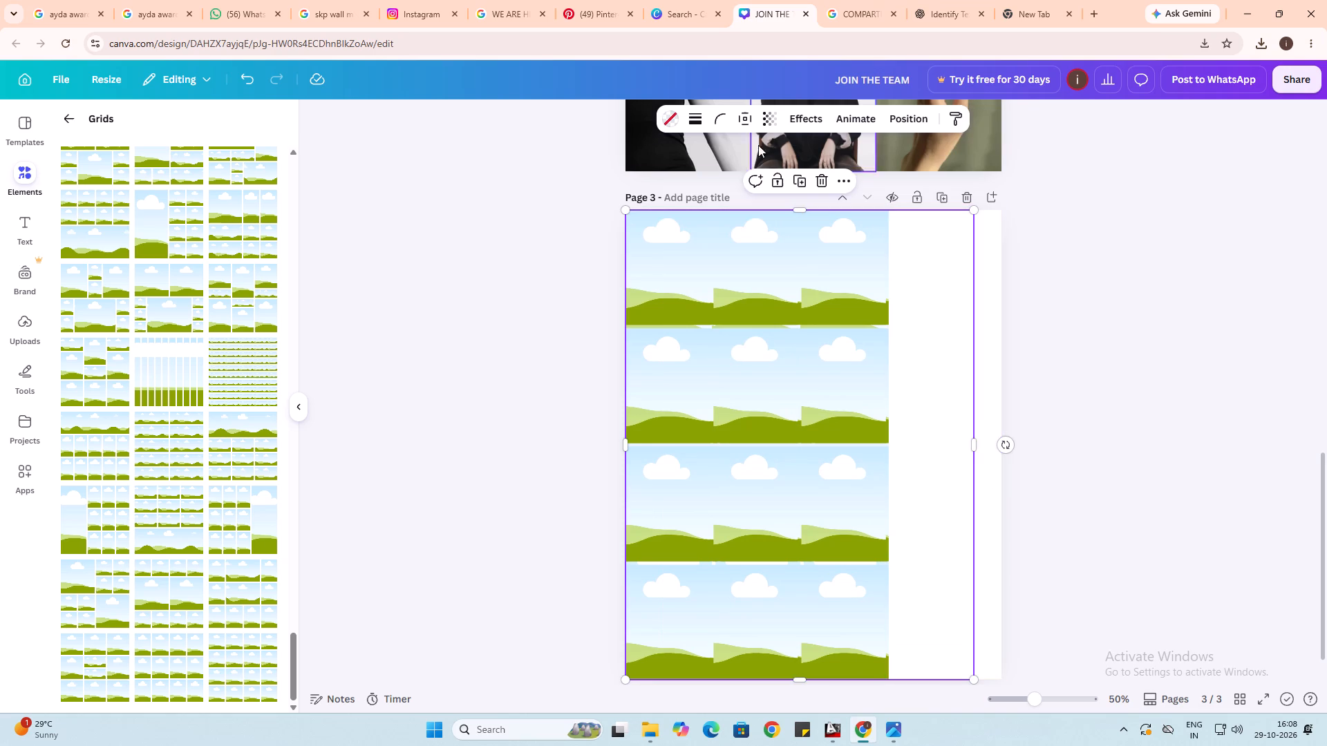
Set the four-row grid's spacing to 1.
{"action": "left_click", "coordinate": [740, 117]}
{"action": "left_click_drag", "start_coordinate": [686, 176], "coordinate": [685, 178]}
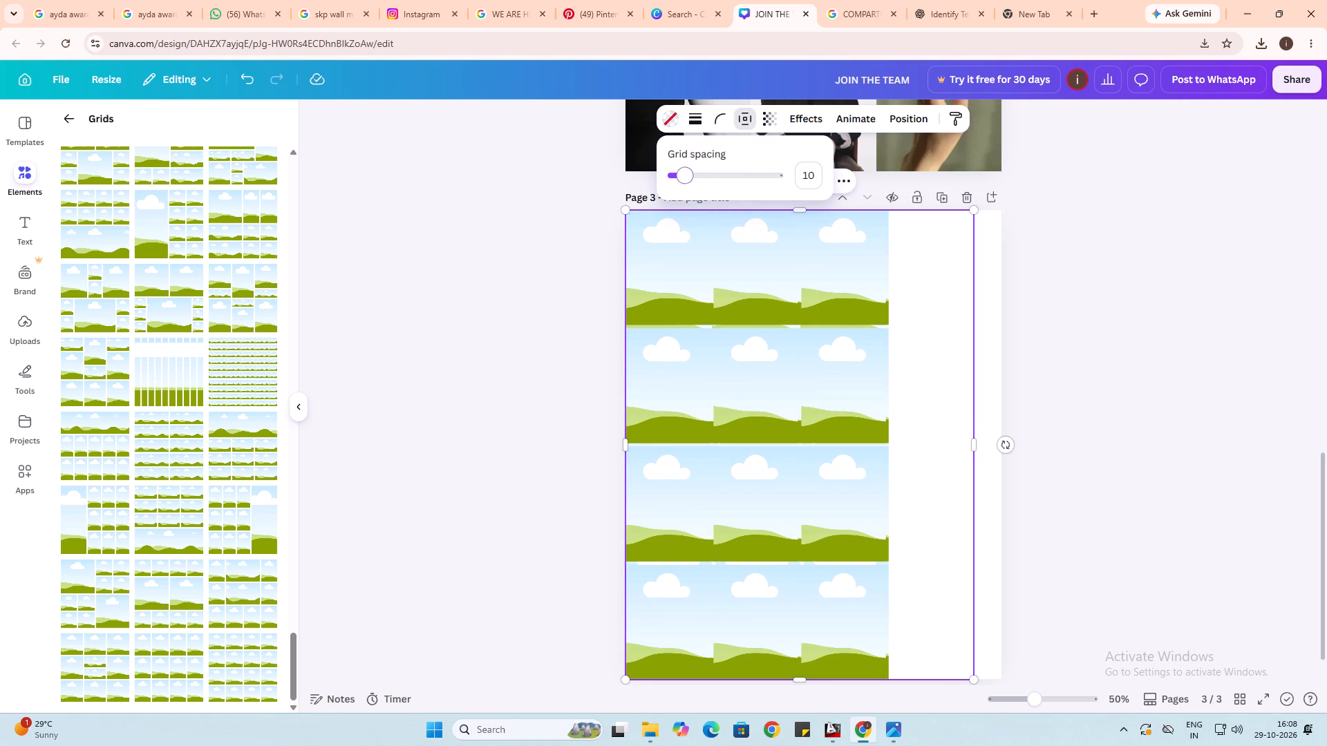
{"action": "left_click_drag", "start_coordinate": [685, 178], "coordinate": [652, 180]}
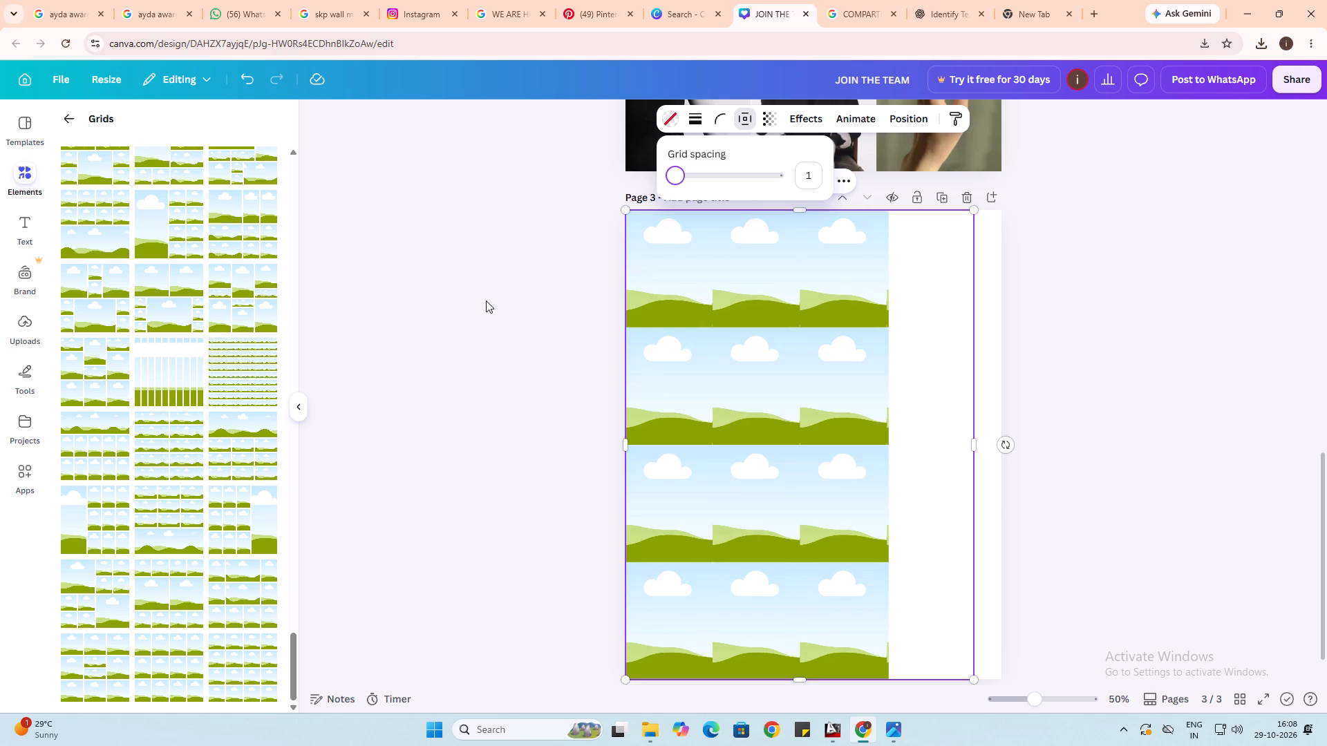
{"action": "left_click", "coordinate": [486, 300]}
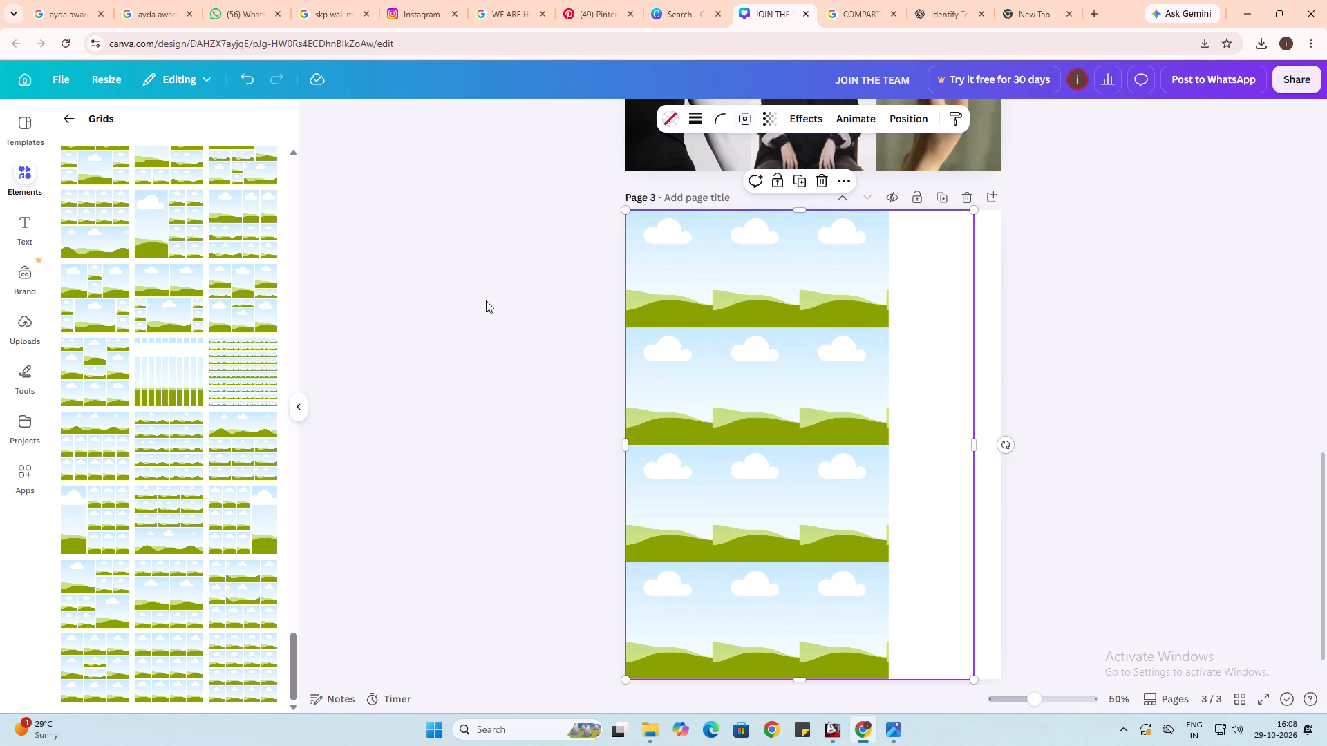
Widen the four-row grid to about 1,011 so its third column ends at the white strip's edge.
{"action": "left_click", "coordinate": [973, 440]}
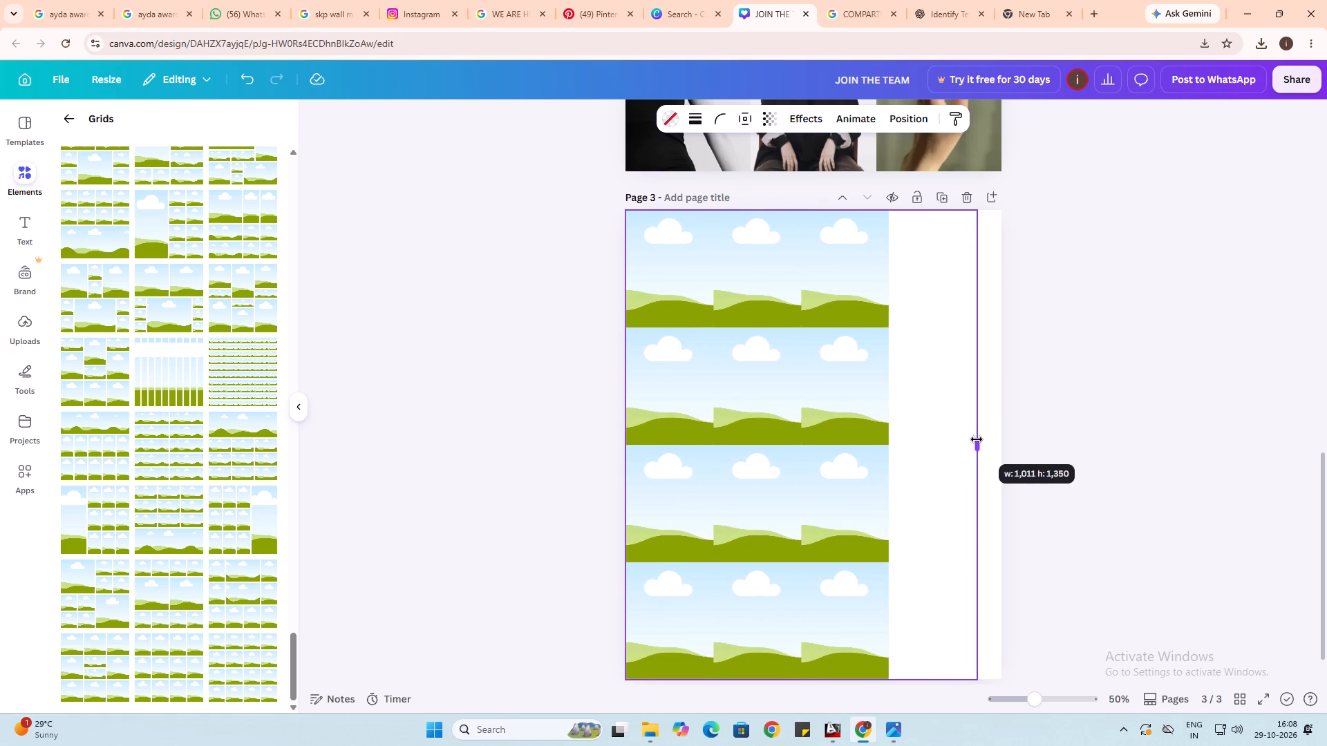
{"action": "left_click", "coordinate": [1051, 470]}
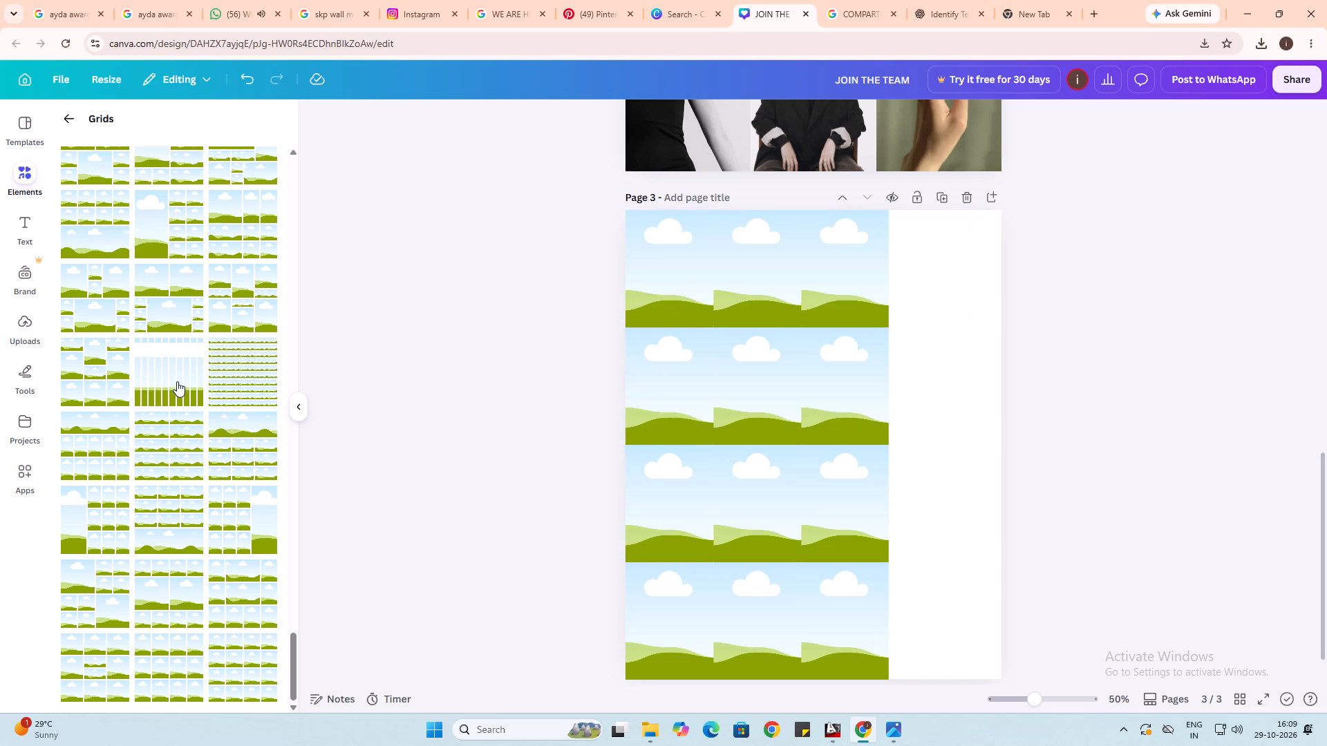
Fill the grid's top-left cell with the uploaded interior photo of the room with the wooden ceiling.
{"action": "left_click", "coordinate": [14, 434]}
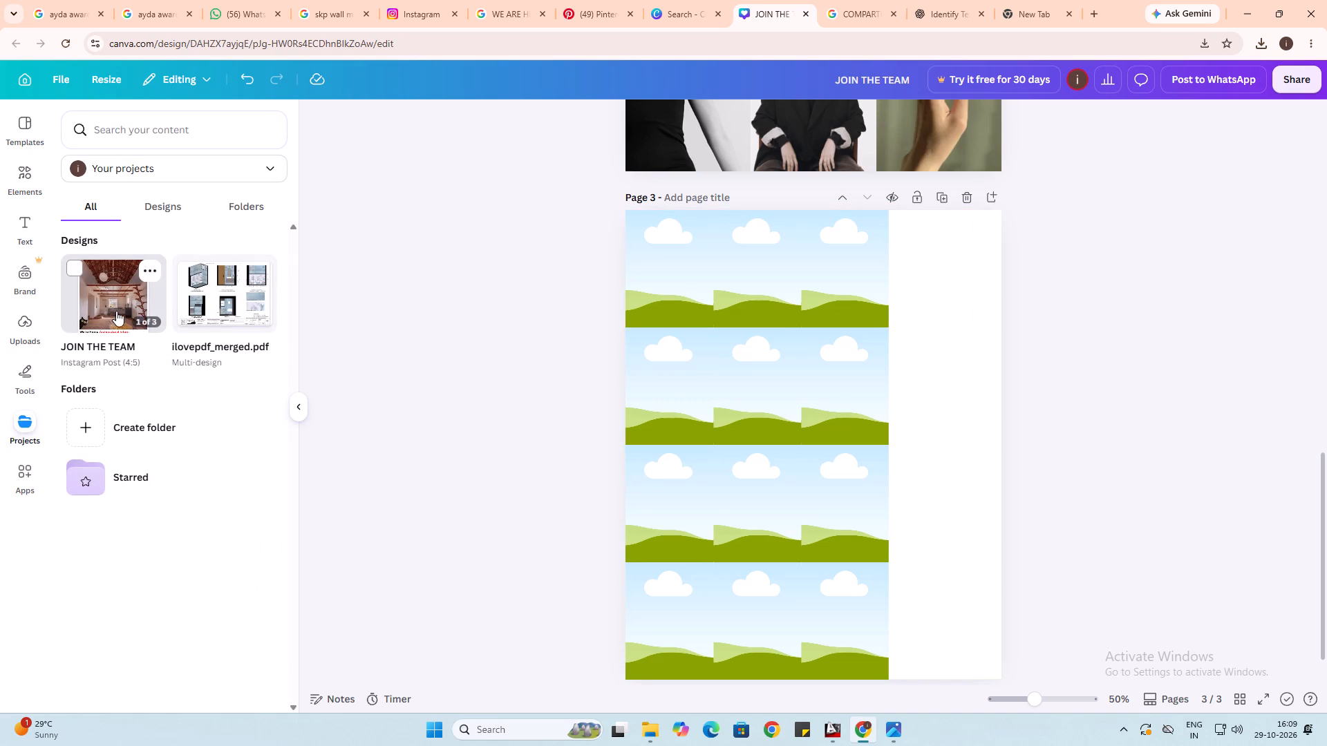
{"action": "left_click", "coordinate": [112, 309]}
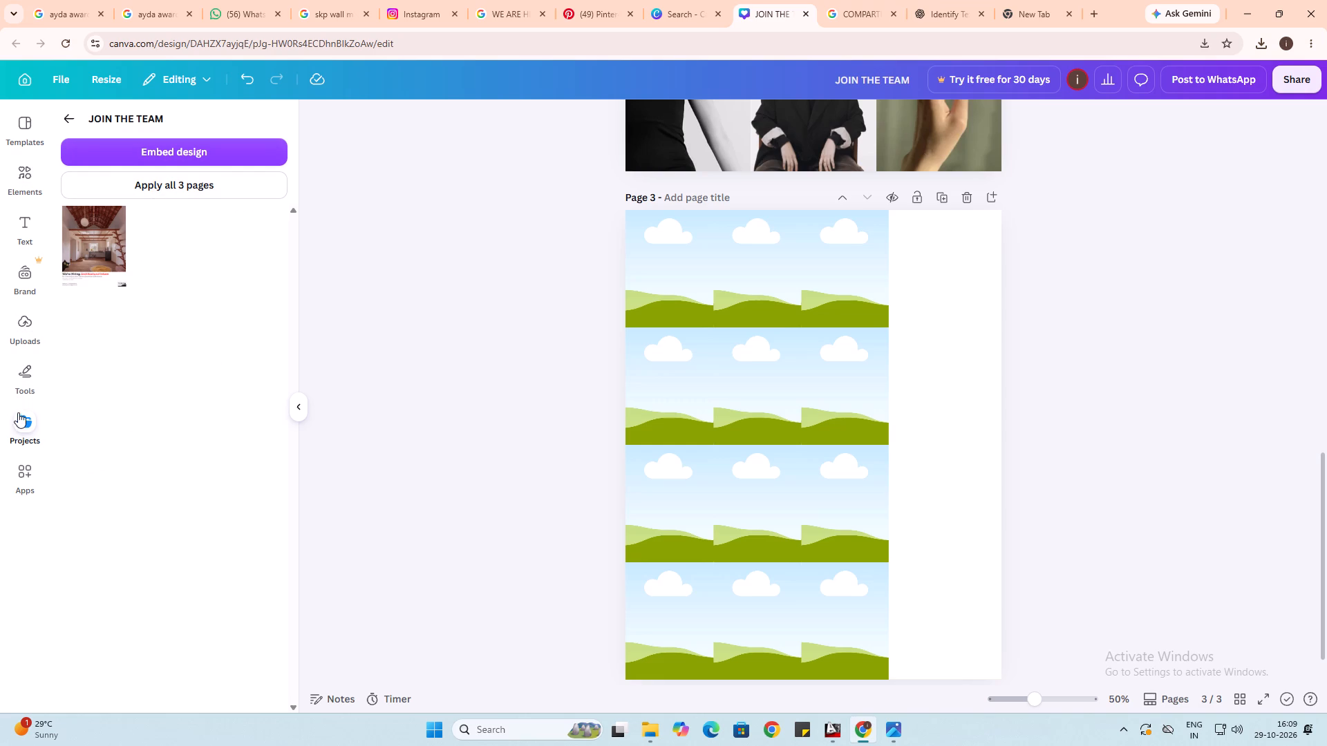
{"action": "left_click", "coordinate": [23, 429]}
{"action": "left_click", "coordinate": [23, 429]}
{"action": "left_click", "coordinate": [15, 321]}
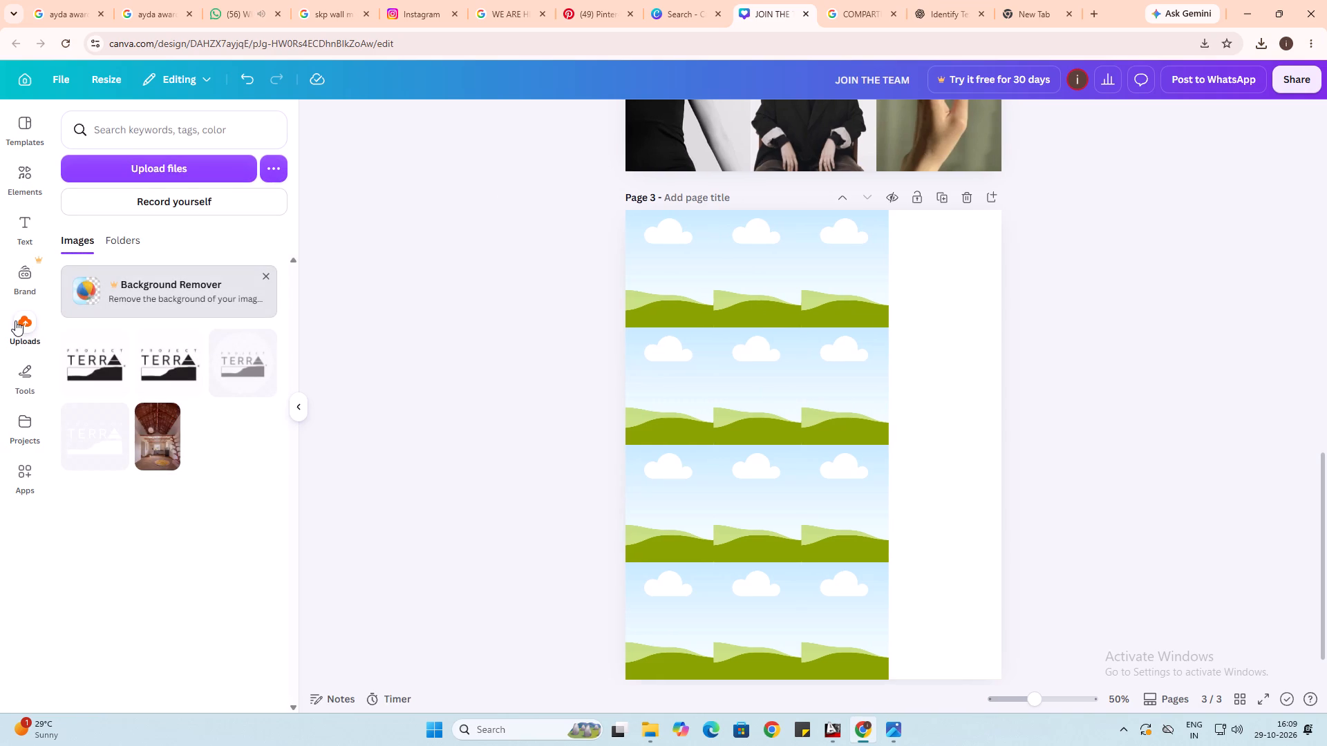
{"action": "left_click_drag", "start_coordinate": [156, 449], "coordinate": [684, 269]}
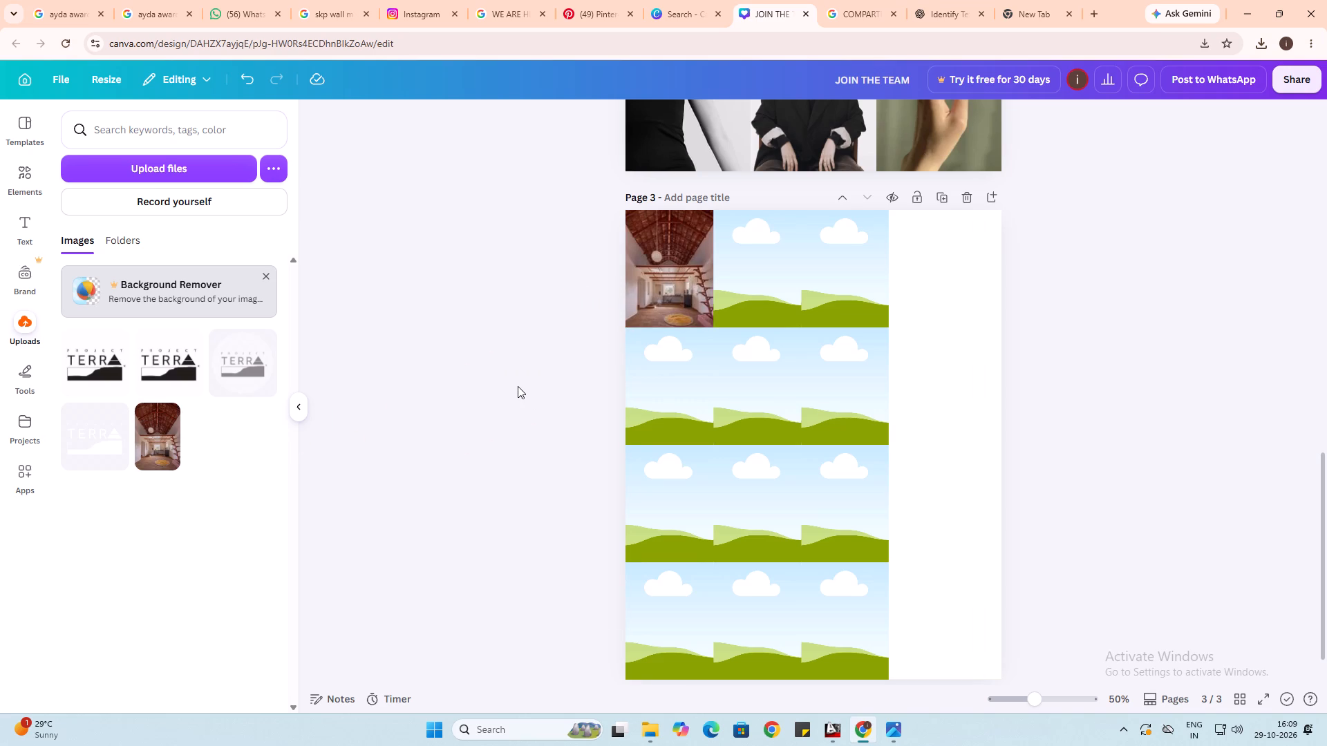
Place the black PROJECT TERRA logo at the top of the white strip and shrink it to fit inside.
{"action": "left_click_drag", "start_coordinate": [170, 367], "coordinate": [925, 272]}
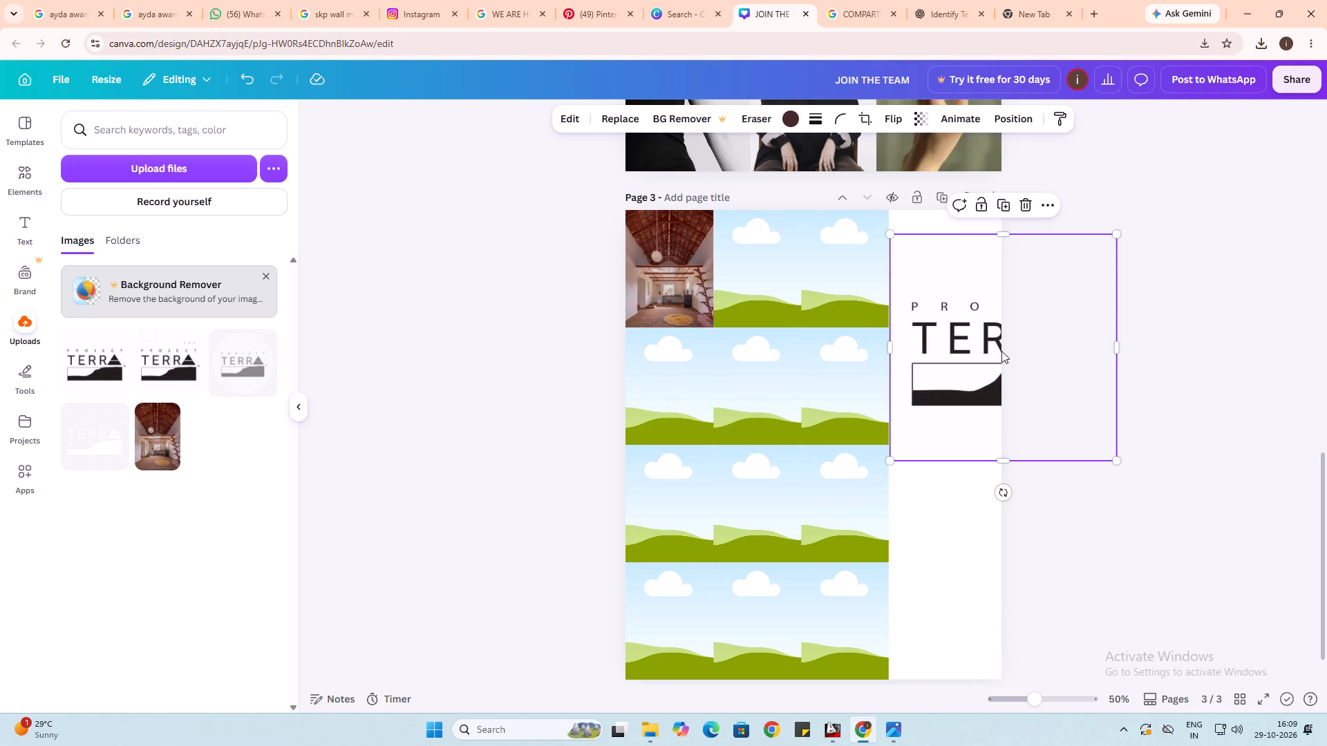
{"action": "left_click_drag", "start_coordinate": [1117, 459], "coordinate": [979, 336]}
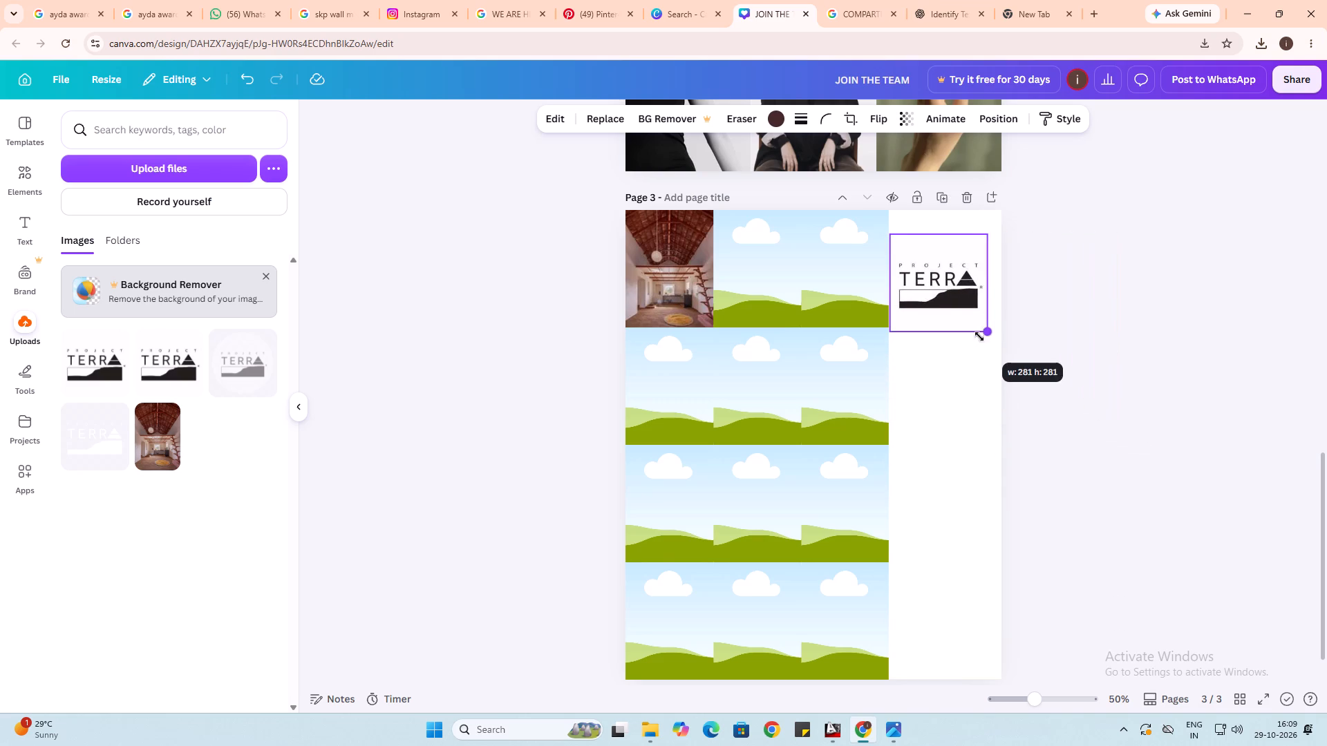
{"action": "left_click_drag", "start_coordinate": [979, 336], "coordinate": [959, 314]}
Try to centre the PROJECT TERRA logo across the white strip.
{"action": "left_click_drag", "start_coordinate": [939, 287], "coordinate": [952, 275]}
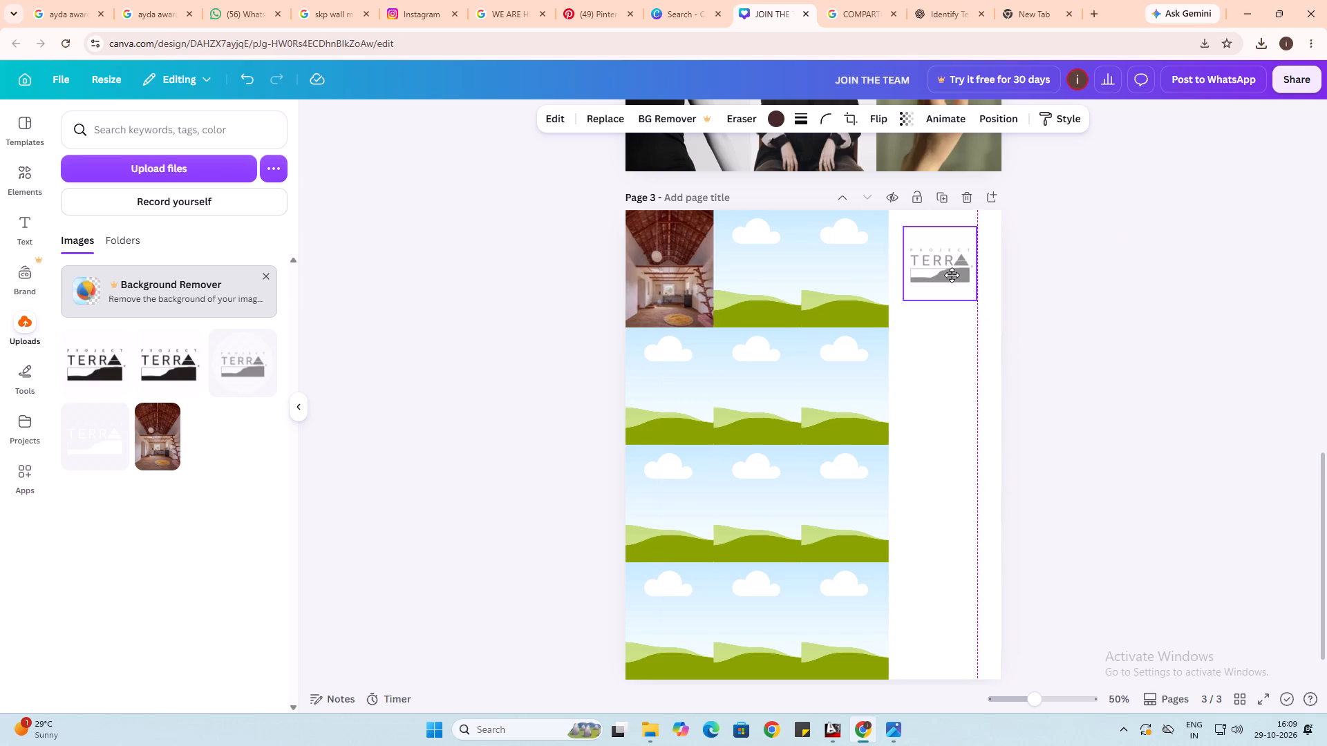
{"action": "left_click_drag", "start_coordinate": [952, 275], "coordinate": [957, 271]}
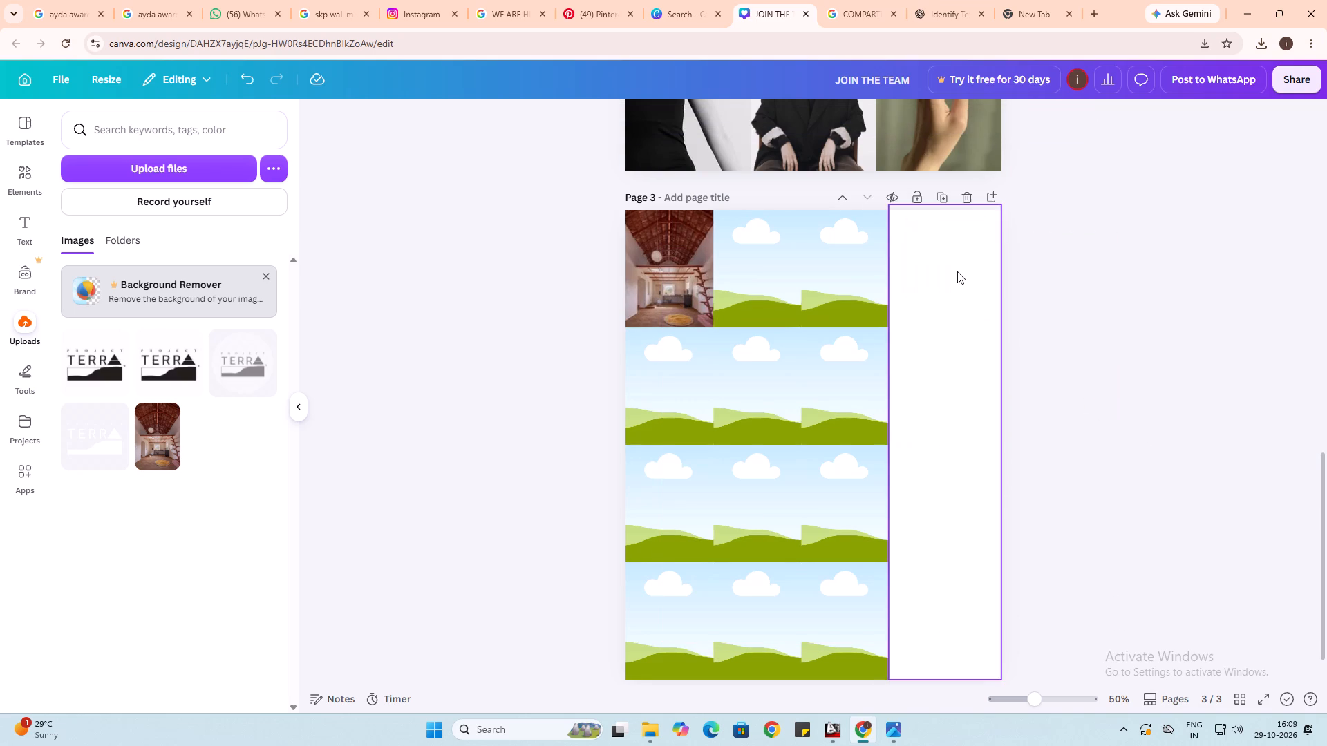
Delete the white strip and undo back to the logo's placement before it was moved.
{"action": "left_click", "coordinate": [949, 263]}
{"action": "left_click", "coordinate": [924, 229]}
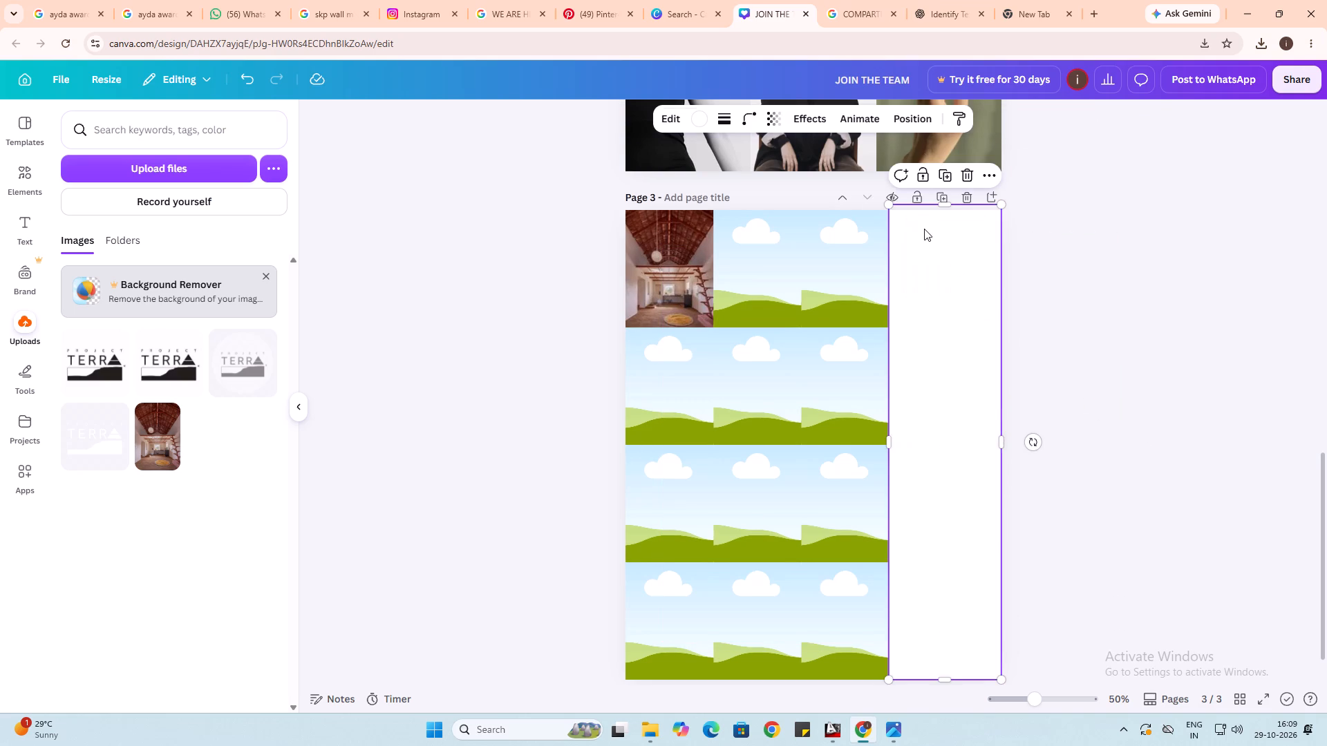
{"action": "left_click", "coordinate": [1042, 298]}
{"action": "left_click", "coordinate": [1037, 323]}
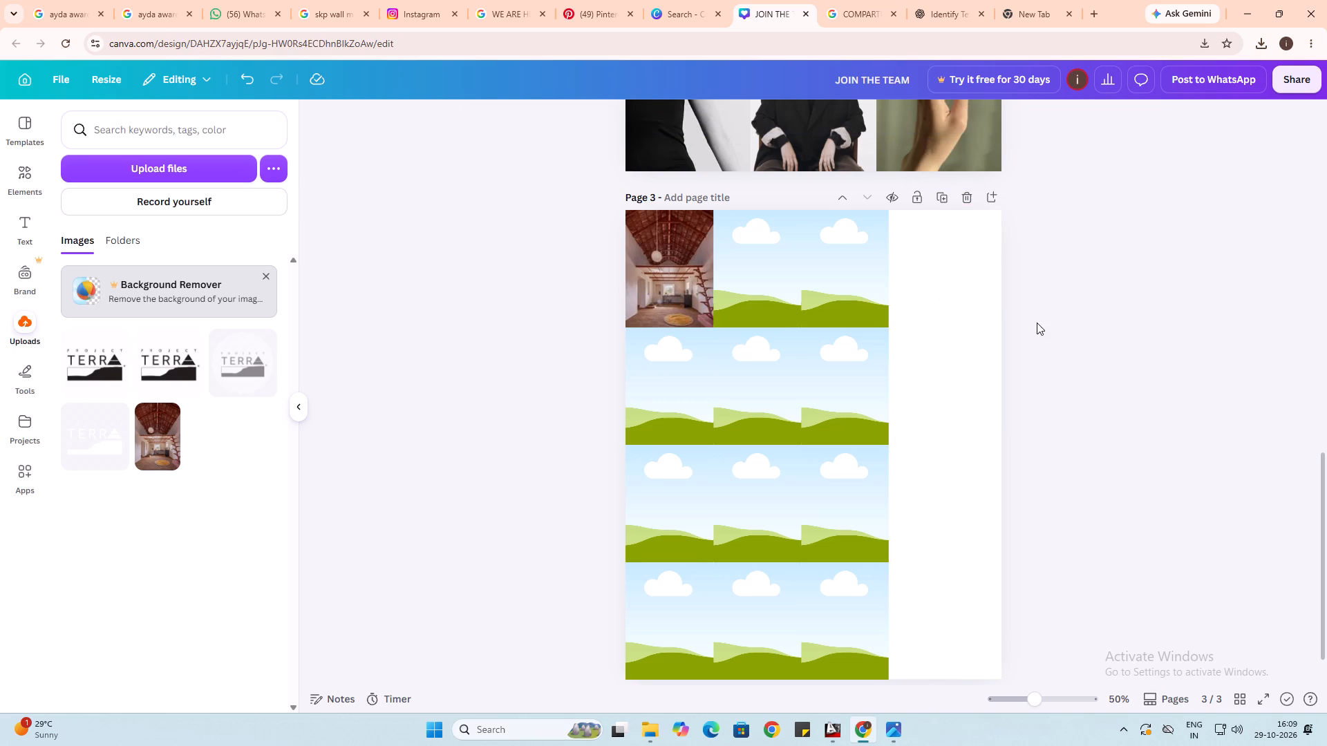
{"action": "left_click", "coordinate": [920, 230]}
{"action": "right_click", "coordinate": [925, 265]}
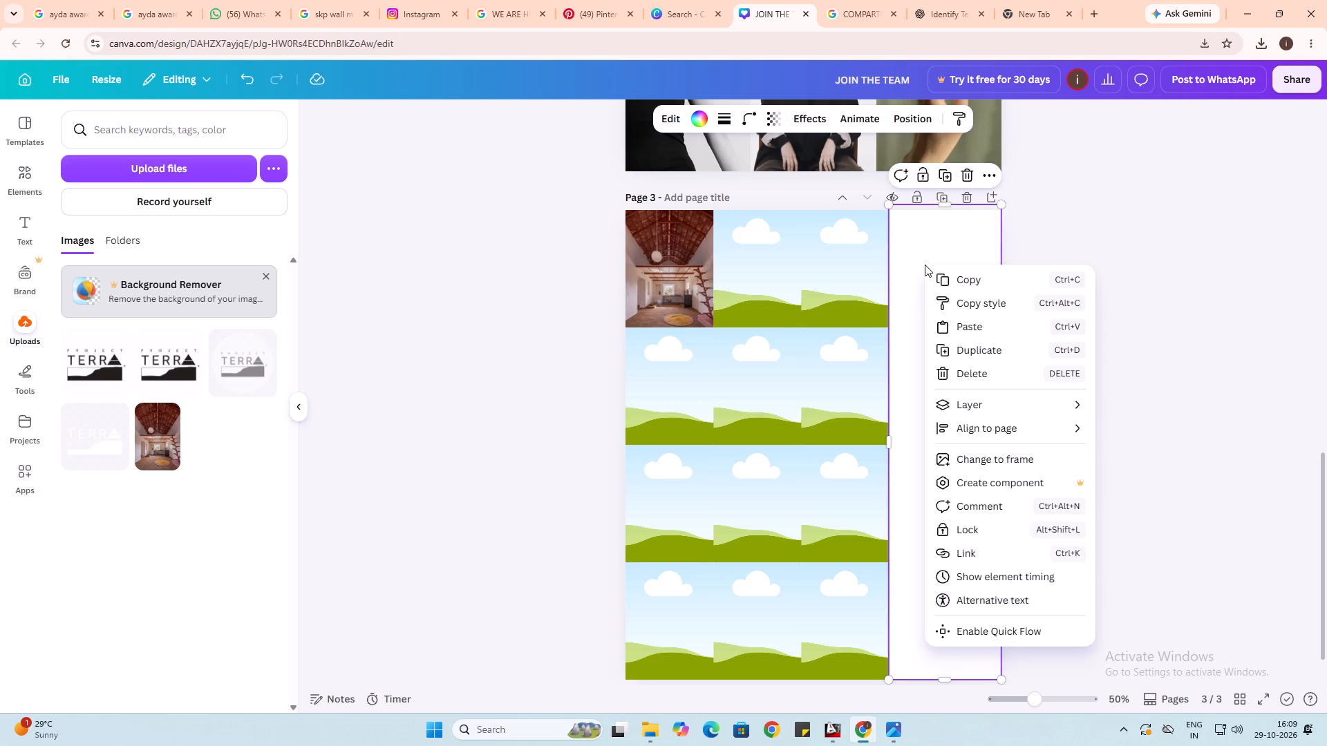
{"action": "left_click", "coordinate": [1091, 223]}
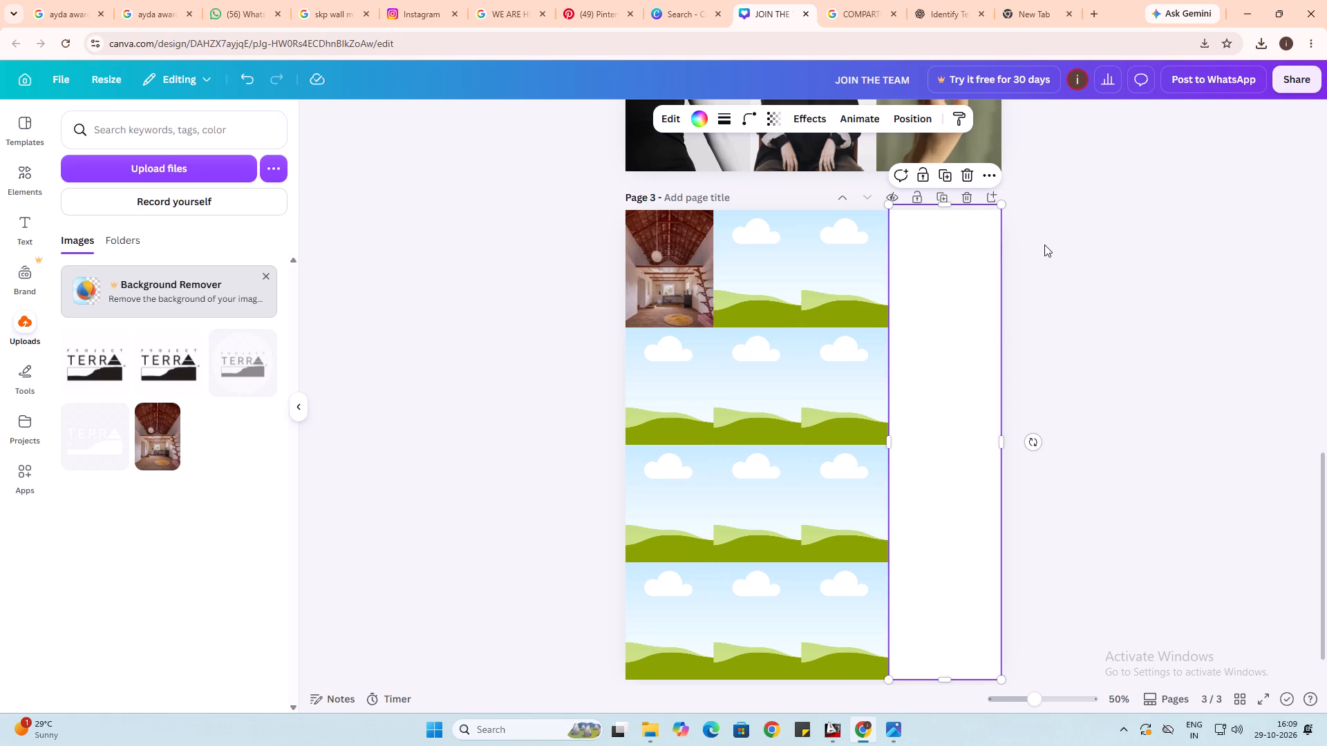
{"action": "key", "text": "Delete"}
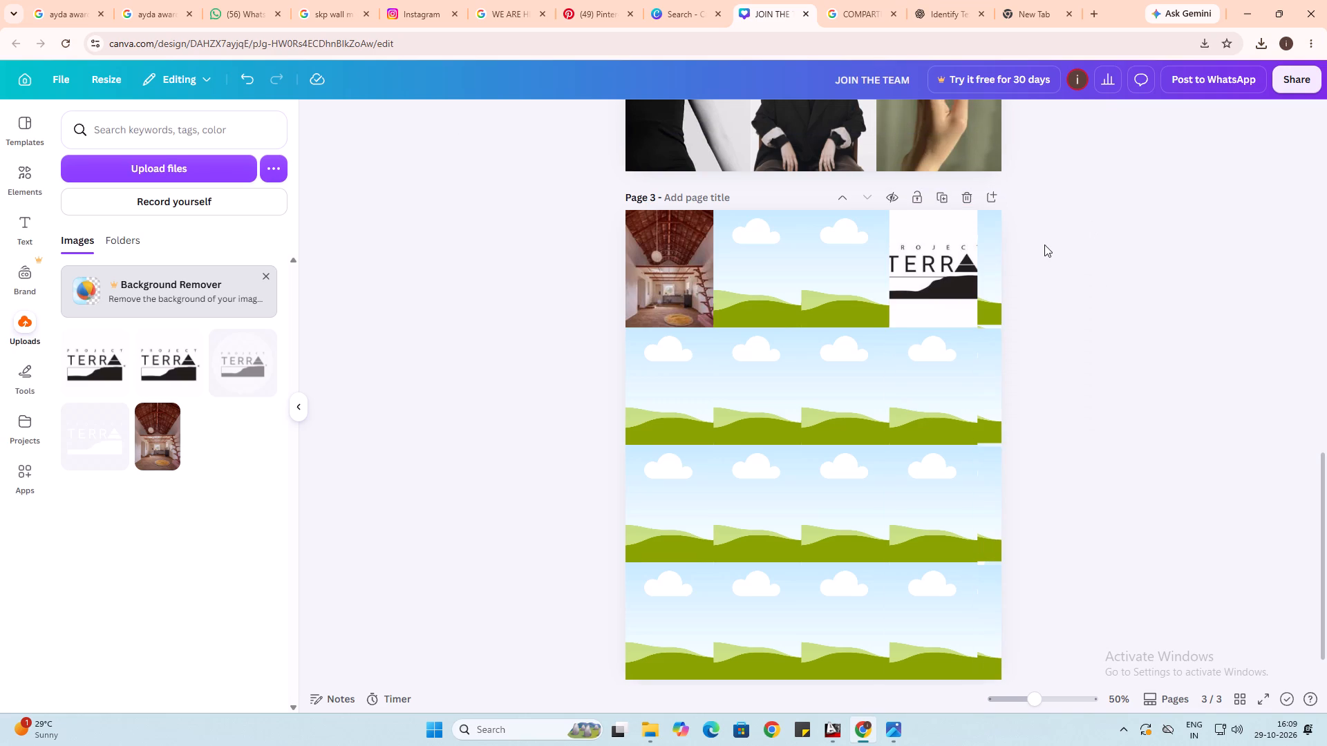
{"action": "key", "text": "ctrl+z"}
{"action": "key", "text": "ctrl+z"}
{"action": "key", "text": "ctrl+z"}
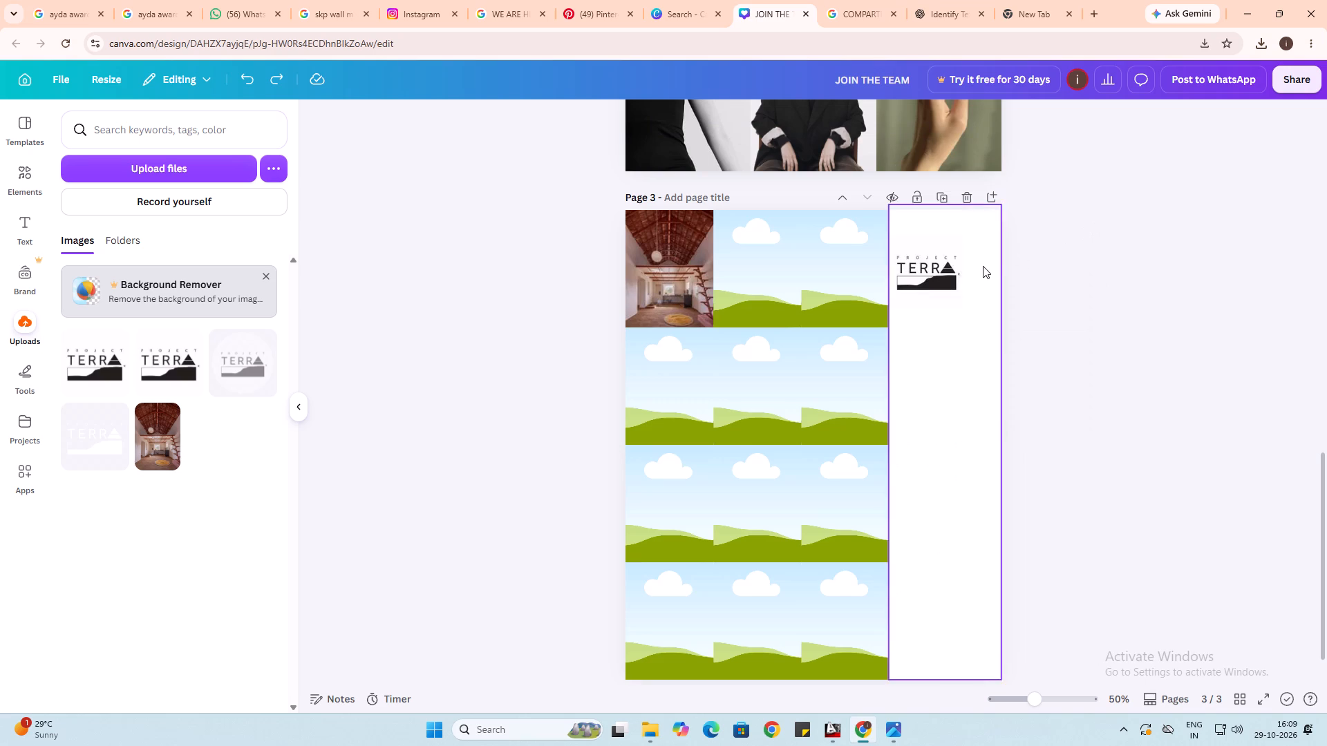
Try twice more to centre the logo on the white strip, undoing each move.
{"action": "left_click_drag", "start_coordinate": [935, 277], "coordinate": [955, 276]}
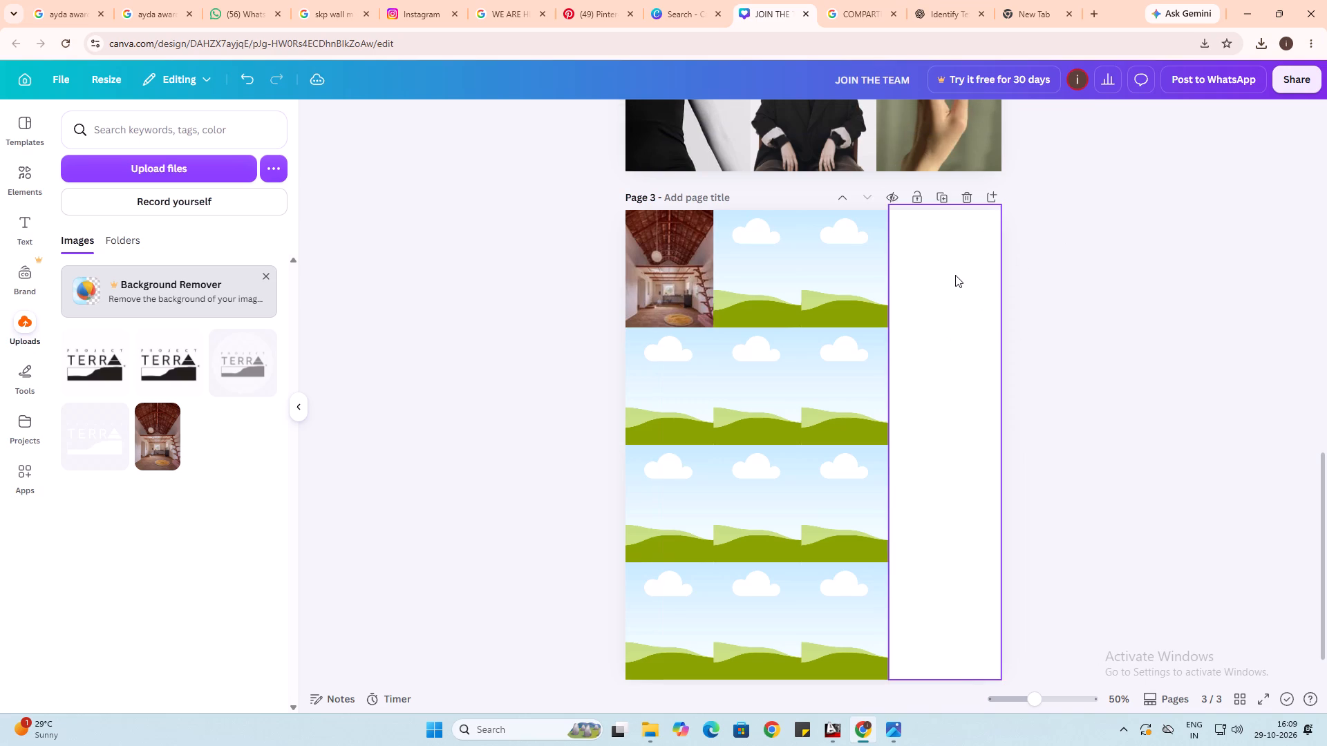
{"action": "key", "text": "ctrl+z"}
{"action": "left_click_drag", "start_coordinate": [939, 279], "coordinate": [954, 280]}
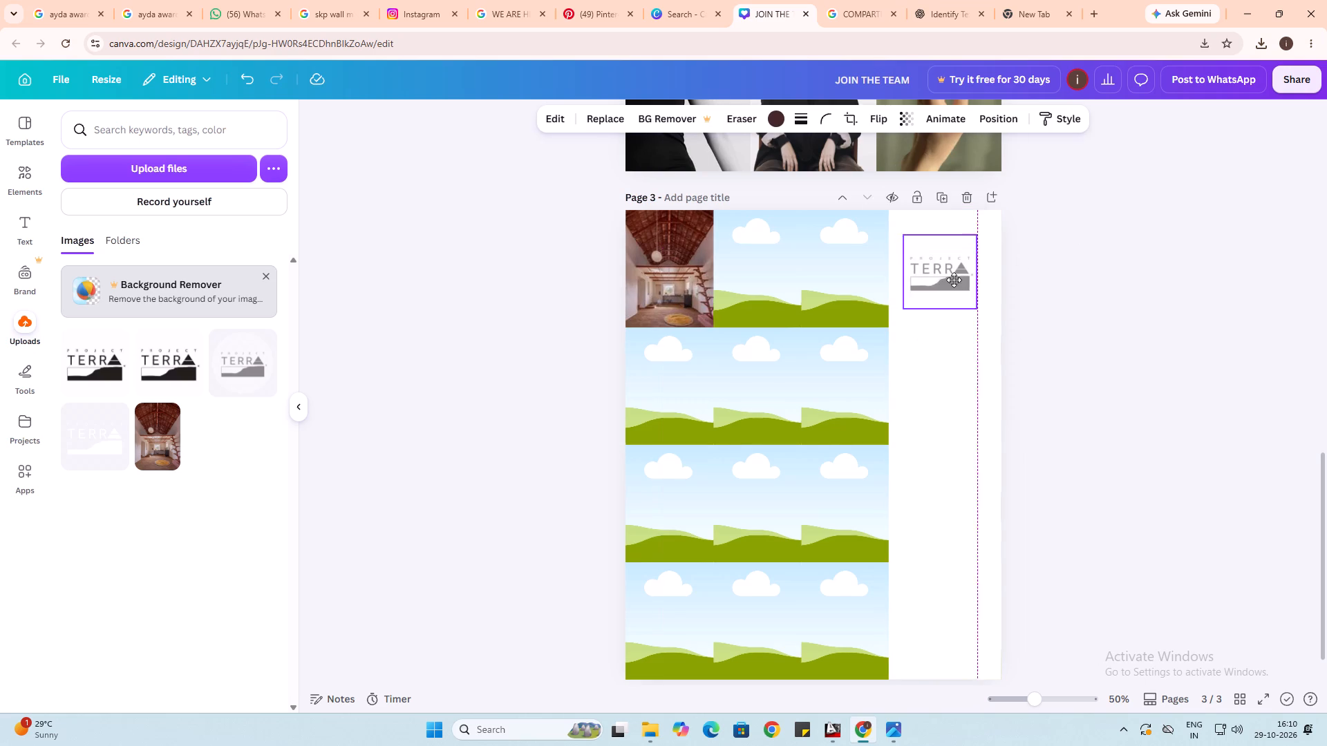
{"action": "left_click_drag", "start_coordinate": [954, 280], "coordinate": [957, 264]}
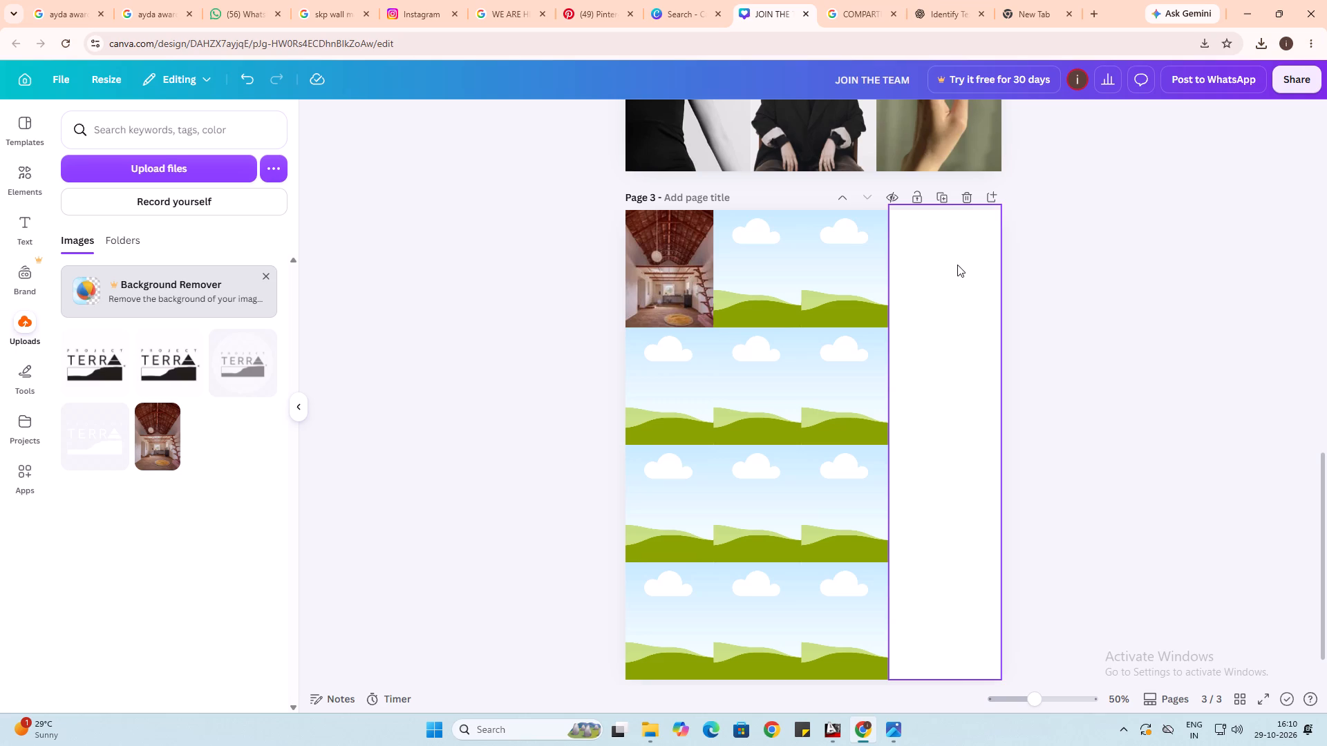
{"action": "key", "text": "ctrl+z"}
Try locking the logo, and move it towards the middle of the white strip.
{"action": "left_click", "coordinate": [944, 267]}
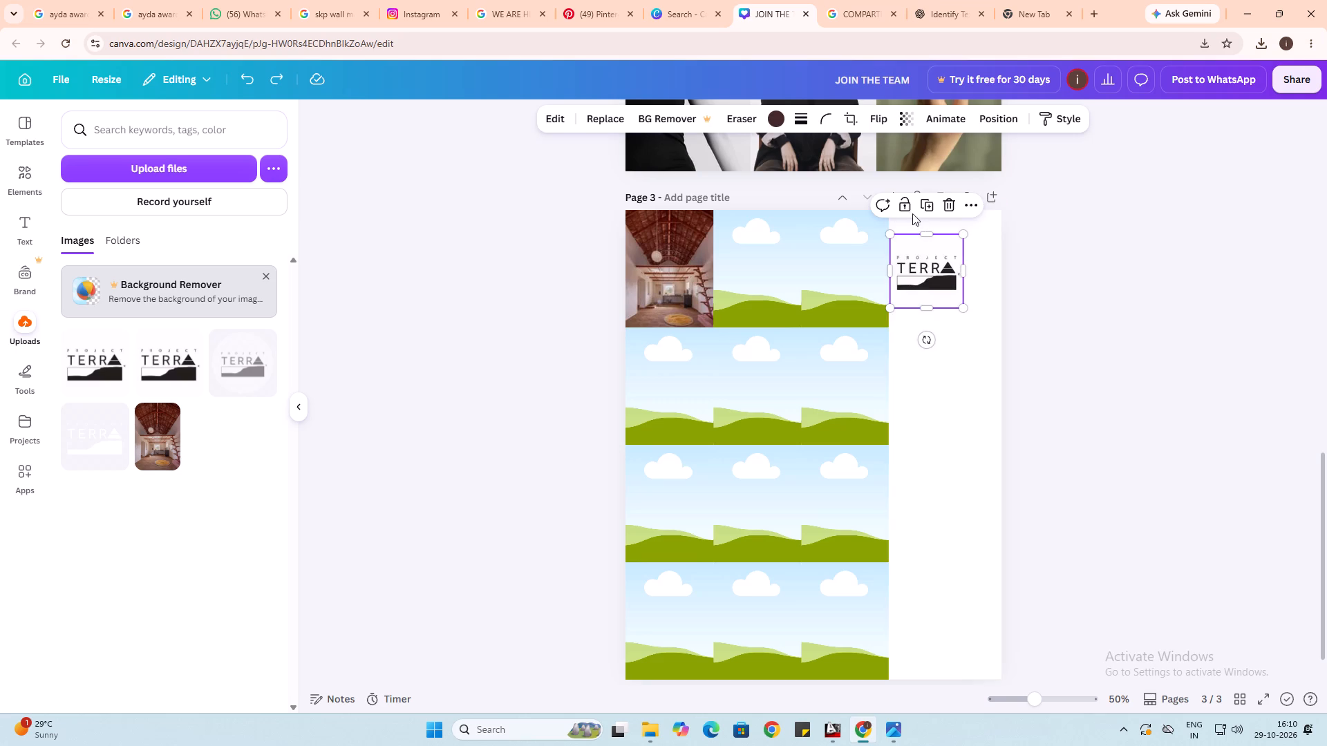
{"action": "left_click", "coordinate": [909, 211]}
{"action": "left_click_drag", "start_coordinate": [924, 267], "coordinate": [944, 263]}
{"action": "left_click", "coordinate": [933, 279]}
{"action": "left_click", "coordinate": [935, 202]}
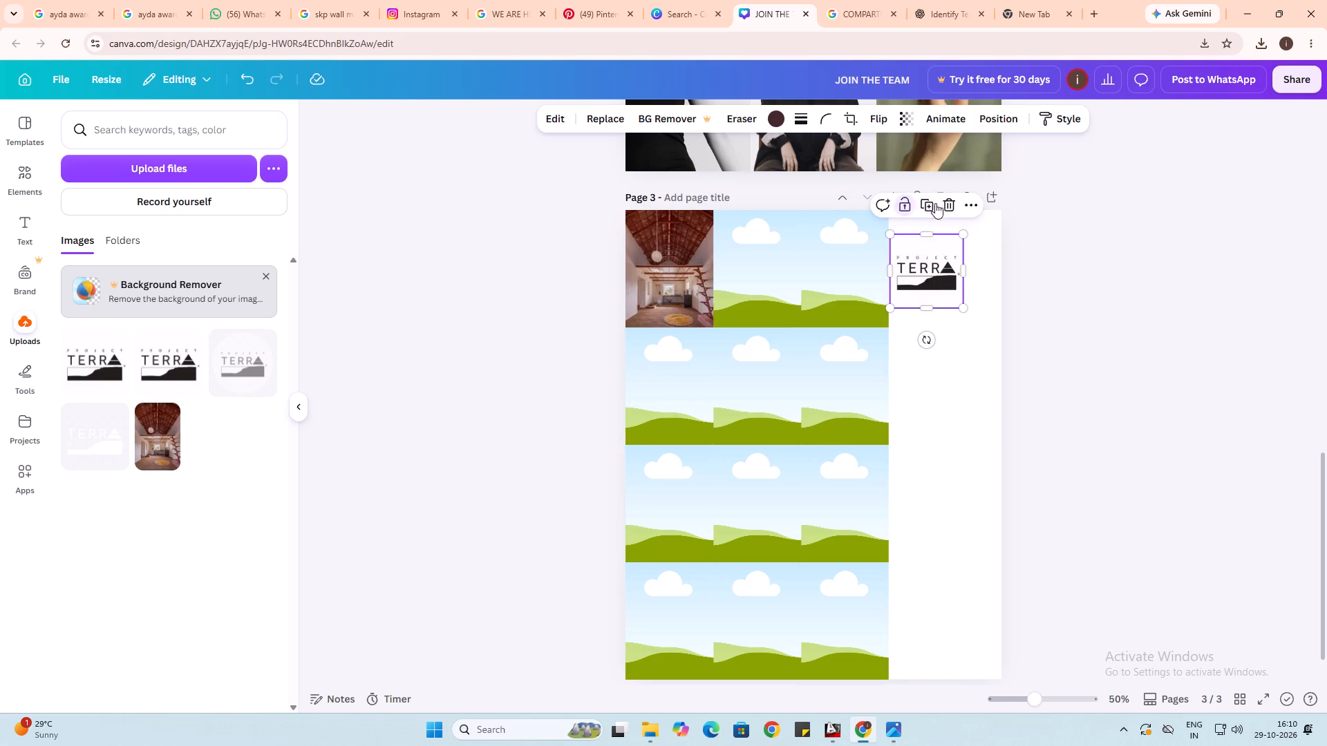
{"action": "left_click_drag", "start_coordinate": [928, 271], "coordinate": [945, 266]}
Send the white strip one layer backward.
{"action": "left_click", "coordinate": [946, 266]}
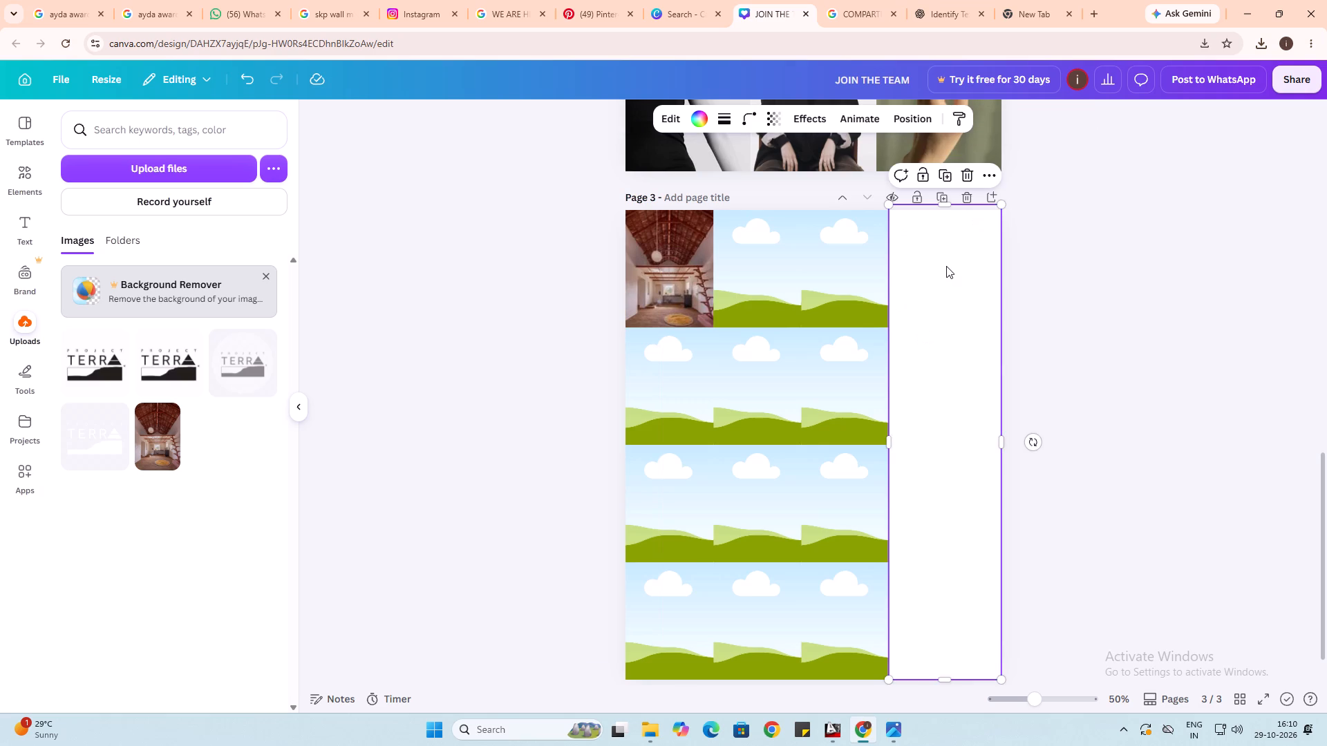
{"action": "right_click", "coordinate": [946, 266]}
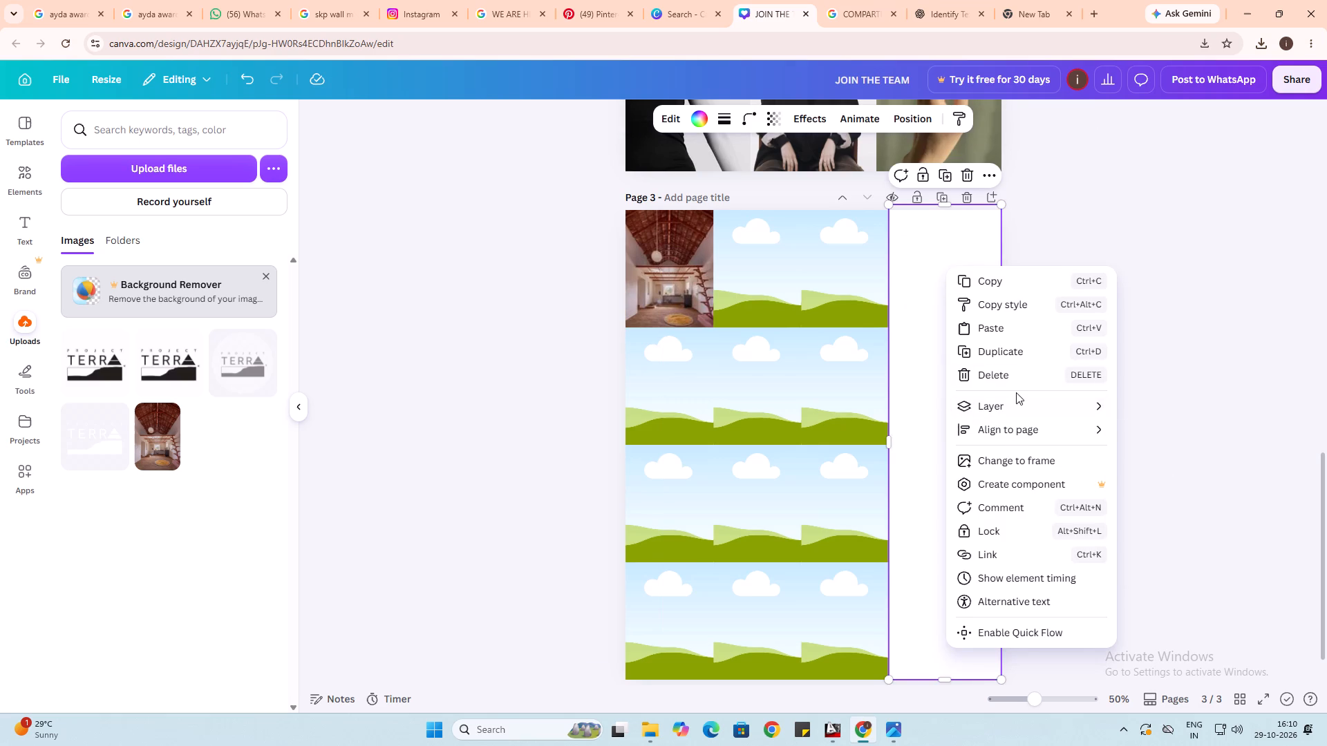
{"action": "left_click", "coordinate": [1015, 402]}
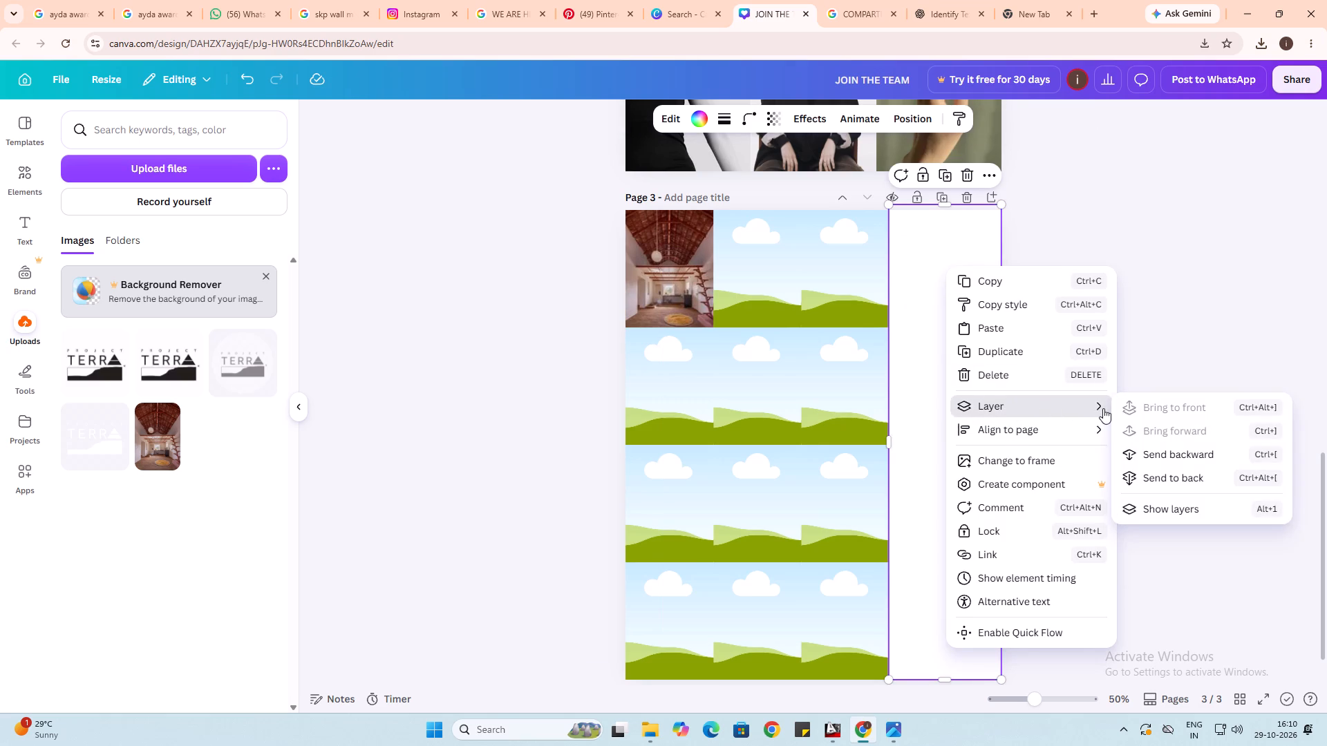
{"action": "left_click", "coordinate": [1149, 455]}
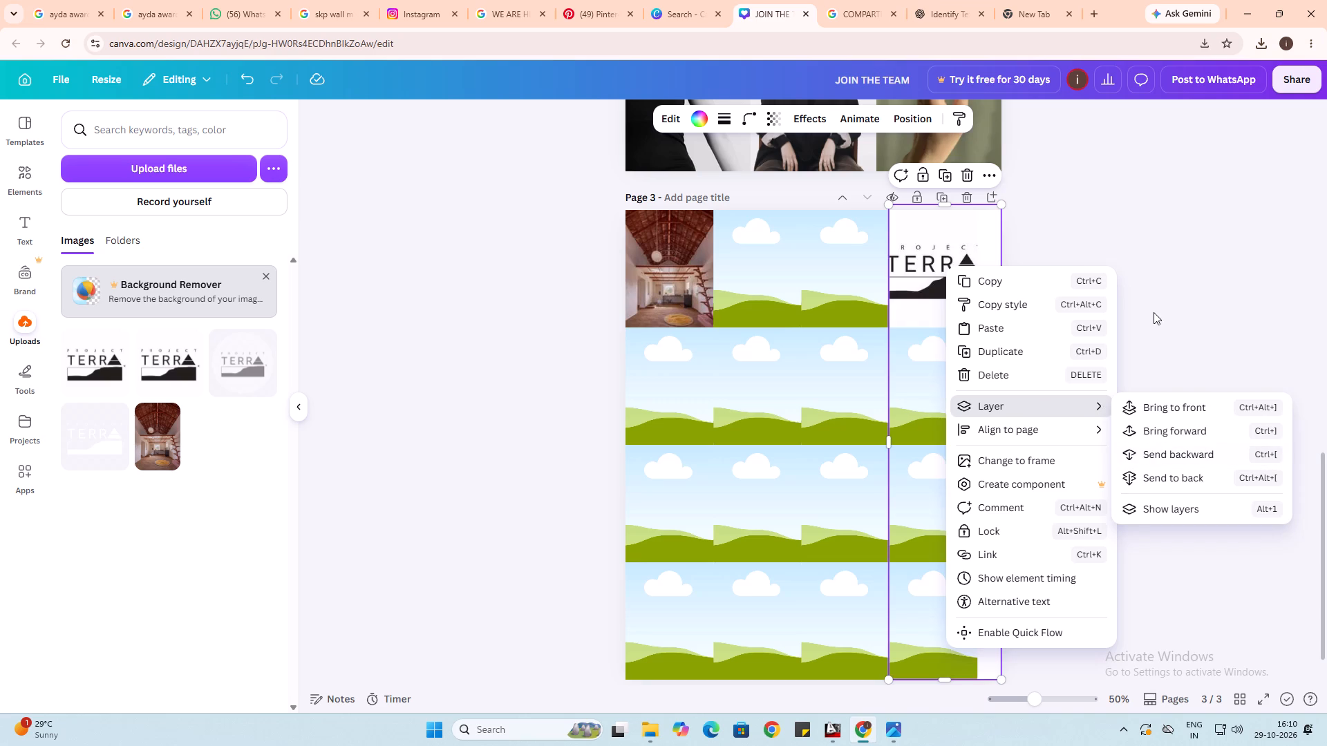
Delete the PROJECT TERRA logo from the last cell in the top row of page 3's photo grid.
{"action": "left_click", "coordinate": [1154, 312]}
{"action": "left_click", "coordinate": [937, 280]}
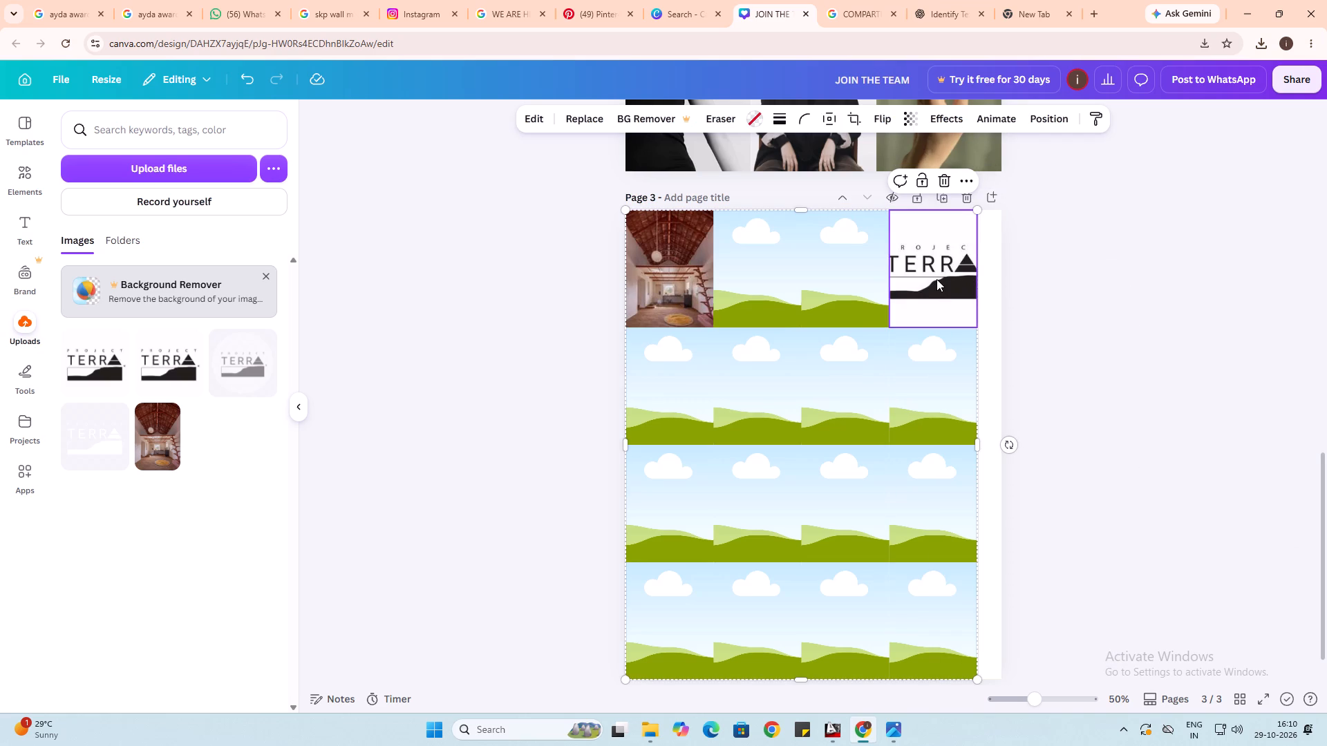
{"action": "key", "text": "Delete"}
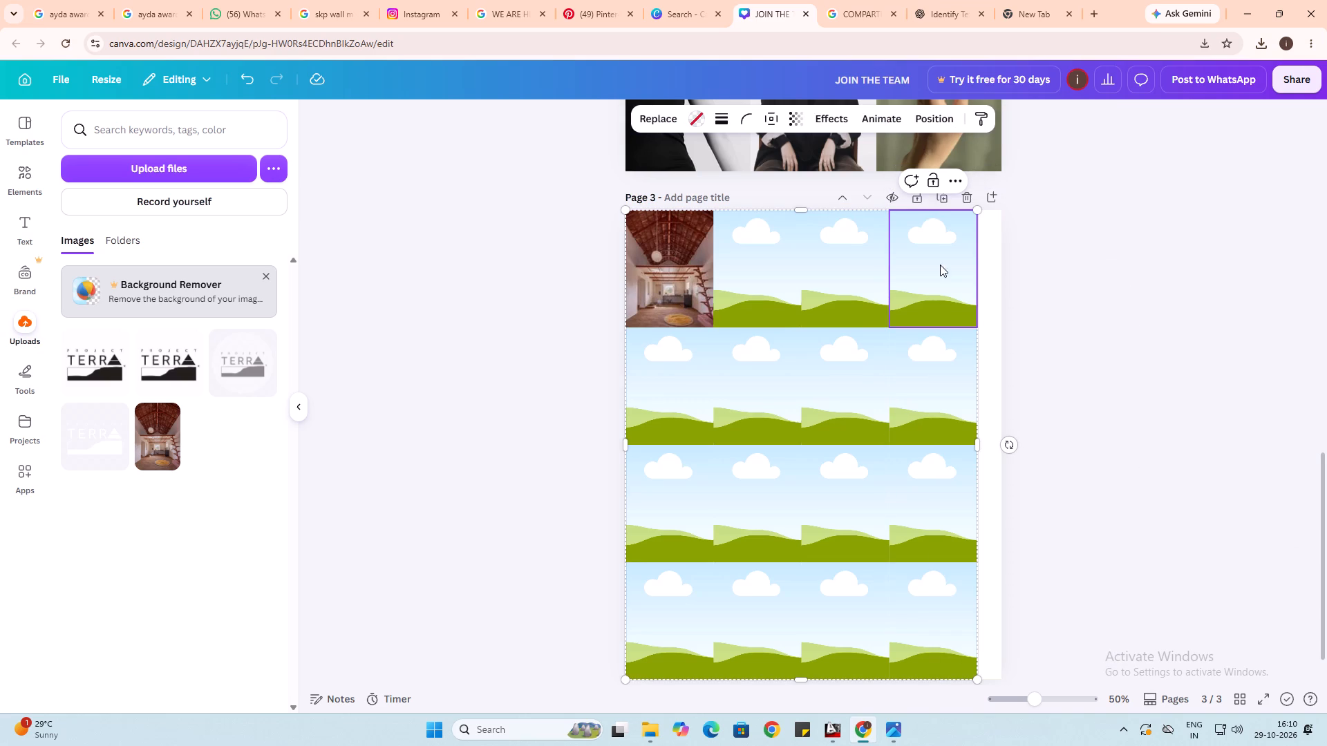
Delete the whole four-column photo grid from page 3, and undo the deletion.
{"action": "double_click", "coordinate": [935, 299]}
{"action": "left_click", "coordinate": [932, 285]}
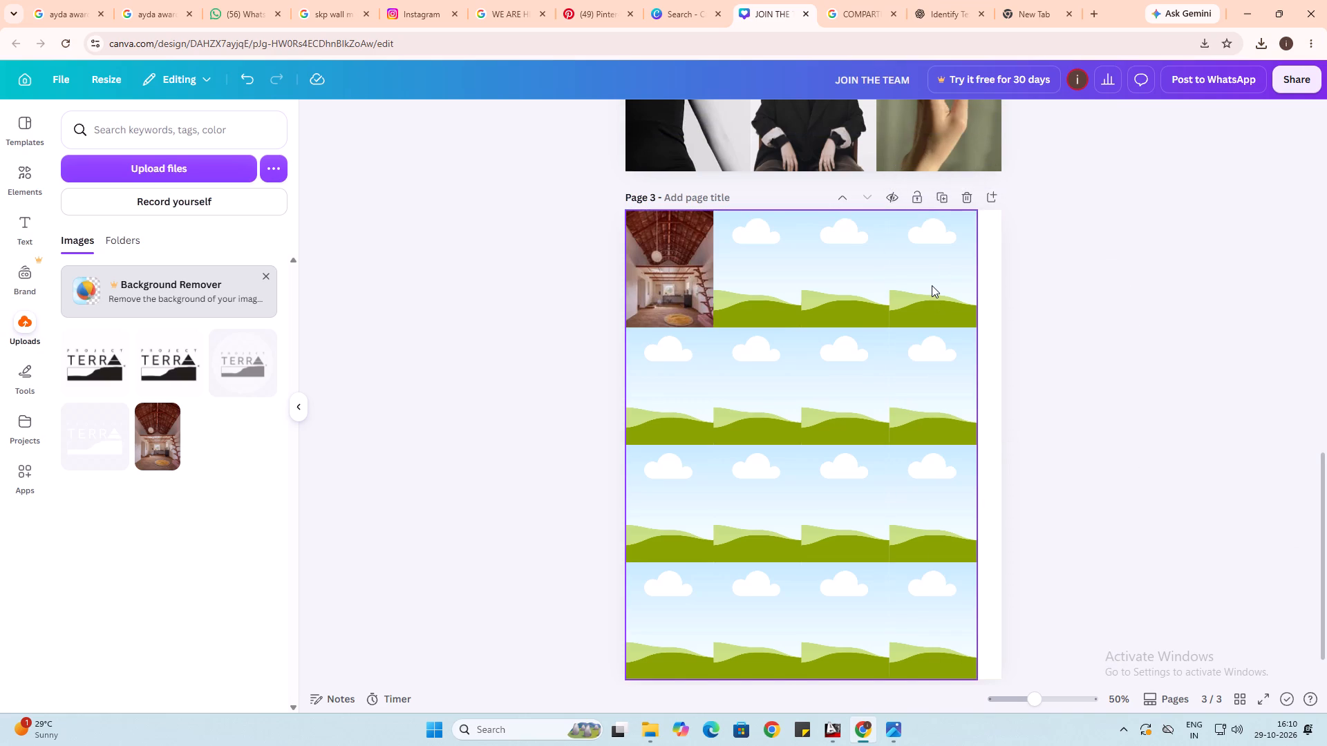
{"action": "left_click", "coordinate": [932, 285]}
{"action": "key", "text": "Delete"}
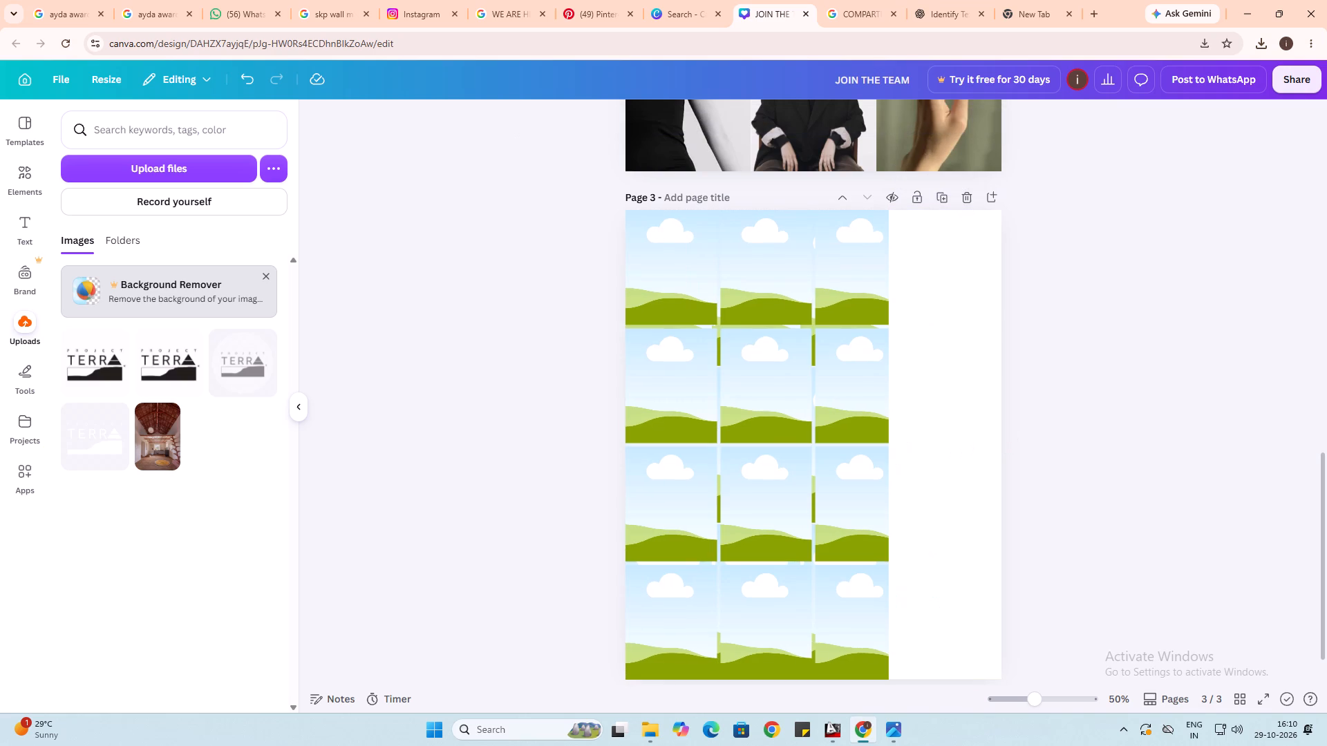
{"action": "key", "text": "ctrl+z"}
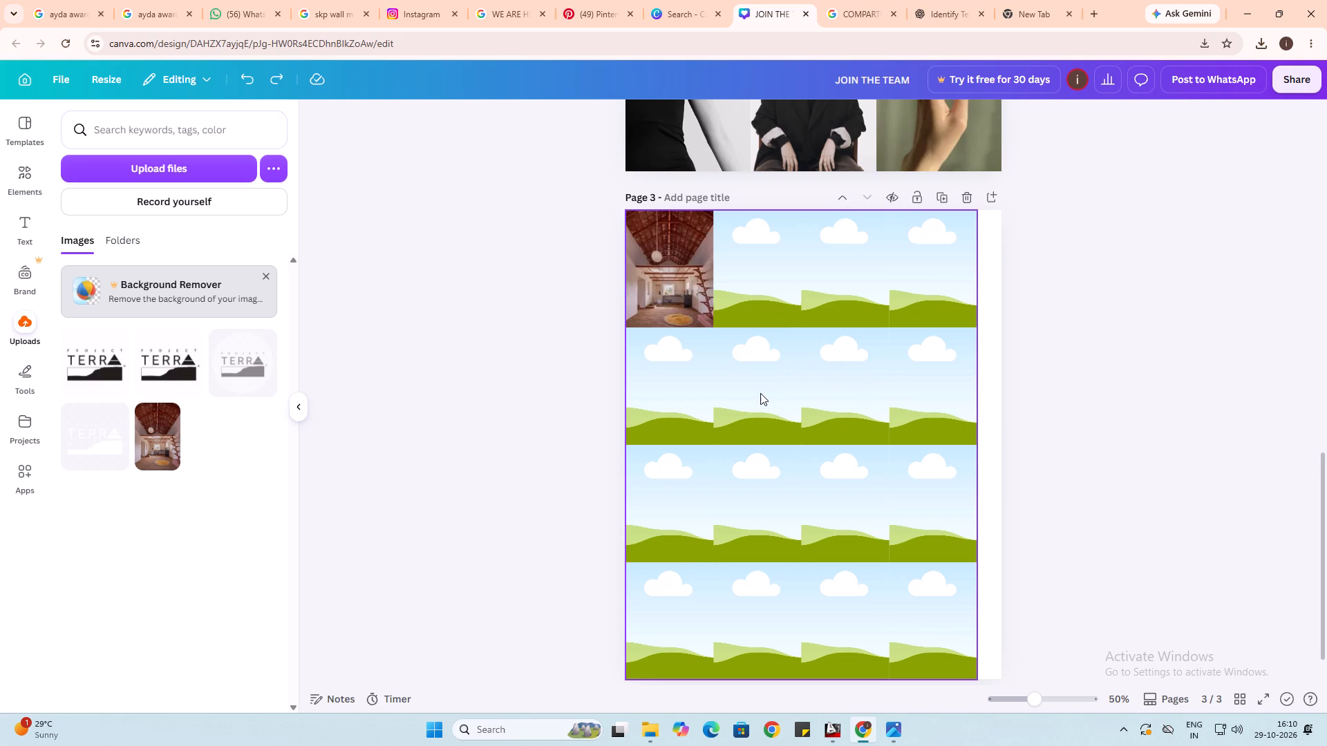
Widen the four-column photo grid on page 3 so its outer edge meets the page edge, covering the white side strip.
{"action": "left_click", "coordinate": [560, 397]}
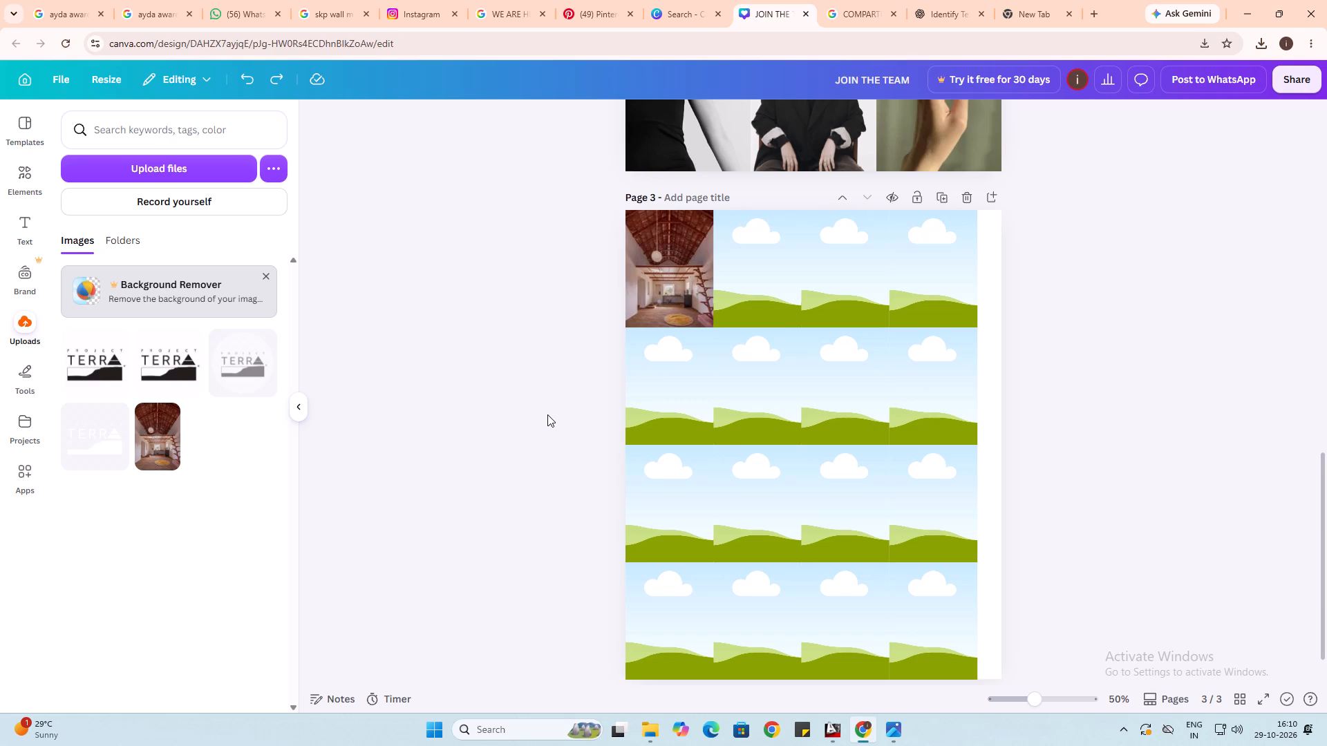
{"action": "left_click", "coordinate": [932, 417]}
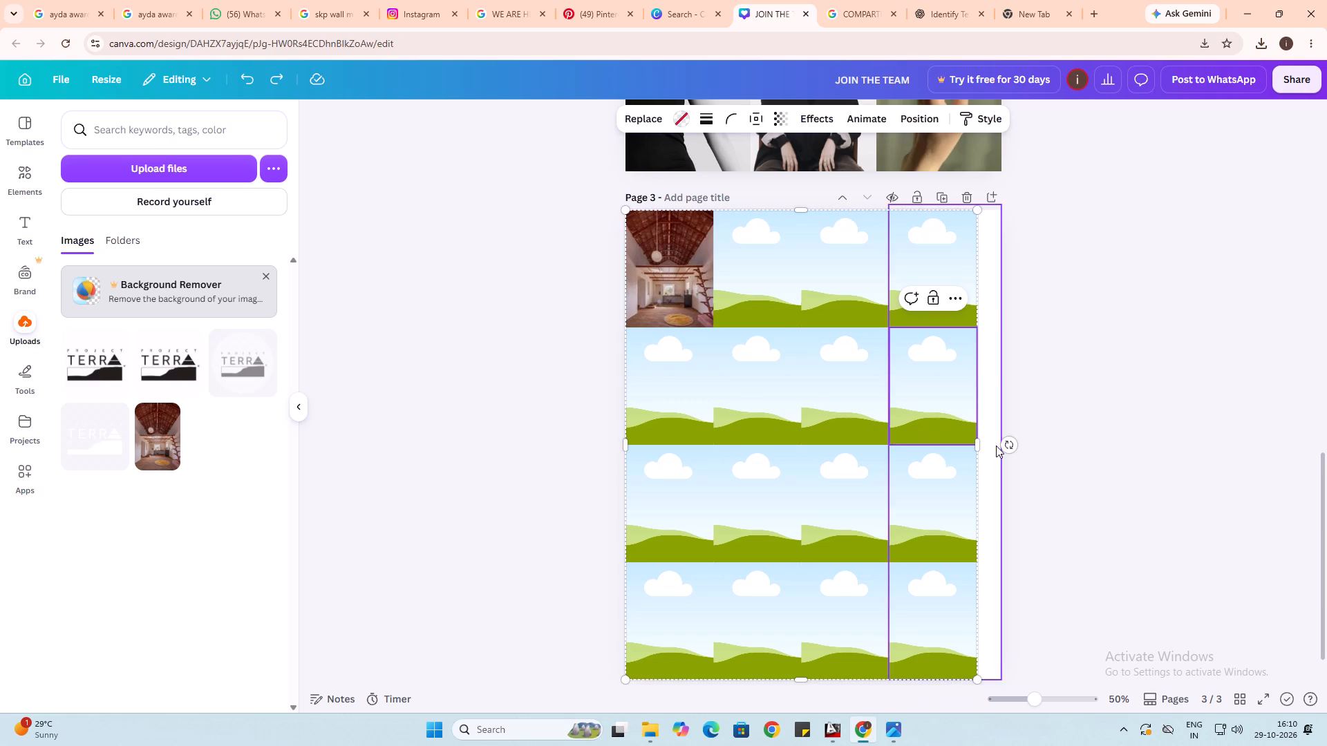
{"action": "left_click_drag", "start_coordinate": [977, 442], "coordinate": [1000, 441]}
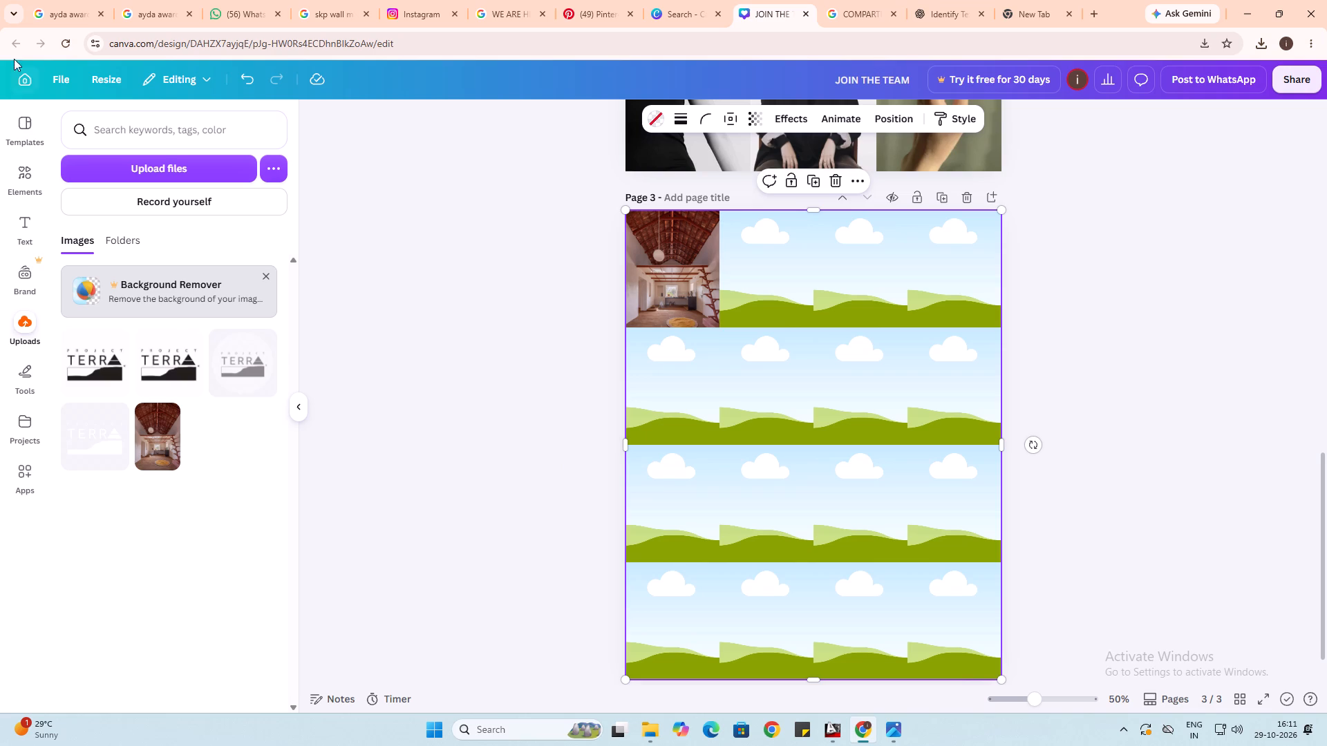
{"action": "left_click", "coordinate": [15, 41]}
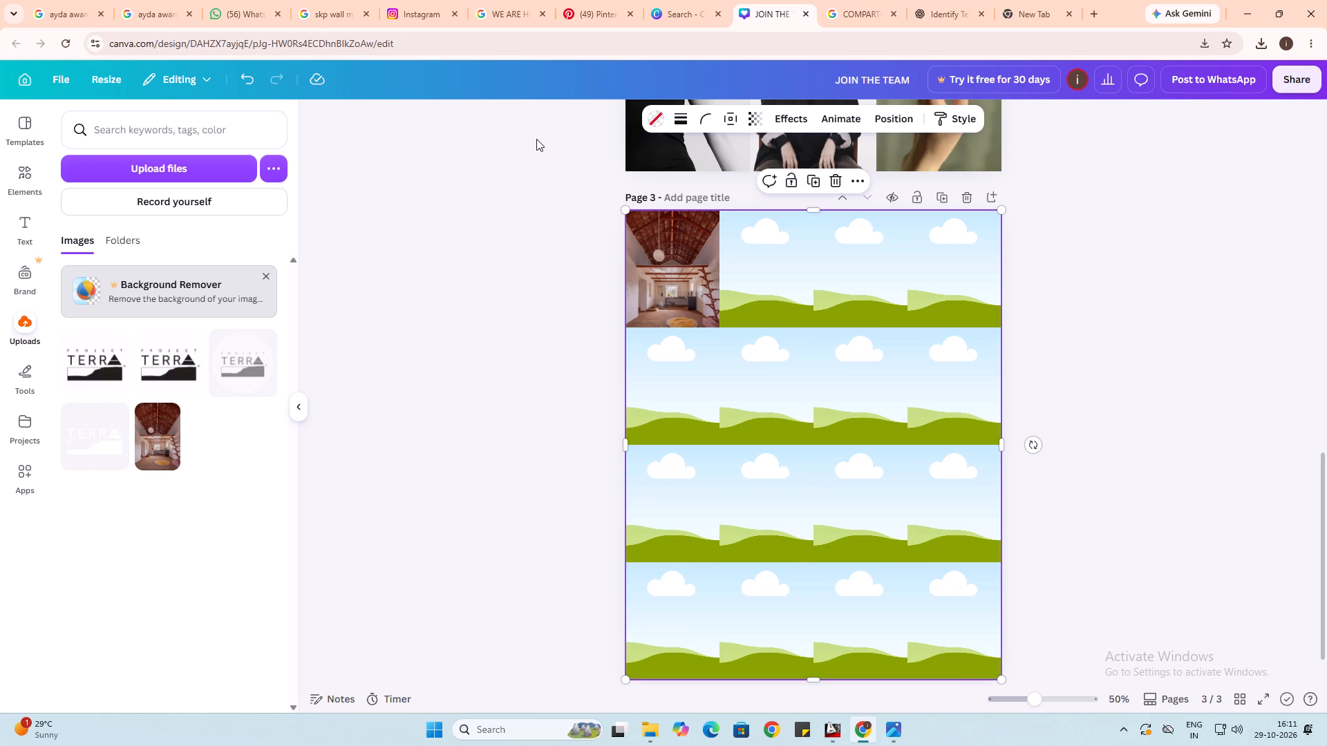
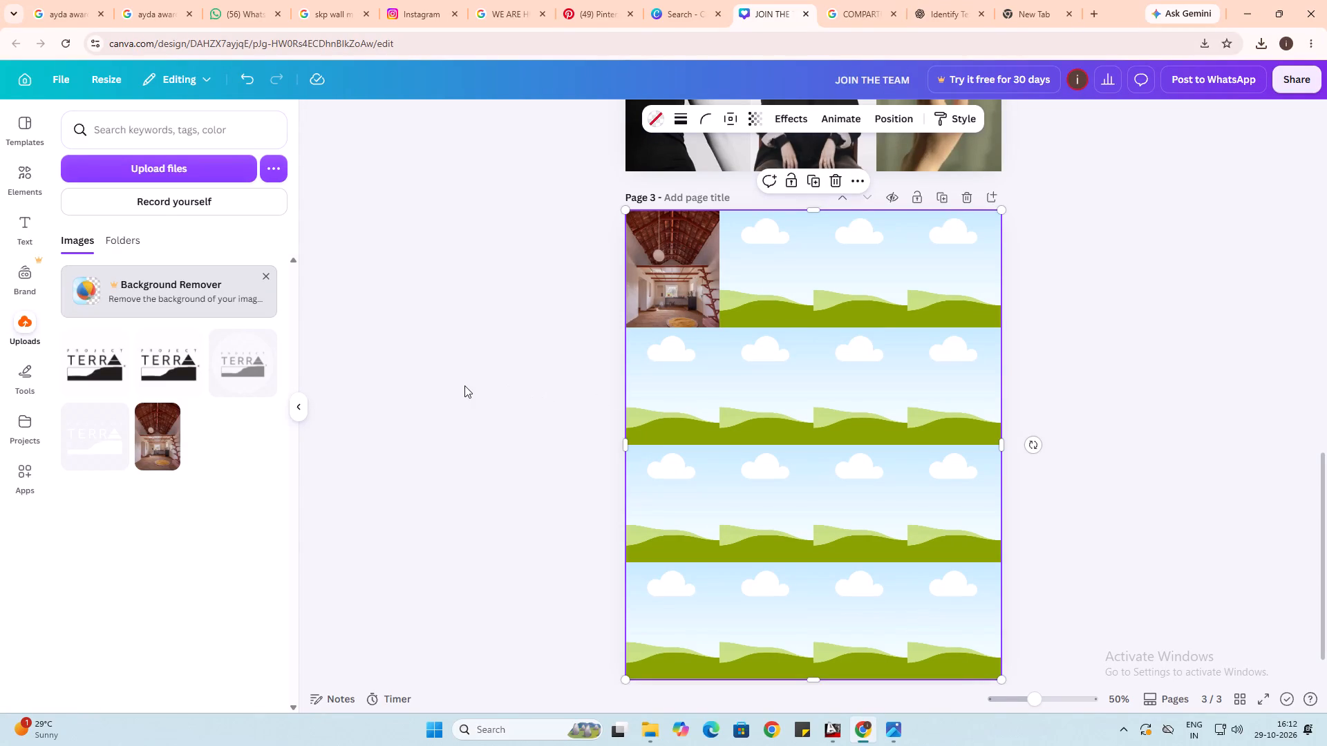
Deselect the four-column photo grid on page 3.
{"action": "left_click", "coordinate": [434, 368]}
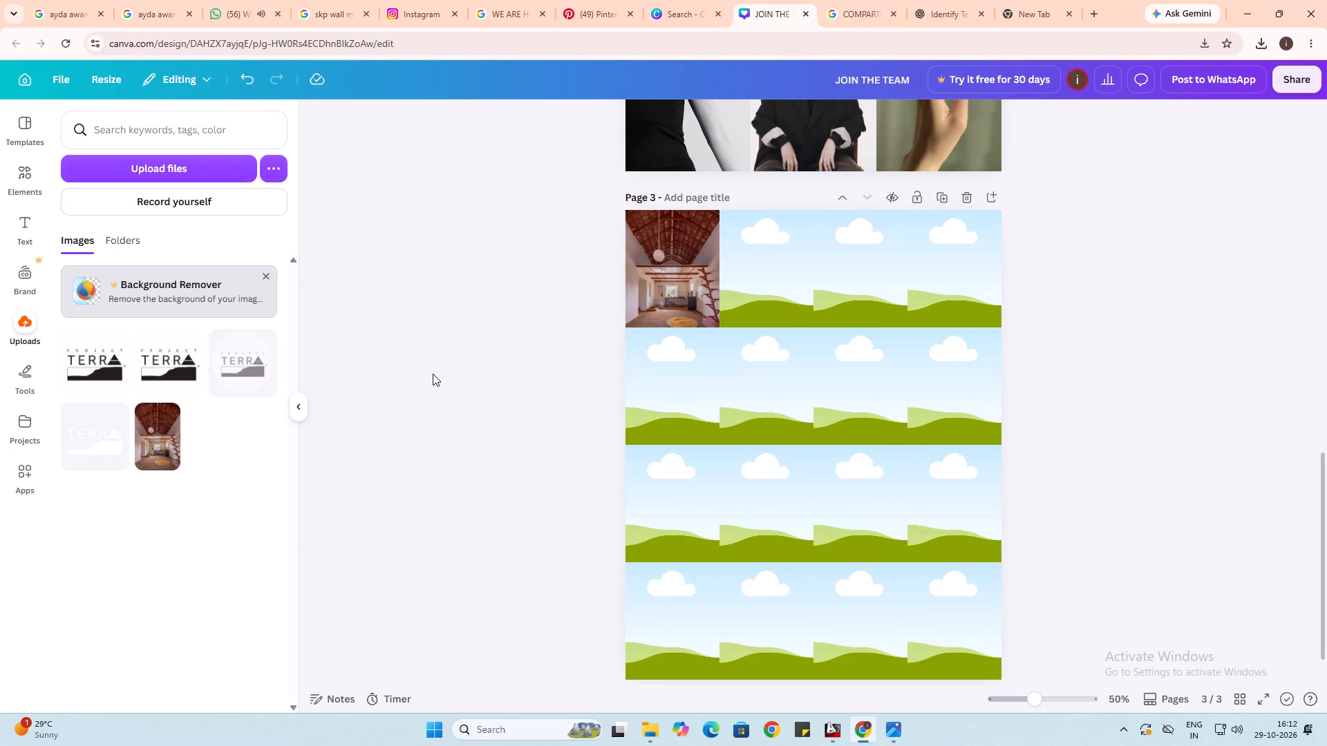
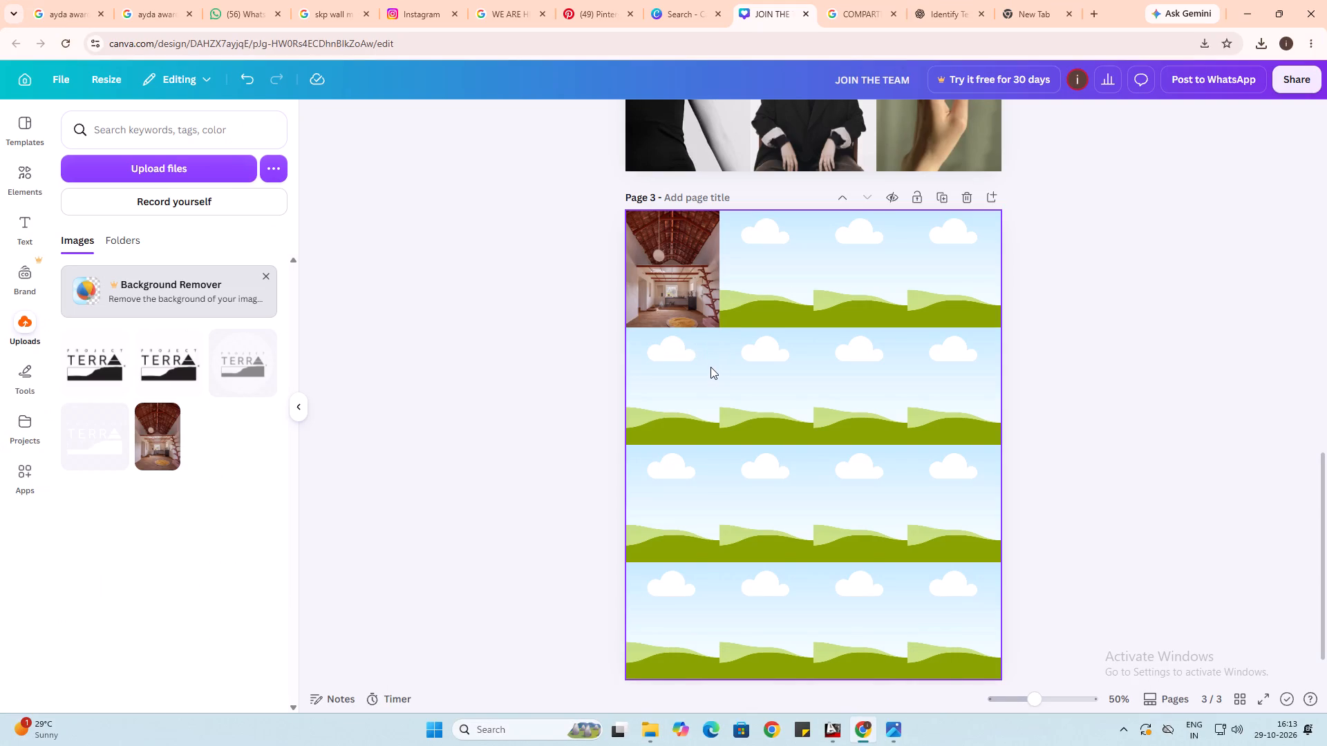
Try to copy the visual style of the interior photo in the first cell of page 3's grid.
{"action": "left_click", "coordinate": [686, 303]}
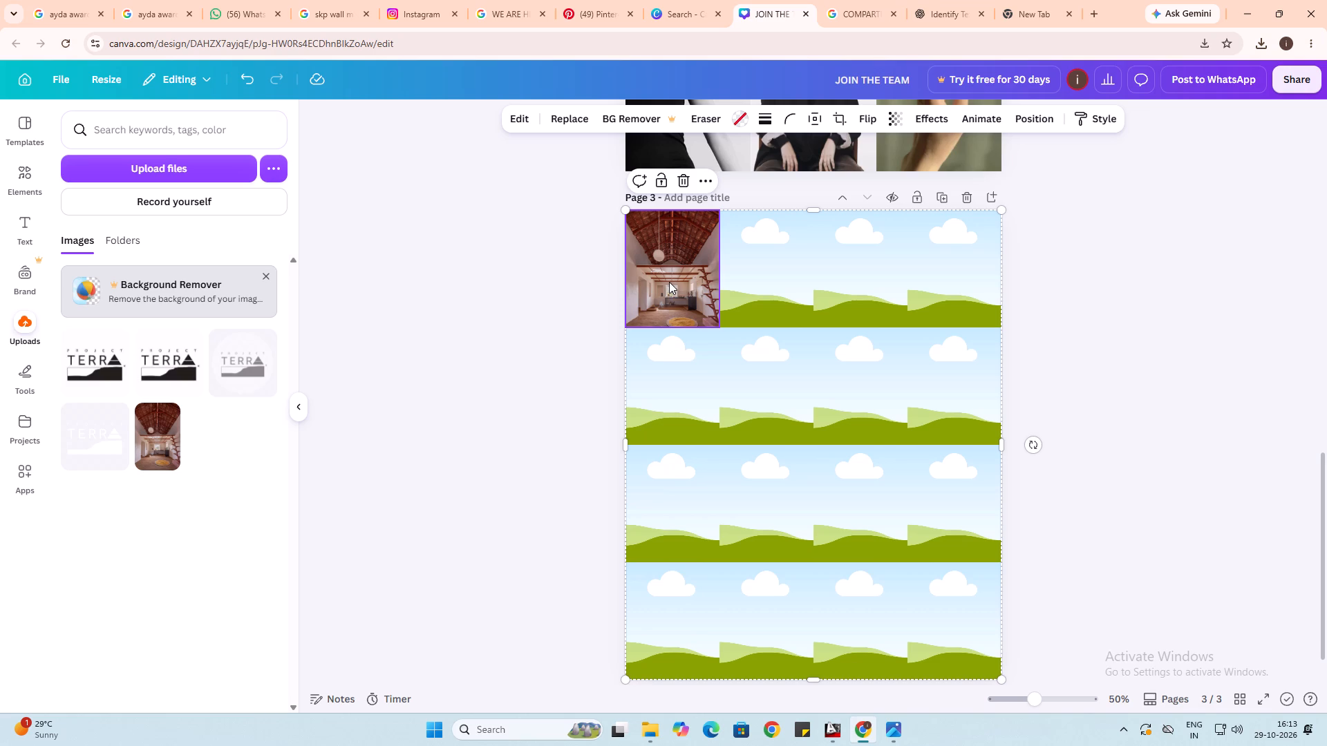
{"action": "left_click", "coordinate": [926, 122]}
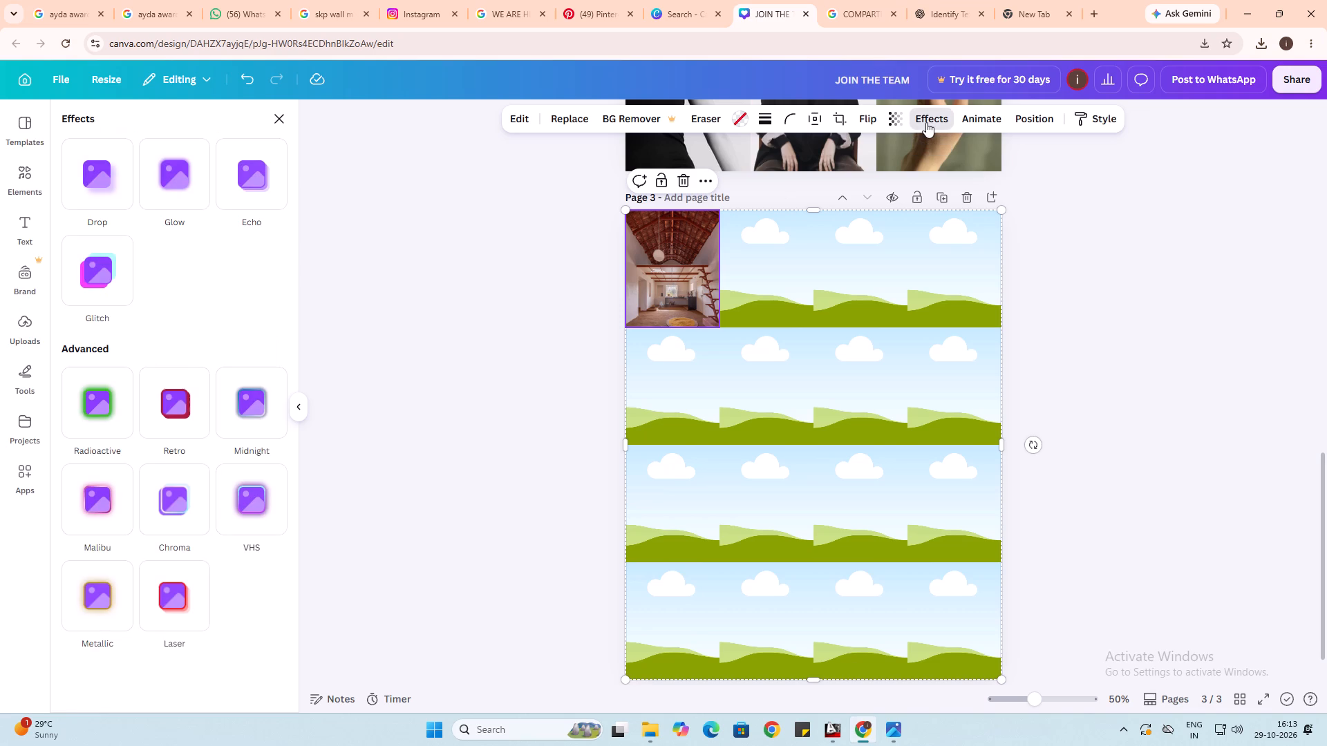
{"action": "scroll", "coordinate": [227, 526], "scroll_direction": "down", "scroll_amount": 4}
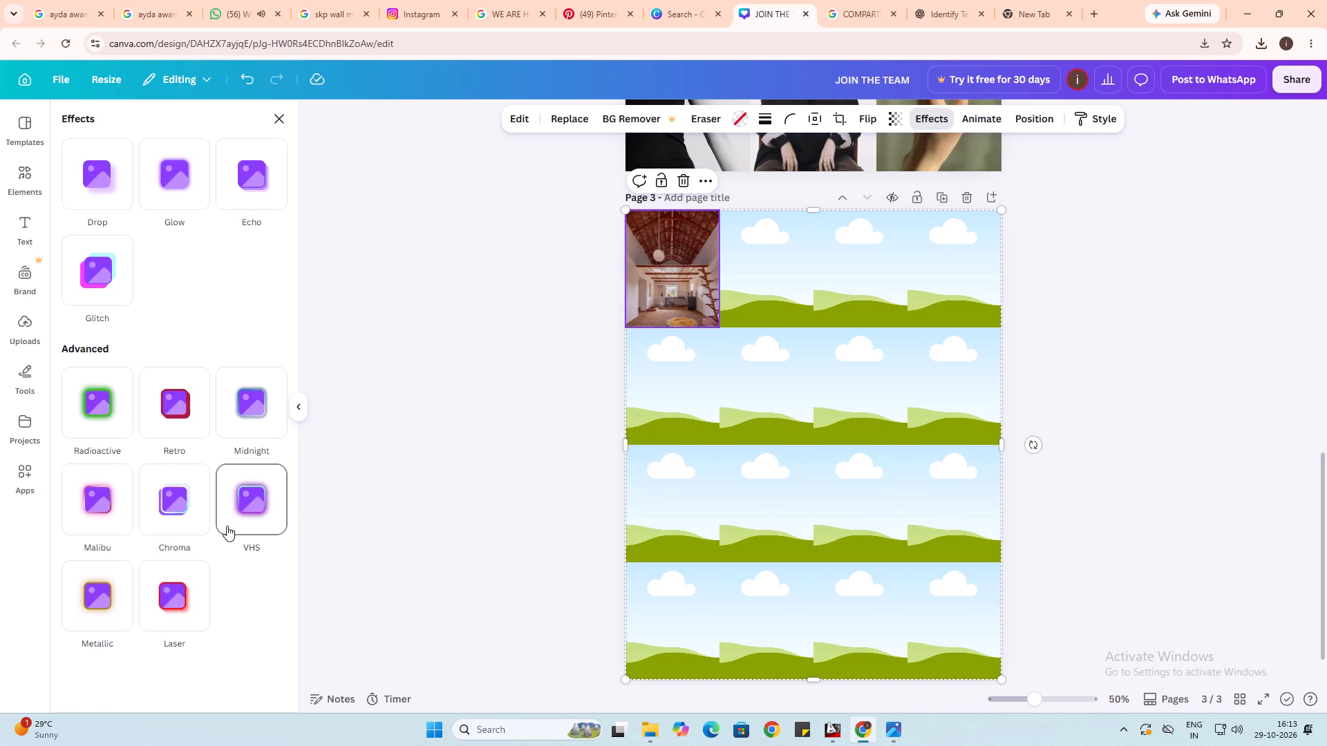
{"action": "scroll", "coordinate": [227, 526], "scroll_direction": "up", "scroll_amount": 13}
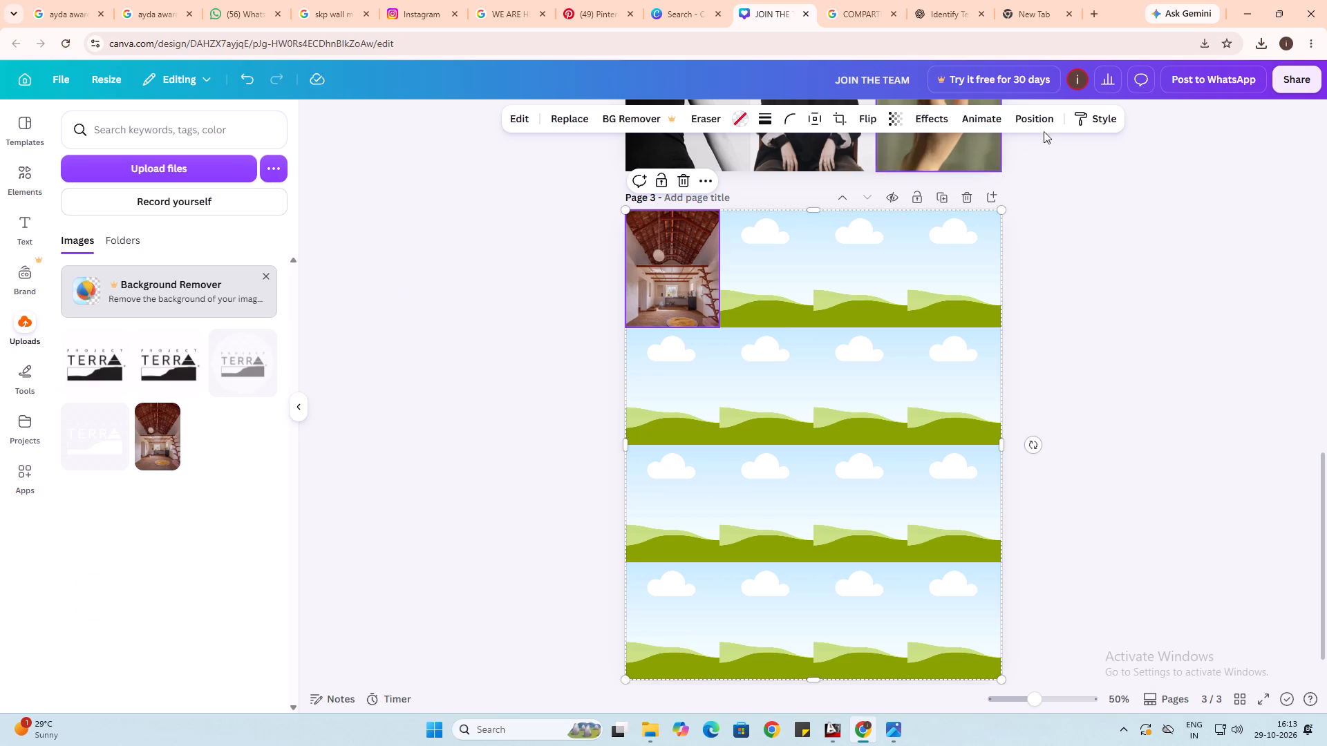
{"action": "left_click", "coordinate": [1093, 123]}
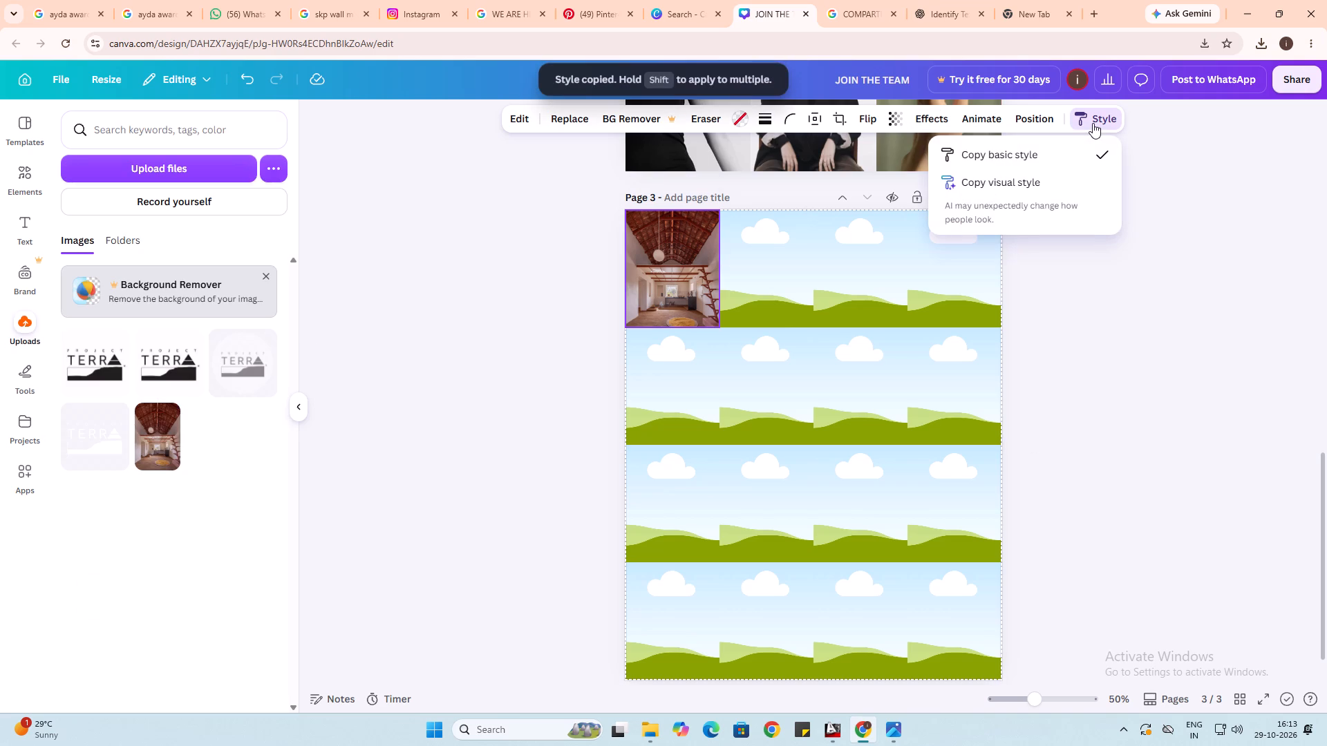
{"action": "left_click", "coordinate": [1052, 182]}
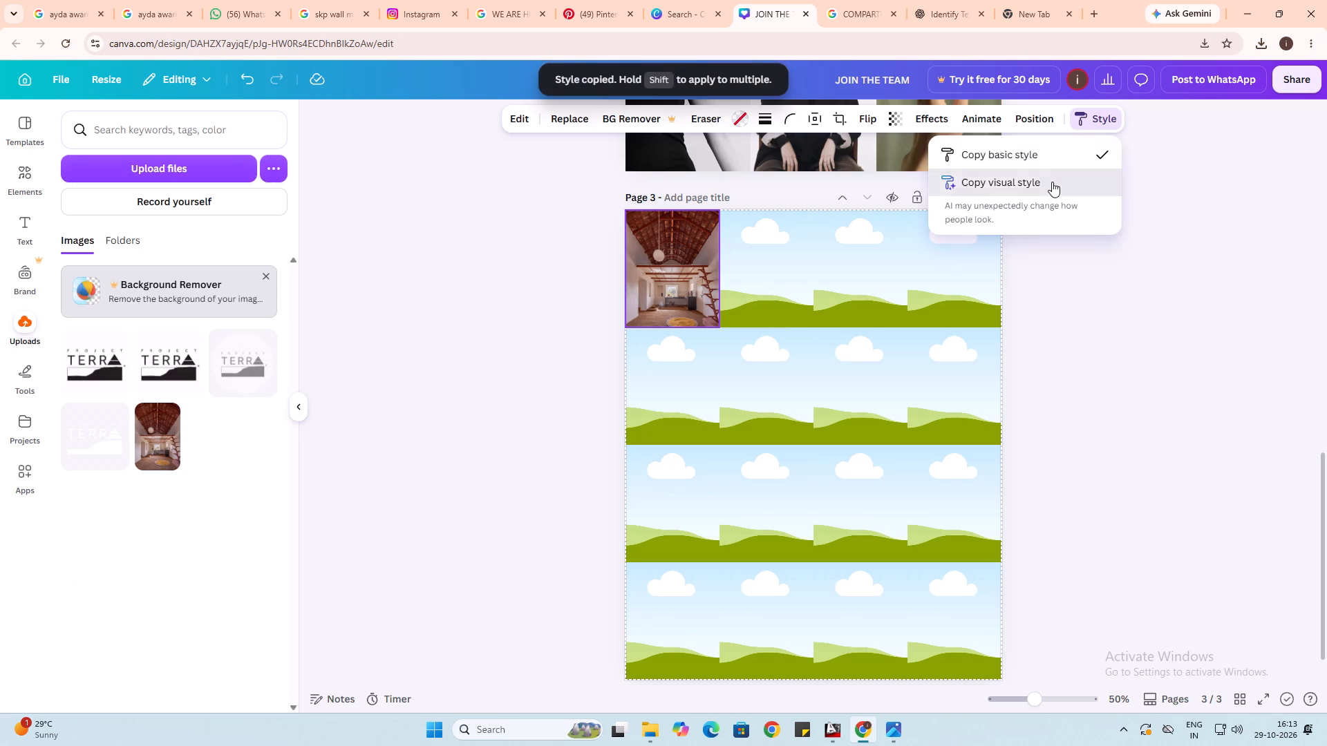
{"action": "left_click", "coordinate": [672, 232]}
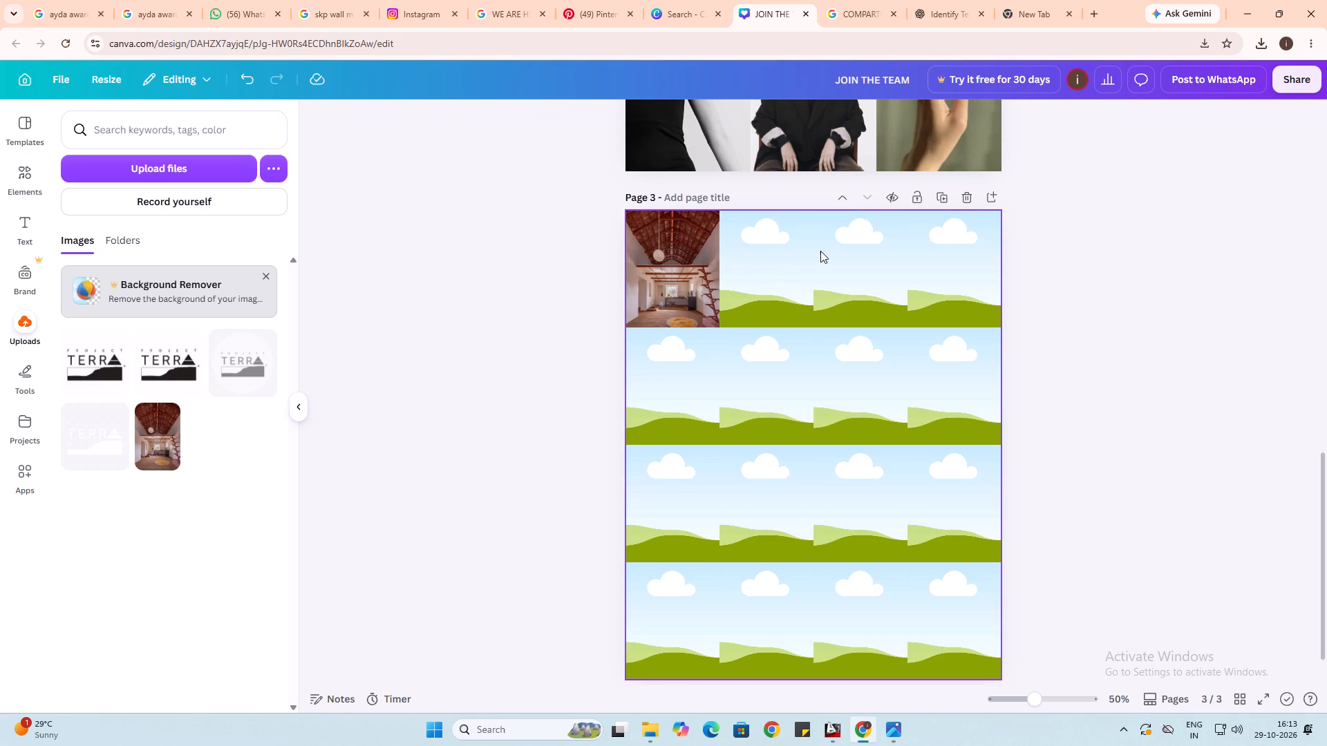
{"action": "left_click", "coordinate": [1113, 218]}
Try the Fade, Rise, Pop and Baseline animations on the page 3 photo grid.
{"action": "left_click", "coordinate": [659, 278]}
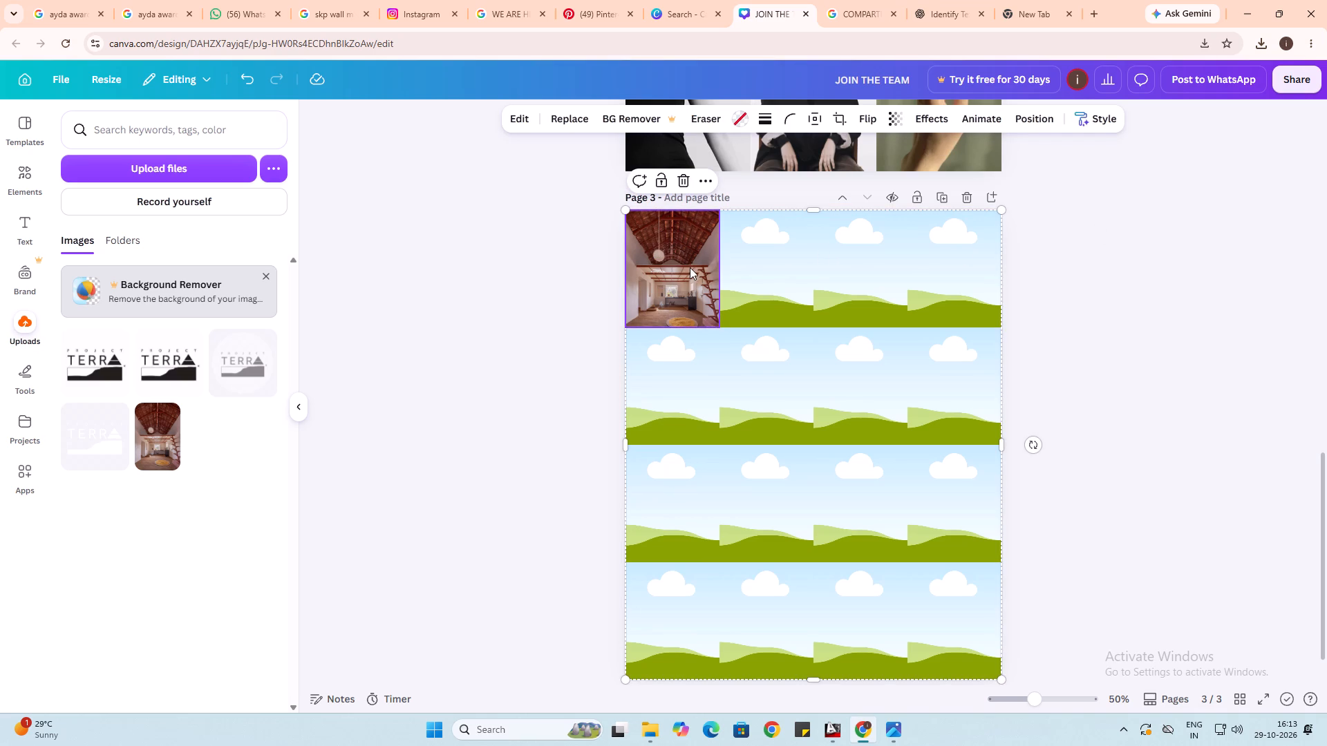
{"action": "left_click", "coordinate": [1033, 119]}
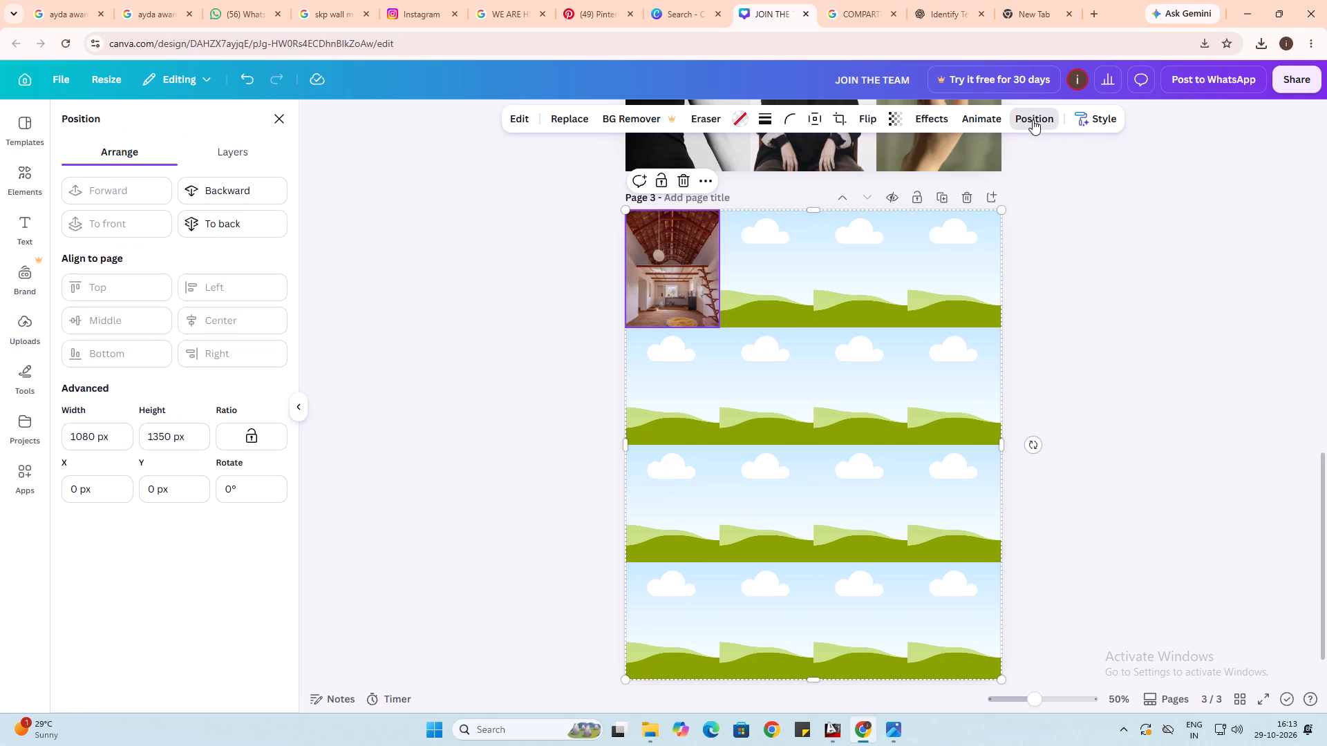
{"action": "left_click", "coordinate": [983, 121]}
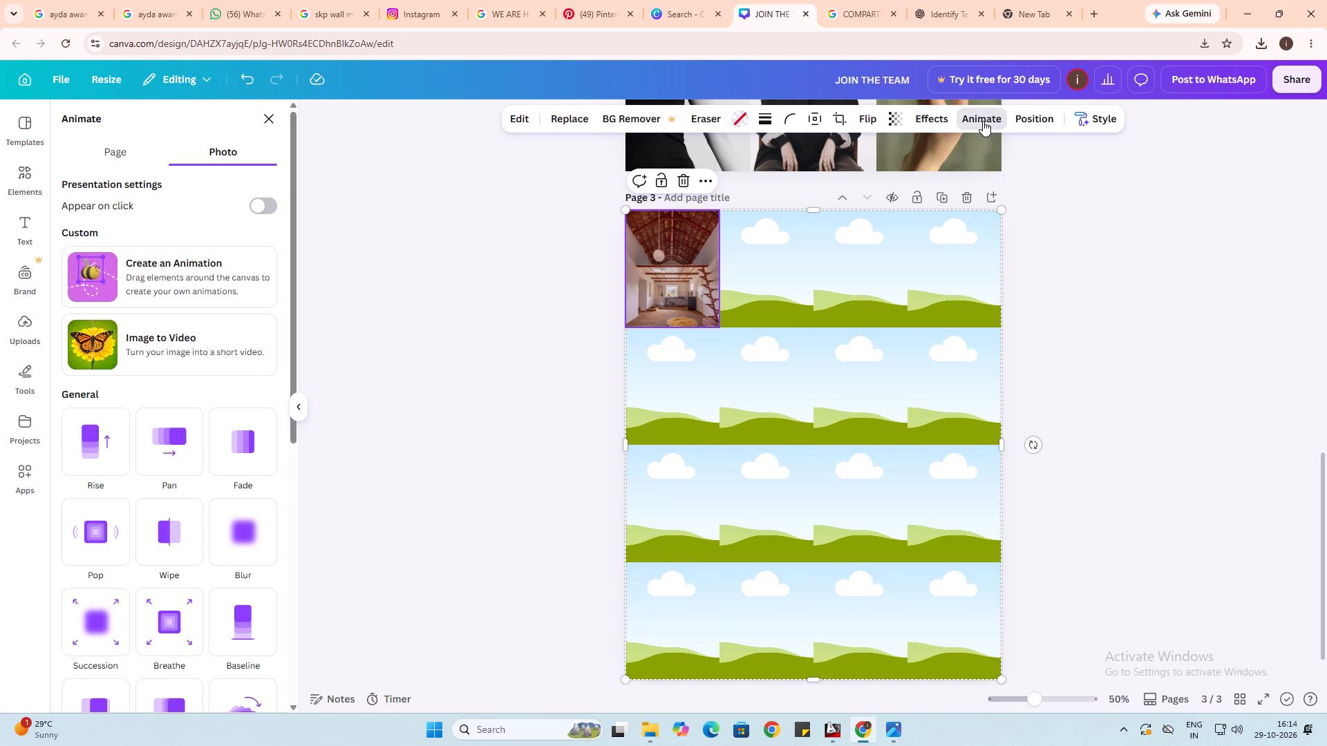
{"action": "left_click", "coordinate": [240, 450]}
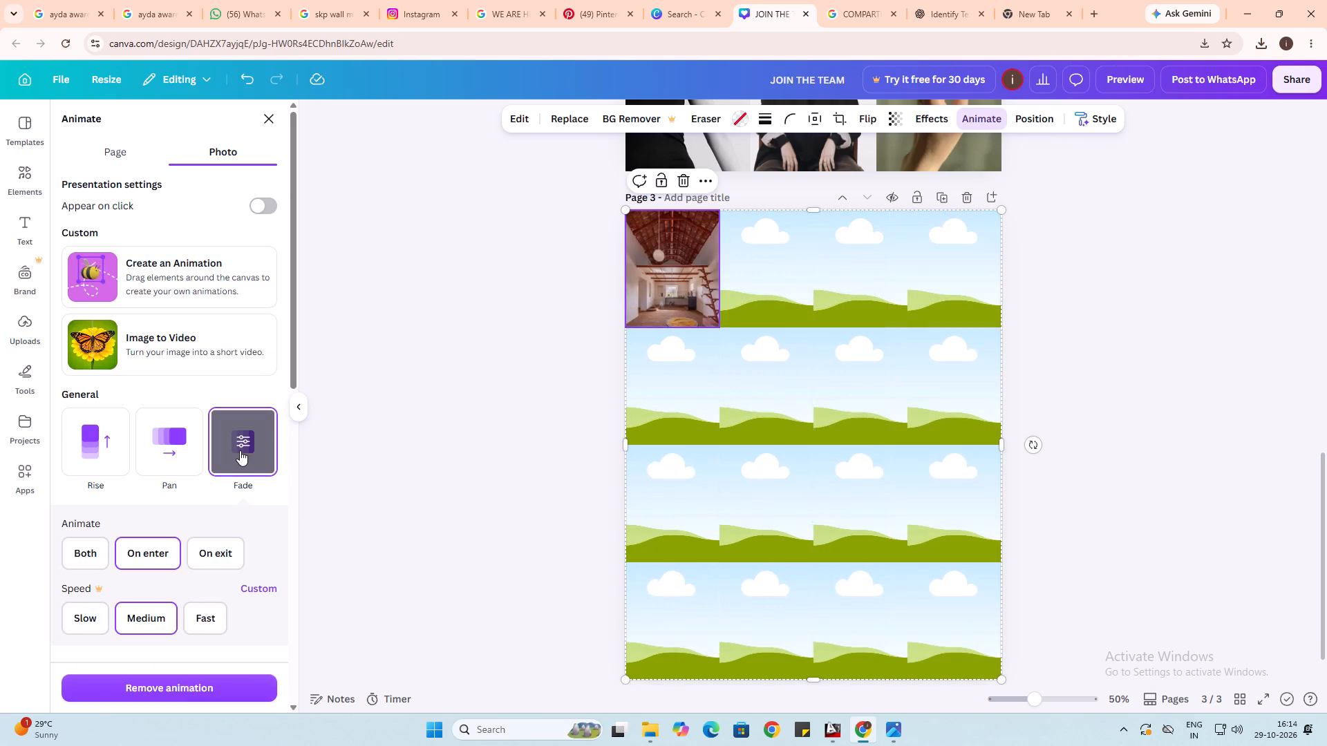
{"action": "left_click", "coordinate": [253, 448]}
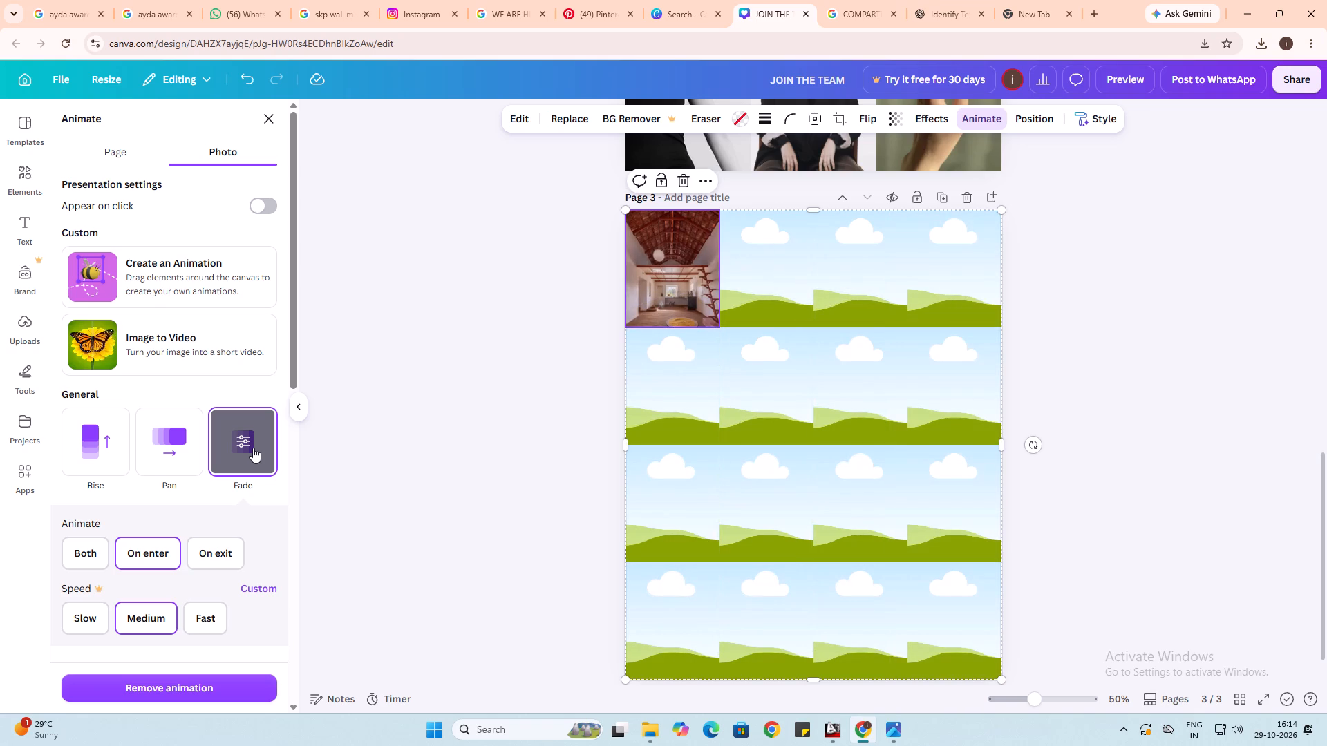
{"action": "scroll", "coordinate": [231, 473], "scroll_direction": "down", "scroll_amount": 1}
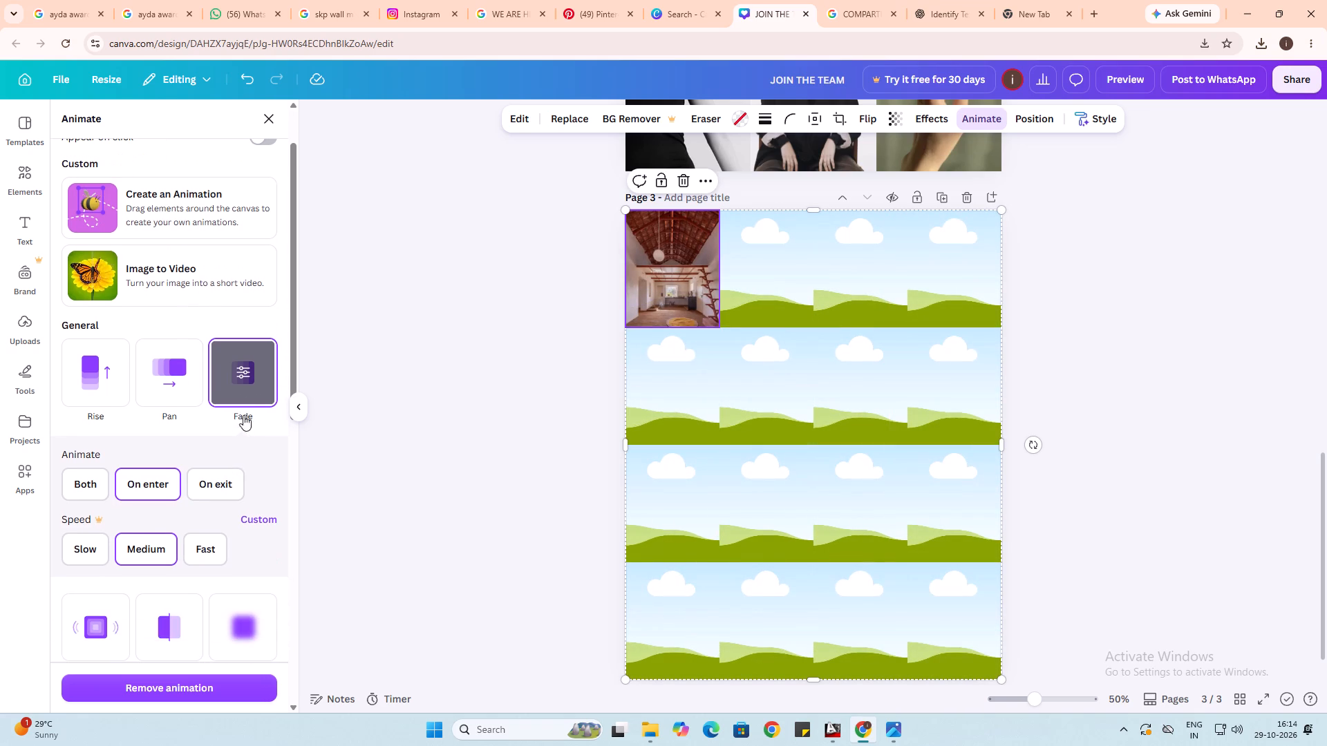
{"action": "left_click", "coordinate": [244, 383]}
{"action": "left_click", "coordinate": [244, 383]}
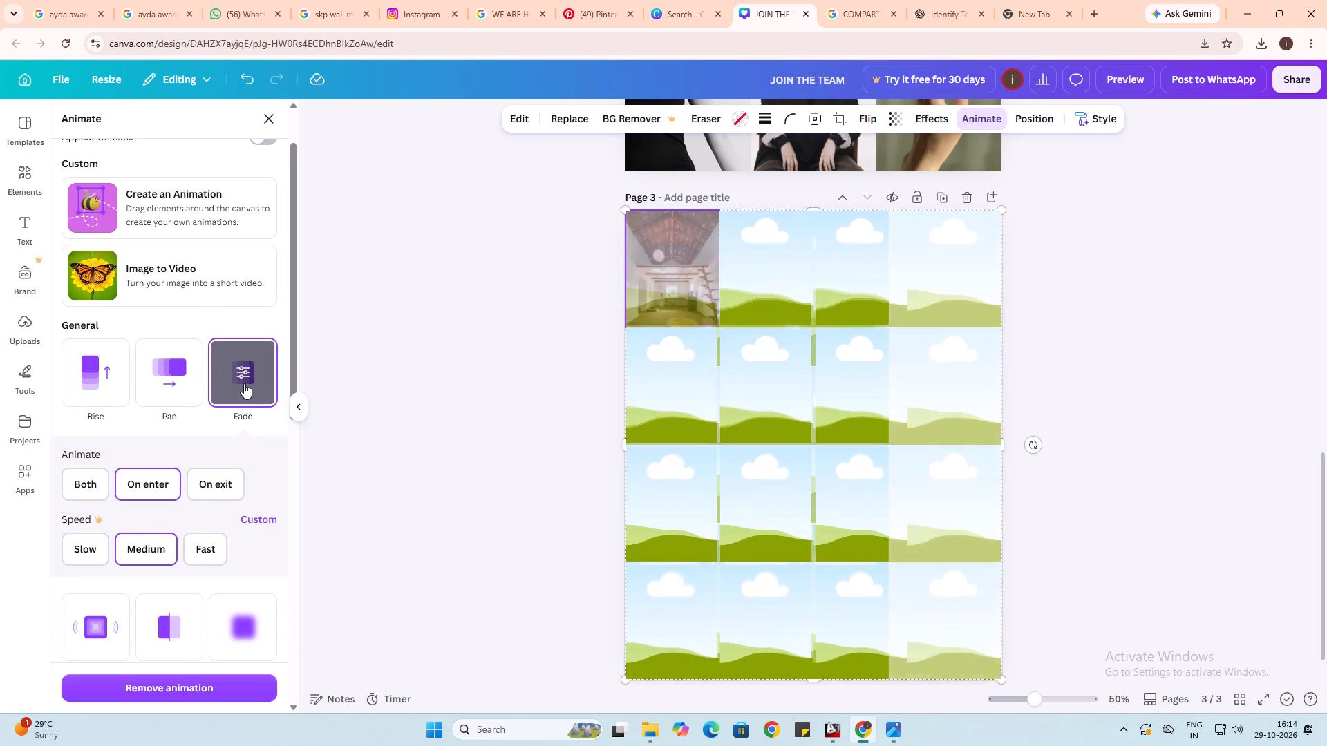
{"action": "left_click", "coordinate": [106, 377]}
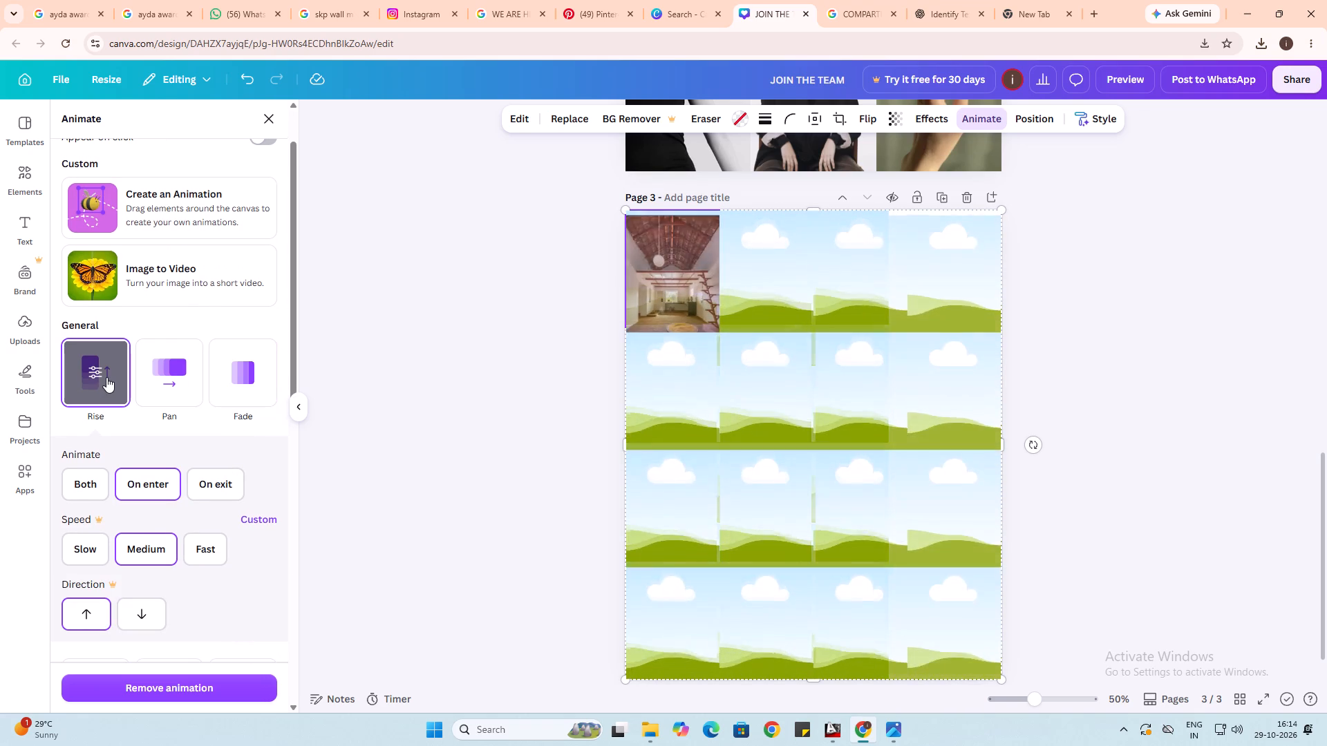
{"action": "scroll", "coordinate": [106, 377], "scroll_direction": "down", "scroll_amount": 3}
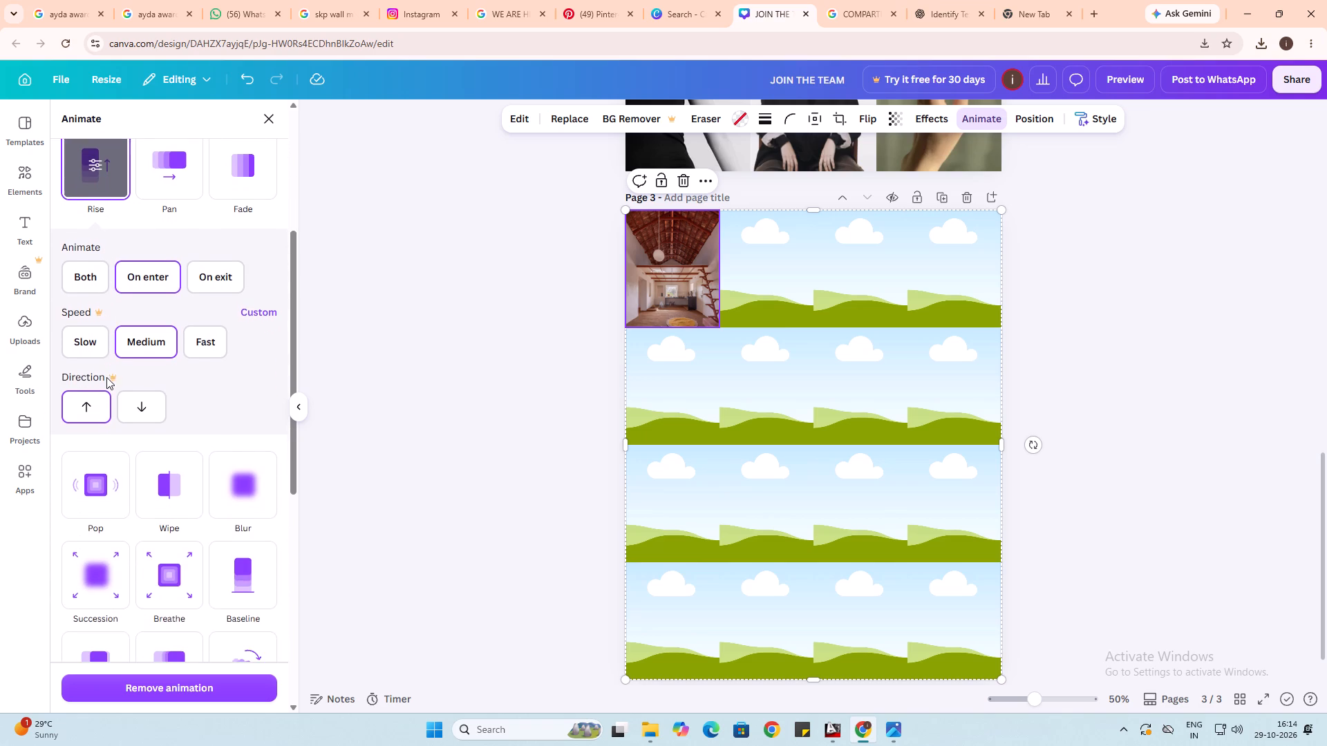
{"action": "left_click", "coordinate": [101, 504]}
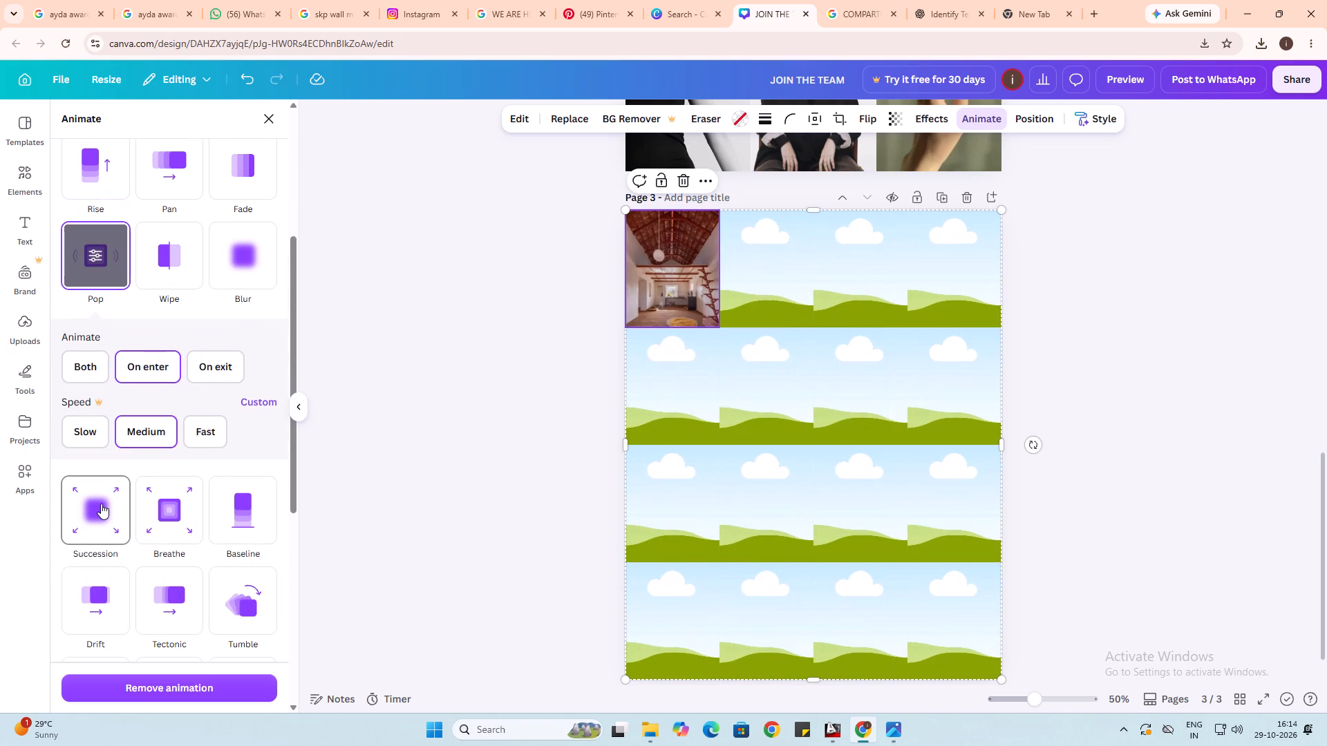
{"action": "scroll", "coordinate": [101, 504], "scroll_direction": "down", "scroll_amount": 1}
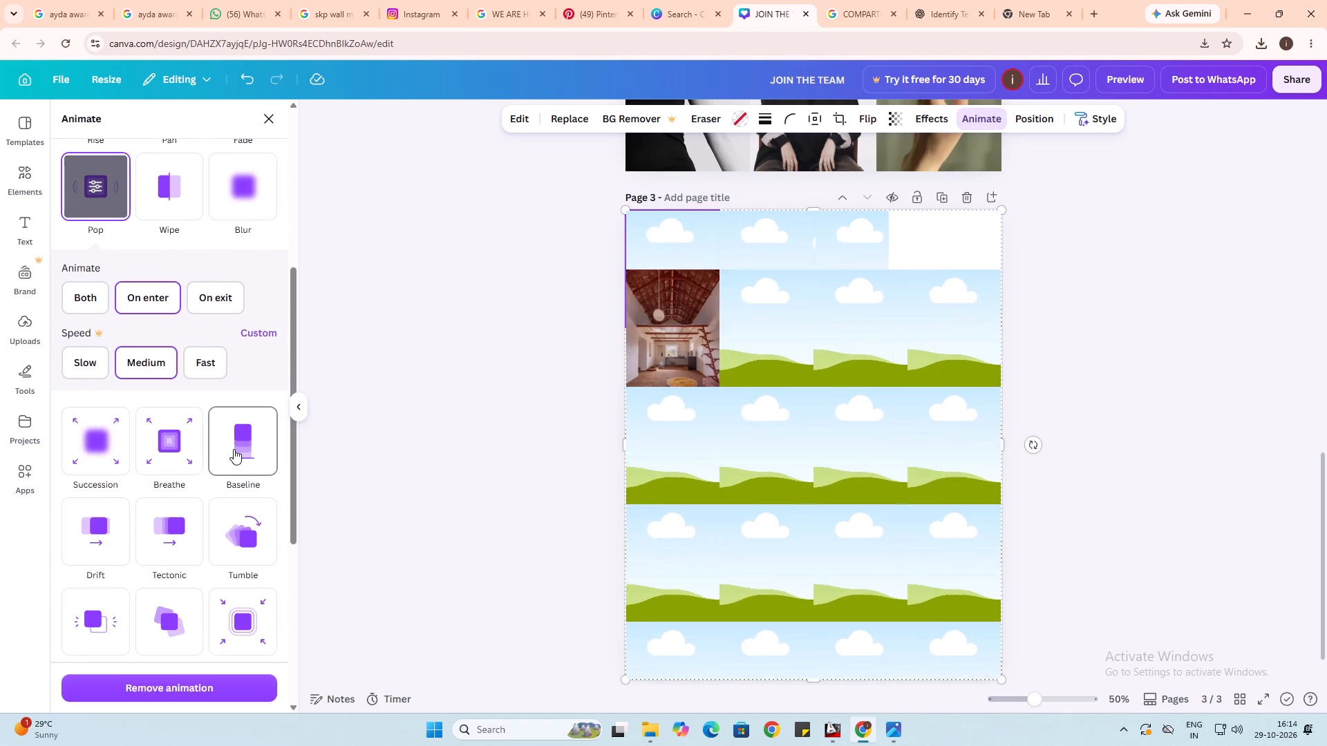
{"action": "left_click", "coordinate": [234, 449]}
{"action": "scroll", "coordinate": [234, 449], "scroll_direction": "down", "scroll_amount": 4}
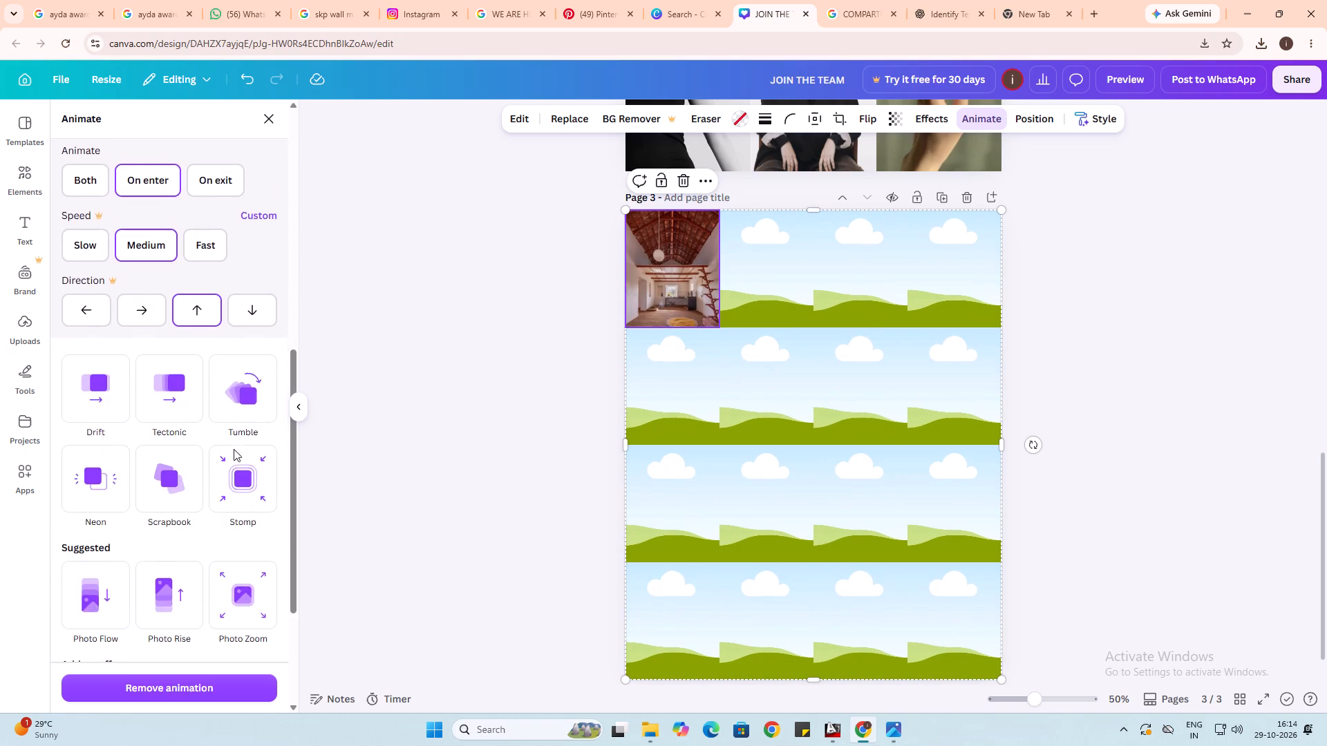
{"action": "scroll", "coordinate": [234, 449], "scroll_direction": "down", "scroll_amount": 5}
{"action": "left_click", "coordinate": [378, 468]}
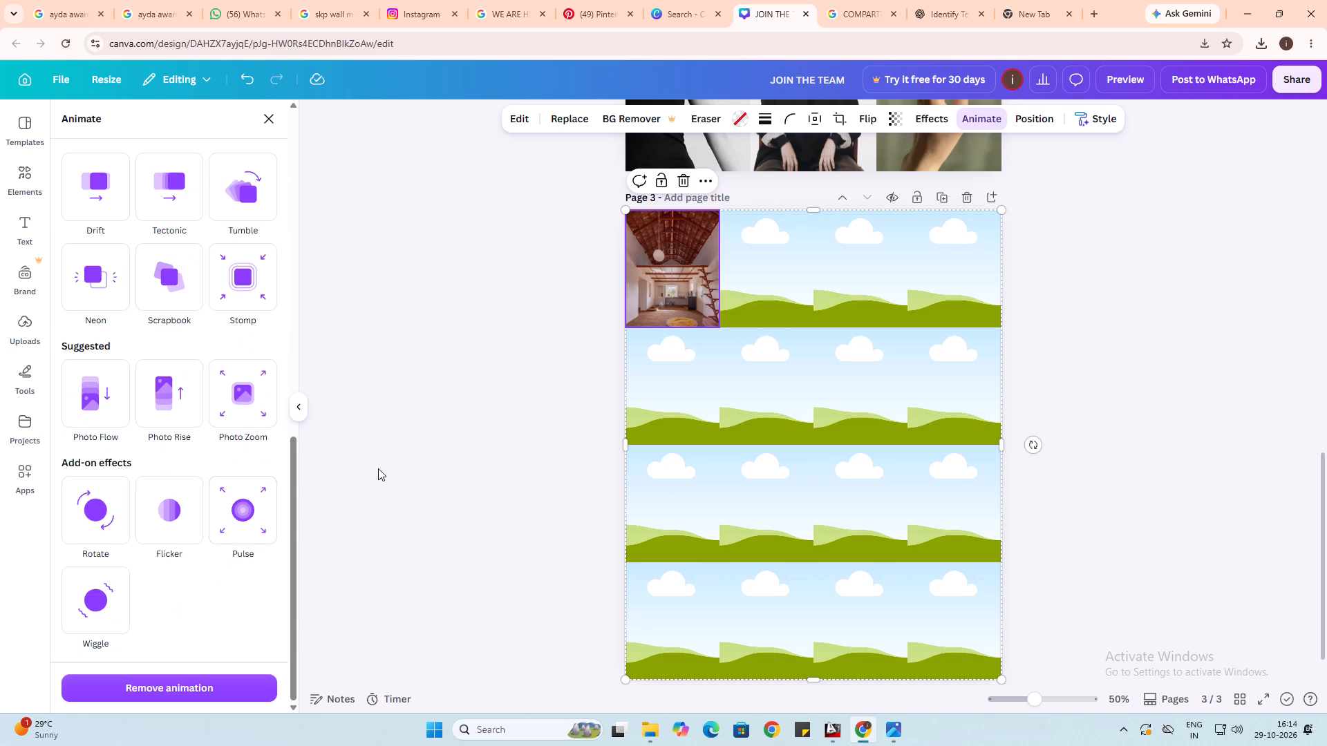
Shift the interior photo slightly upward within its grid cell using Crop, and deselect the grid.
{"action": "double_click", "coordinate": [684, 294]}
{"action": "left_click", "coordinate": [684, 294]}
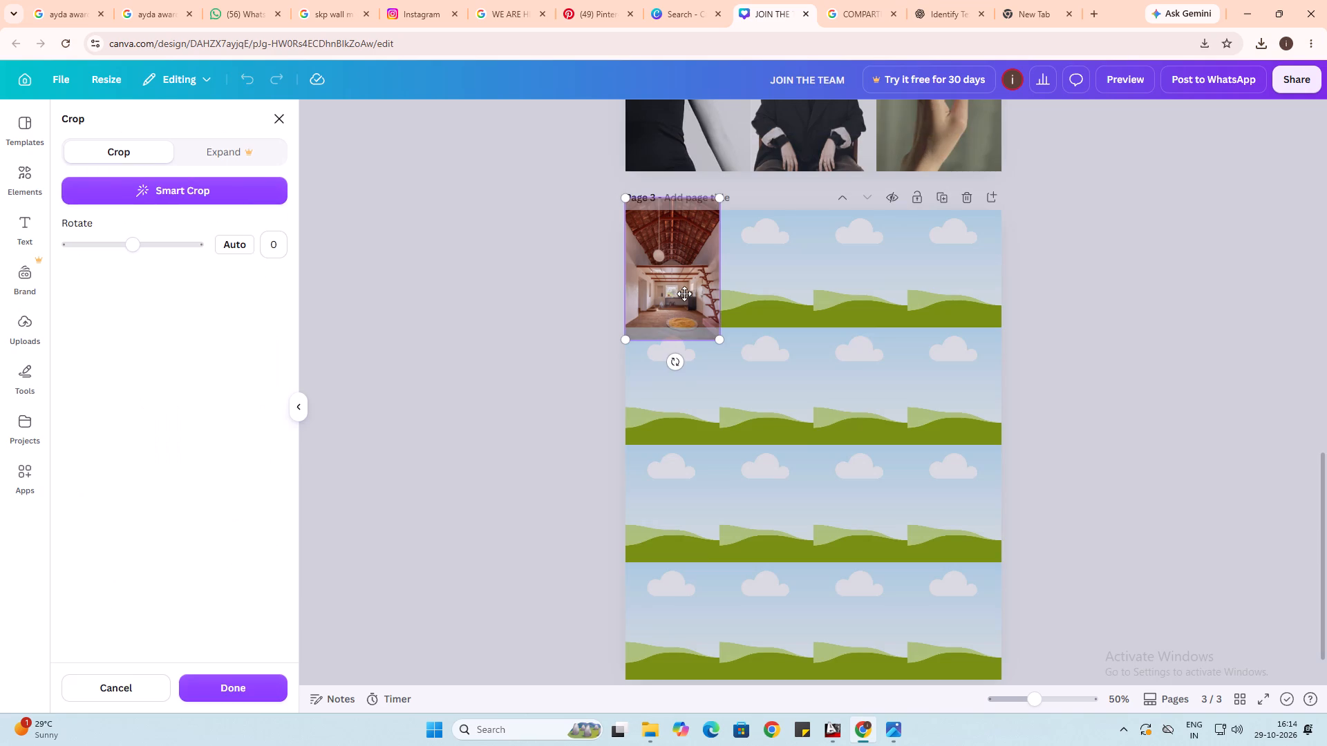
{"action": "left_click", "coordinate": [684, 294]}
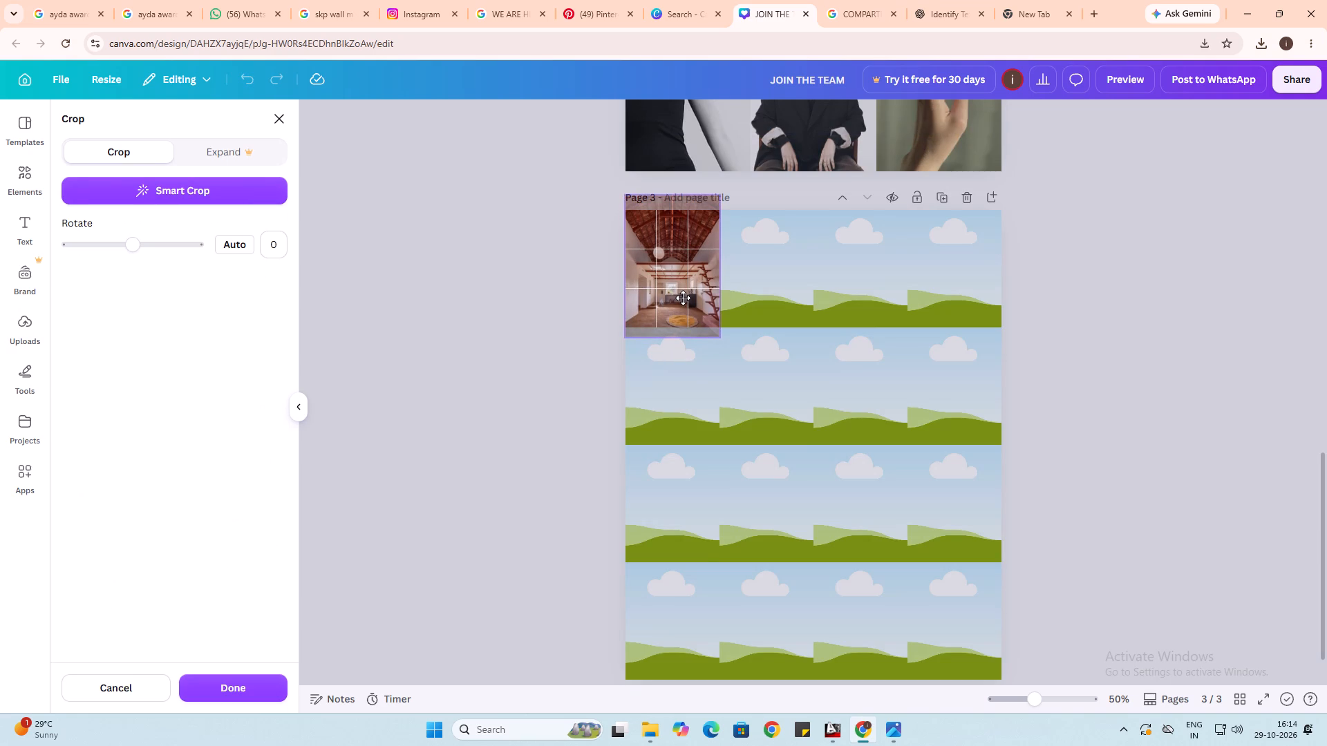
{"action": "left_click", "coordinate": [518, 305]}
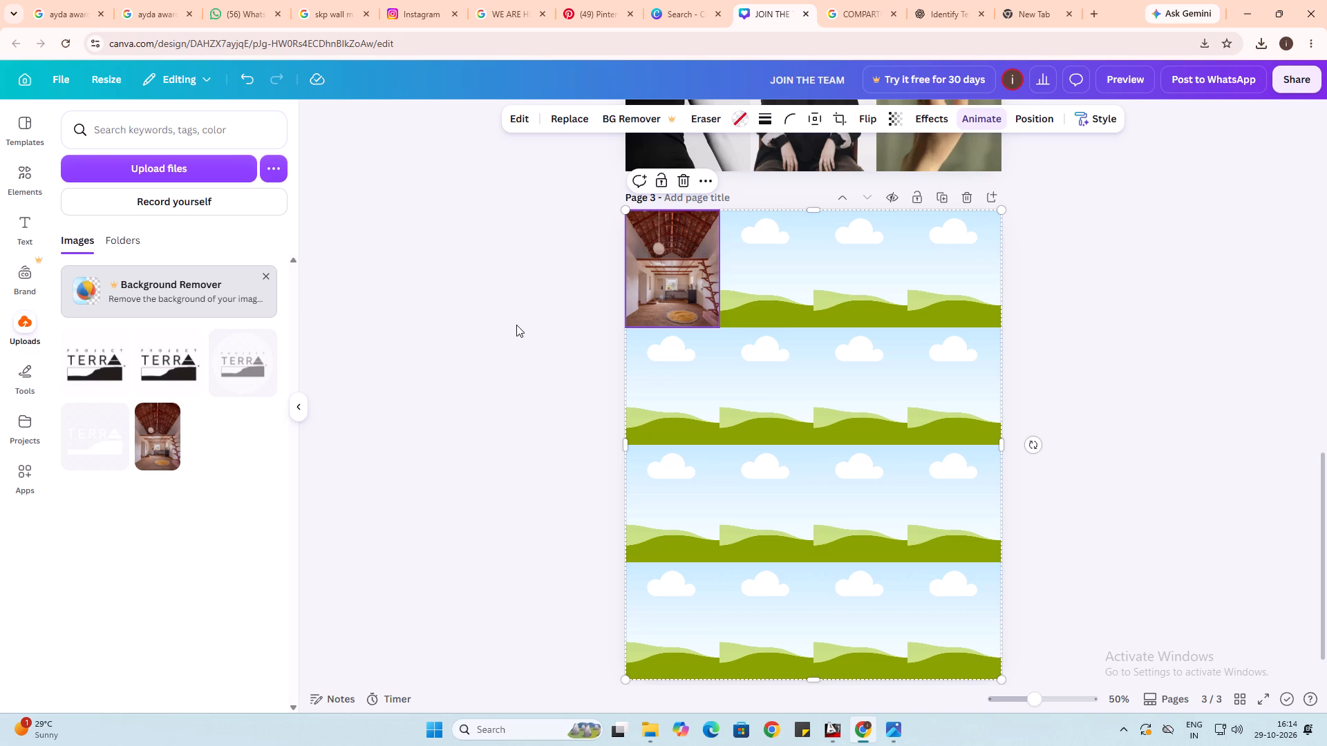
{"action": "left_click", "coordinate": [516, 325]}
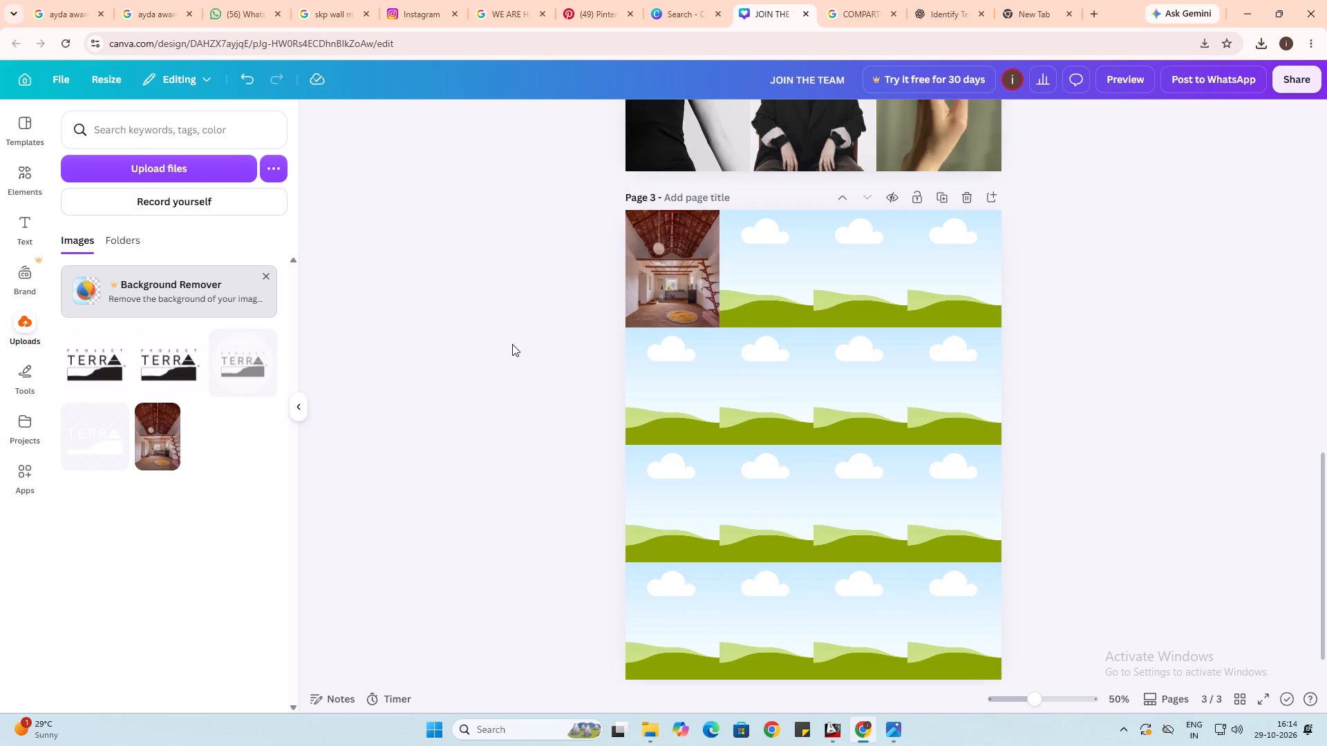
Look through the 2026_SP HOUSE_JAMBUA_RESIDENTIAL project folder in File Explorer and return to the Canva design.
{"action": "left_click", "coordinate": [449, 670]}
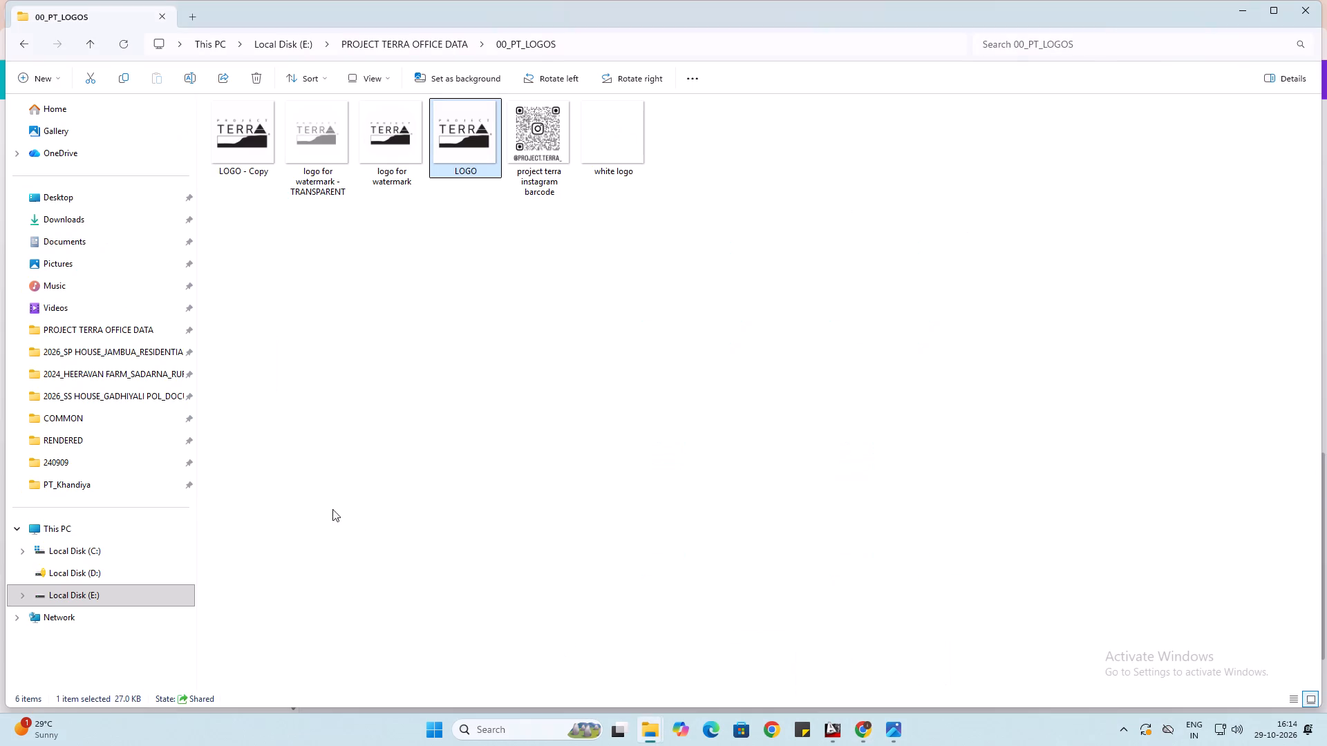
{"action": "left_click", "coordinate": [100, 351]}
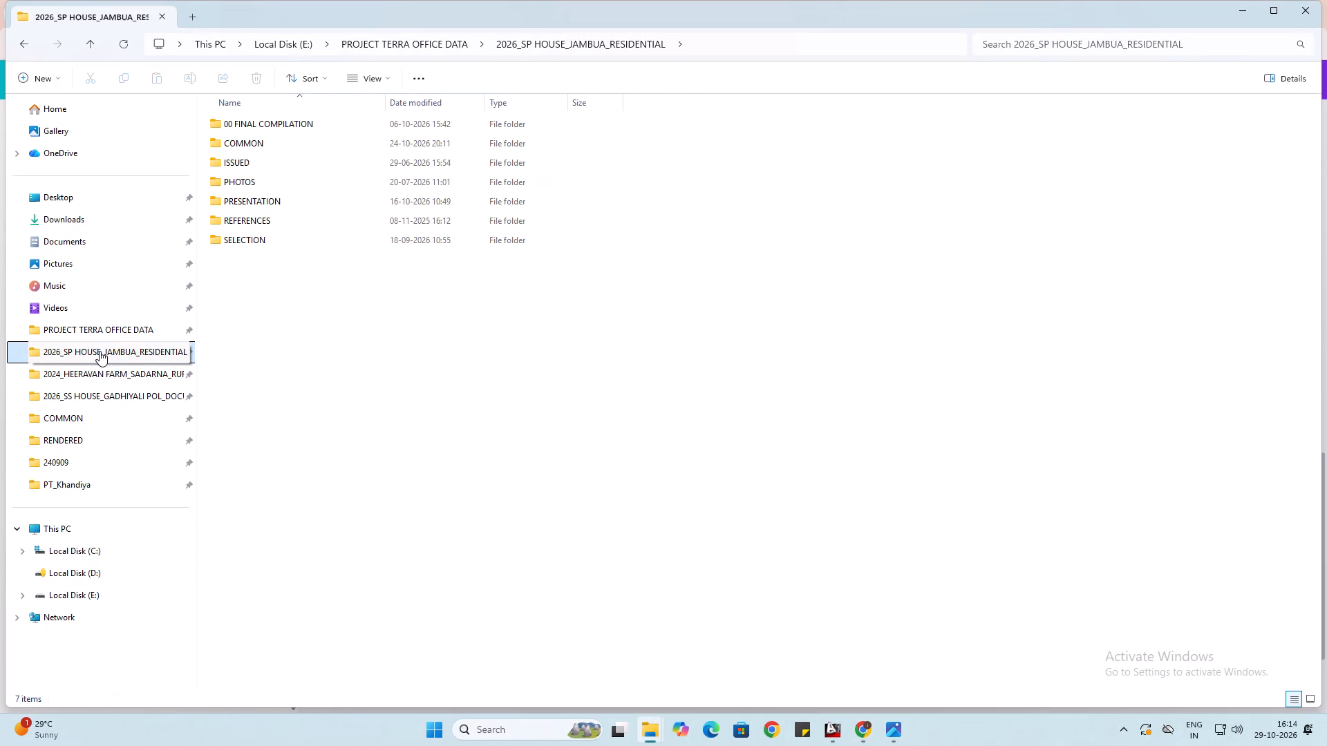
{"action": "scroll", "coordinate": [90, 251], "scroll_direction": "up", "scroll_amount": 2}
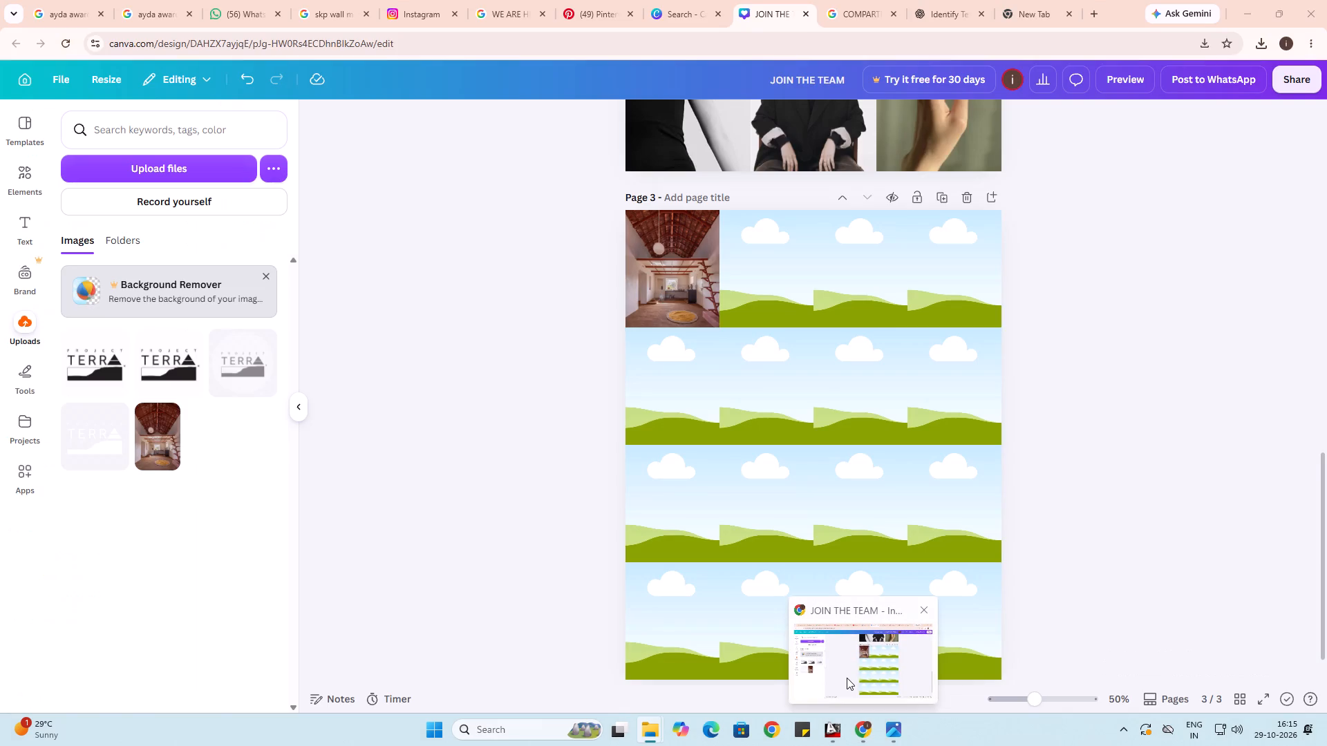
{"action": "left_click", "coordinate": [847, 678]}
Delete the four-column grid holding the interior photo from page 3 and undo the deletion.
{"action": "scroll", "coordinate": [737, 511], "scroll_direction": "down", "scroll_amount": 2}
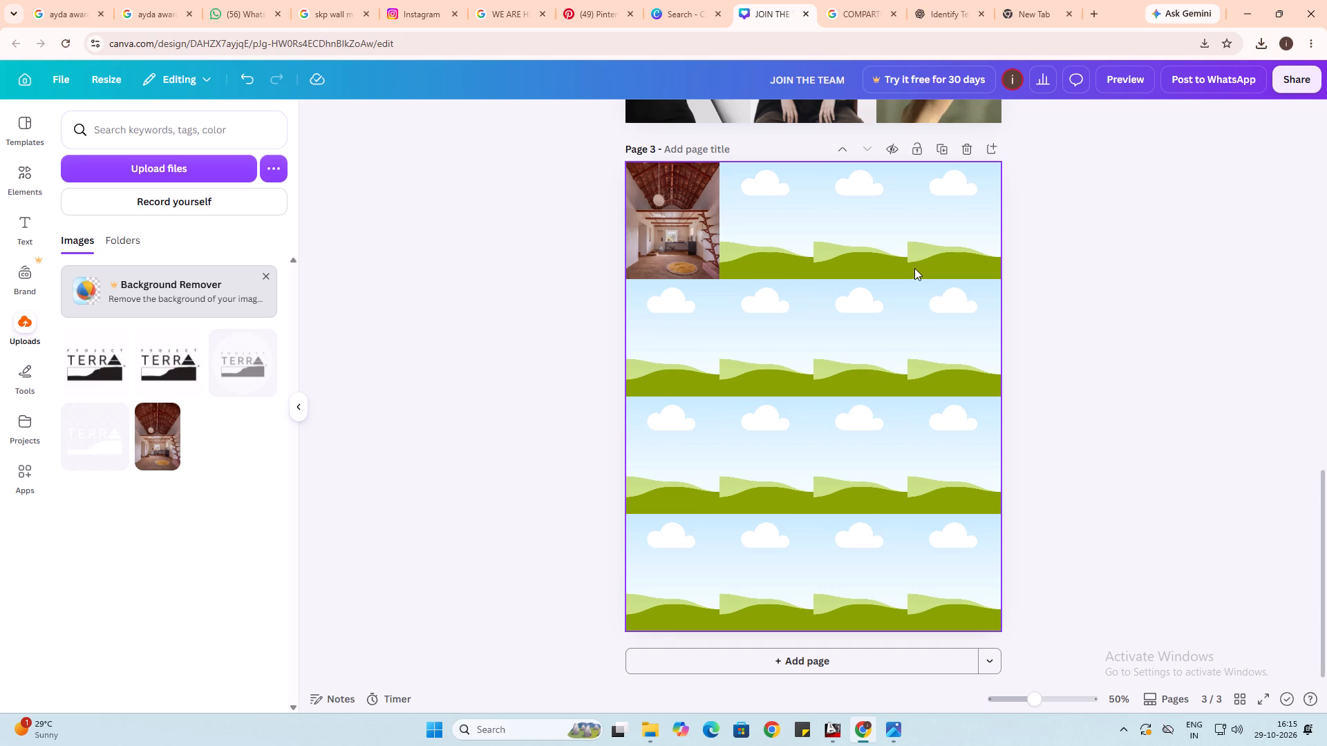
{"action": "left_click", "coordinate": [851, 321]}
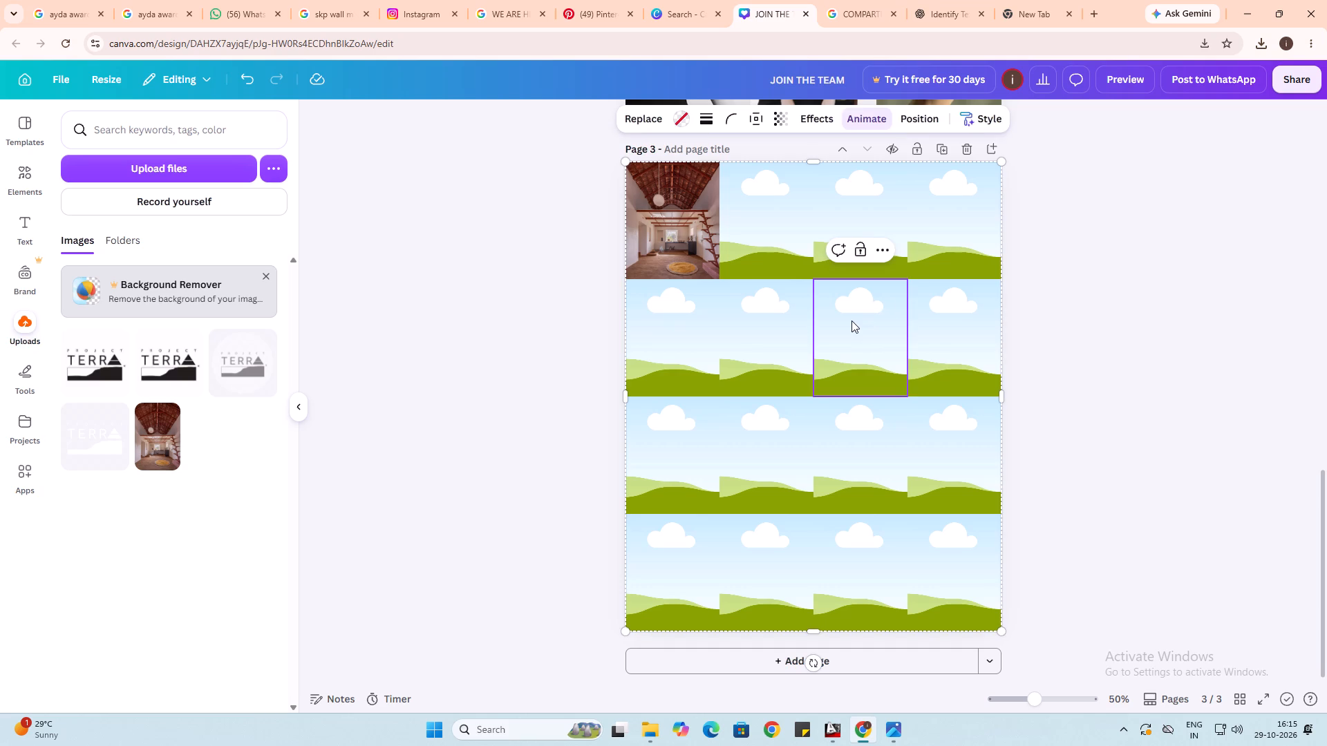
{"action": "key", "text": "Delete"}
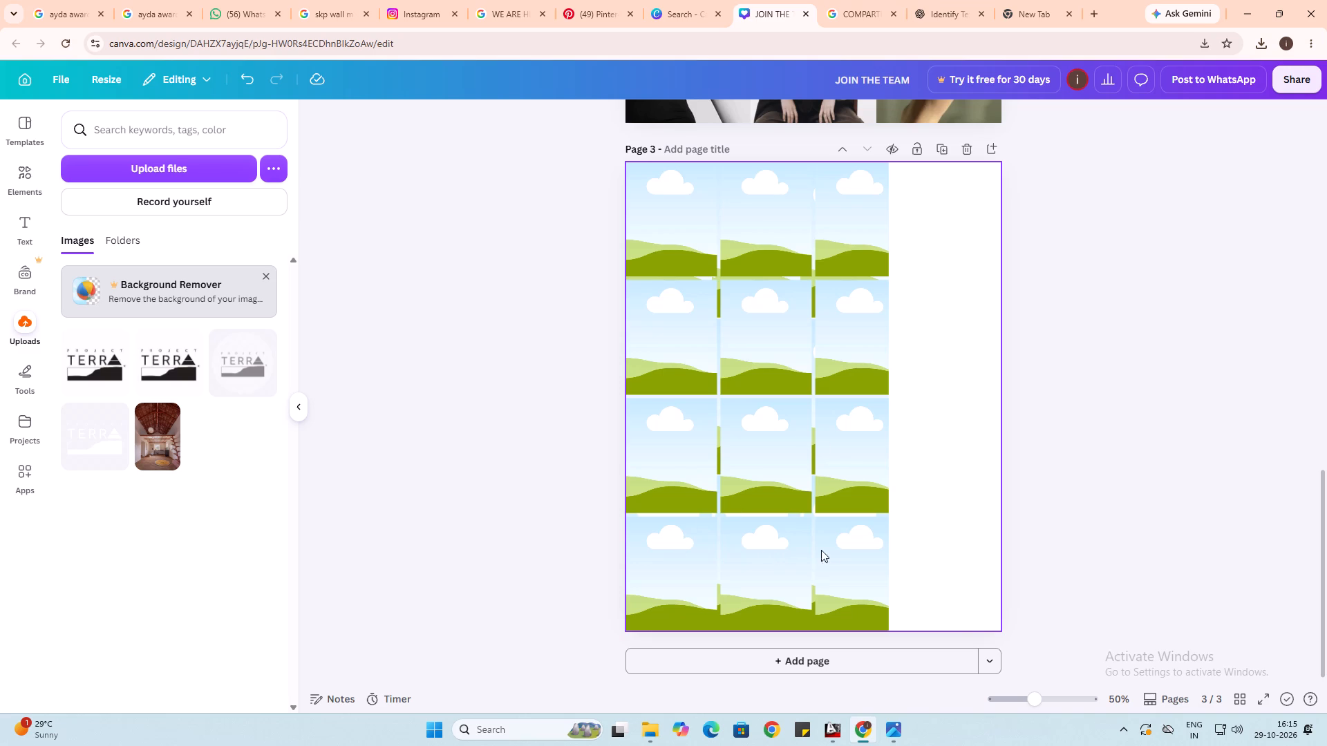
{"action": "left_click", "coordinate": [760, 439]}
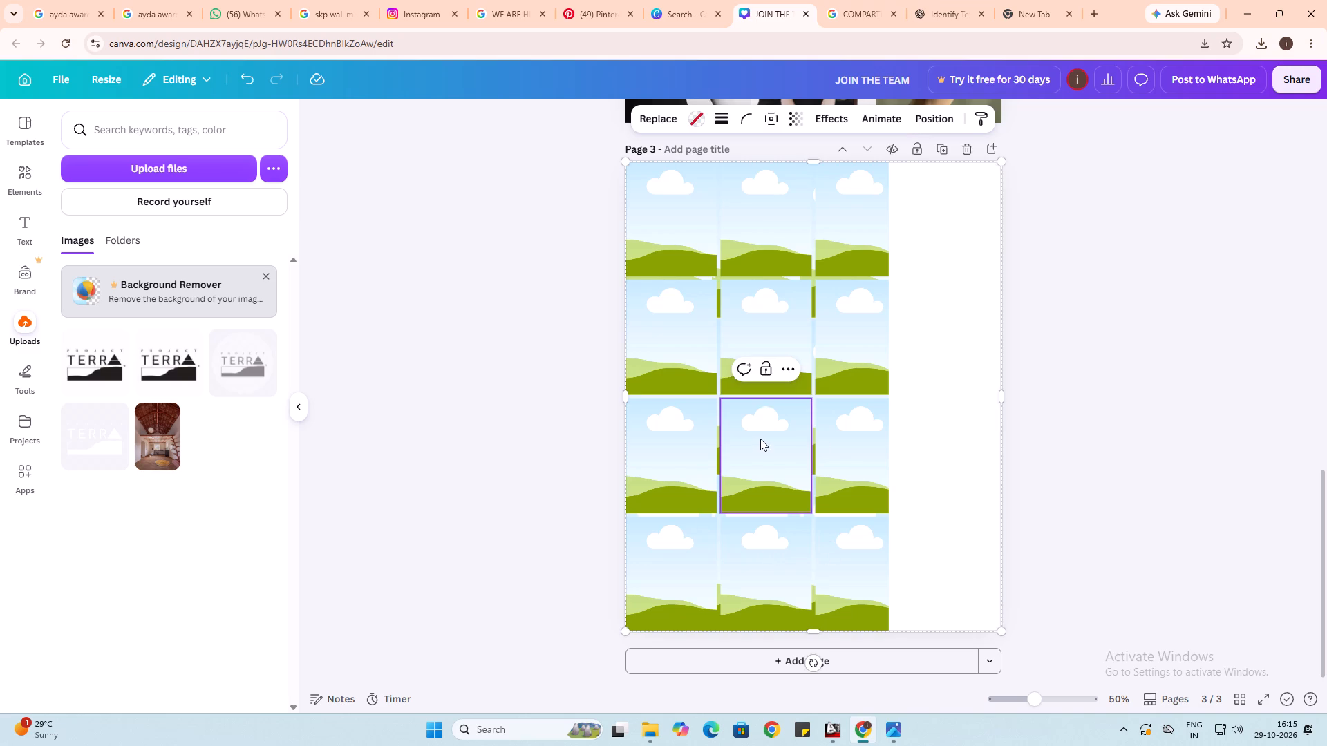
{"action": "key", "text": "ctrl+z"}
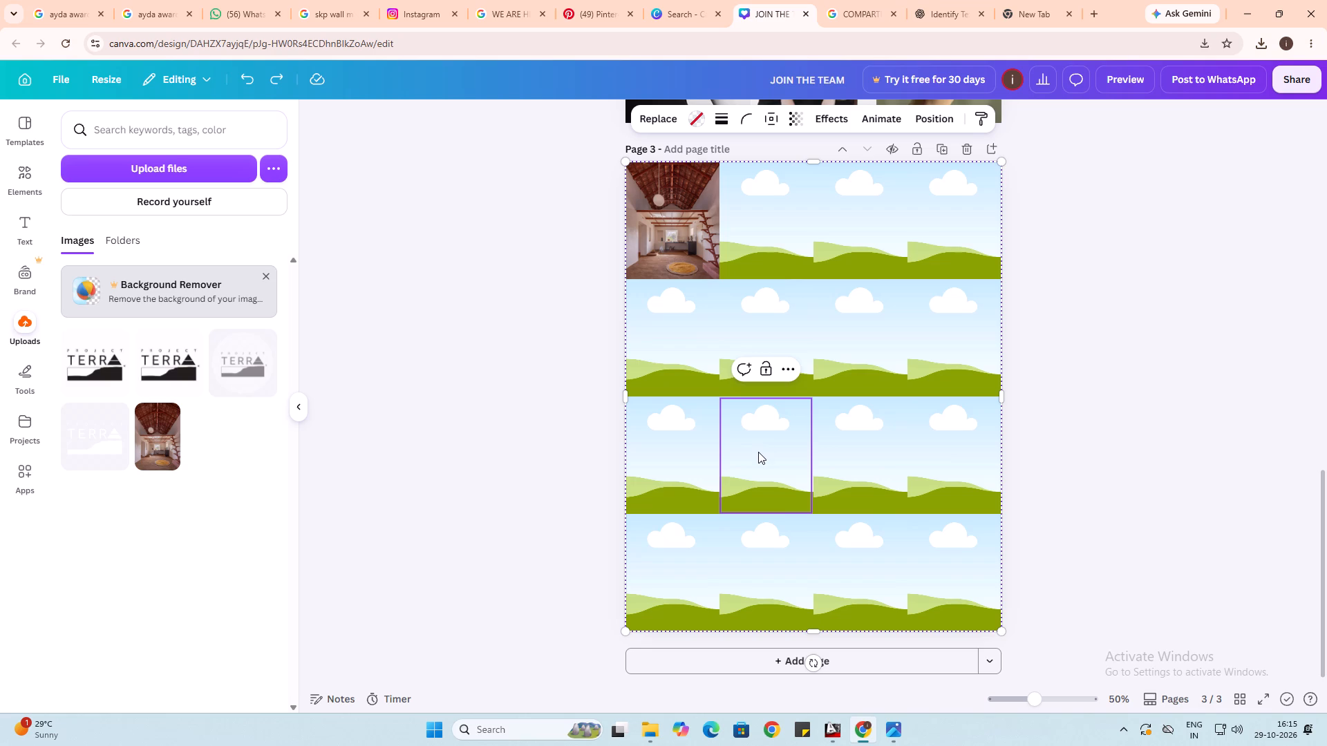
Delete both stacked four-column photo grids from page 3, including the one holding the interior photo.
{"action": "key", "text": "Delete"}
{"action": "left_click", "coordinate": [758, 452]}
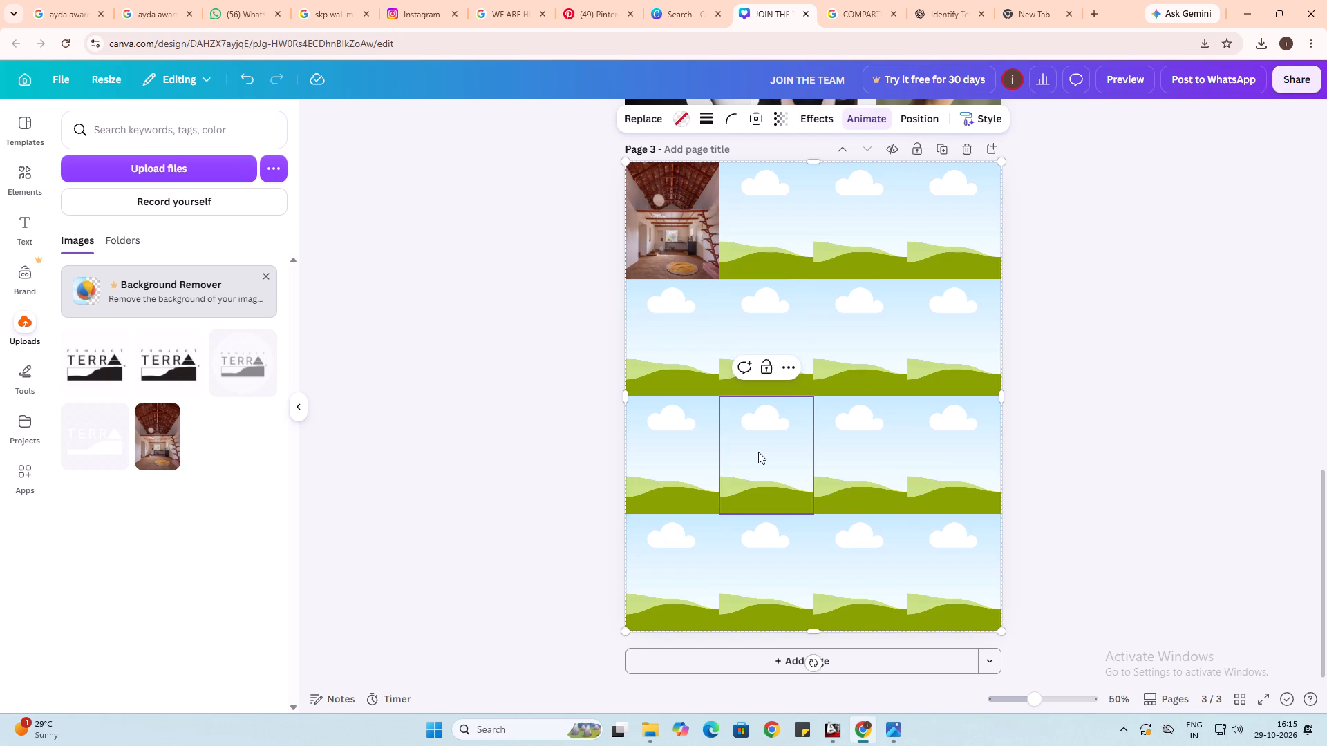
{"action": "key", "text": "Delete"}
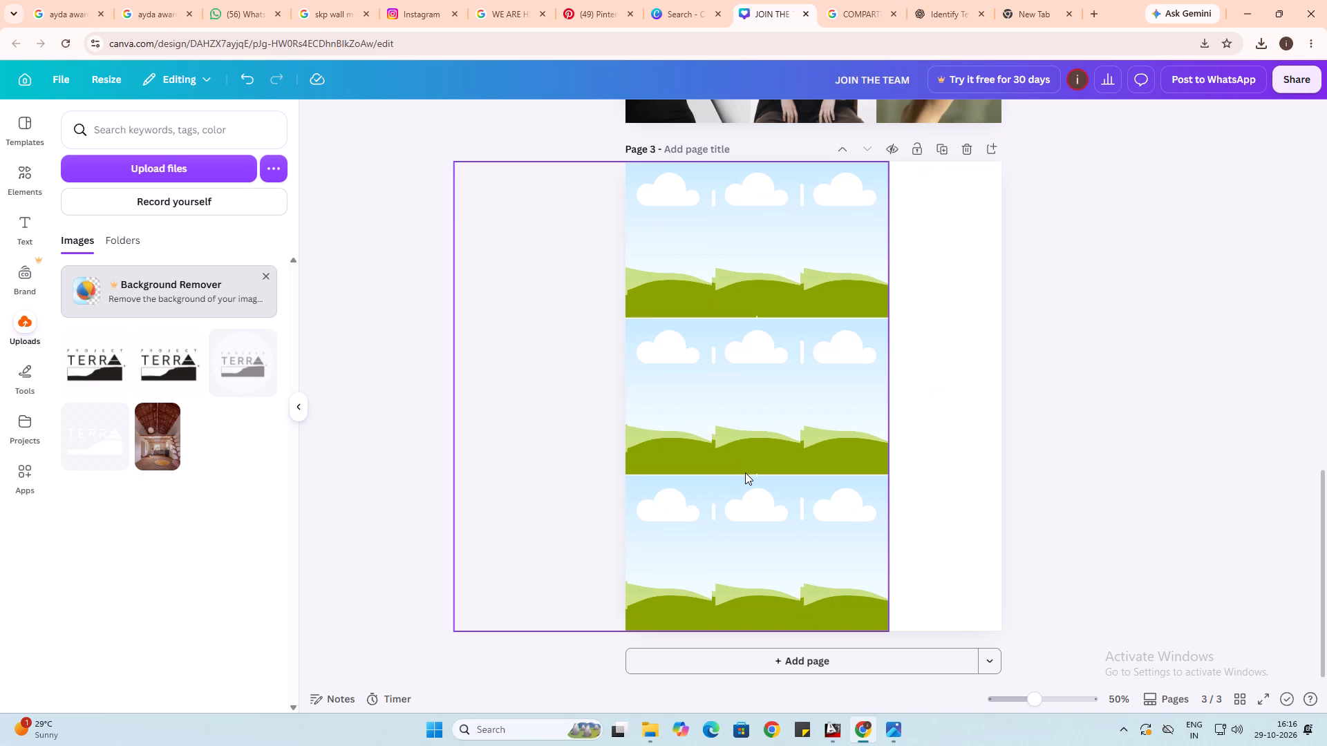
Move the front placeholder grid on page 3 leftward to expose the locked grid with wider columns behind it.
{"action": "left_click", "coordinate": [719, 405]}
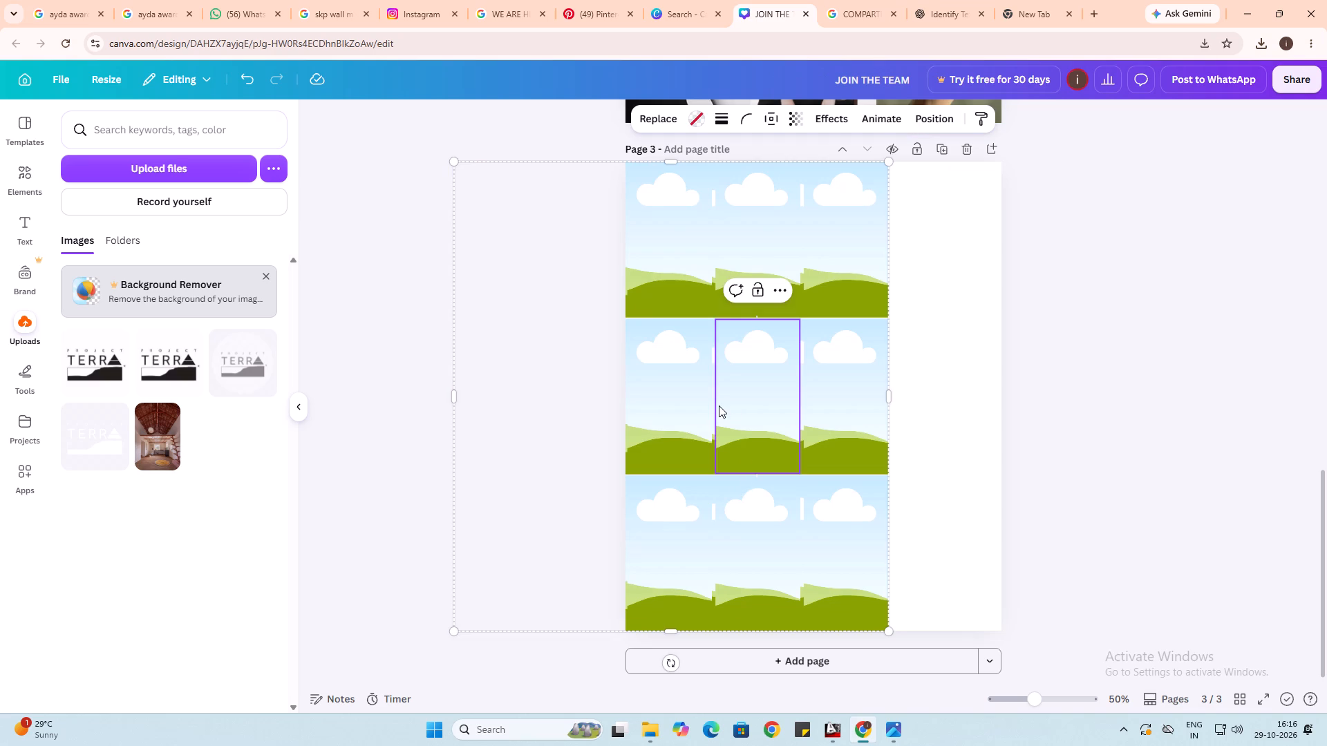
{"action": "left_click_drag", "start_coordinate": [744, 401], "coordinate": [563, 457]}
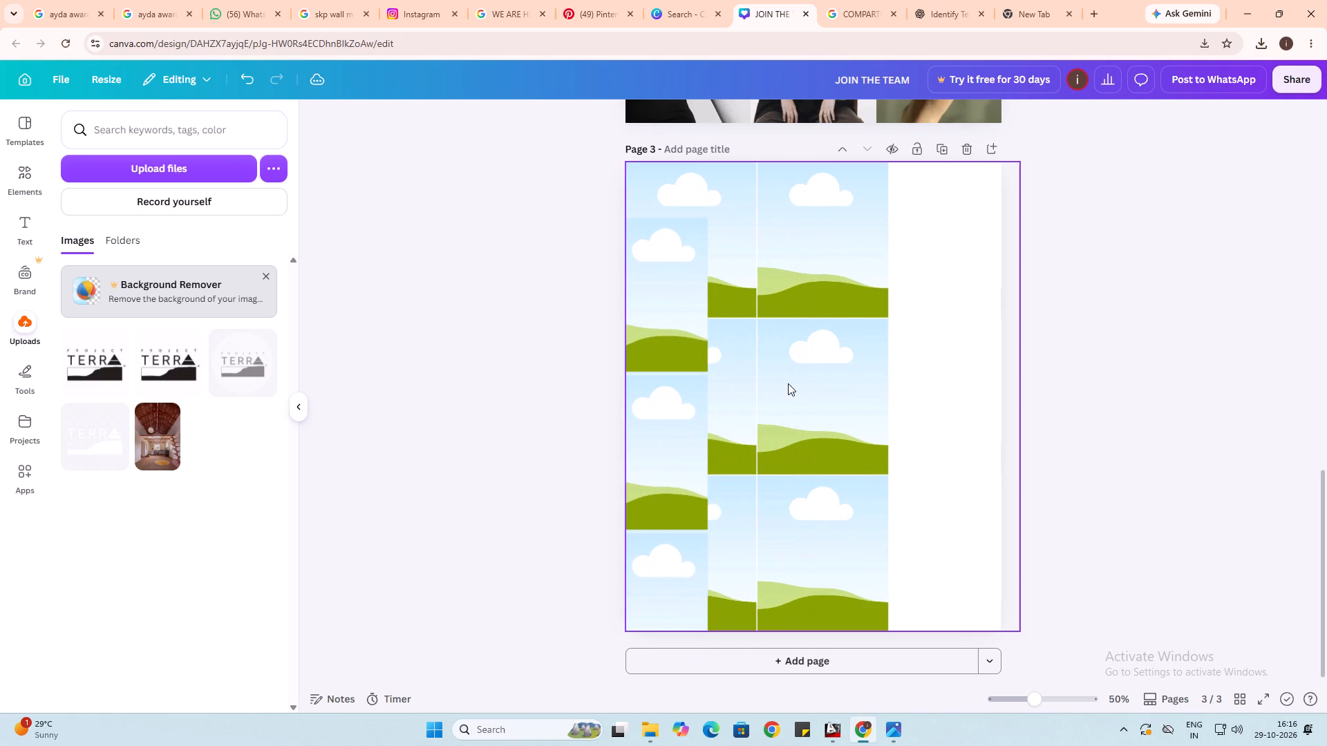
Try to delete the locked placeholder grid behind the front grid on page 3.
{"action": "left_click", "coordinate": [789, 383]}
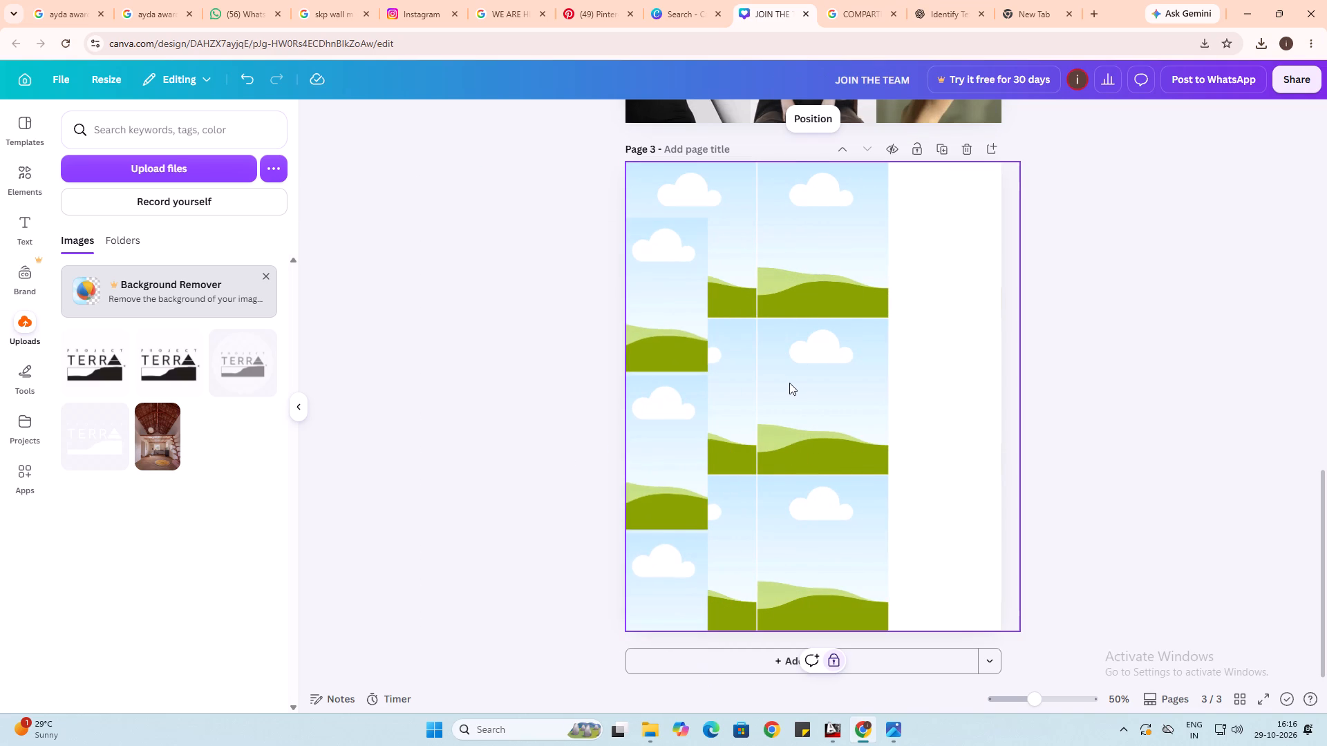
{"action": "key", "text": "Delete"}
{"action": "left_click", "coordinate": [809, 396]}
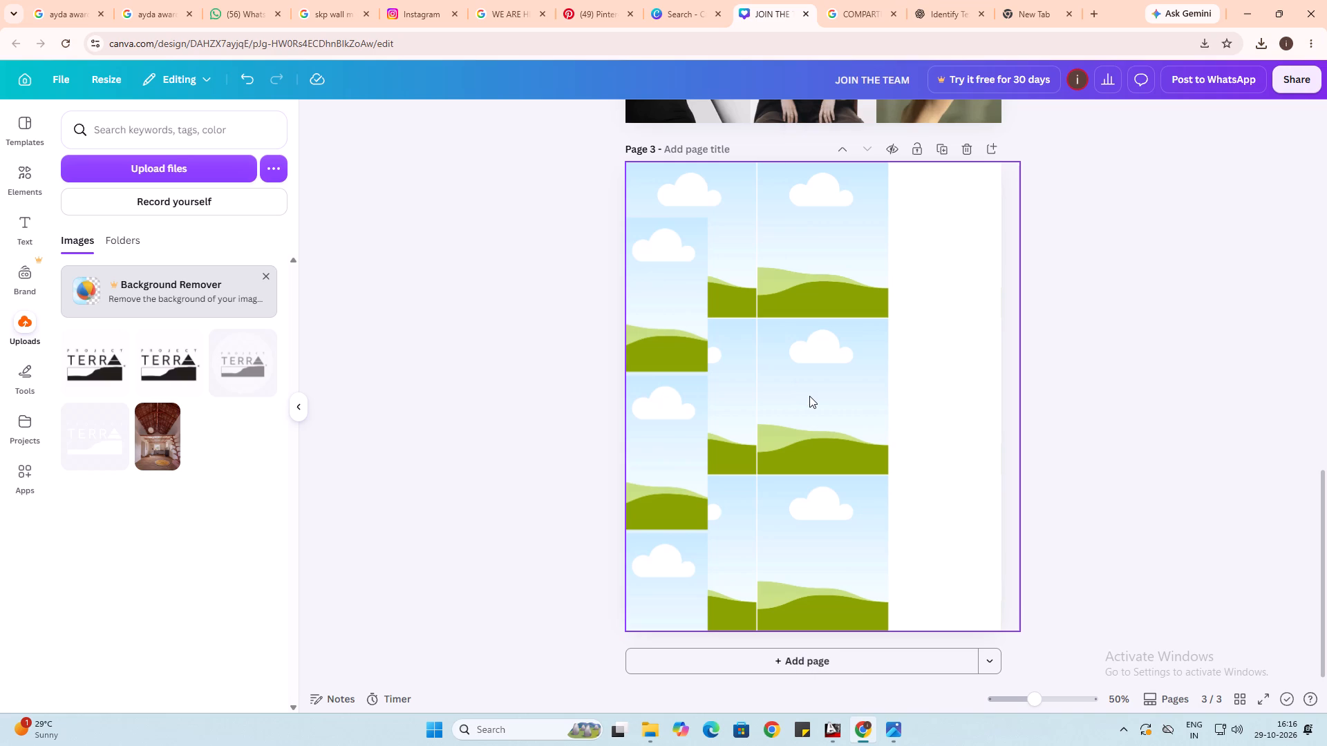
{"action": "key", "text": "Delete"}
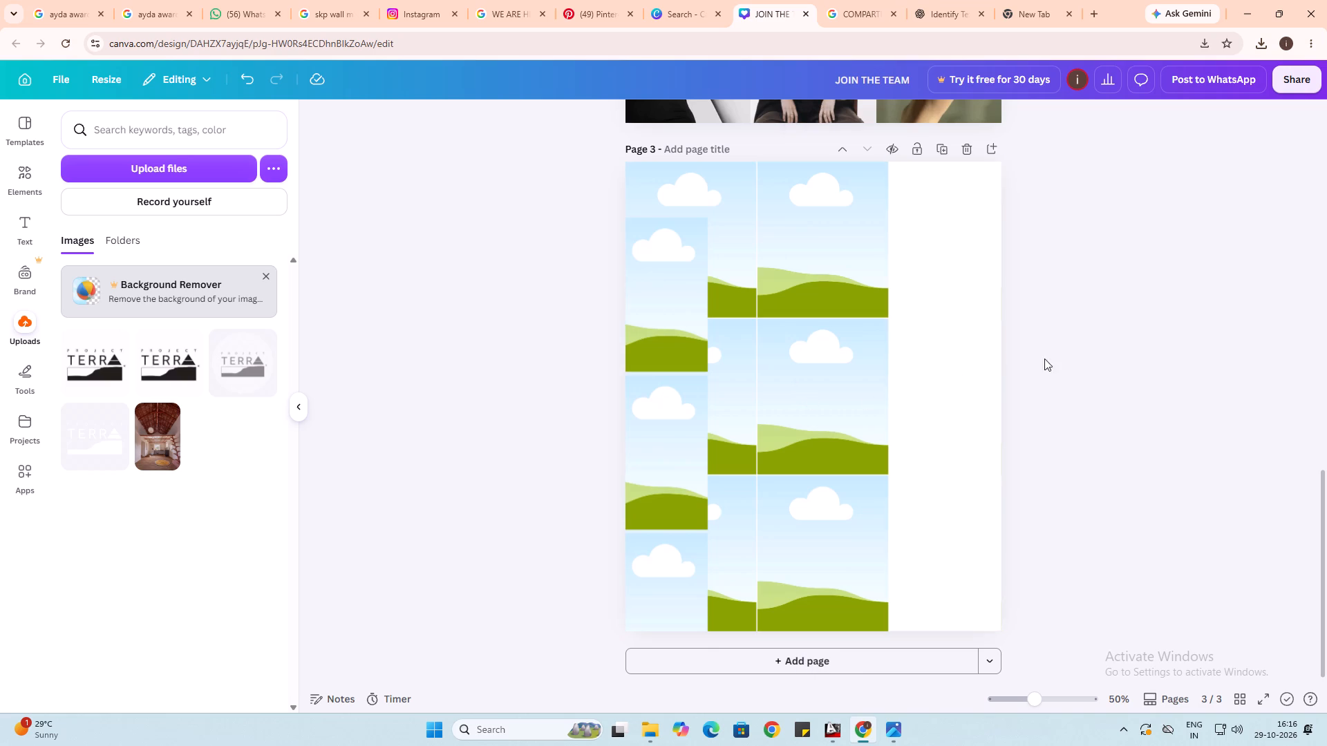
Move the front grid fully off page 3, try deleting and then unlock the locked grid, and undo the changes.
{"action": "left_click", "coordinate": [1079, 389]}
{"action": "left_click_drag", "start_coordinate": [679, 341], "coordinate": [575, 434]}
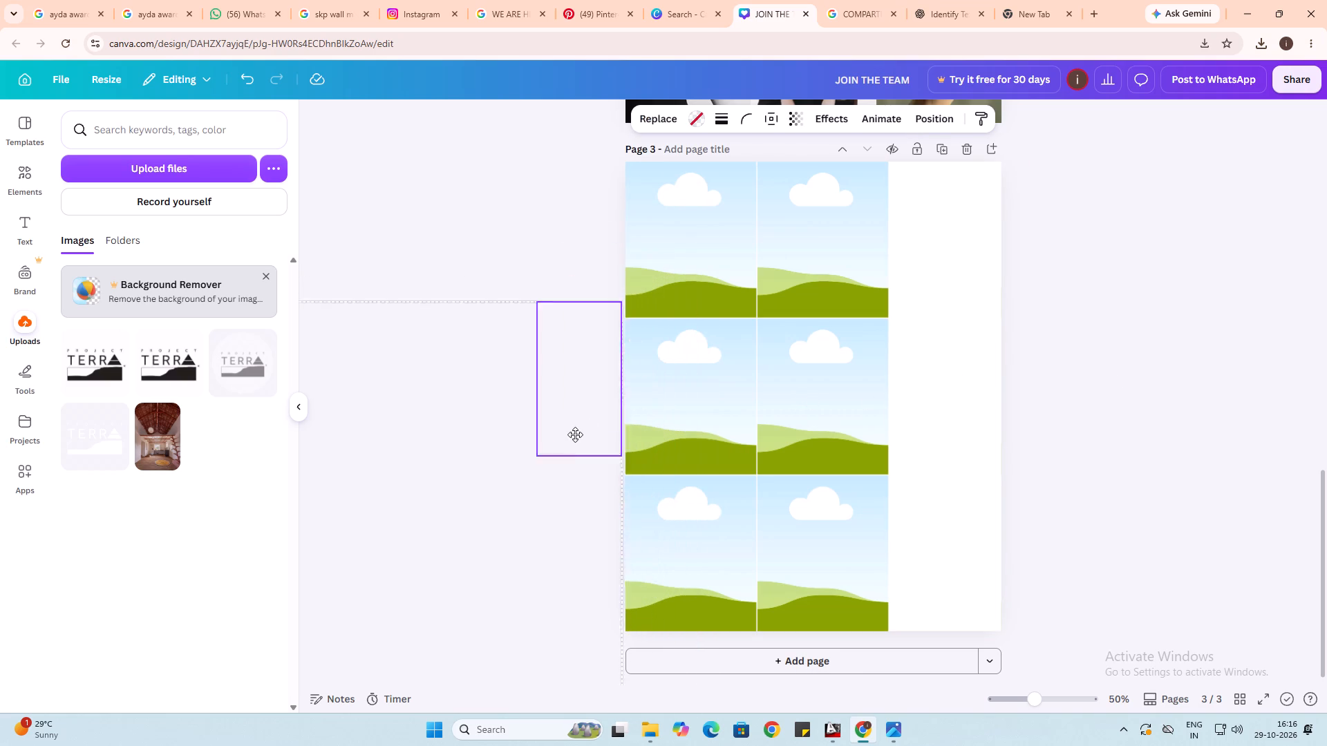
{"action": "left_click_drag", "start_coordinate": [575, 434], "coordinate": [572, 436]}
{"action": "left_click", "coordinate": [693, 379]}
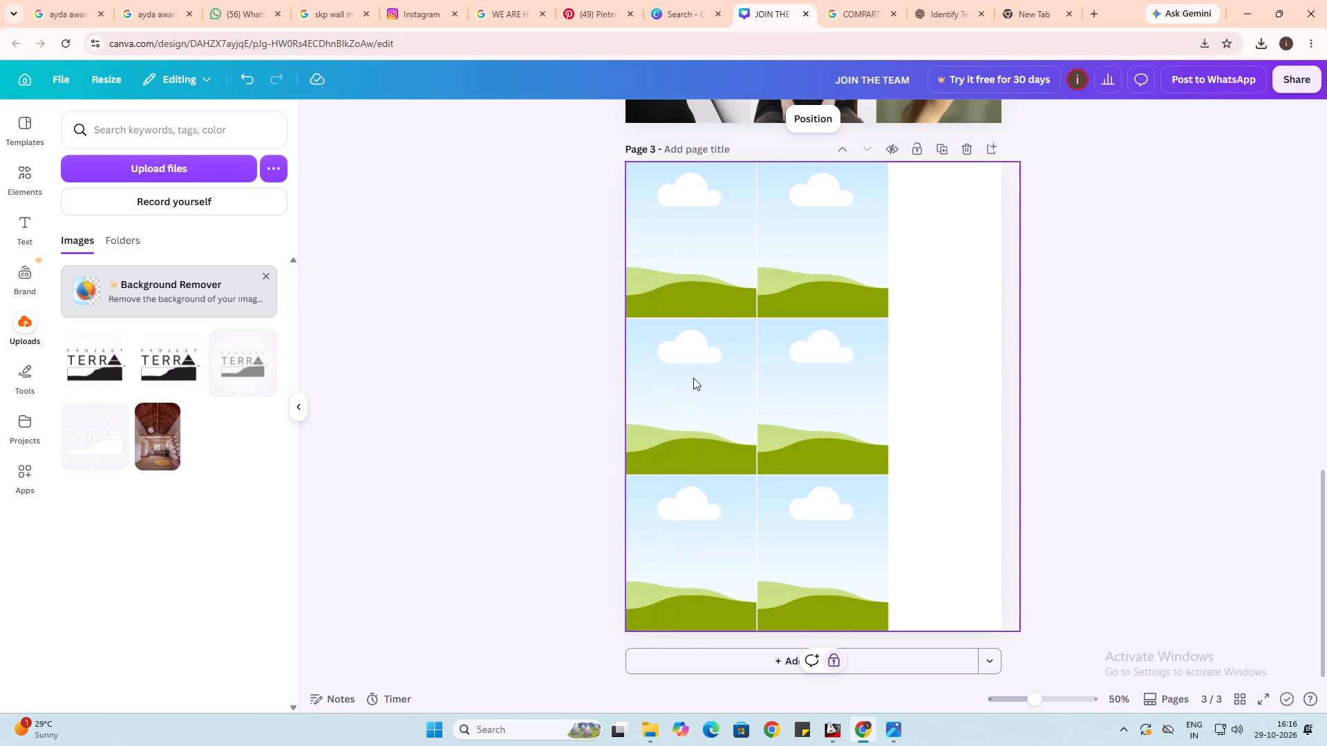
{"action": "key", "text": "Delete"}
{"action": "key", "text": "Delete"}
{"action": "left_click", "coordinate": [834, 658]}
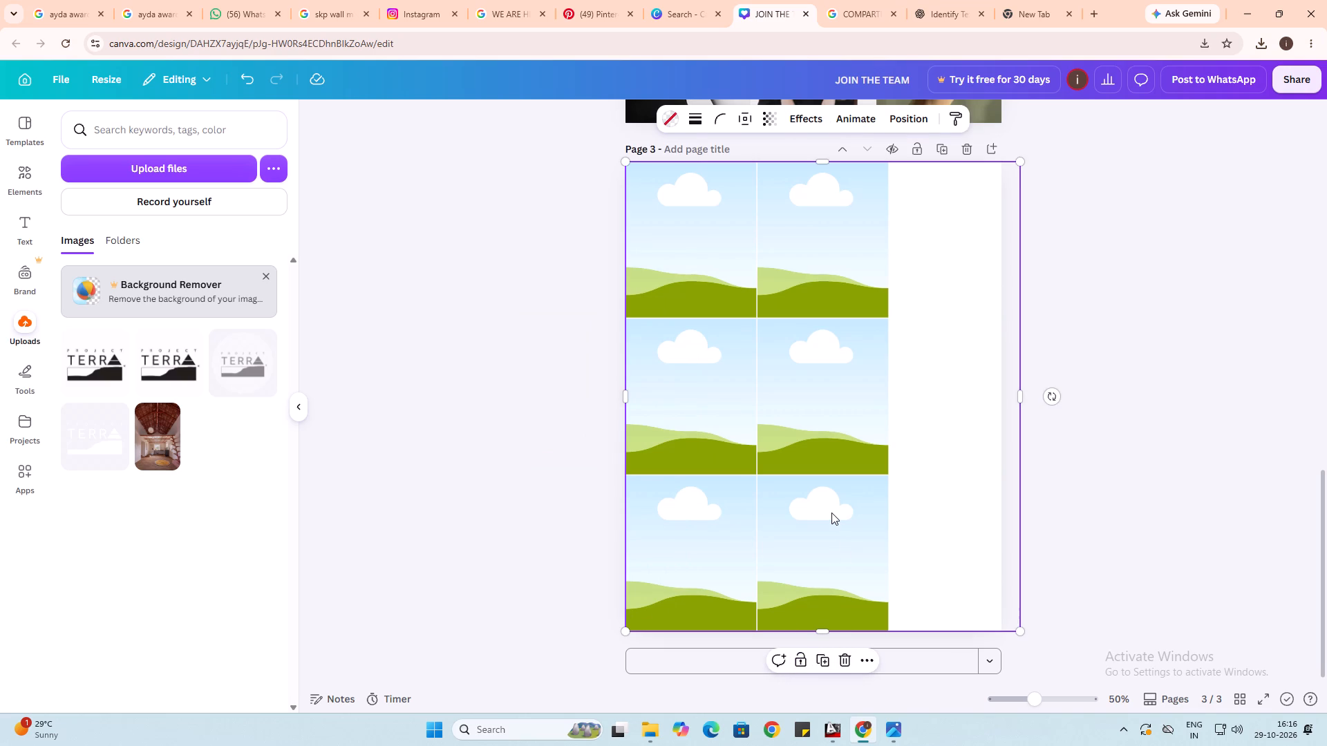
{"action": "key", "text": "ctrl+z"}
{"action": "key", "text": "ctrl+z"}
Unlock the wider-column placeholder grid on page 3 and delete it.
{"action": "left_click", "coordinate": [829, 509]}
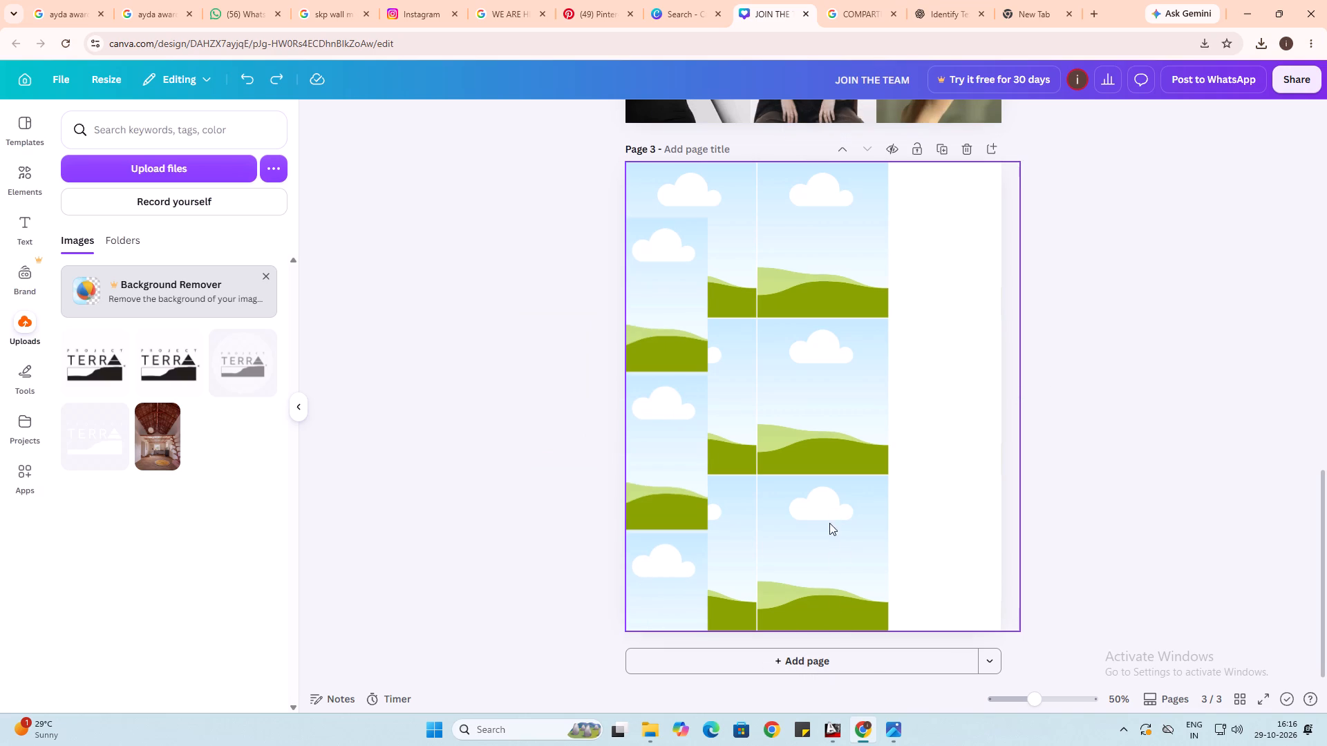
{"action": "left_click", "coordinate": [829, 598]}
{"action": "left_click", "coordinate": [831, 658]}
{"action": "left_click", "coordinate": [839, 528]}
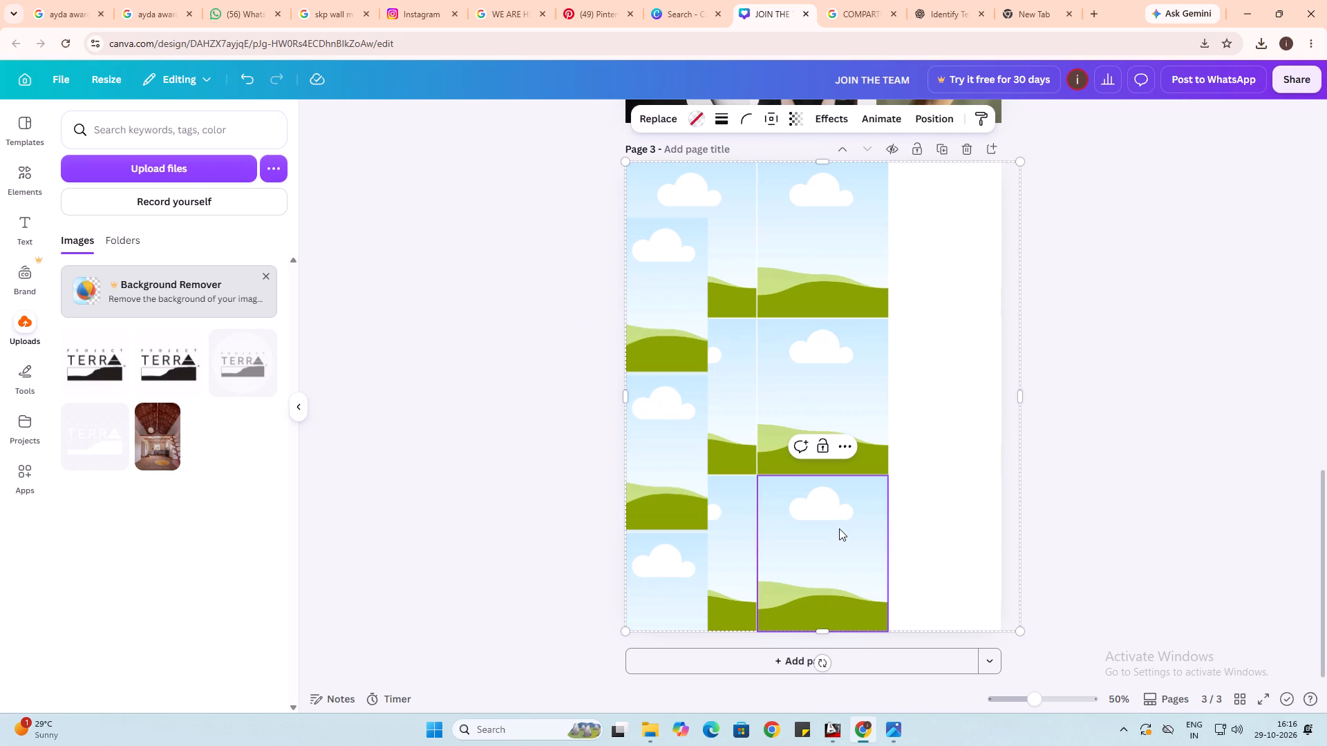
{"action": "key", "text": "Delete"}
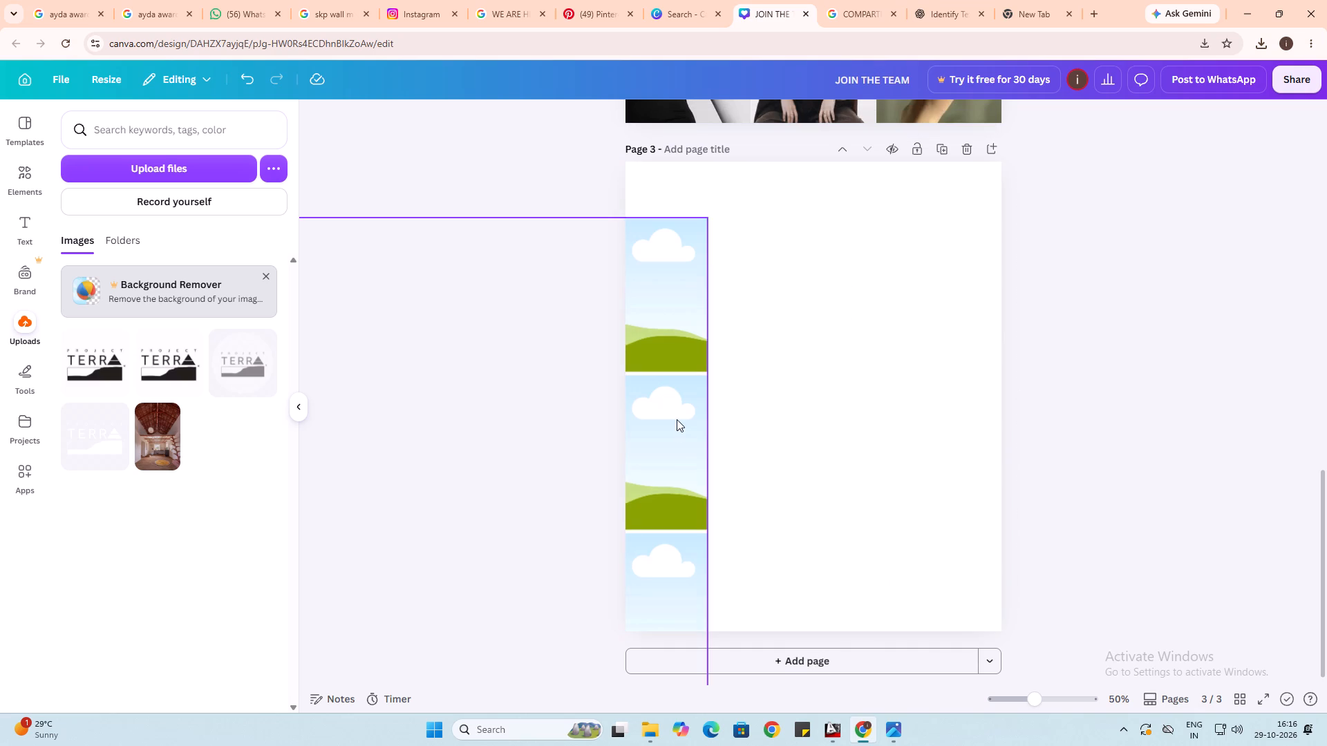
Move the remaining placeholder grid back onto page 3, aligned with the page's top and bottom with three columns showing.
{"action": "left_click", "coordinate": [677, 419]}
{"action": "left_click_drag", "start_coordinate": [671, 449], "coordinate": [856, 399]}
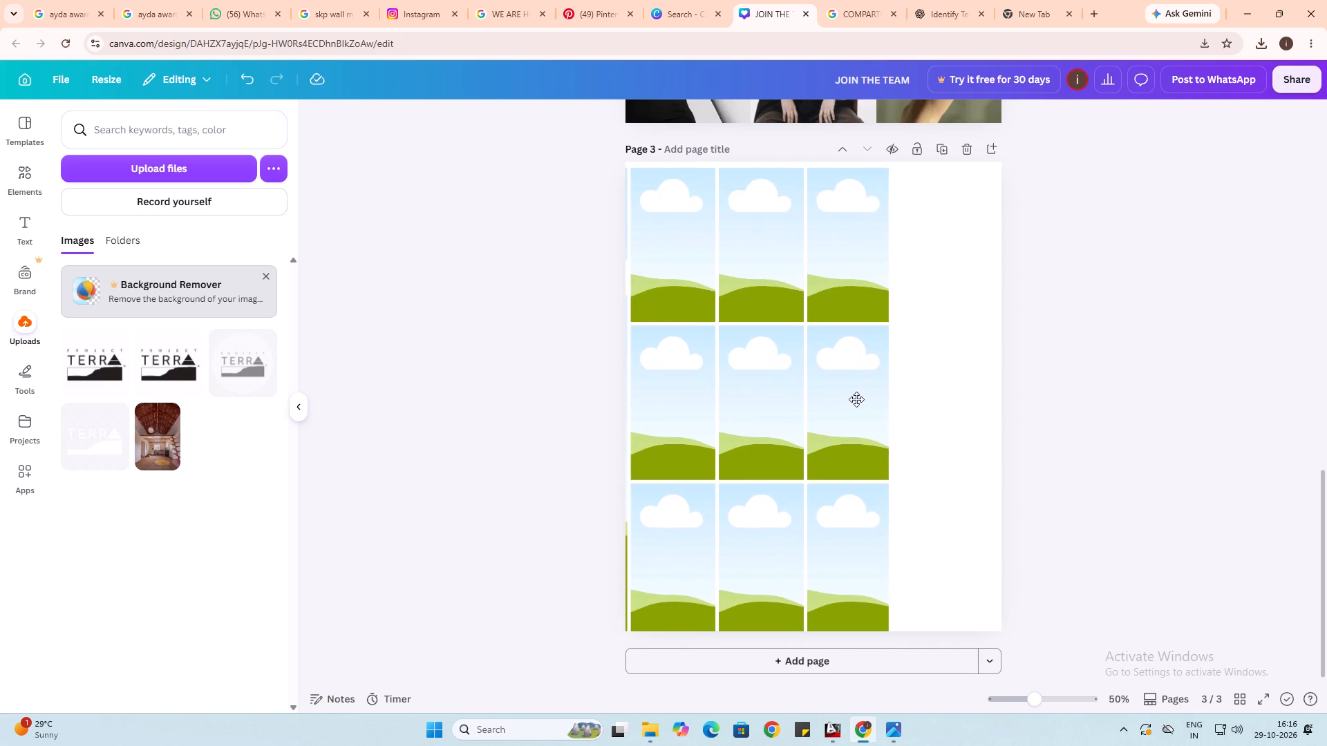
{"action": "left_click_drag", "start_coordinate": [856, 399], "coordinate": [849, 396]}
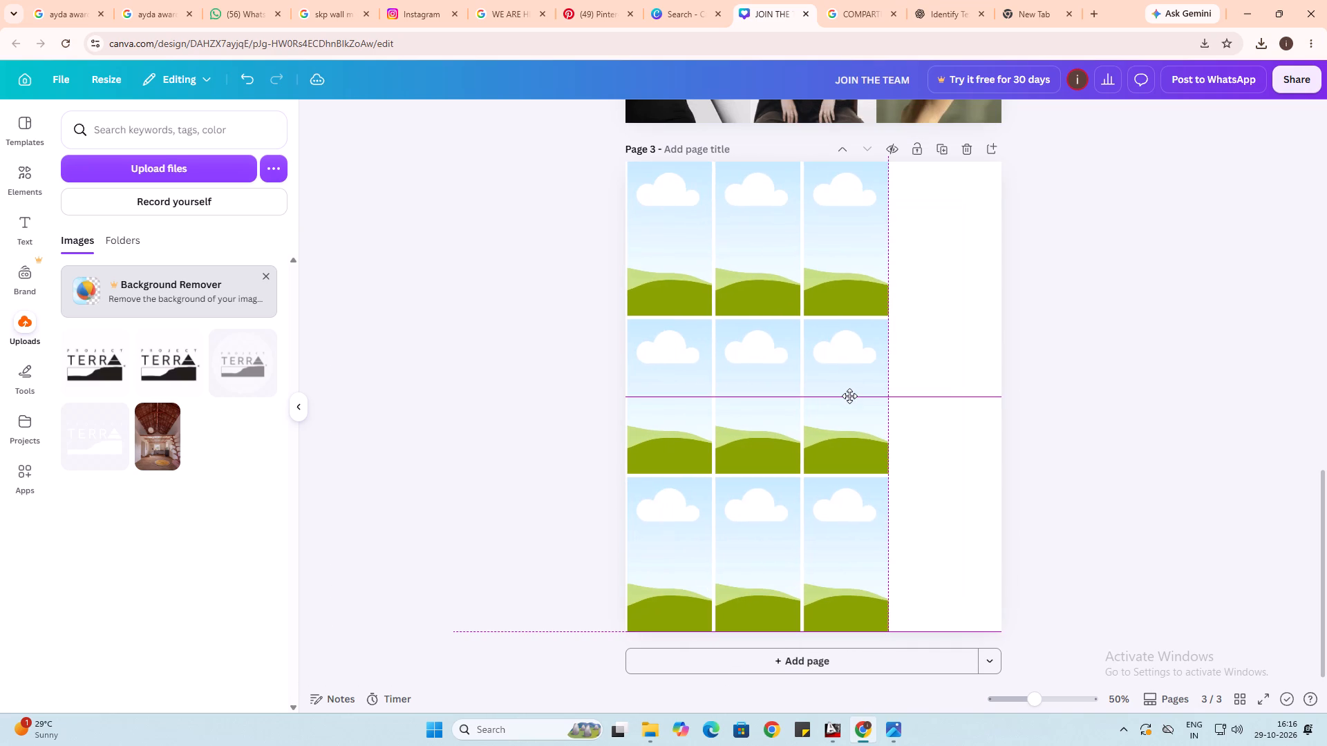
{"action": "left_click_drag", "start_coordinate": [849, 396], "coordinate": [851, 394]}
Set the grid spacing to 0, stretch the grid slightly leftward to close the gap at the page edge, and deselect it.
{"action": "left_click", "coordinate": [828, 220]}
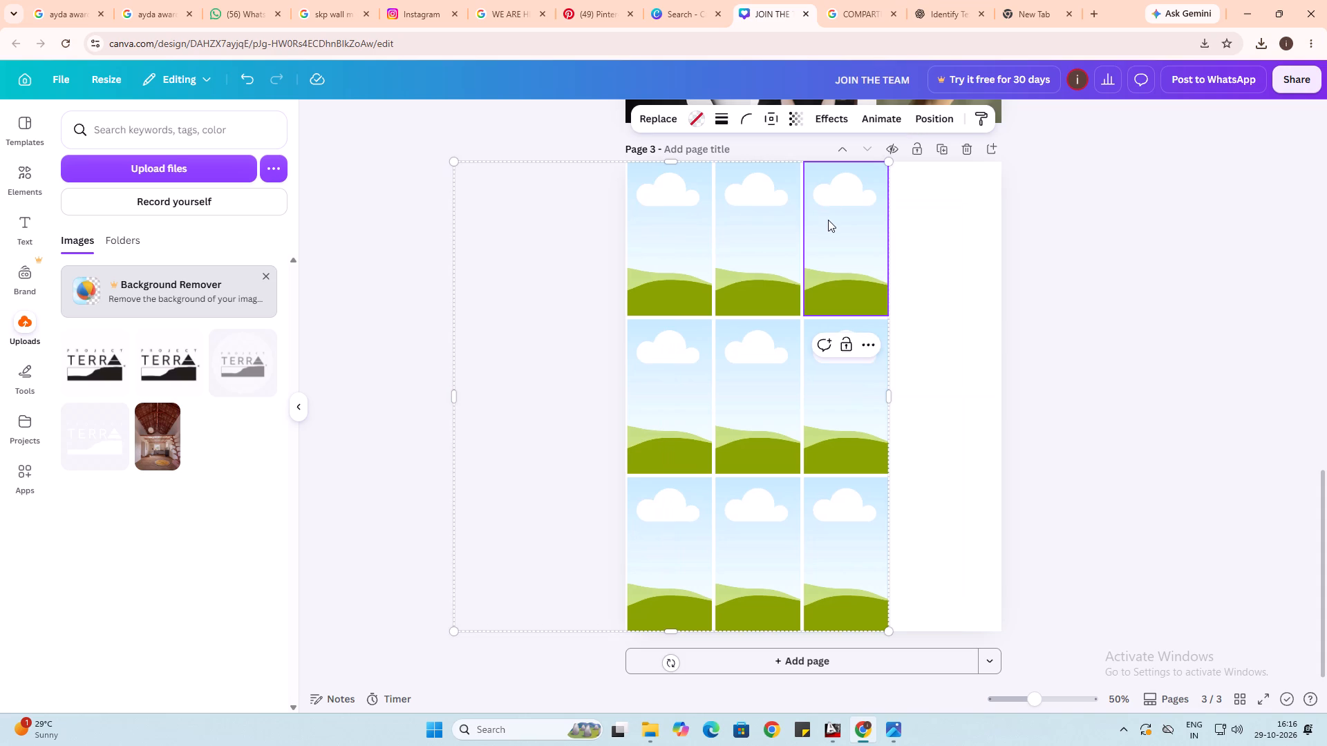
{"action": "left_click", "coordinate": [772, 123]}
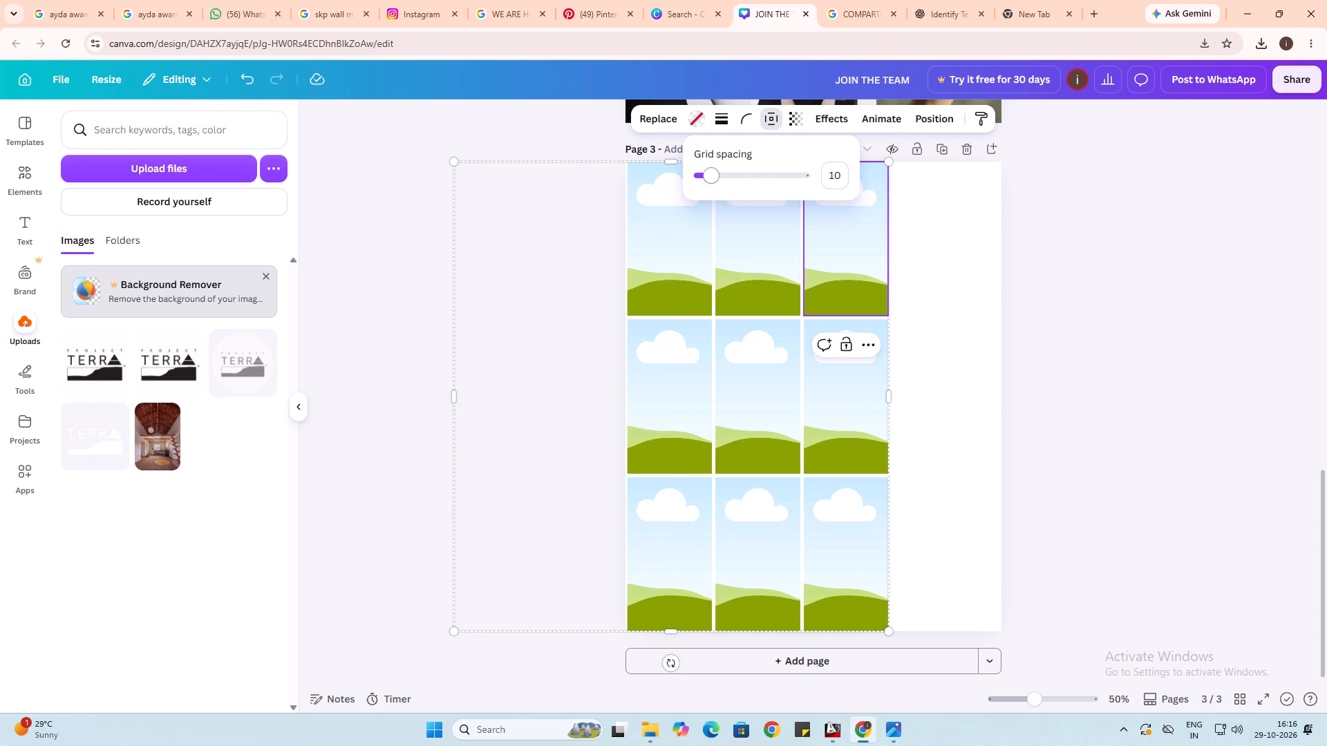
{"action": "left_click_drag", "start_coordinate": [710, 178], "coordinate": [655, 182]}
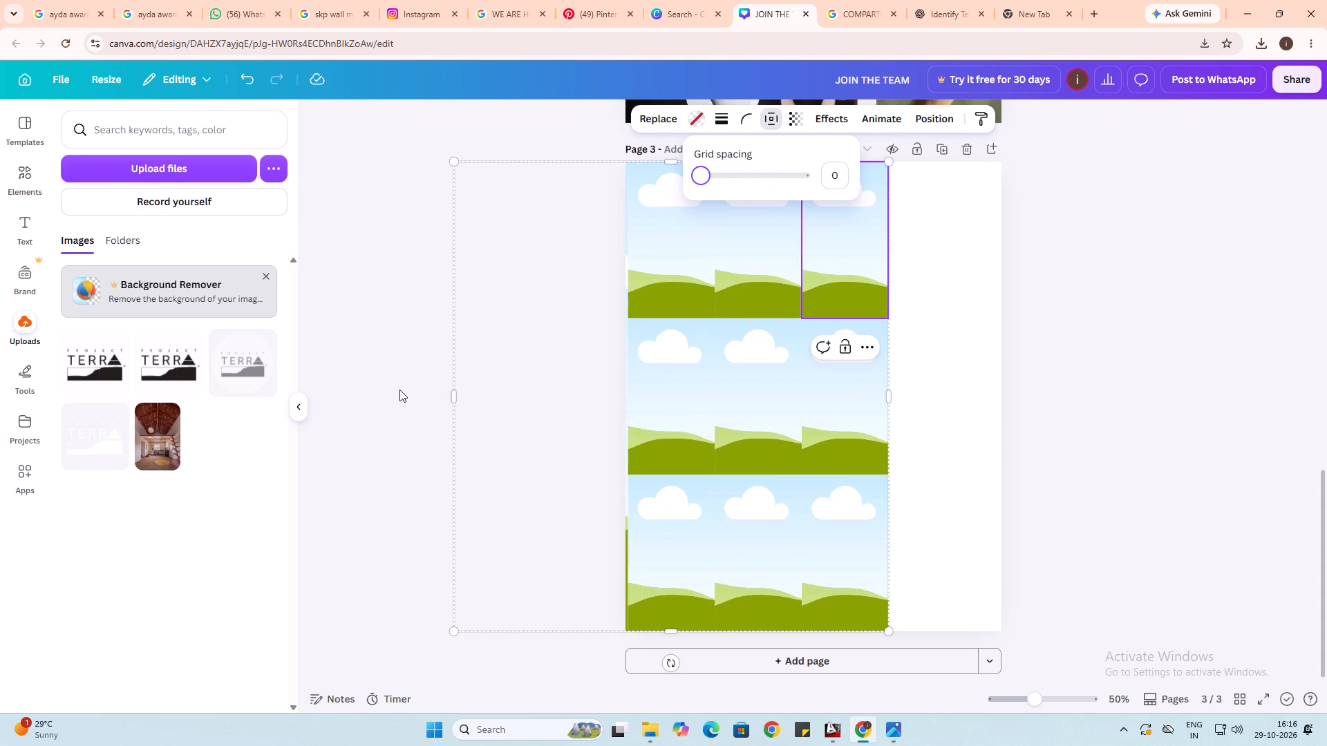
{"action": "left_click", "coordinate": [455, 393]}
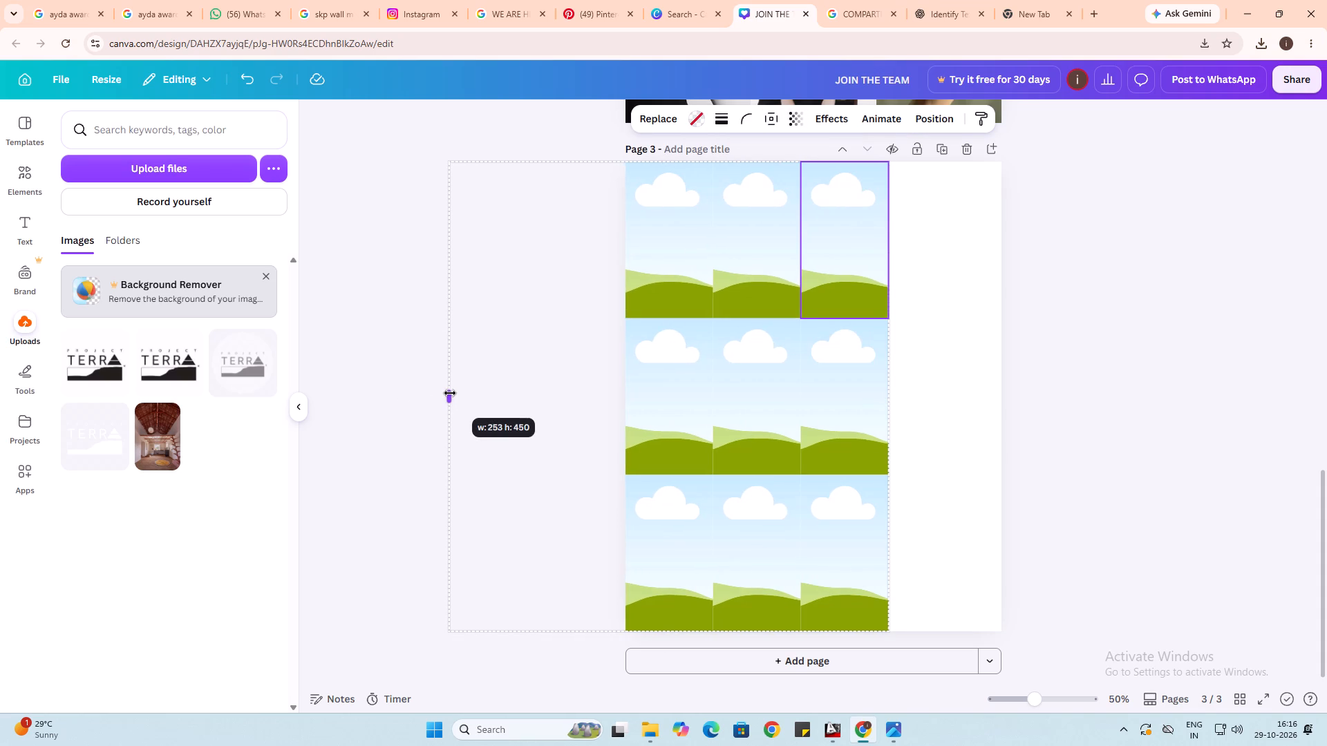
{"action": "left_click", "coordinate": [401, 265]}
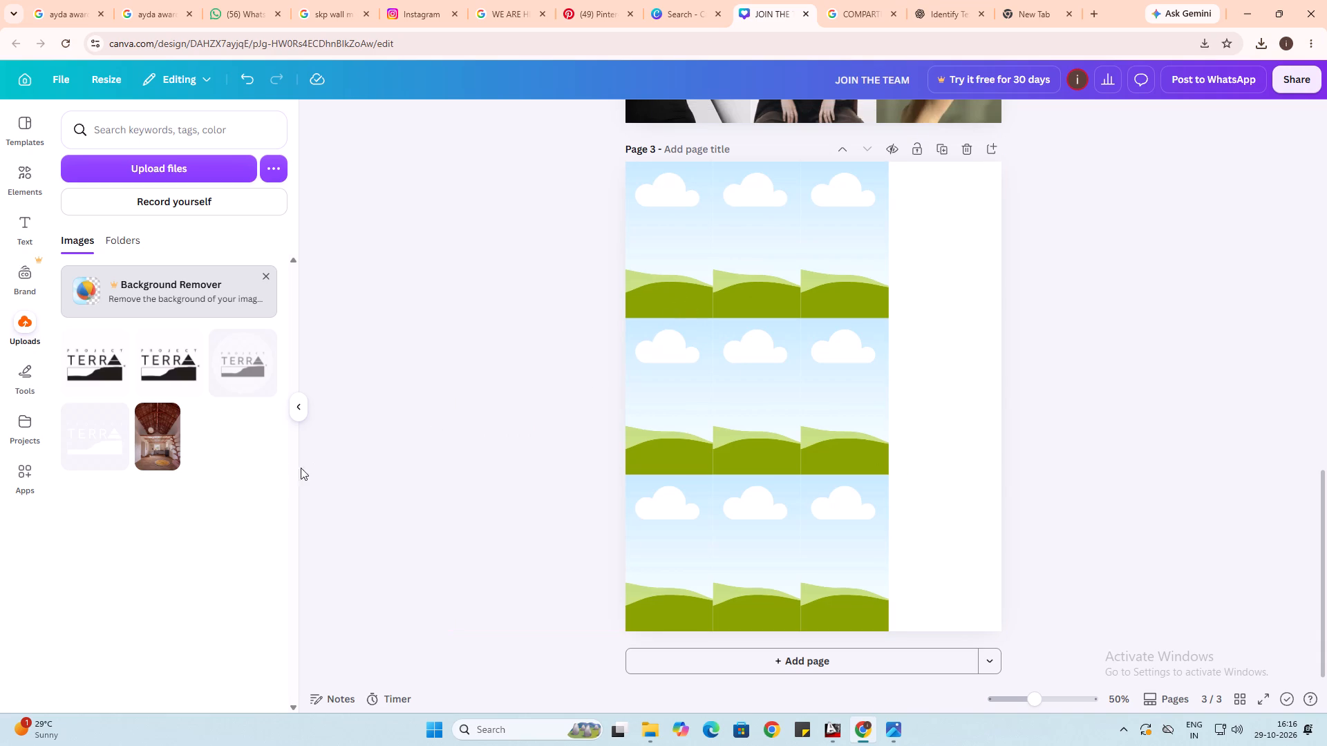
Place the uploaded interior photo in the grid's top-row cell at the left edge of page 3.
{"action": "left_click_drag", "start_coordinate": [155, 434], "coordinate": [641, 256]}
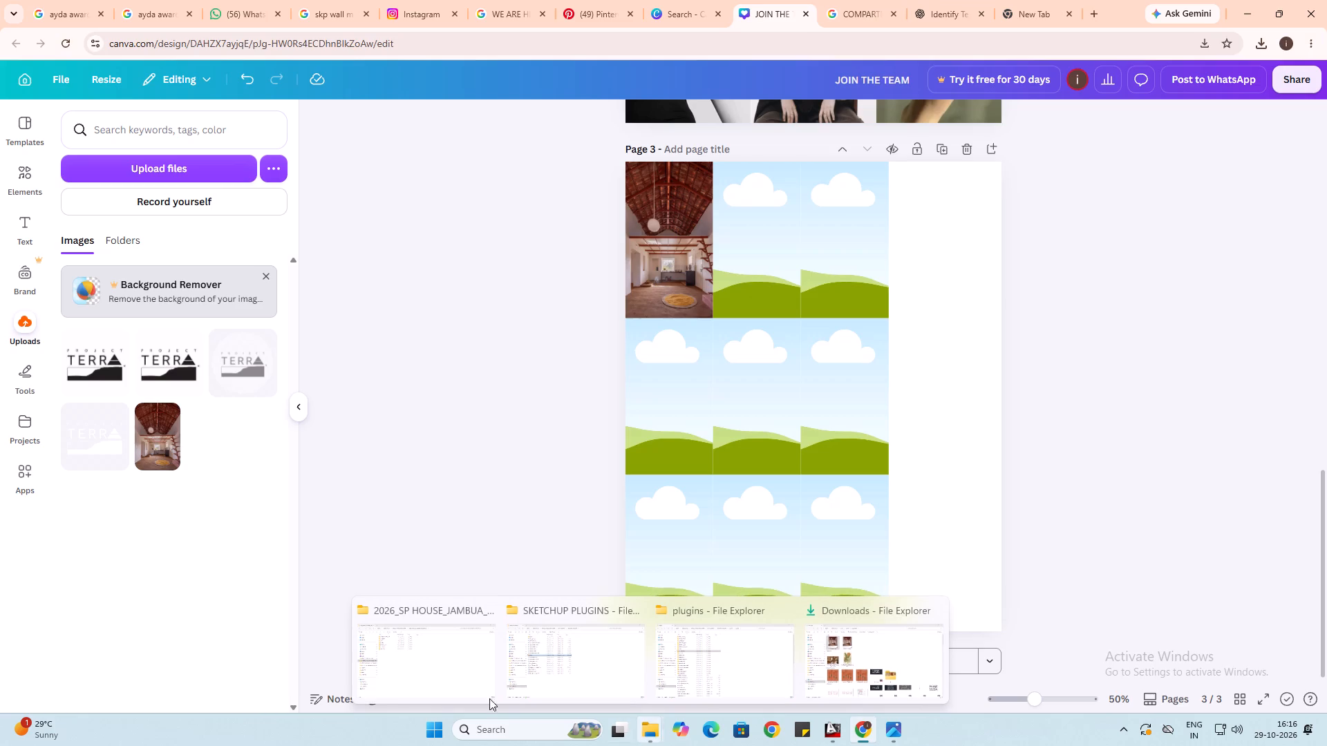
In File Explorer, open the PROJECT VAULT_7 X 9_CORNER HOUSE photo folder within 2023_CORNER HOUSE_SAMA_ARCHITECTURE.
{"action": "left_click", "coordinate": [400, 660]}
{"action": "left_click", "coordinate": [101, 325]}
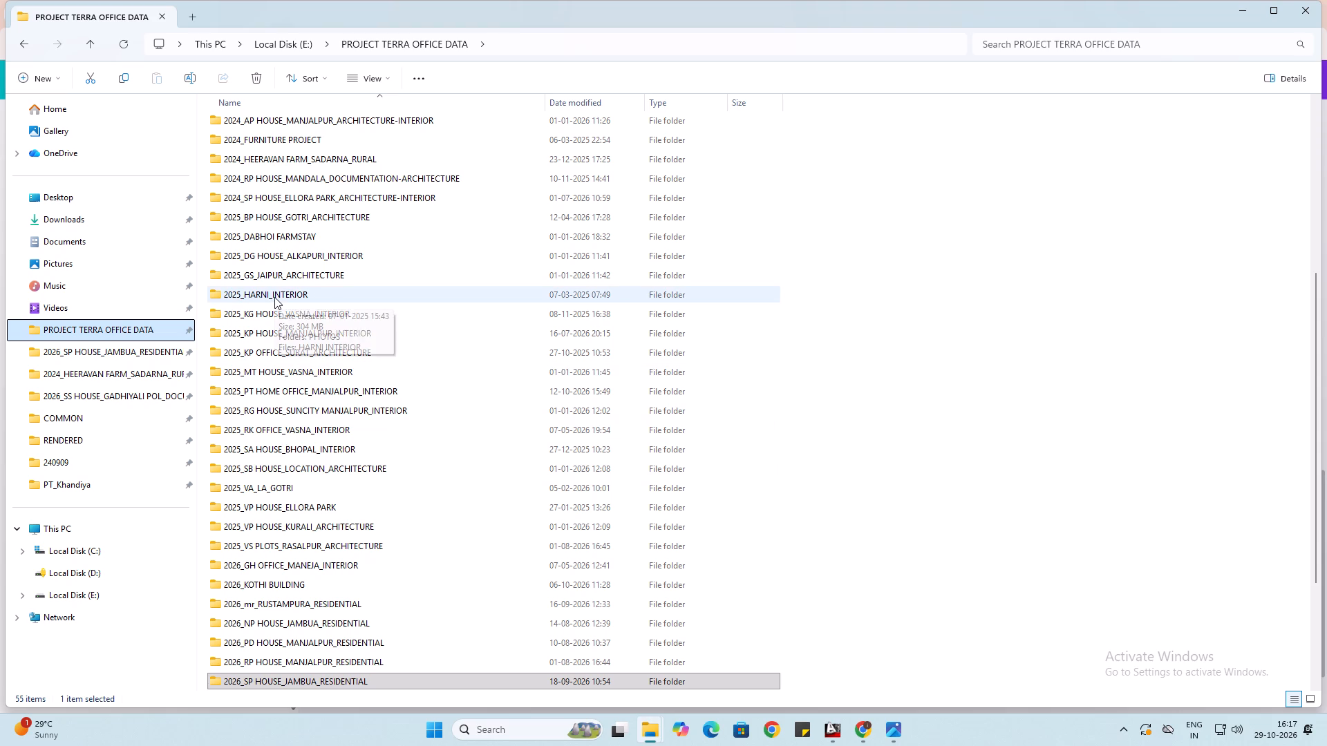
{"action": "scroll", "coordinate": [275, 297], "scroll_direction": "up", "scroll_amount": 2}
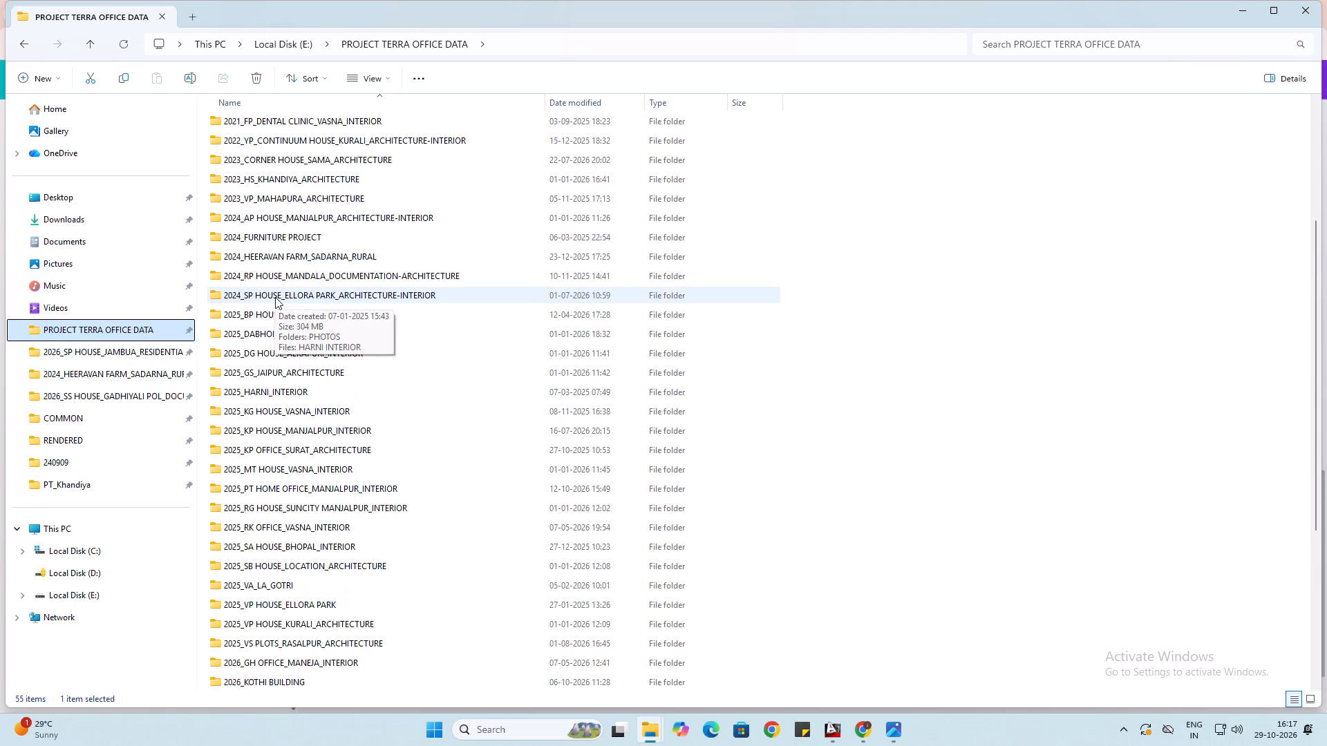
{"action": "scroll", "coordinate": [275, 297], "scroll_direction": "up", "scroll_amount": 1}
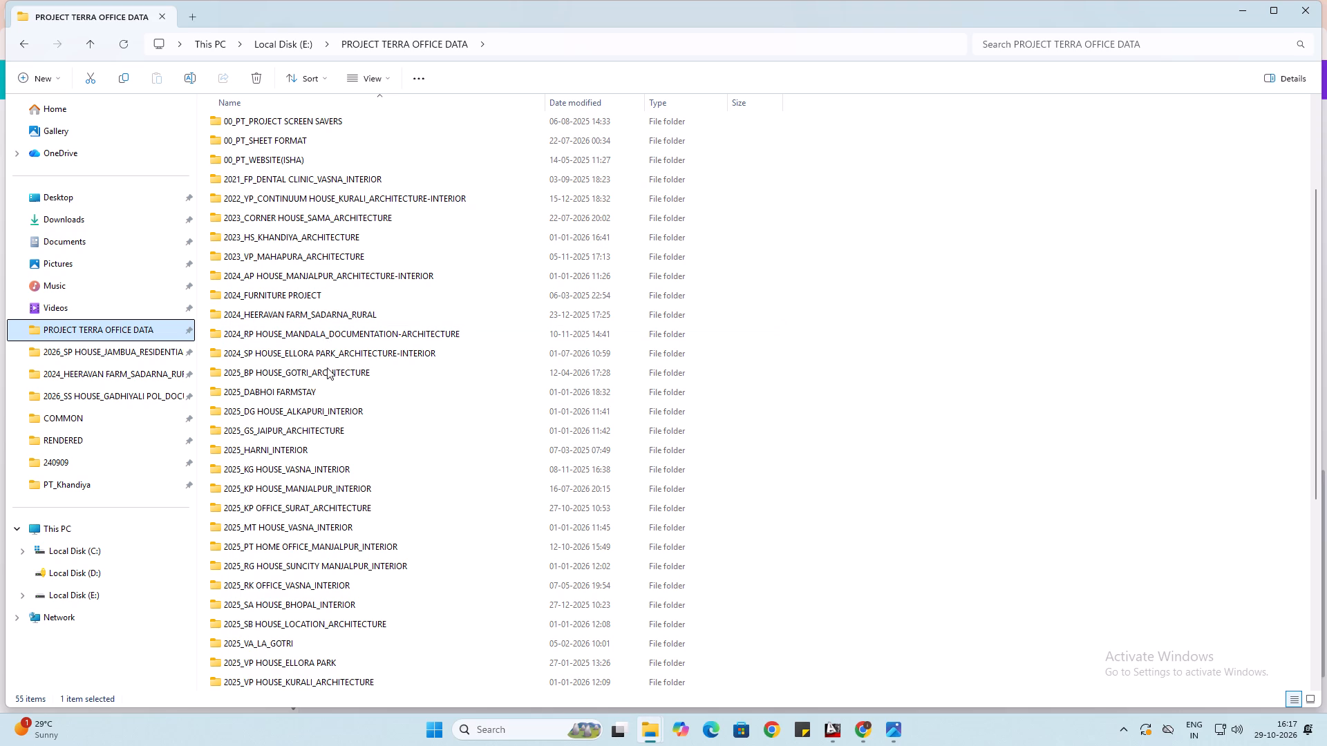
{"action": "scroll", "coordinate": [328, 370], "scroll_direction": "up", "scroll_amount": 1}
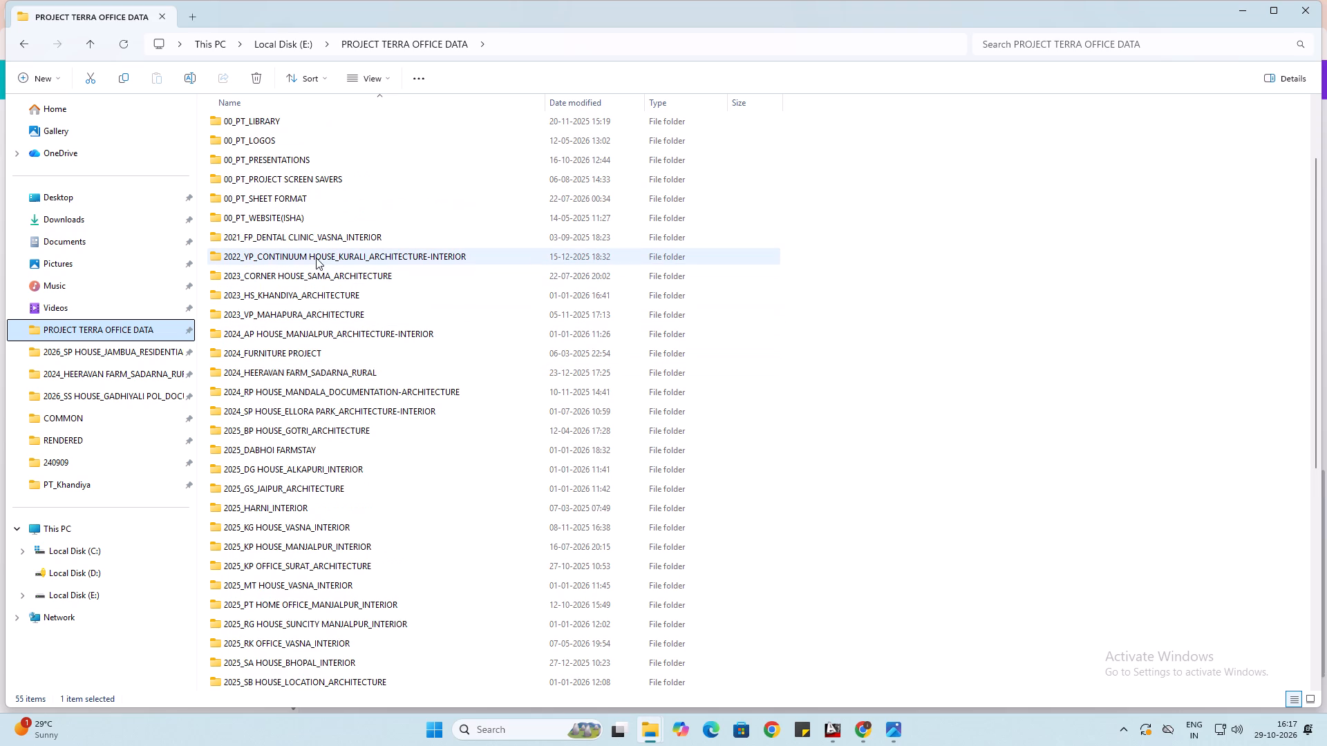
{"action": "double_click", "coordinate": [312, 280]}
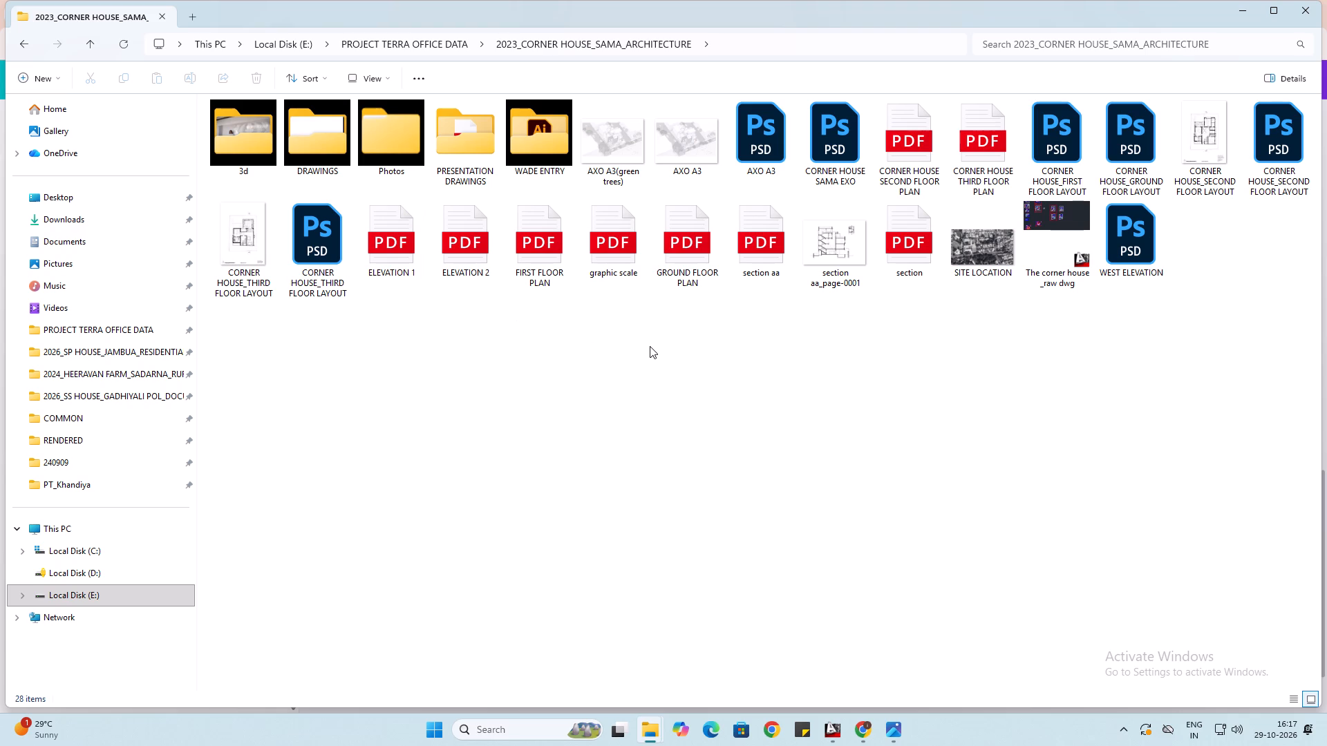
{"action": "double_click", "coordinate": [396, 151]}
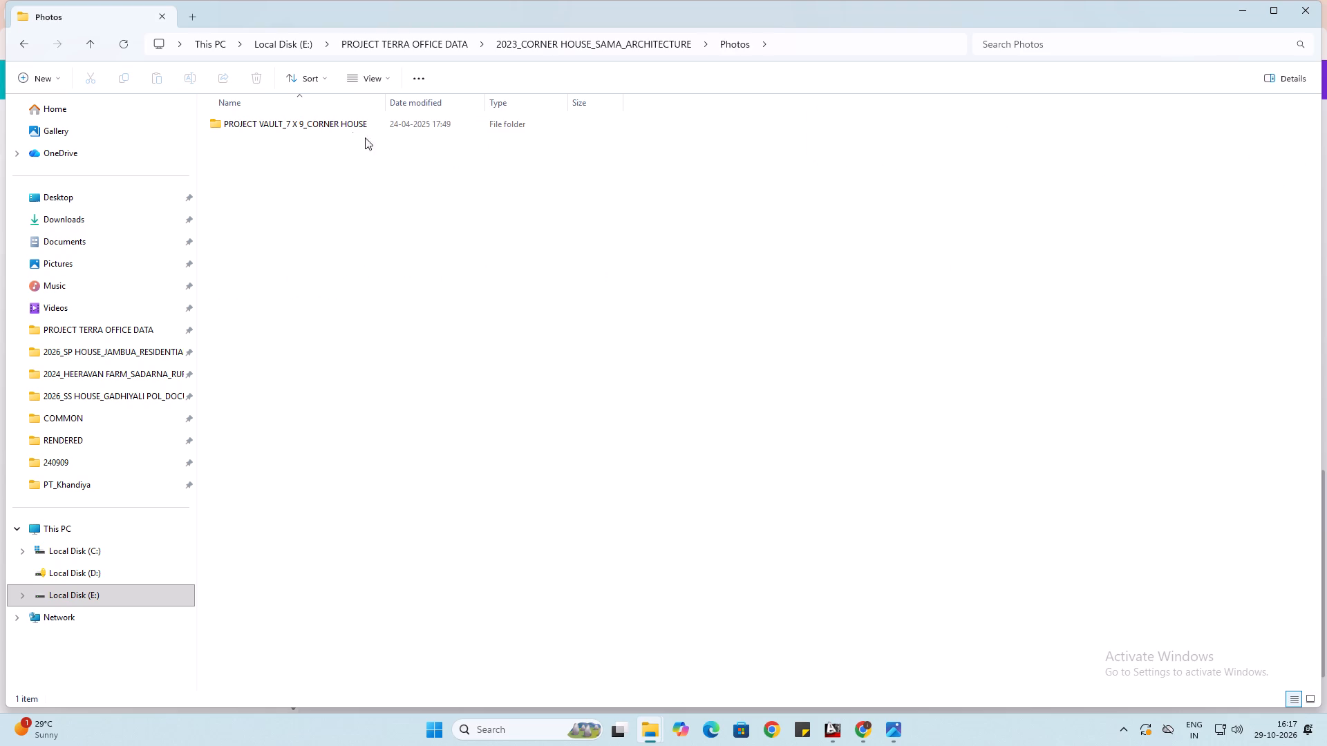
{"action": "double_click", "coordinate": [337, 125]}
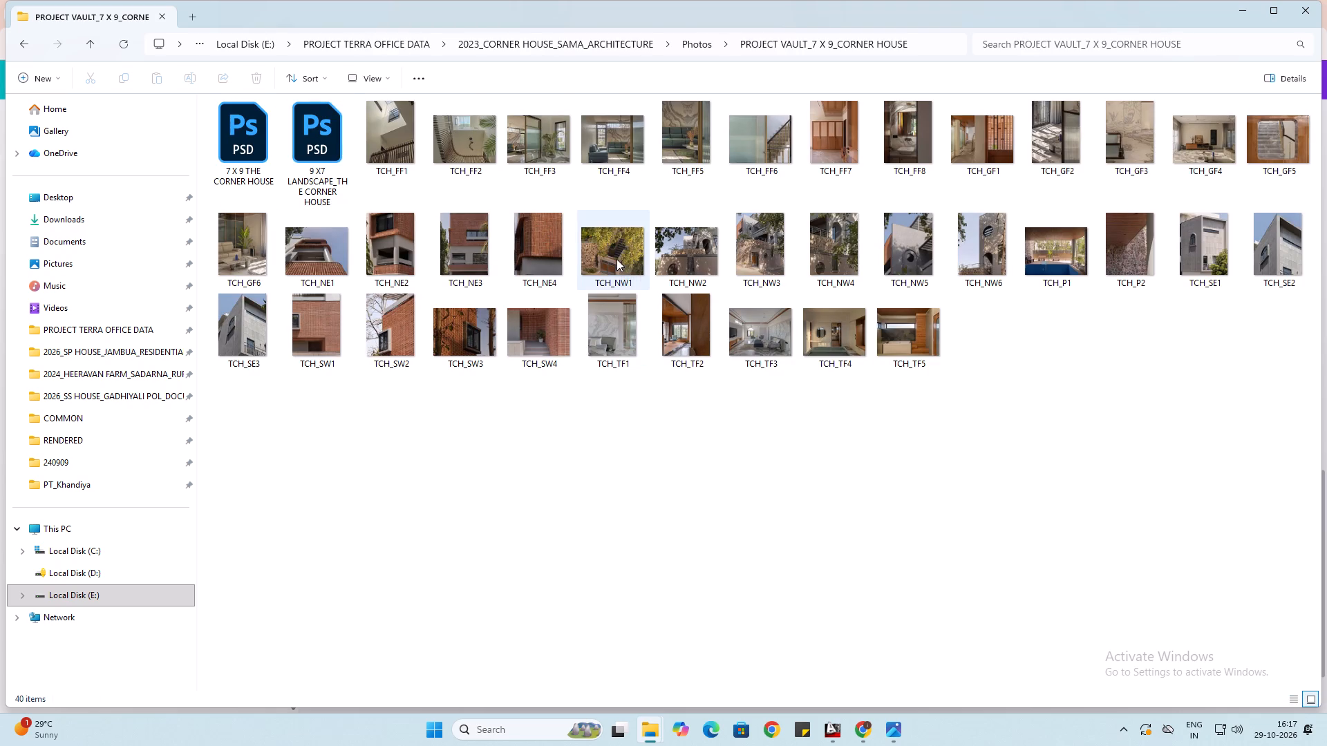
Place the TCH_NW4 photo in the Canva design's top-row grid cell beside the interior photo.
{"action": "left_click", "coordinate": [836, 257]}
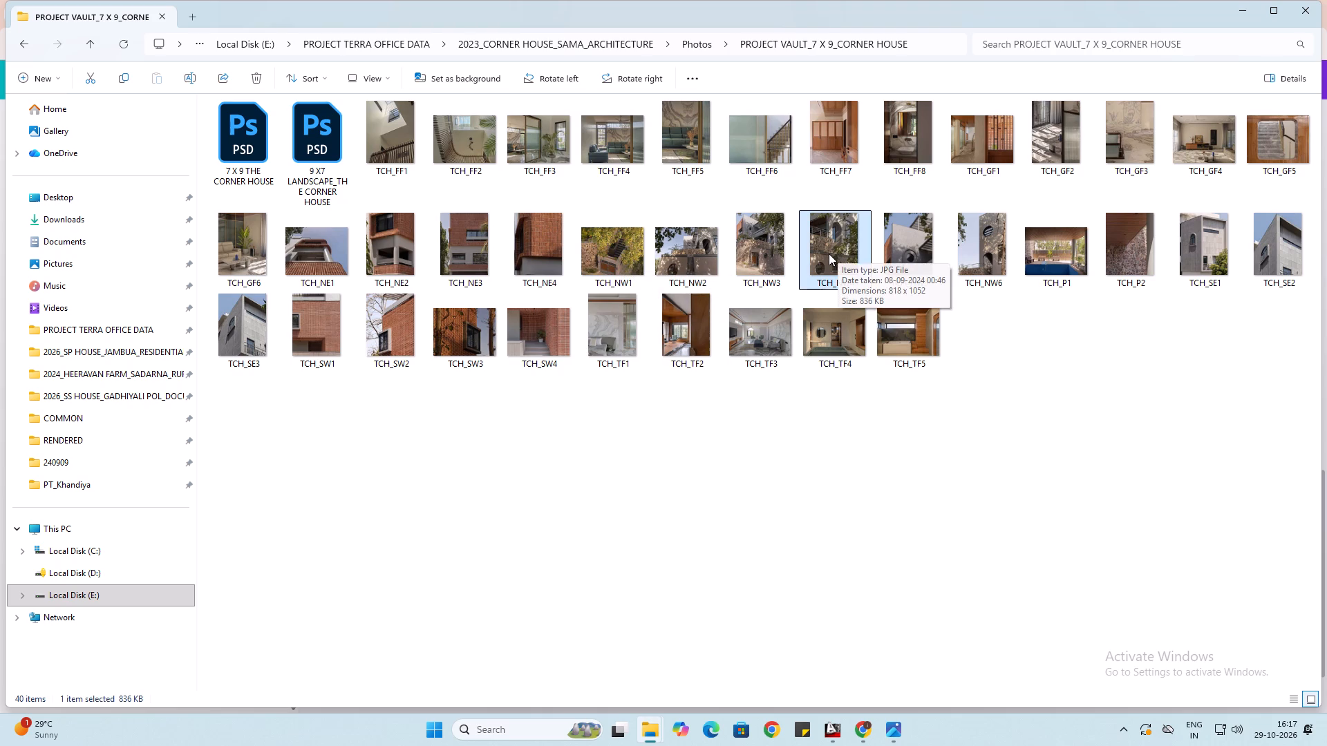
{"action": "left_click_drag", "start_coordinate": [829, 254], "coordinate": [854, 691]}
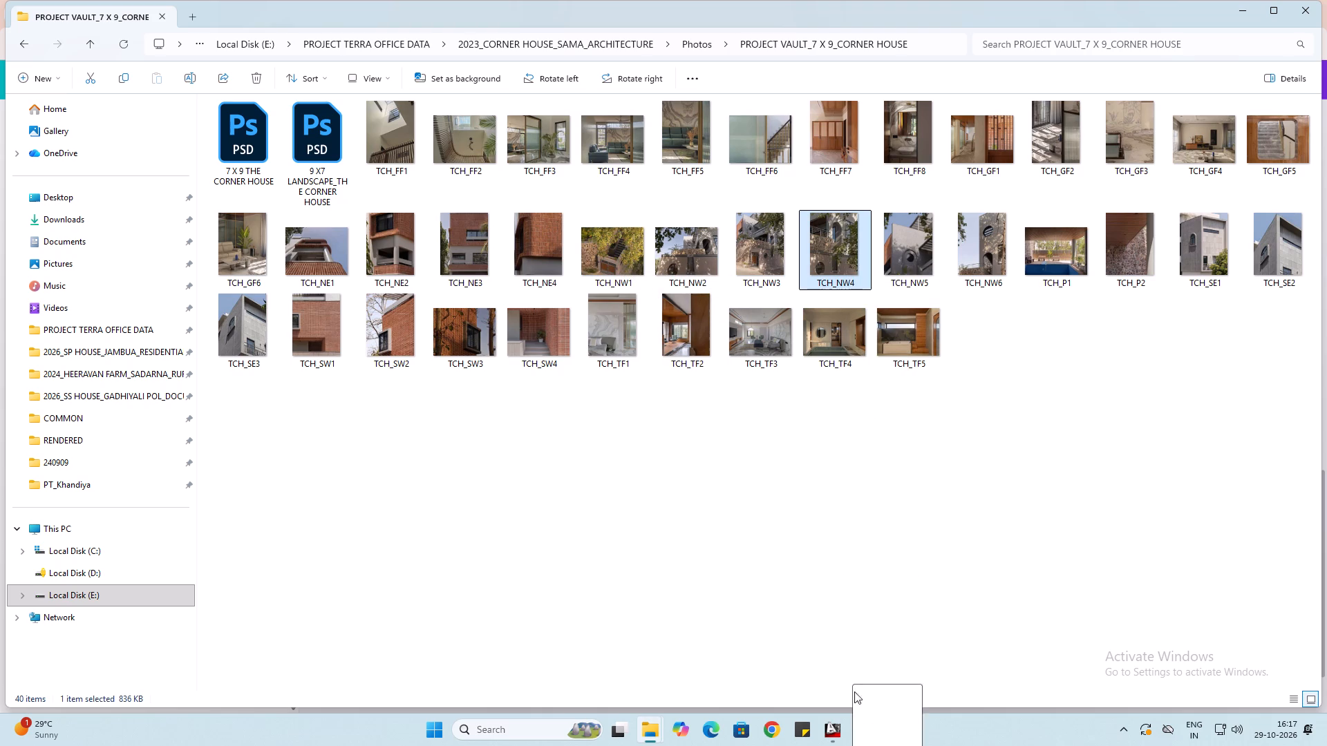
{"action": "left_click_drag", "start_coordinate": [854, 691], "coordinate": [742, 238]}
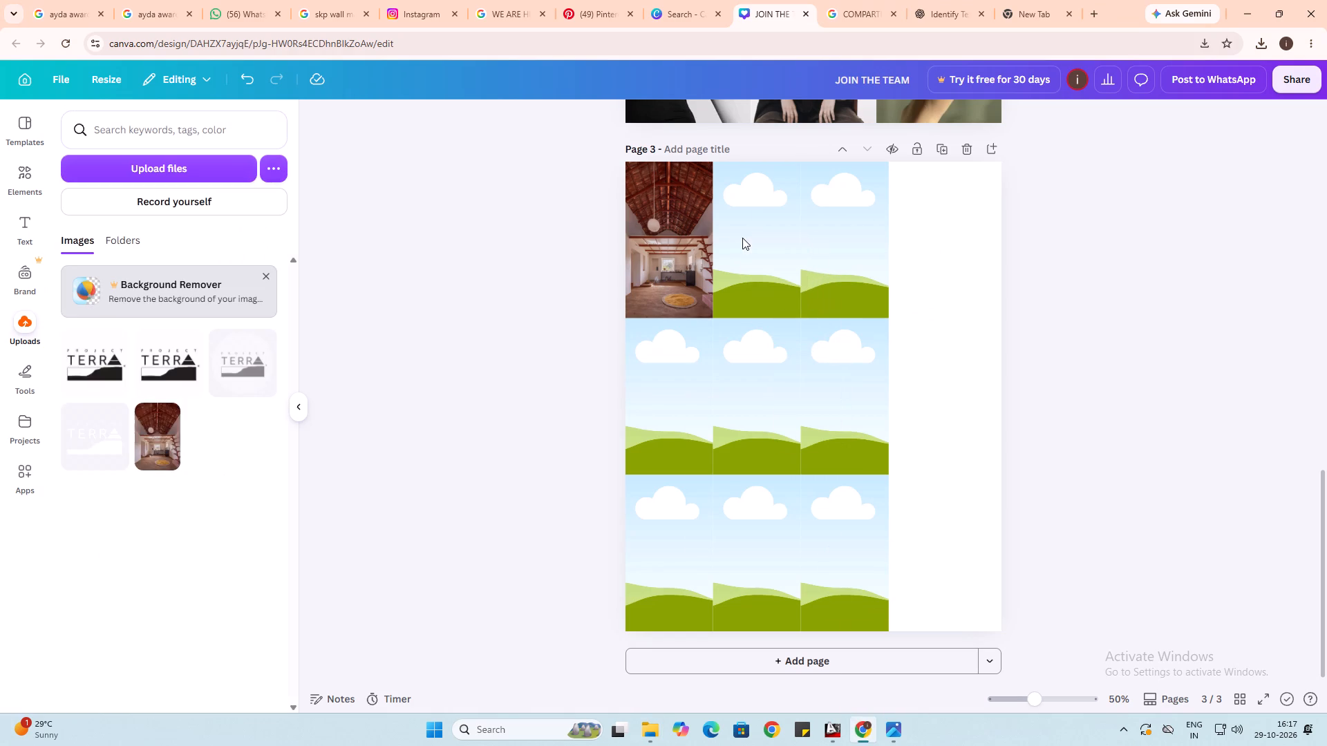
{"action": "left_click_drag", "start_coordinate": [772, 363], "coordinate": [755, 257]}
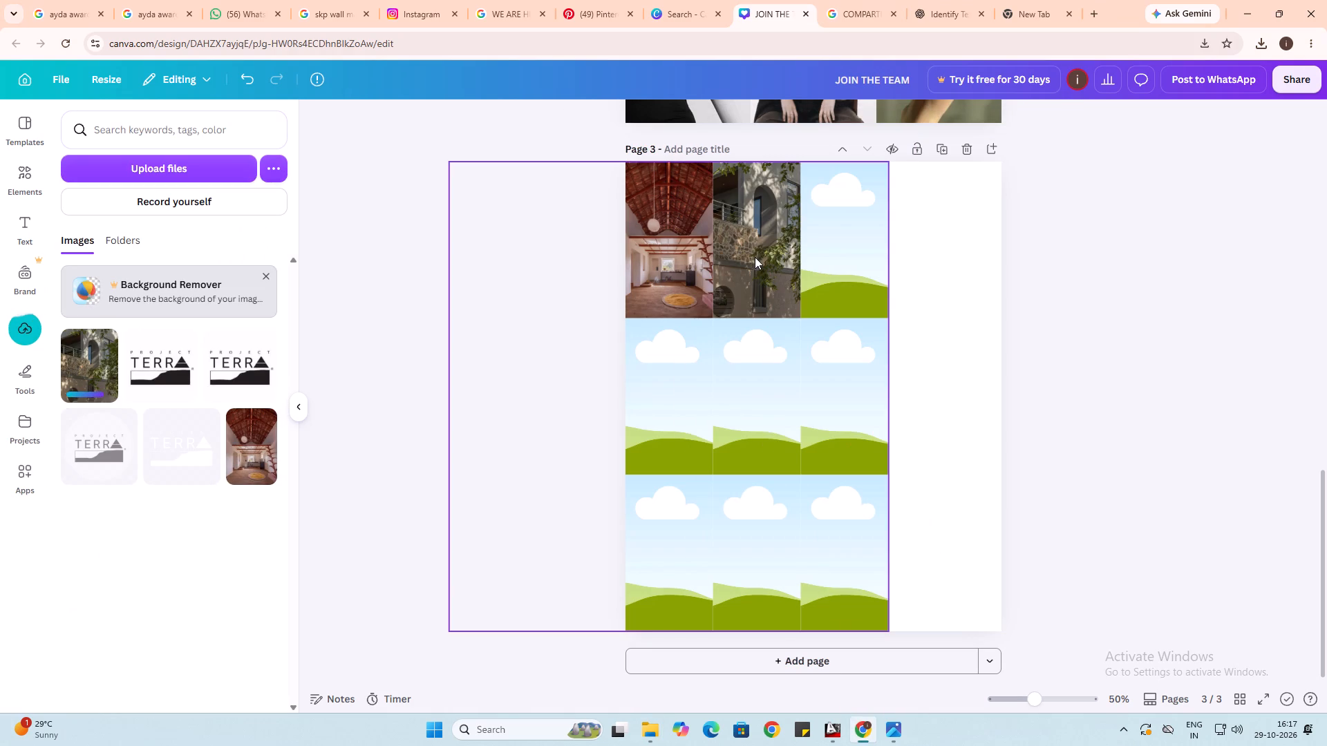
Shift the TCH_NW4 photo rightward within its grid cell using Crop.
{"action": "left_click", "coordinate": [759, 247]}
{"action": "double_click", "coordinate": [758, 242]}
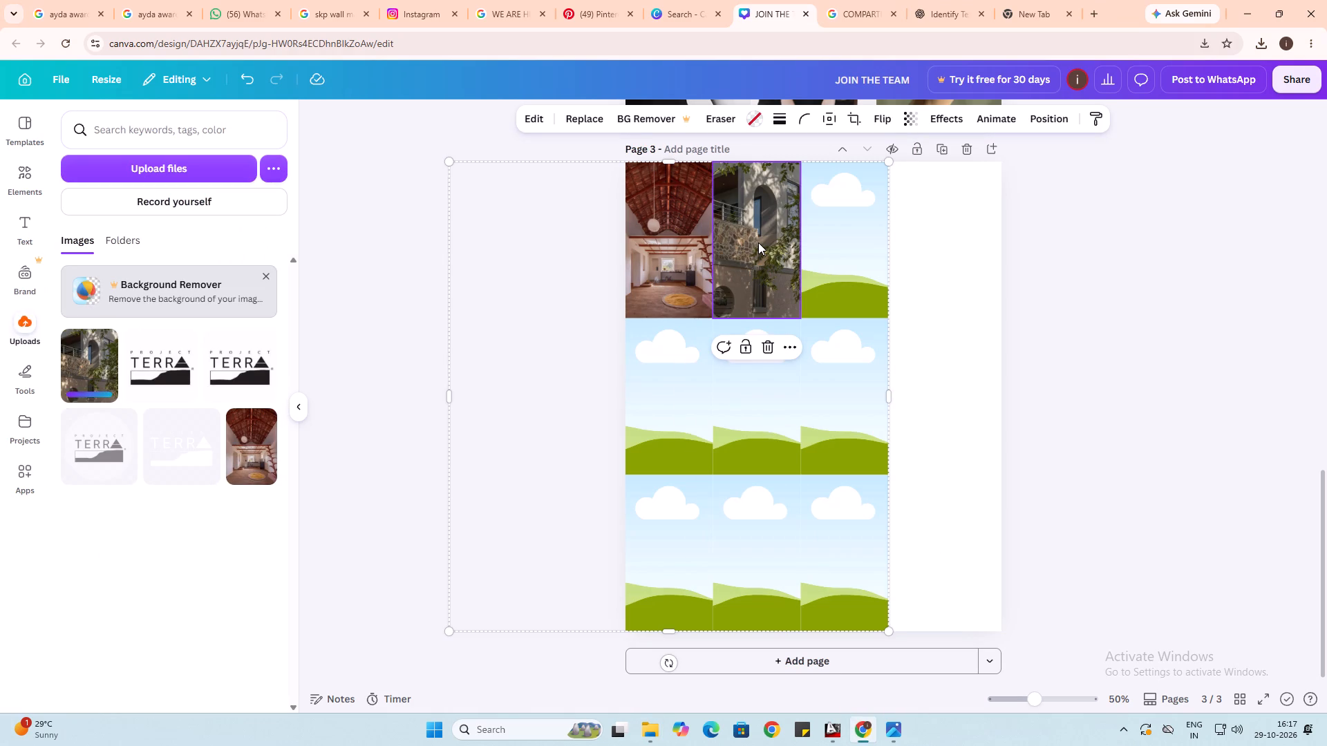
{"action": "left_click_drag", "start_coordinate": [754, 229], "coordinate": [768, 231]}
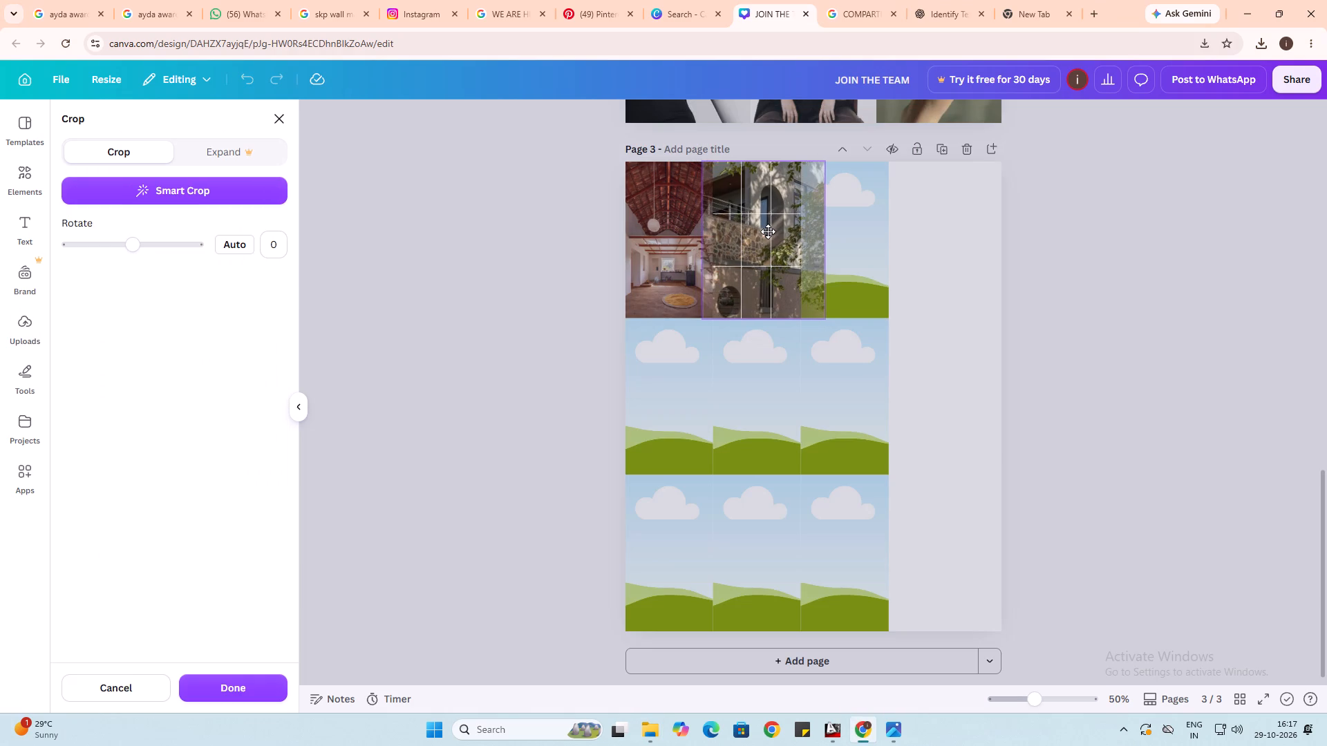
{"action": "left_click_drag", "start_coordinate": [768, 231], "coordinate": [769, 233]}
{"action": "scroll", "coordinate": [769, 233], "scroll_direction": "down", "scroll_amount": 4}
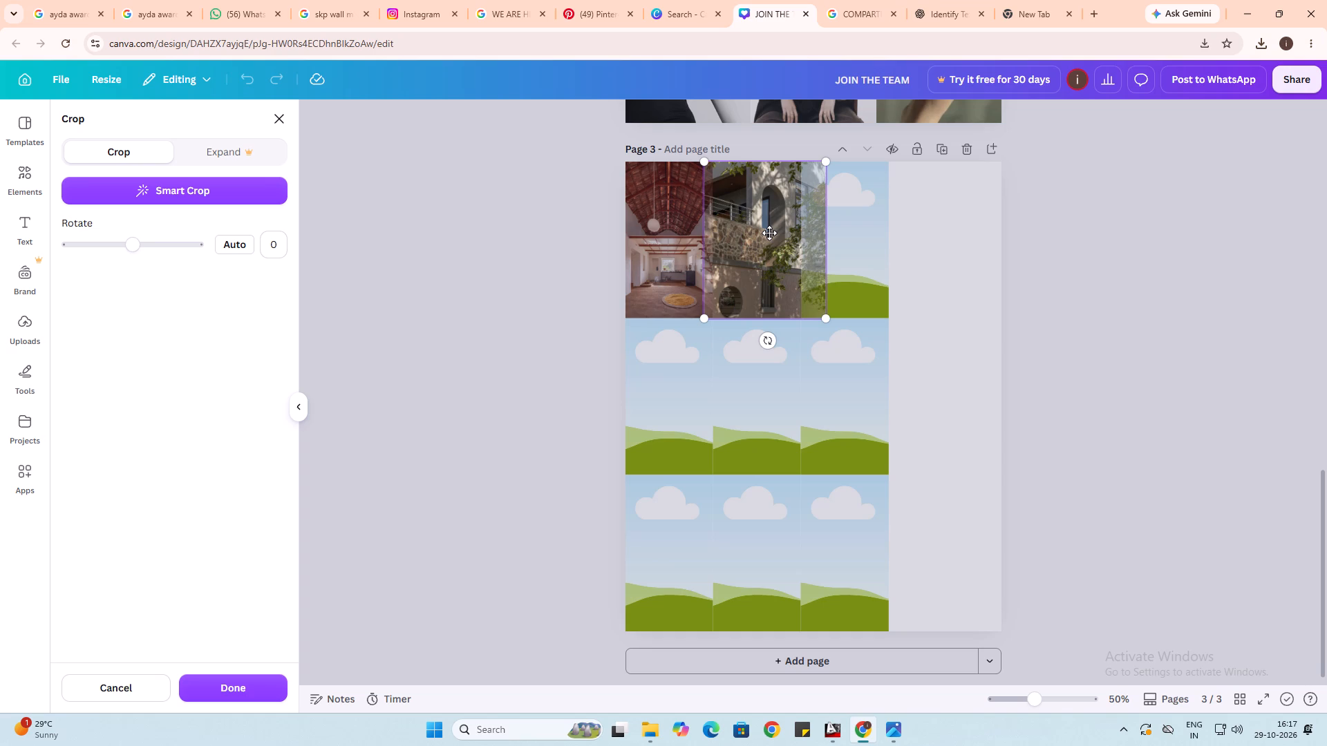
Fine-tune the TCH_NW4 photo's crop by nudging it slightly sideways within its top-row grid cell, and apply it.
{"action": "left_click_drag", "start_coordinate": [769, 233], "coordinate": [779, 233]}
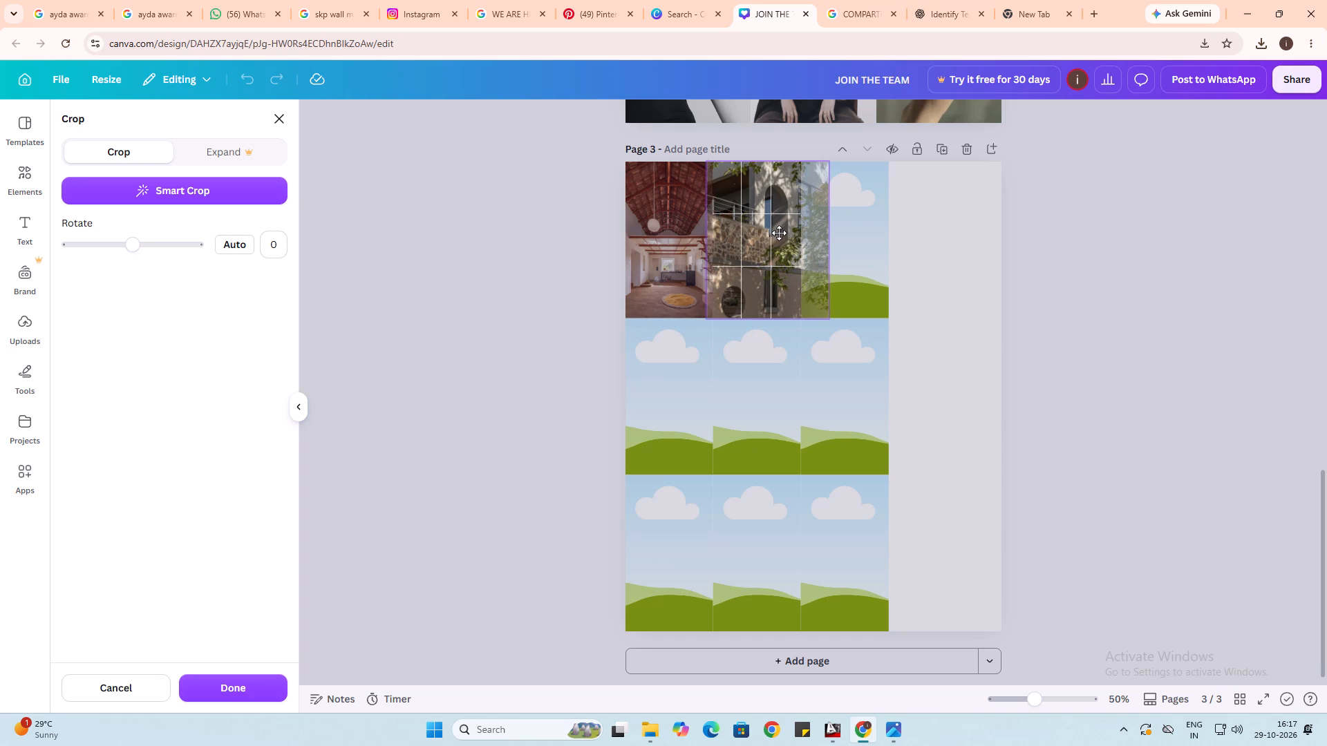
{"action": "left_click_drag", "start_coordinate": [779, 233], "coordinate": [777, 227]}
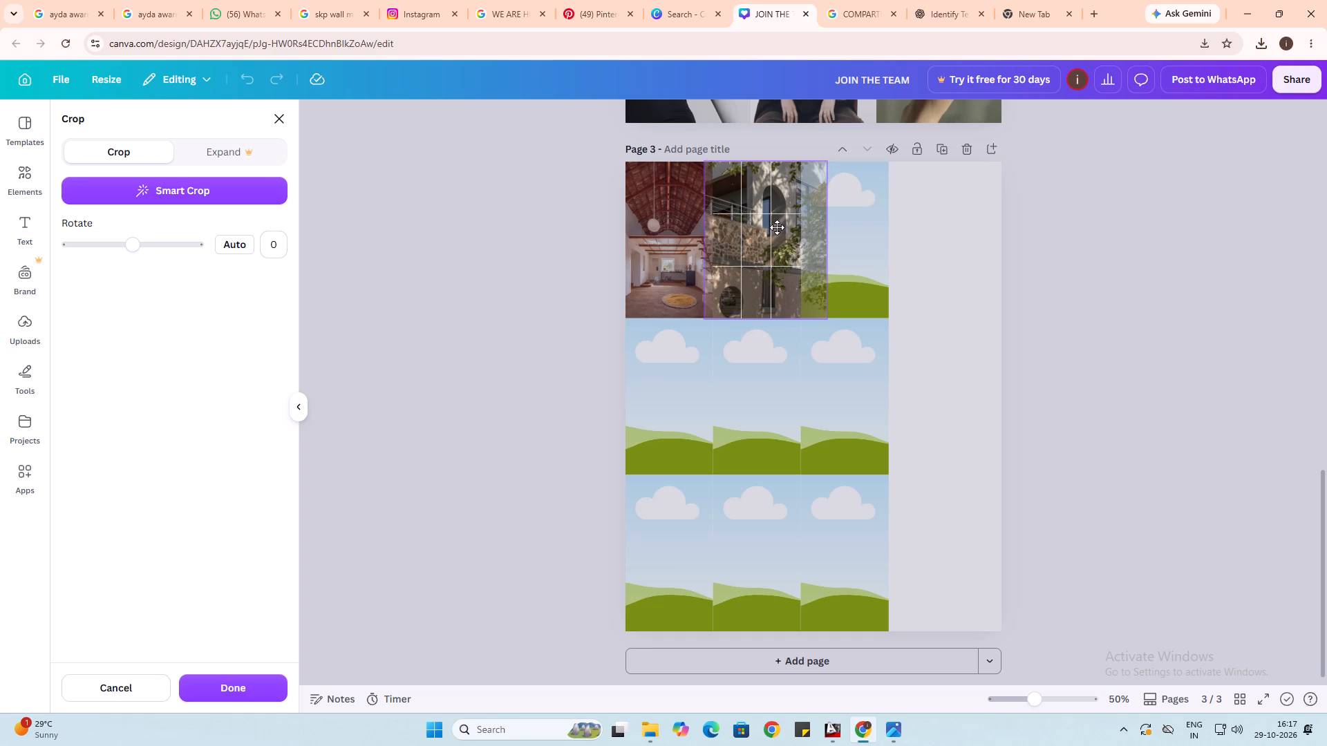
{"action": "left_click_drag", "start_coordinate": [777, 227], "coordinate": [778, 227]}
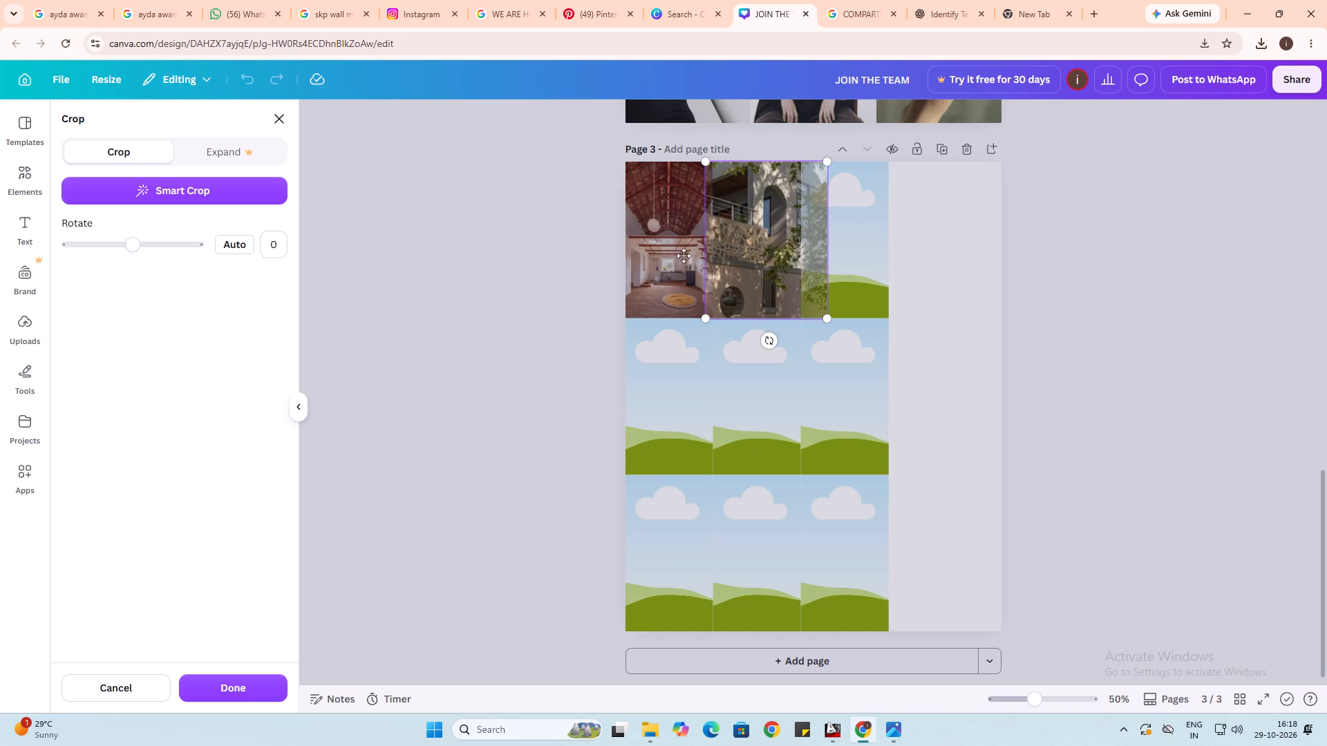
{"action": "left_click", "coordinate": [481, 288]}
{"action": "left_click", "coordinate": [386, 320]}
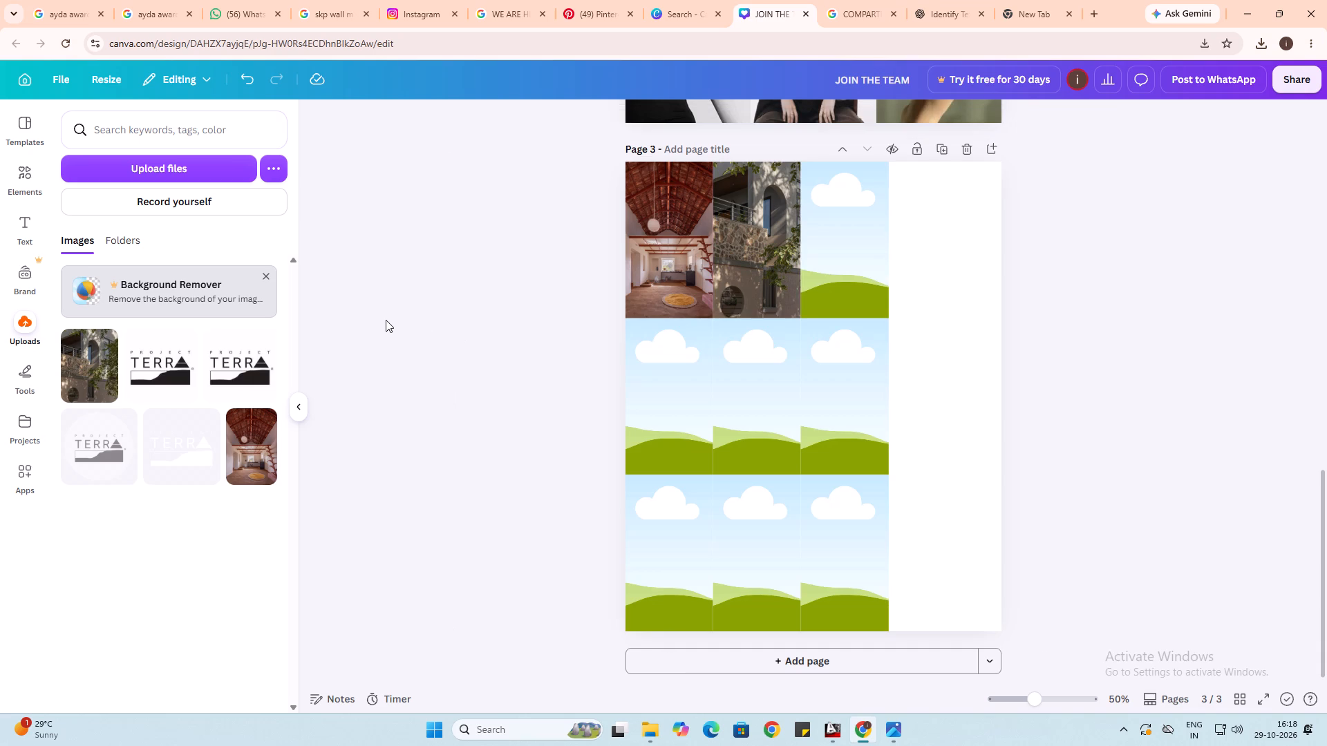
Set the grid spacing of the photo grid on page 3 to 6.
{"action": "left_click", "coordinate": [713, 381]}
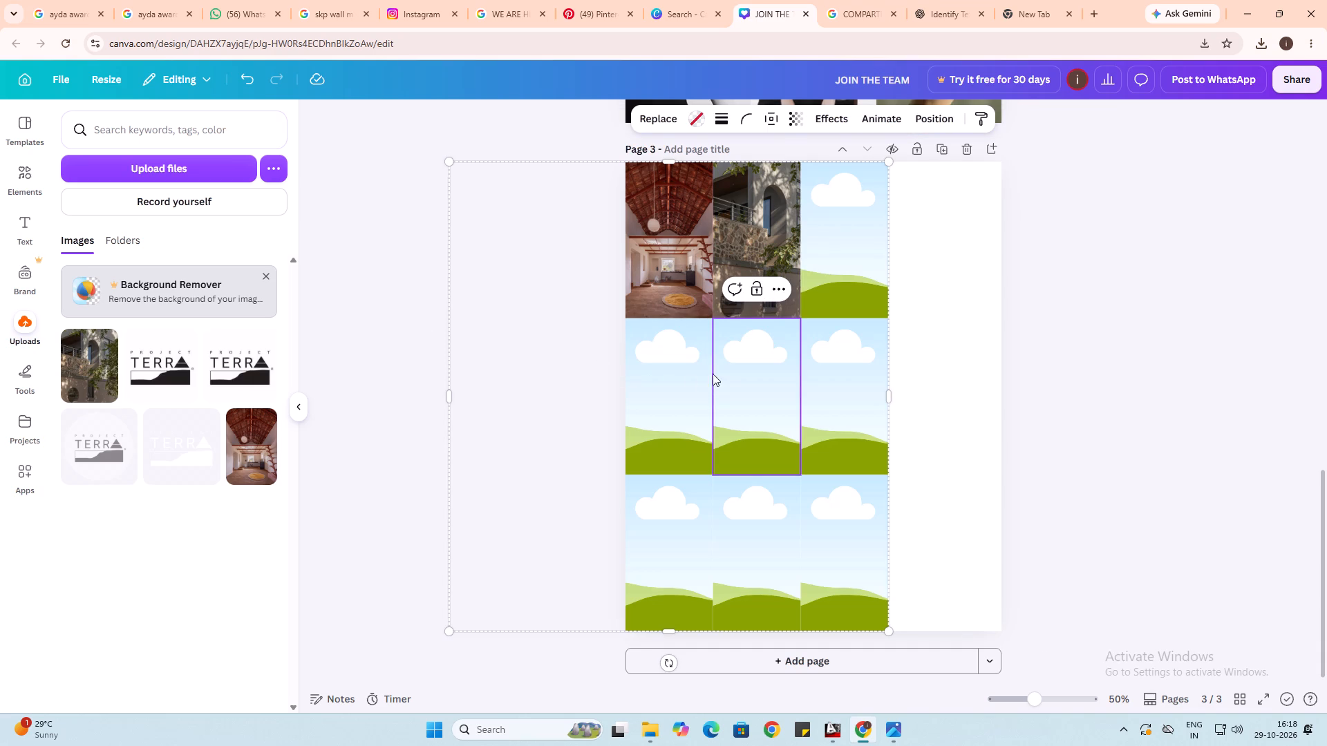
{"action": "left_click", "coordinate": [771, 121]}
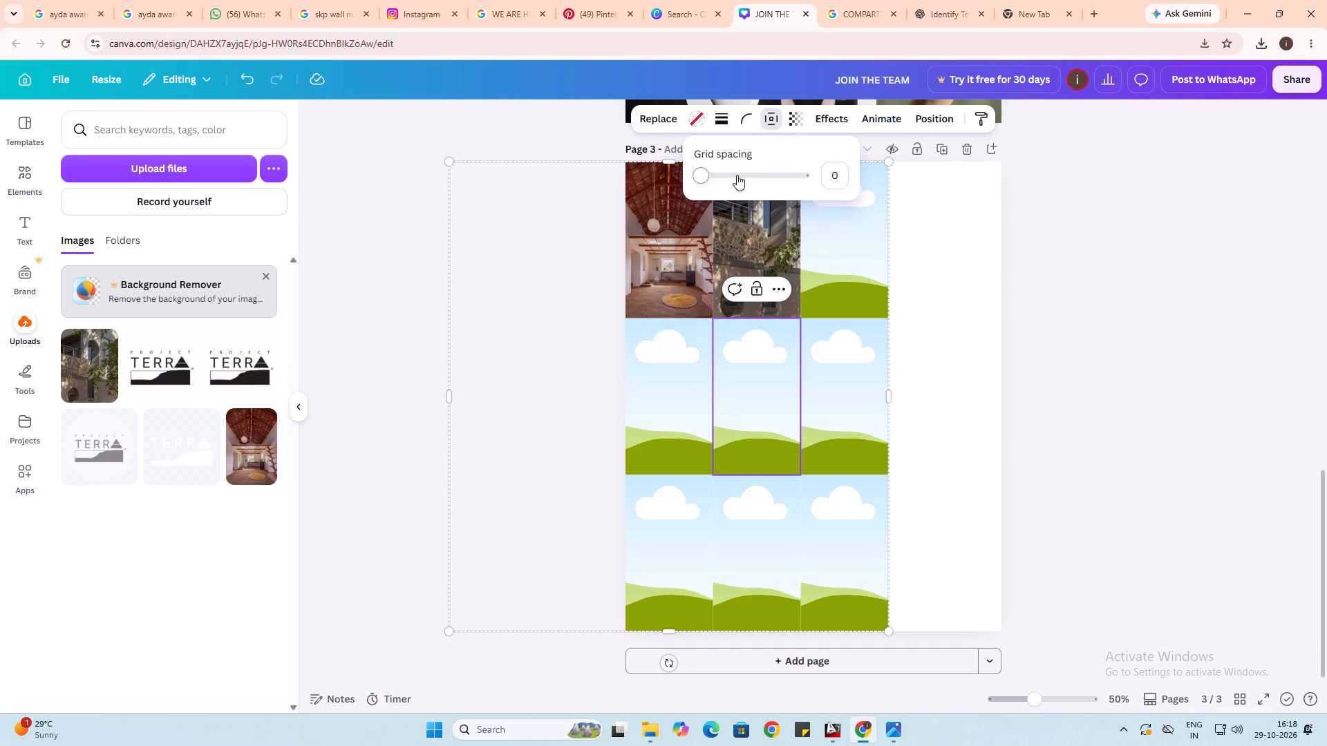
{"action": "left_click", "coordinate": [706, 177]}
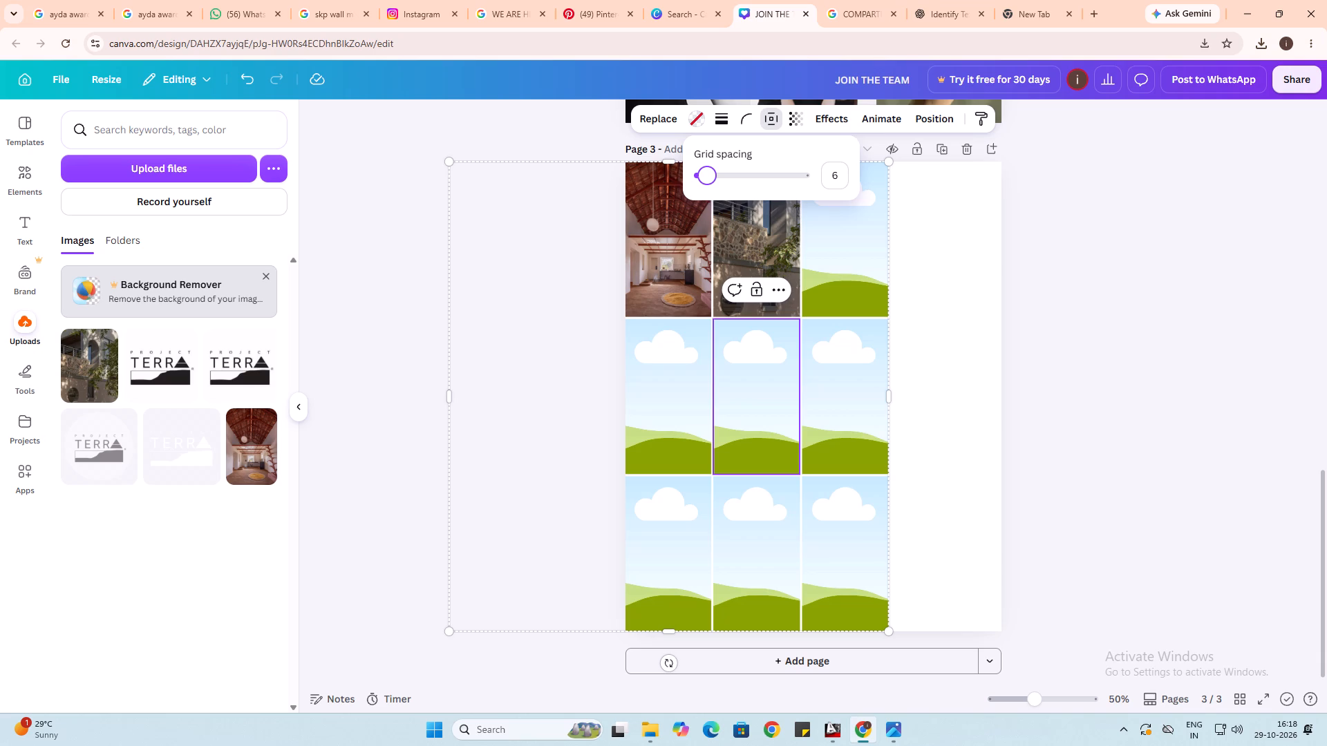
{"action": "left_click", "coordinate": [477, 141]}
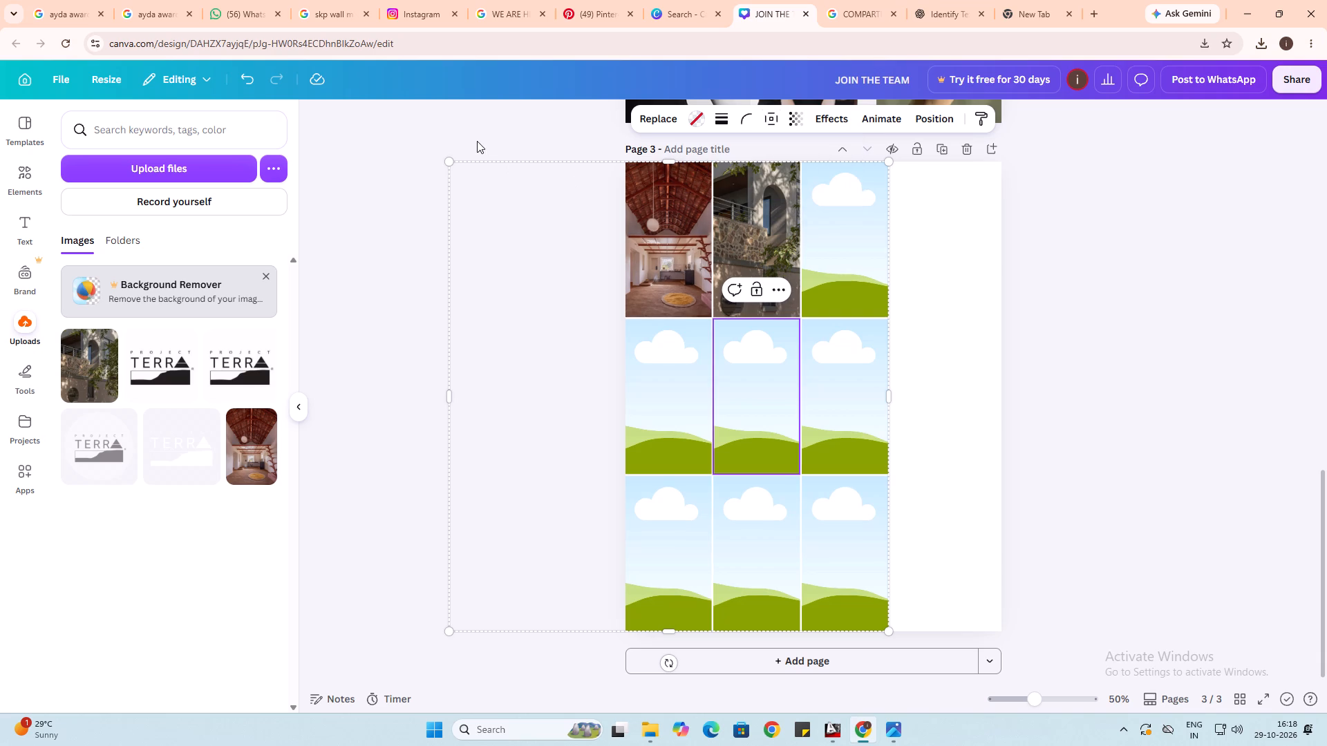
{"action": "left_click", "coordinate": [390, 236]}
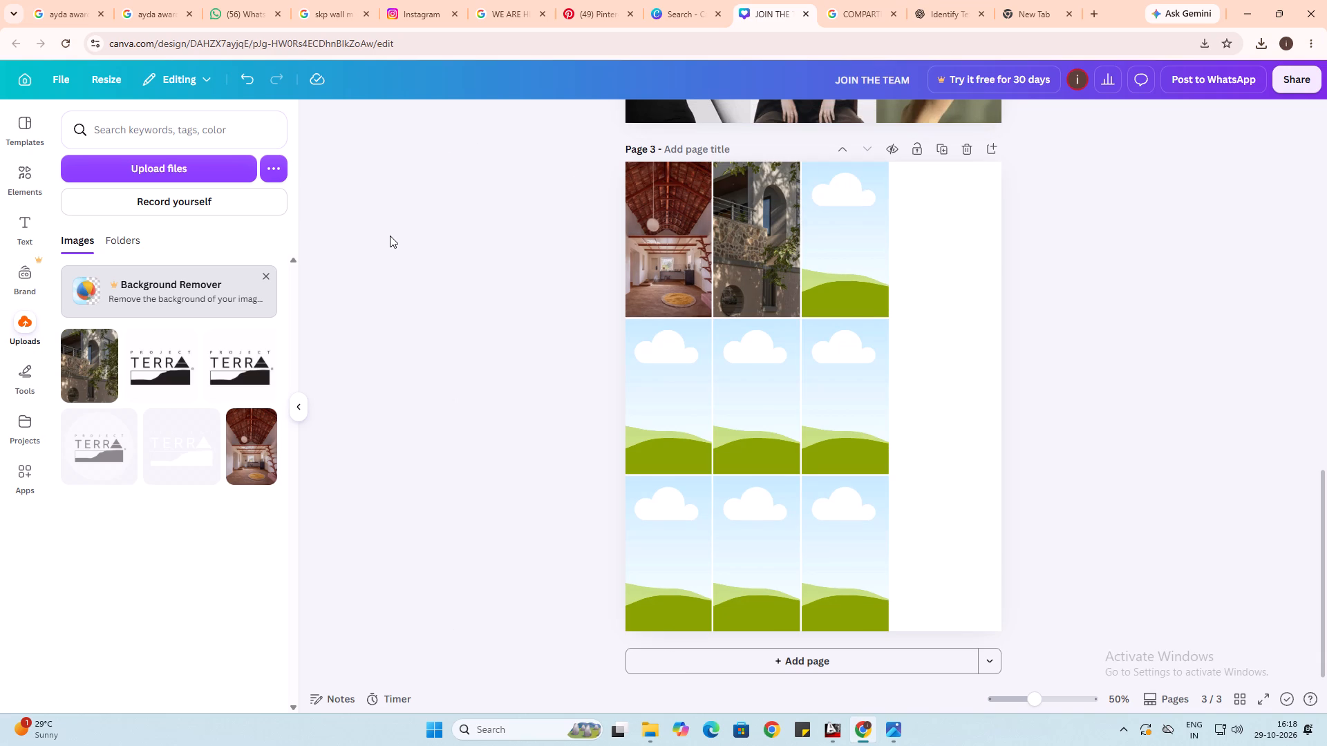
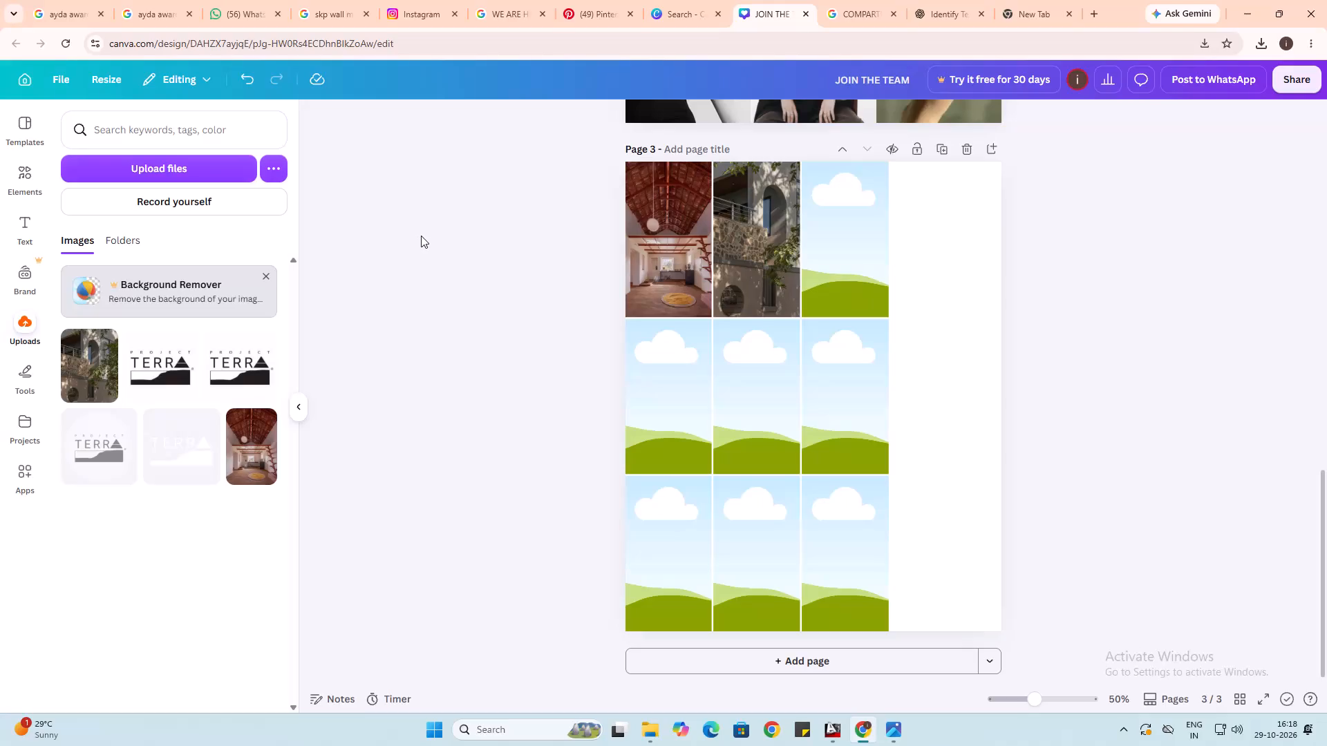
Browse the available grid layouts in the design elements for the photo layout on page 3.
{"action": "left_click", "coordinate": [30, 137]}
{"action": "left_click", "coordinate": [26, 184]}
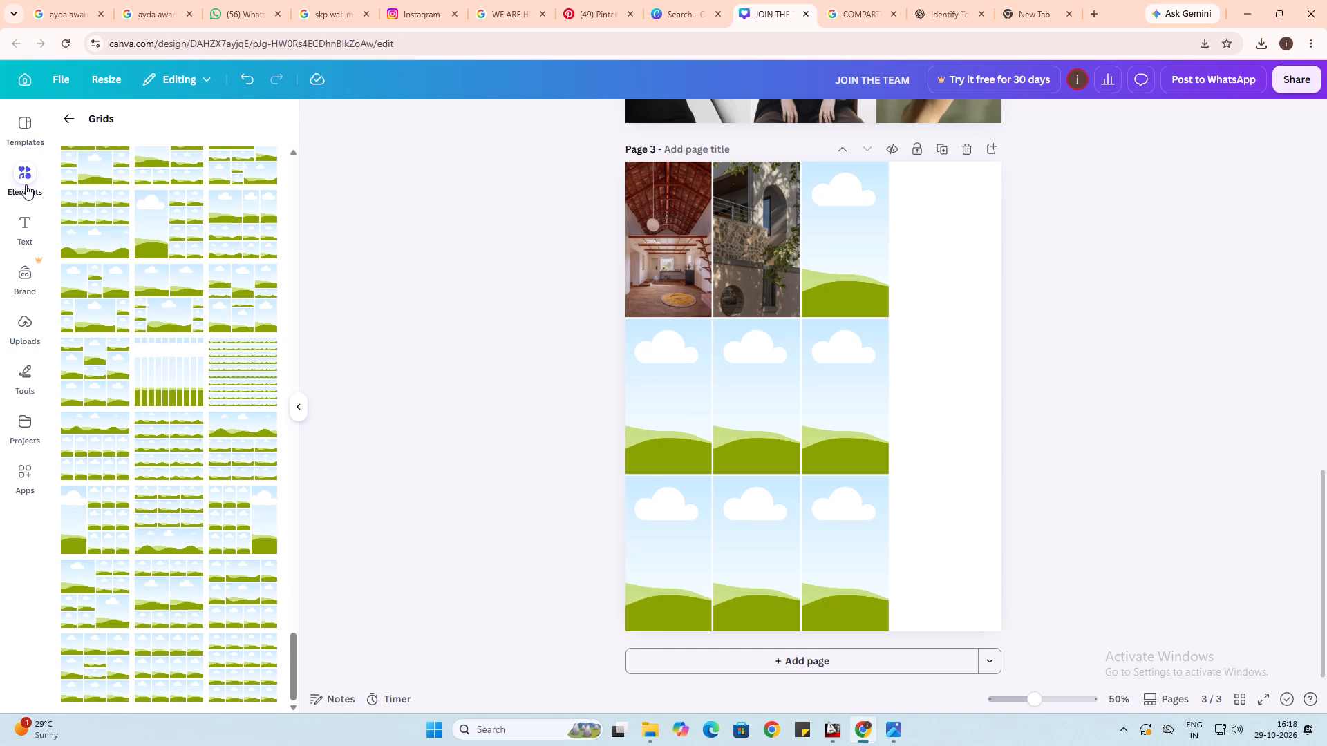
{"action": "scroll", "coordinate": [248, 496], "scroll_direction": "down", "scroll_amount": 2}
Look through the Grids collection's layouts for an arrangement suited to the project photos on page 3.
{"action": "scroll", "coordinate": [190, 480], "scroll_direction": "up", "scroll_amount": 1}
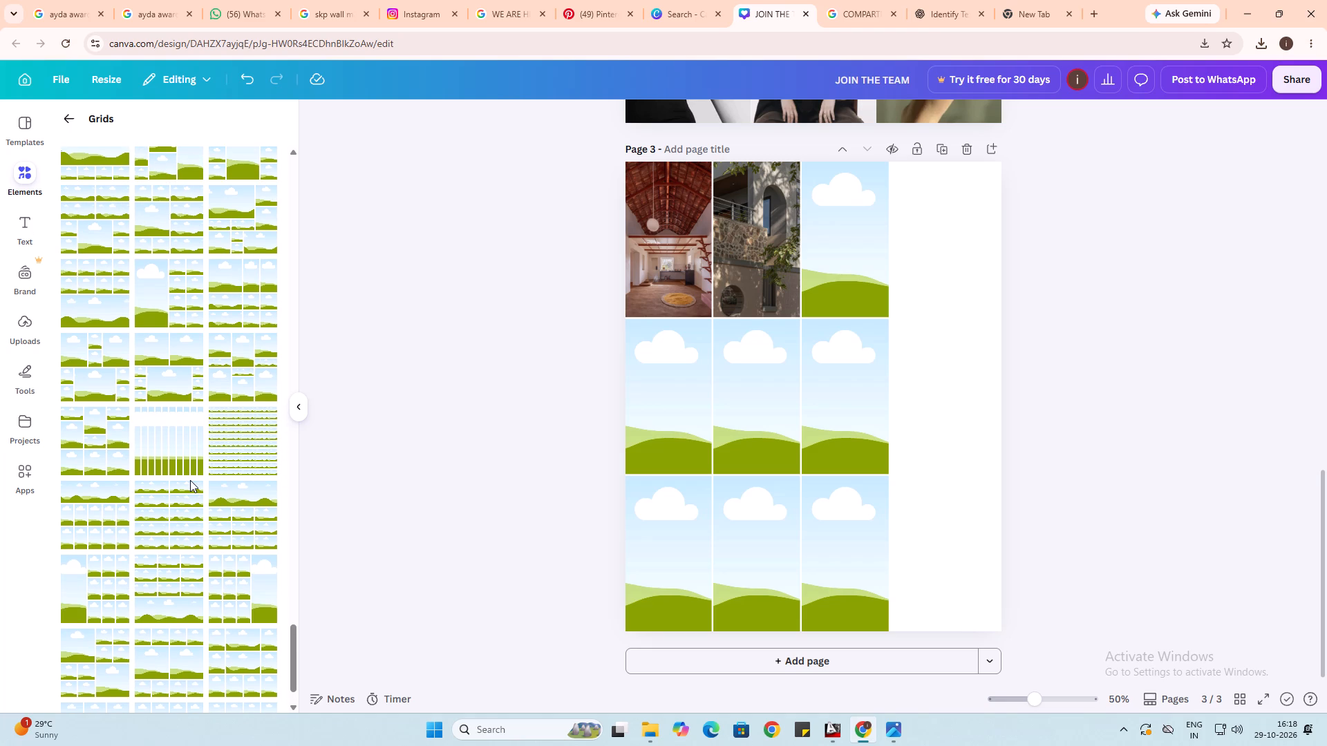
{"action": "scroll", "coordinate": [190, 480], "scroll_direction": "up", "scroll_amount": 1}
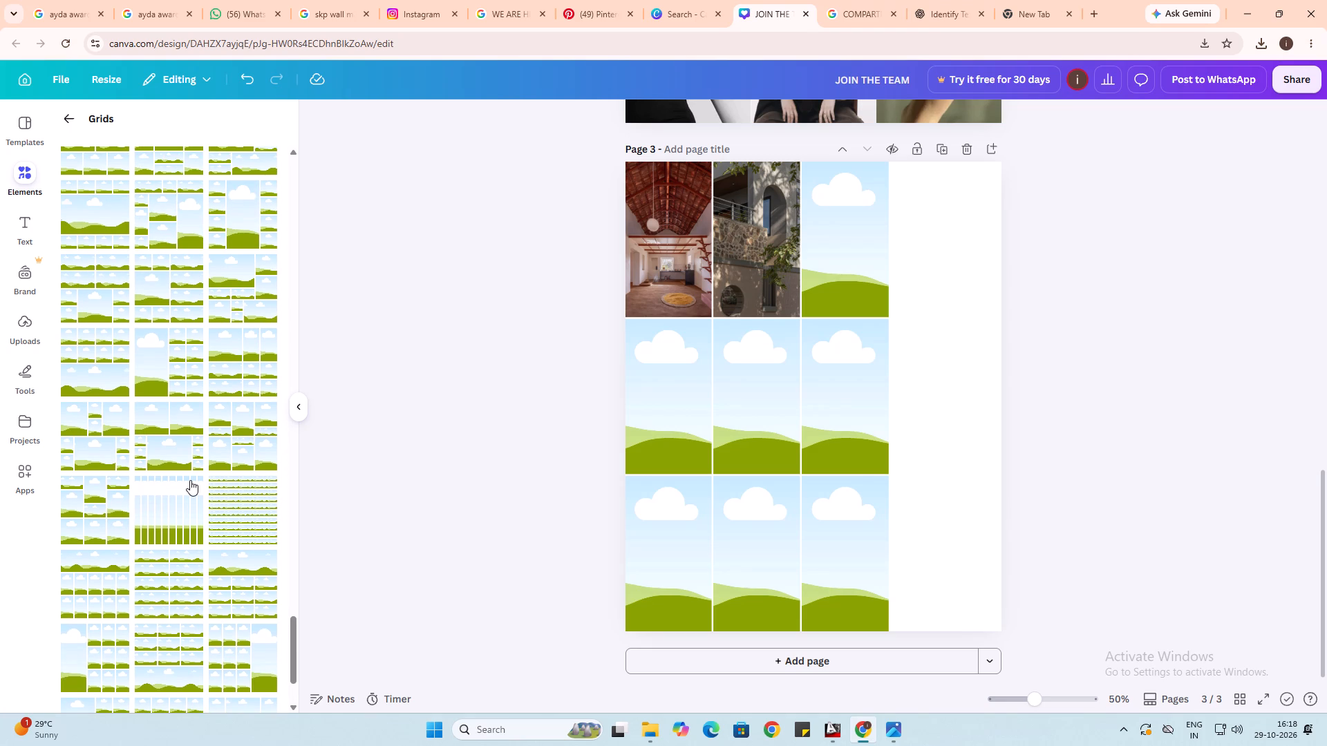
{"action": "scroll", "coordinate": [190, 480], "scroll_direction": "up", "scroll_amount": 2}
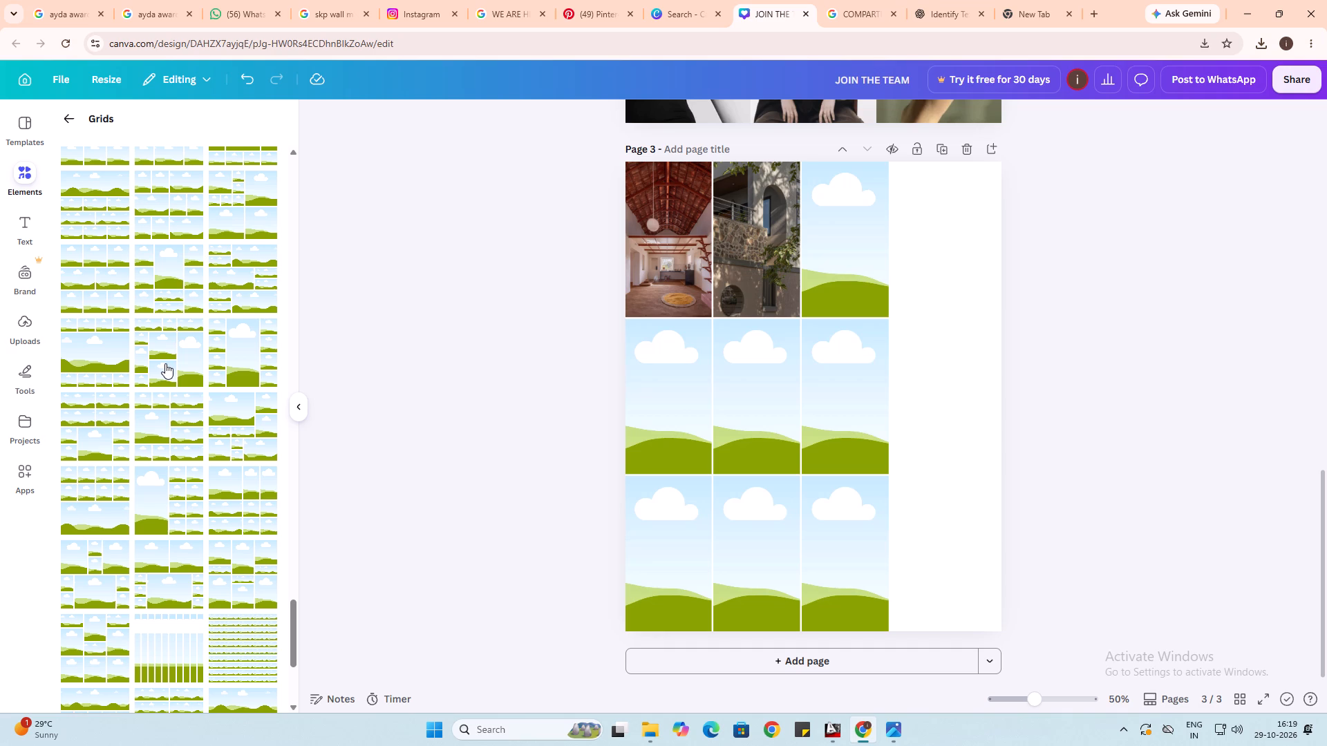
{"action": "scroll", "coordinate": [165, 363], "scroll_direction": "up", "scroll_amount": 3}
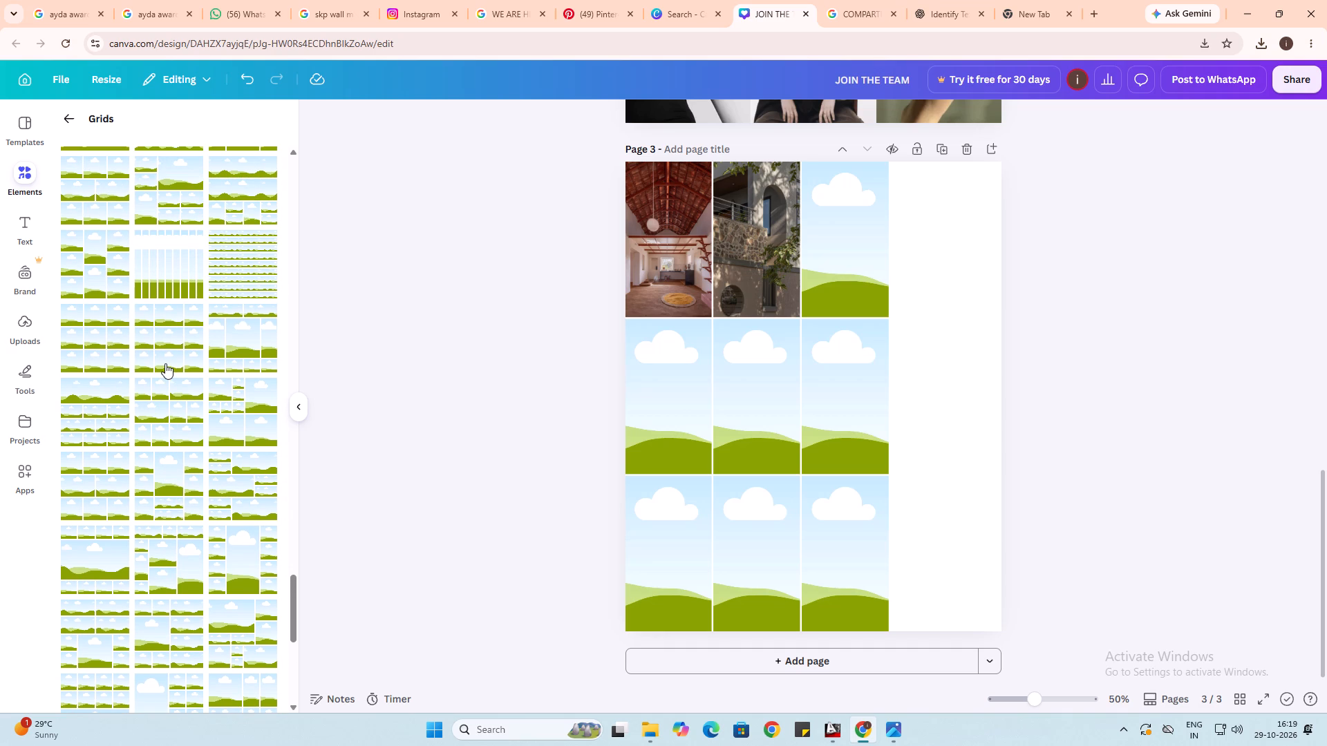
{"action": "scroll", "coordinate": [165, 363], "scroll_direction": "up", "scroll_amount": 1}
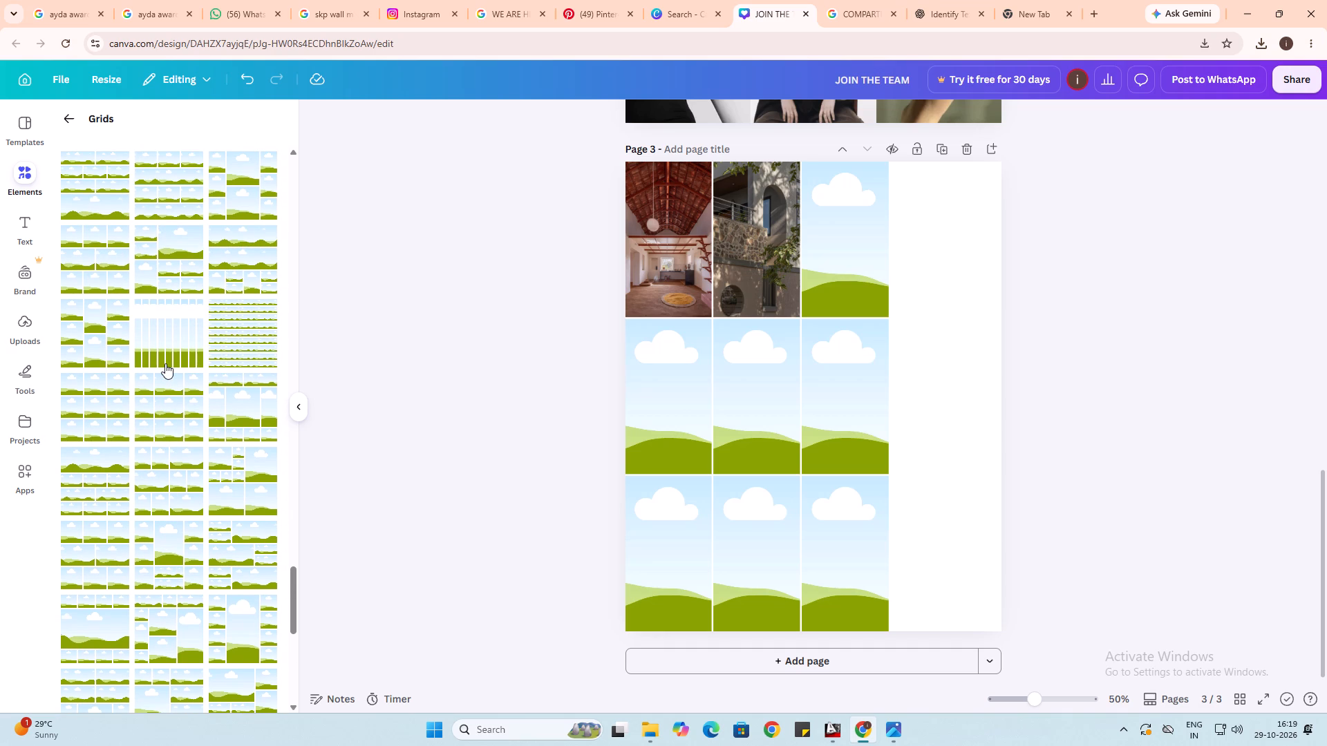
{"action": "scroll", "coordinate": [165, 363], "scroll_direction": "up", "scroll_amount": 1}
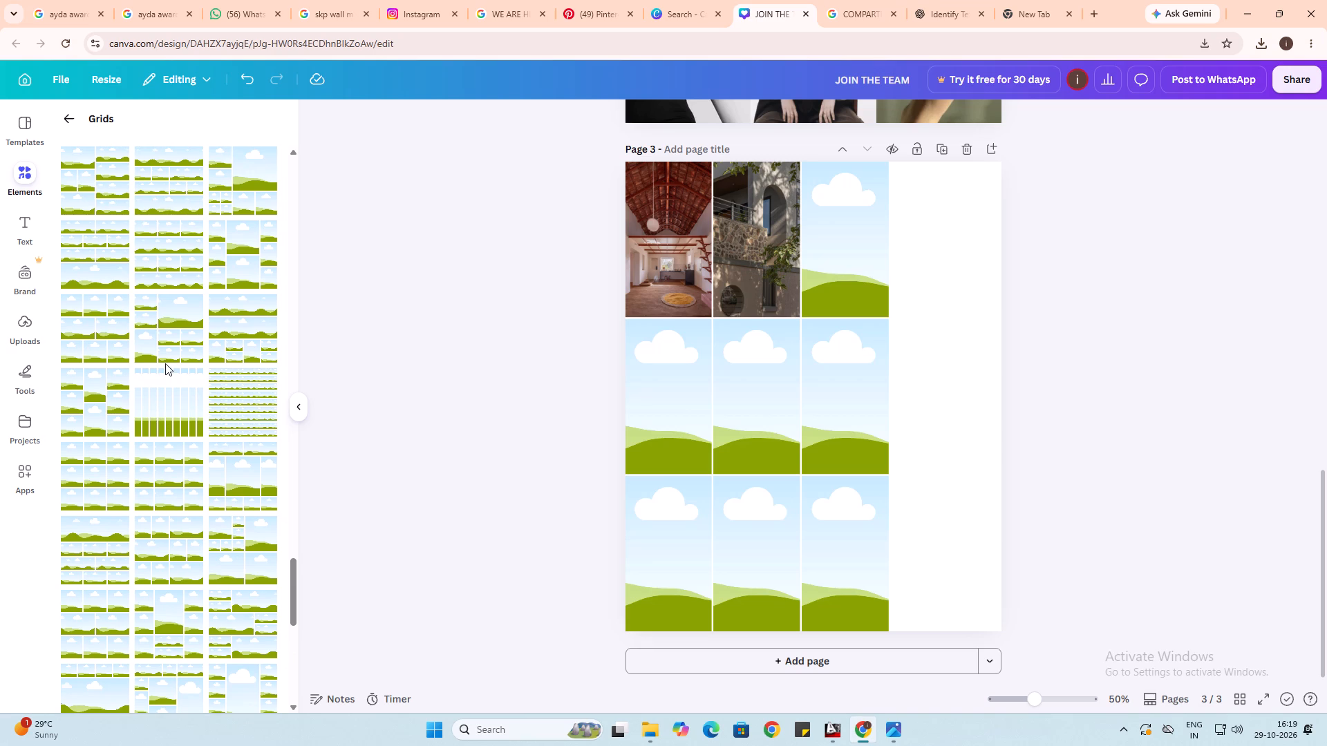
{"action": "scroll", "coordinate": [165, 363], "scroll_direction": "up", "scroll_amount": 1}
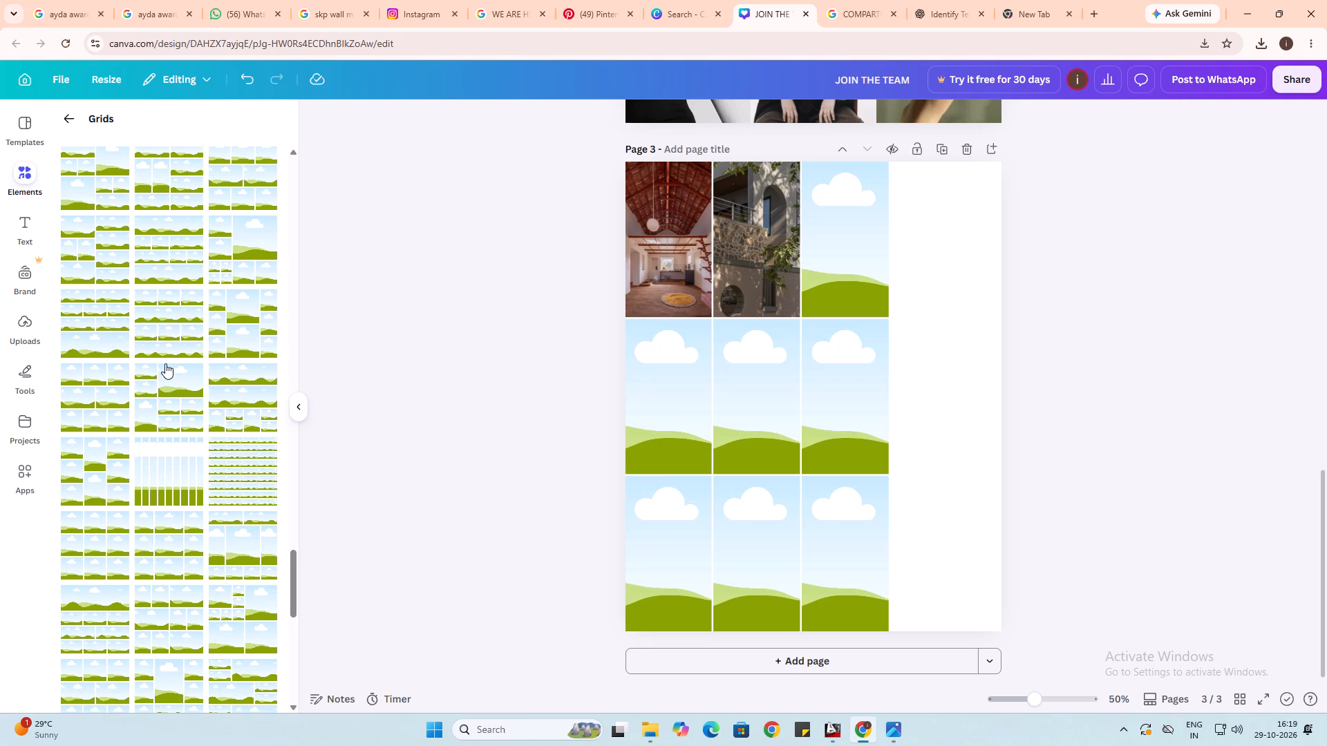
{"action": "scroll", "coordinate": [165, 363], "scroll_direction": "up", "scroll_amount": 1}
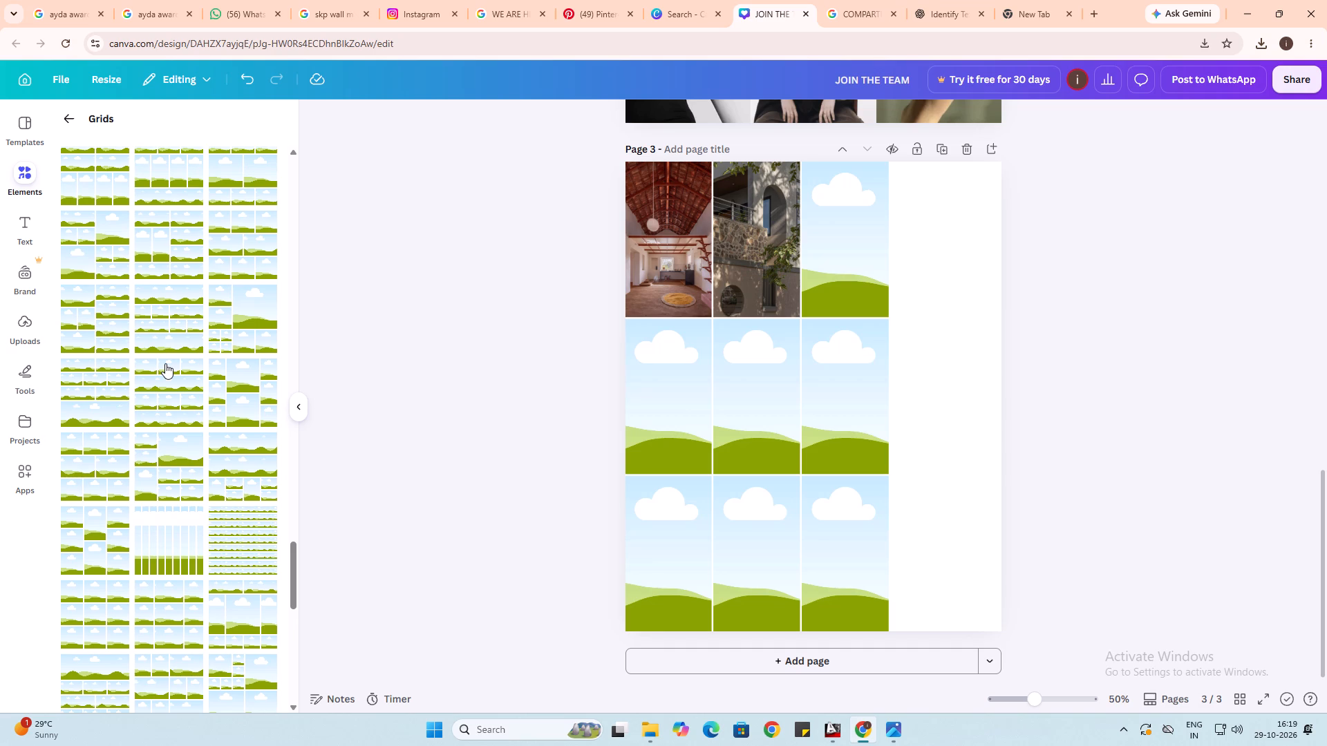
{"action": "scroll", "coordinate": [165, 363], "scroll_direction": "up", "scroll_amount": 1}
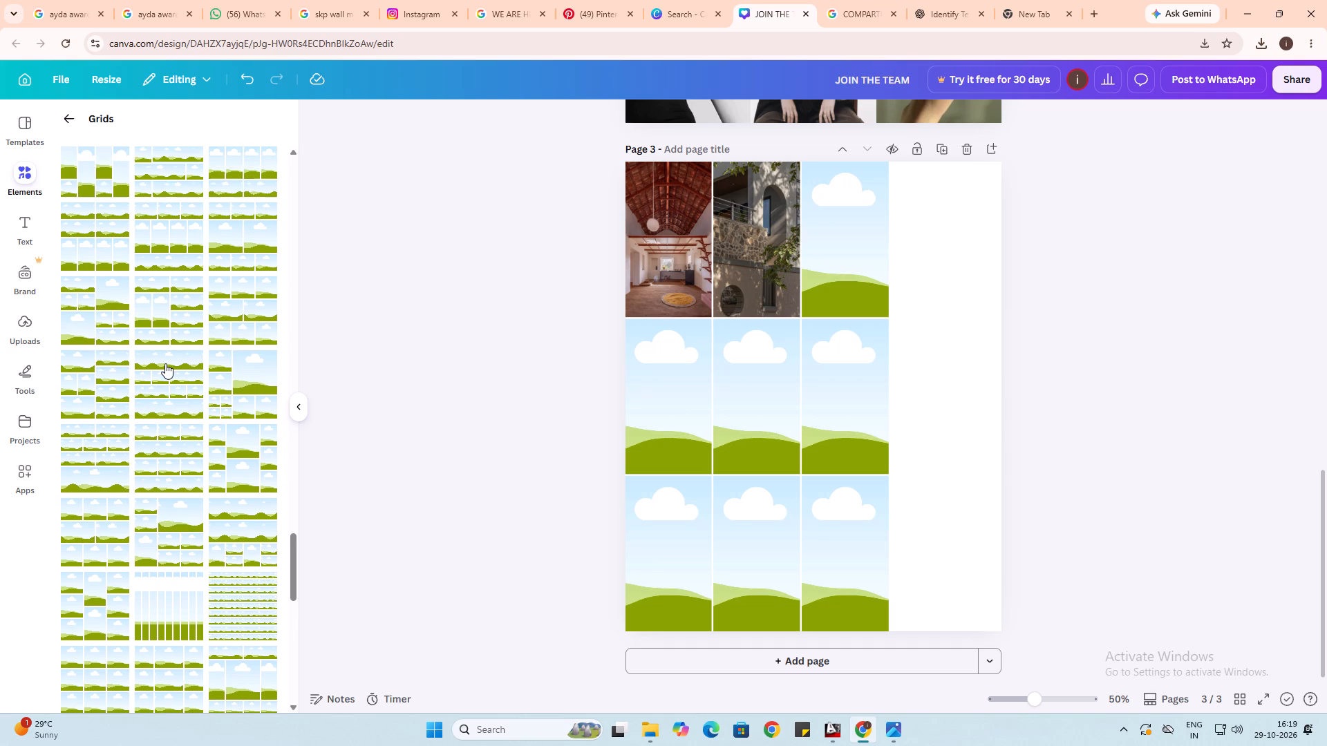
{"action": "scroll", "coordinate": [165, 363], "scroll_direction": "up", "scroll_amount": 1}
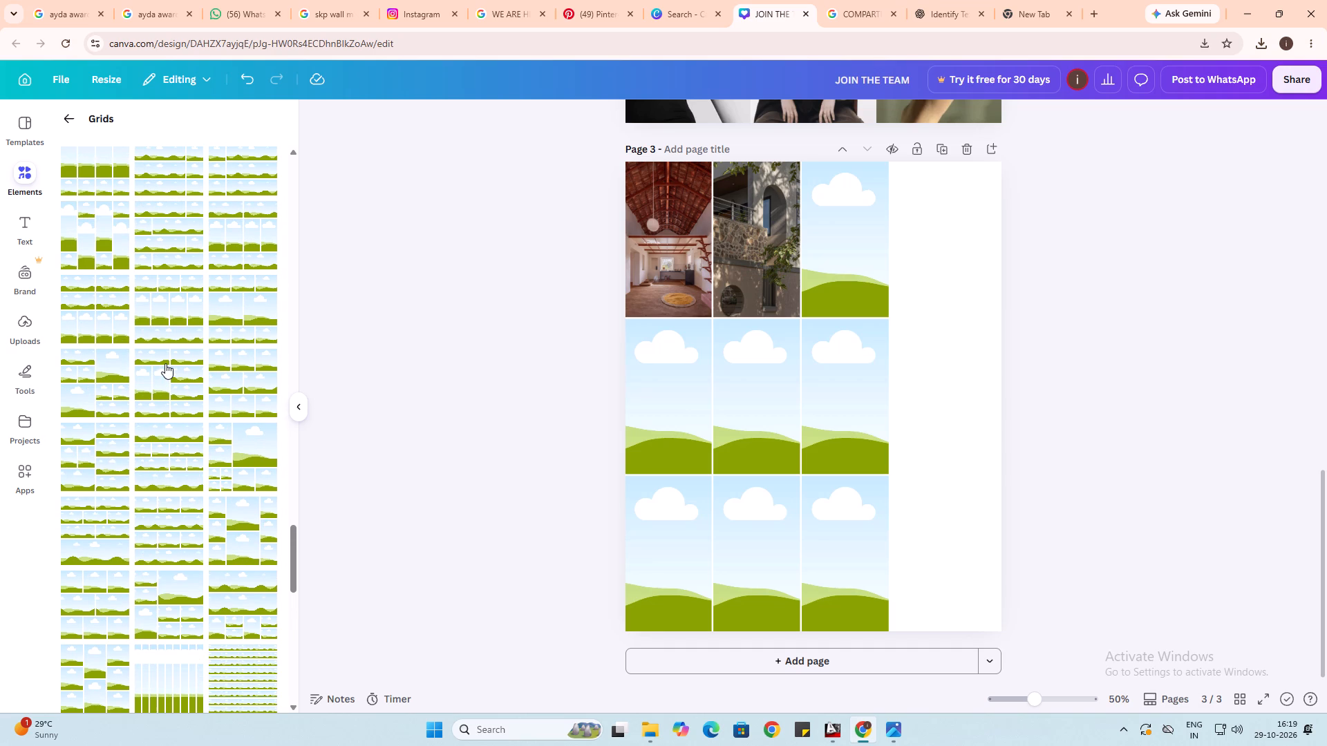
{"action": "scroll", "coordinate": [165, 363], "scroll_direction": "up", "scroll_amount": 3}
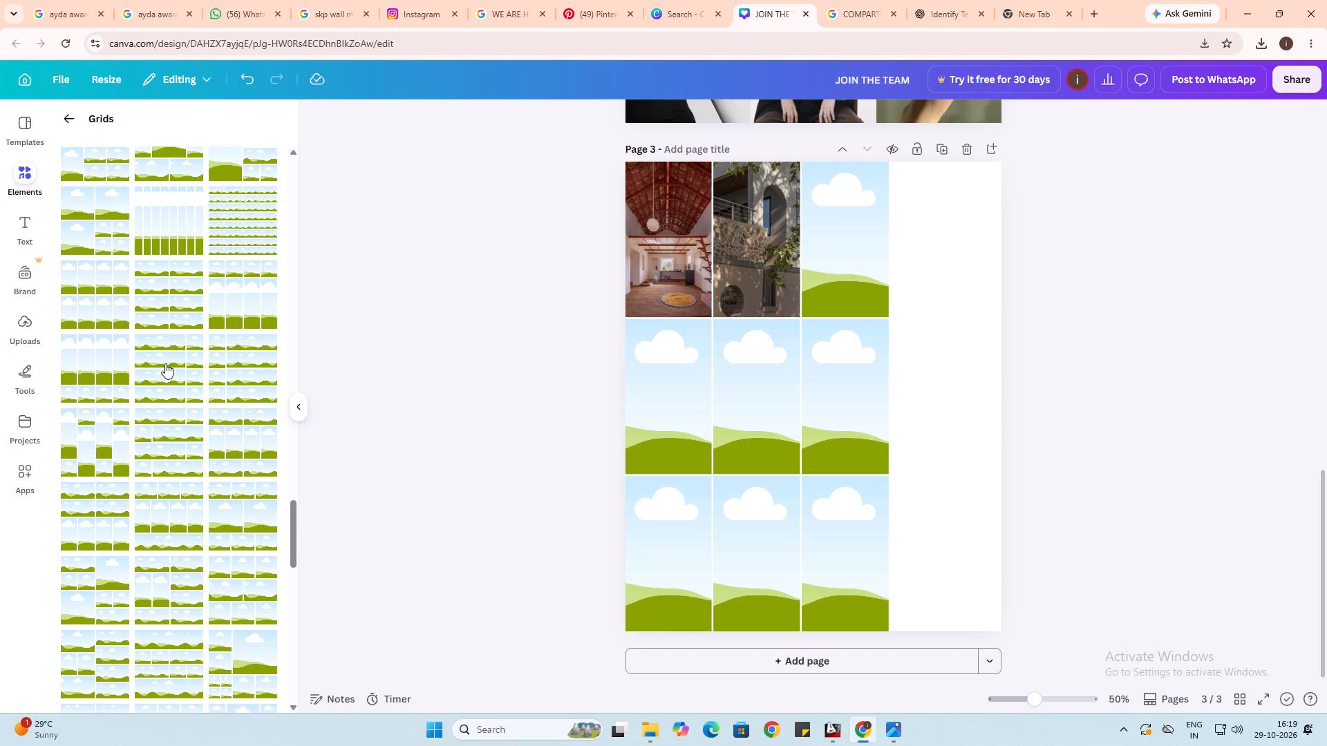
{"action": "scroll", "coordinate": [165, 363], "scroll_direction": "up", "scroll_amount": 1}
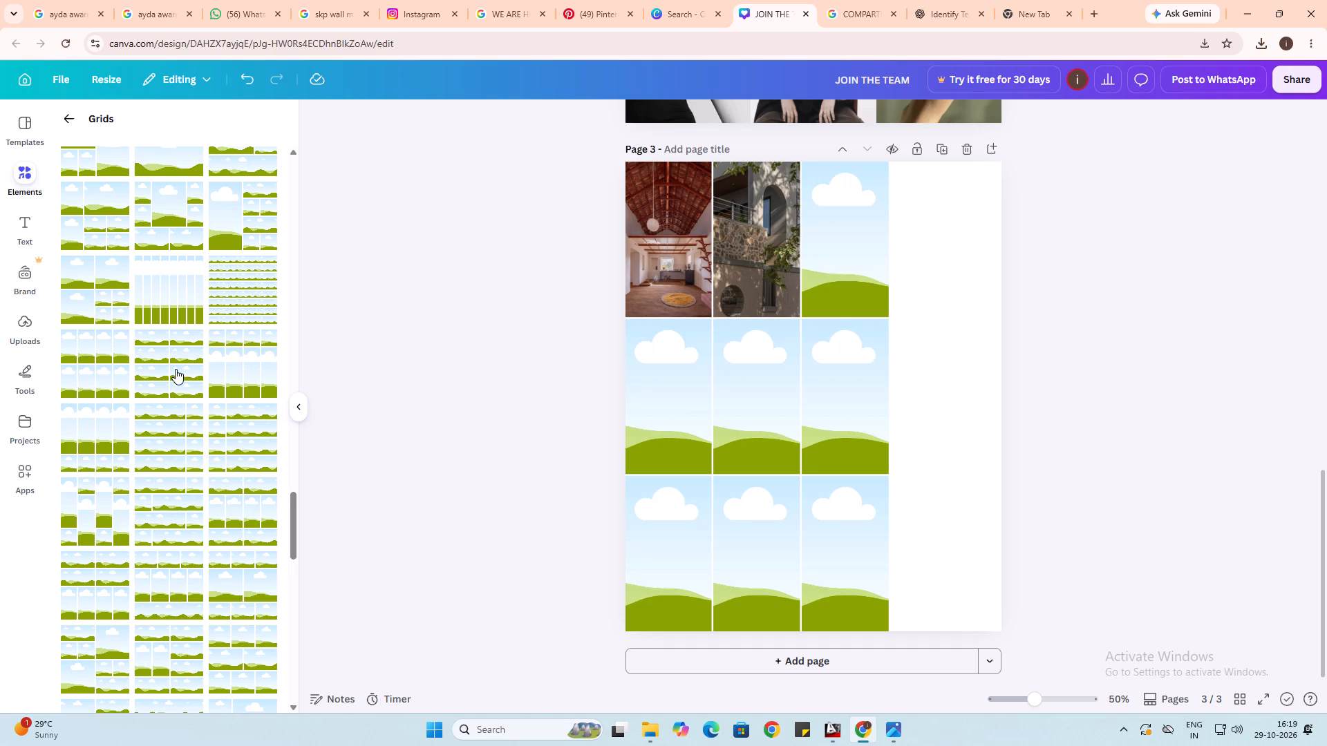
{"action": "scroll", "coordinate": [176, 369], "scroll_direction": "up", "scroll_amount": 1}
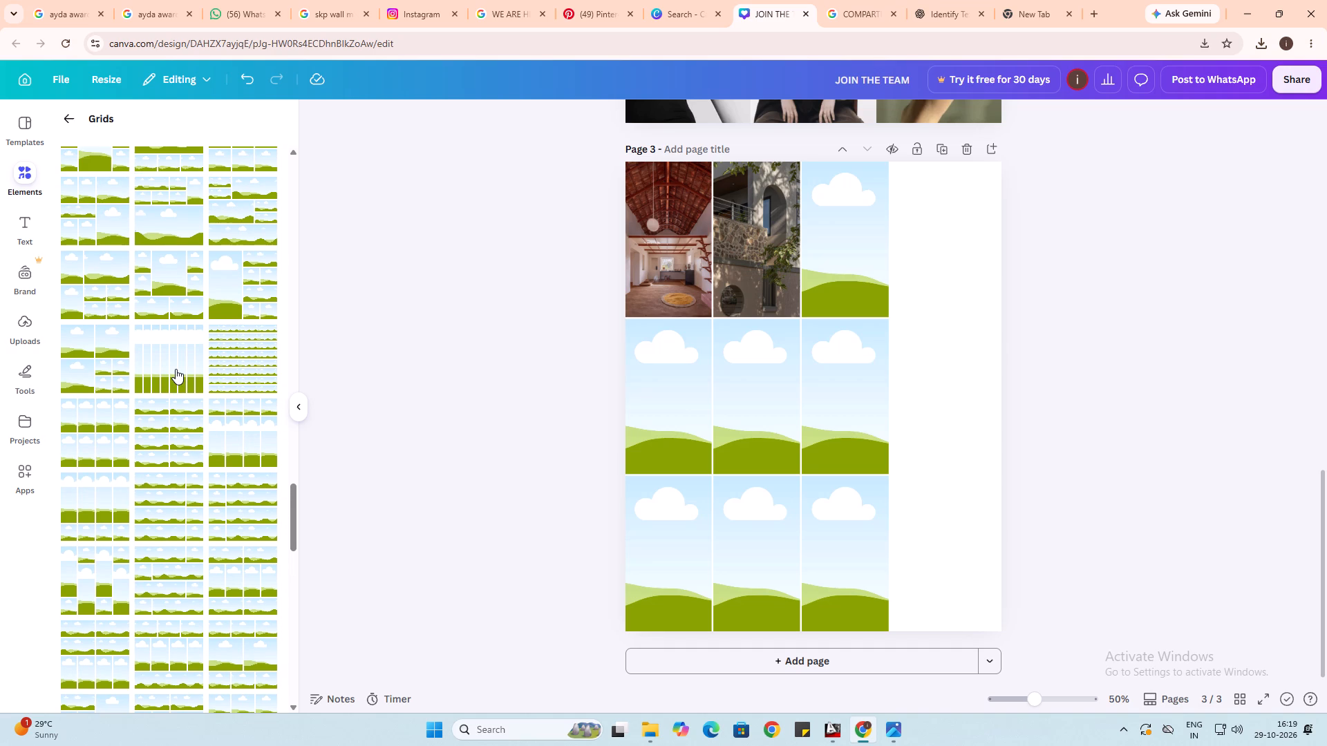
{"action": "scroll", "coordinate": [176, 369], "scroll_direction": "up", "scroll_amount": 1}
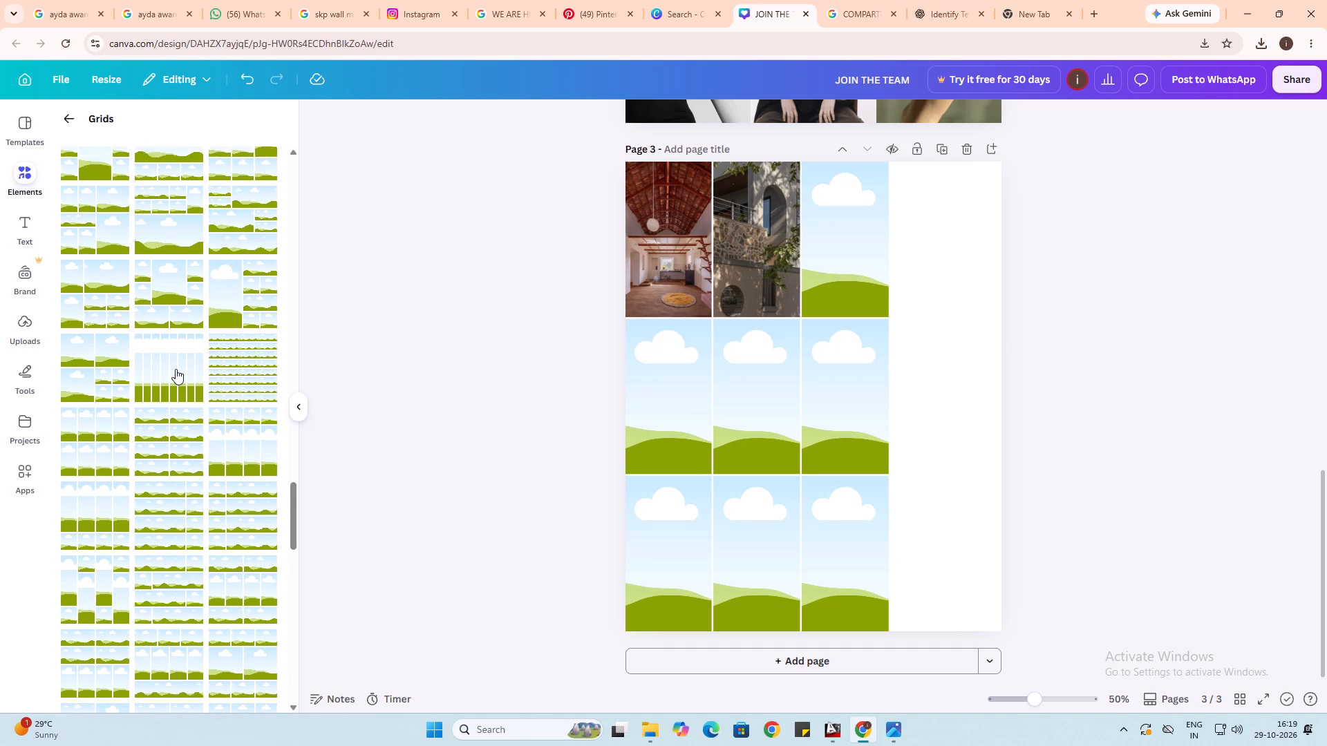
{"action": "scroll", "coordinate": [176, 369], "scroll_direction": "up", "scroll_amount": 1}
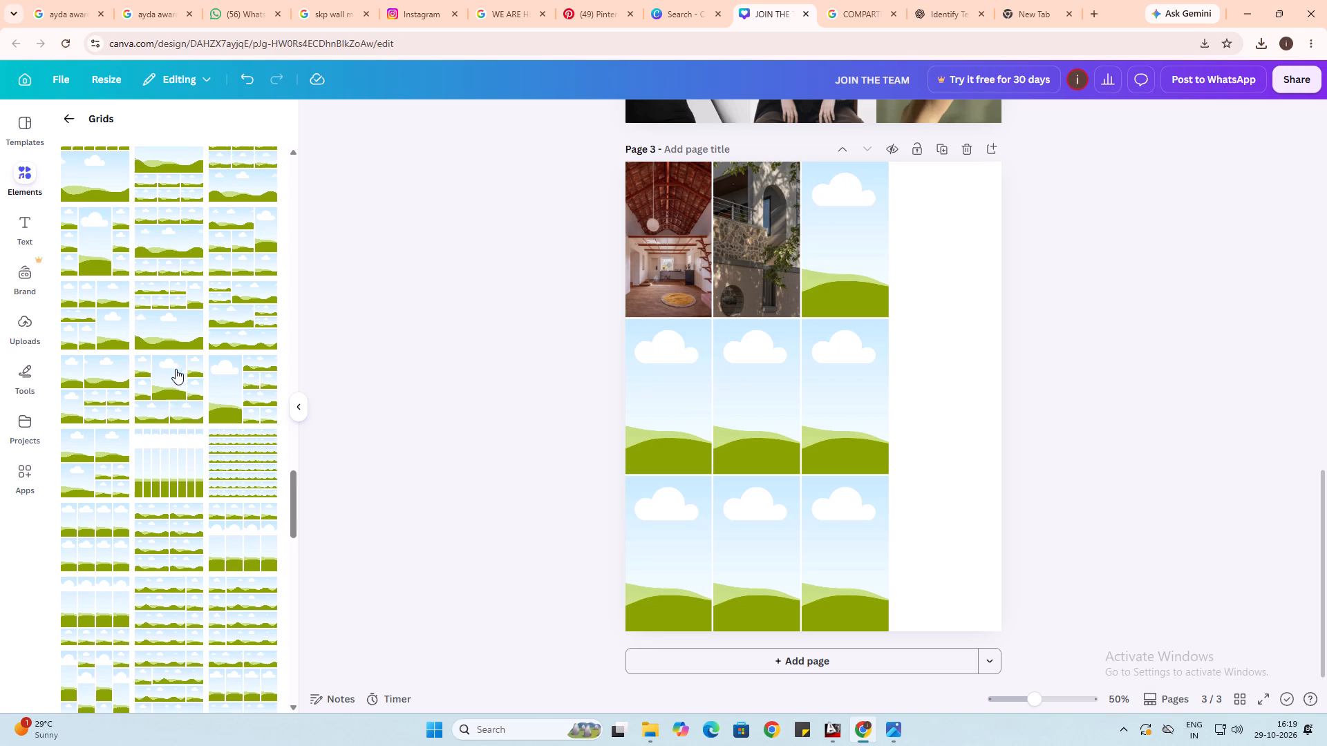
{"action": "scroll", "coordinate": [176, 369], "scroll_direction": "up", "scroll_amount": 2}
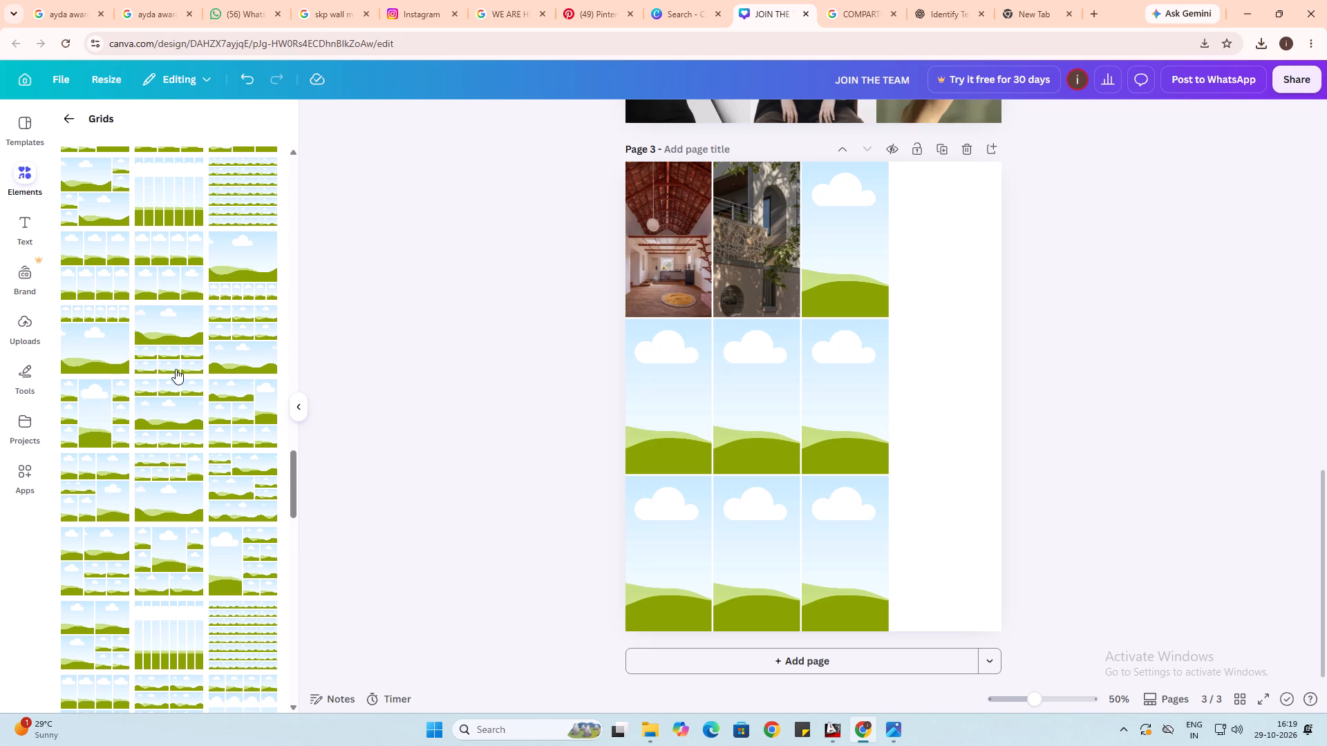
{"action": "scroll", "coordinate": [176, 369], "scroll_direction": "up", "scroll_amount": 2}
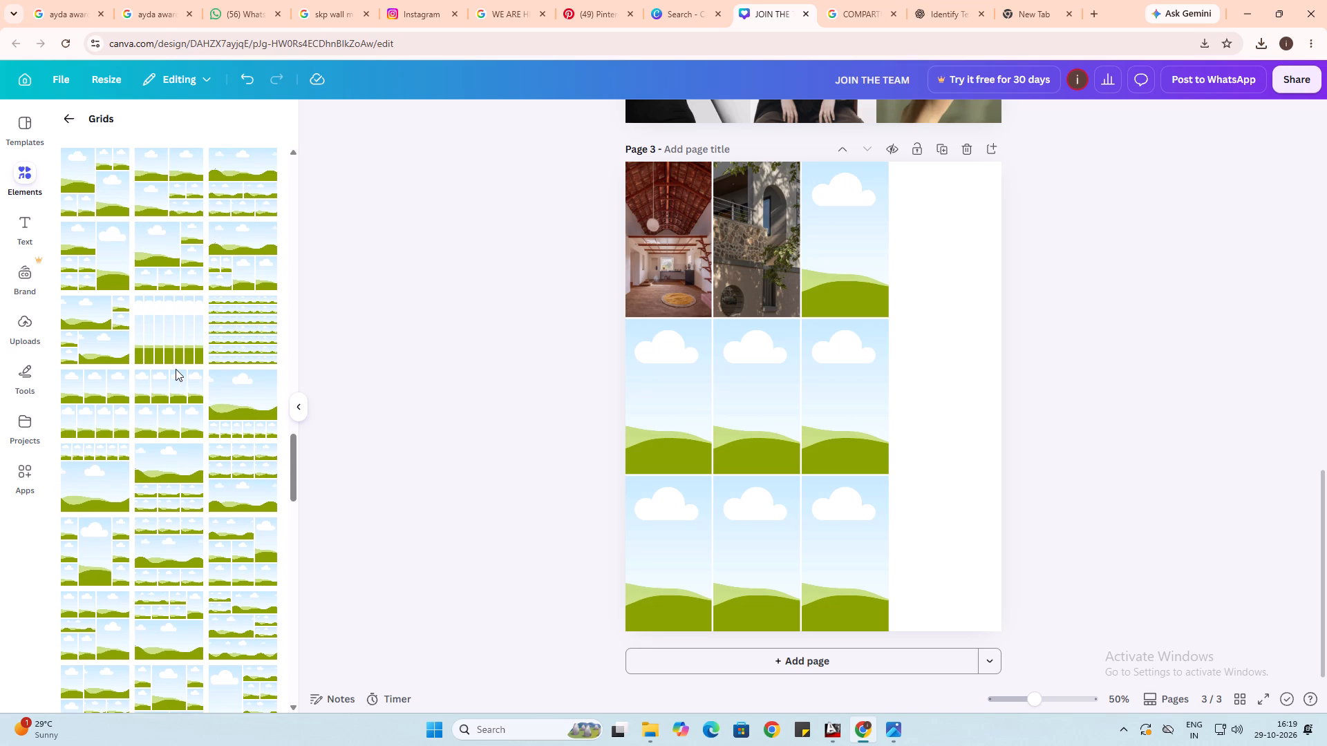
{"action": "scroll", "coordinate": [176, 369], "scroll_direction": "up", "scroll_amount": 1}
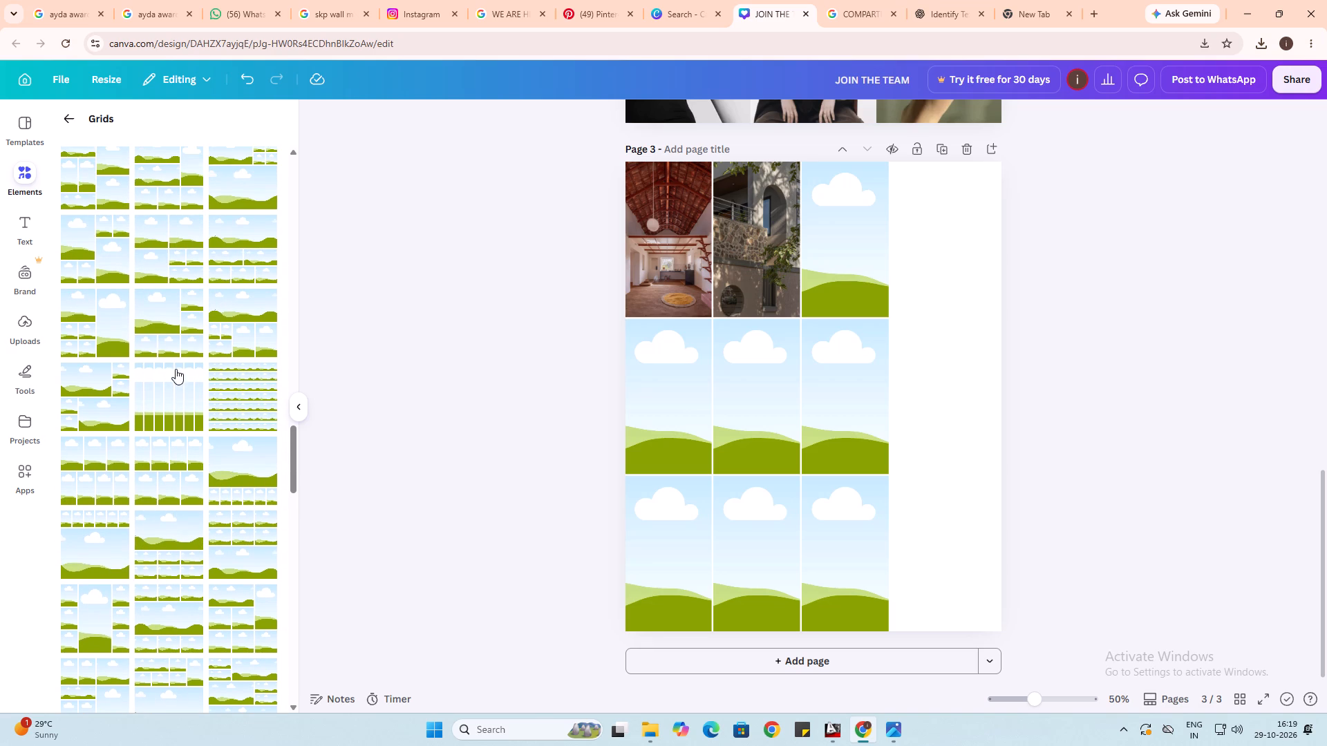
{"action": "scroll", "coordinate": [176, 369], "scroll_direction": "up", "scroll_amount": 2}
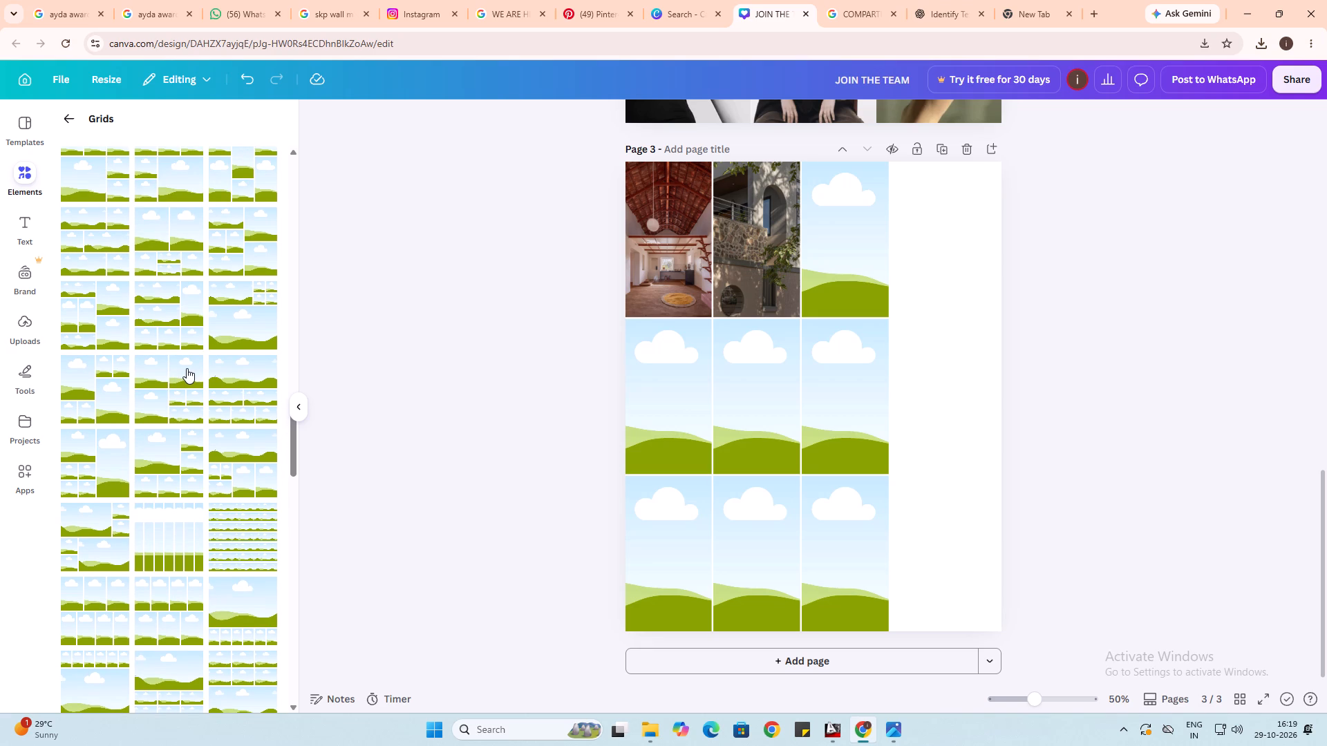
{"action": "scroll", "coordinate": [187, 368], "scroll_direction": "up", "scroll_amount": 1}
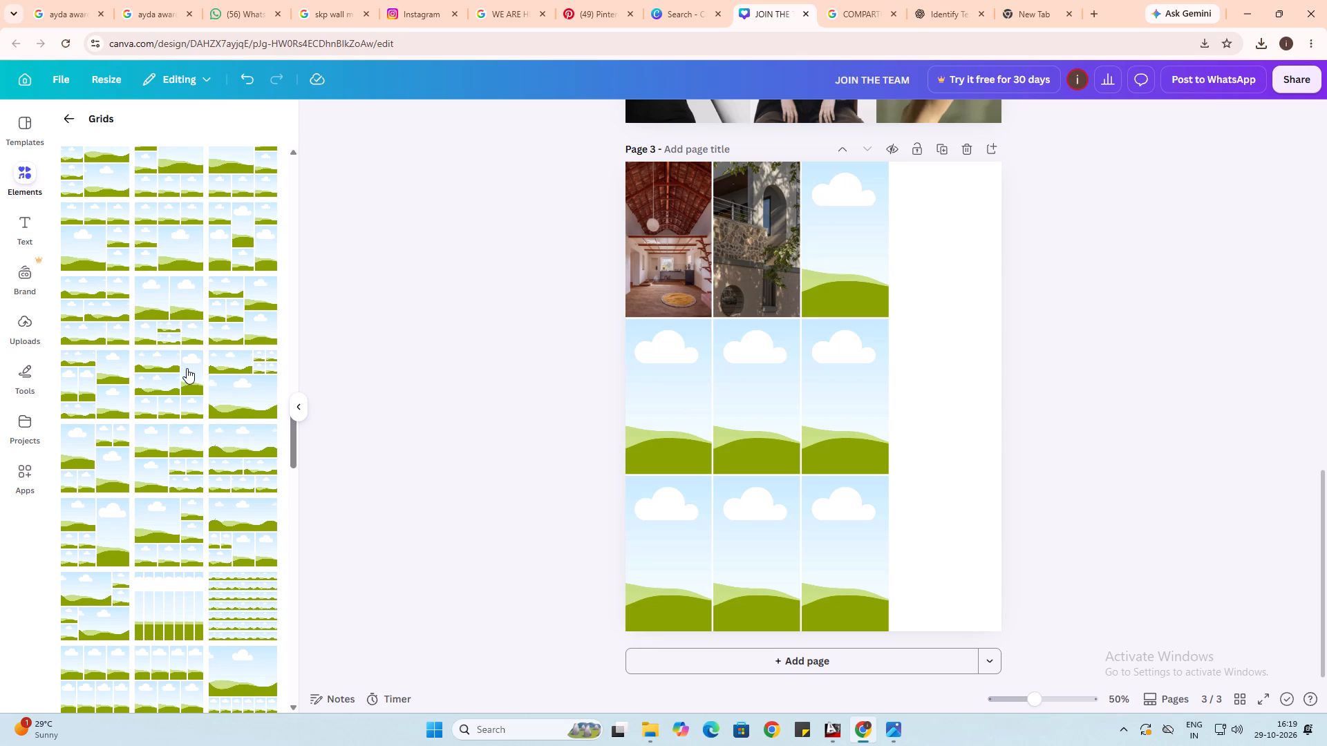
{"action": "scroll", "coordinate": [187, 368], "scroll_direction": "up", "scroll_amount": 2}
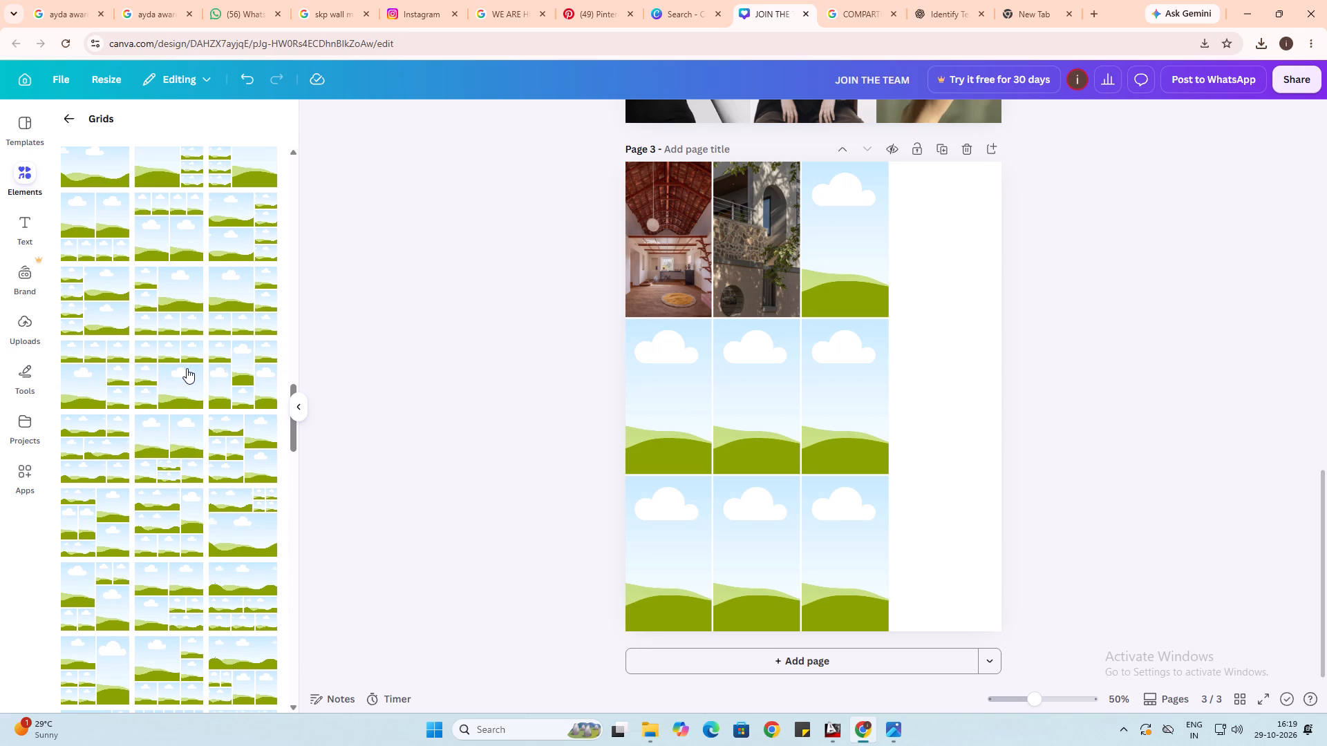
{"action": "scroll", "coordinate": [187, 368], "scroll_direction": "up", "scroll_amount": 2}
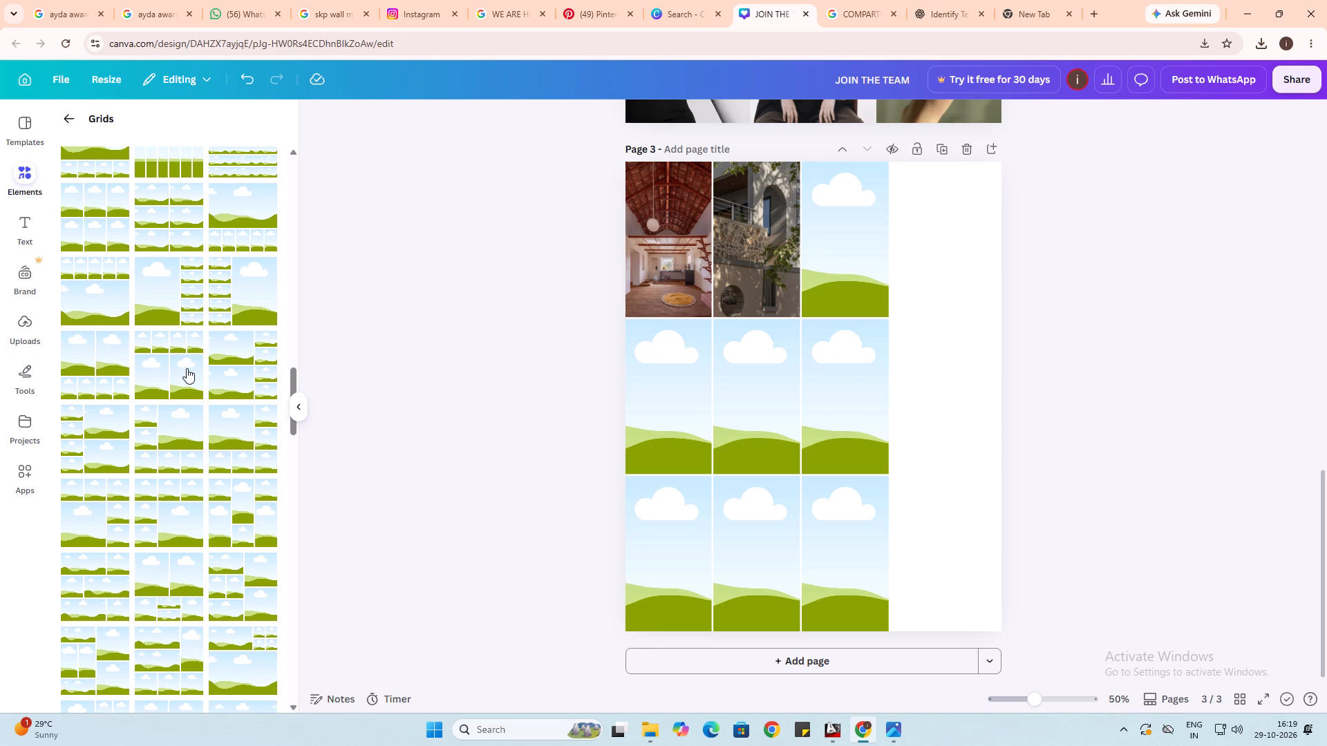
{"action": "scroll", "coordinate": [187, 368], "scroll_direction": "up", "scroll_amount": 3}
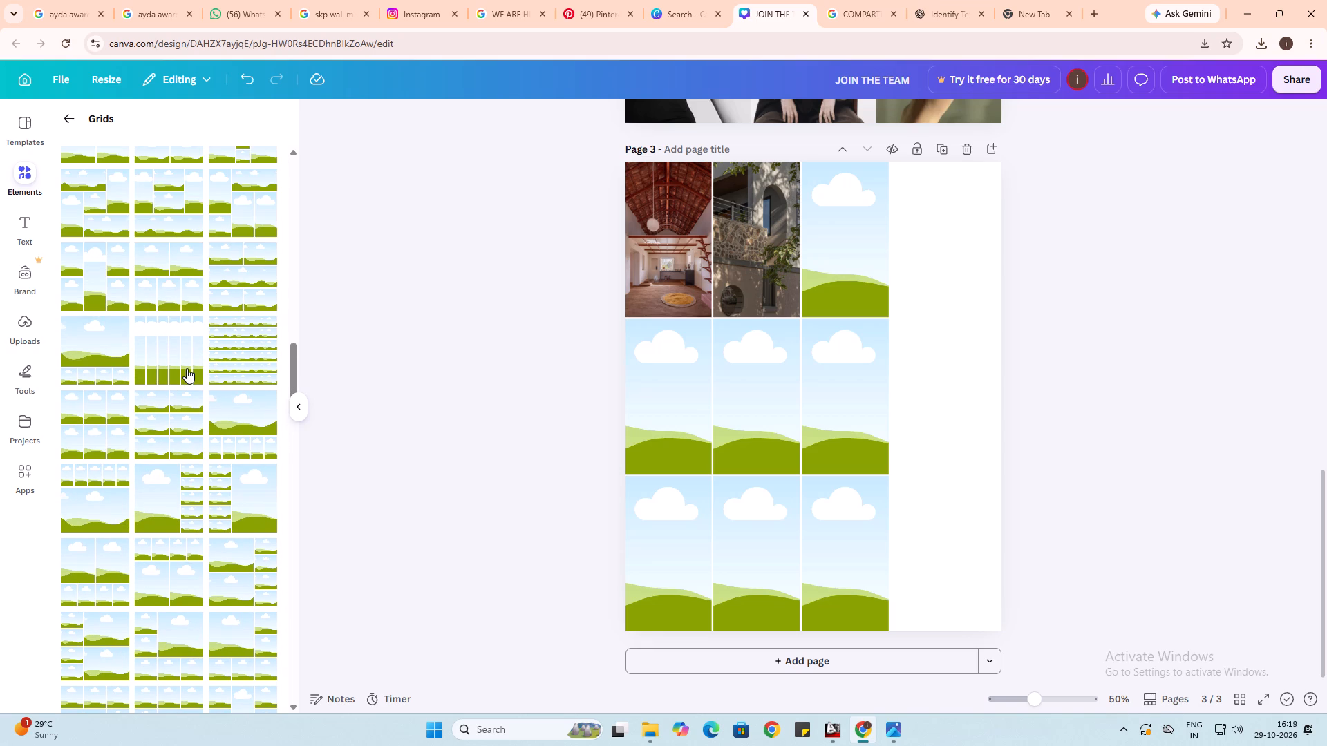
{"action": "scroll", "coordinate": [187, 368], "scroll_direction": "up", "scroll_amount": 5}
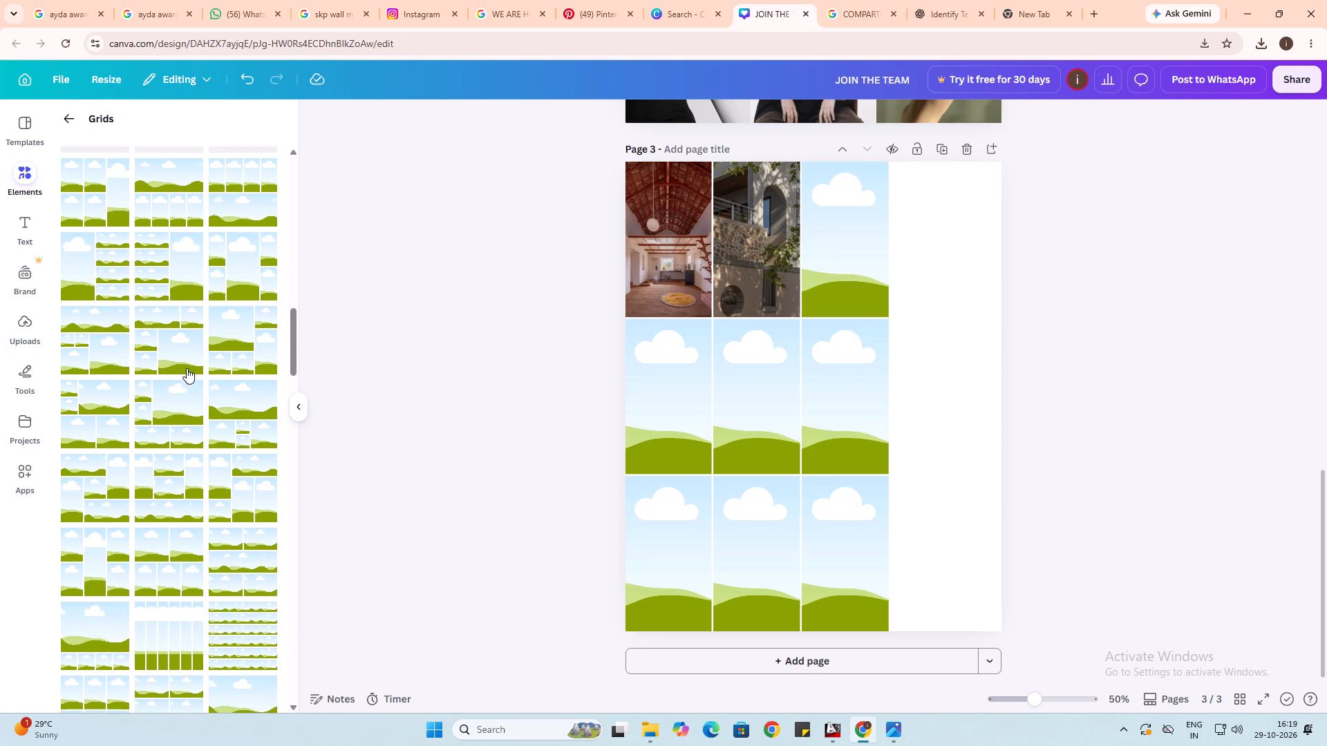
{"action": "scroll", "coordinate": [187, 368], "scroll_direction": "up", "scroll_amount": 3}
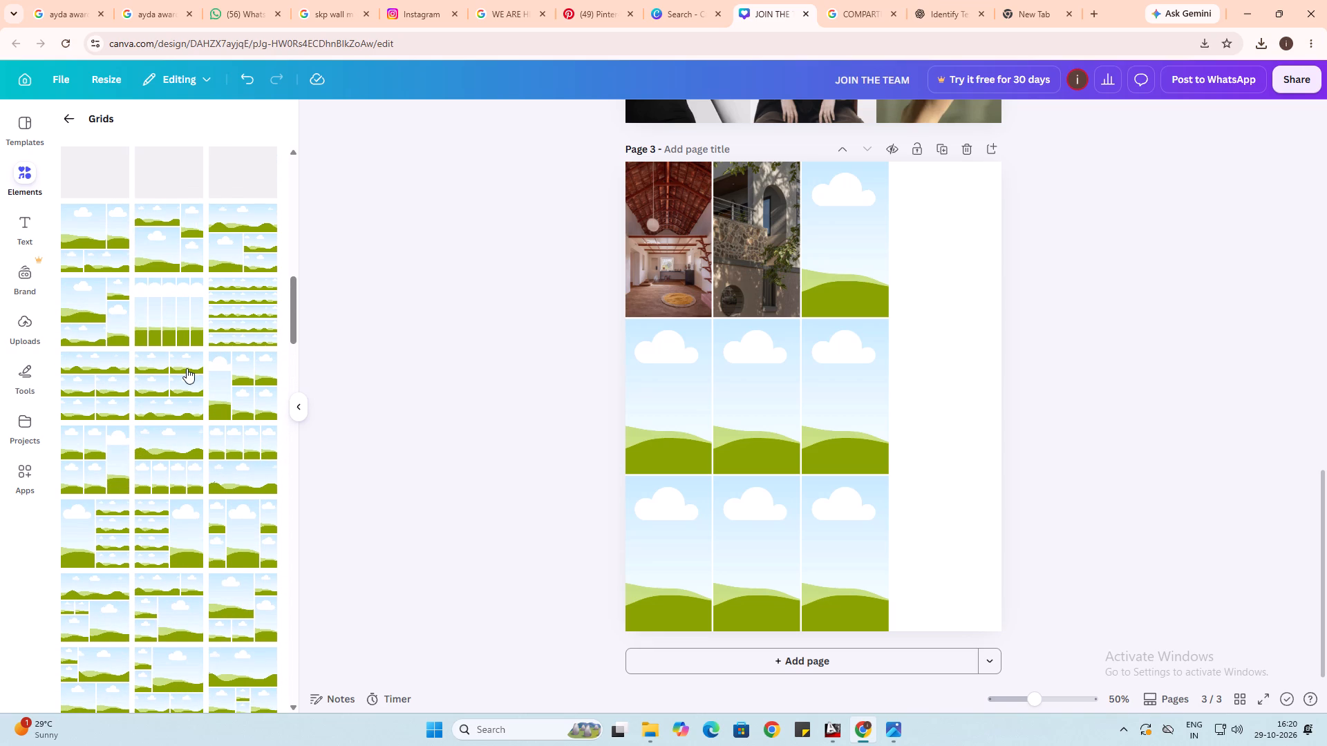
{"action": "scroll", "coordinate": [187, 368], "scroll_direction": "up", "scroll_amount": 3}
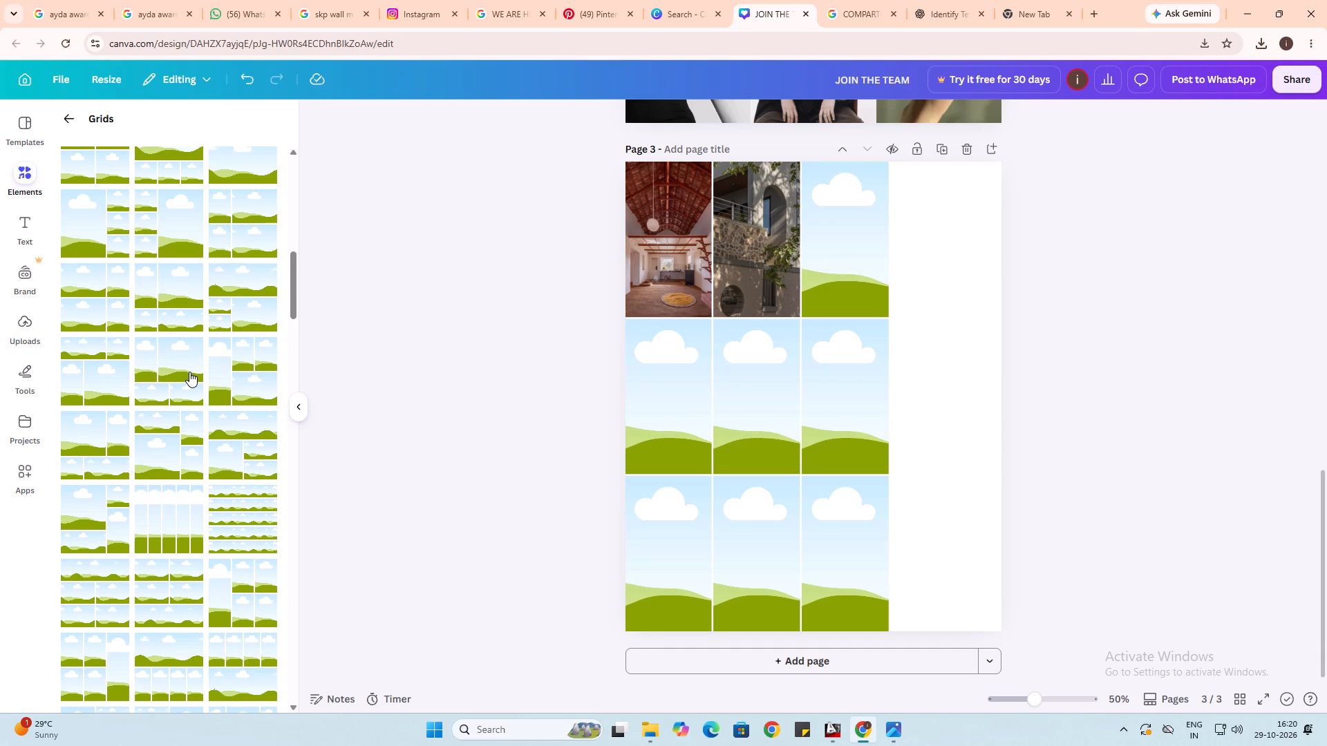
{"action": "scroll", "coordinate": [195, 372], "scroll_direction": "up", "scroll_amount": 3}
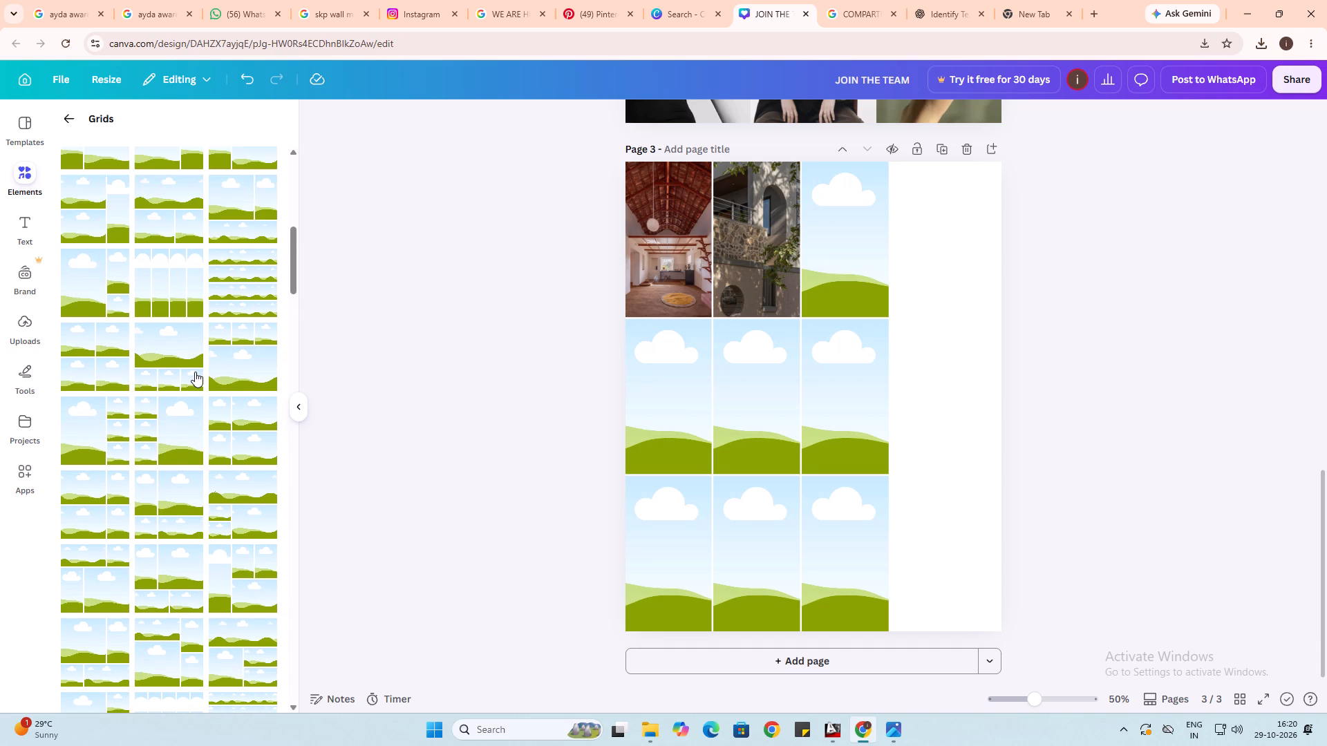
{"action": "scroll", "coordinate": [195, 372], "scroll_direction": "up", "scroll_amount": 5}
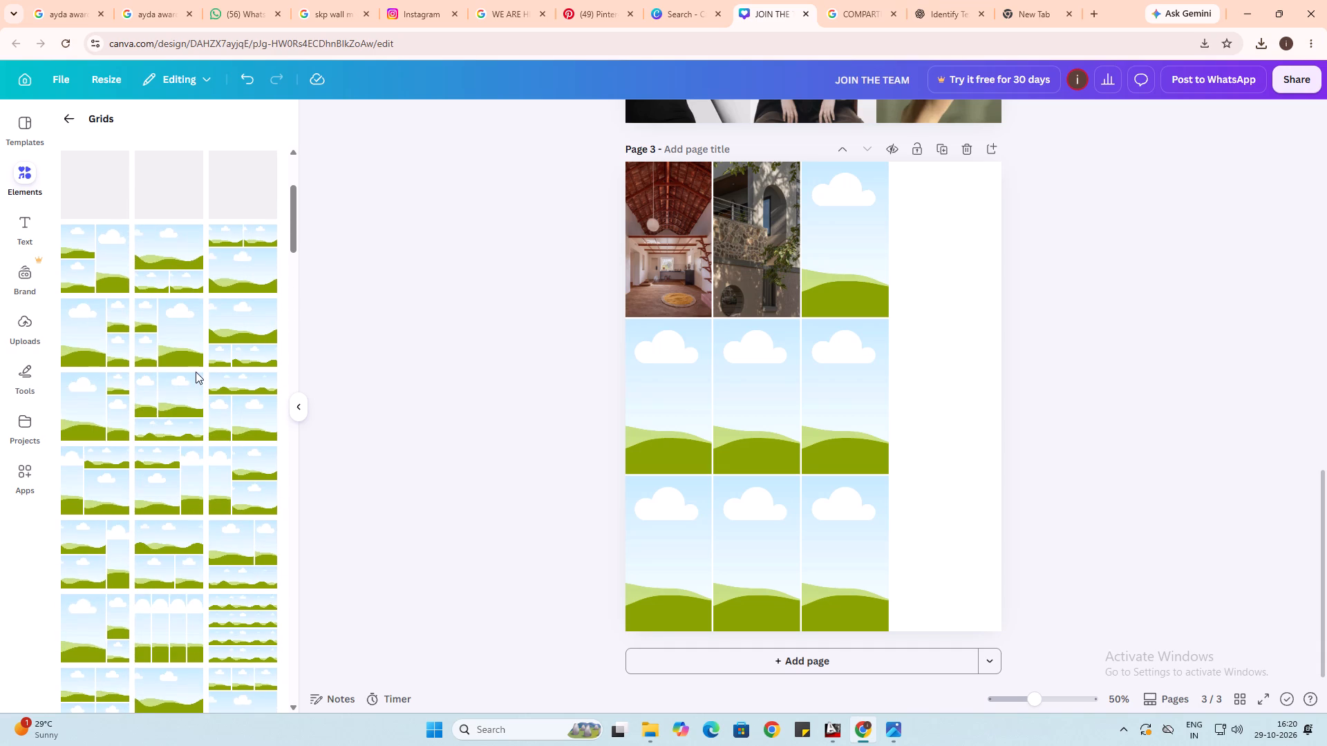
{"action": "scroll", "coordinate": [196, 372], "scroll_direction": "up", "scroll_amount": 12}
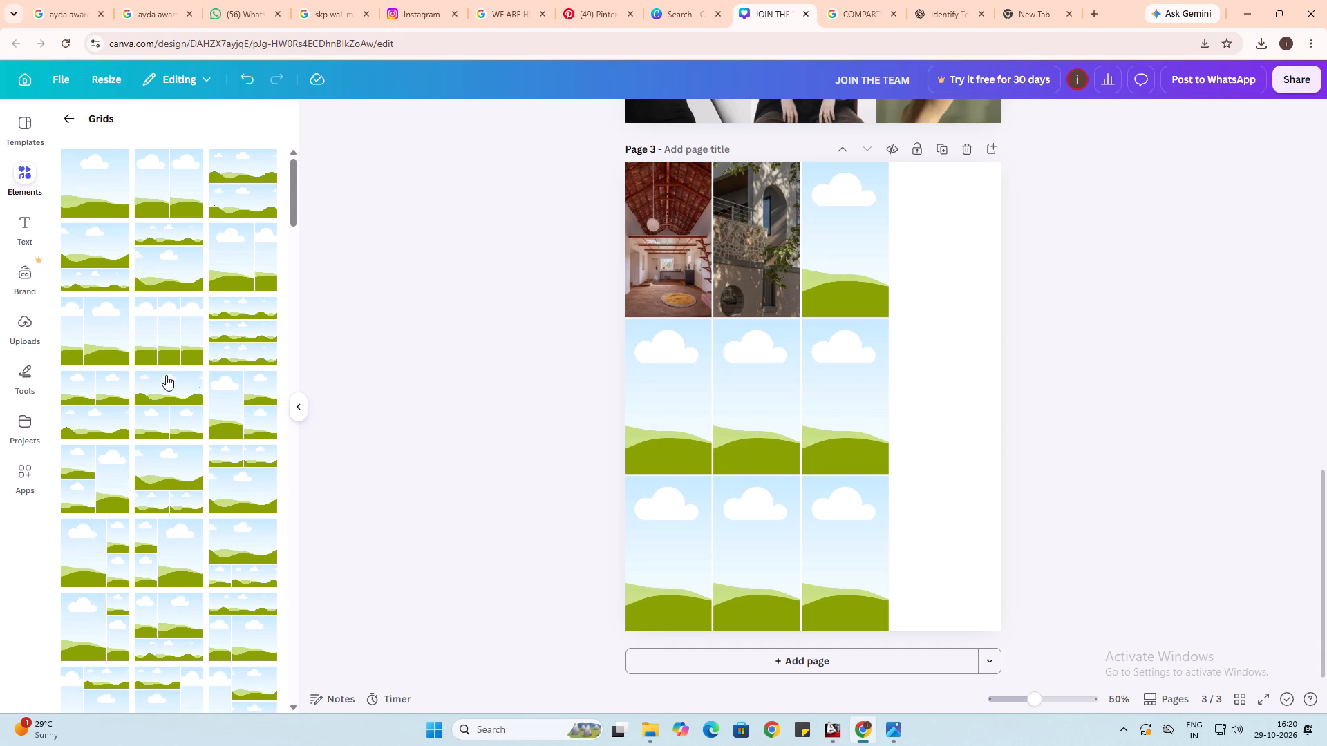
{"action": "scroll", "coordinate": [192, 373], "scroll_direction": "down", "scroll_amount": 14}
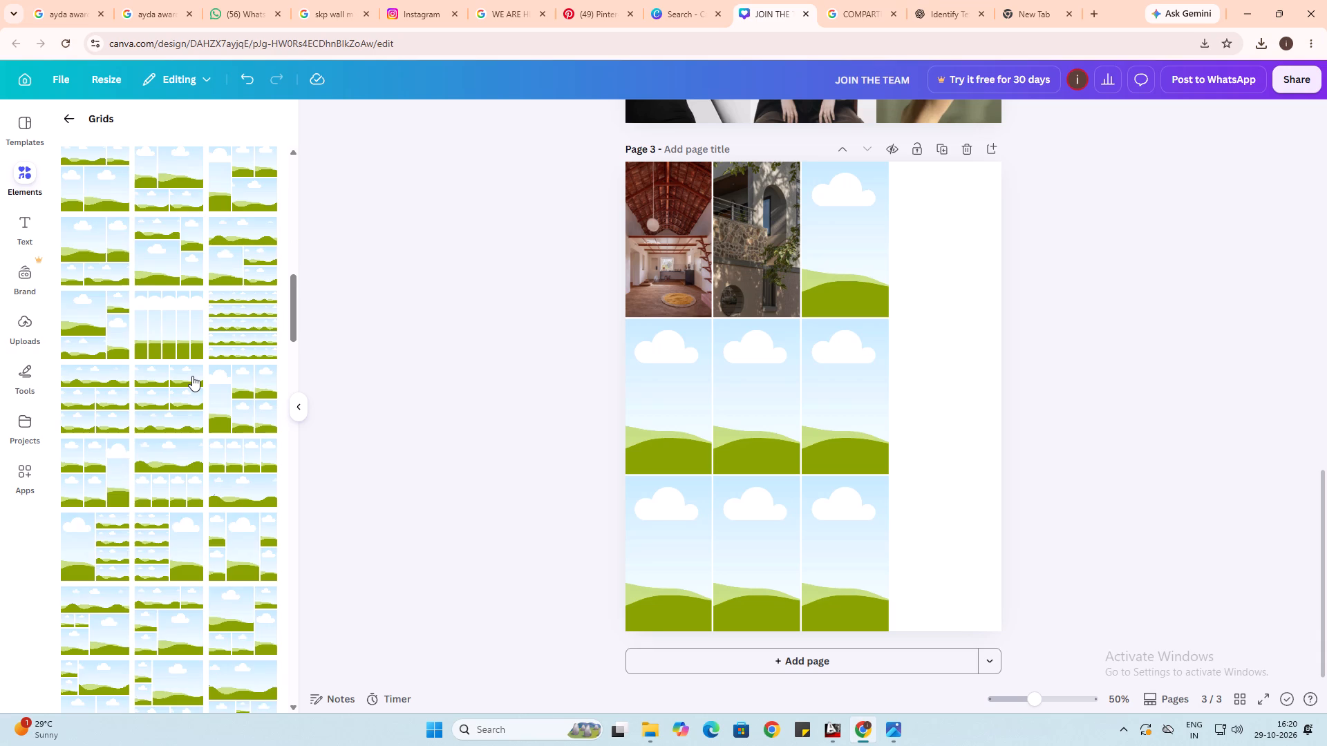
{"action": "scroll", "coordinate": [192, 376], "scroll_direction": "down", "scroll_amount": 3}
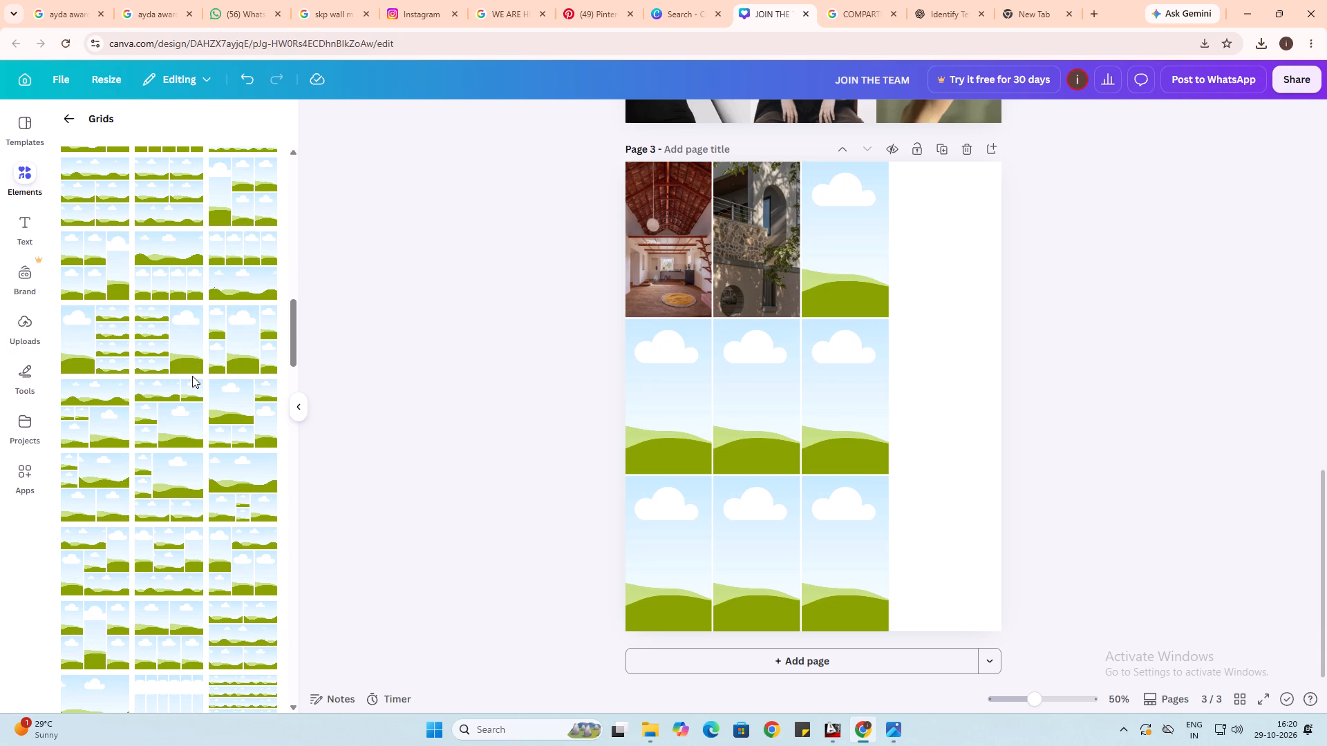
{"action": "scroll", "coordinate": [192, 376], "scroll_direction": "down", "scroll_amount": 4}
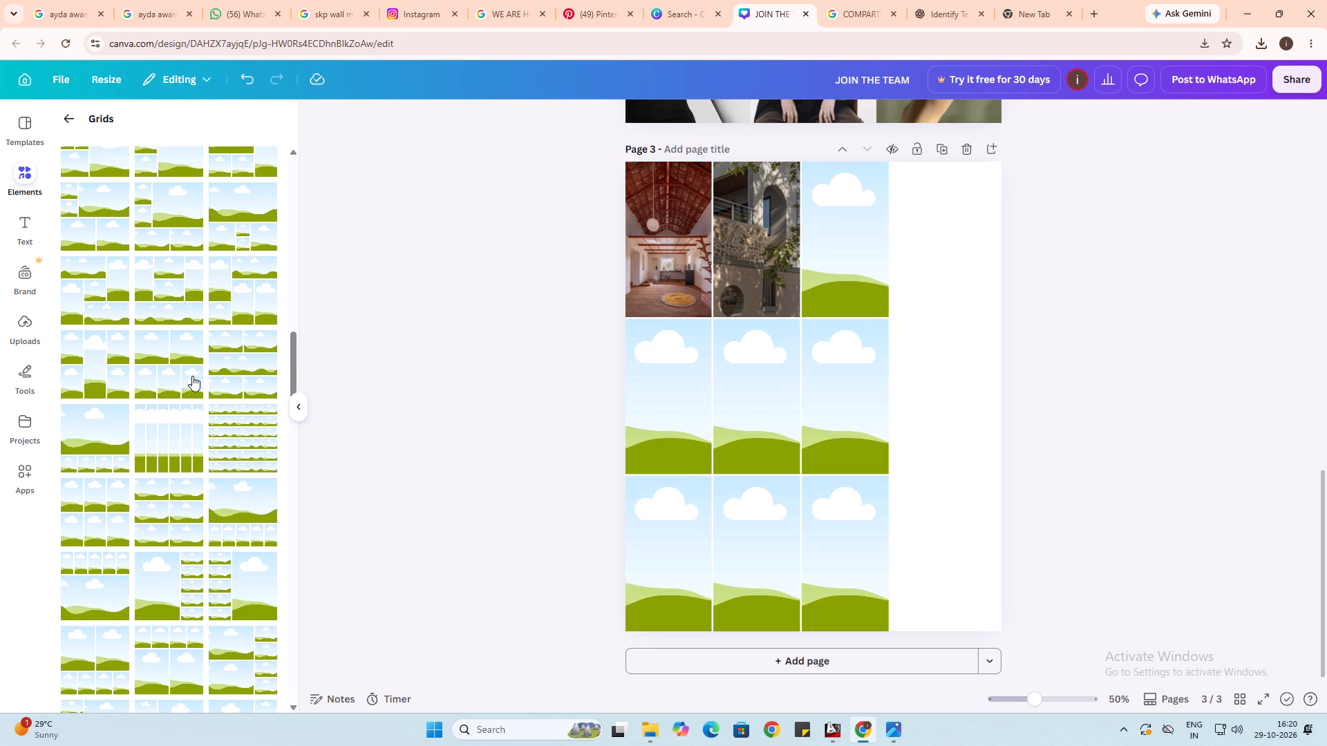
{"action": "scroll", "coordinate": [192, 376], "scroll_direction": "down", "scroll_amount": 2}
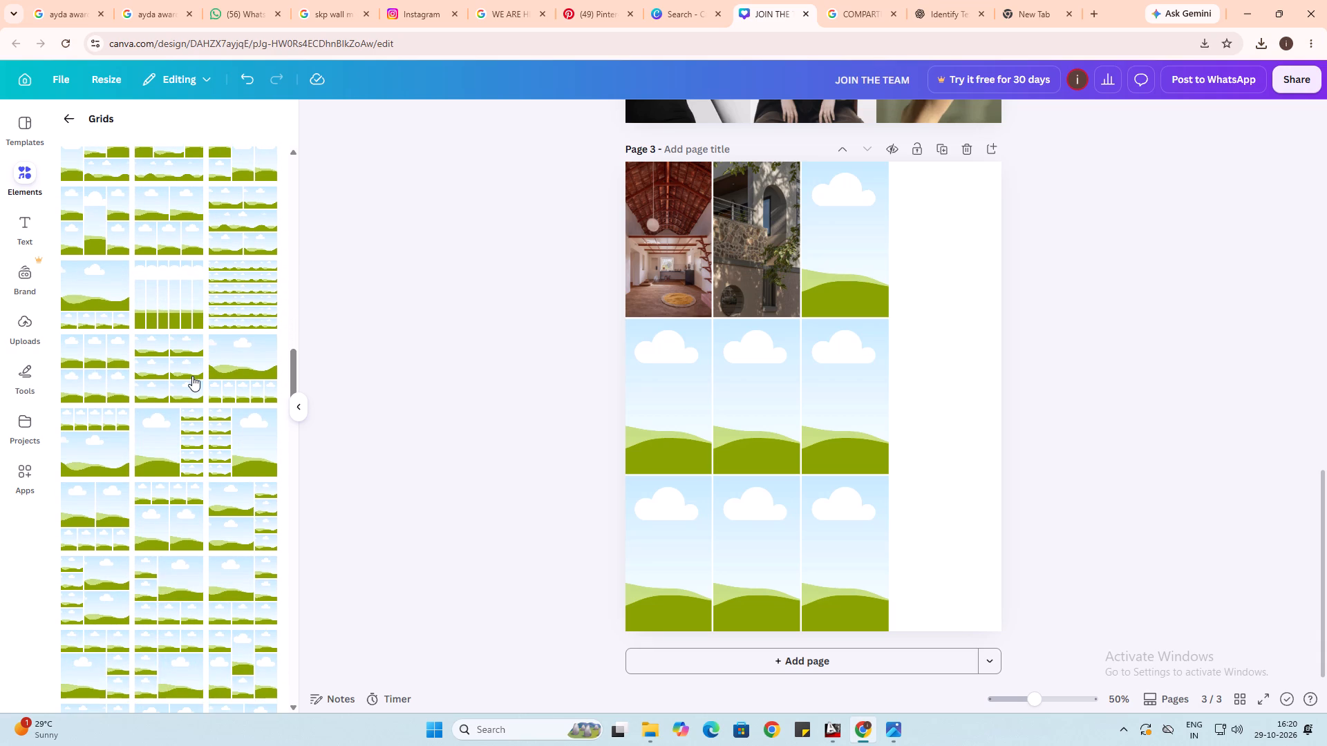
{"action": "scroll", "coordinate": [192, 376], "scroll_direction": "down", "scroll_amount": 2}
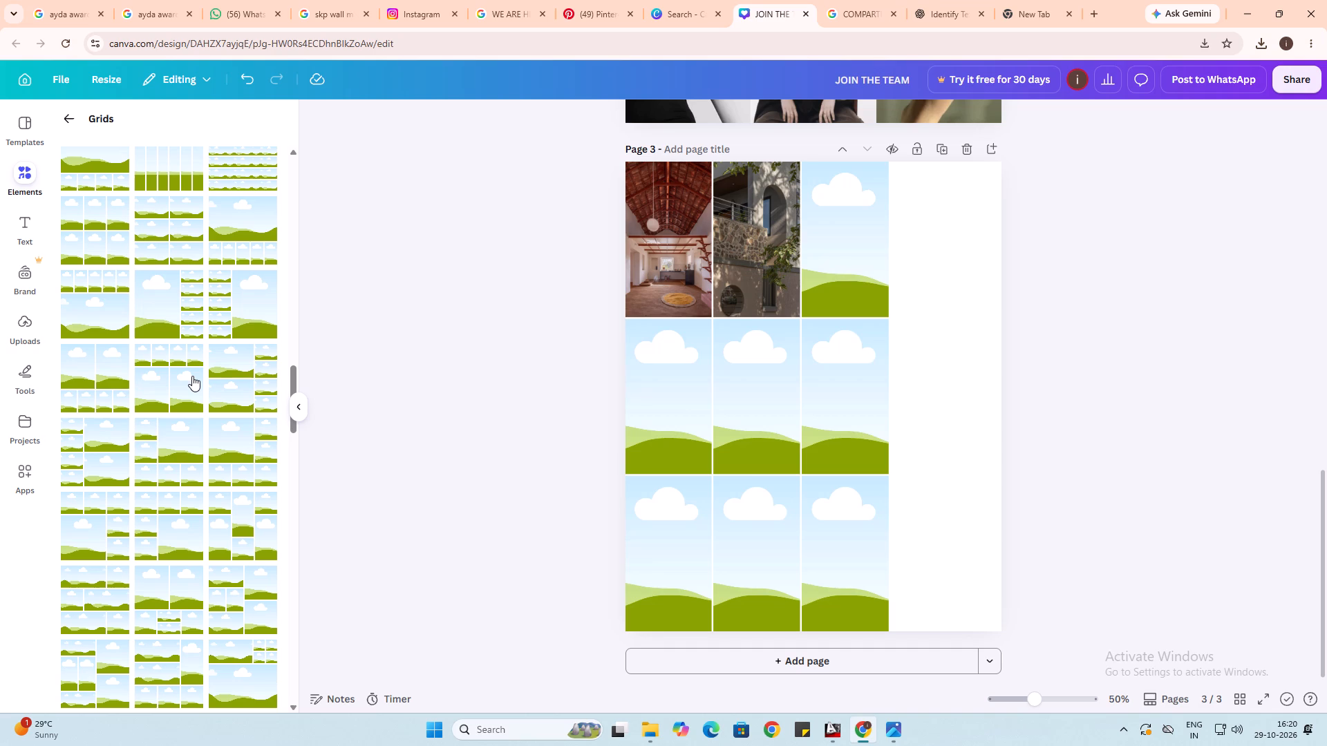
{"action": "scroll", "coordinate": [192, 376], "scroll_direction": "down", "scroll_amount": 1}
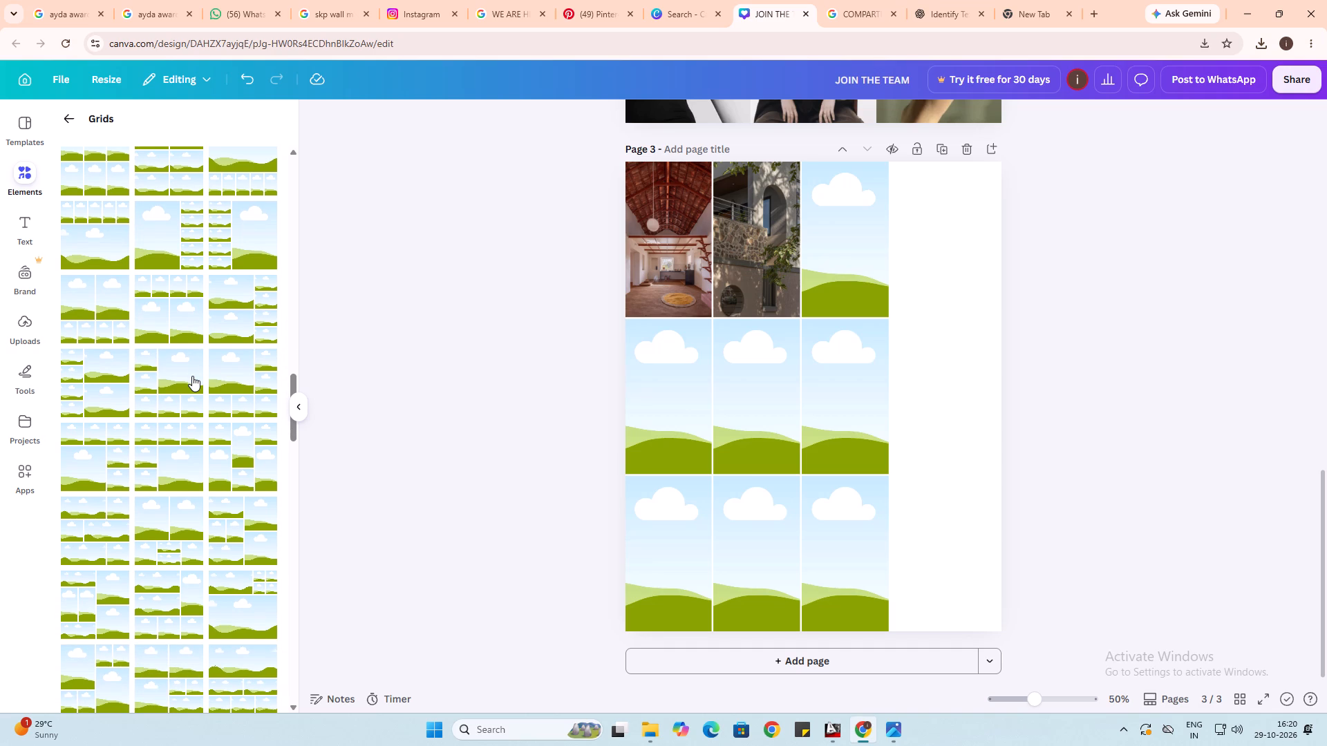
Add to page 3 the grid layout with nine small cells in three columns beside one full-height cell.
{"action": "scroll", "coordinate": [192, 376], "scroll_direction": "down", "scroll_amount": 2}
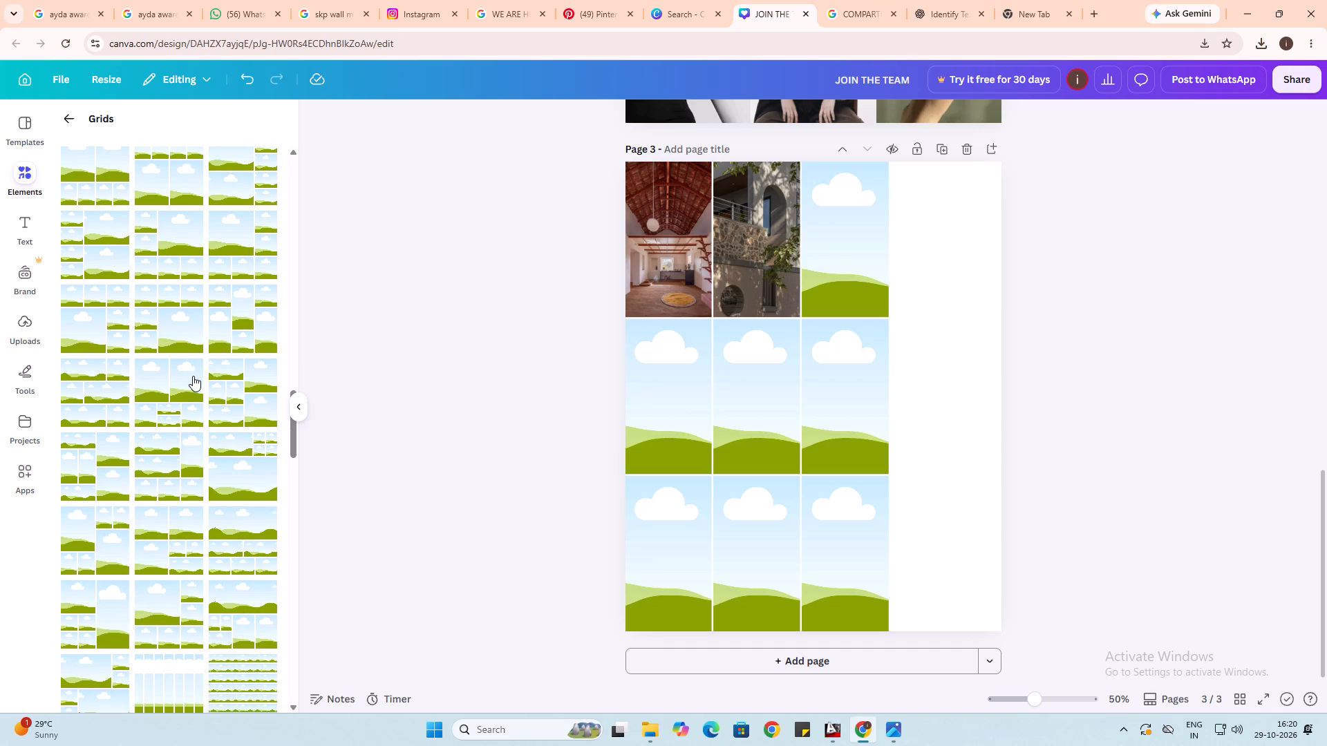
{"action": "scroll", "coordinate": [193, 376], "scroll_direction": "down", "scroll_amount": 1}
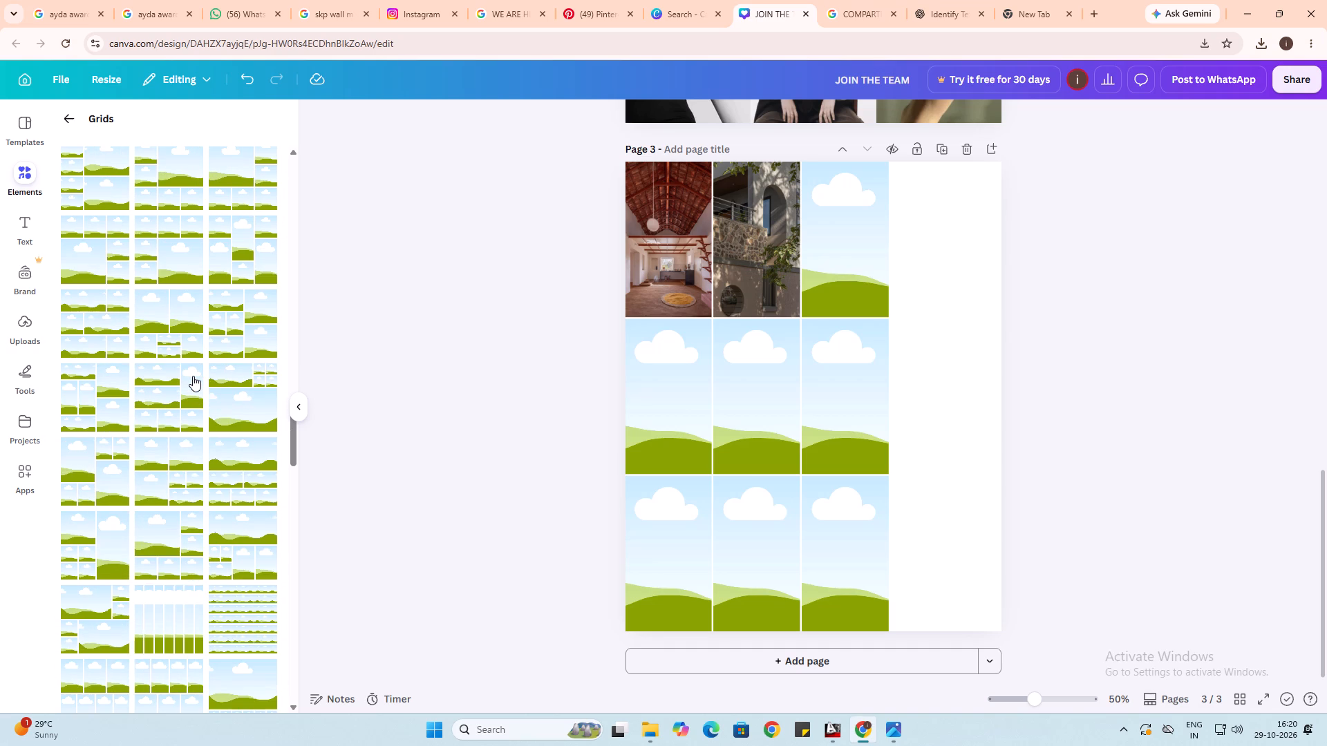
{"action": "scroll", "coordinate": [193, 376], "scroll_direction": "down", "scroll_amount": 2}
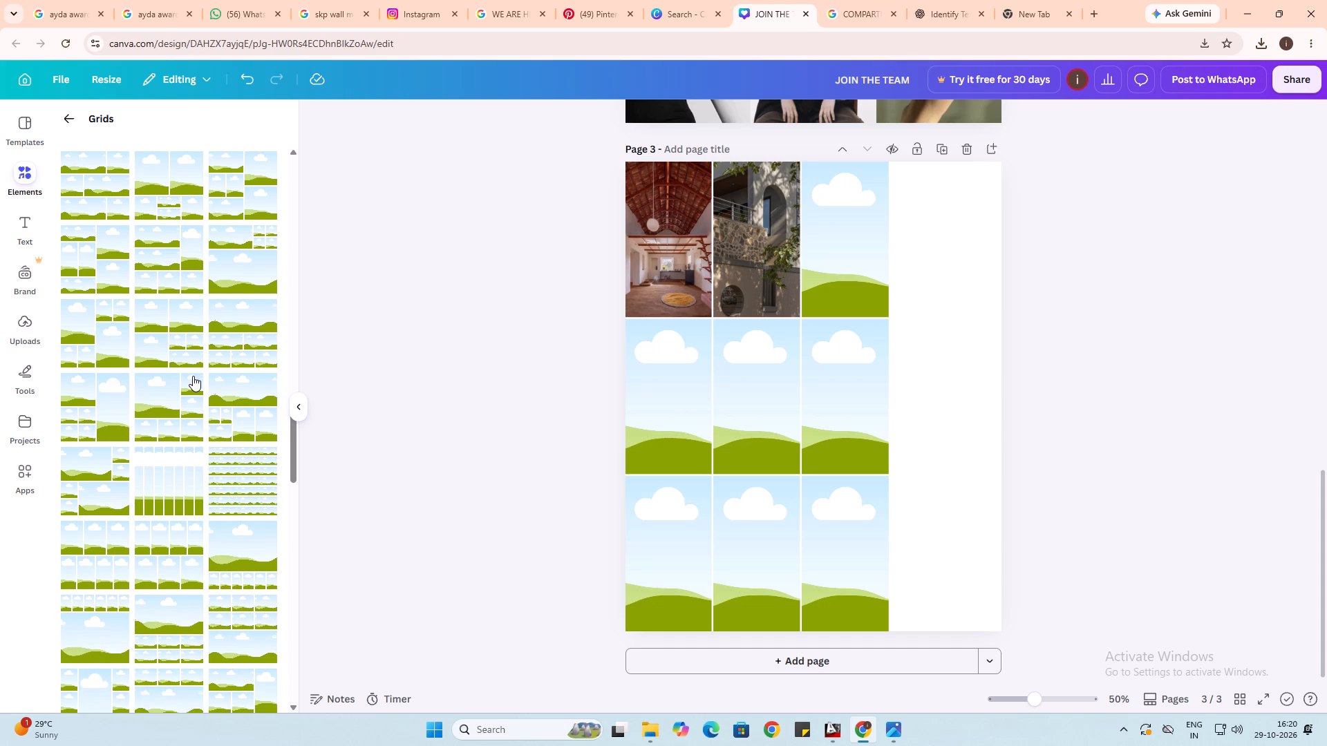
{"action": "scroll", "coordinate": [193, 376], "scroll_direction": "down", "scroll_amount": 1}
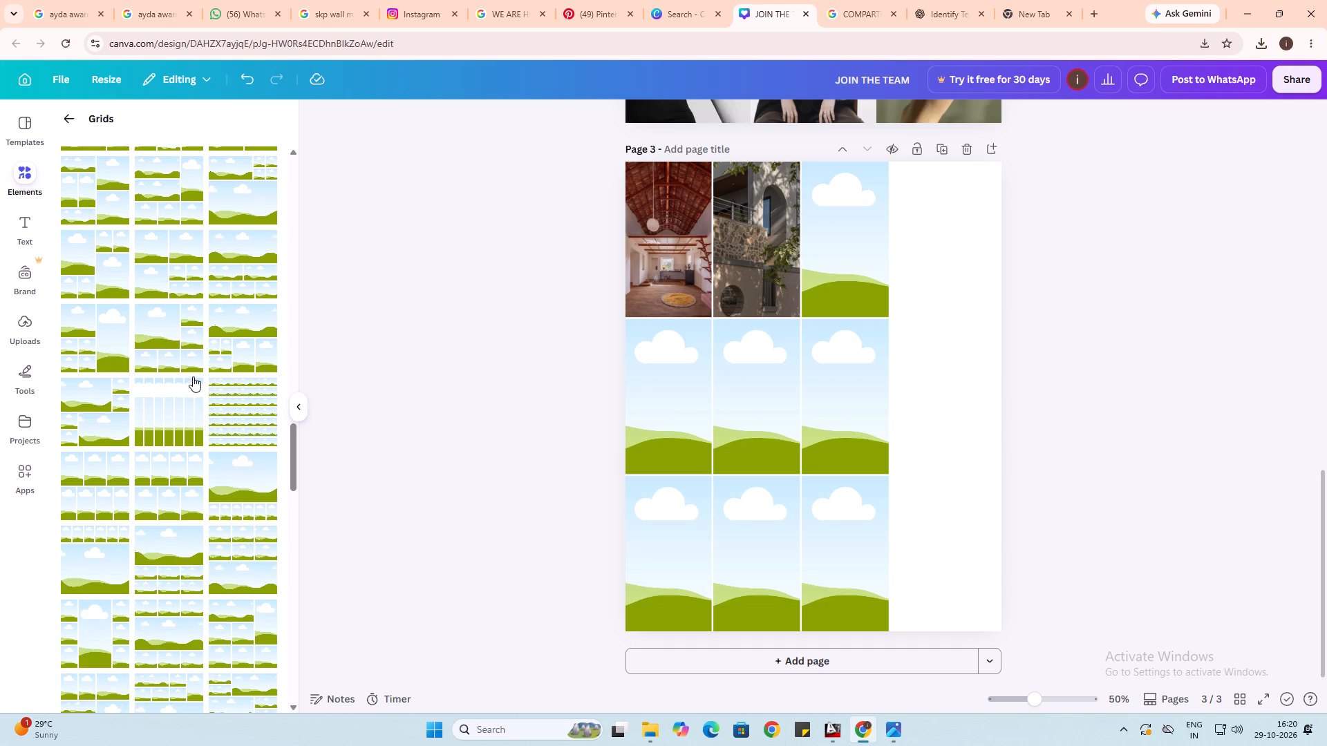
{"action": "scroll", "coordinate": [193, 376], "scroll_direction": "down", "scroll_amount": 1}
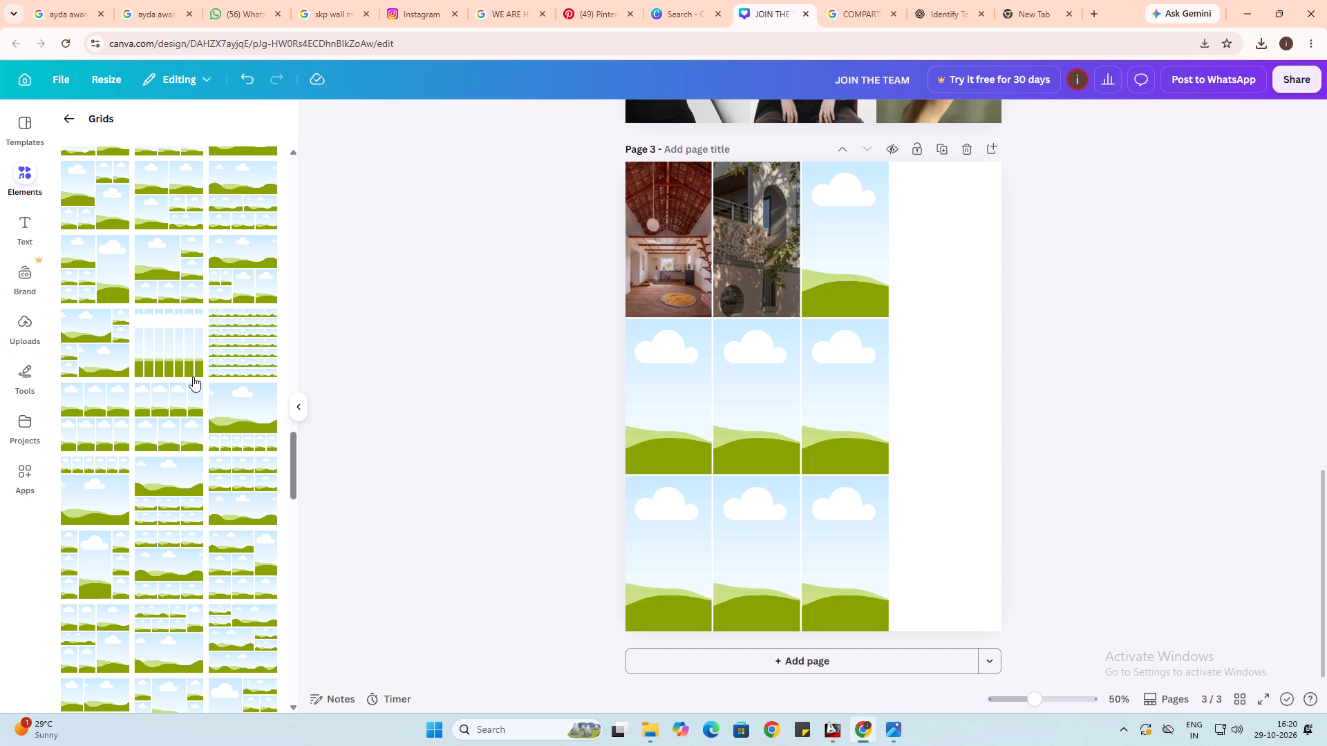
{"action": "scroll", "coordinate": [193, 376], "scroll_direction": "down", "scroll_amount": 1}
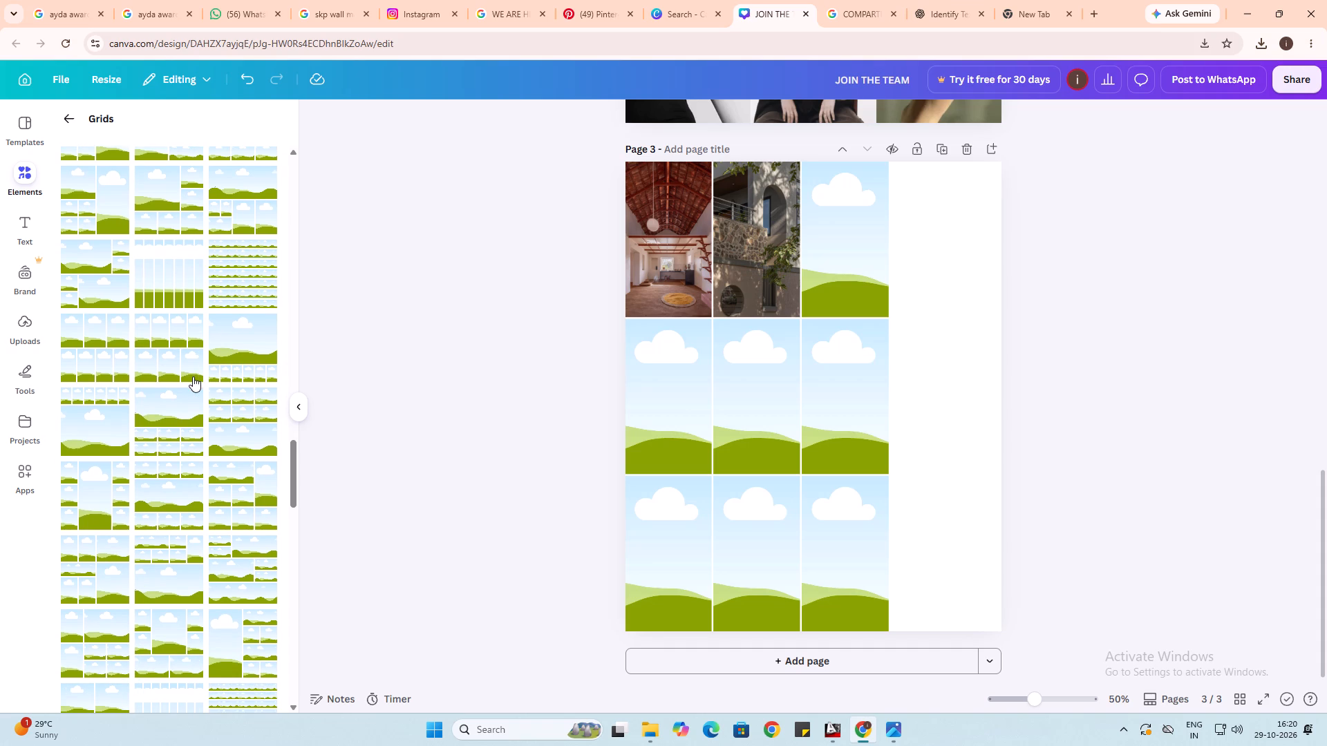
{"action": "scroll", "coordinate": [193, 376], "scroll_direction": "down", "scroll_amount": 1}
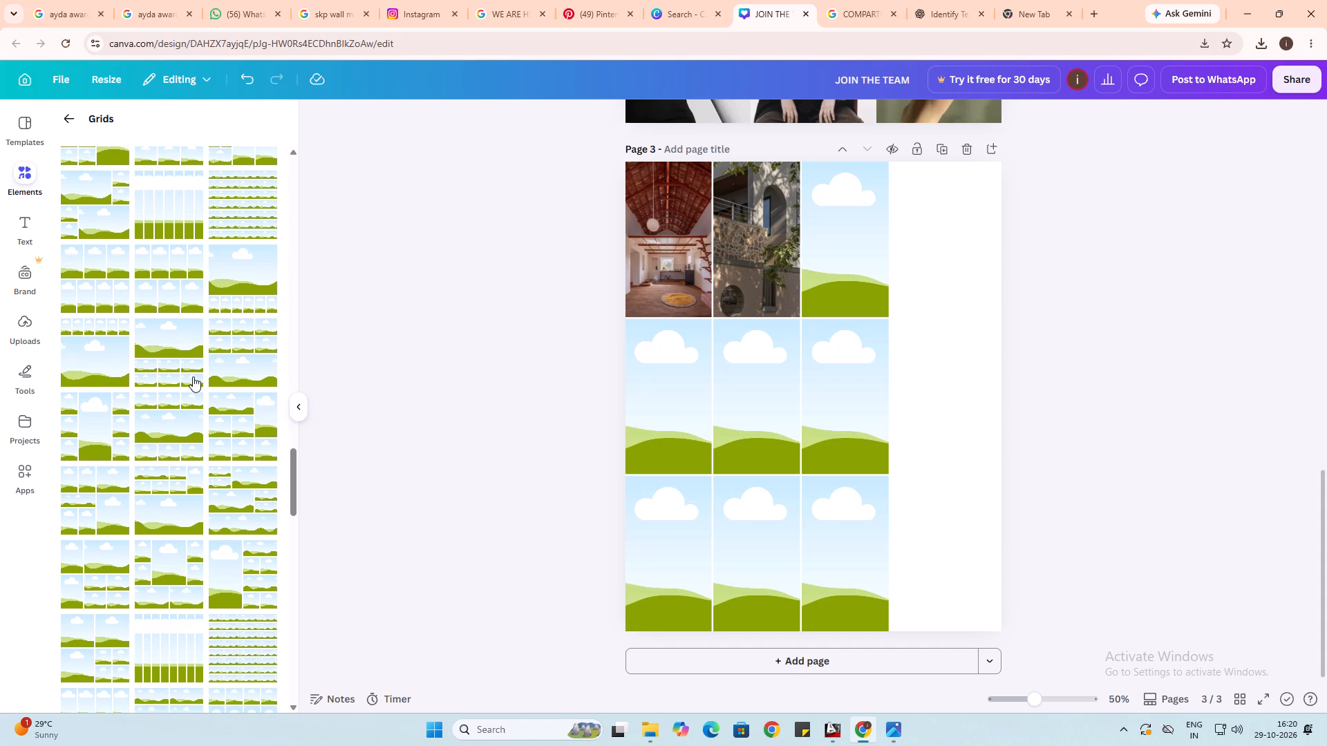
{"action": "scroll", "coordinate": [193, 376], "scroll_direction": "down", "scroll_amount": 3}
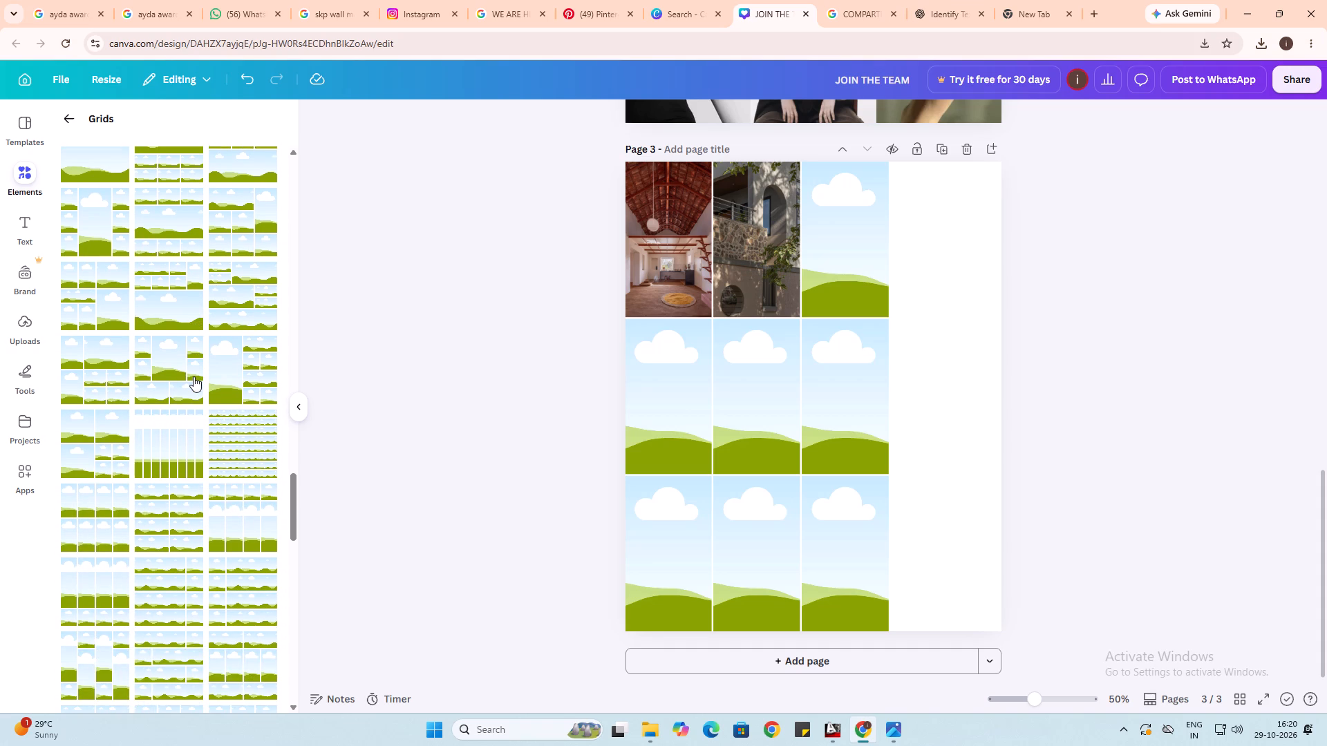
{"action": "scroll", "coordinate": [194, 376], "scroll_direction": "down", "scroll_amount": 1}
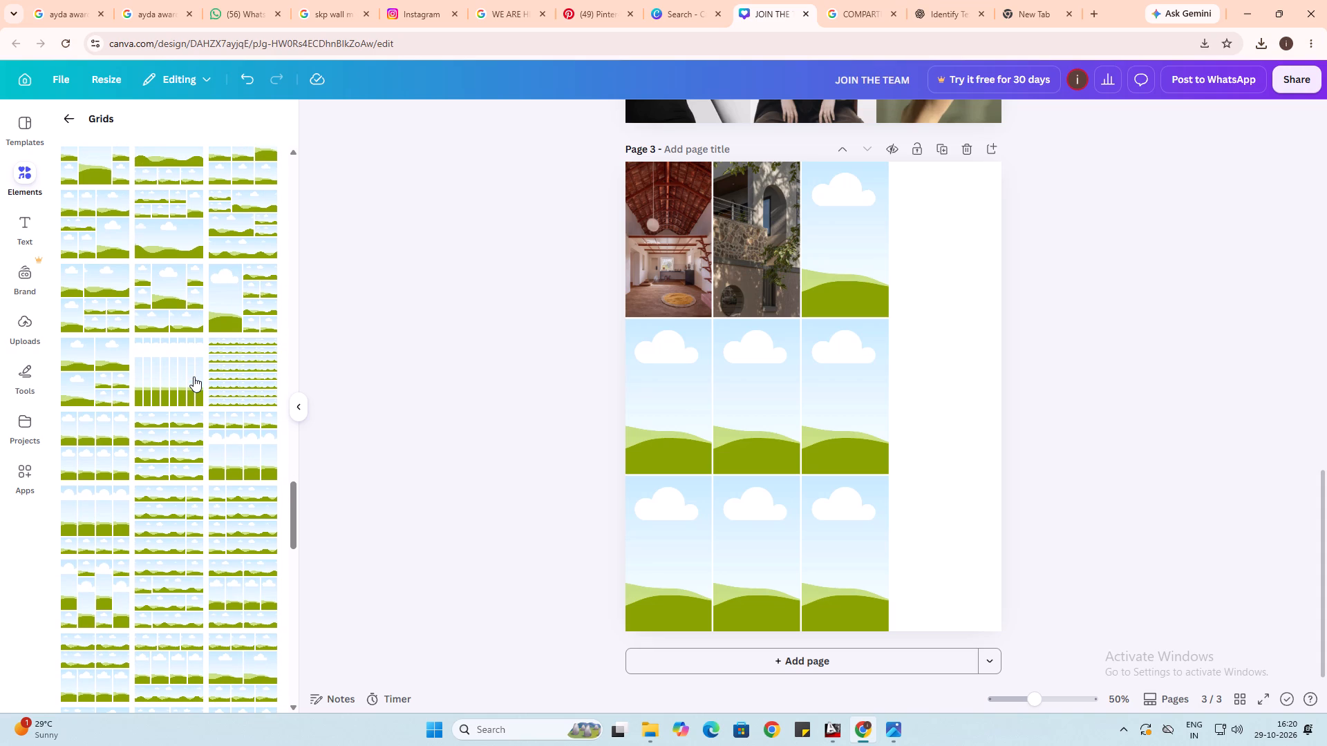
{"action": "scroll", "coordinate": [194, 376], "scroll_direction": "down", "scroll_amount": 1}
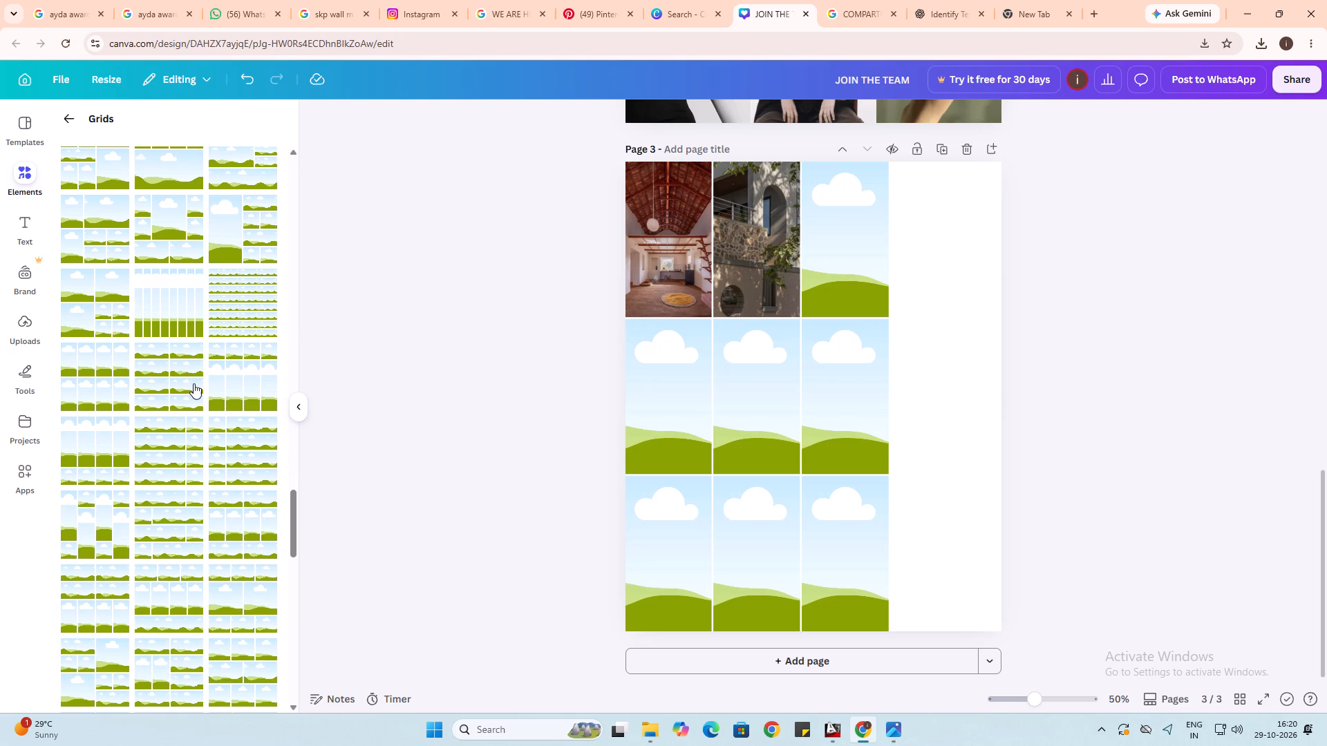
{"action": "scroll", "coordinate": [194, 383], "scroll_direction": "down", "scroll_amount": 1}
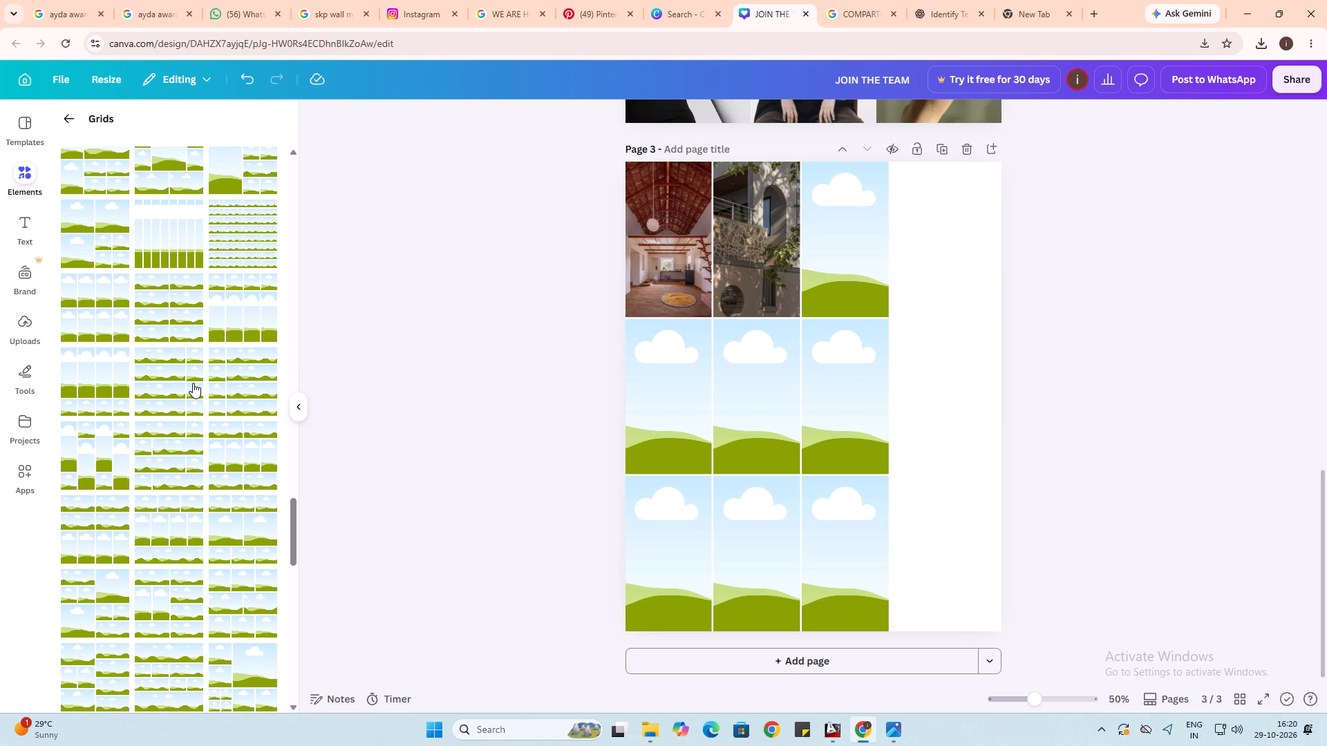
{"action": "scroll", "coordinate": [193, 383], "scroll_direction": "down", "scroll_amount": 2}
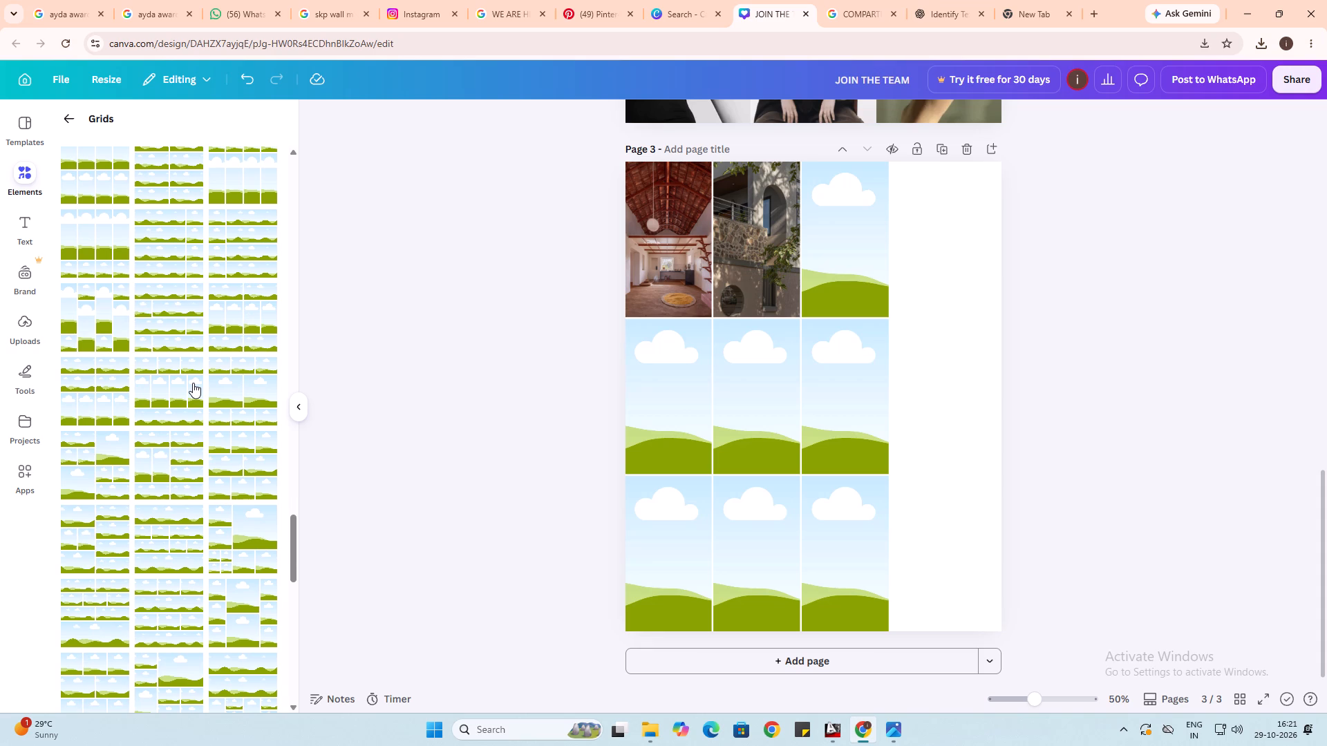
{"action": "scroll", "coordinate": [193, 383], "scroll_direction": "down", "scroll_amount": 2}
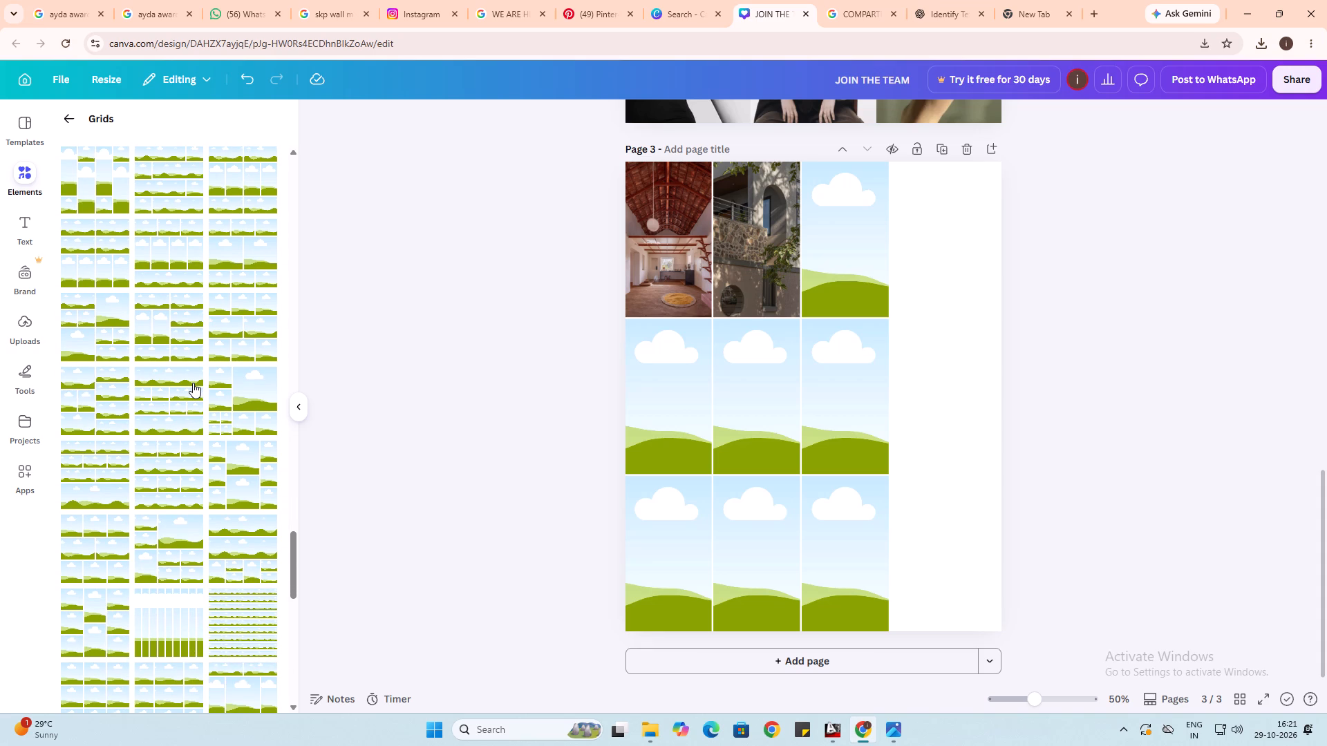
{"action": "scroll", "coordinate": [193, 383], "scroll_direction": "down", "scroll_amount": 1}
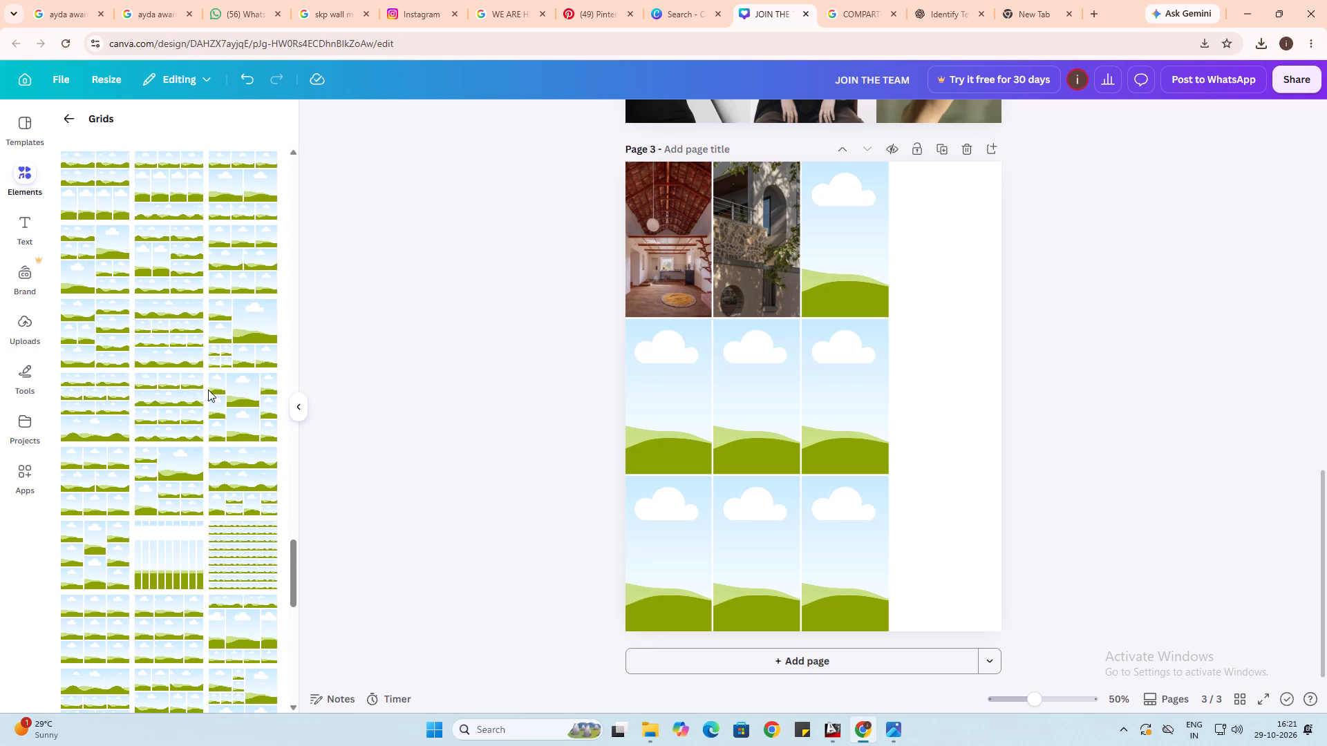
{"action": "scroll", "coordinate": [203, 399], "scroll_direction": "down", "scroll_amount": 3}
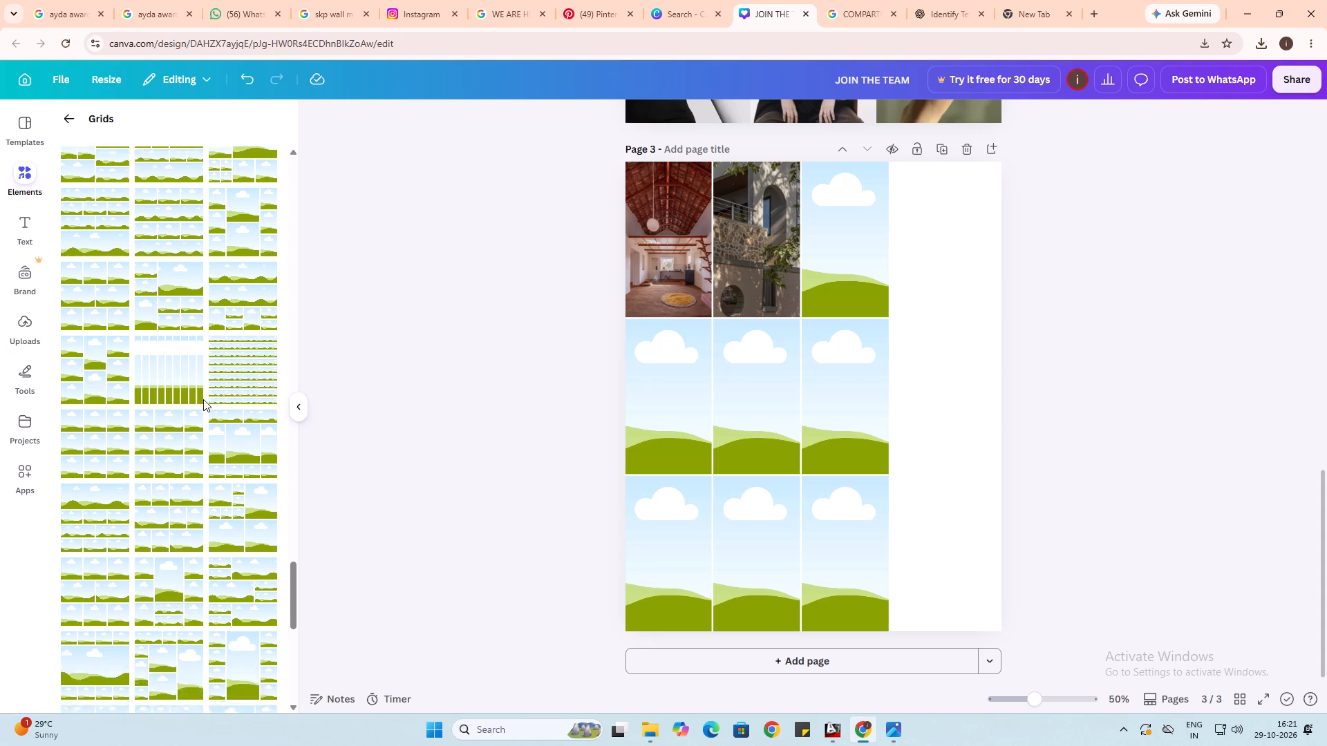
{"action": "scroll", "coordinate": [203, 399], "scroll_direction": "down", "scroll_amount": 1}
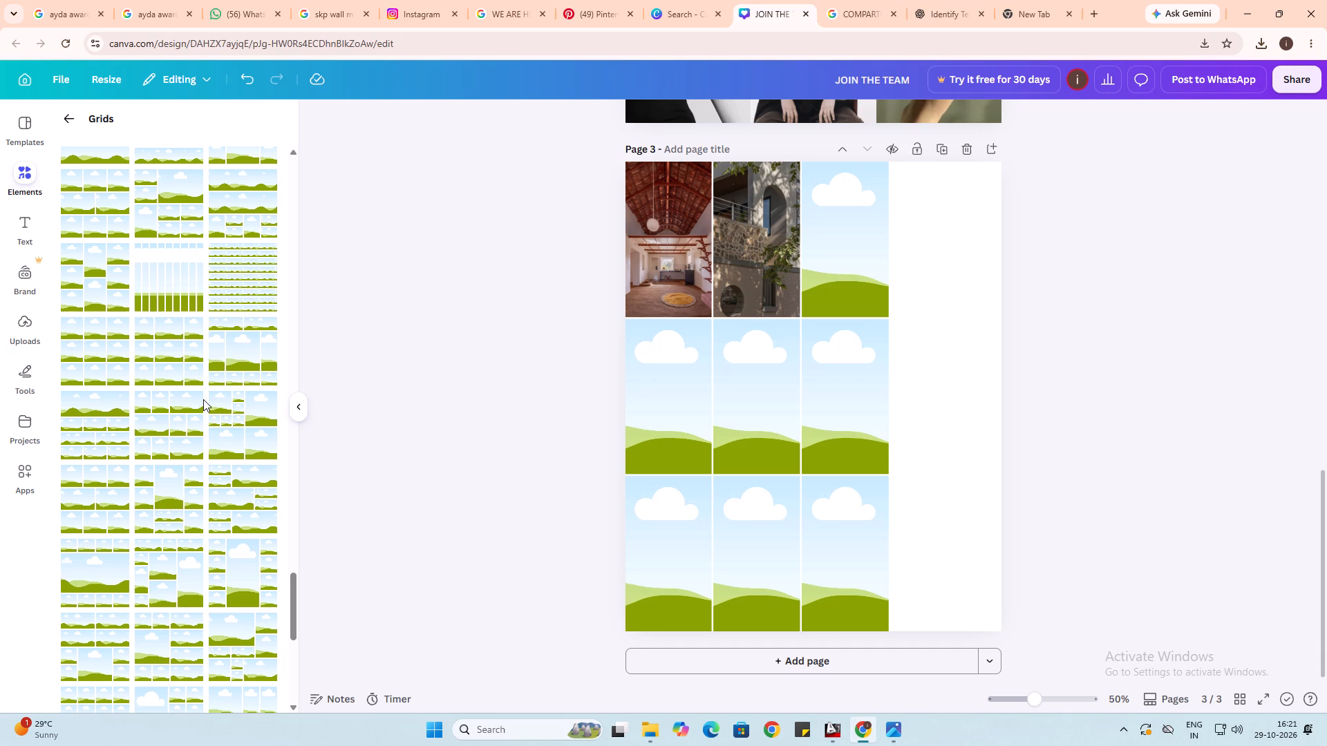
{"action": "scroll", "coordinate": [203, 399], "scroll_direction": "down", "scroll_amount": 1}
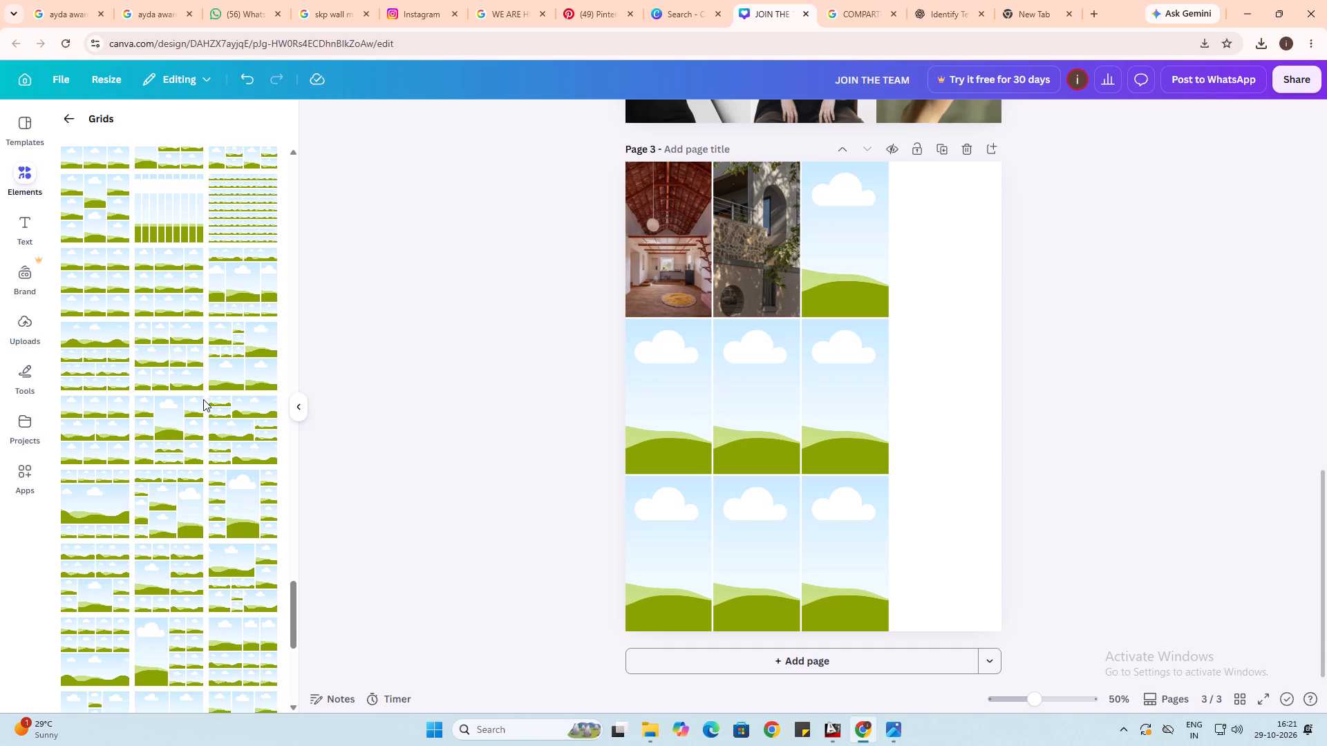
{"action": "scroll", "coordinate": [203, 399], "scroll_direction": "down", "scroll_amount": 2}
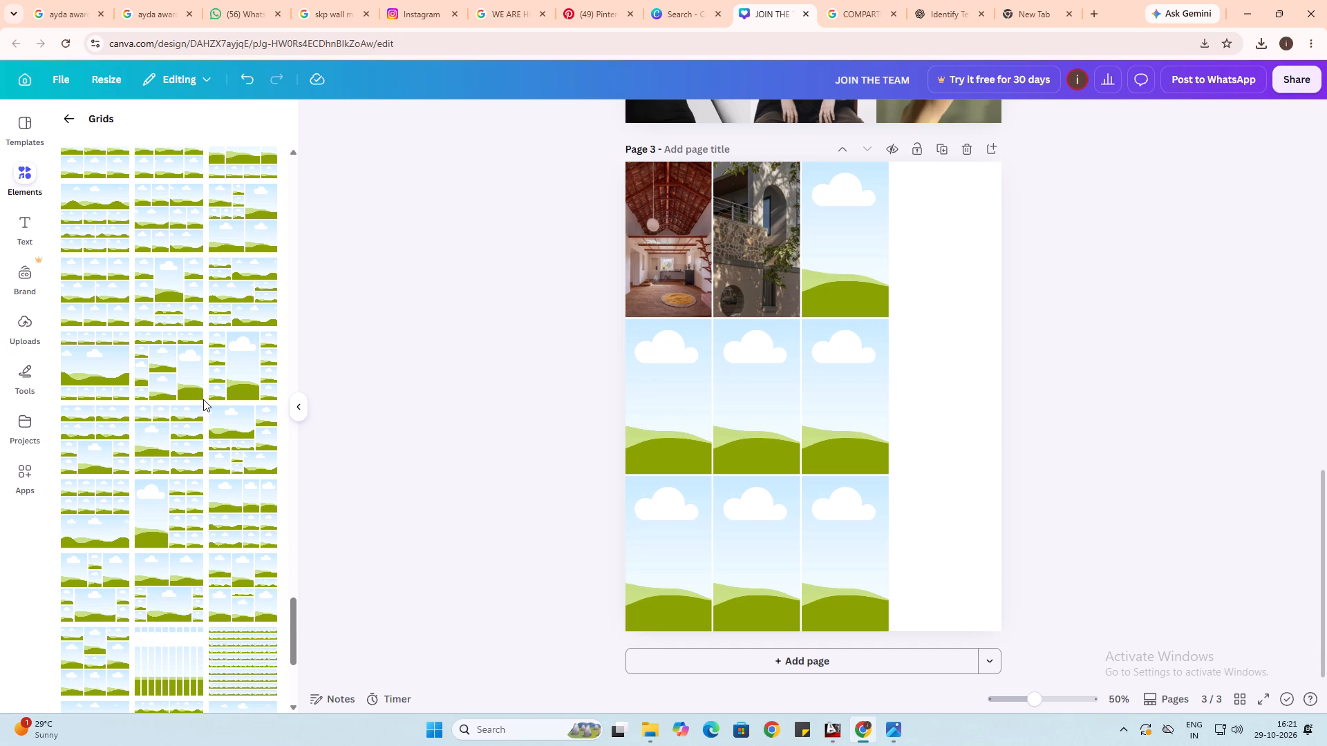
{"action": "scroll", "coordinate": [203, 399], "scroll_direction": "down", "scroll_amount": 3}
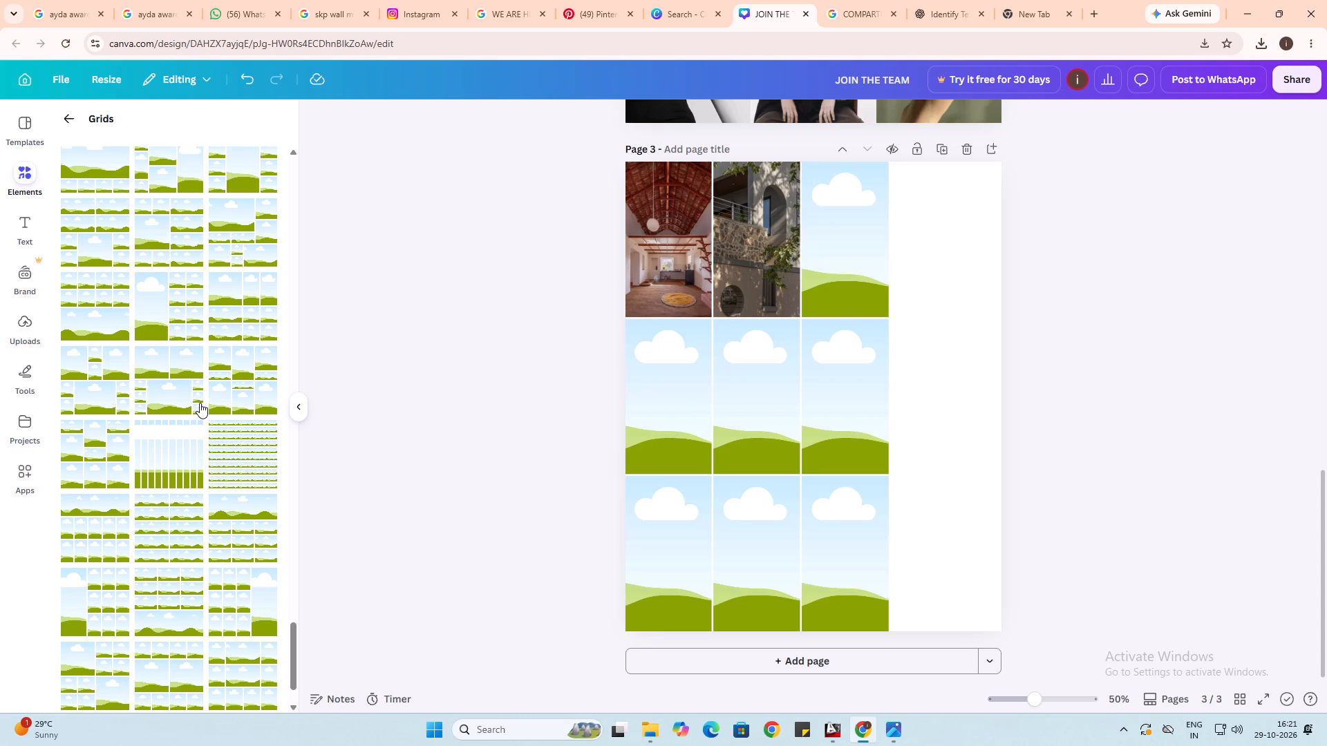
{"action": "scroll", "coordinate": [200, 403], "scroll_direction": "down", "scroll_amount": 1}
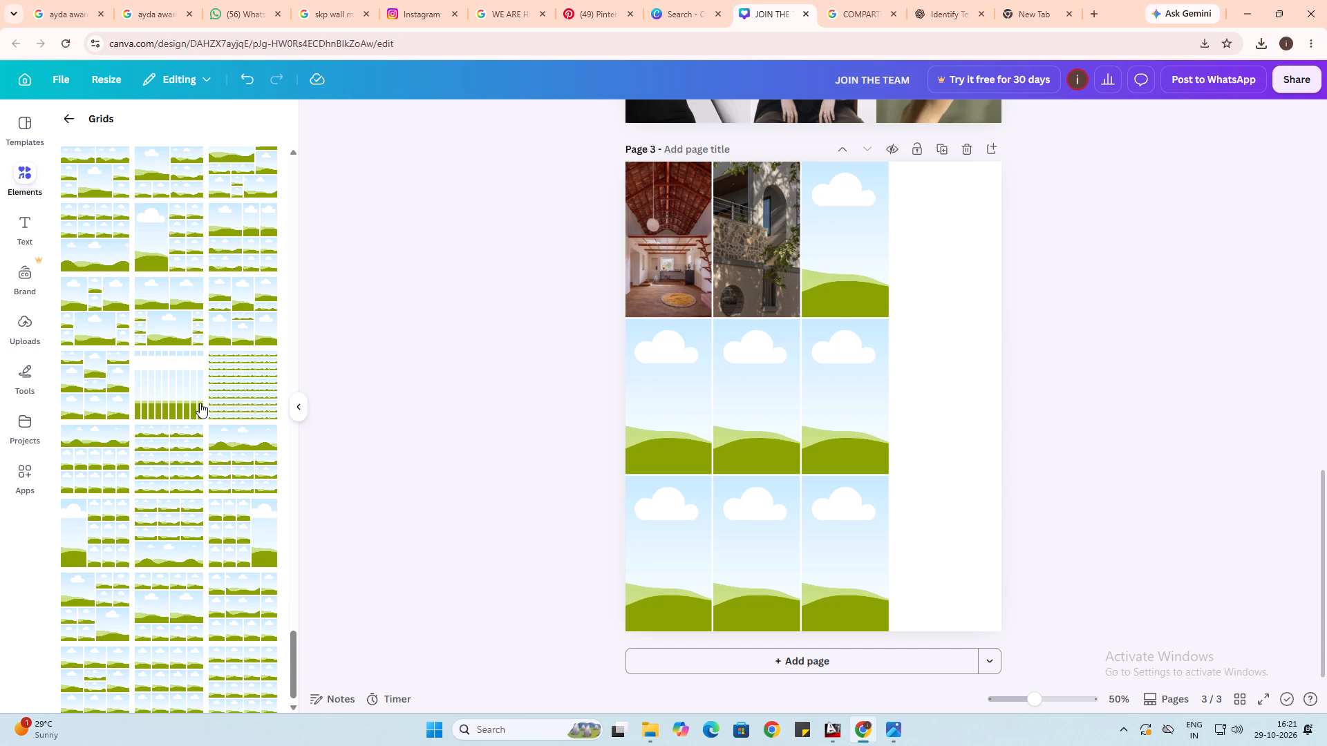
{"action": "left_click", "coordinate": [245, 537]}
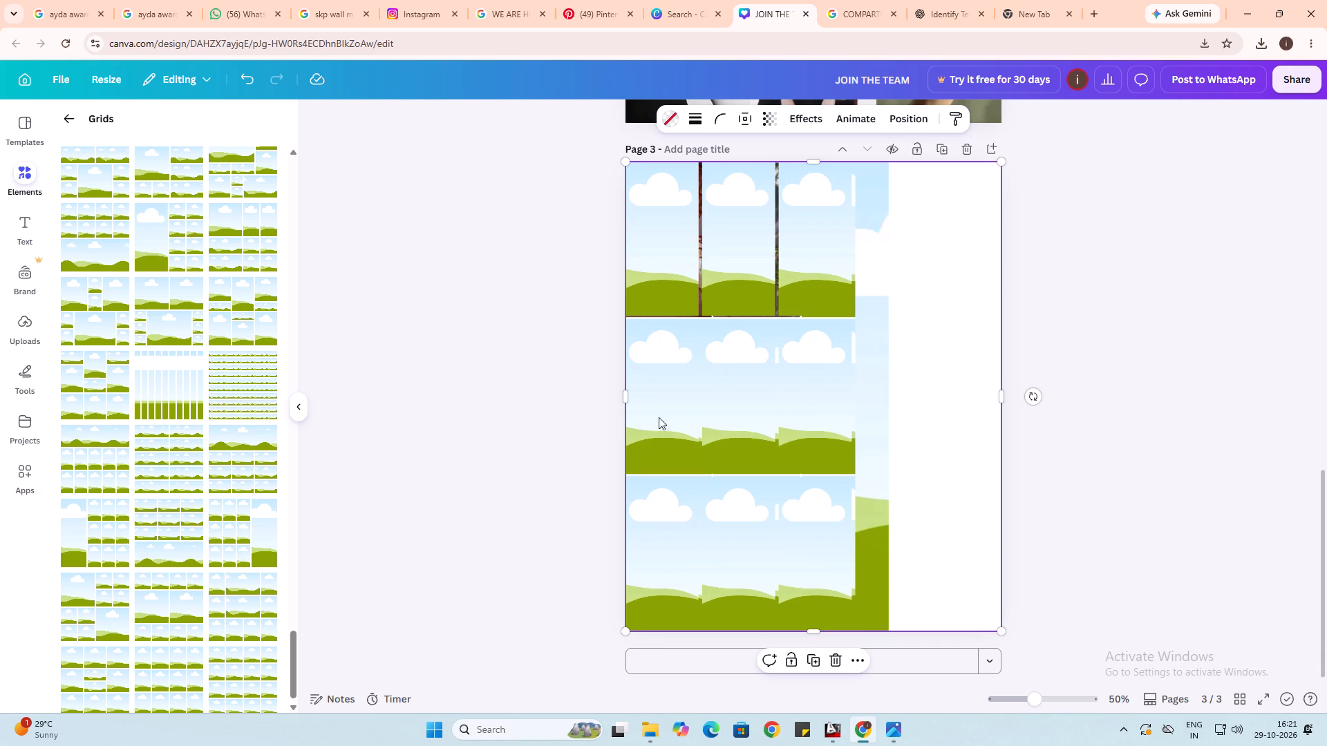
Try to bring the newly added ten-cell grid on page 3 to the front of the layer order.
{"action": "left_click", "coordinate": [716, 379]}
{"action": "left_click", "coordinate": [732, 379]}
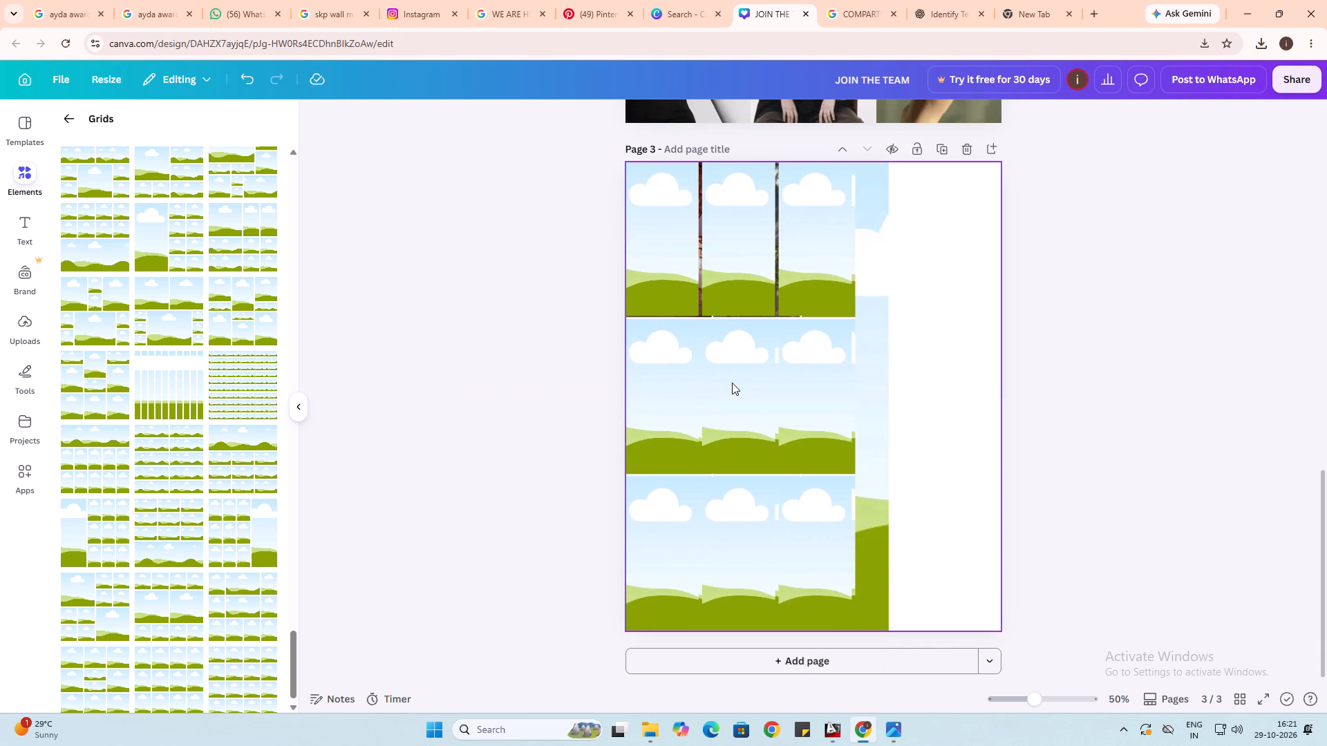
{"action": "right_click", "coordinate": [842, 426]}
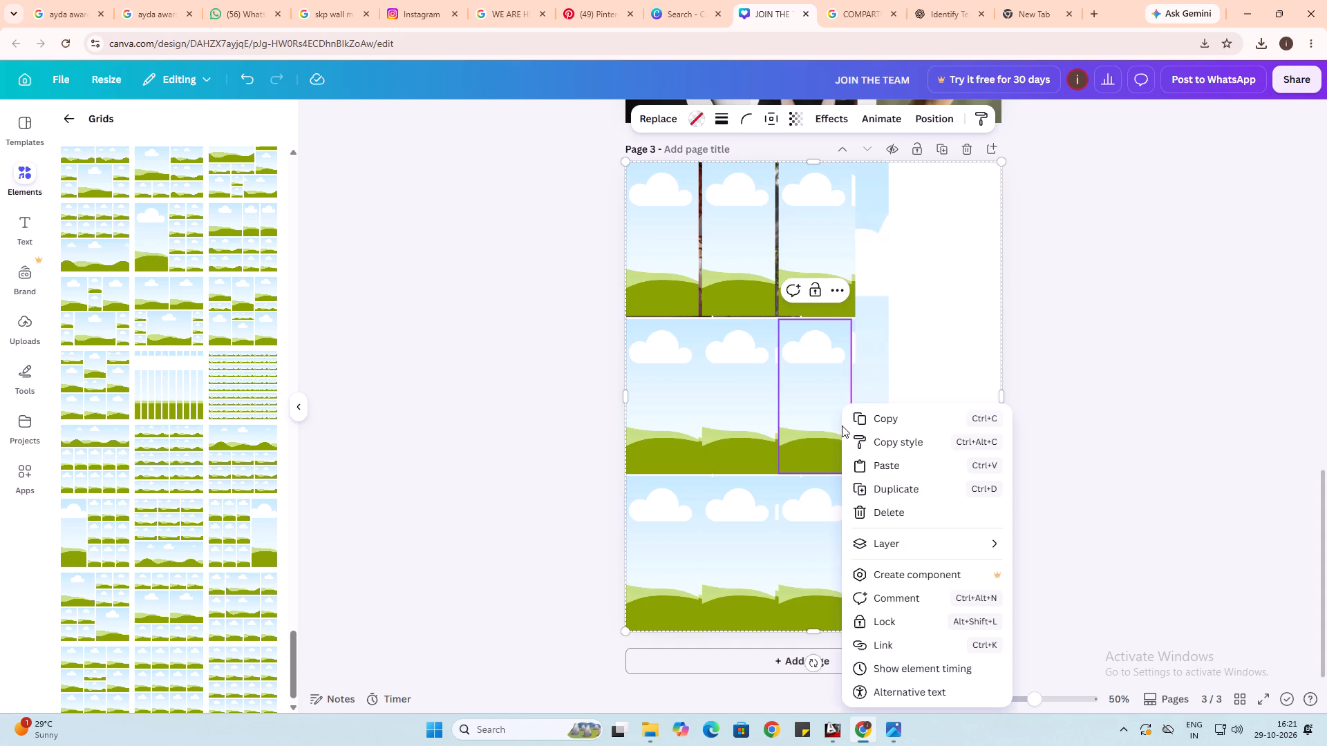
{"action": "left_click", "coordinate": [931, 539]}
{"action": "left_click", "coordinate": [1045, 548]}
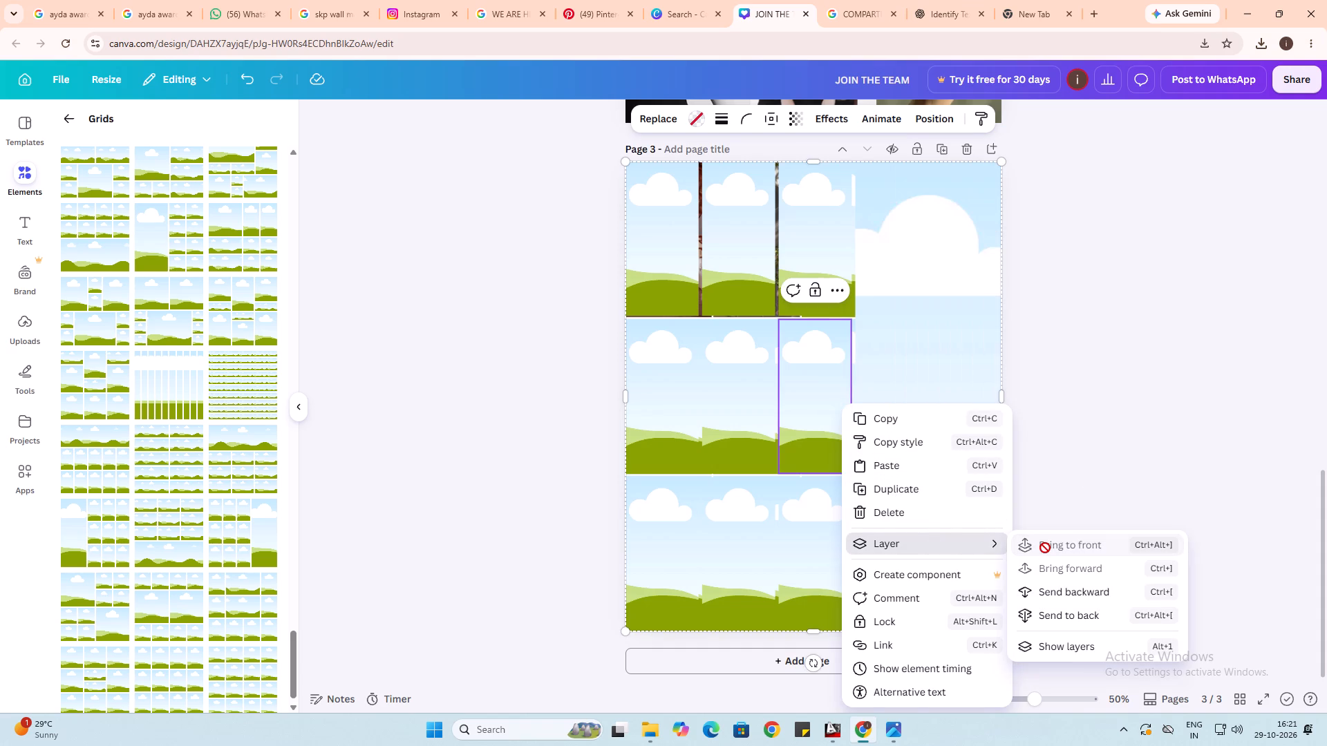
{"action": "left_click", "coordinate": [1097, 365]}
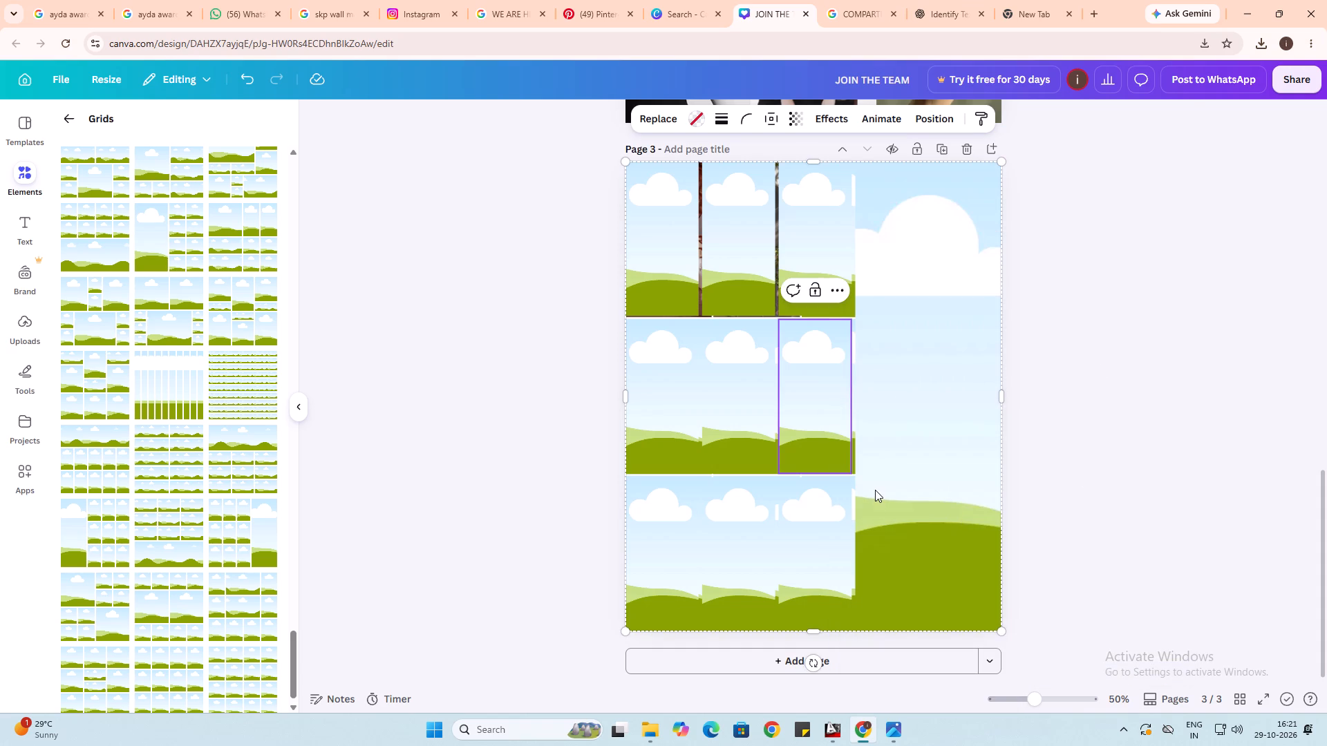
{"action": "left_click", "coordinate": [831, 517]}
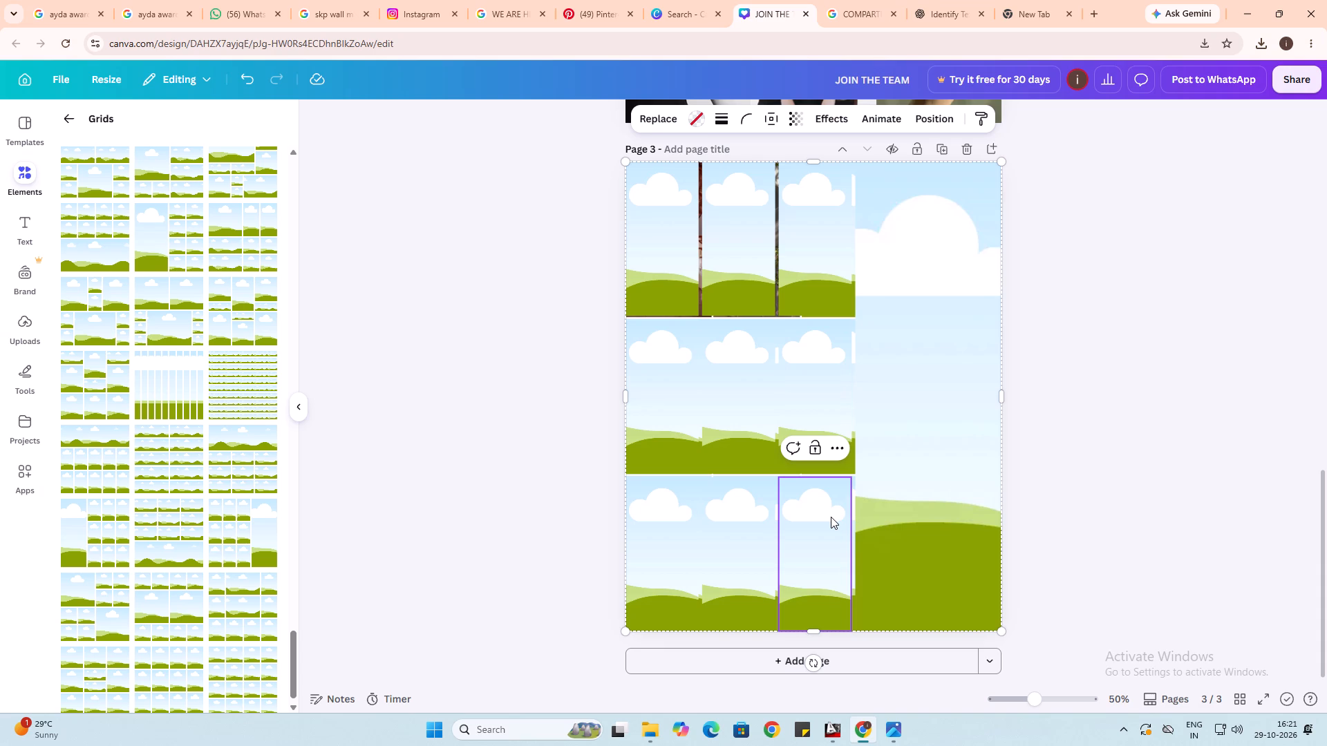
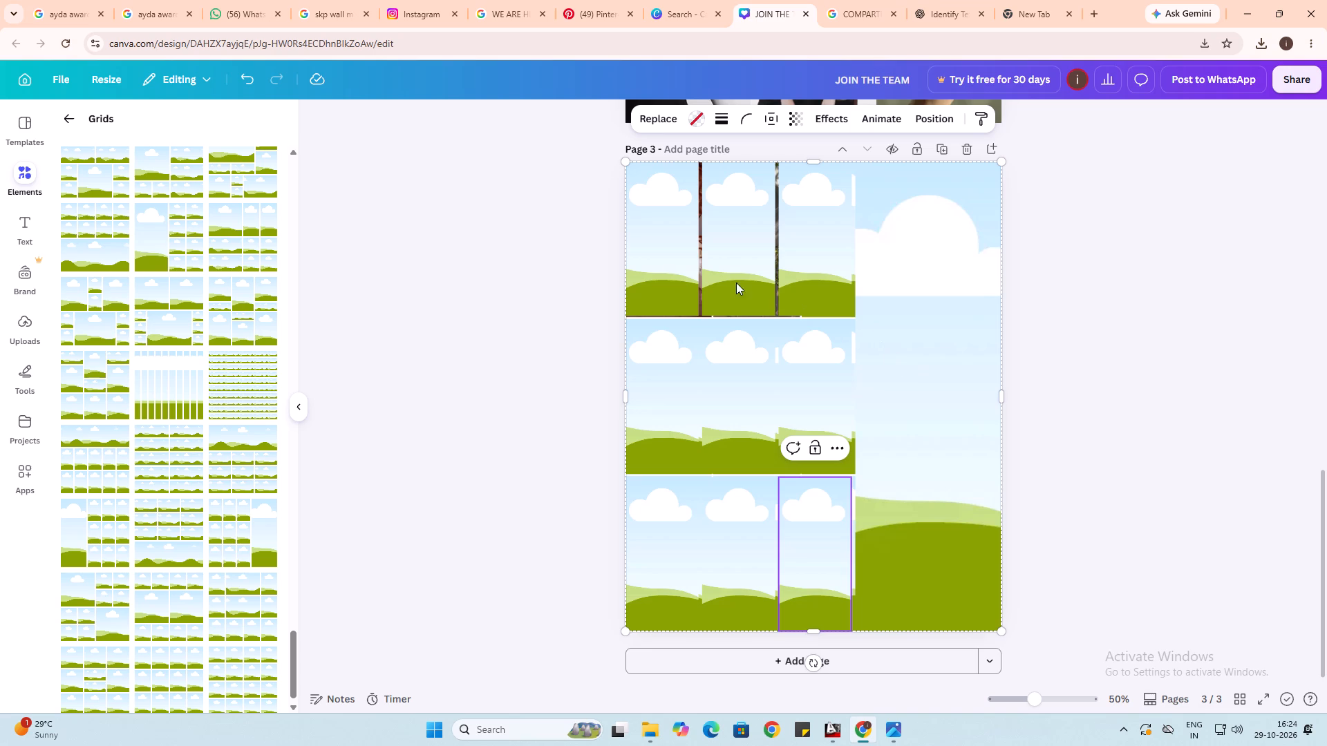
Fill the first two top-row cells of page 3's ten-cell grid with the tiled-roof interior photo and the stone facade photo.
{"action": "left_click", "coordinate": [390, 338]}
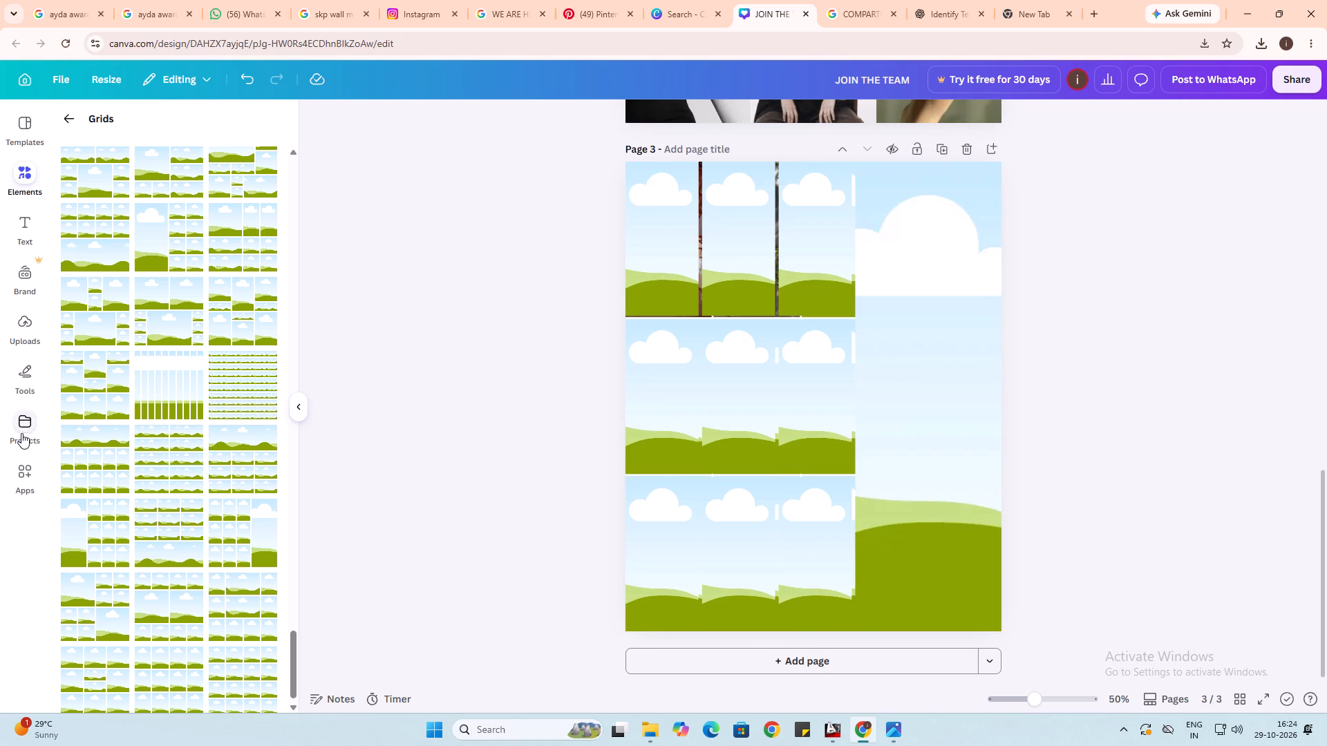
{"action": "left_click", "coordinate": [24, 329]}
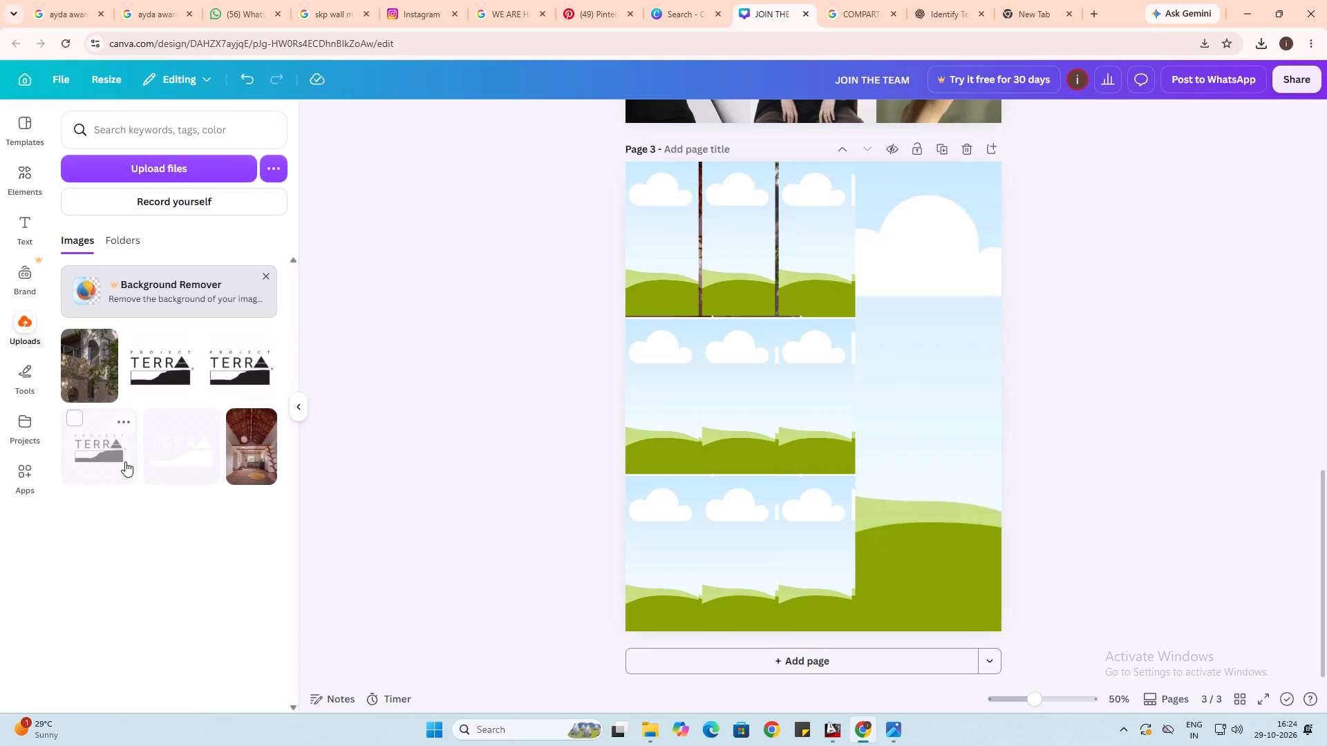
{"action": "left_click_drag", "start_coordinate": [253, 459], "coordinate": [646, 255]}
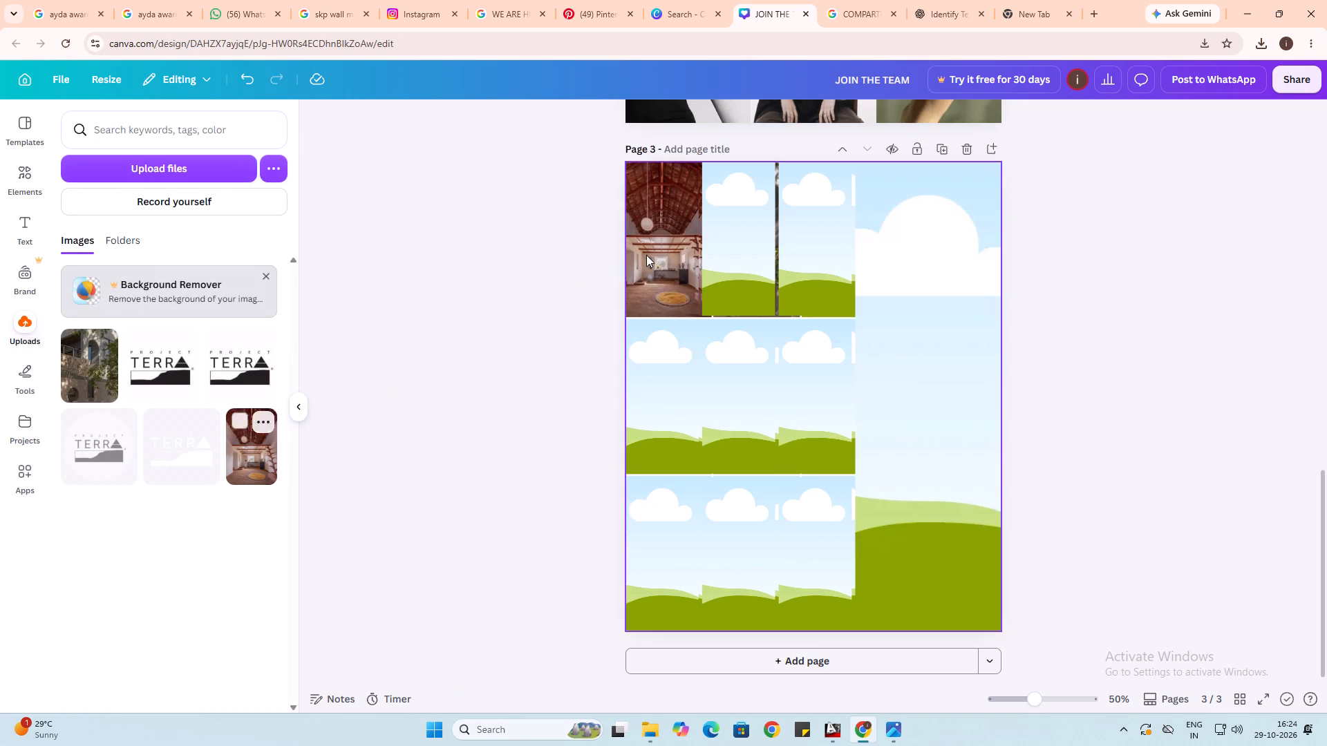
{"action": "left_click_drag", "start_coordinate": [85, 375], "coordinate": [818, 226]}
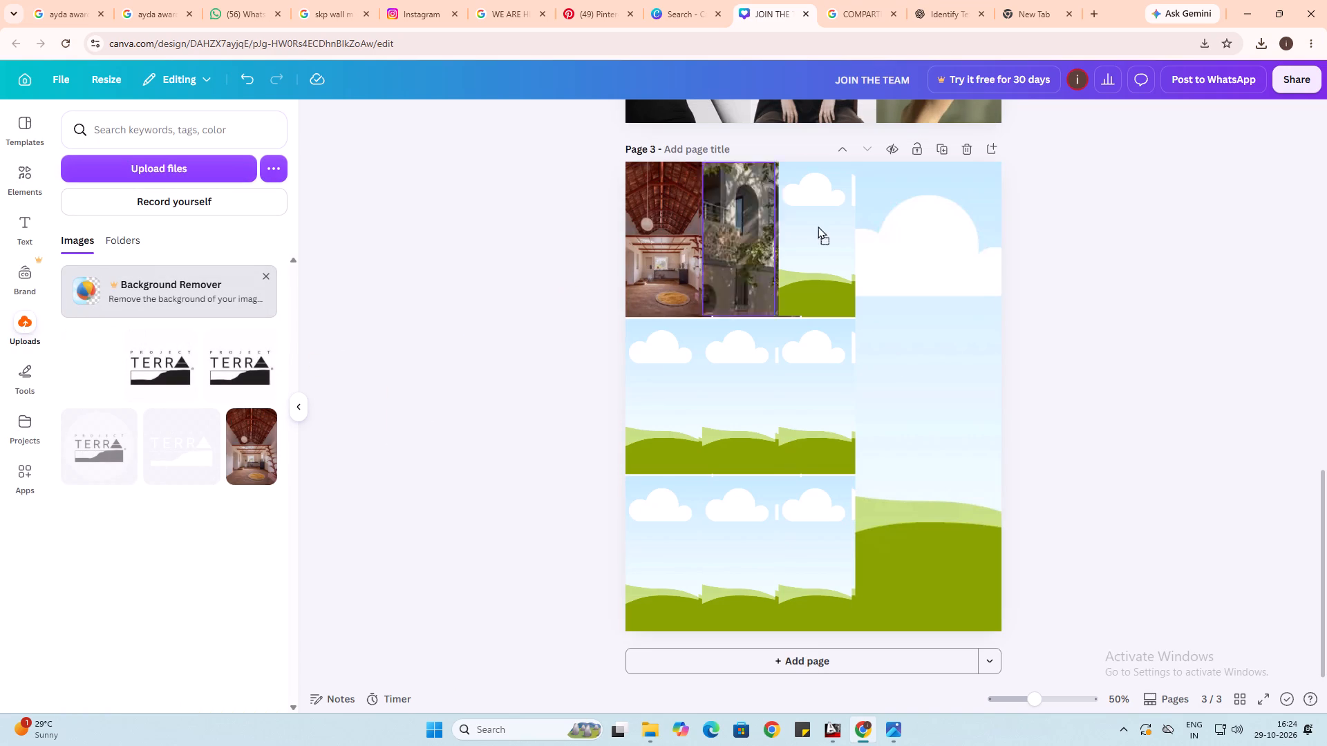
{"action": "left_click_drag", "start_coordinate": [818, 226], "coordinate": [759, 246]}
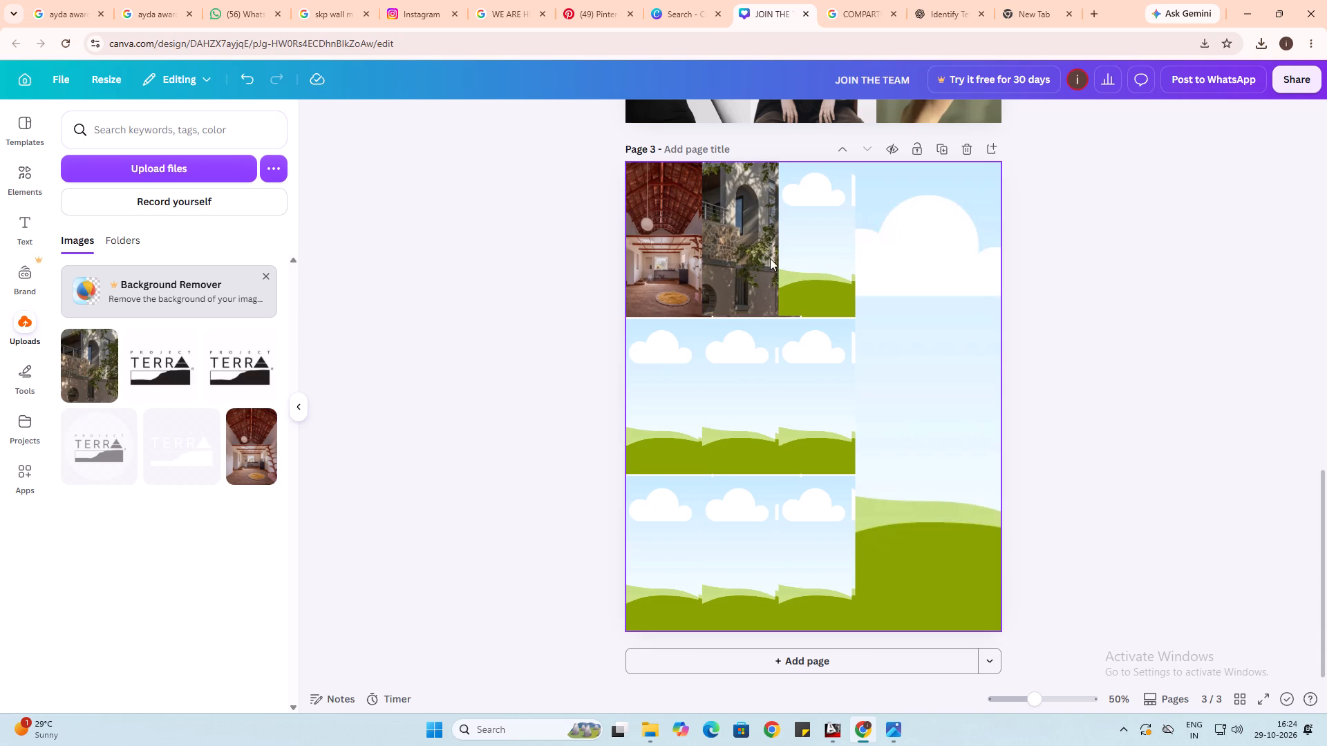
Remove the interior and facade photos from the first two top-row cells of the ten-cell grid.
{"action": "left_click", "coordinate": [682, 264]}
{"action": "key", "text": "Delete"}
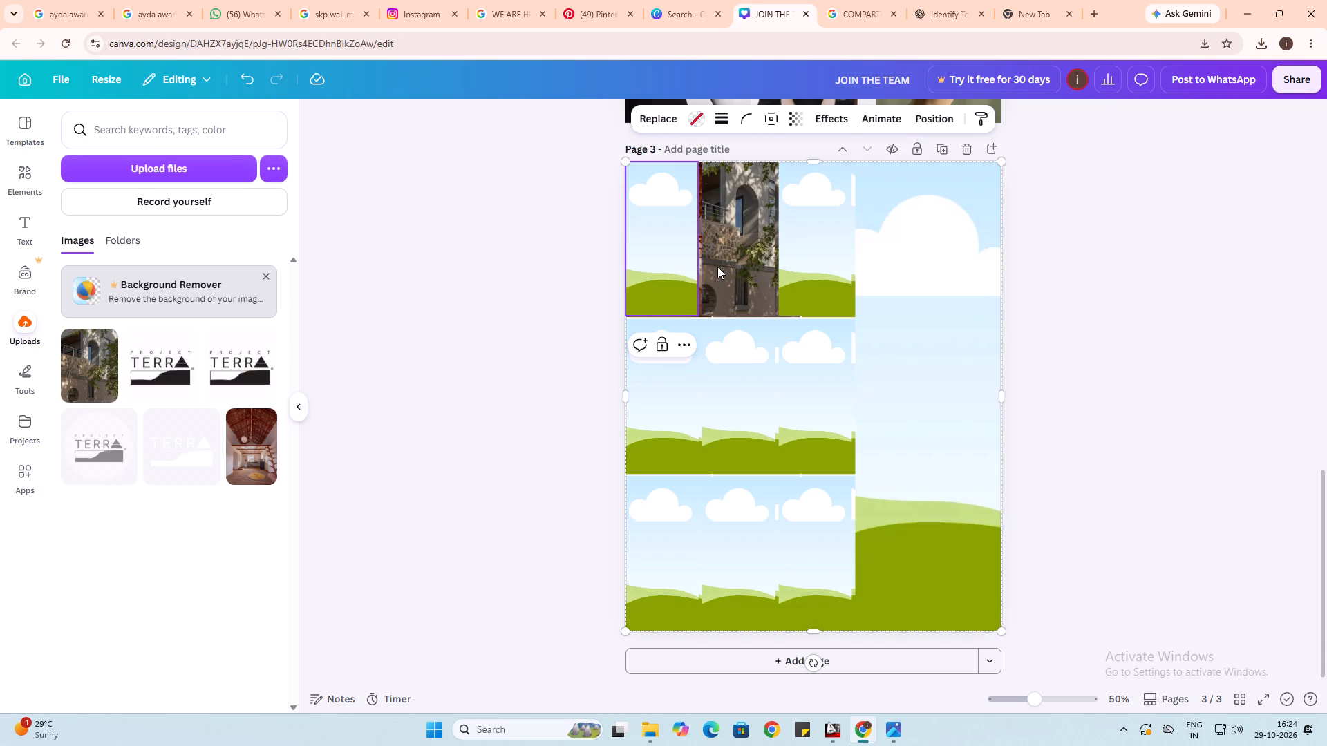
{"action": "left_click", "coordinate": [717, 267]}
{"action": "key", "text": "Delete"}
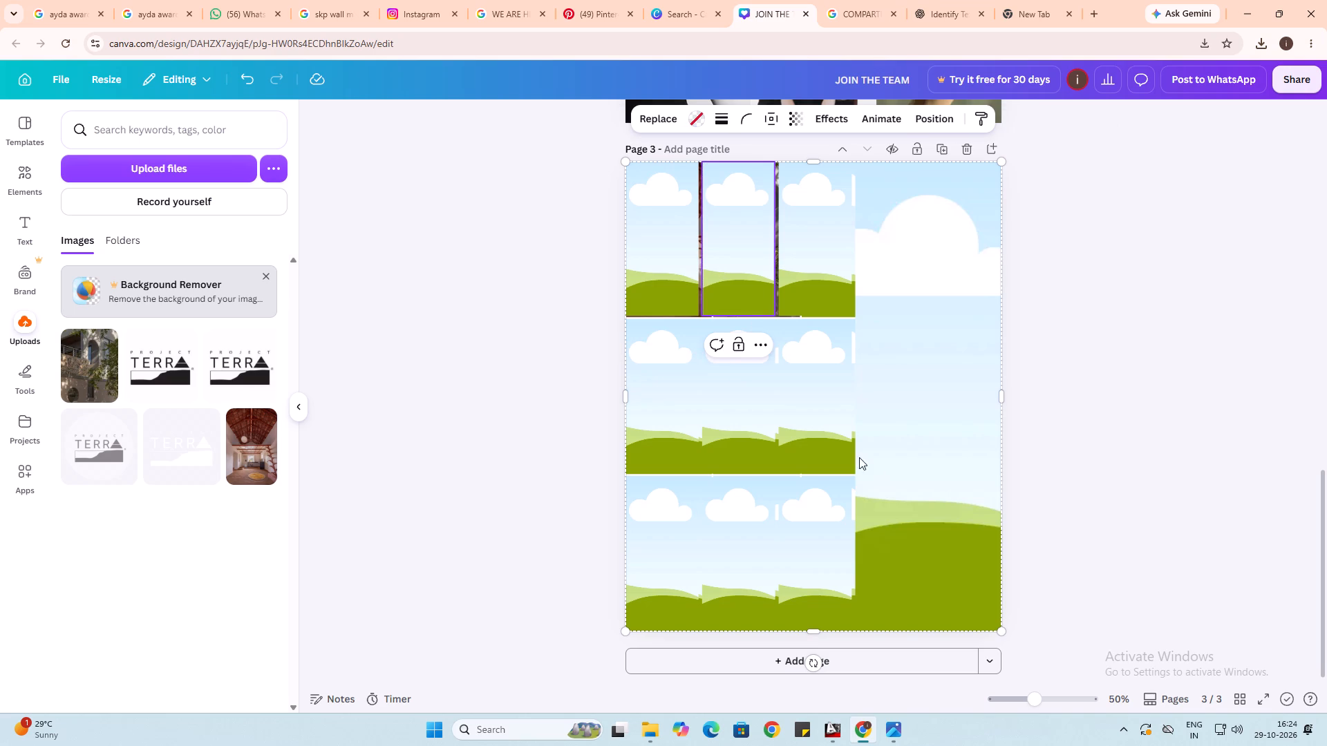
Select the ten-cell grid's cells one after another to examine how its cells are laid out over the grid beneath.
{"action": "left_click", "coordinate": [840, 452]}
{"action": "left_click", "coordinate": [941, 574]}
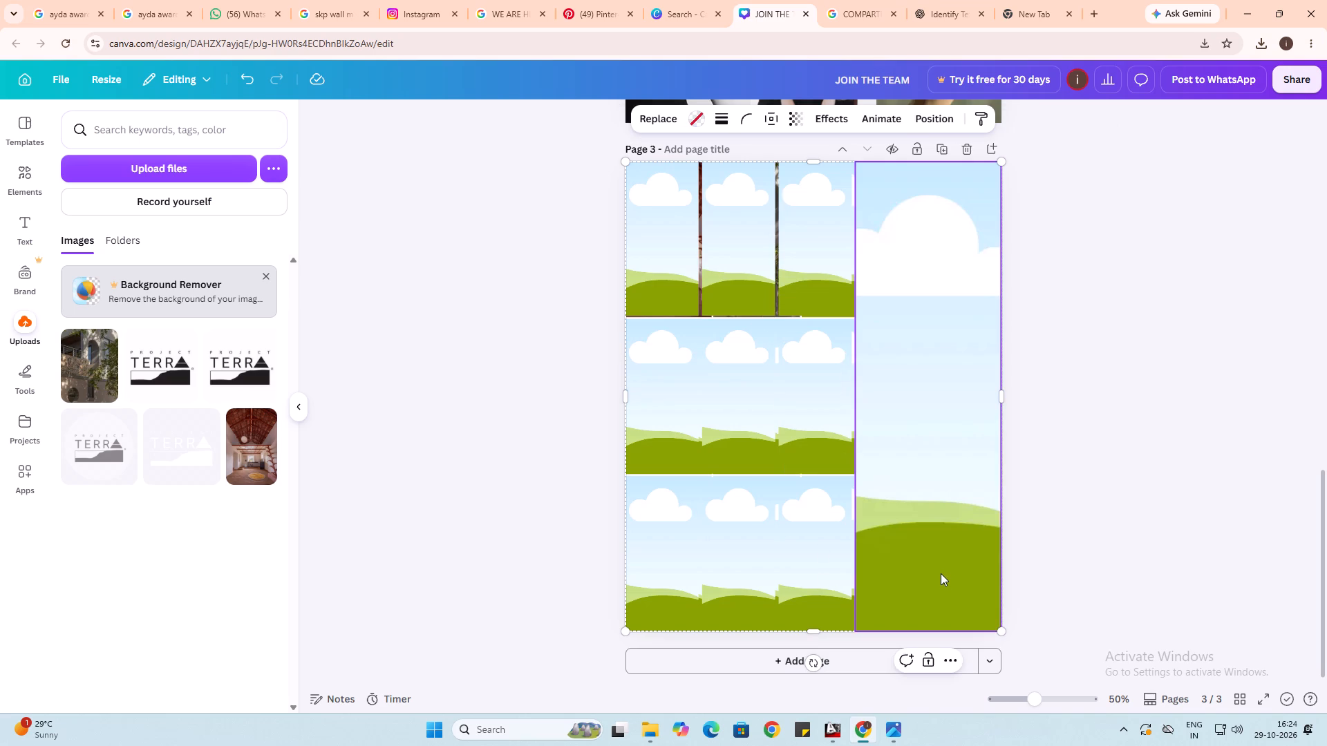
{"action": "left_click", "coordinate": [828, 411]}
{"action": "left_click", "coordinate": [822, 517]}
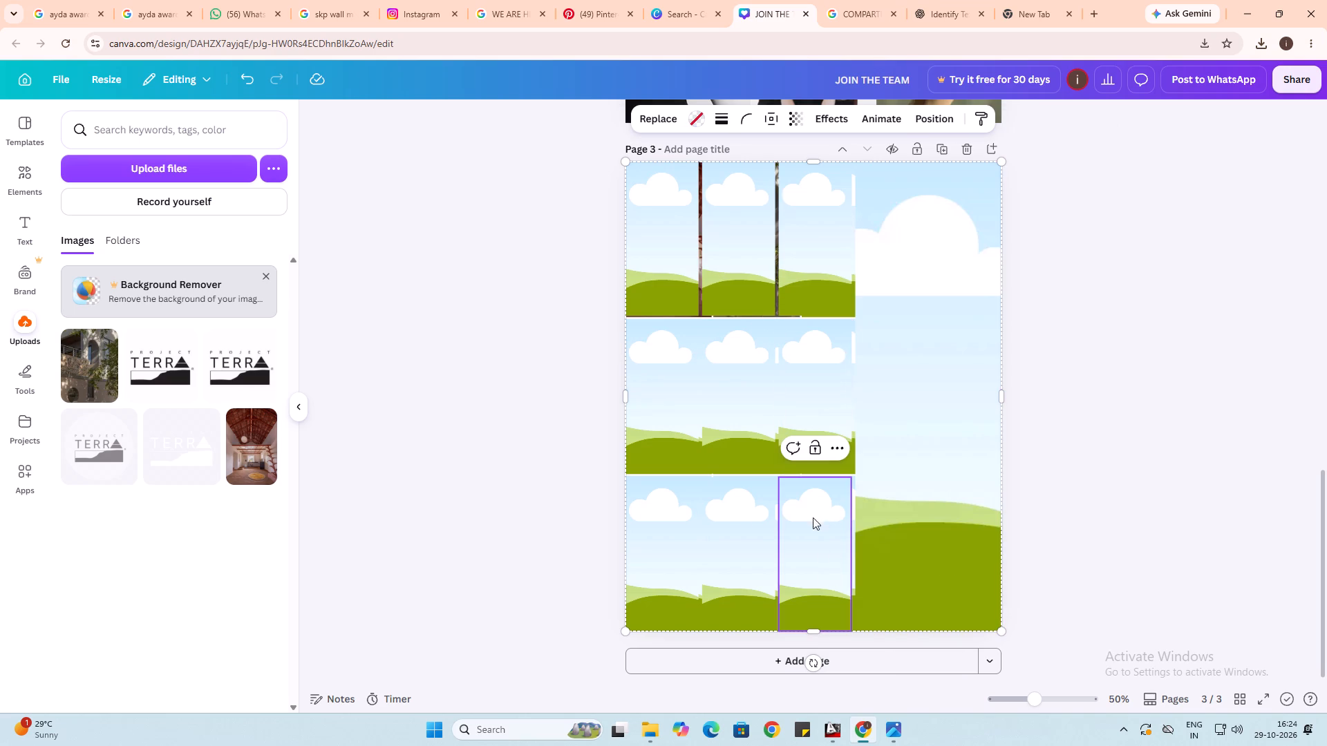
{"action": "left_click", "coordinate": [733, 500]}
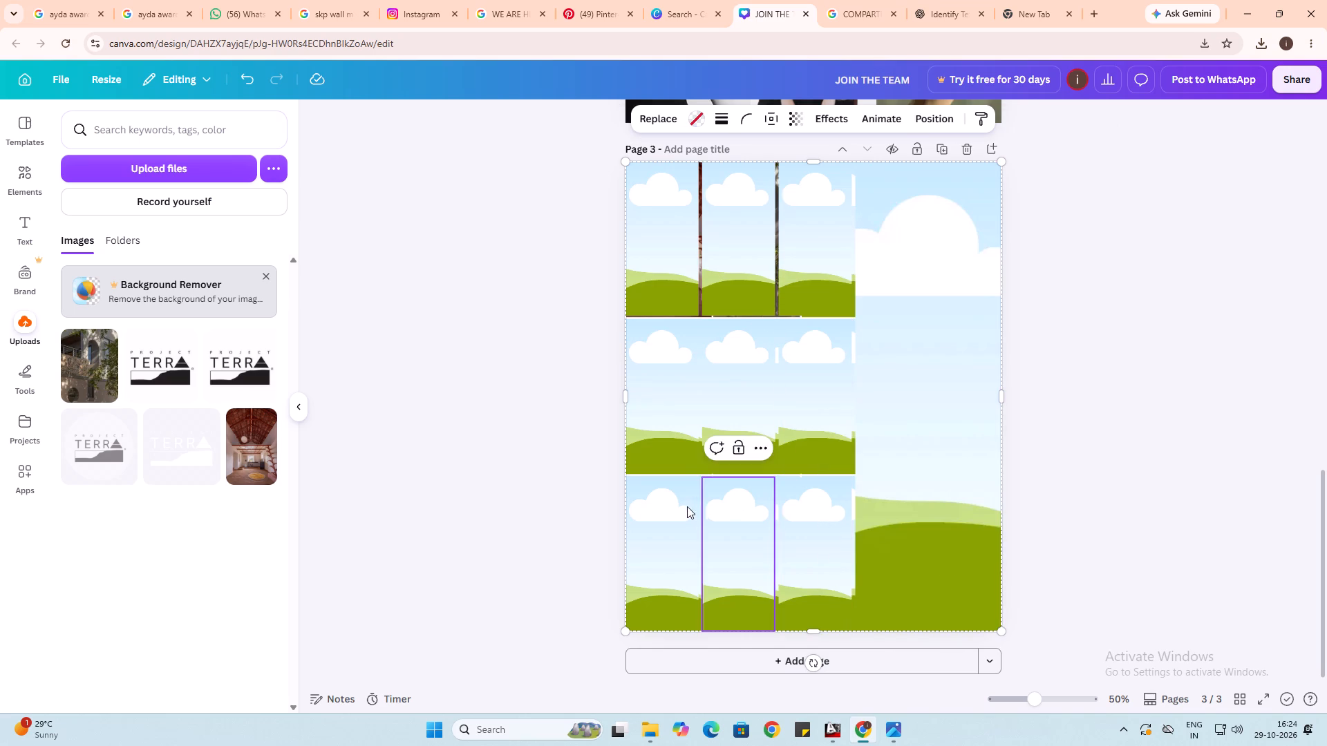
{"action": "left_click", "coordinate": [687, 506]}
{"action": "left_click", "coordinate": [678, 423]}
{"action": "left_click", "coordinate": [728, 379]}
{"action": "left_click", "coordinate": [812, 365]}
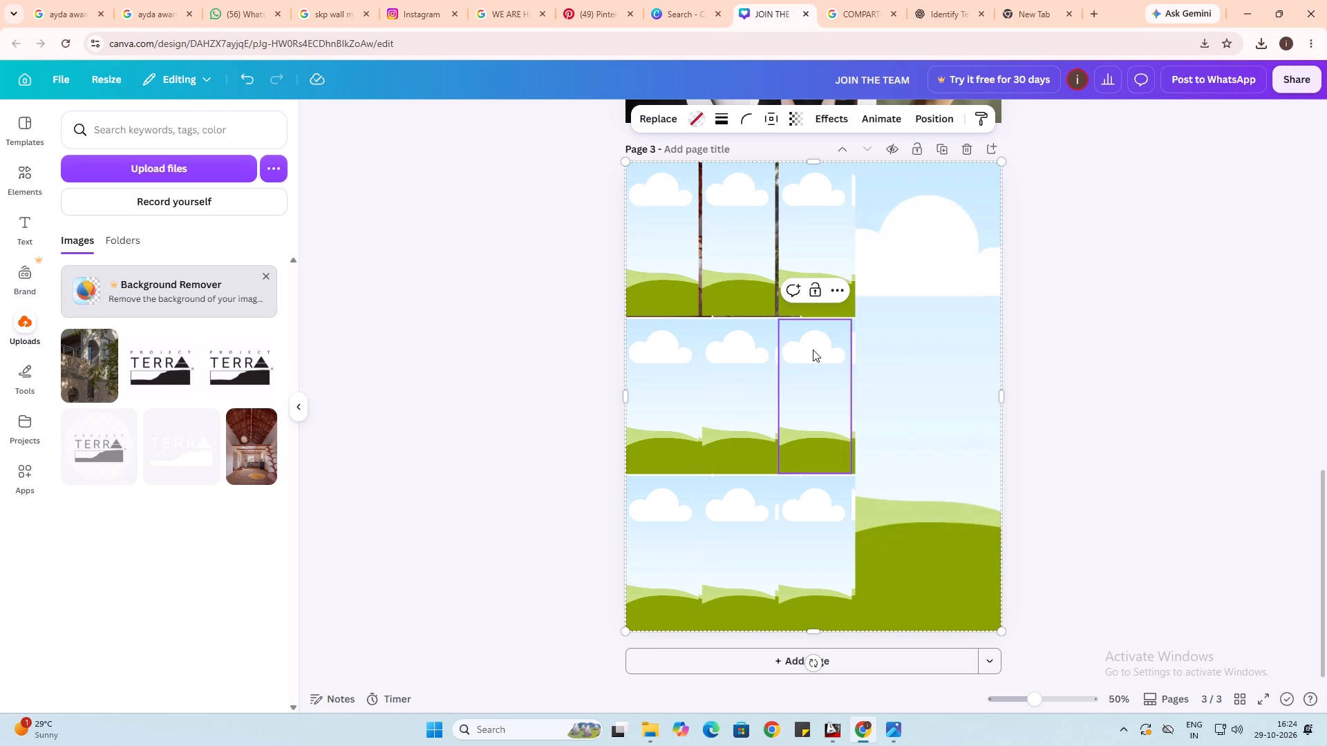
{"action": "left_click", "coordinate": [823, 227]}
{"action": "left_click", "coordinate": [749, 236]}
{"action": "left_click", "coordinate": [670, 244]}
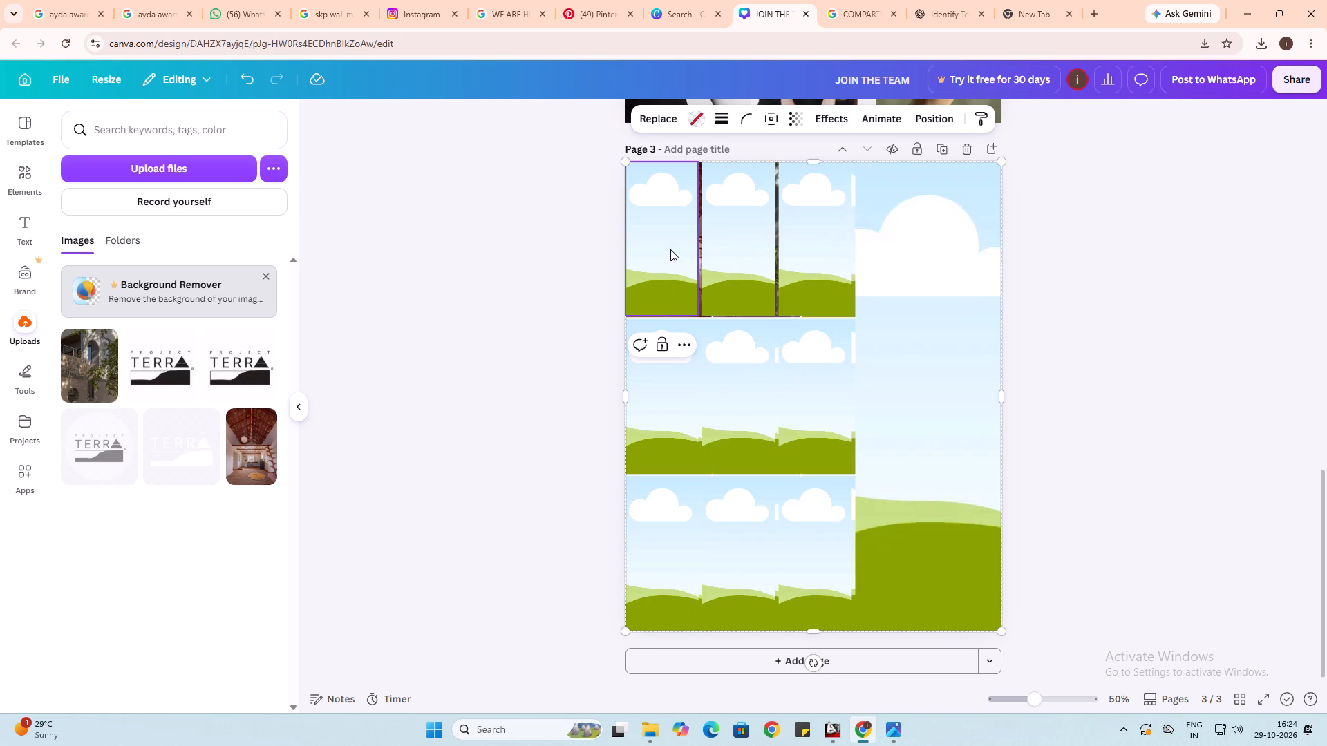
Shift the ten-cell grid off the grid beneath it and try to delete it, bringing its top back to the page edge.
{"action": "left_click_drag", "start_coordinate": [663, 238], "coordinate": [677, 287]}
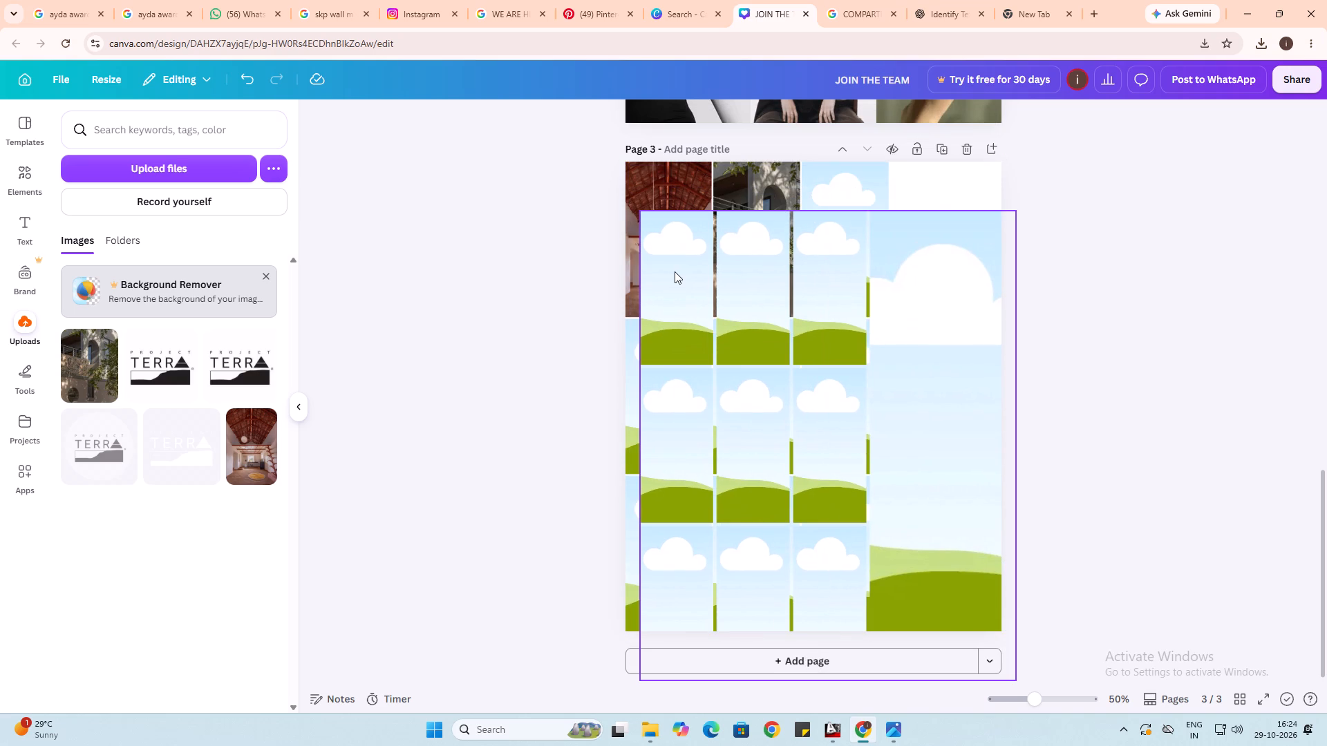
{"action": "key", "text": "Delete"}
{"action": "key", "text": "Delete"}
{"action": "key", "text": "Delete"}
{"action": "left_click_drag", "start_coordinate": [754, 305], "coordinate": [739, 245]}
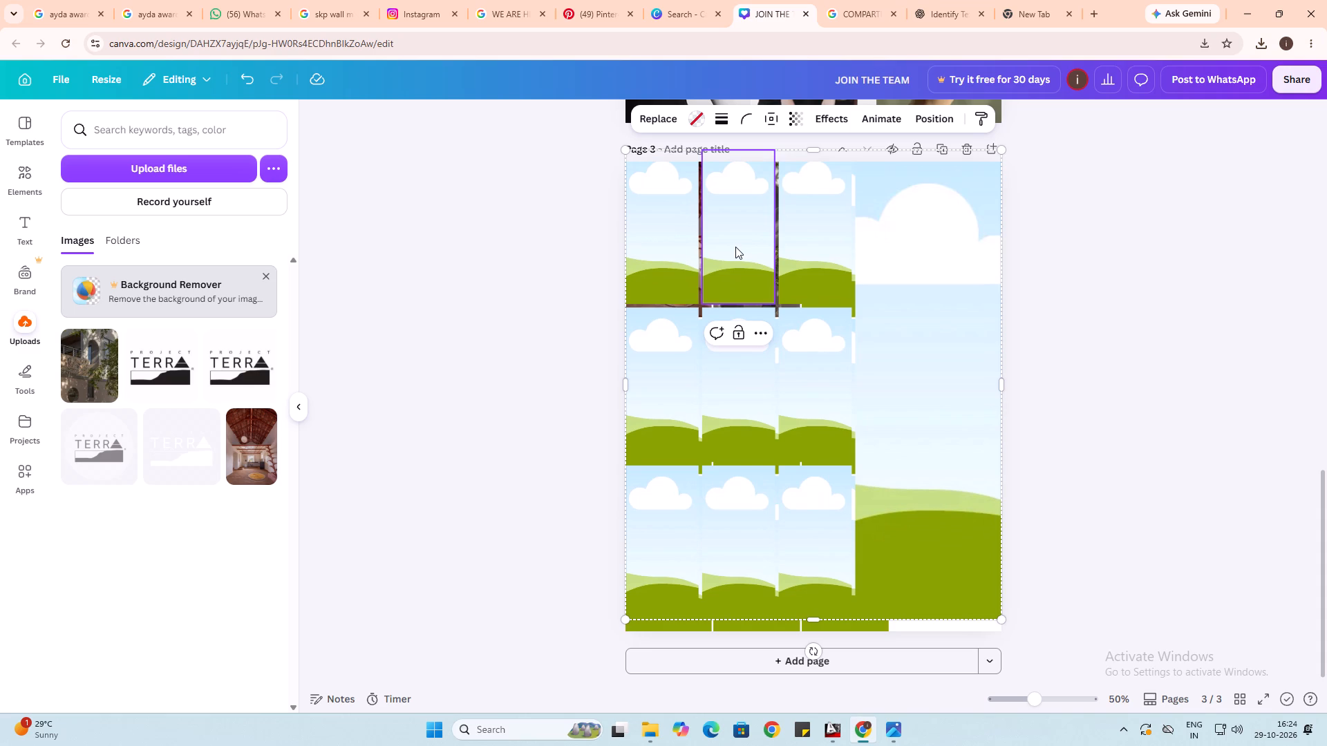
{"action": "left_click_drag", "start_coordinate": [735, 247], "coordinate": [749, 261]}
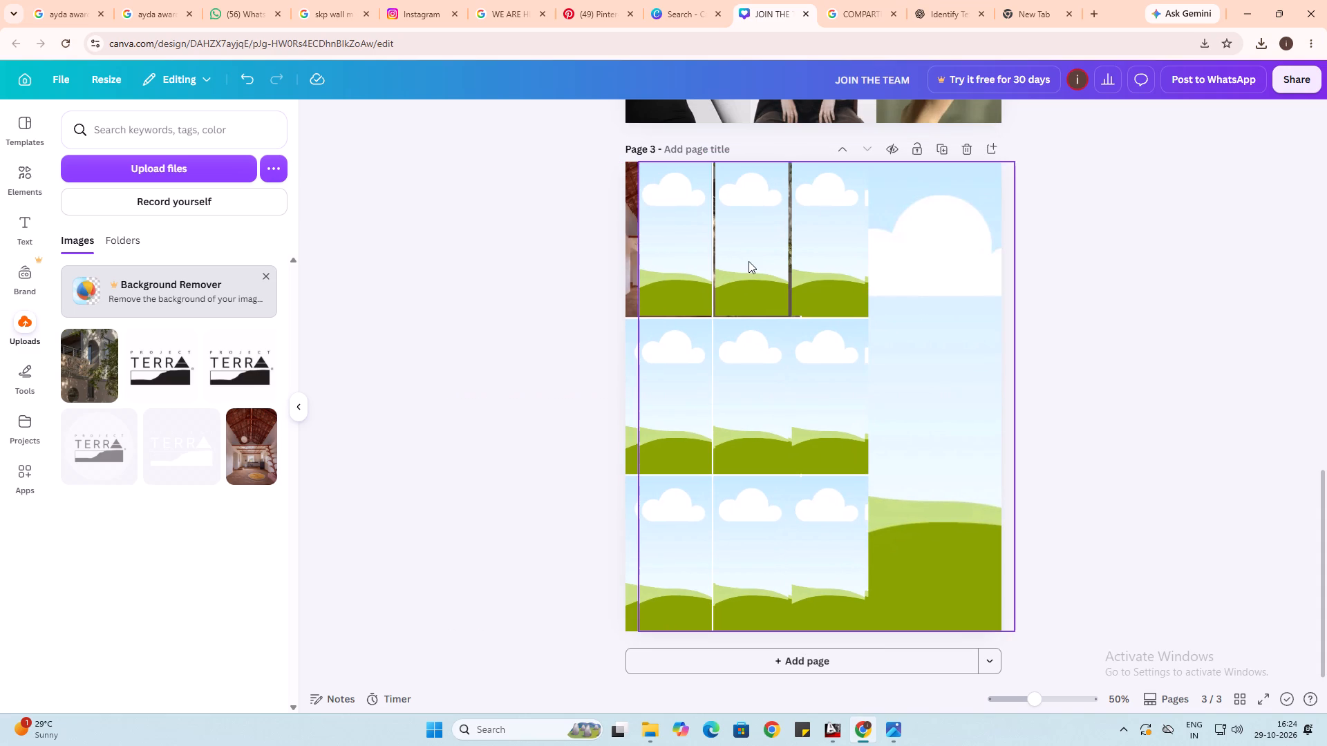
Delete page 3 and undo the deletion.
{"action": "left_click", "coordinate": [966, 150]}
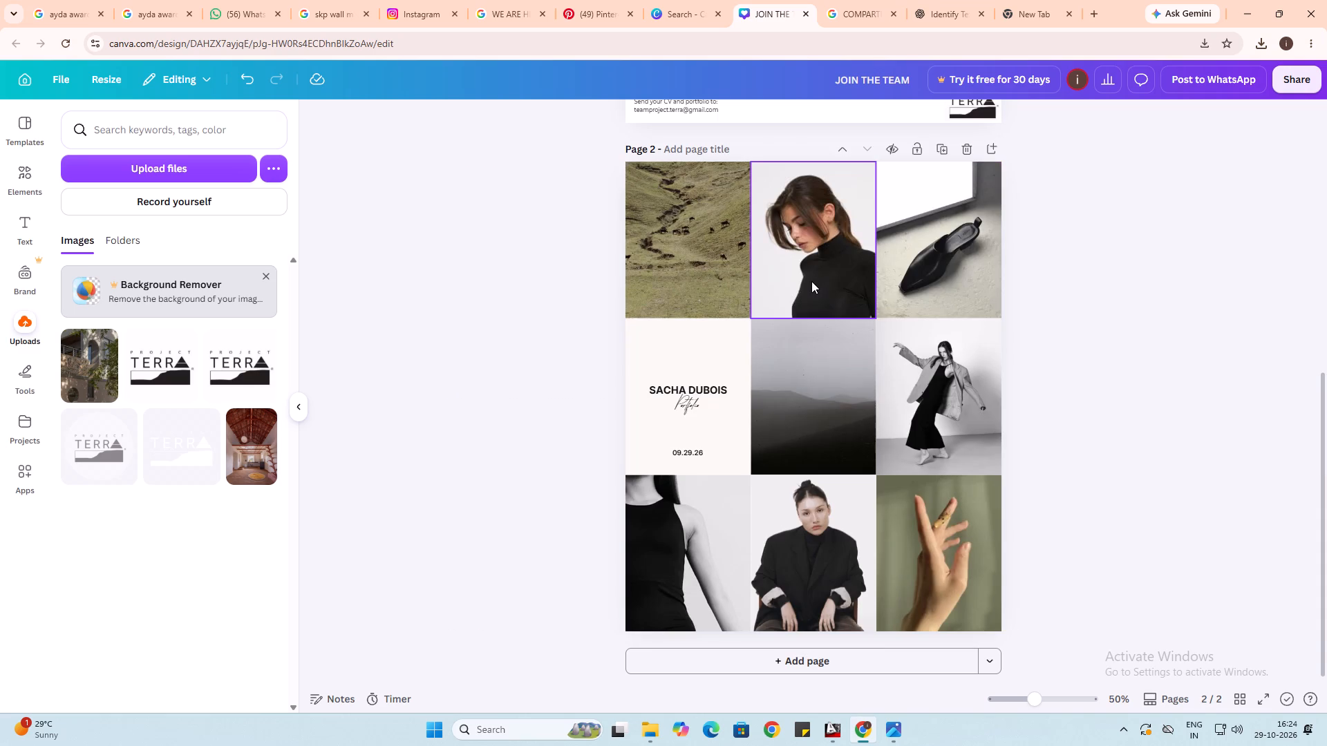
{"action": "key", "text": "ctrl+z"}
Delete both the ten-cell grid and the older grid holding the two photos from page 3.
{"action": "left_click", "coordinate": [830, 269]}
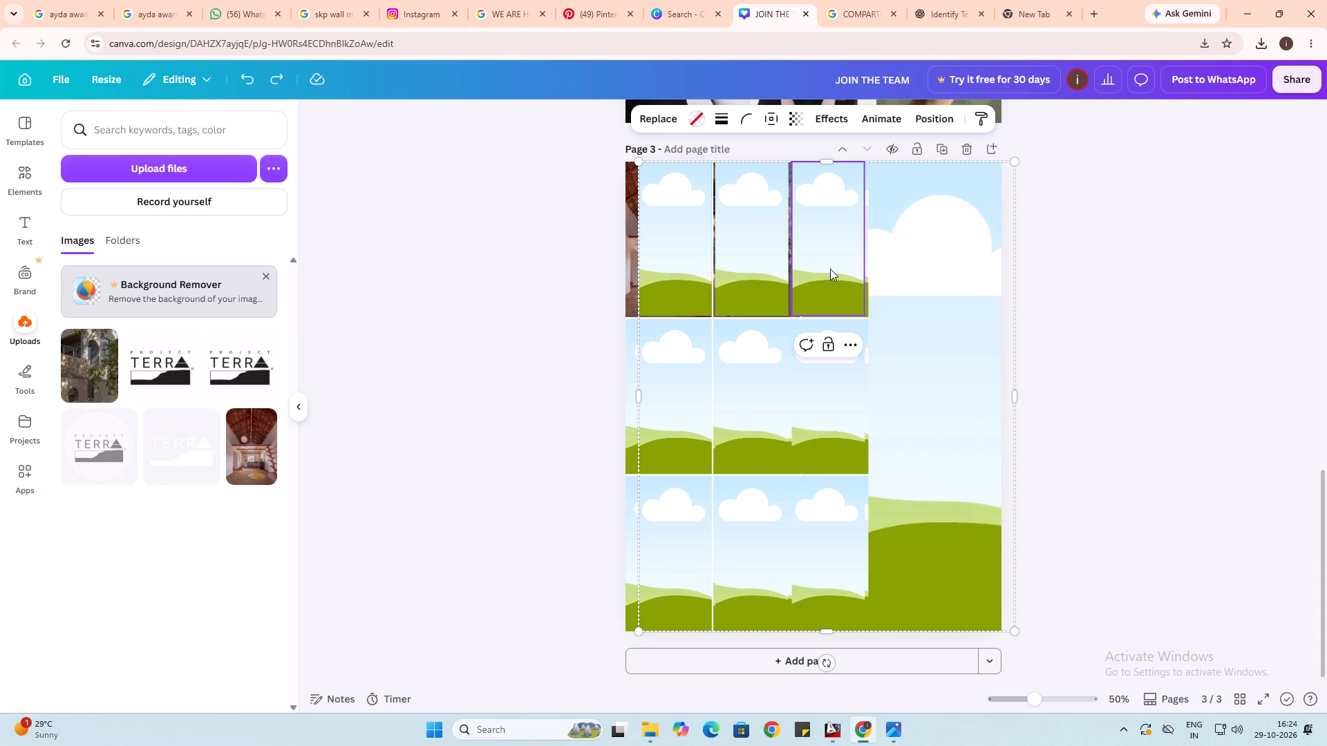
{"action": "key", "text": "Delete"}
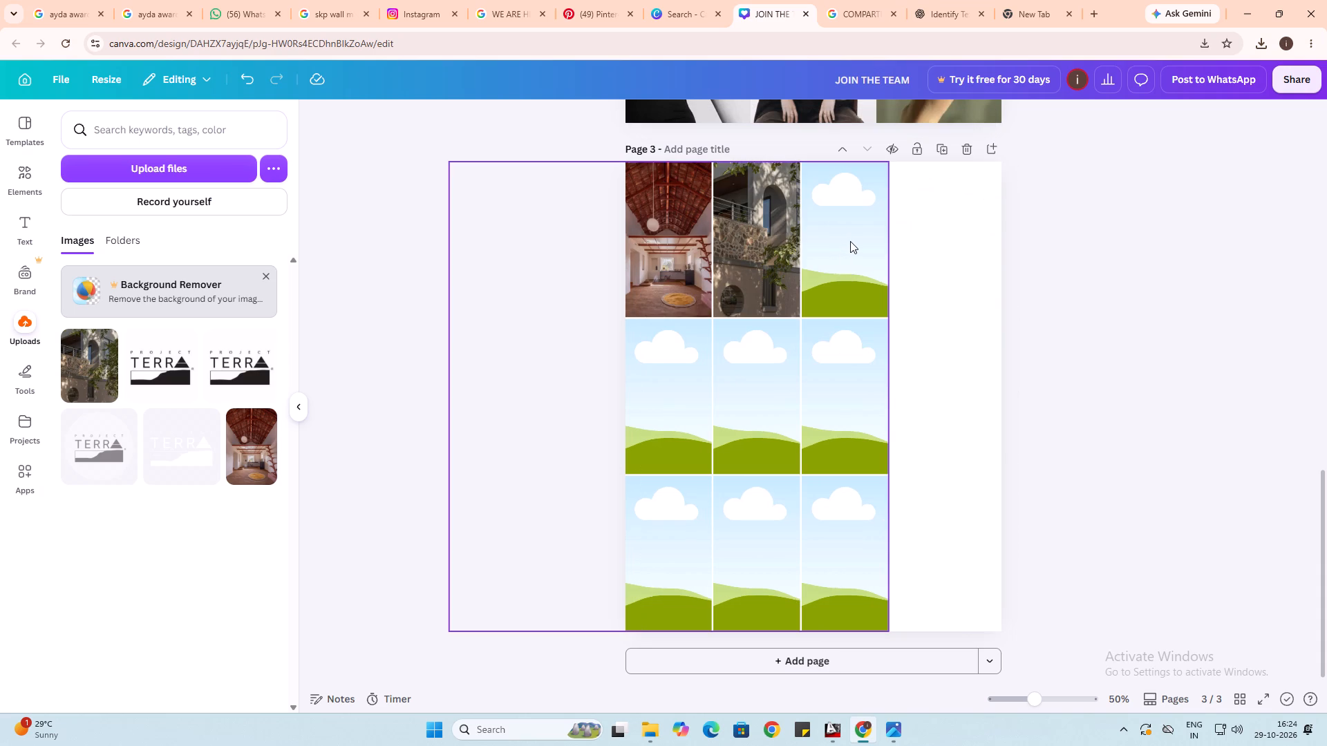
{"action": "left_click", "coordinate": [850, 241]}
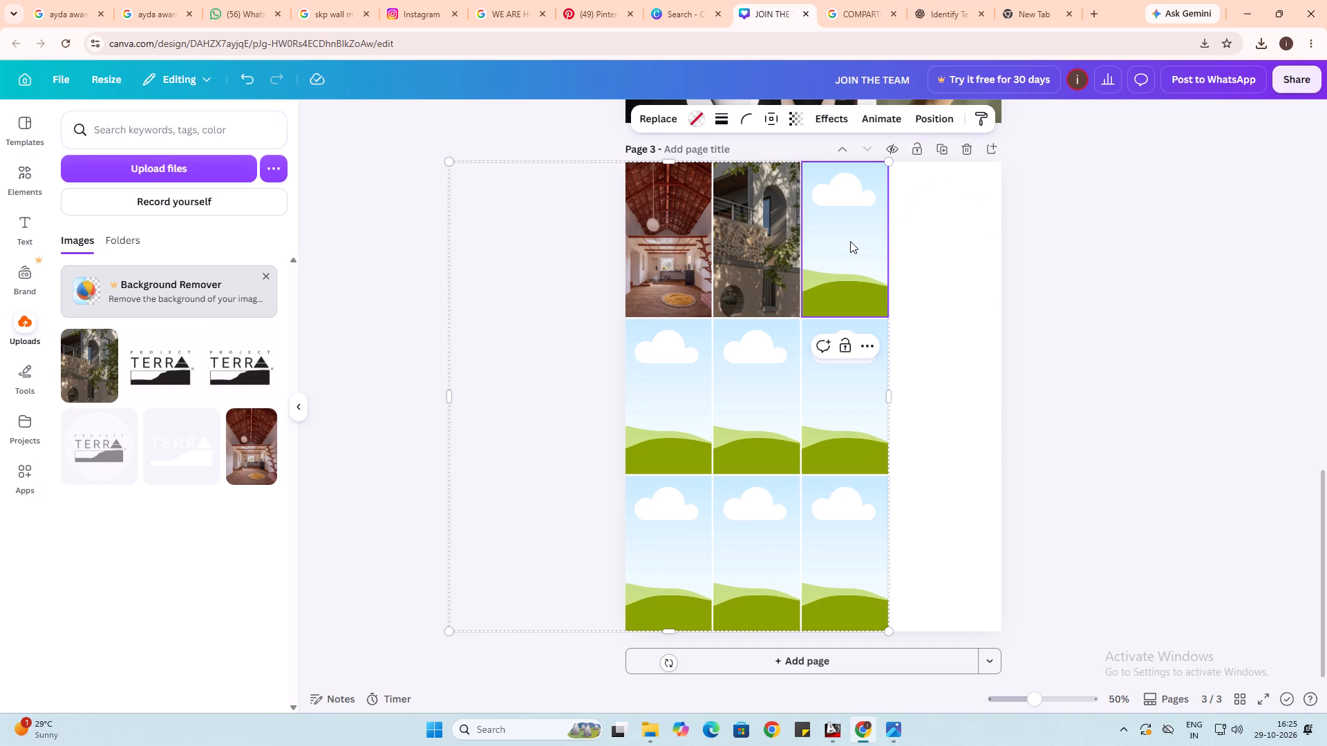
{"action": "key", "text": "Delete"}
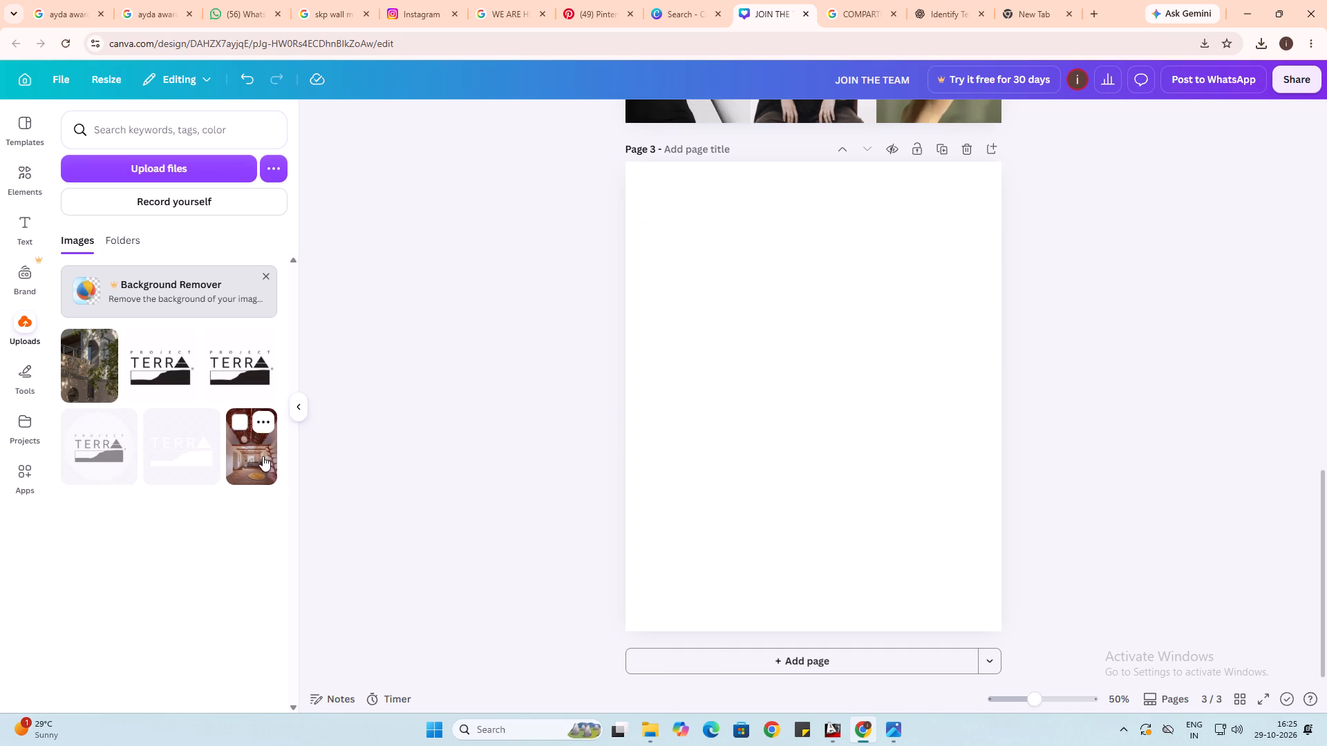
Add the uploaded tiled-roof interior photo to page 3 and align it with the page's top-left corner.
{"action": "left_click_drag", "start_coordinate": [260, 452], "coordinate": [667, 297]}
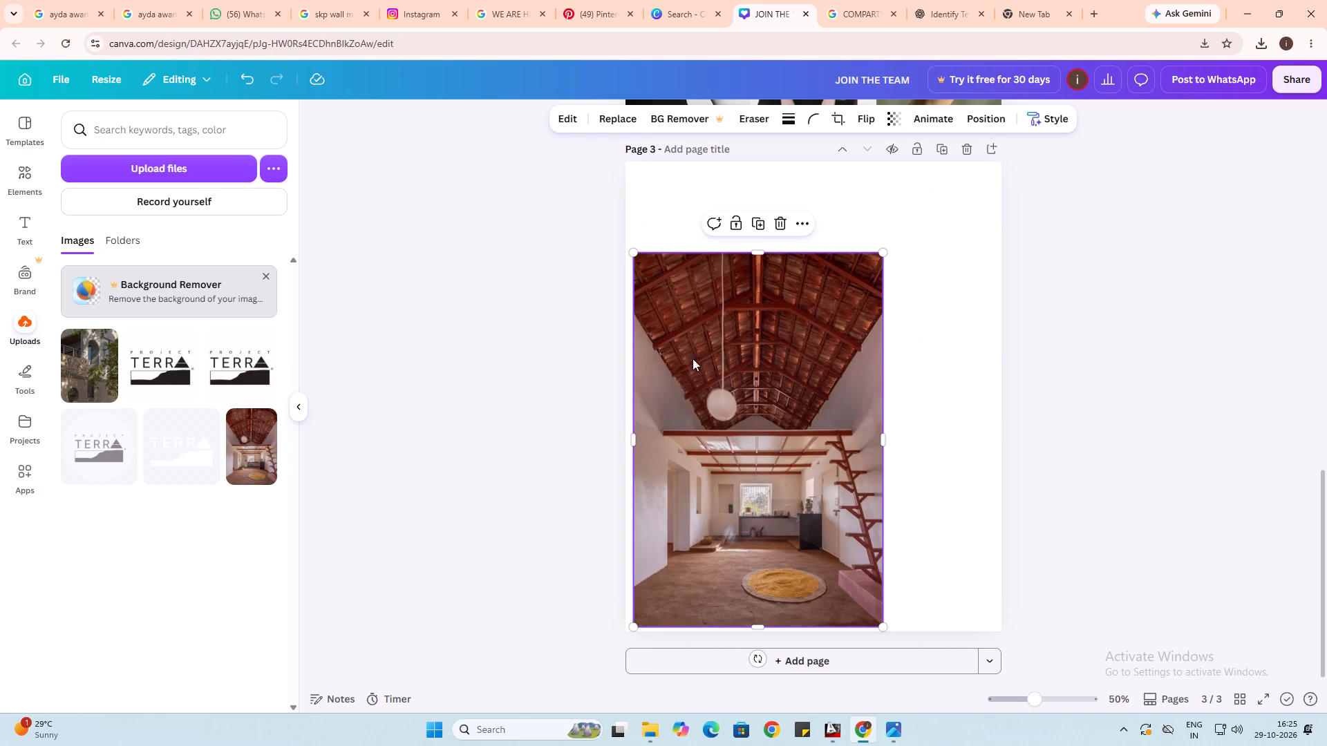
{"action": "left_click_drag", "start_coordinate": [695, 370], "coordinate": [689, 278]}
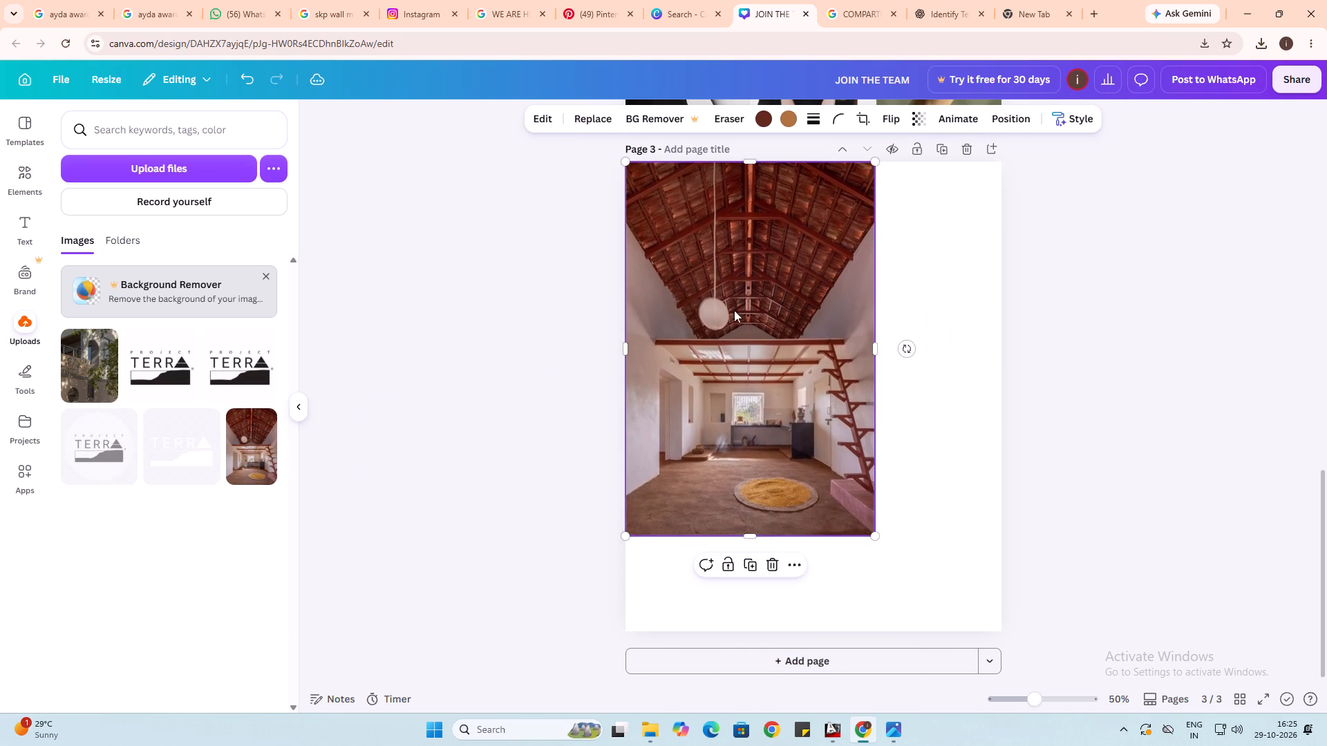
Recolour the white vertical strip along page 3's right edge with the design's yellow.
{"action": "left_click", "coordinate": [914, 273]}
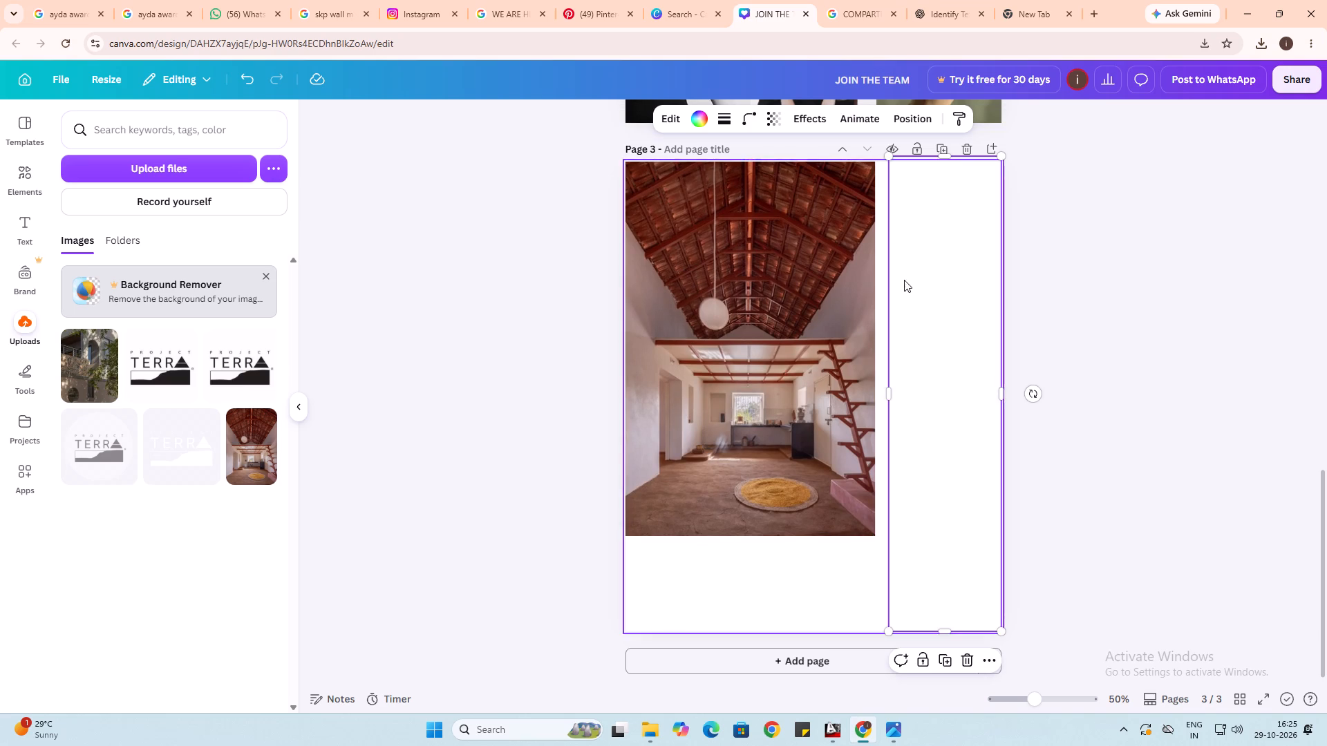
{"action": "left_click", "coordinate": [702, 123]}
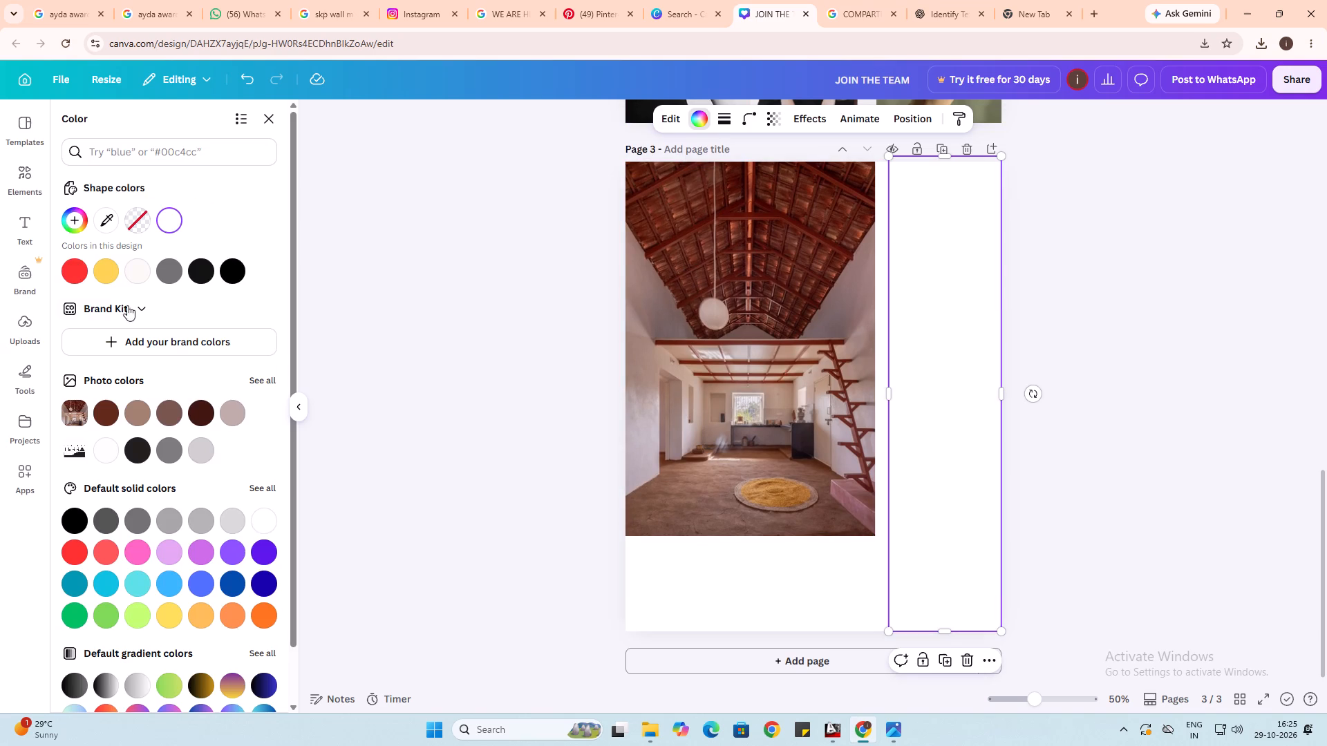
{"action": "left_click", "coordinate": [106, 270]}
{"action": "left_click", "coordinate": [516, 318]}
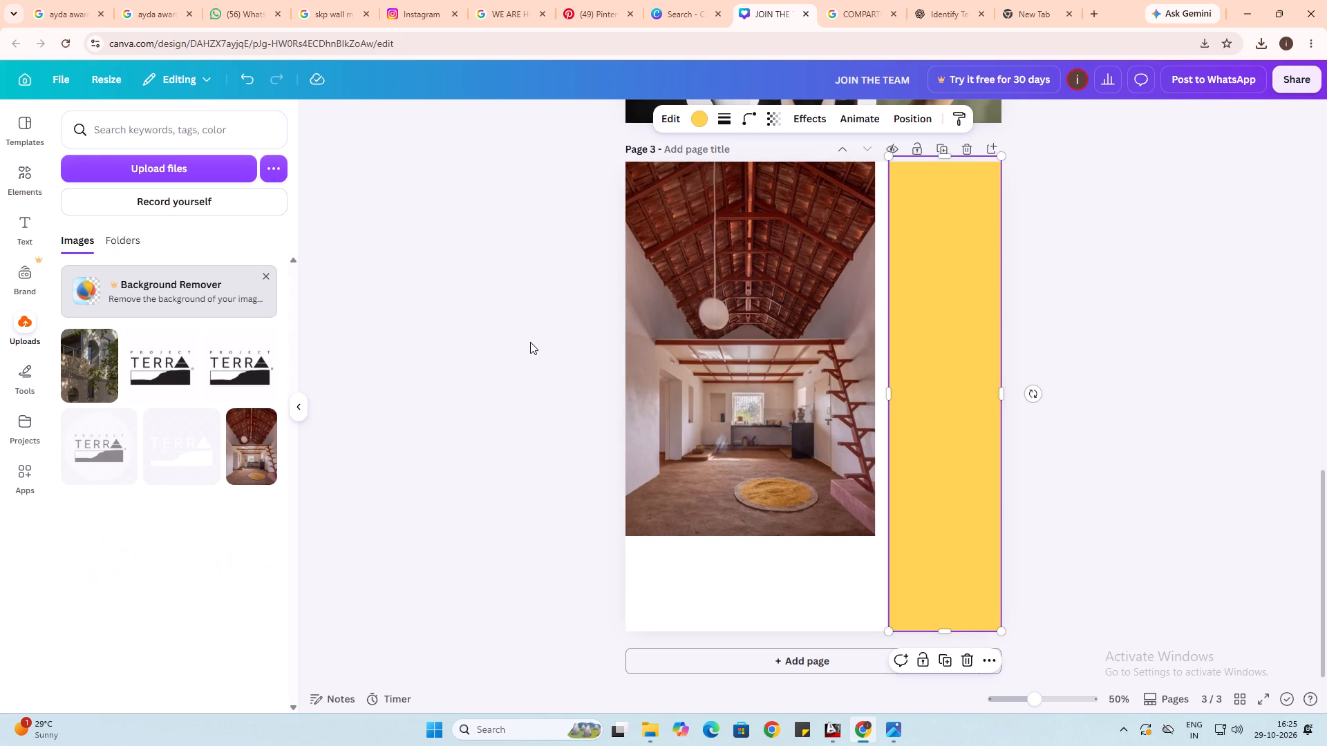
{"action": "left_click", "coordinate": [539, 351]}
Shrink the interior photo to about 285 by 427, keeping it in page 3's top-left corner.
{"action": "left_click", "coordinate": [703, 293]}
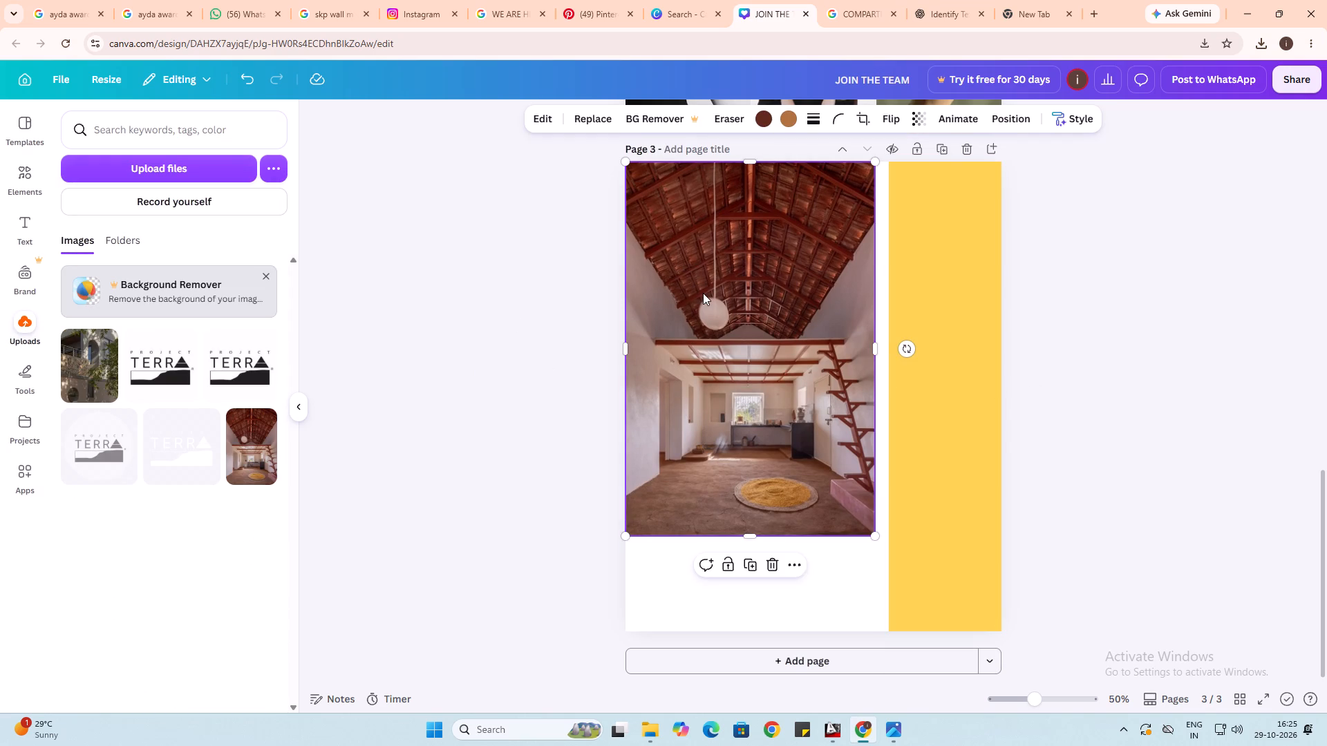
{"action": "left_click_drag", "start_coordinate": [876, 534], "coordinate": [766, 372]}
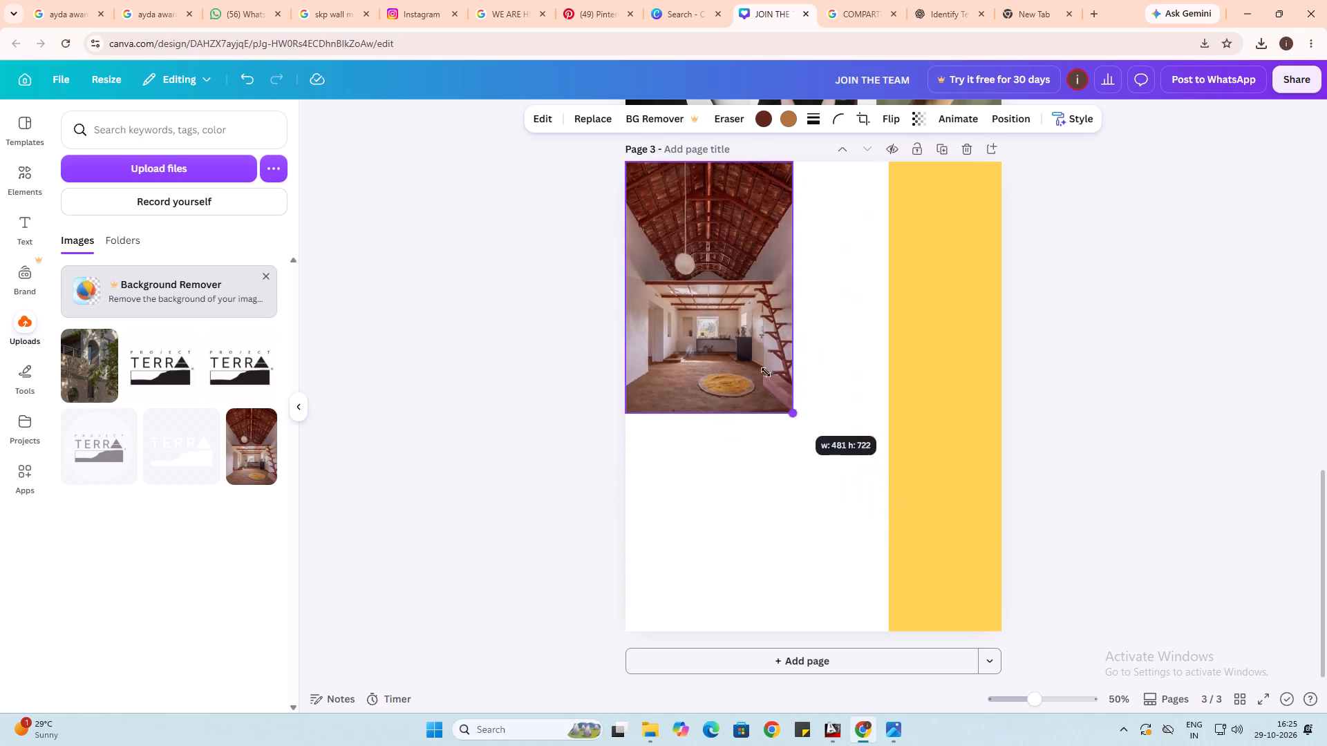
{"action": "left_click_drag", "start_coordinate": [766, 372], "coordinate": [724, 309]}
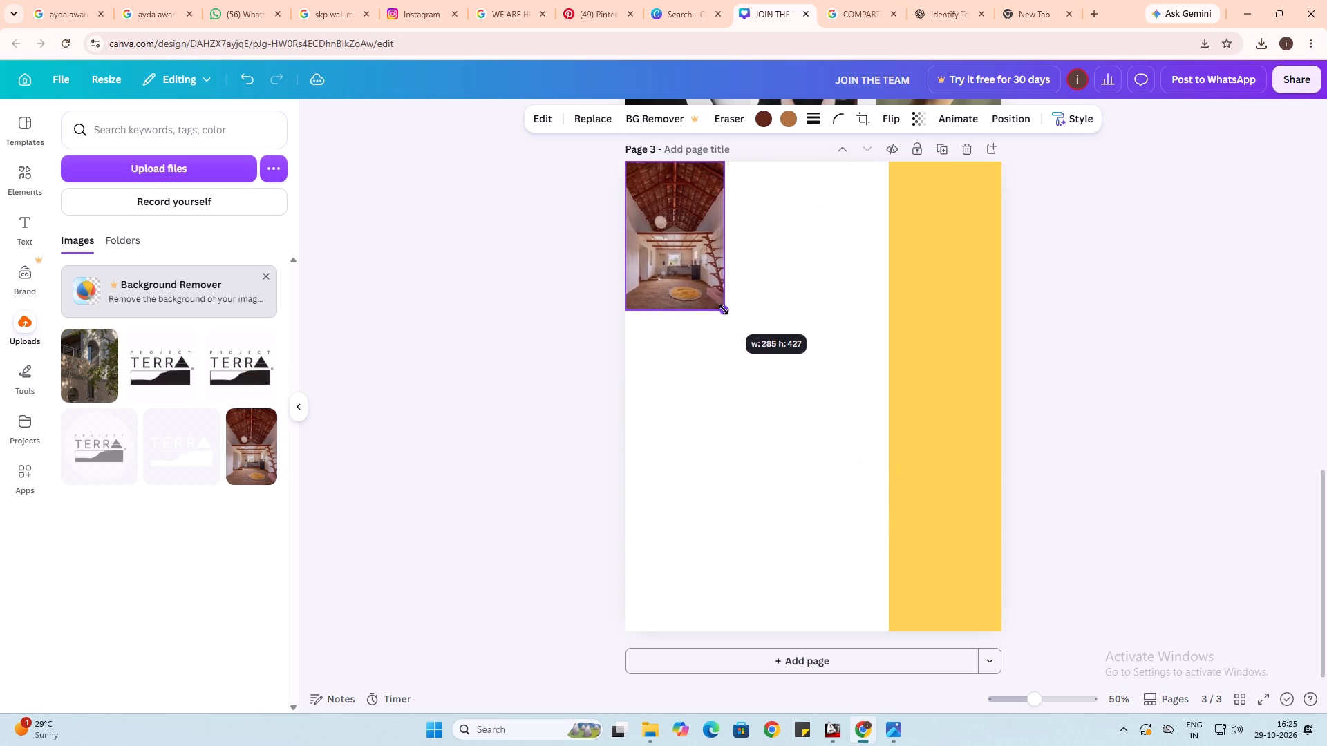
{"action": "left_click_drag", "start_coordinate": [724, 309], "coordinate": [724, 312]}
{"action": "left_click", "coordinate": [681, 258]}
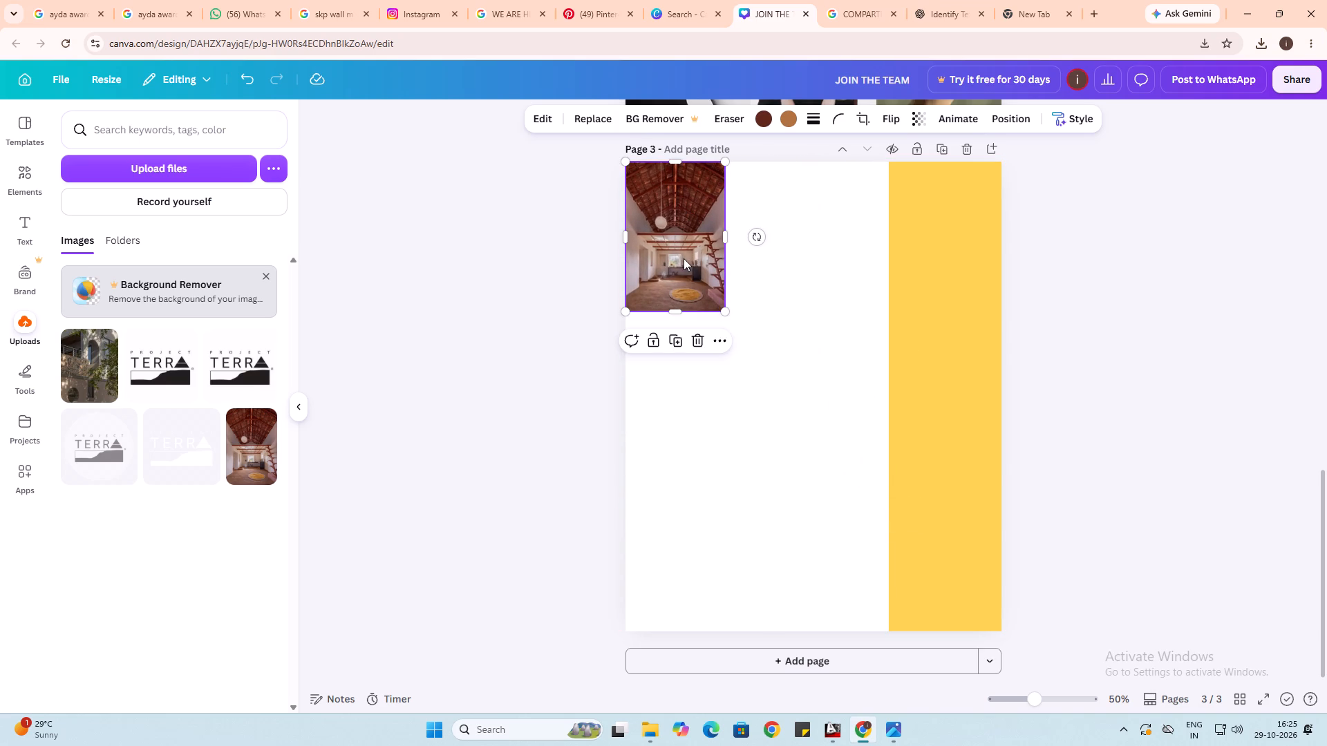
{"action": "left_click", "coordinate": [695, 405]}
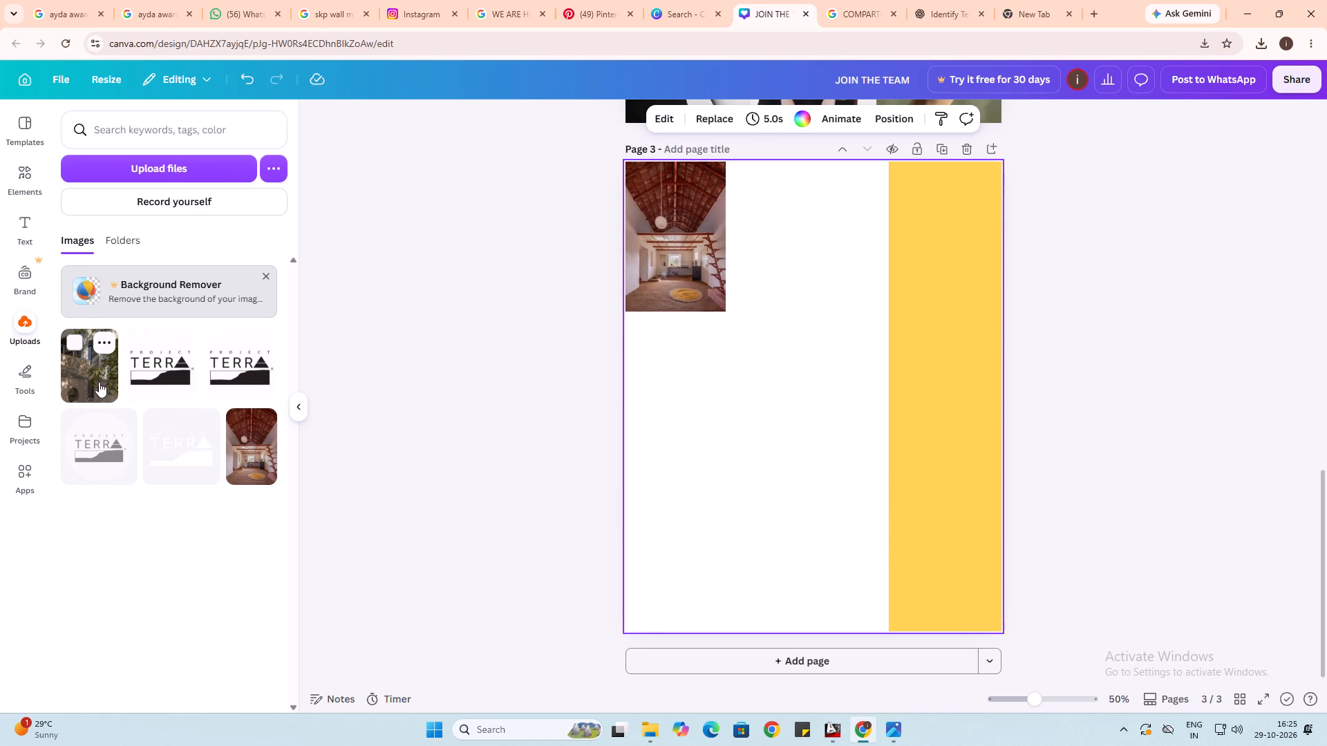
Add the uploaded stone-walled exterior photo to page 3, shrink it and place it beside the interior photo along the page's top edge.
{"action": "left_click", "coordinate": [99, 382]}
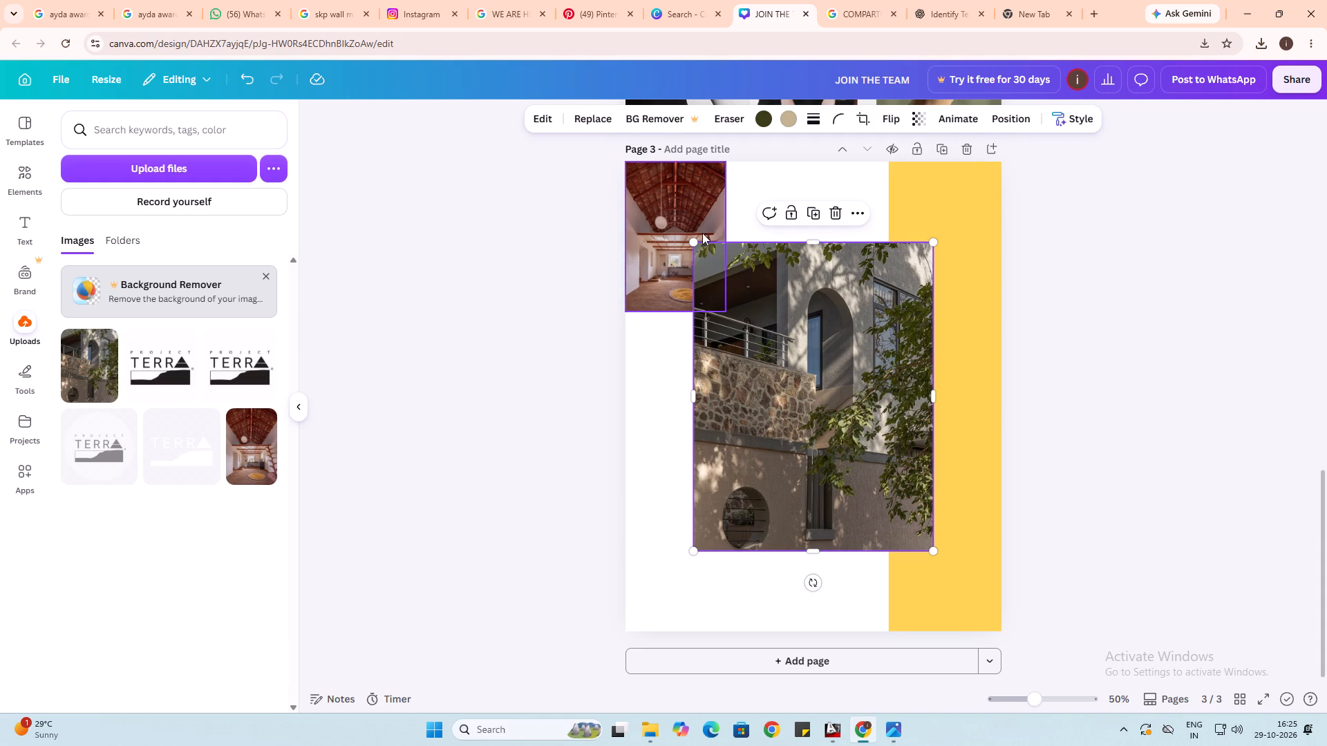
{"action": "left_click_drag", "start_coordinate": [695, 241], "coordinate": [813, 415]}
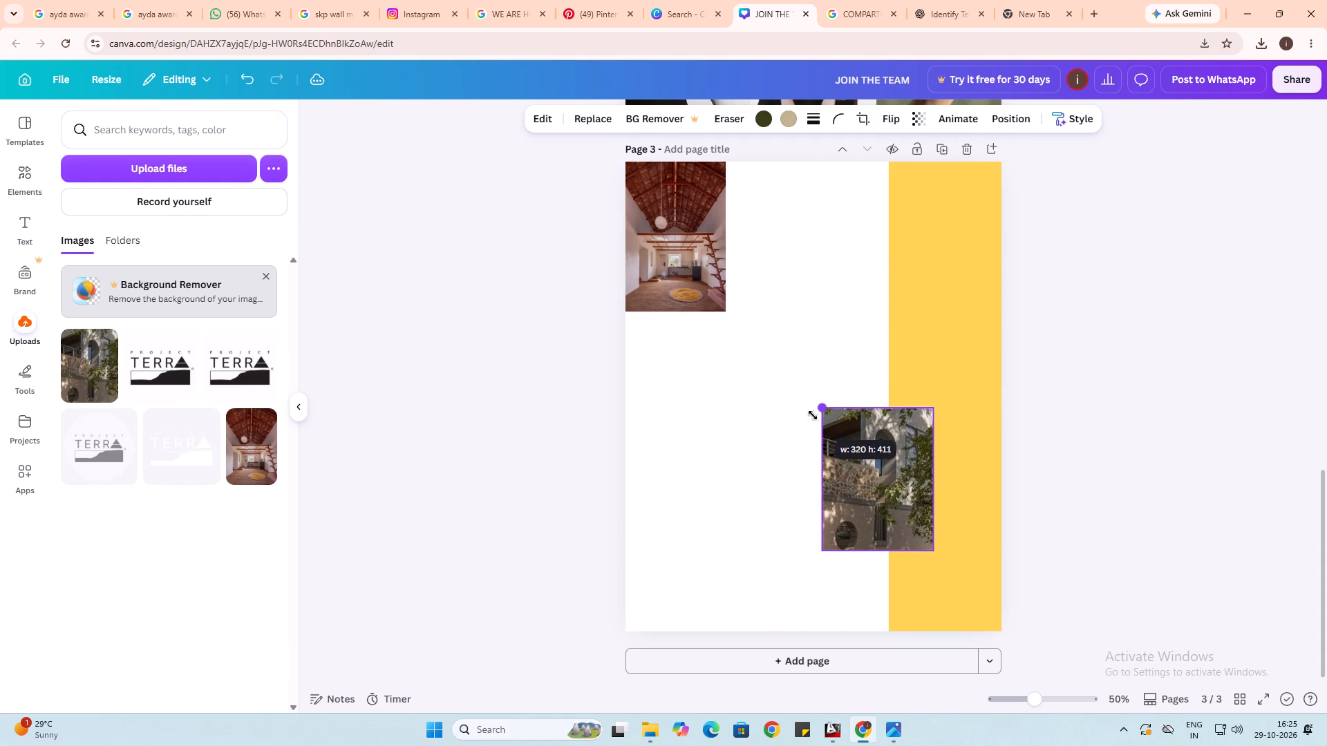
{"action": "left_click_drag", "start_coordinate": [813, 415], "coordinate": [836, 437]}
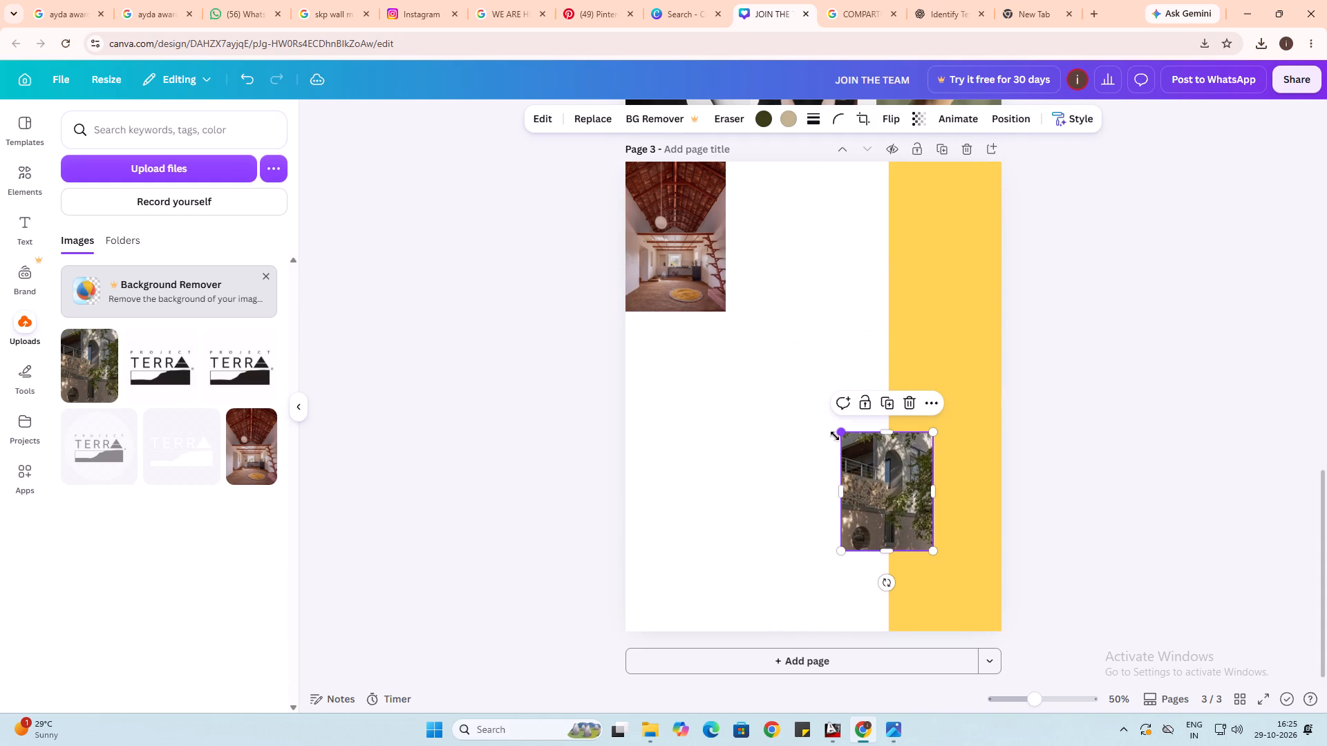
{"action": "left_click_drag", "start_coordinate": [876, 496], "coordinate": [767, 232]}
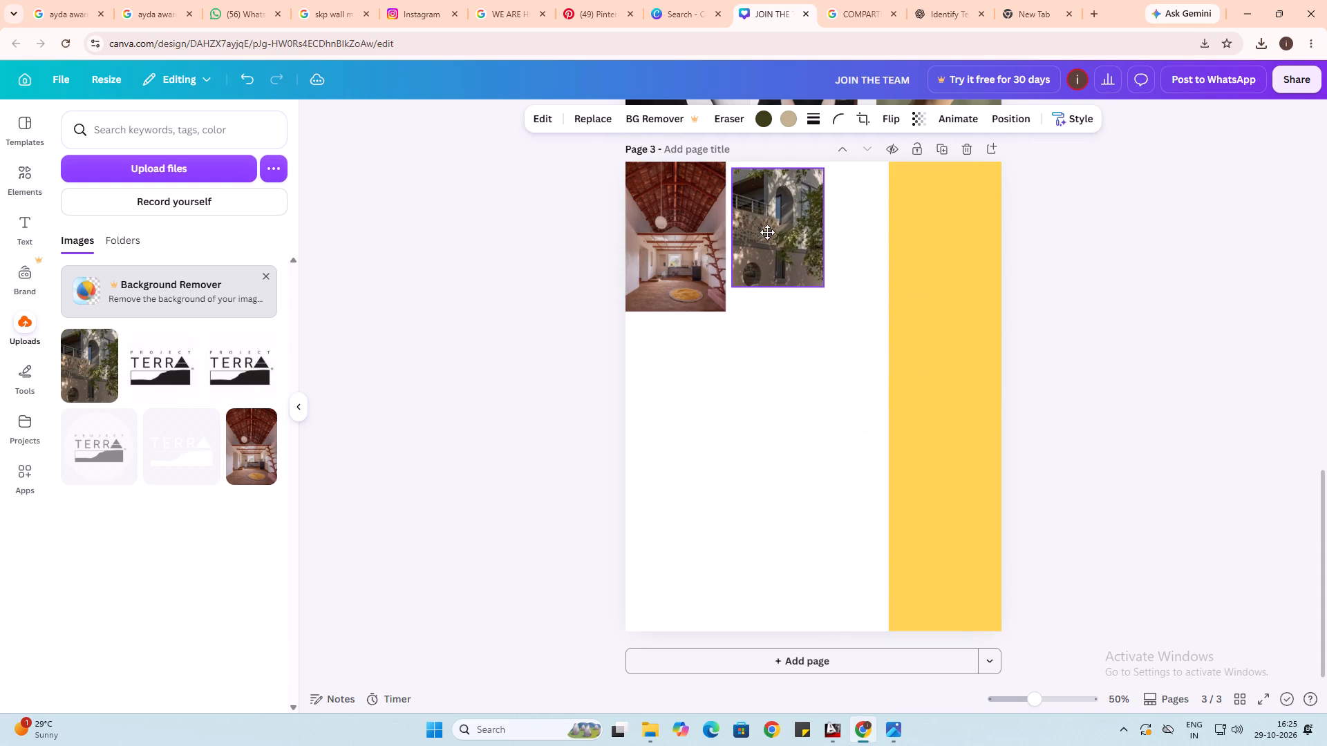
{"action": "left_click_drag", "start_coordinate": [767, 232], "coordinate": [764, 230]}
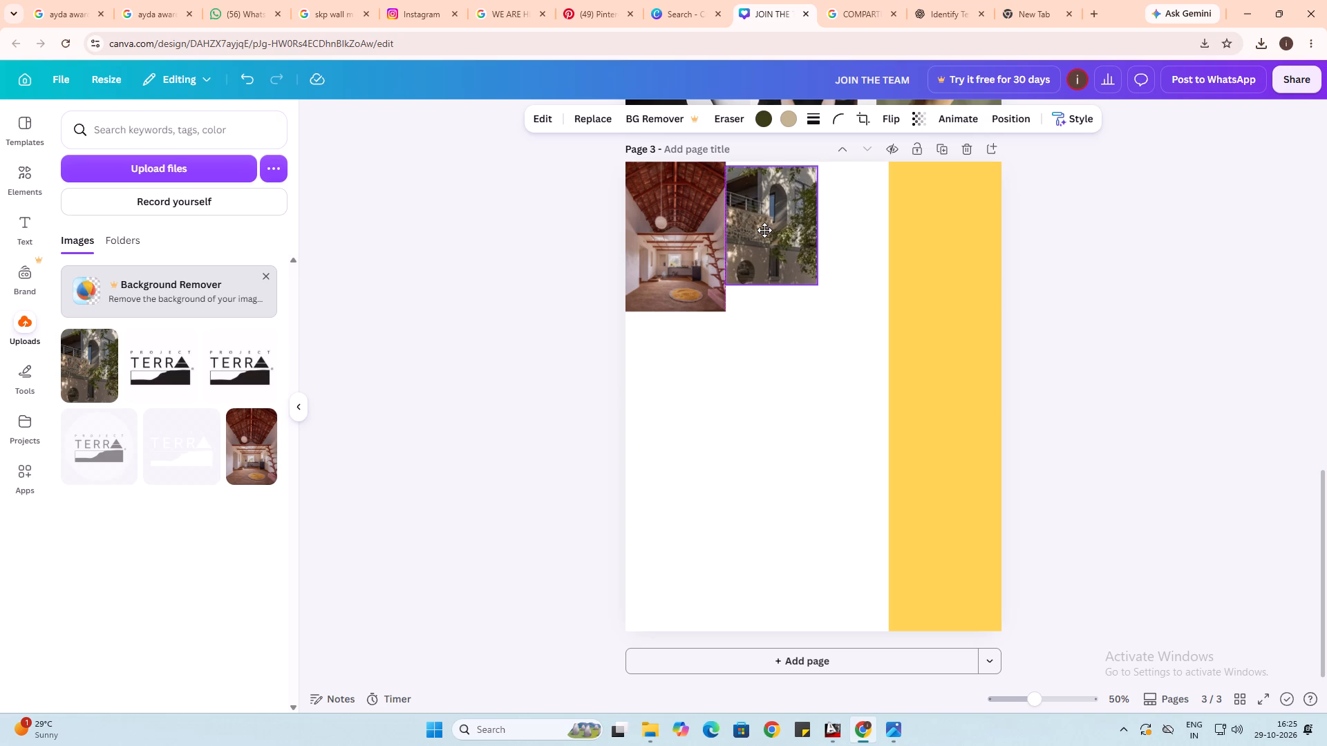
{"action": "left_click_drag", "start_coordinate": [764, 230], "coordinate": [765, 229]}
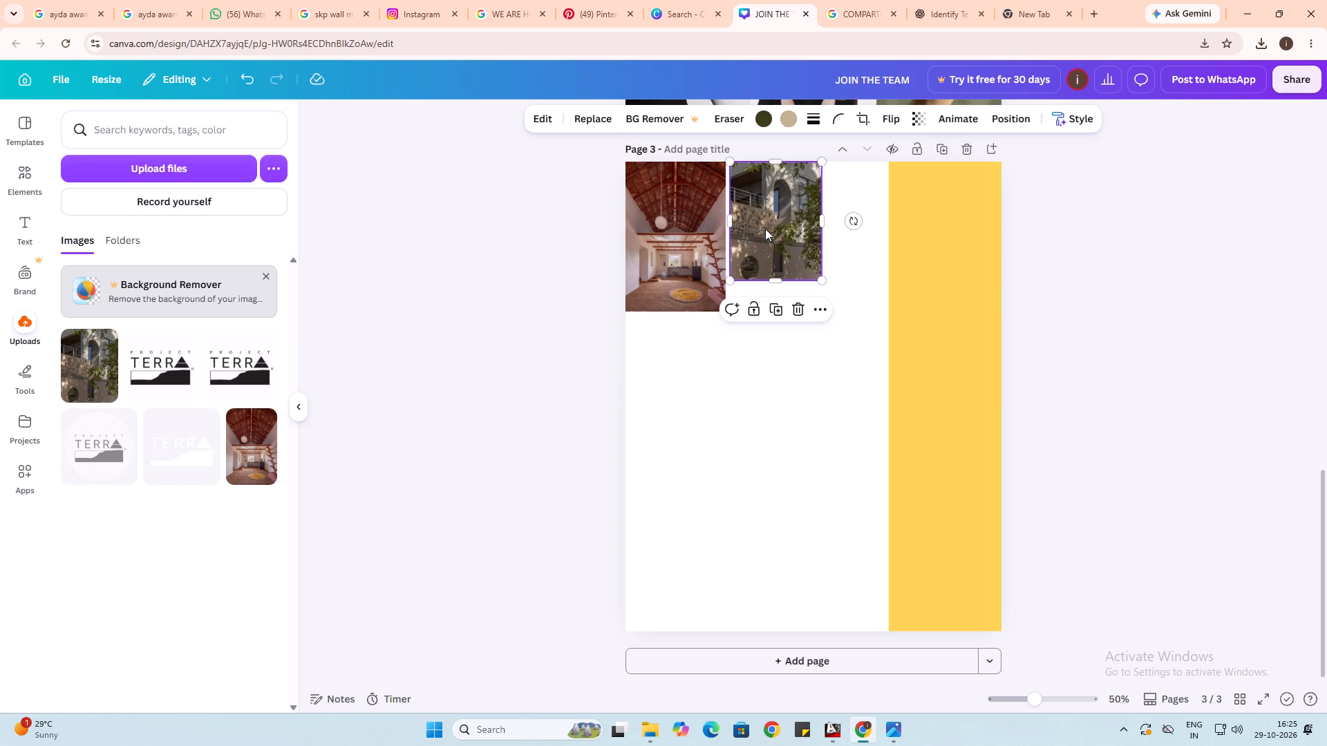
Enlarge the exterior photo to the interior photo's height and move it flush against the yellow strip at the page's top.
{"action": "left_click_drag", "start_coordinate": [825, 280], "coordinate": [833, 293]}
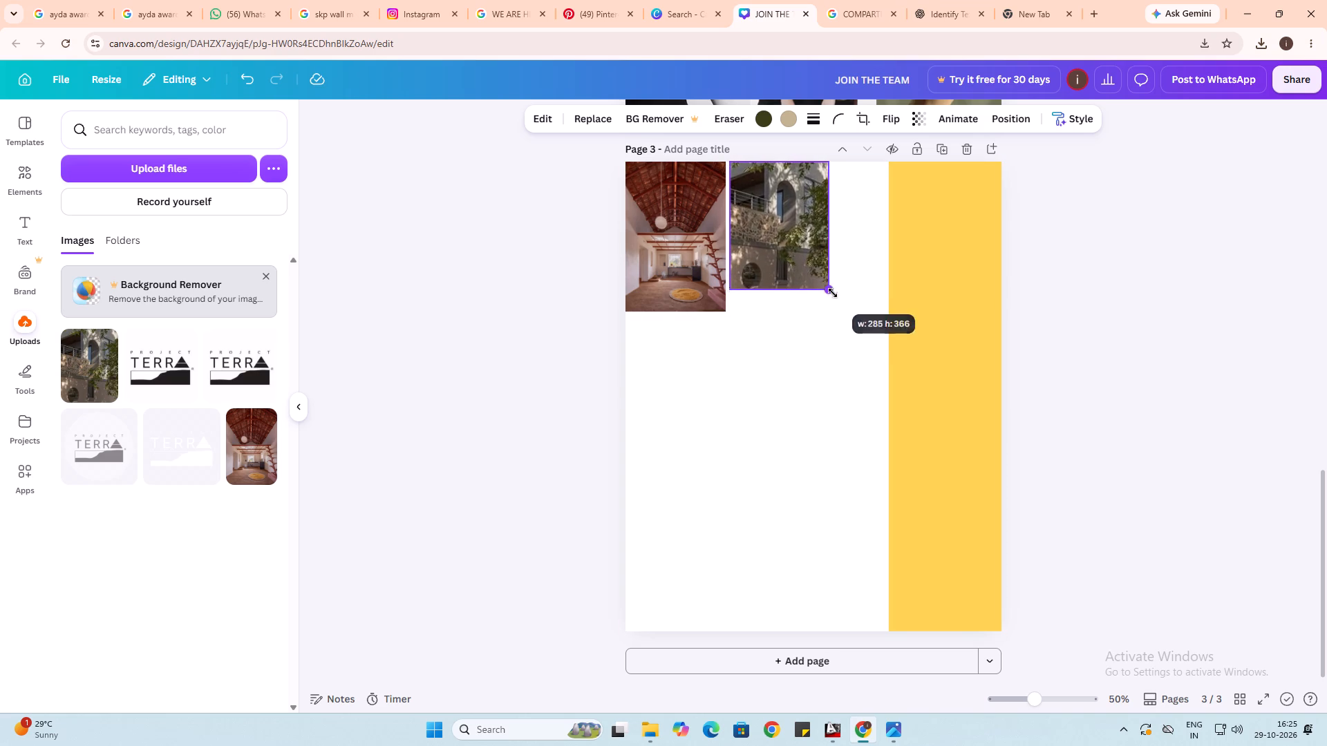
{"action": "left_click_drag", "start_coordinate": [833, 293], "coordinate": [846, 313]}
{"action": "left_click_drag", "start_coordinate": [778, 242], "coordinate": [796, 242]}
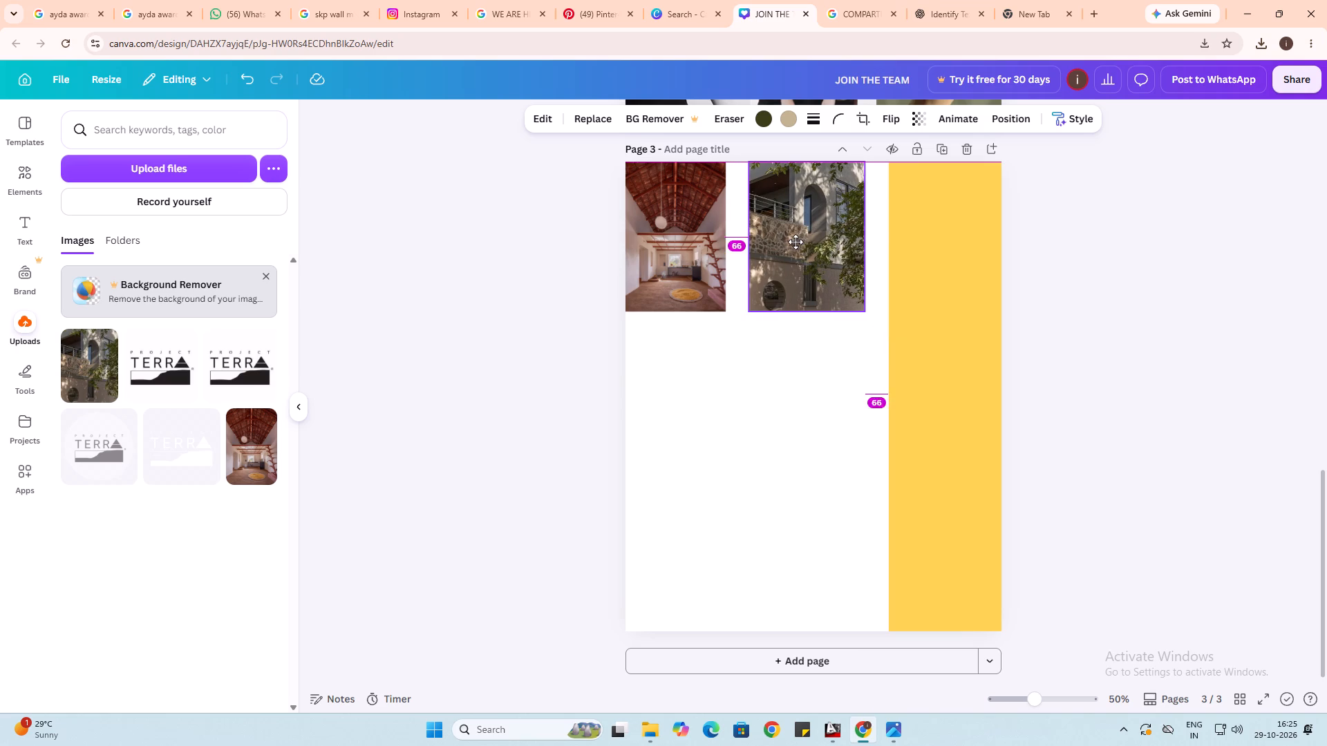
{"action": "left_click_drag", "start_coordinate": [796, 242], "coordinate": [815, 244]}
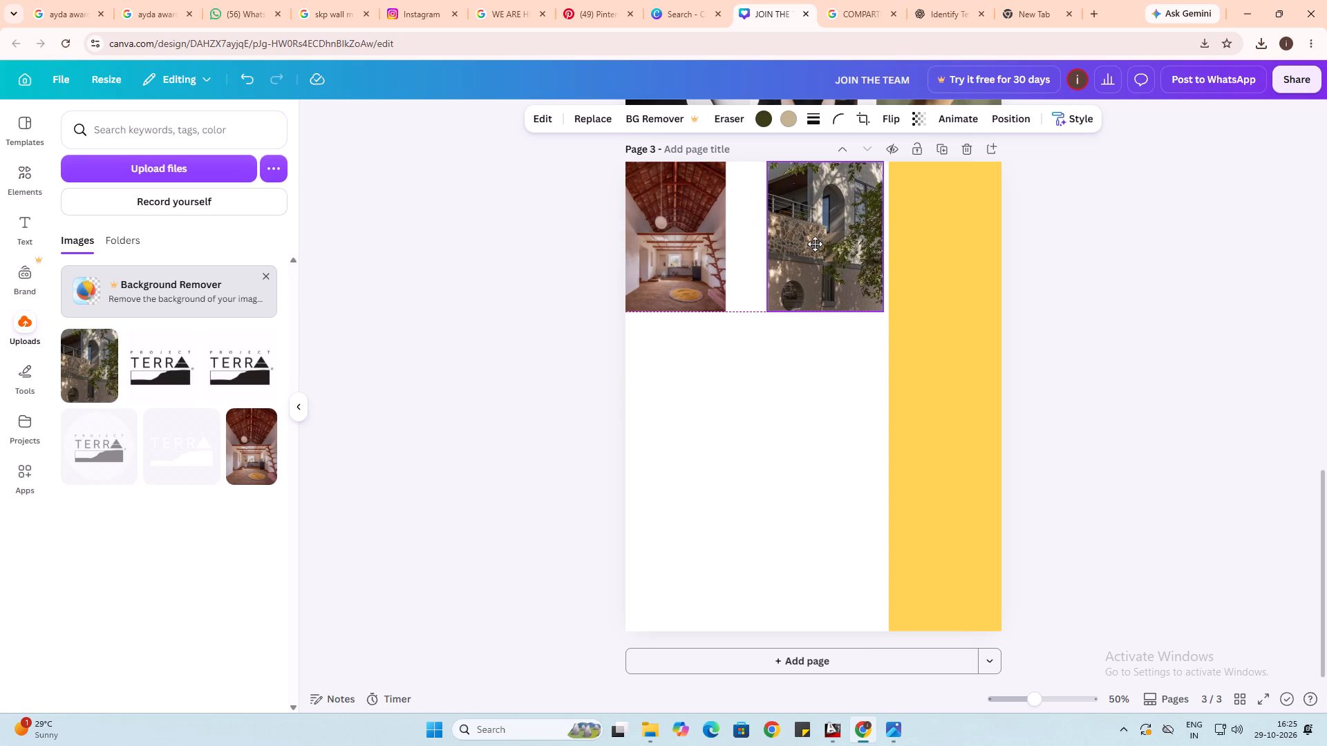
{"action": "left_click_drag", "start_coordinate": [815, 244], "coordinate": [817, 244]}
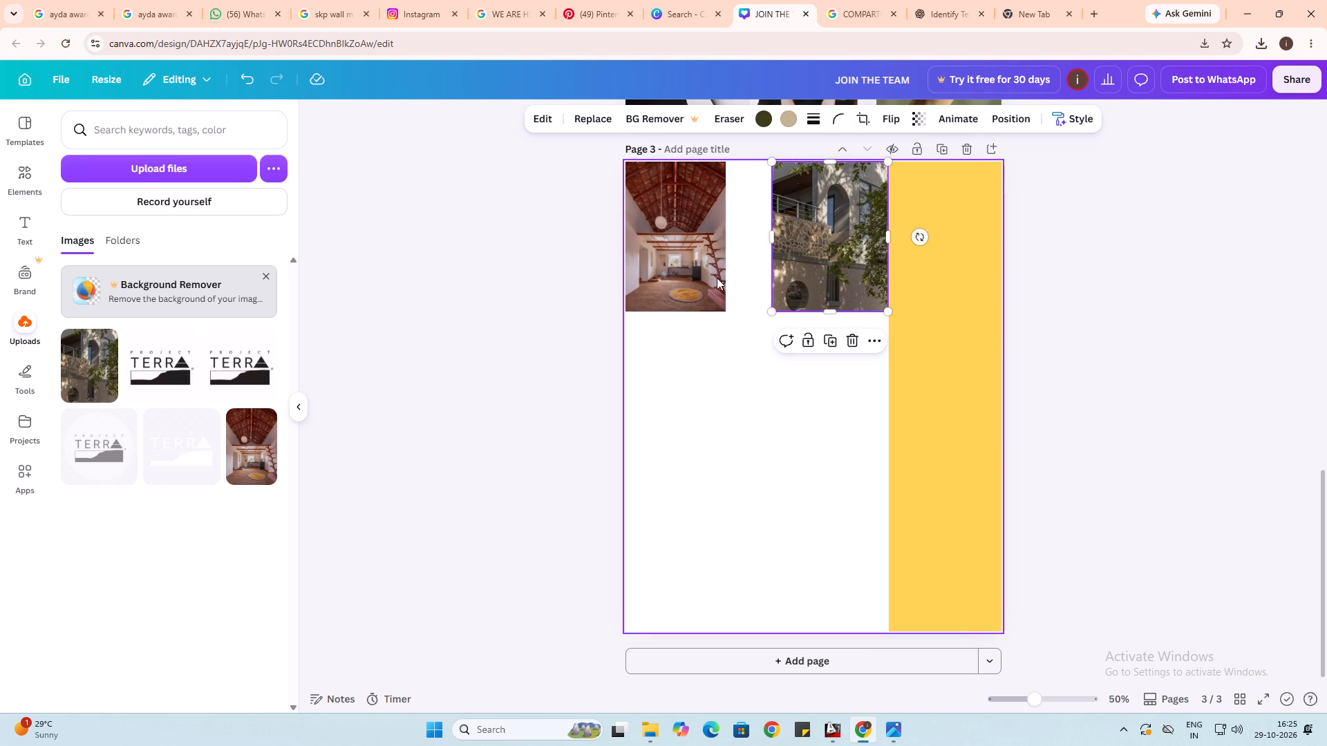
Enlarge the interior photo to about 395 by 595, leaving thin white gaps to the page edges and the exterior photo.
{"action": "left_click", "coordinate": [694, 262]}
{"action": "left_click_drag", "start_coordinate": [730, 312], "coordinate": [759, 347]}
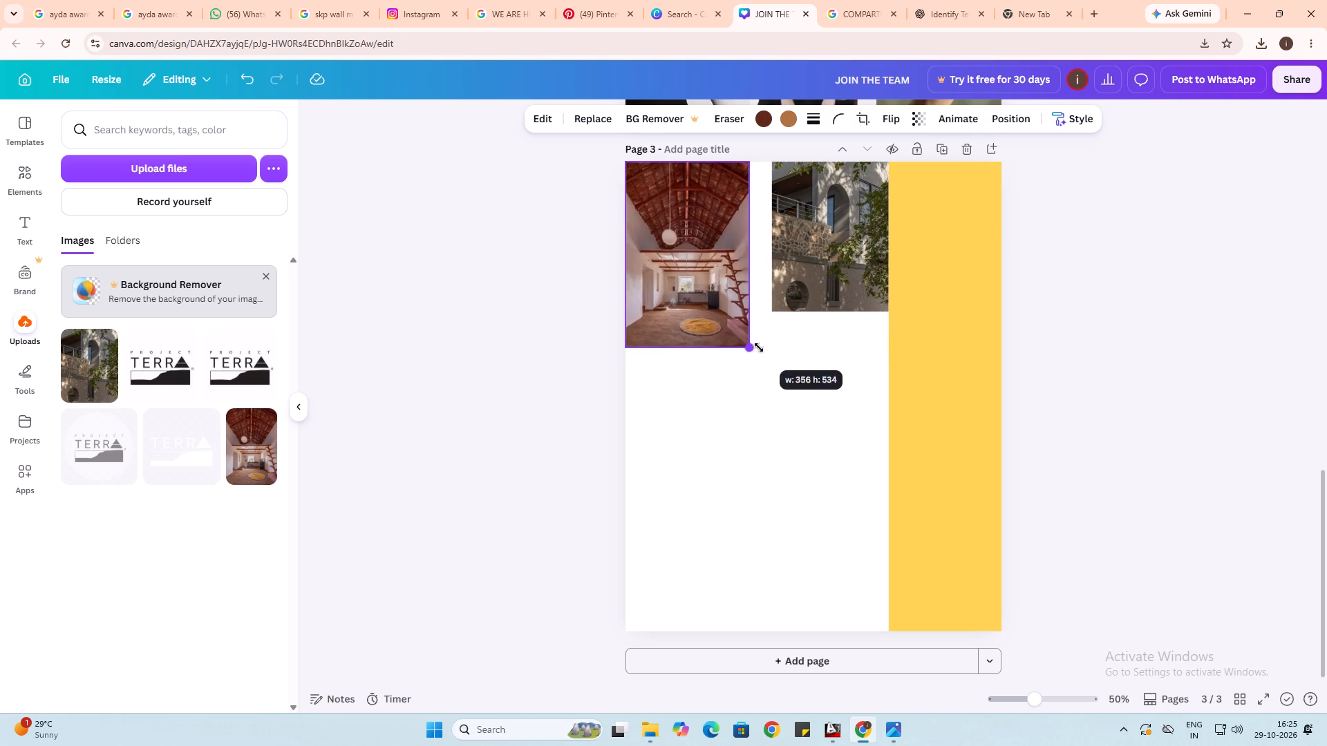
{"action": "left_click_drag", "start_coordinate": [759, 347], "coordinate": [782, 373]}
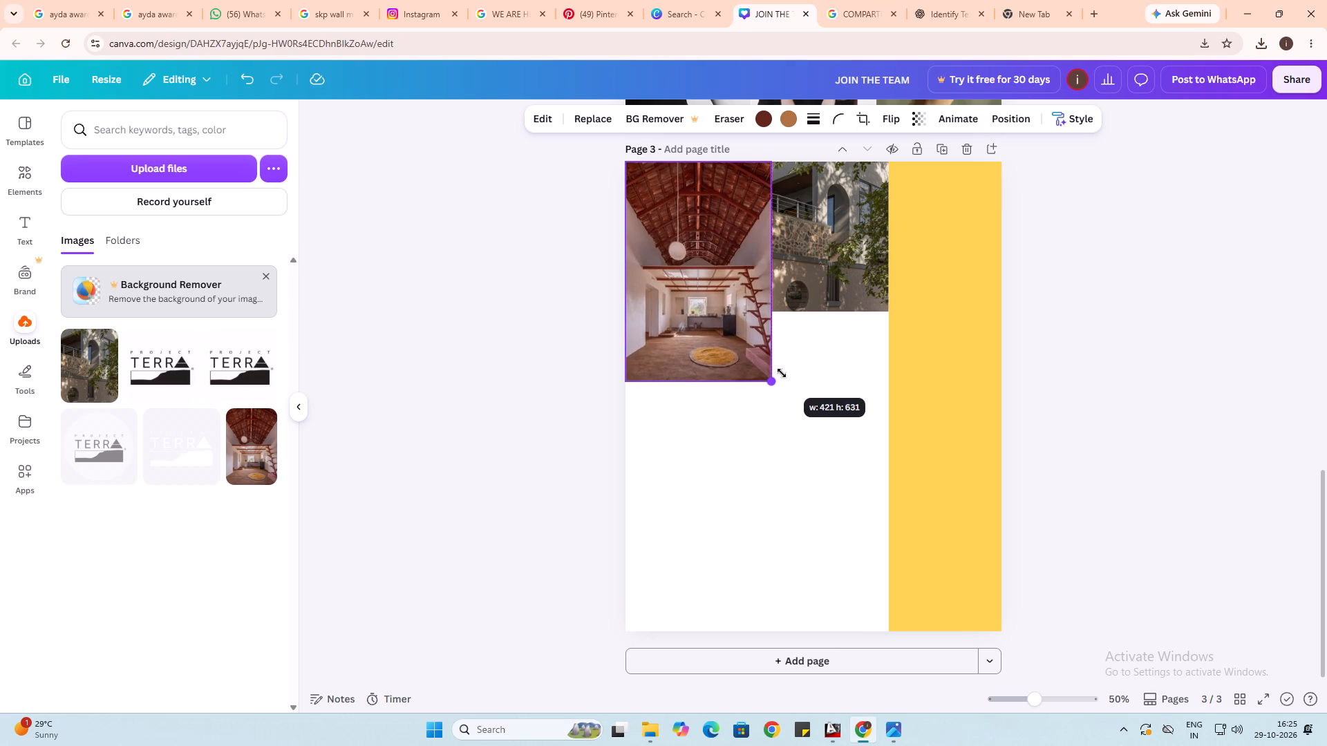
{"action": "left_click_drag", "start_coordinate": [782, 373], "coordinate": [780, 370]}
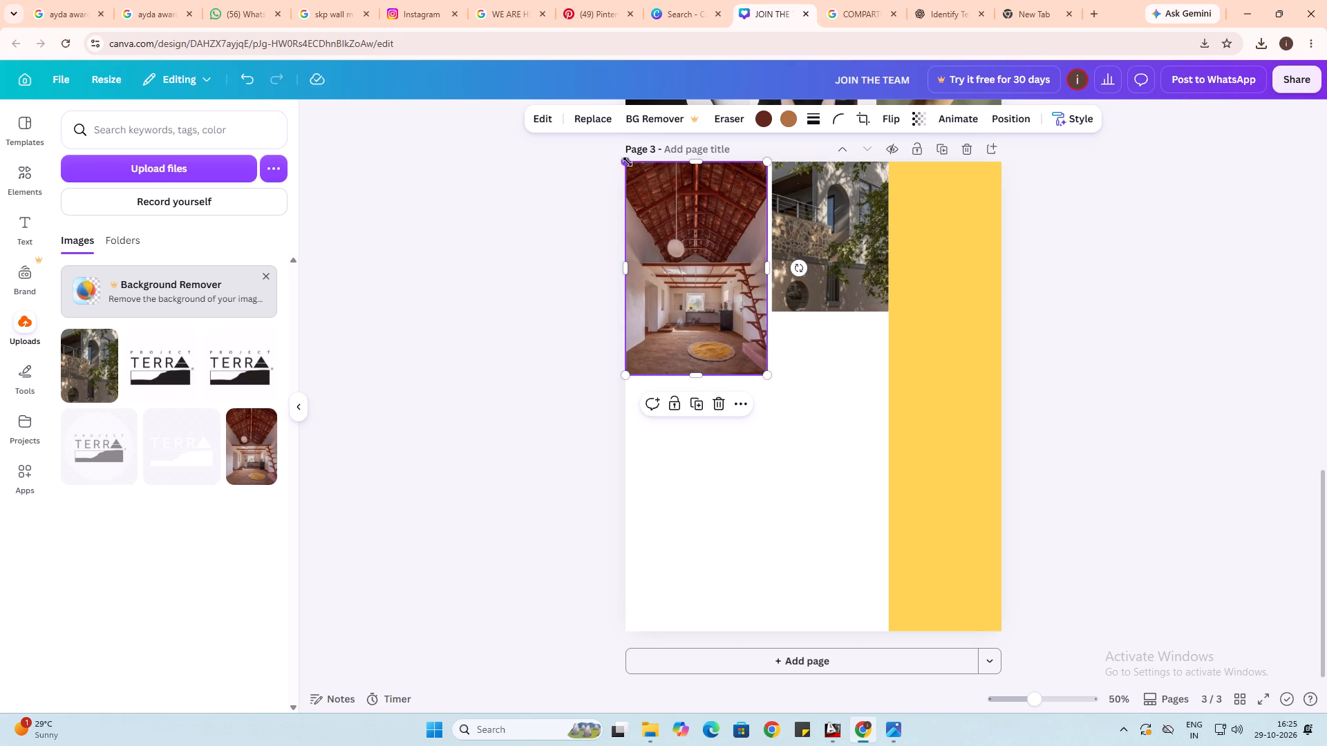
{"action": "left_click_drag", "start_coordinate": [628, 162], "coordinate": [634, 165]}
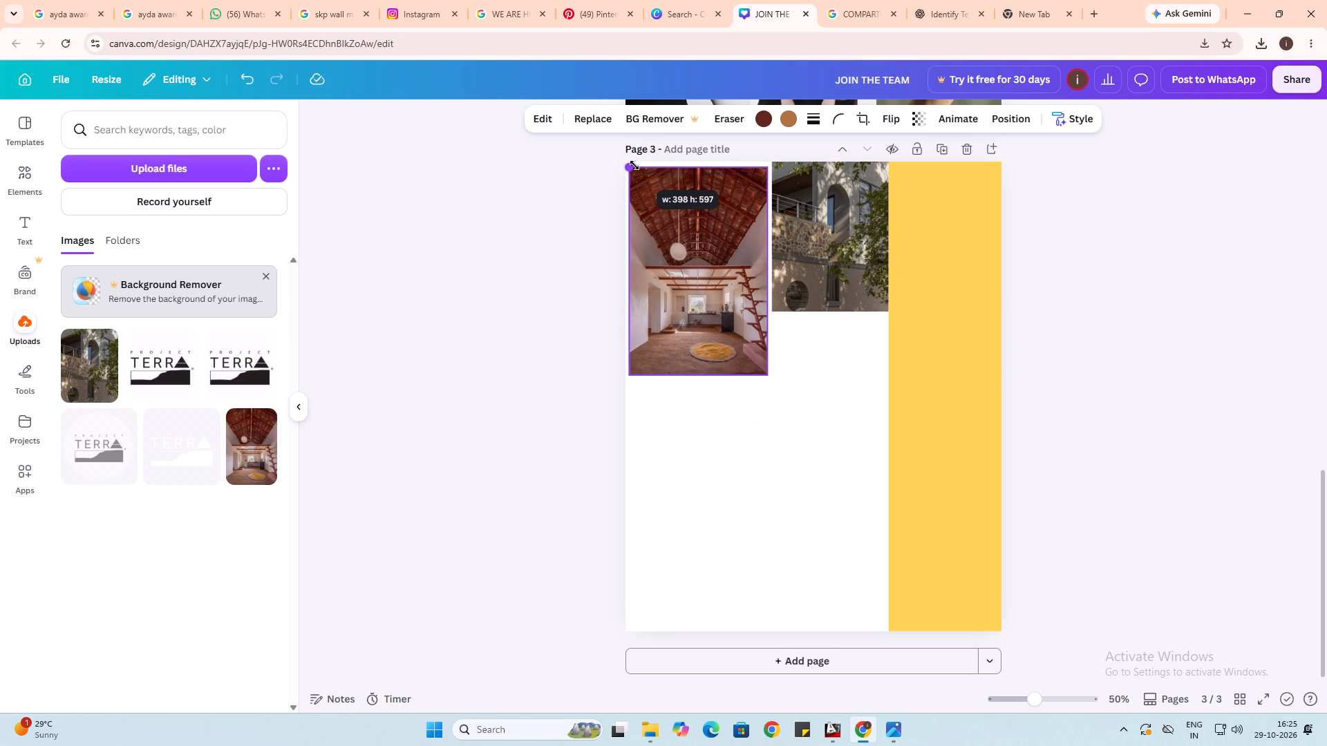
{"action": "left_click_drag", "start_coordinate": [634, 165], "coordinate": [635, 166]}
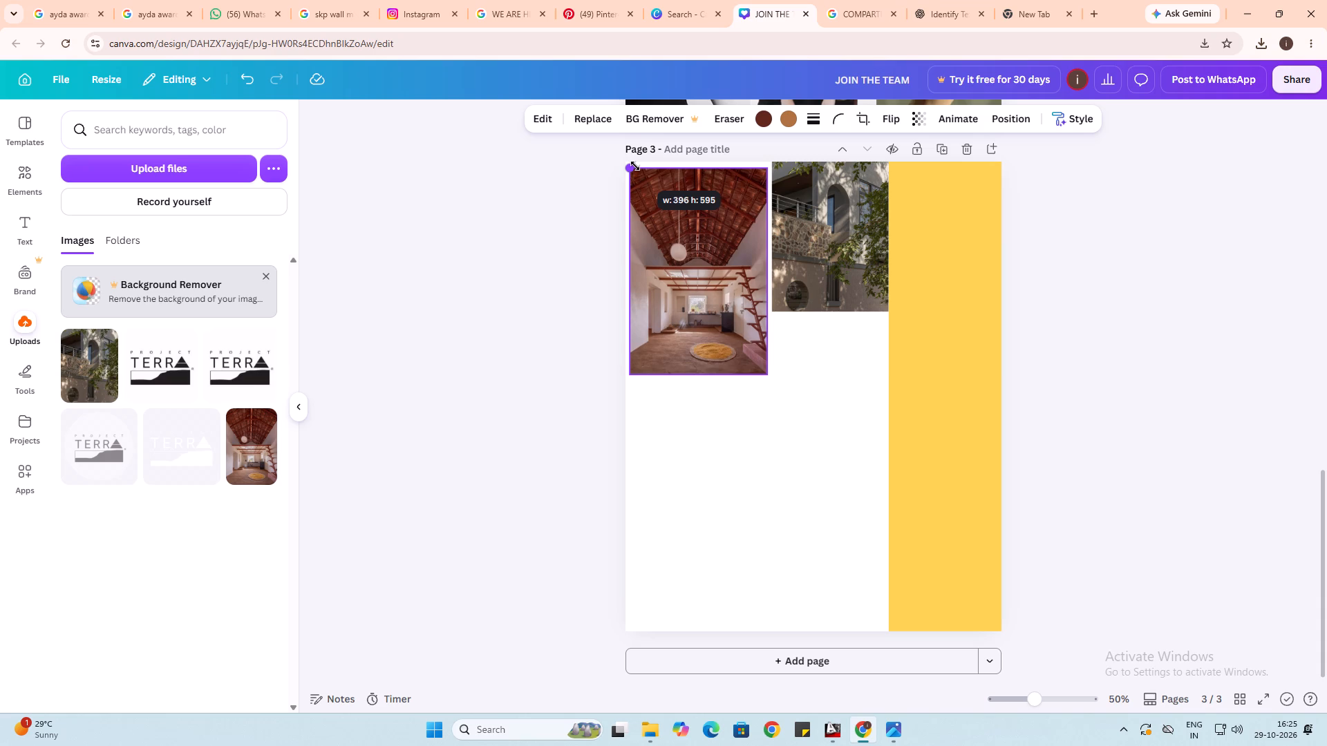
{"action": "left_click_drag", "start_coordinate": [635, 166], "coordinate": [637, 166]}
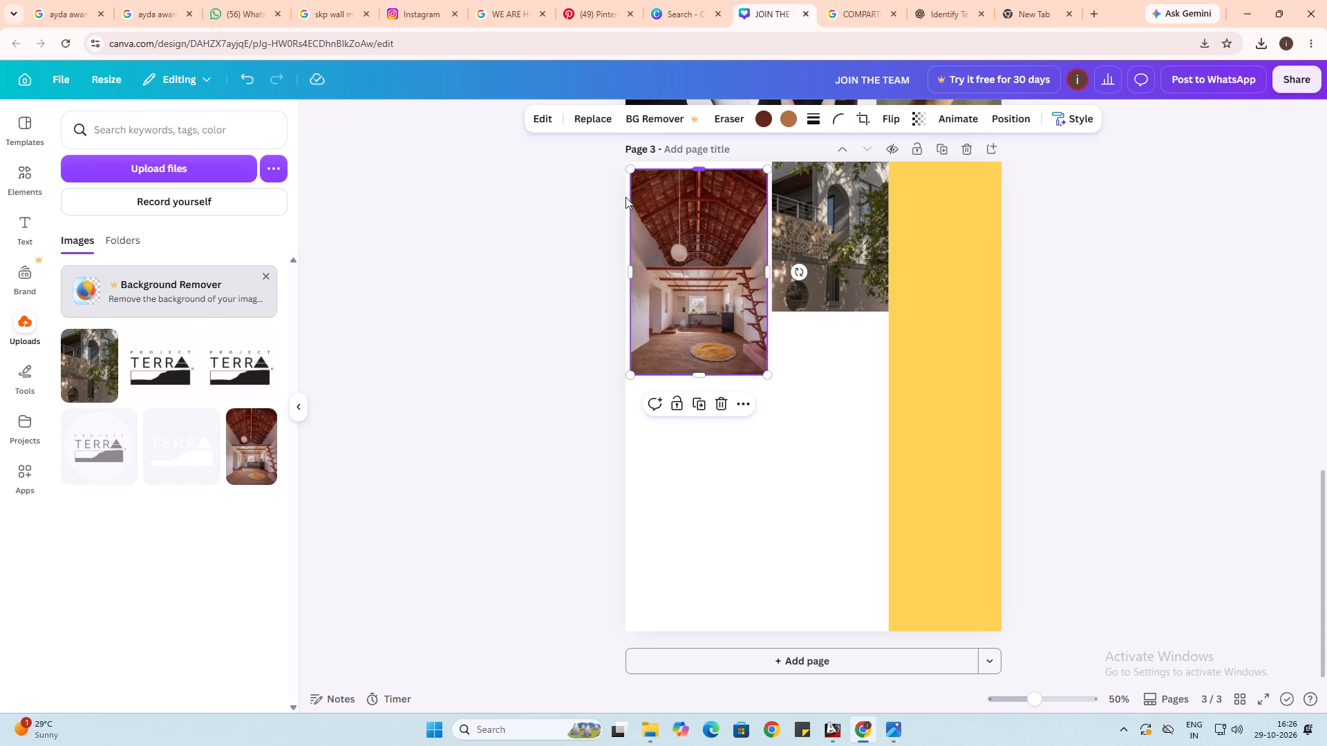
{"action": "left_click", "coordinate": [542, 325]}
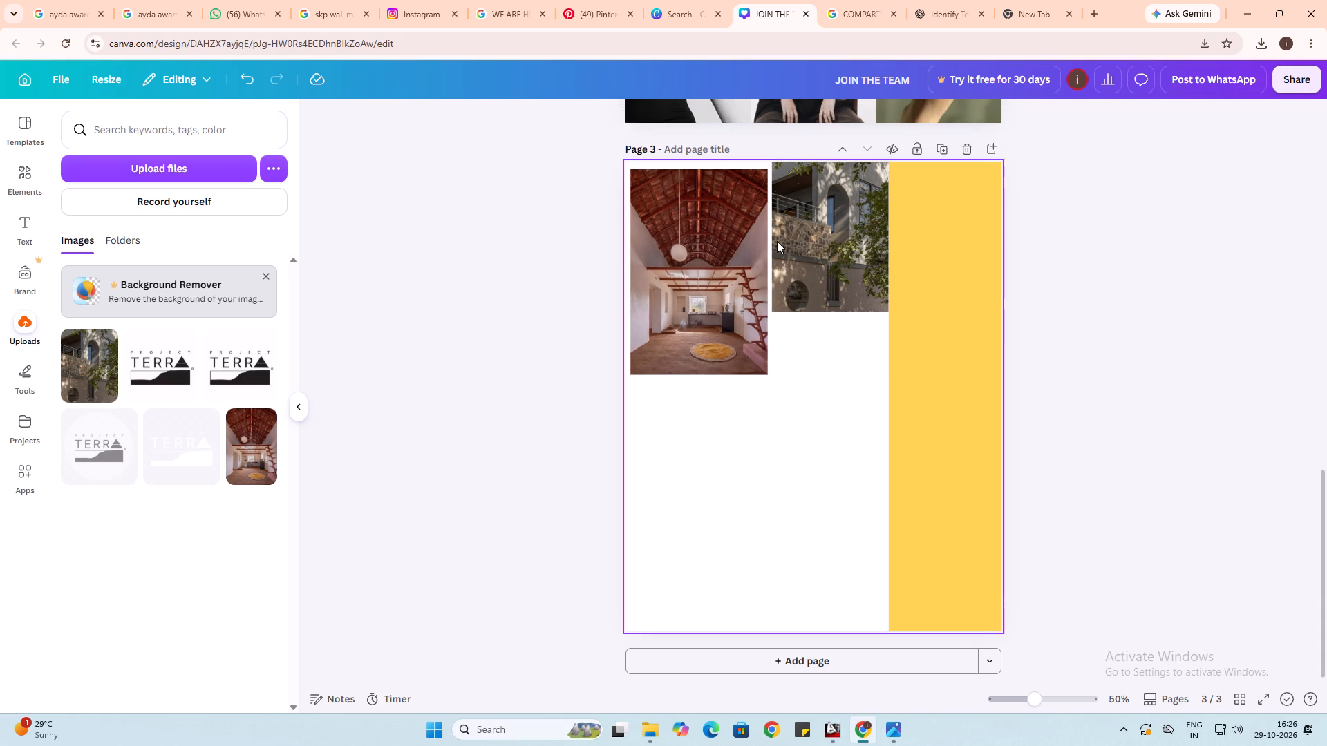
Nudge the interior photo slightly upward to narrow its gap to the page's top edge.
{"action": "left_click", "coordinate": [686, 283]}
{"action": "key", "text": "Up"}
{"action": "key", "text": "Up"}
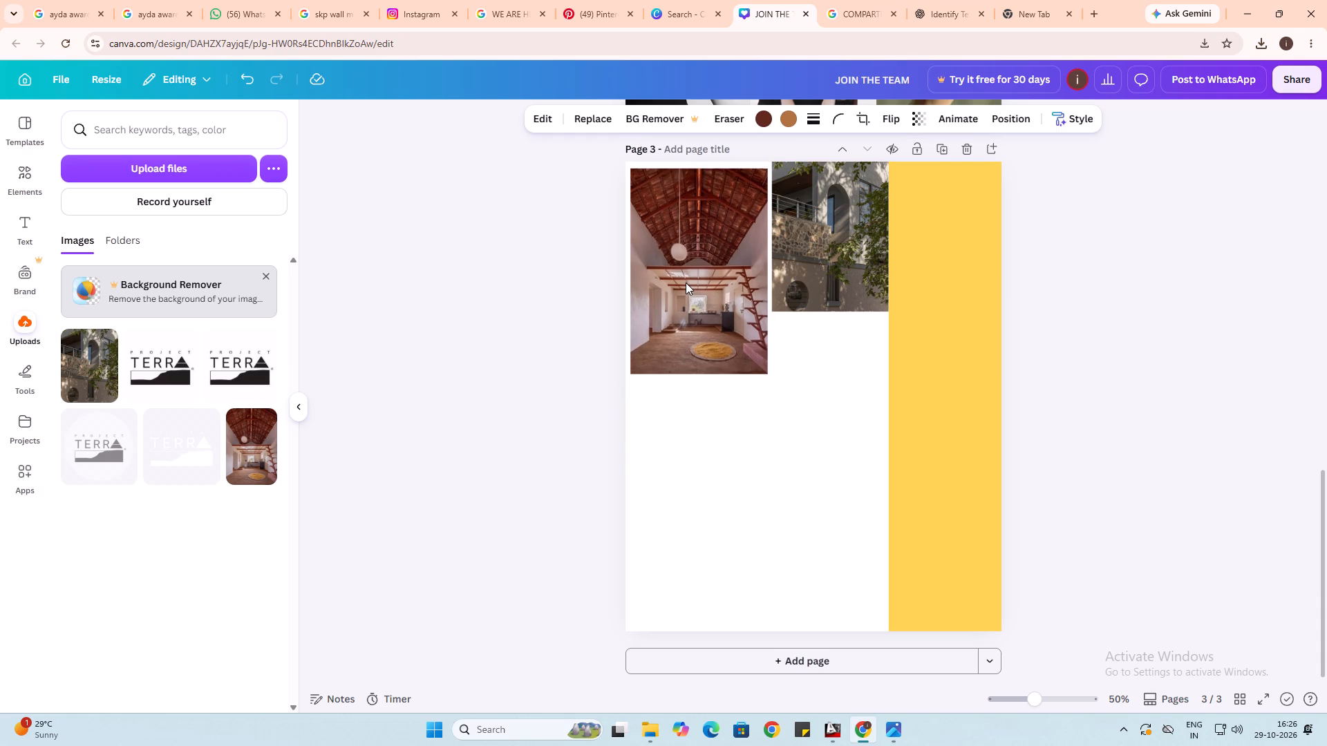
{"action": "key", "text": "Up"}
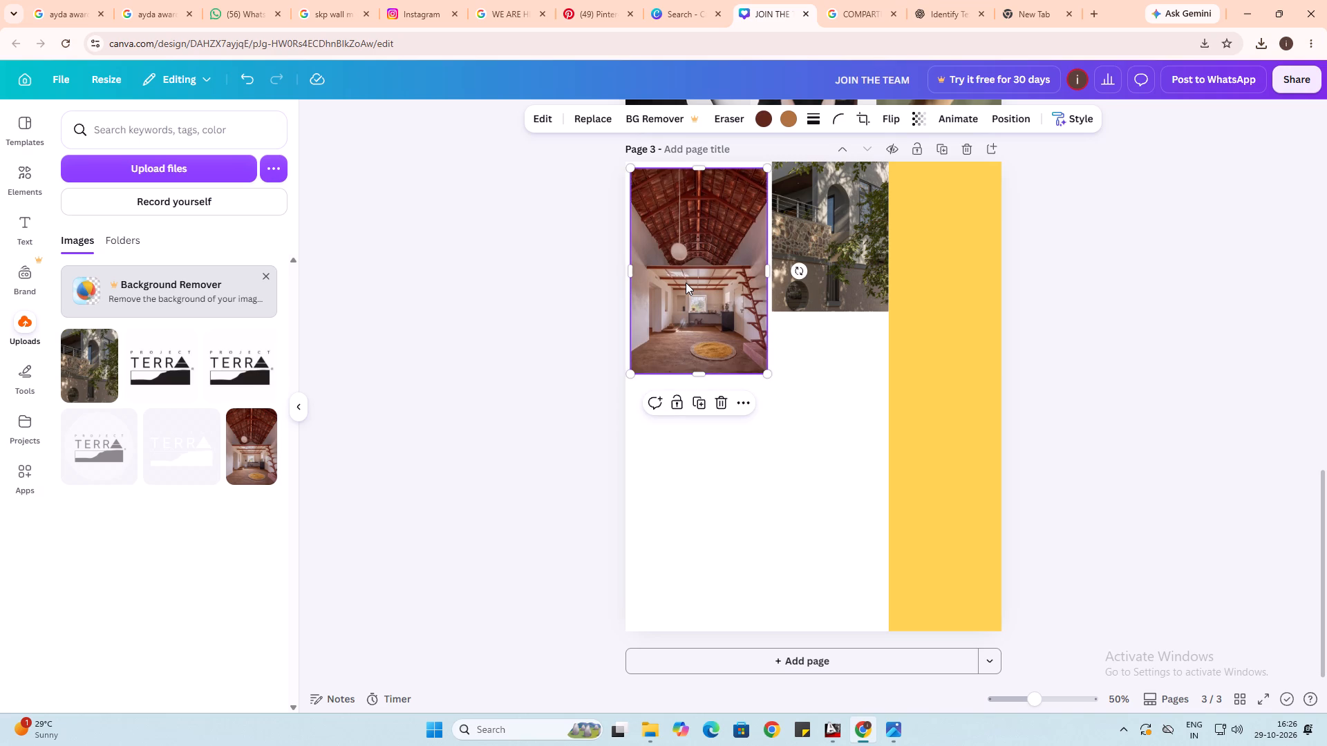
{"action": "key", "text": "Up"}
{"action": "key", "text": "Up"}
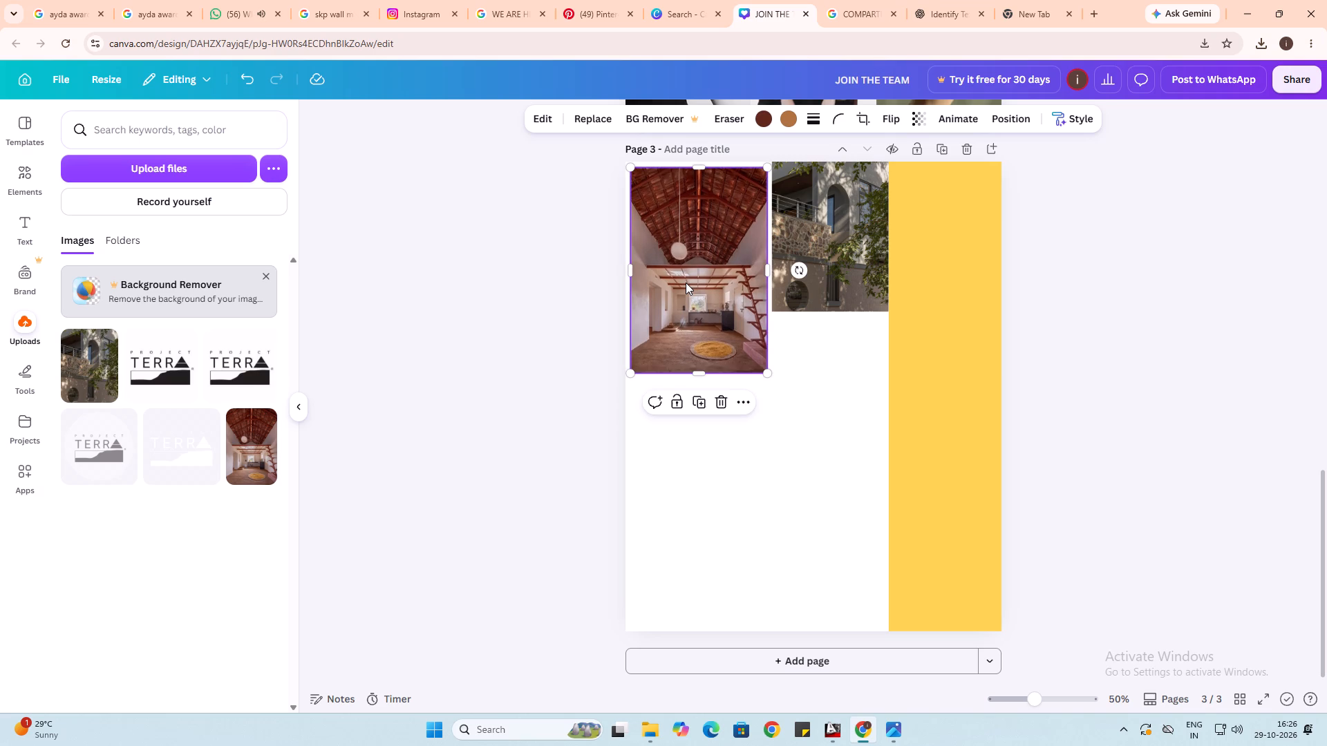
Crop the exterior photo's right side to a width of about 322 and its top edge level with the interior photo's.
{"action": "left_click", "coordinate": [784, 224]}
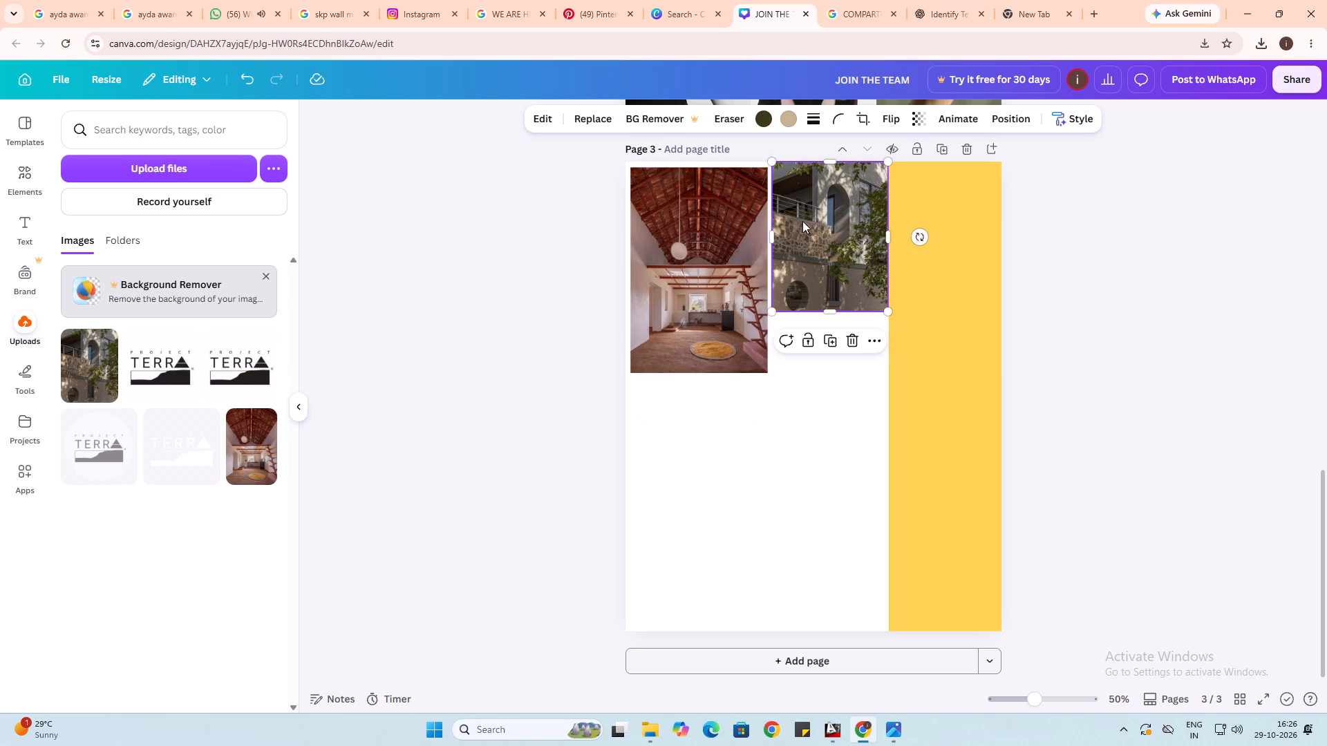
{"action": "left_click", "coordinate": [885, 232]}
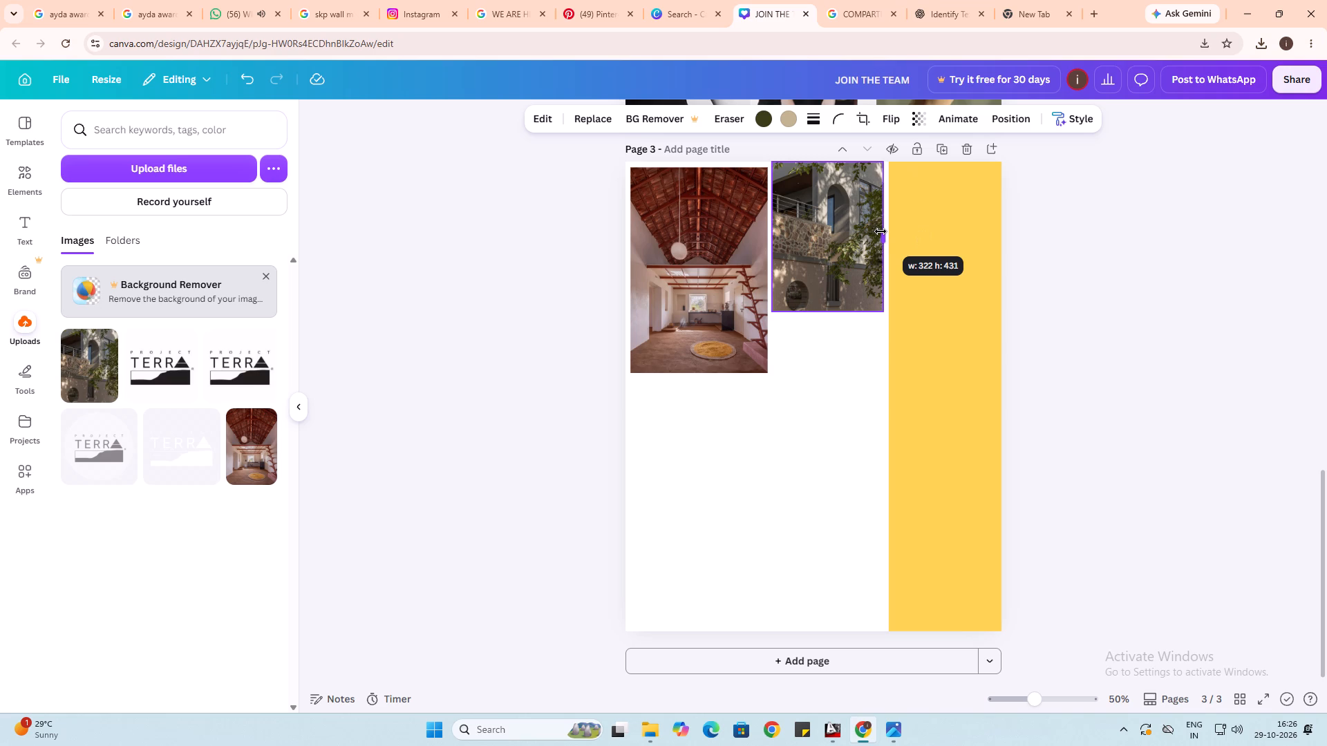
{"action": "left_click_drag", "start_coordinate": [829, 162], "coordinate": [831, 169]}
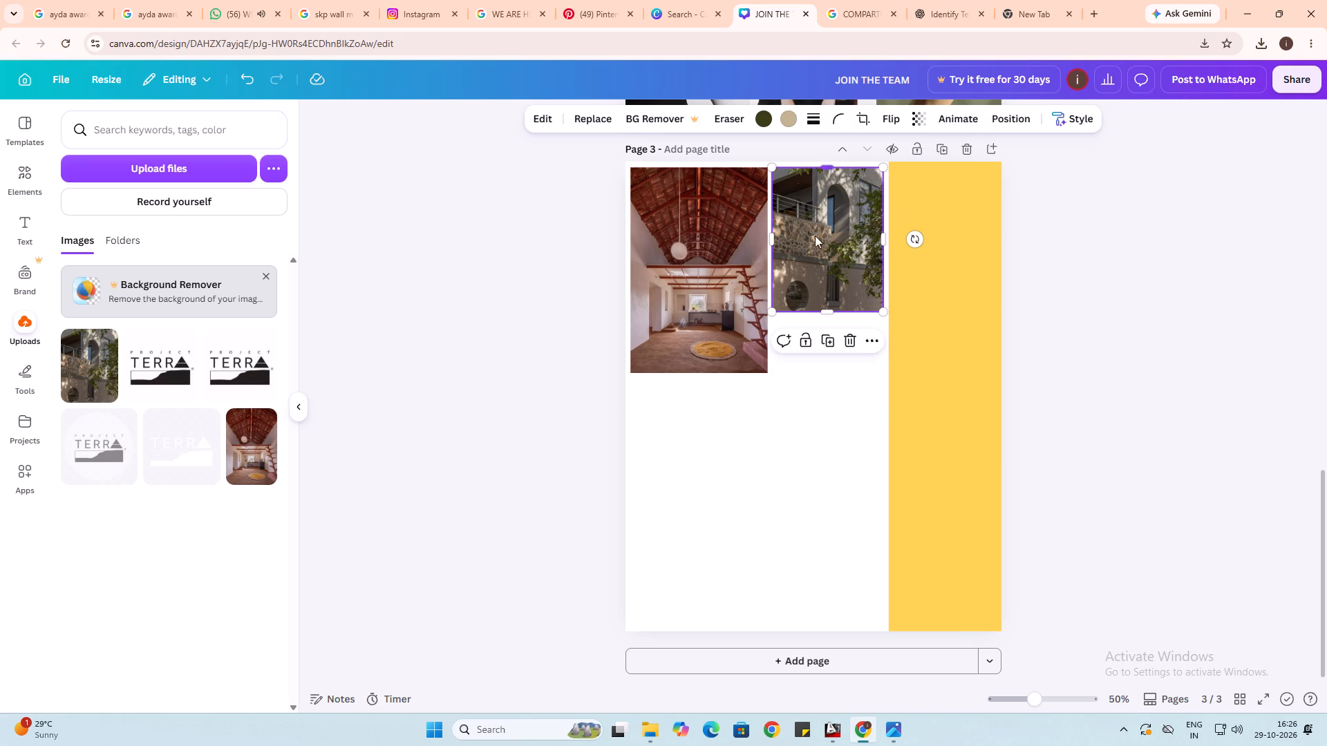
{"action": "left_click", "coordinate": [802, 407]}
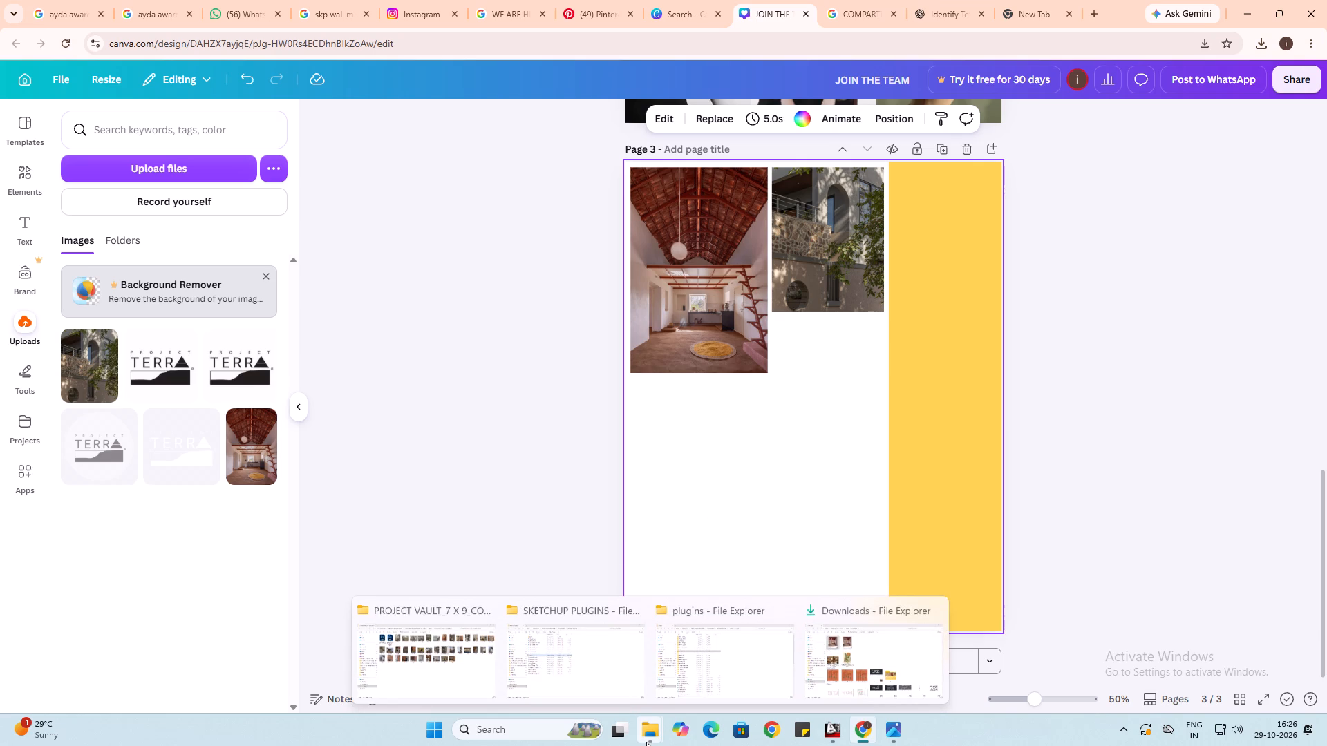
Switch to the PROJECT VAULT_7 X 9_CORNER HOUSE folder and look through its photos, starting from TCH_FF4, for further collage images.
{"action": "left_click", "coordinate": [453, 671]}
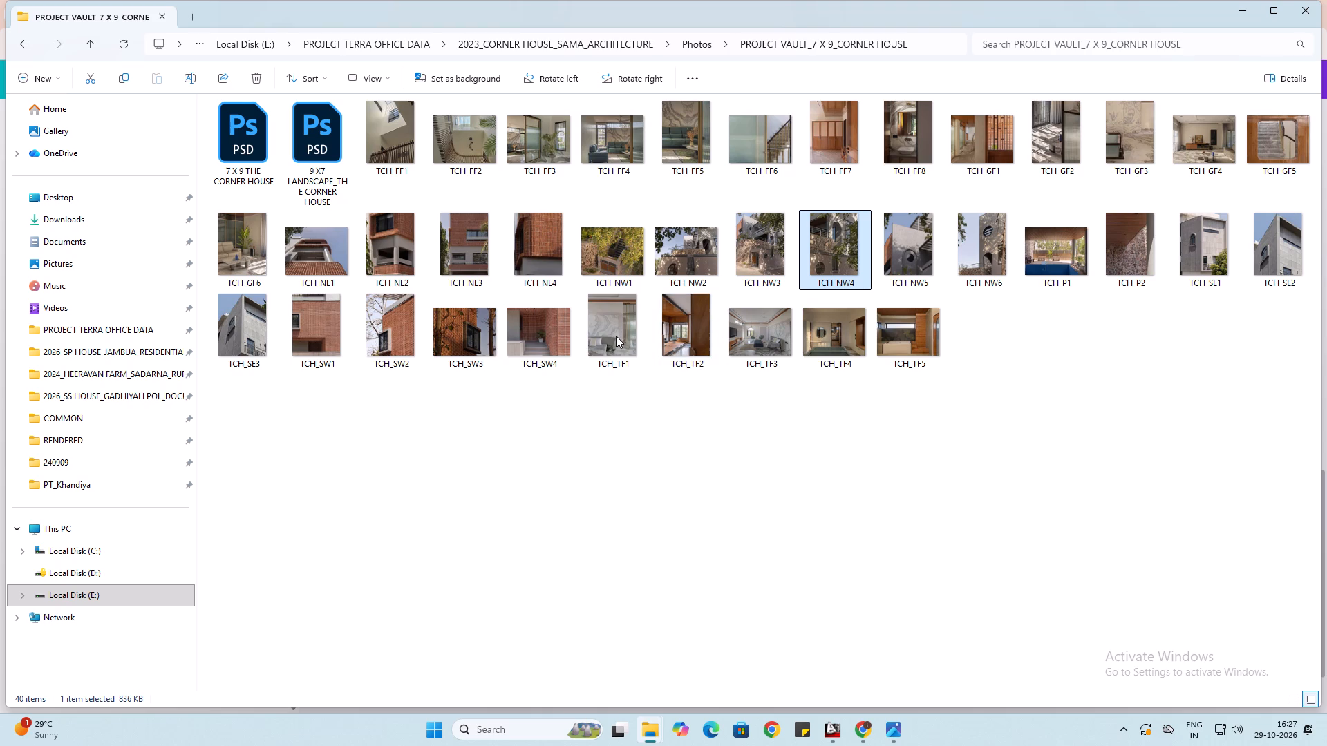
{"action": "left_click", "coordinate": [605, 144]}
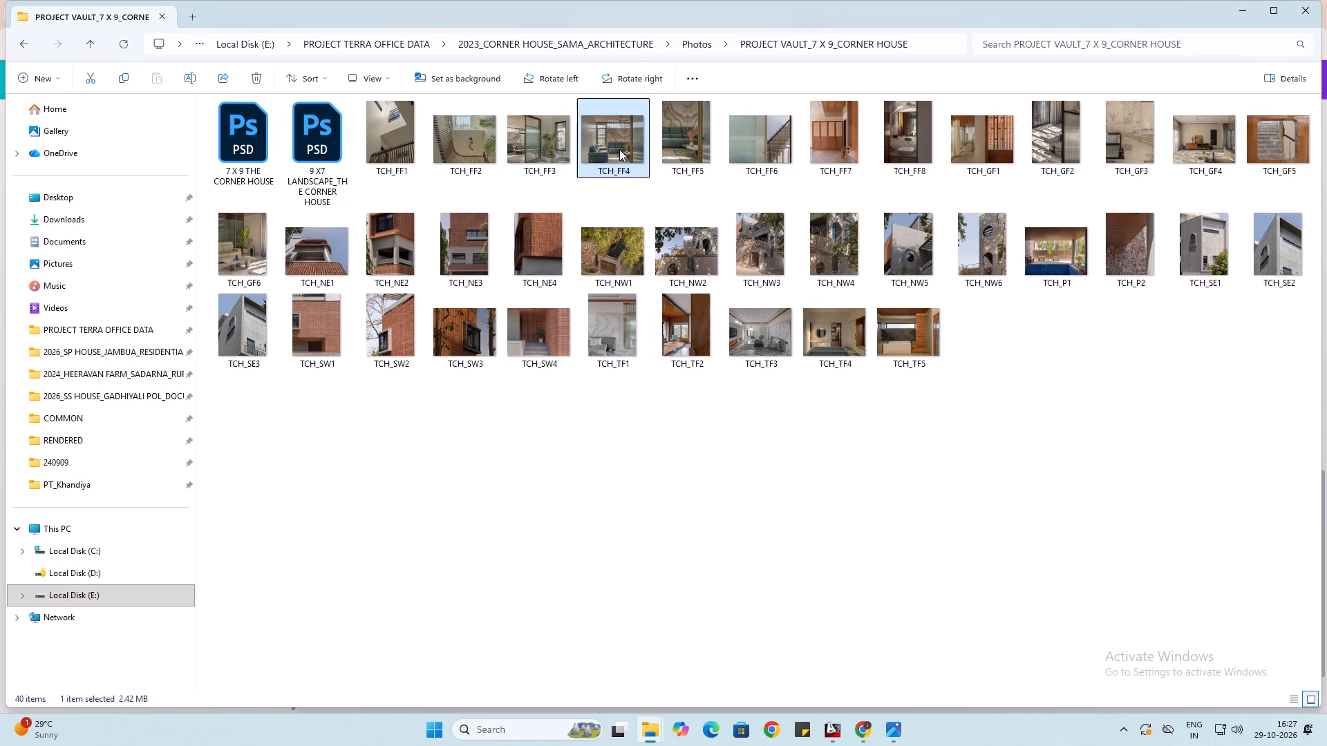
{"action": "double_click", "coordinate": [619, 149]}
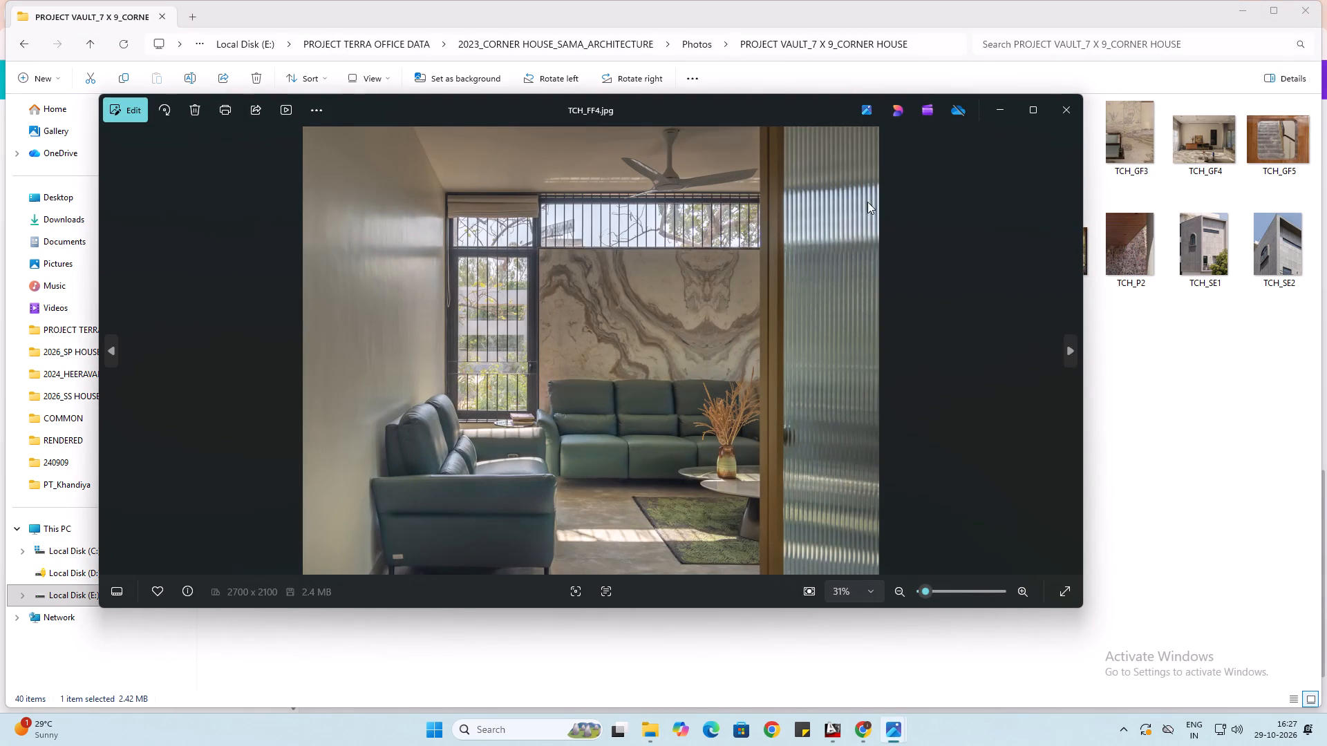
{"action": "key", "text": "Right"}
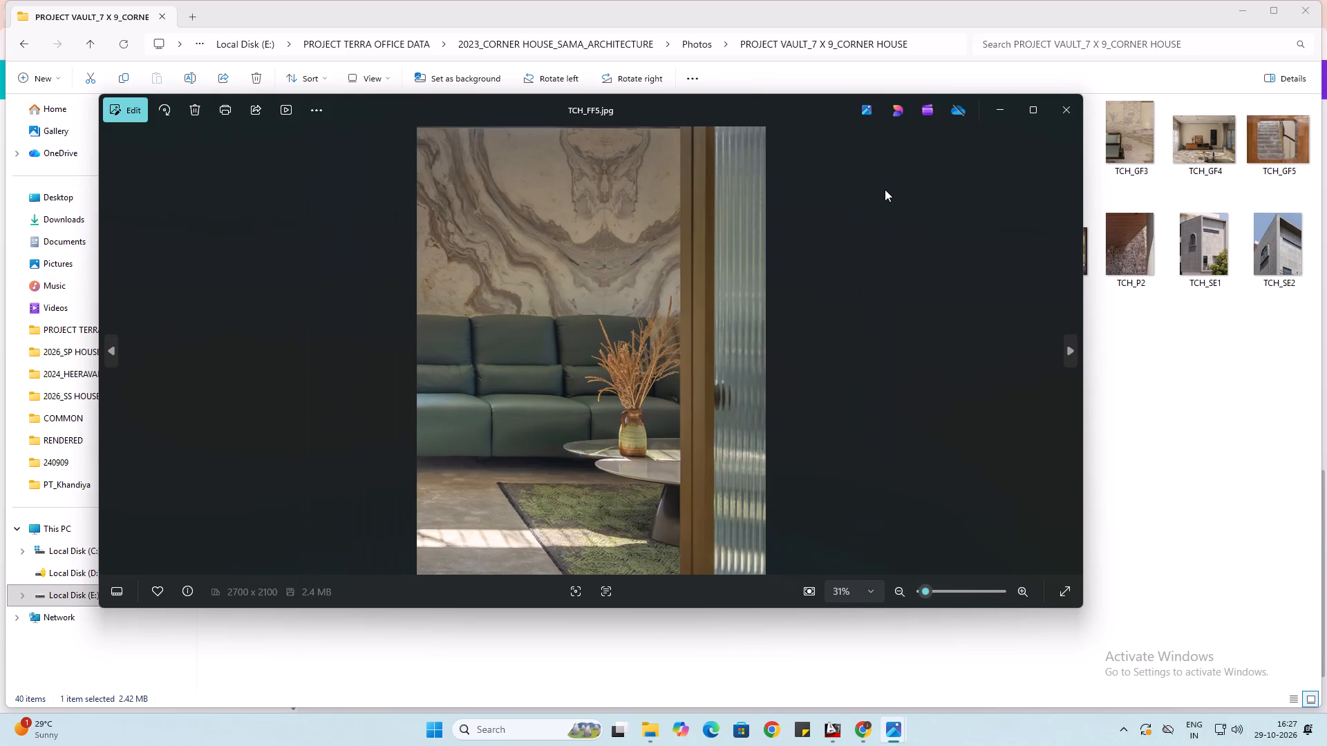
{"action": "key", "text": "Right"}
{"action": "key", "text": "Left"}
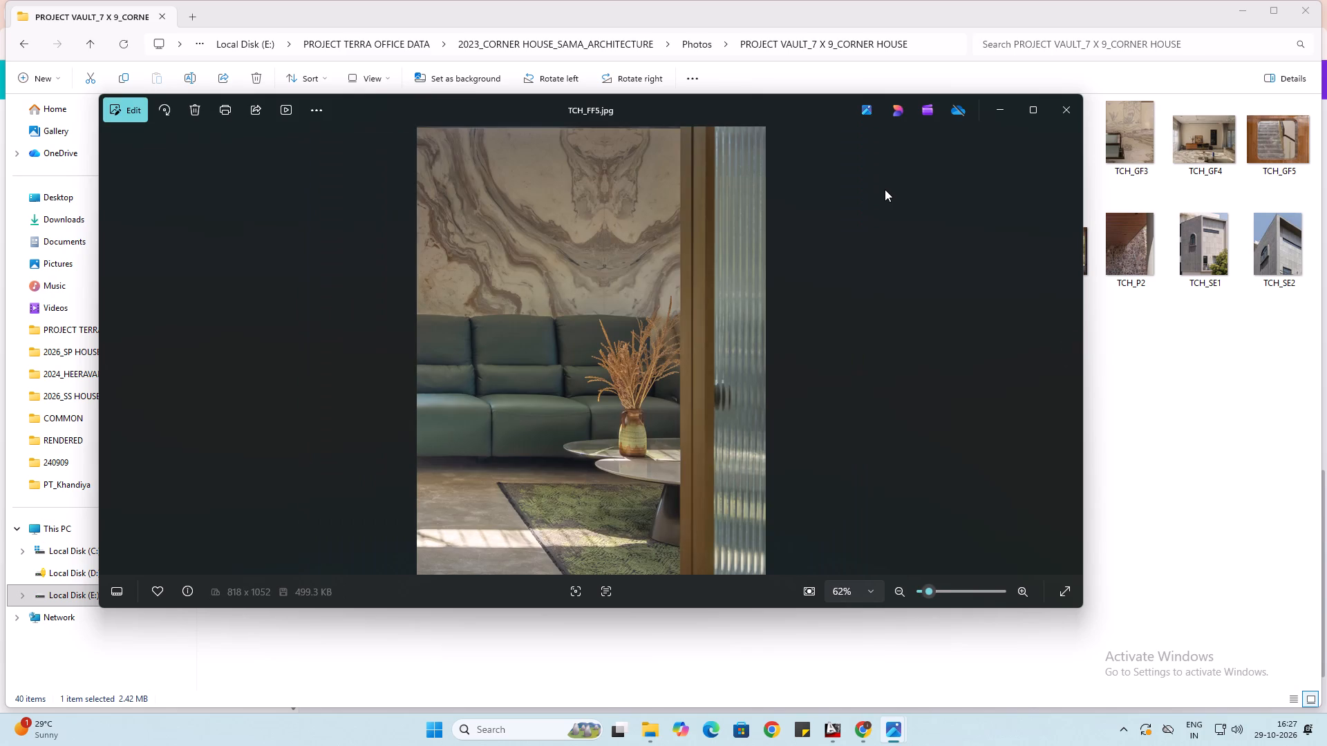
{"action": "key", "text": "Left"}
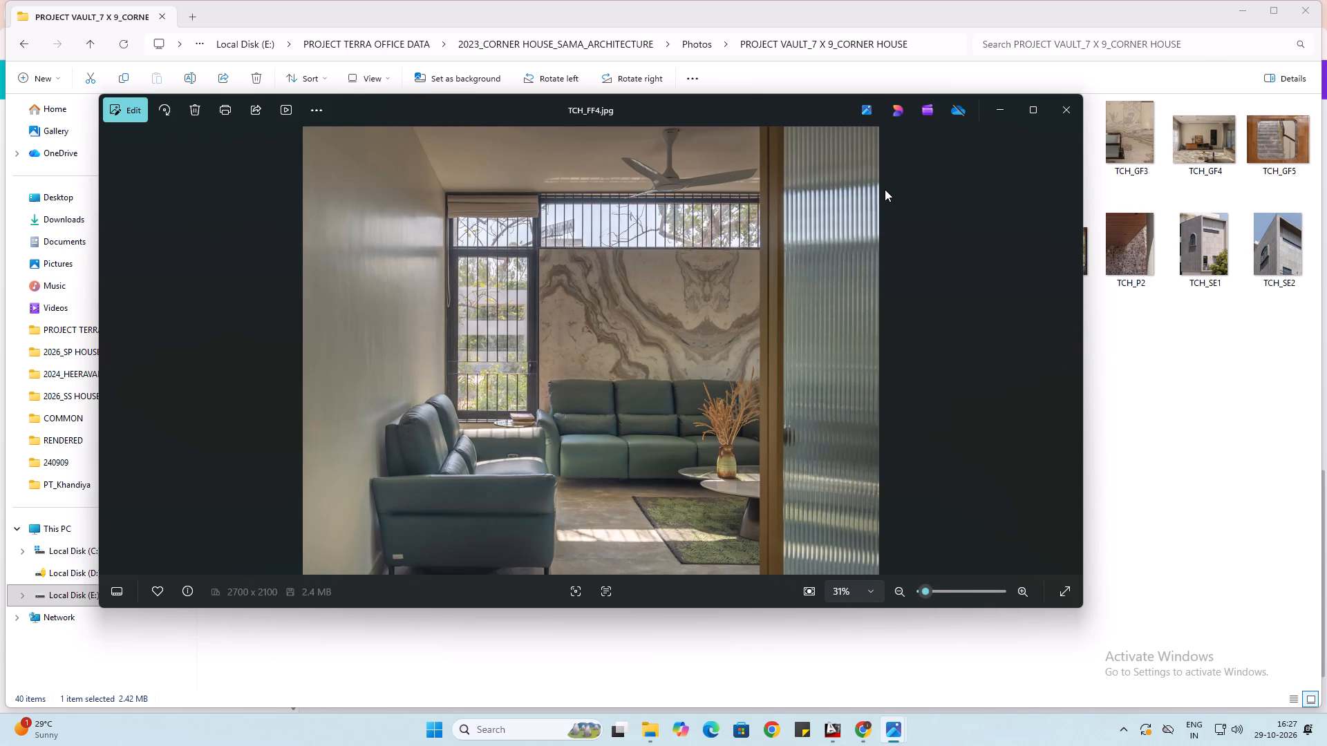
{"action": "key", "text": "Left"}
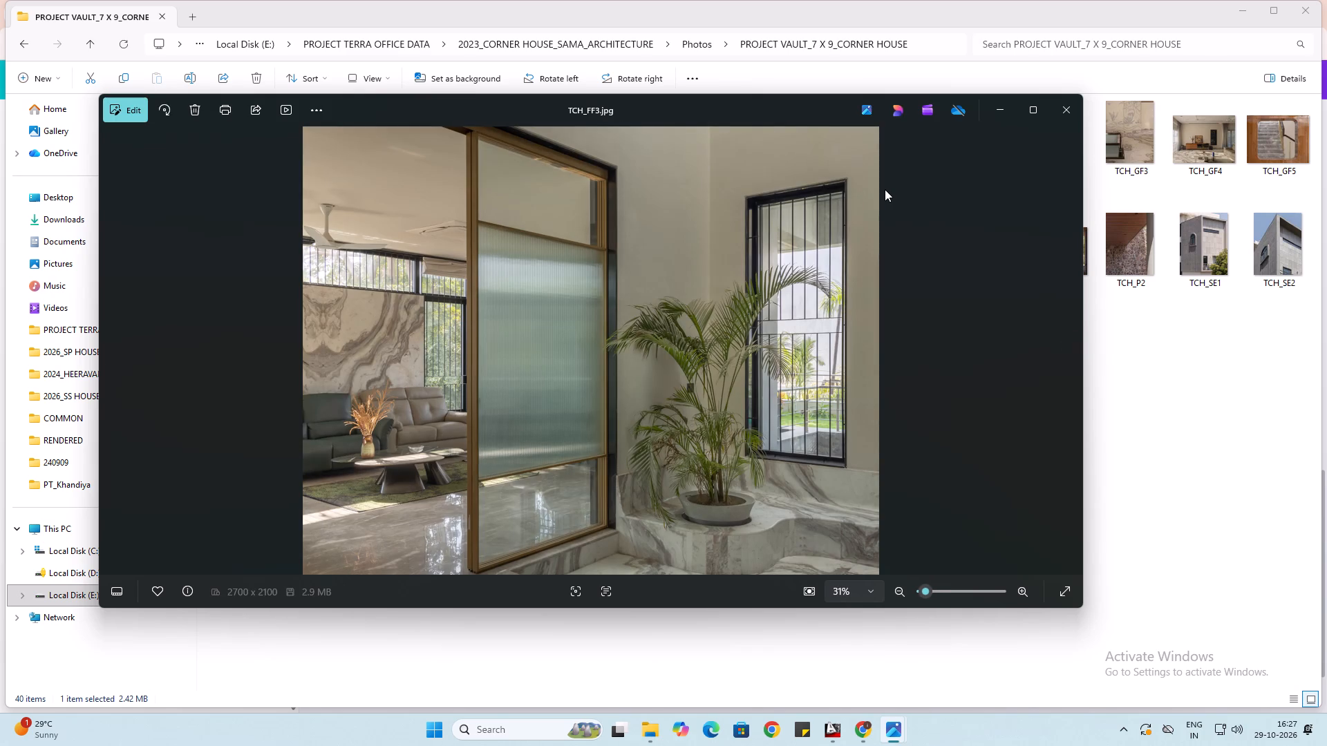
{"action": "key", "text": "Left"}
{"action": "key", "text": "Left"}
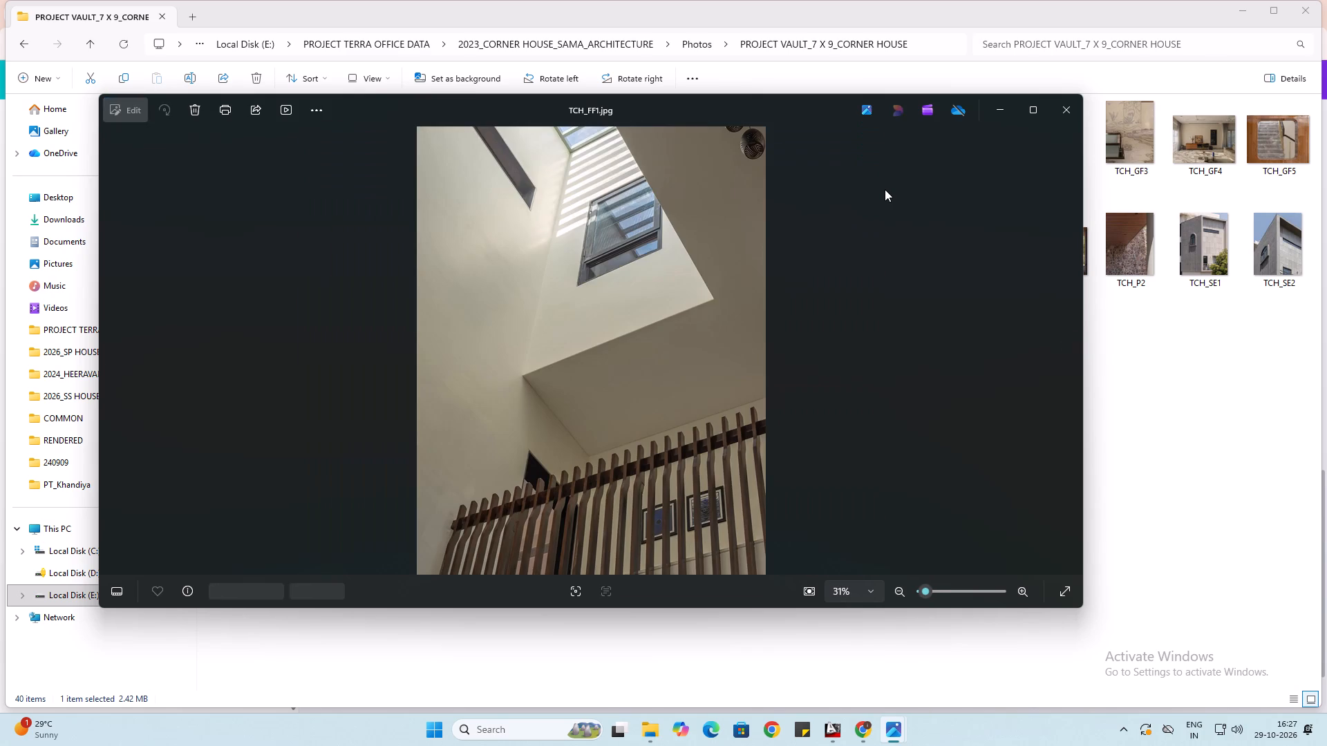
{"action": "key", "text": "Left"}
{"action": "key", "text": "Left"}
{"action": "key", "text": "Right"}
{"action": "key", "text": "Right"}
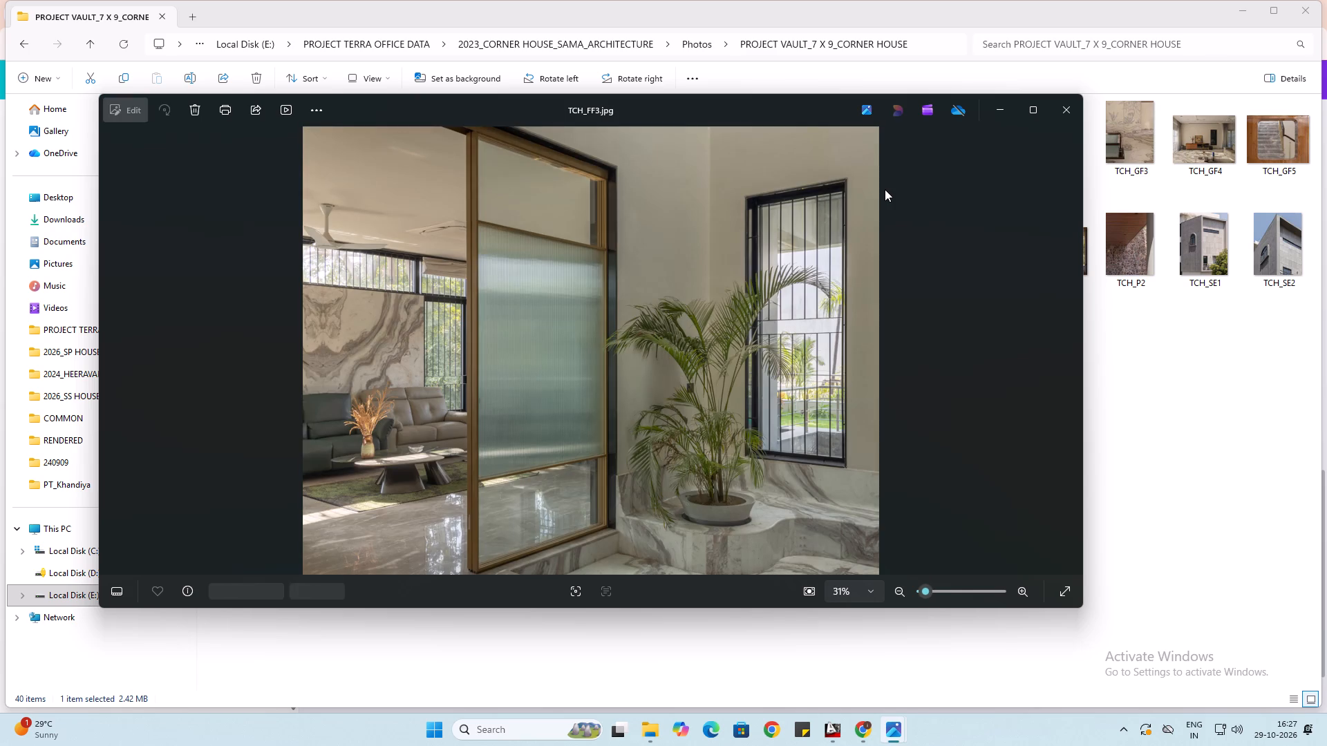
{"action": "key", "text": "Right"}
{"action": "key", "text": "Right"}
{"action": "key", "text": "Right"}
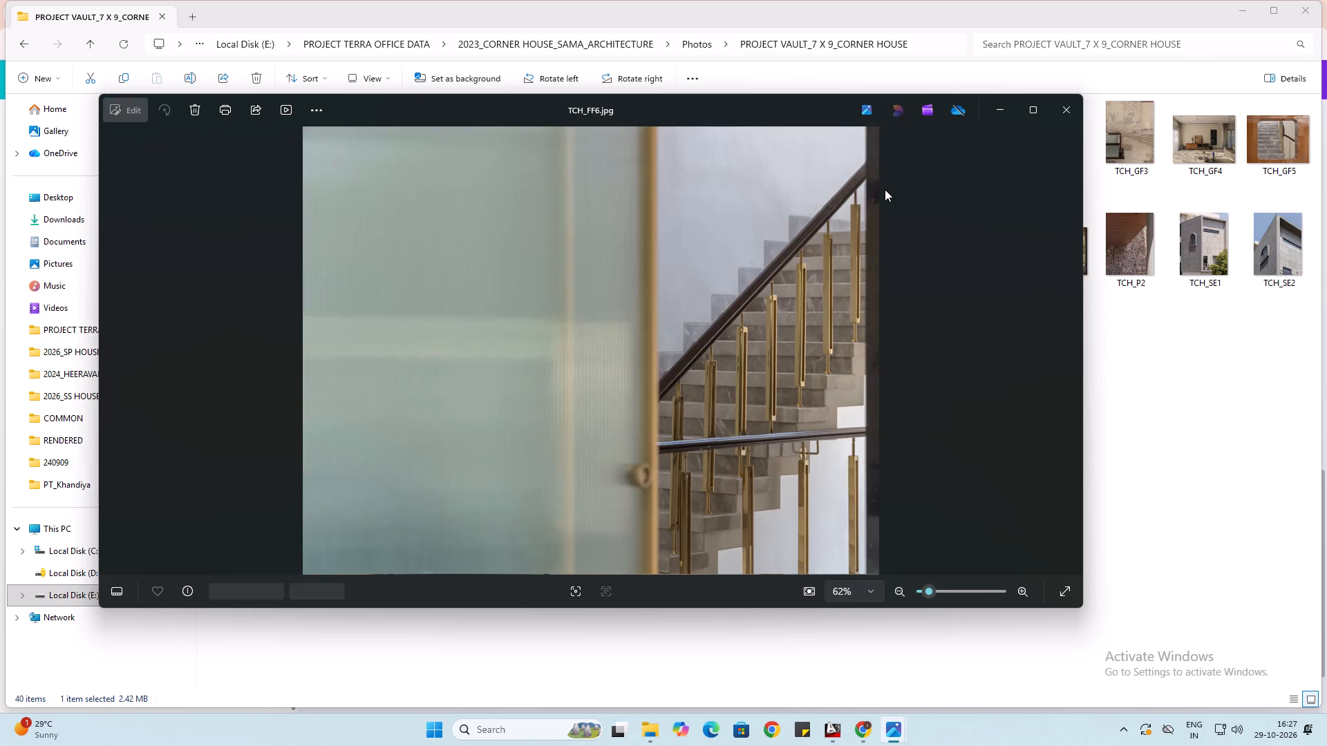
{"action": "key", "text": "Right"}
{"action": "key", "text": "Right"}
{"action": "key", "text": "Right"}
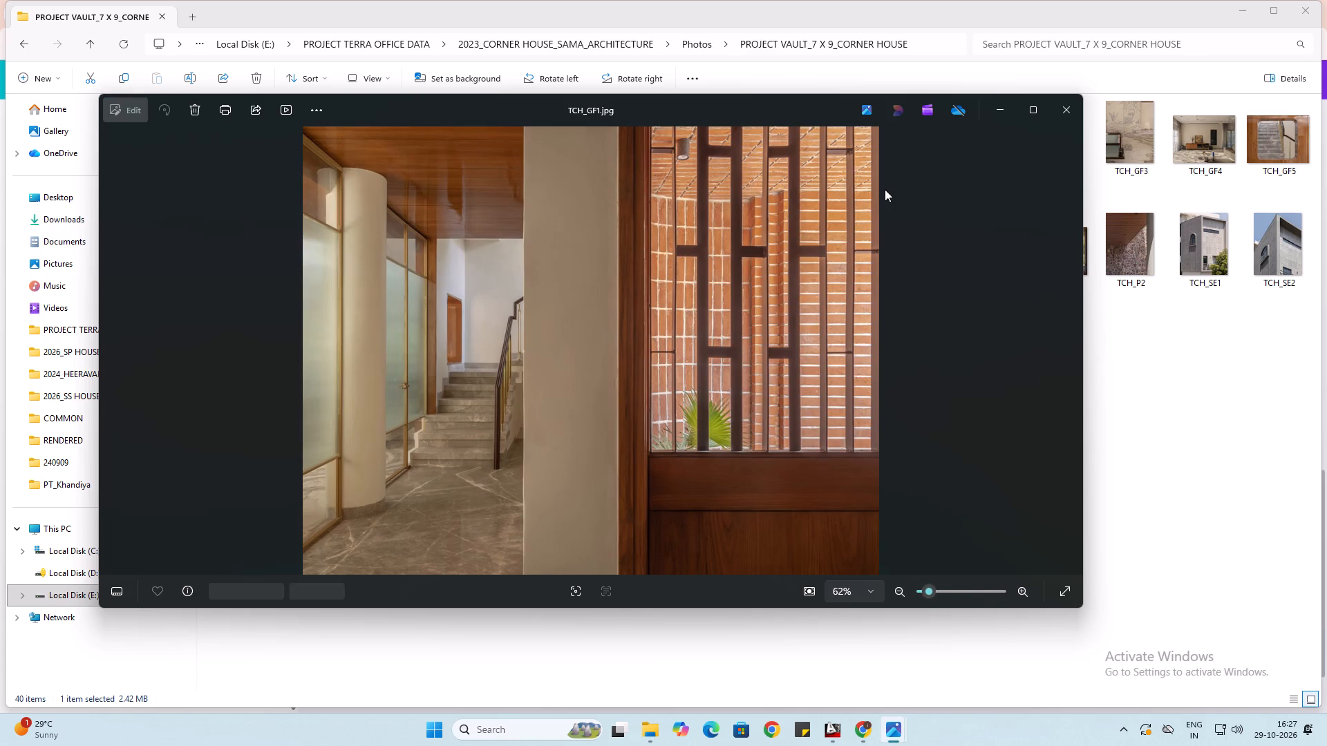
{"action": "key", "text": "Right"}
{"action": "key", "text": "Right"}
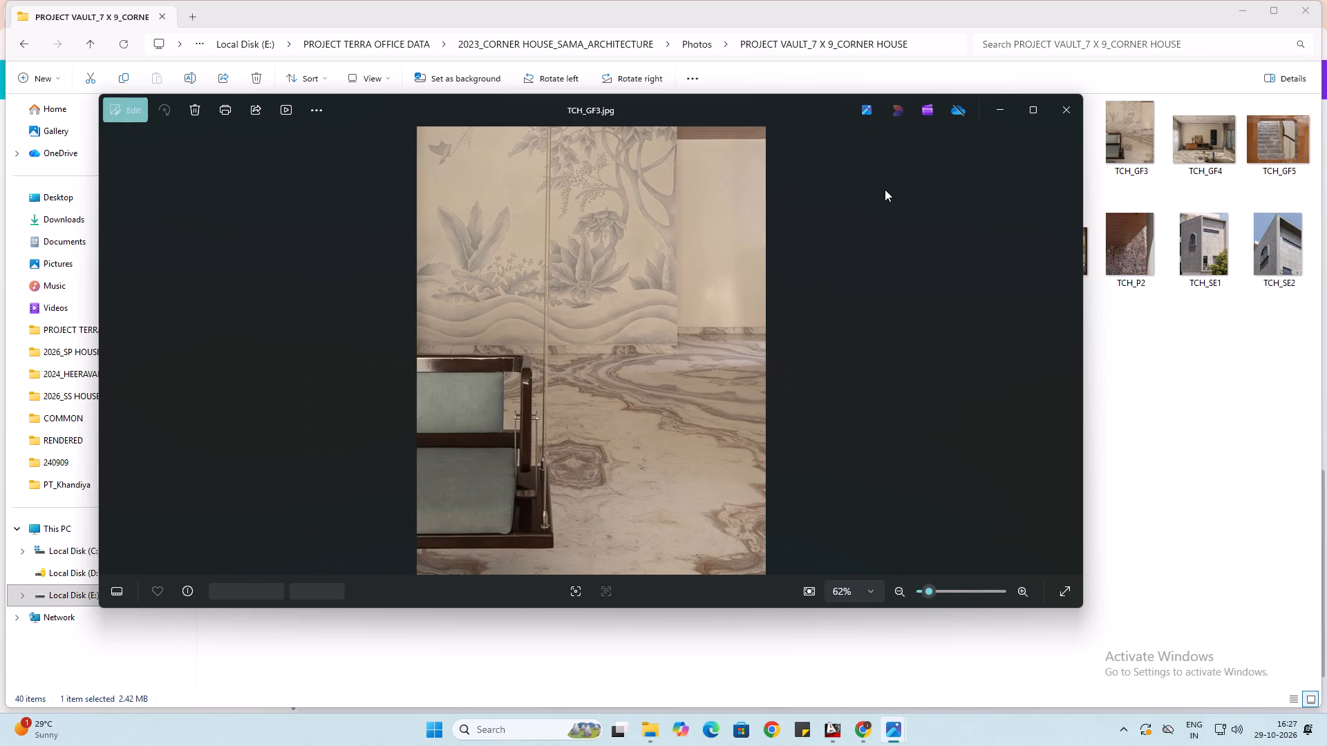
{"action": "key", "text": "Right"}
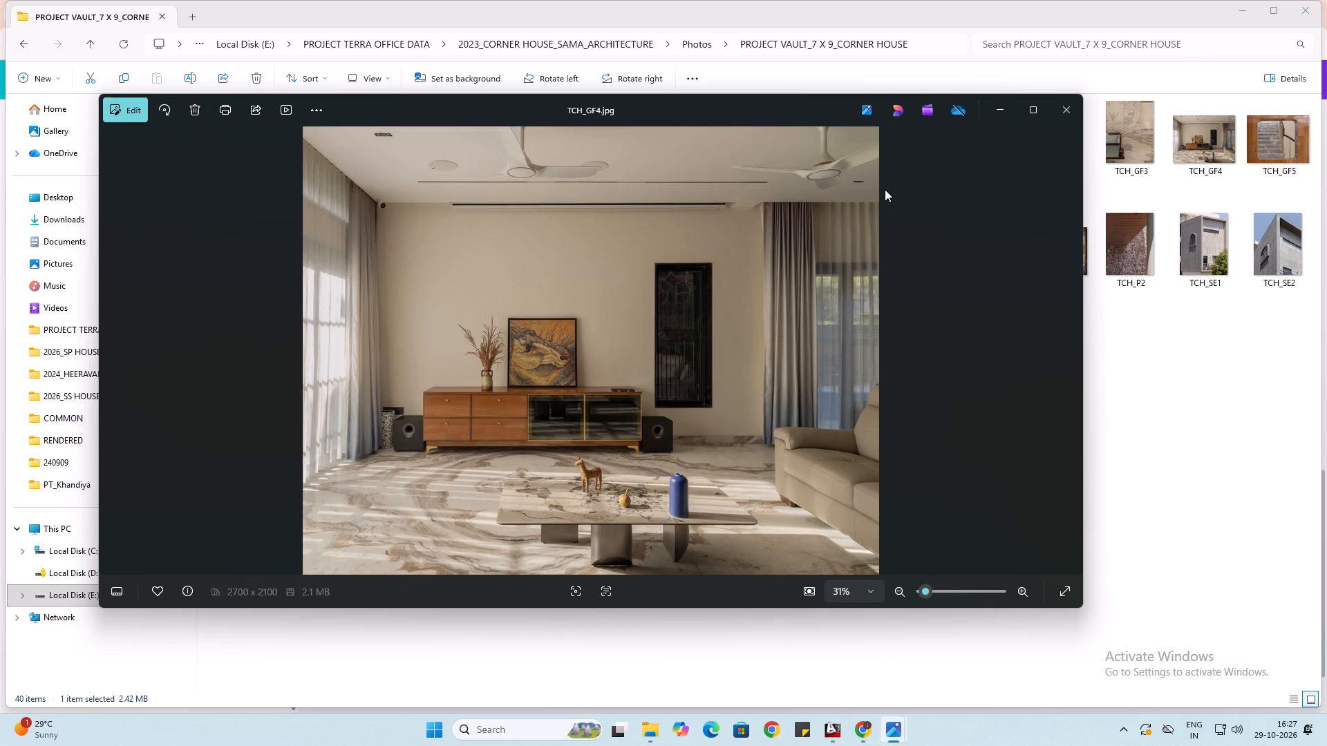
{"action": "key", "text": "Right"}
{"action": "key", "text": "Right"}
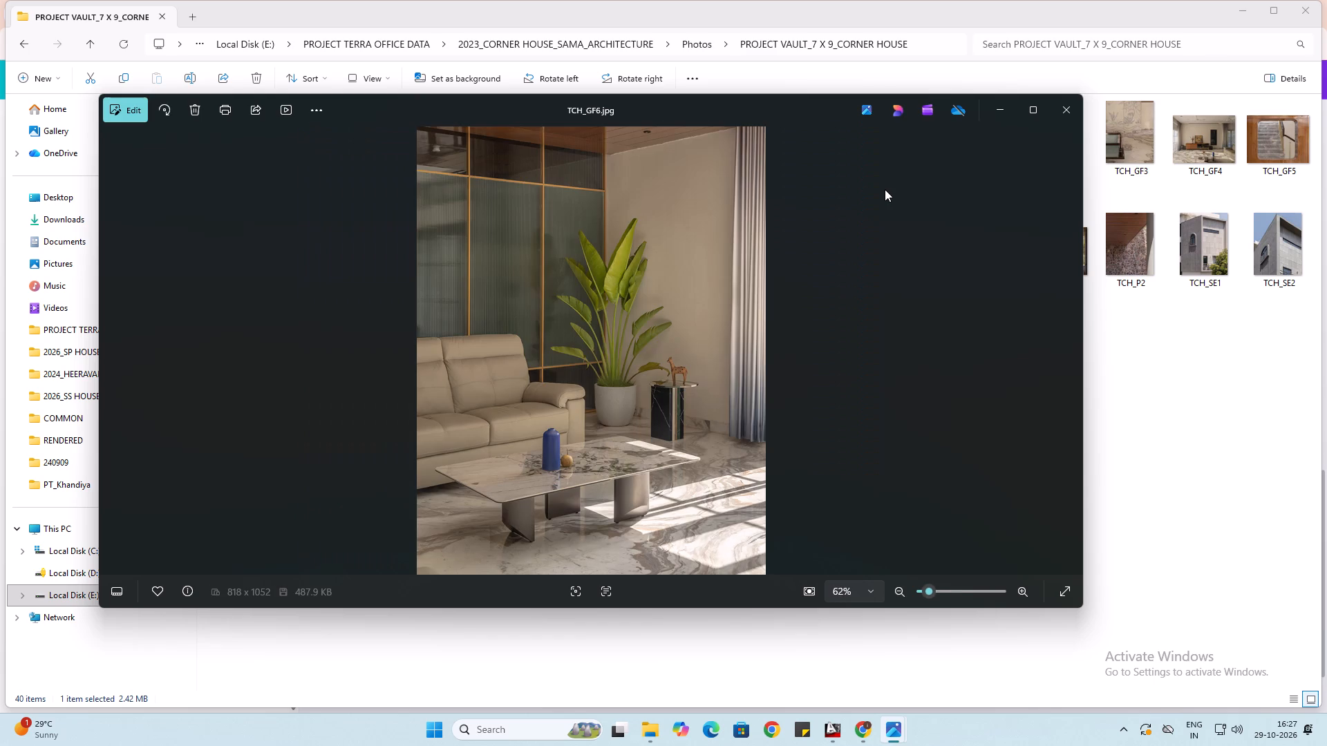
{"action": "key", "text": "Right"}
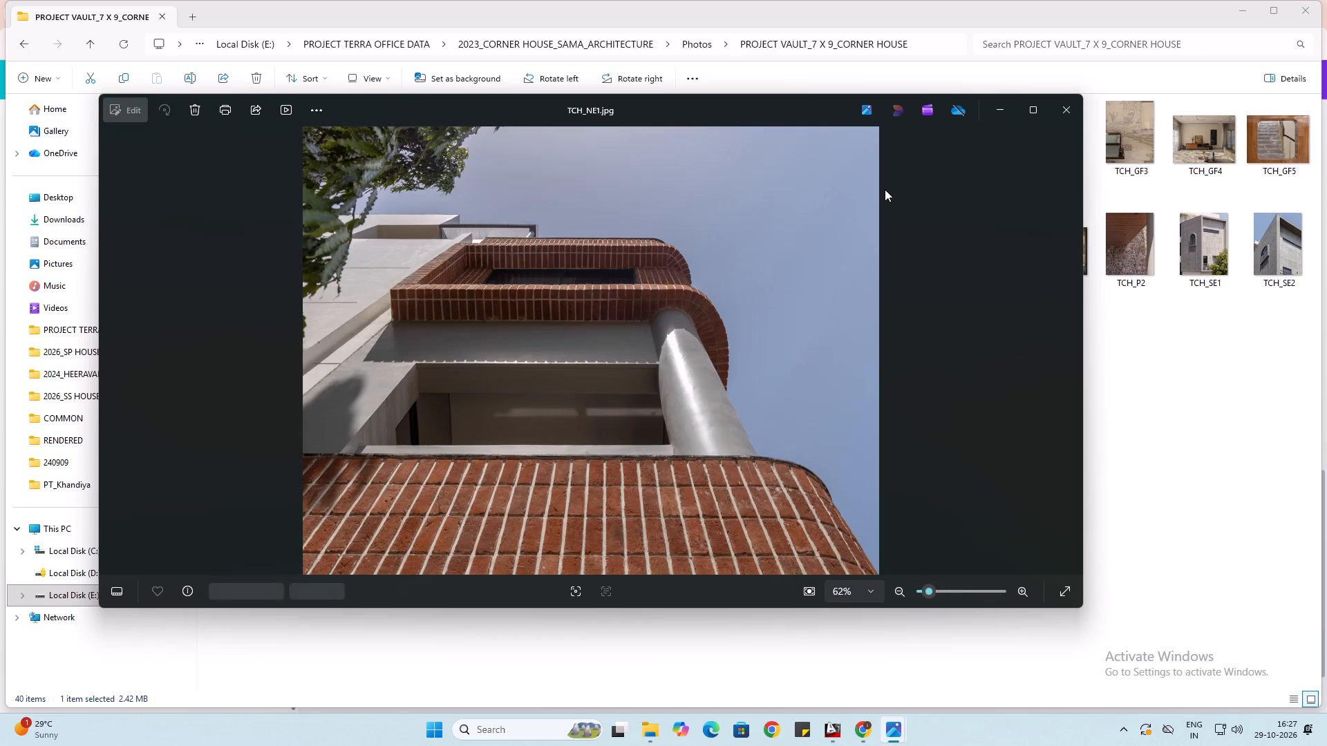
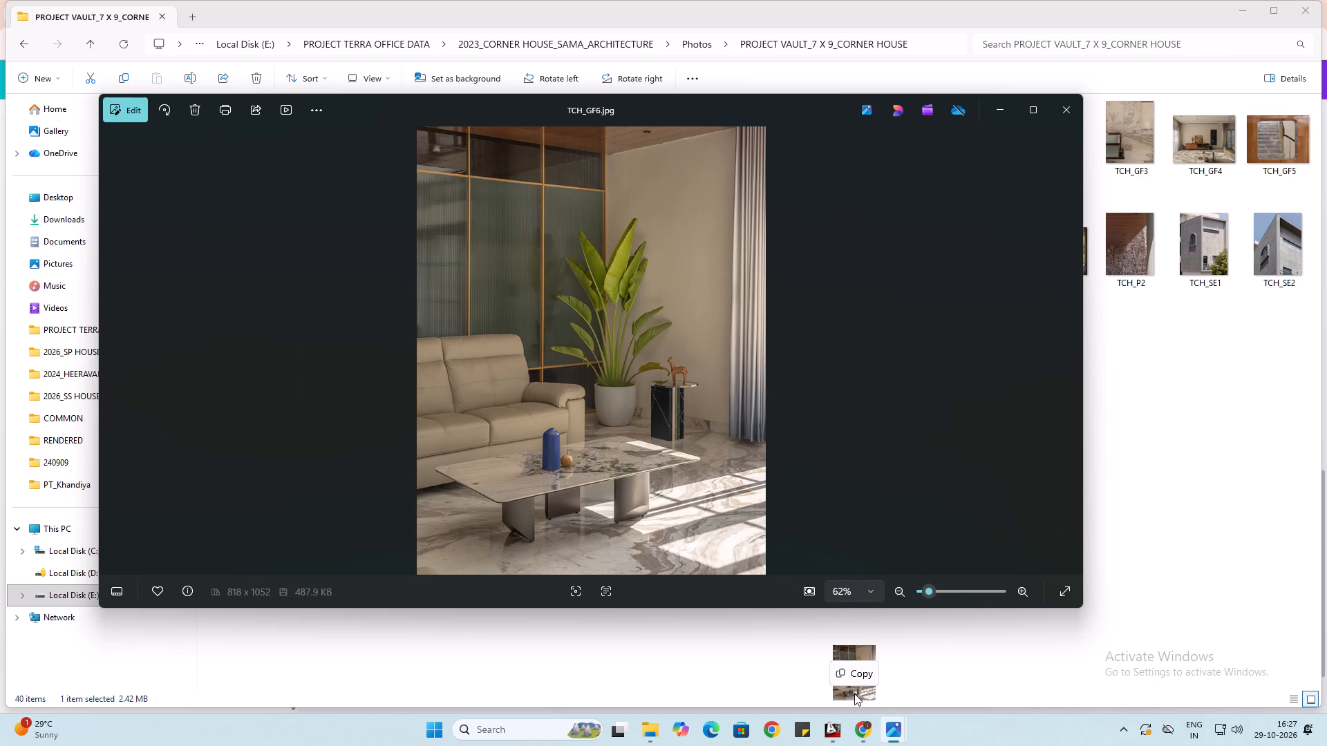
Add the TCH_GF6 living-room photo to page 3 of the Canva design and shrink it to slightly narrower than the exterior photo.
{"action": "left_click_drag", "start_coordinate": [854, 694], "coordinate": [780, 597]}
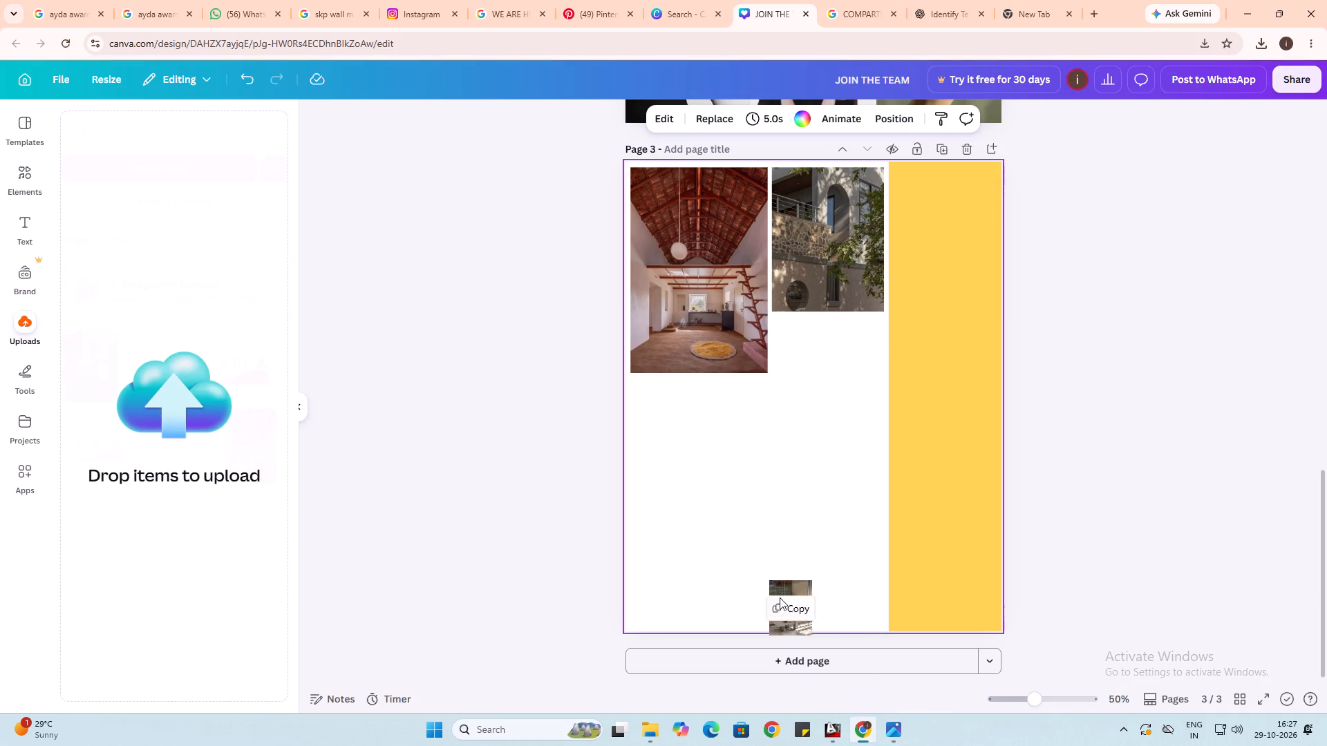
{"action": "left_click_drag", "start_coordinate": [780, 597], "coordinate": [770, 489]}
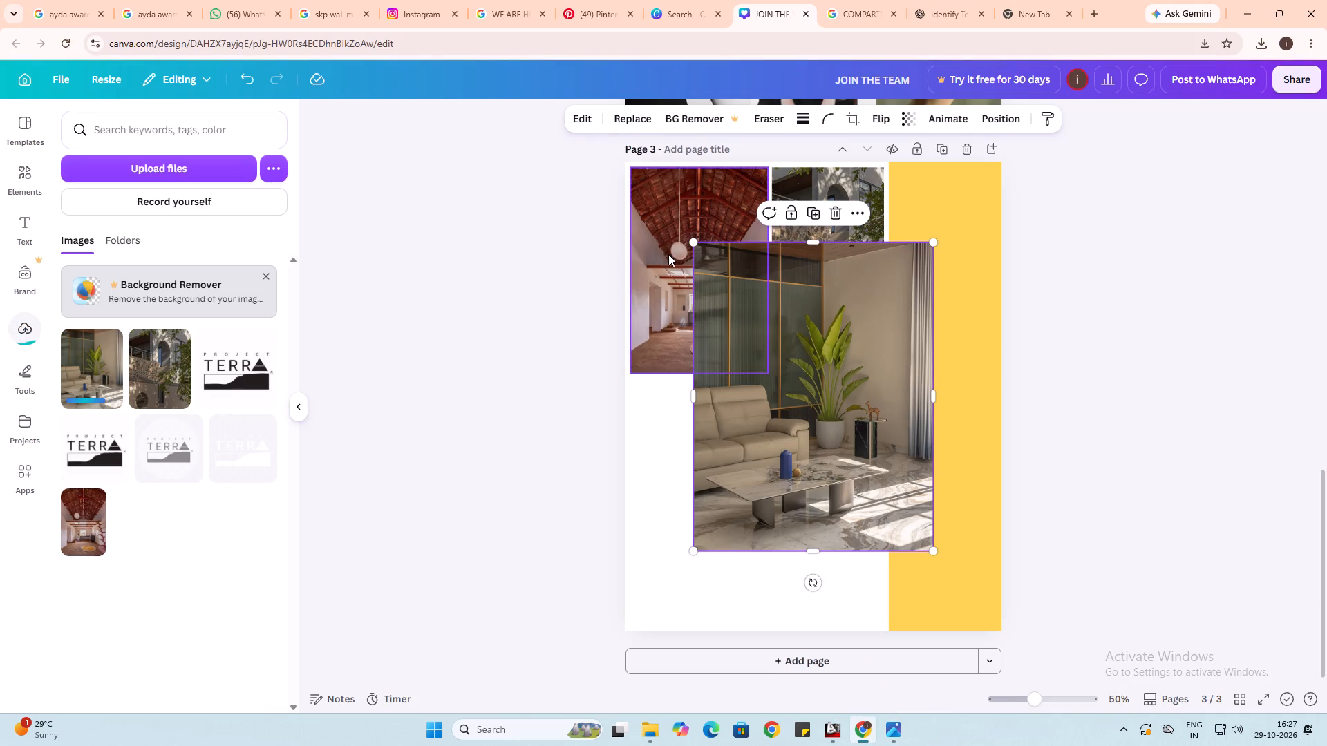
{"action": "left_click_drag", "start_coordinate": [697, 240], "coordinate": [816, 414]}
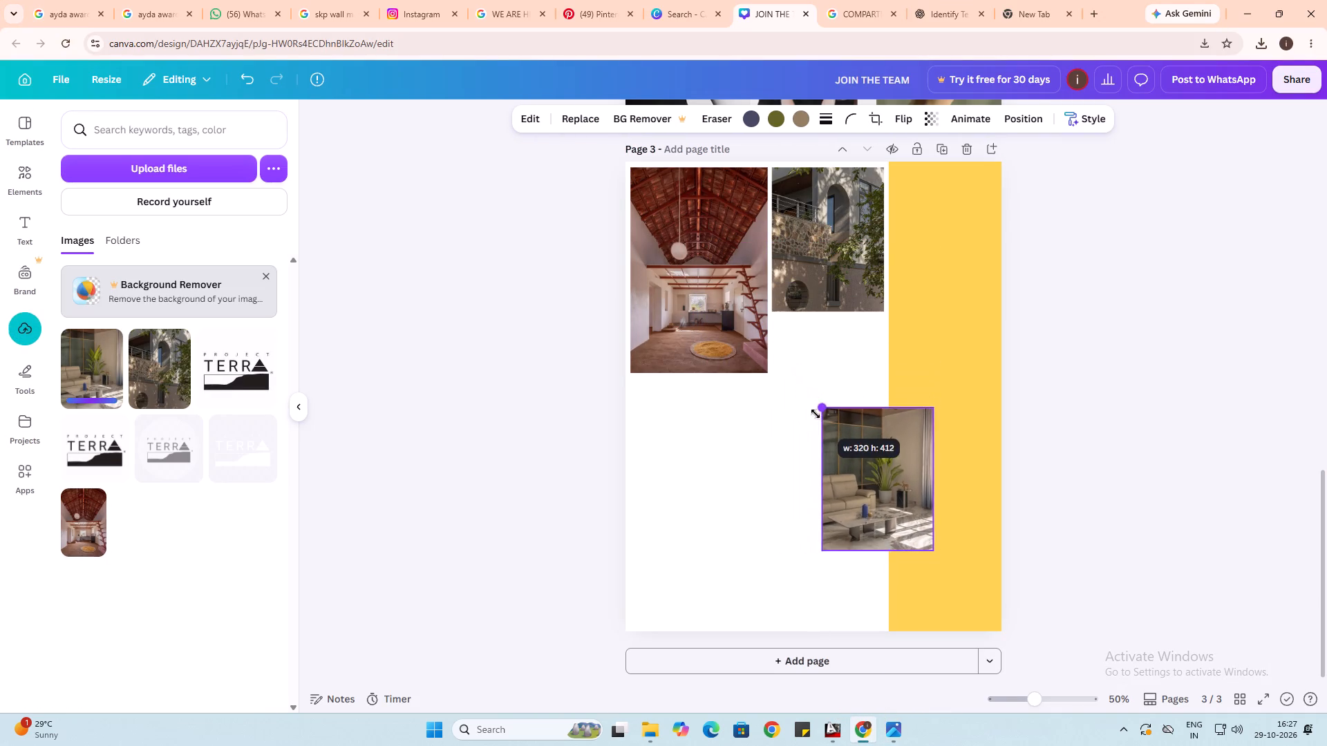
{"action": "left_click_drag", "start_coordinate": [816, 414], "coordinate": [820, 419]}
Place the living-room photo directly below the exterior photo, left edges aligned, with a thin white gap between them.
{"action": "left_click_drag", "start_coordinate": [858, 456], "coordinate": [804, 361]}
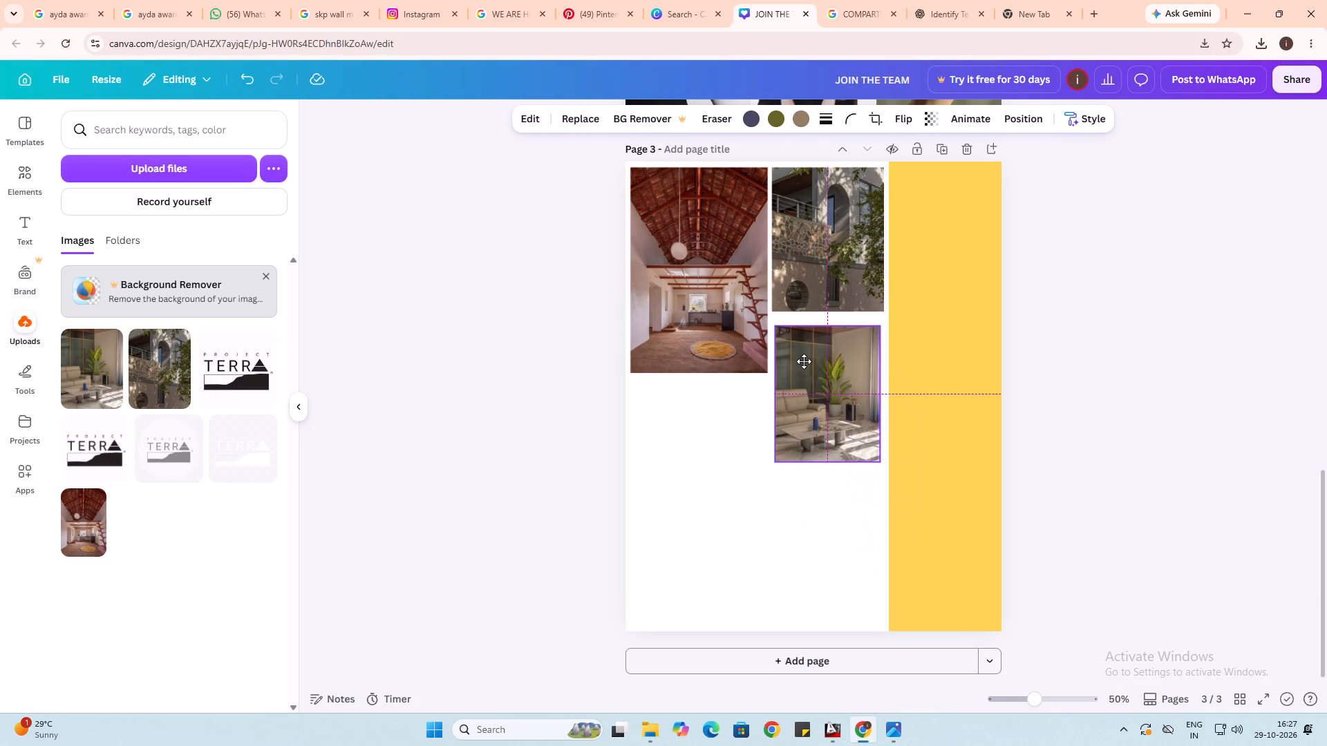
{"action": "left_click_drag", "start_coordinate": [804, 361], "coordinate": [804, 355]}
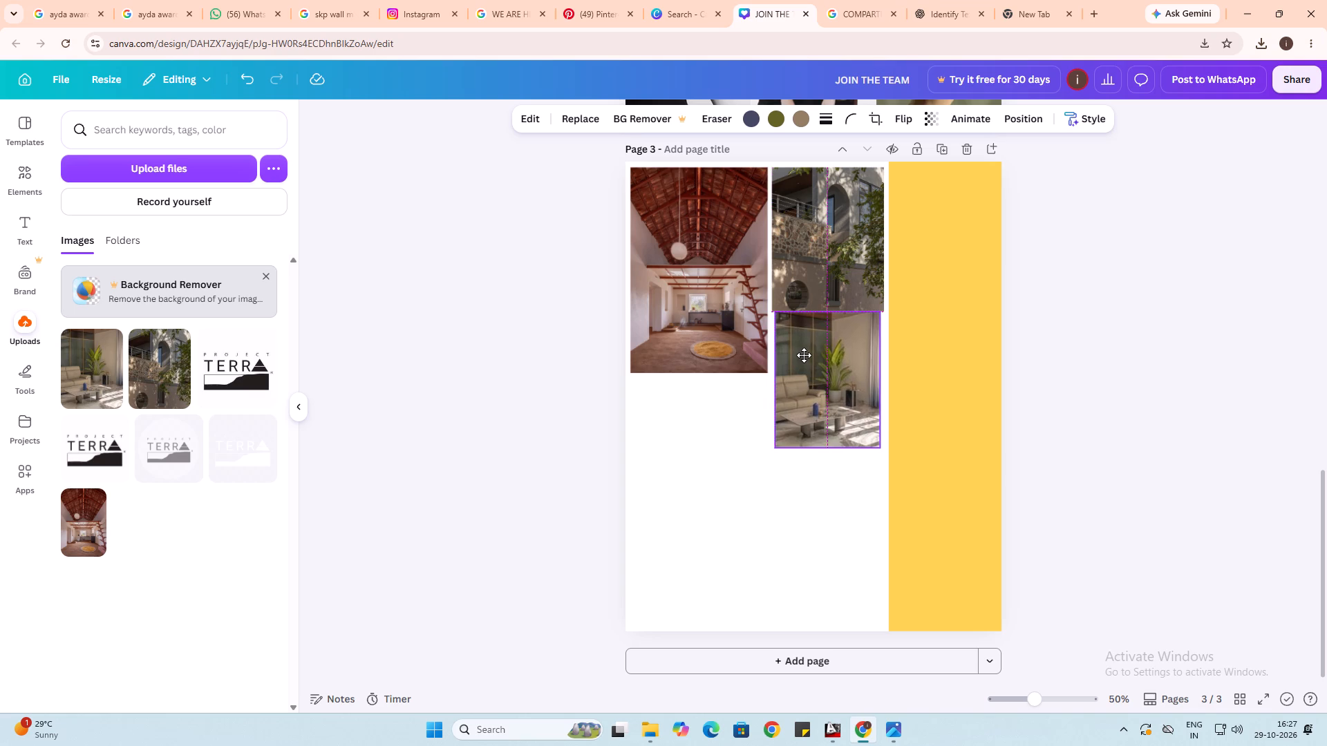
{"action": "left_click_drag", "start_coordinate": [804, 355], "coordinate": [801, 356]}
{"action": "key", "text": "Down"}
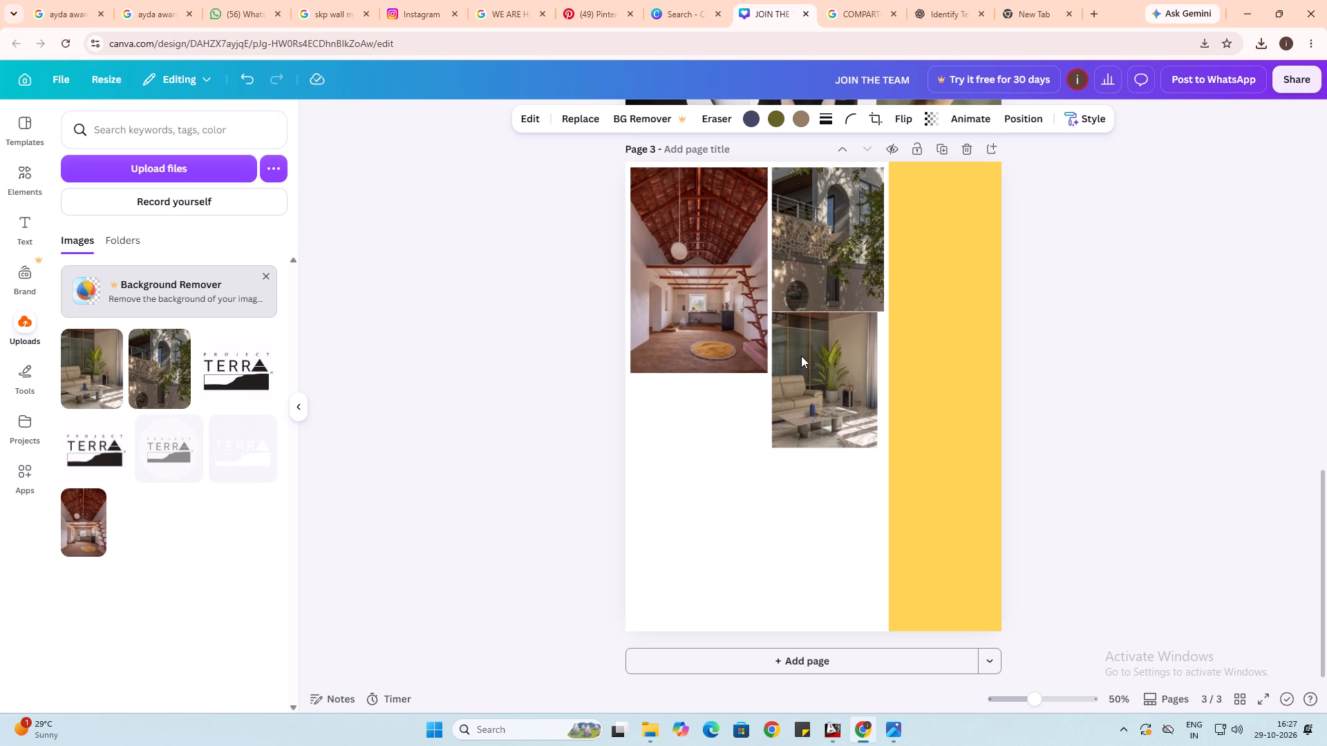
{"action": "key", "text": "Down"}
{"action": "key", "text": "Down"}
{"action": "key", "text": "Down"}
{"action": "key", "text": "Down"}
{"action": "key", "text": "Down"}
{"action": "key", "text": "Down"}
{"action": "key", "text": "Down"}
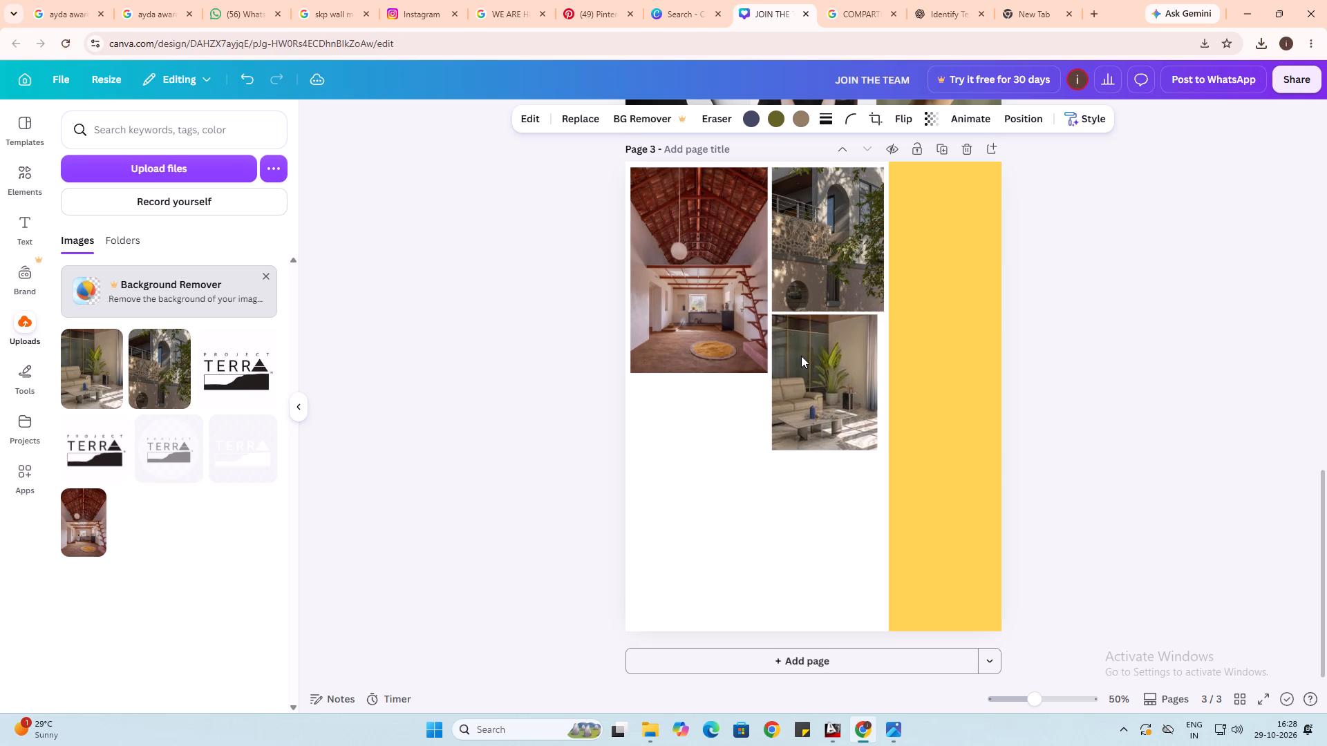
{"action": "key", "text": "Down"}
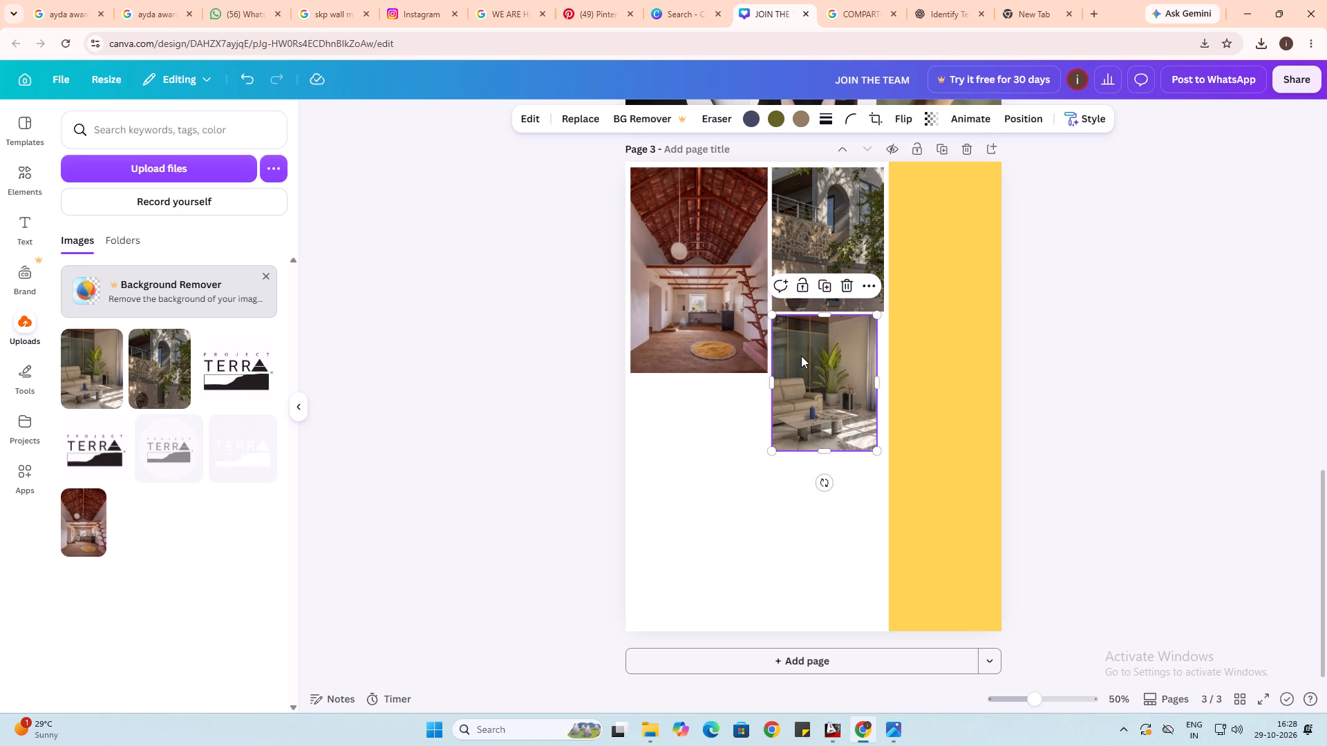
Widen the living-room photo from its right edge to match the exterior photo's width.
{"action": "left_click", "coordinate": [876, 381]}
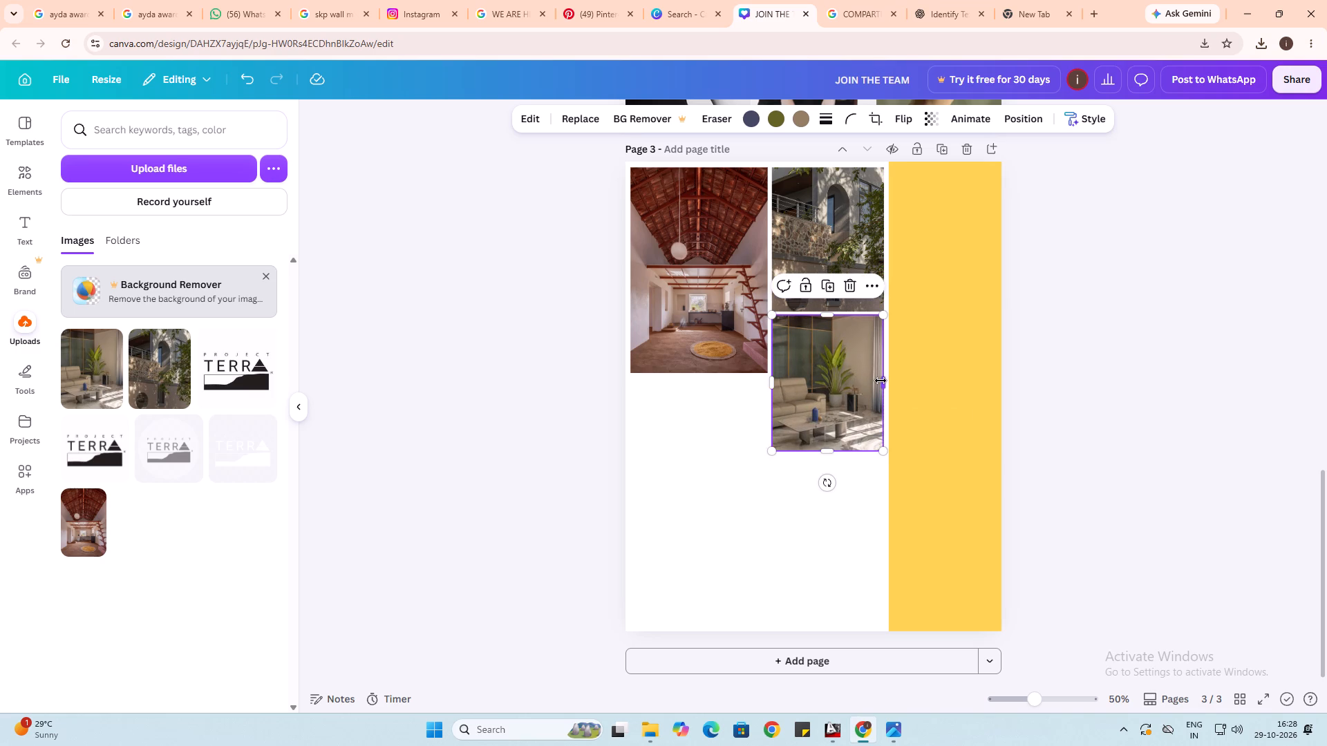
{"action": "left_click", "coordinate": [702, 471]}
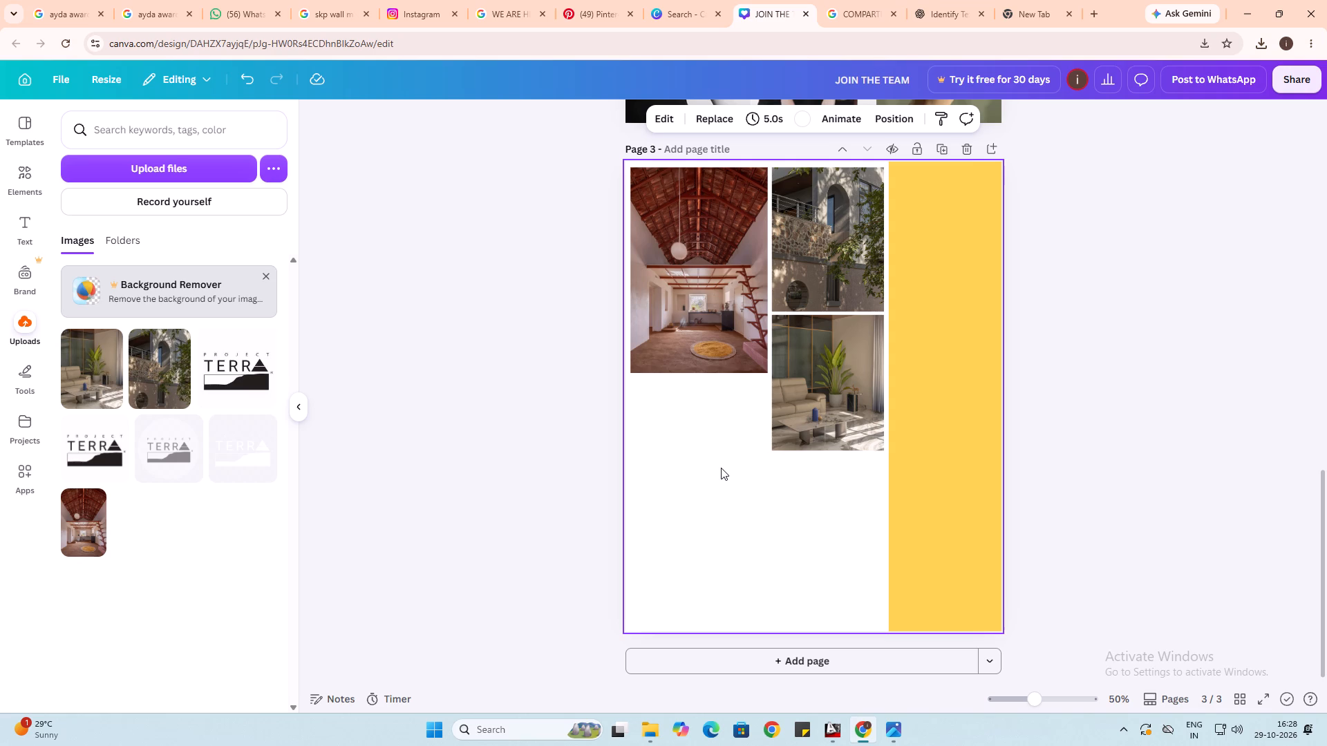
Crop a thin strip off the bottom of the tall interior photo with the red sloped ceiling.
{"action": "left_click", "coordinate": [717, 339]}
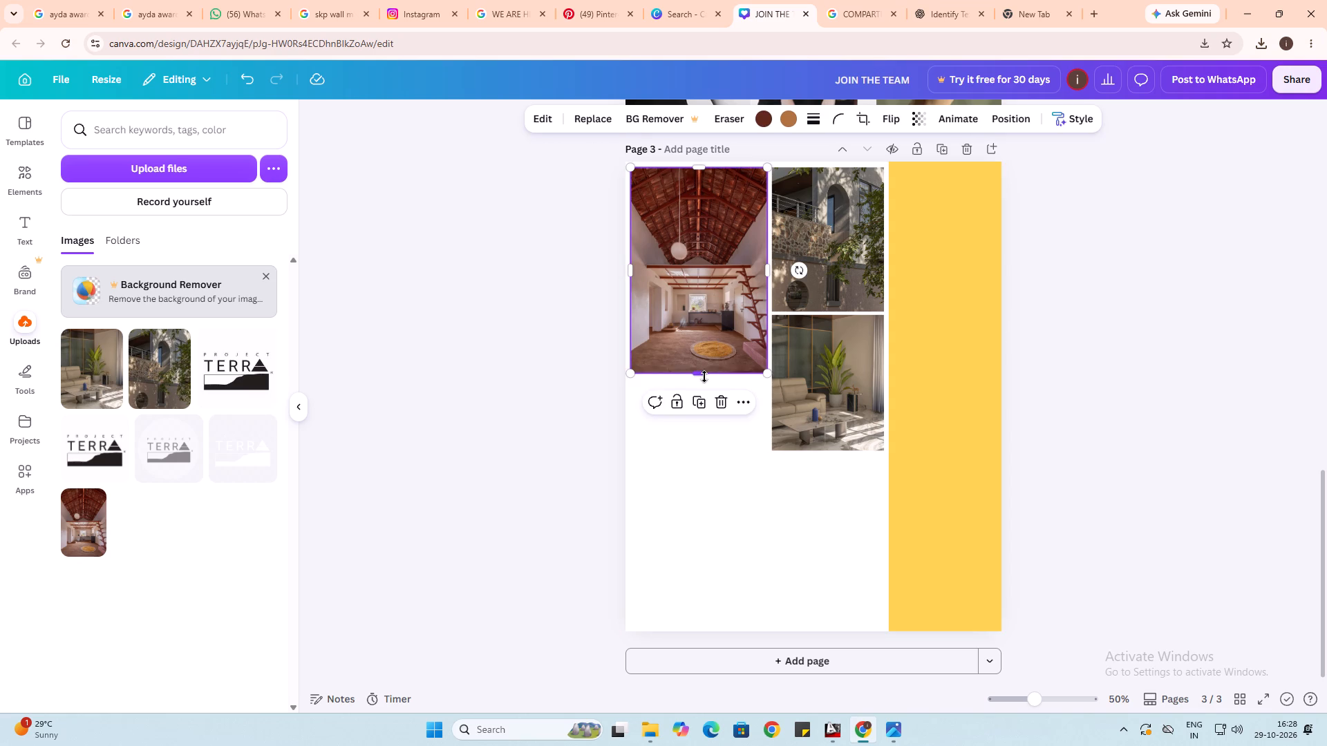
{"action": "left_click_drag", "start_coordinate": [702, 375], "coordinate": [700, 365]}
{"action": "left_click", "coordinate": [705, 457]}
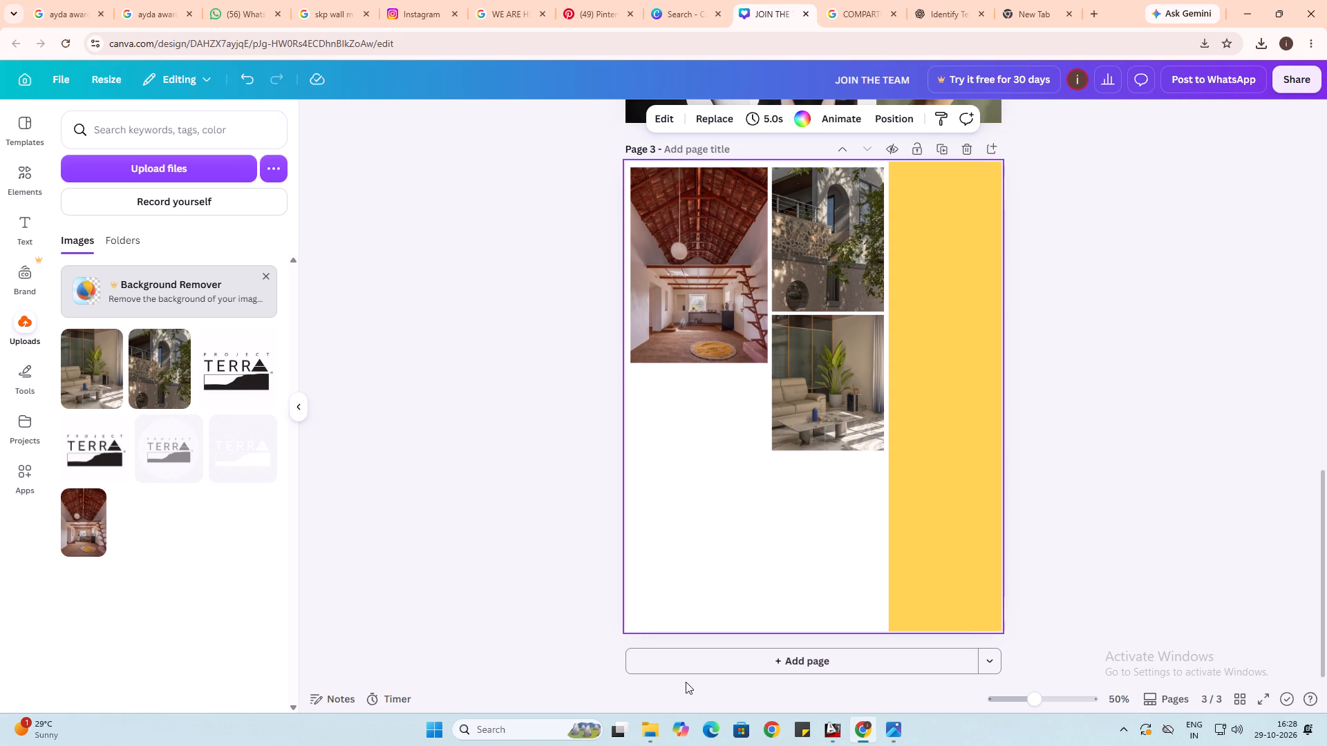
Switch back to the PROJECT VAULT_7 X 9_CORNER HOUSE folder in File Explorer to choose another collage photo.
{"action": "left_click", "coordinate": [653, 735]}
{"action": "left_click", "coordinate": [433, 674]}
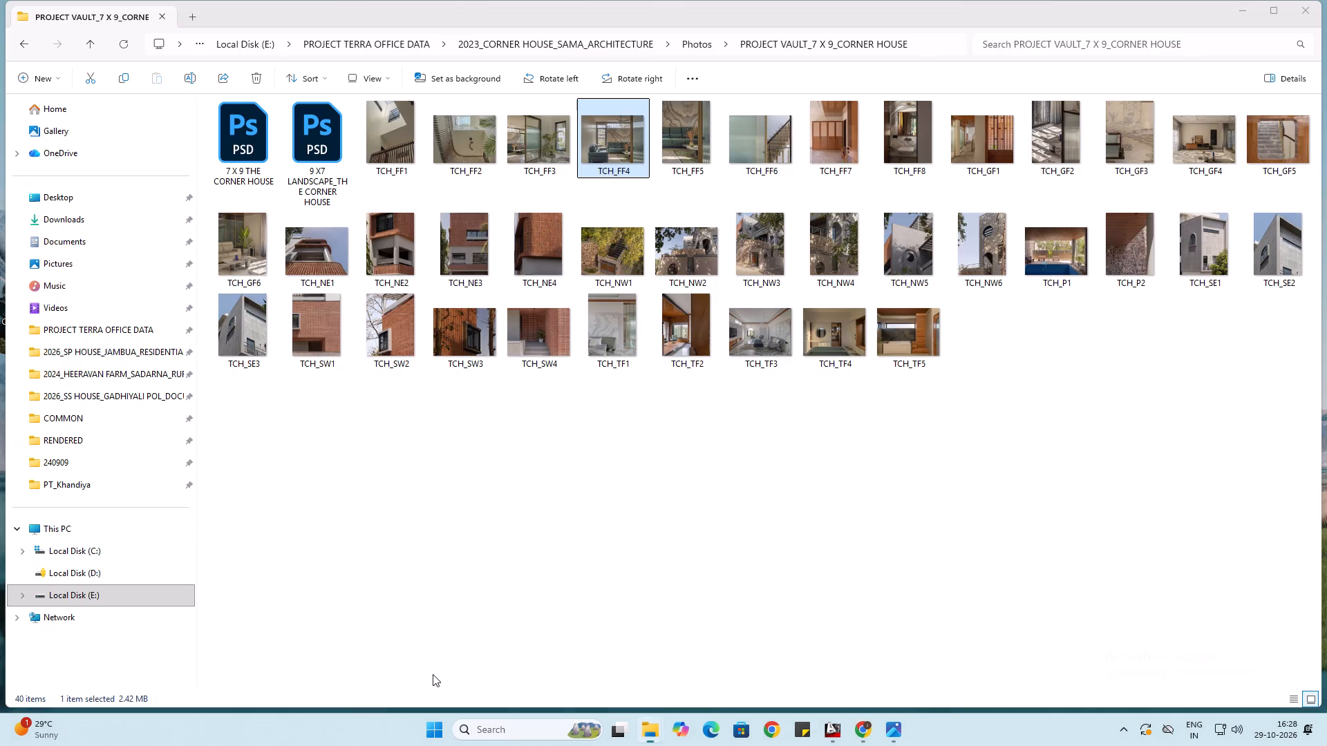
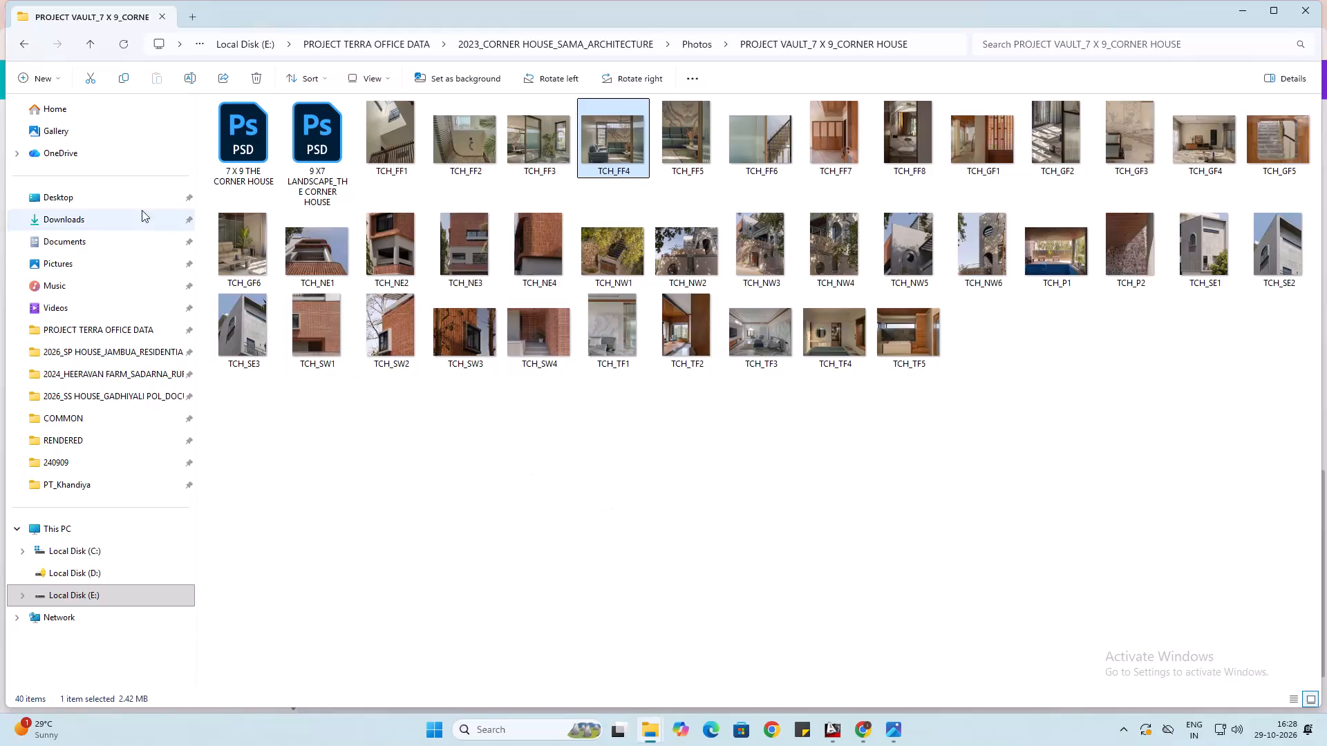
Open the PT_AP House photo folder inside PHOTOS of 2024_AP HOUSE_MANJALPUR_ARCHITECTURE-INTERIOR, within PROJECT TERRA OFFICE DATA.
{"action": "left_click", "coordinate": [28, 45]}
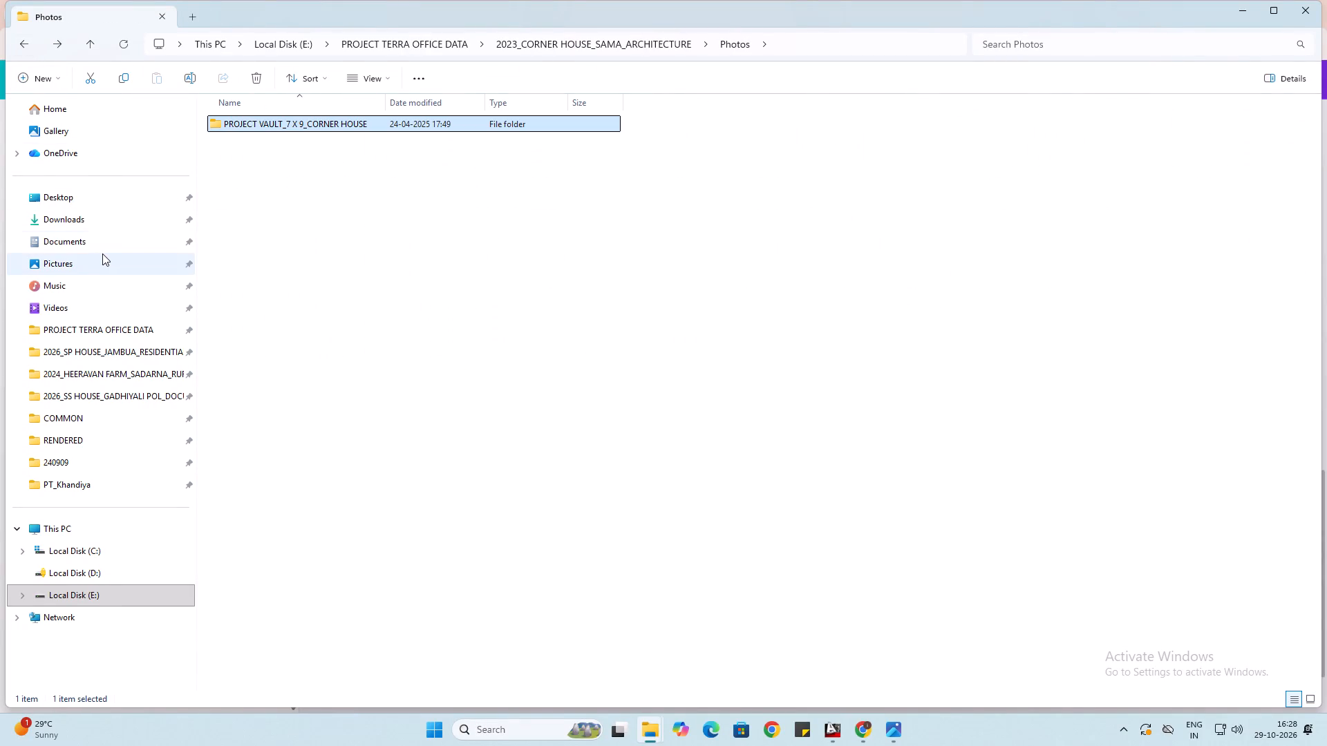
{"action": "left_click", "coordinate": [103, 329]}
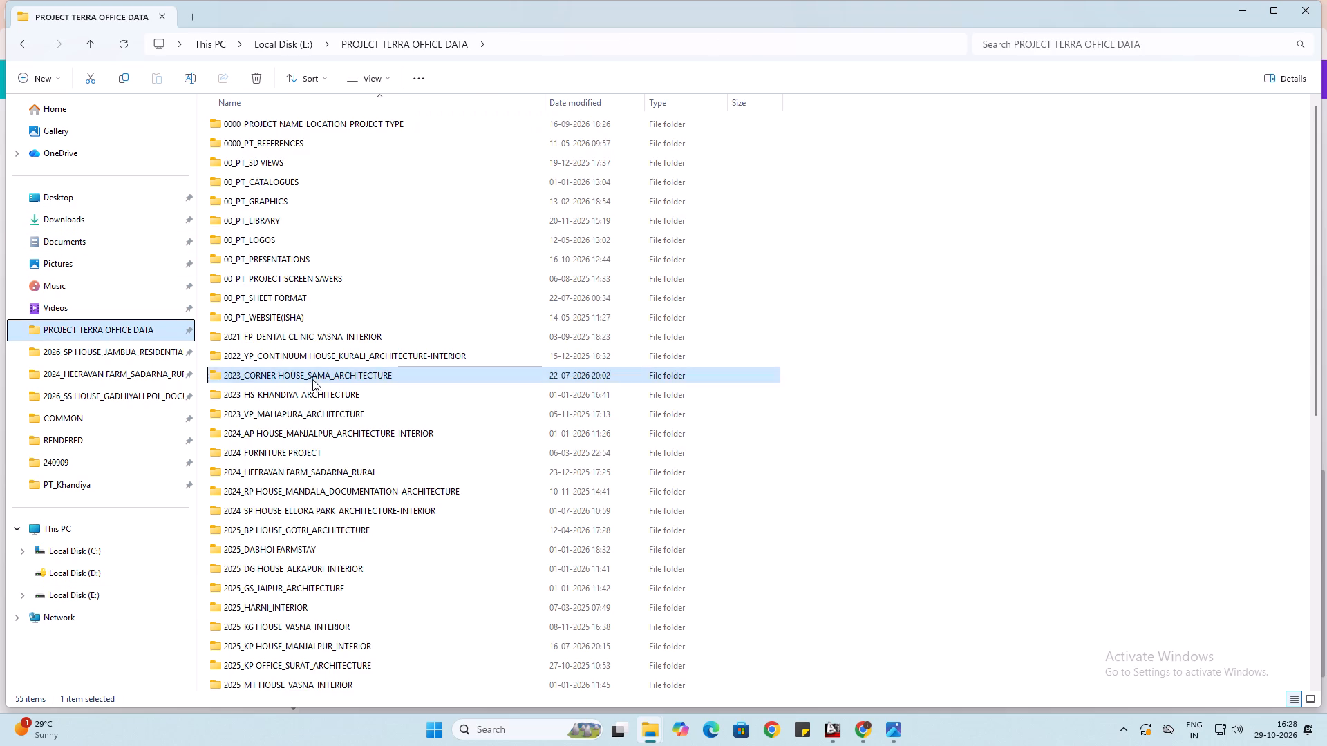
{"action": "double_click", "coordinate": [293, 435]}
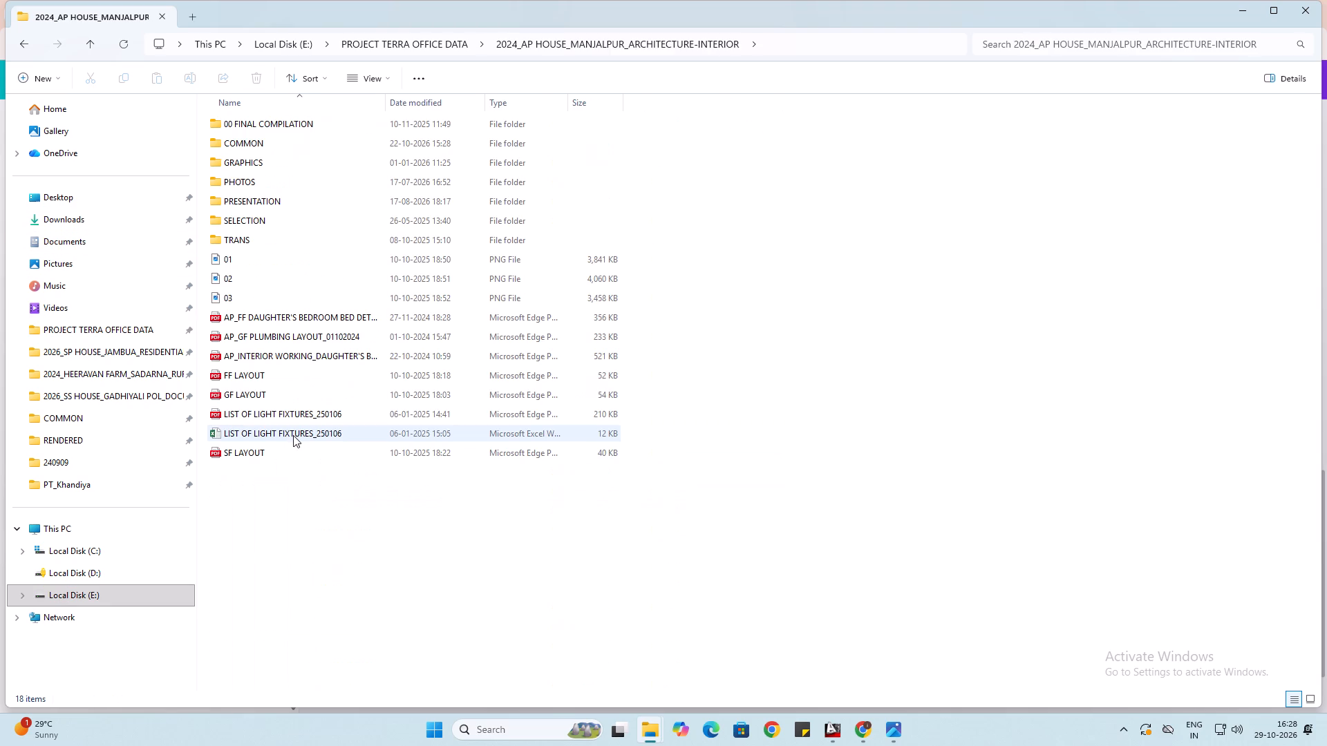
{"action": "double_click", "coordinate": [285, 184]}
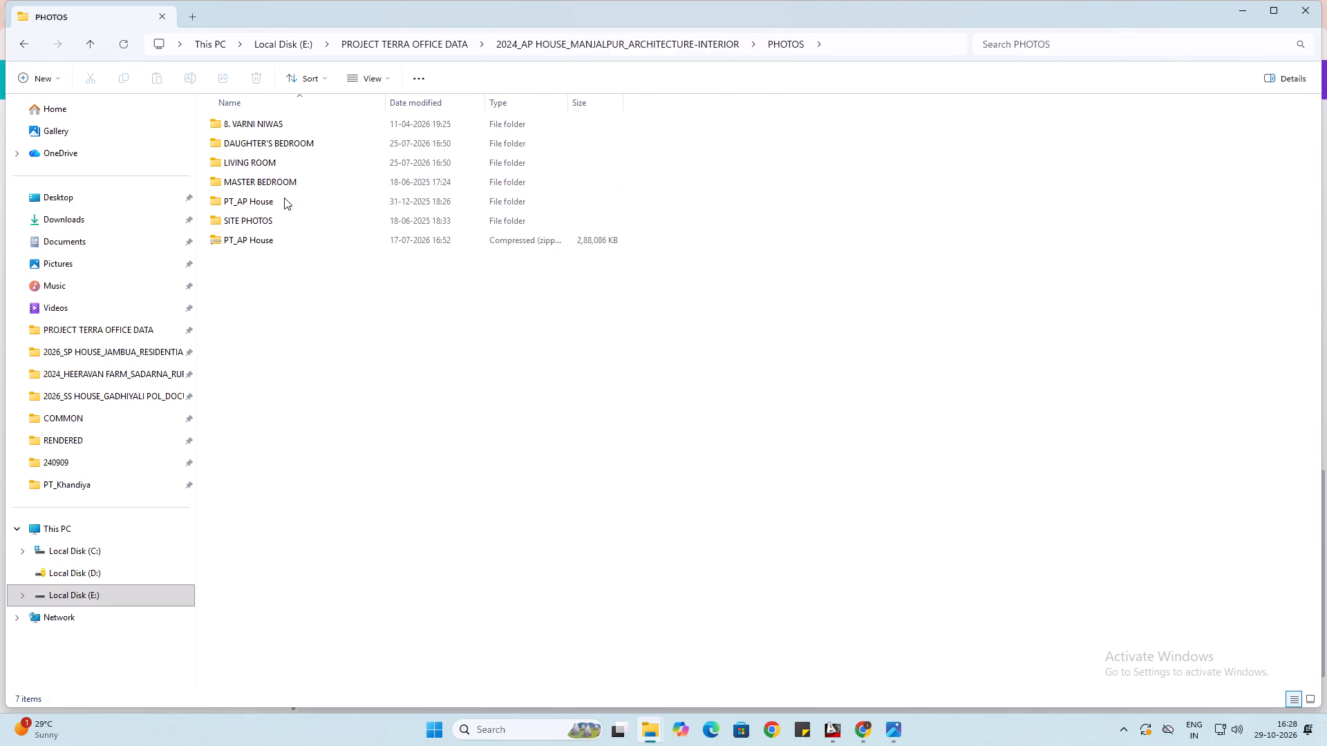
{"action": "double_click", "coordinate": [284, 198]}
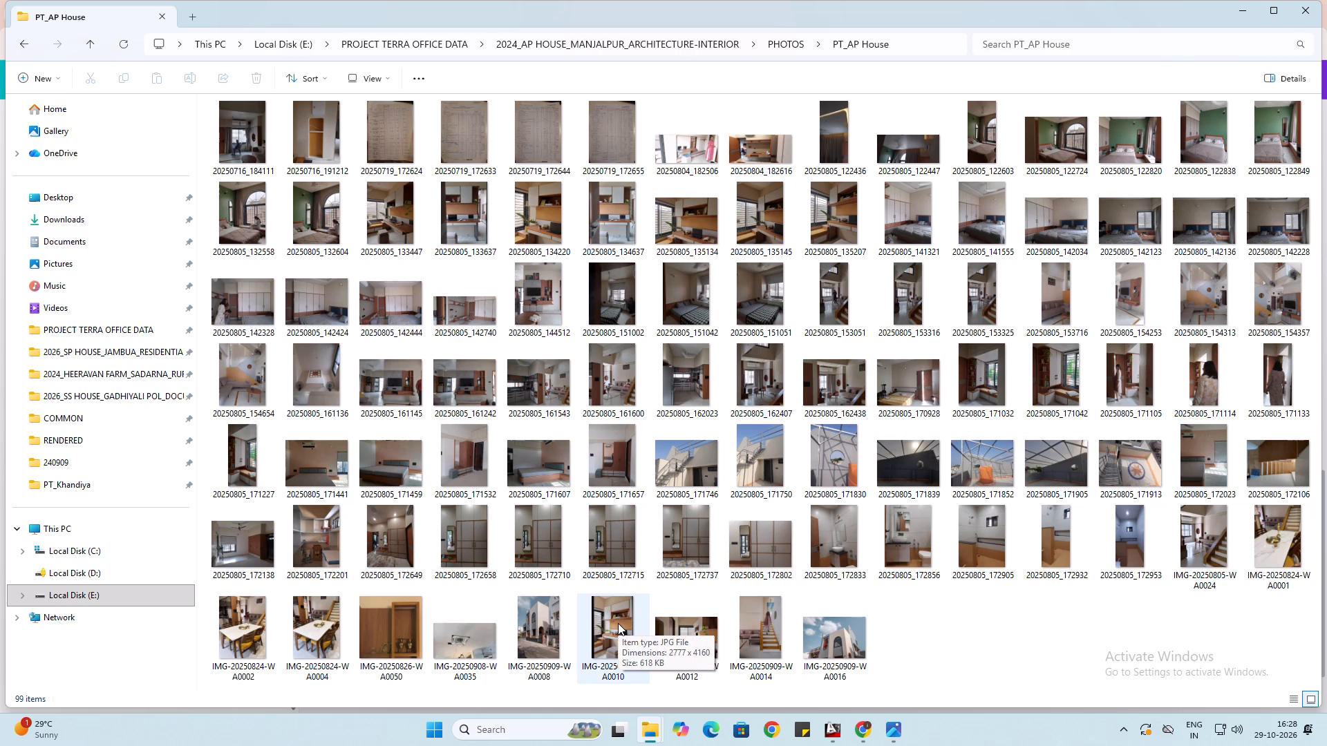
Preview photo IMG-20250805-WA0024 as a candidate for the collage, and close the preview.
{"action": "double_click", "coordinate": [1200, 549]}
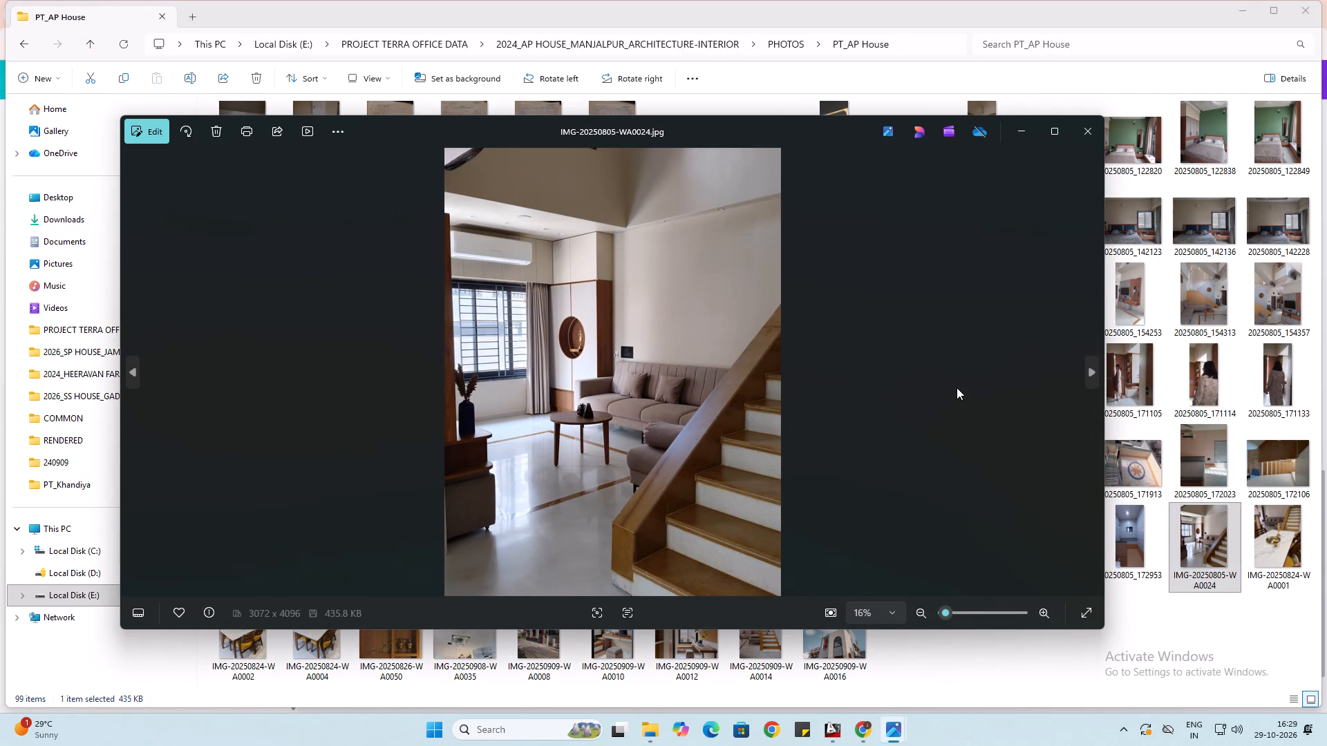
{"action": "left_click", "coordinate": [1082, 137]}
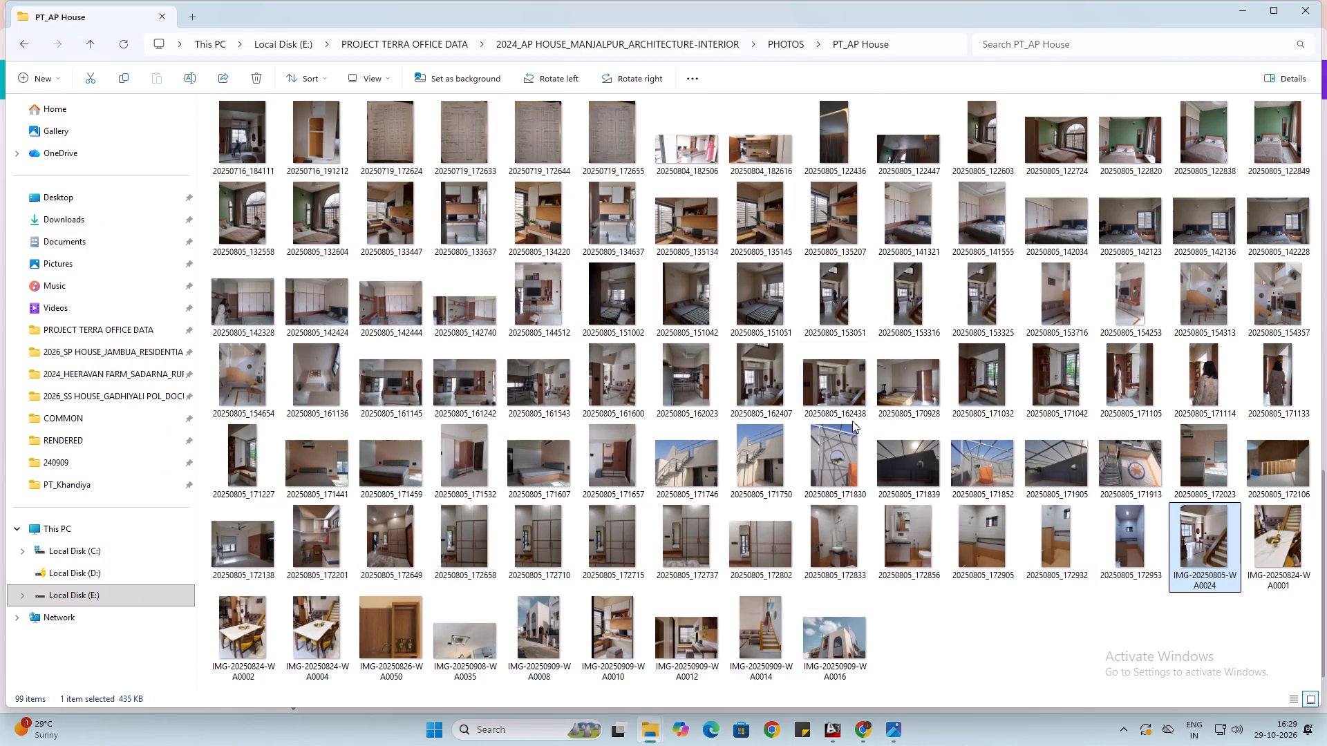
Open photo 20250805_134220 of the study desk and bring it into the empty lower area of page 3 in Canva.
{"action": "scroll", "coordinate": [851, 421], "scroll_direction": "down", "scroll_amount": 1}
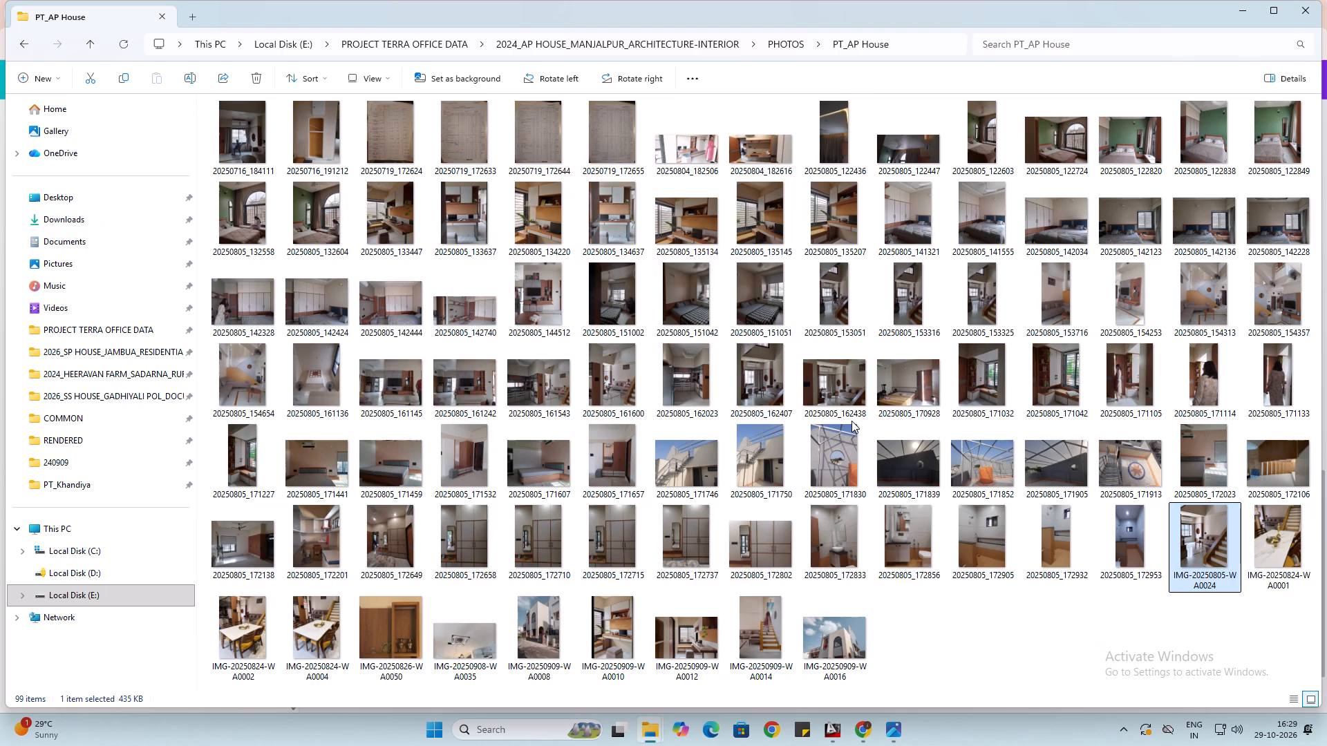
{"action": "double_click", "coordinate": [546, 218]}
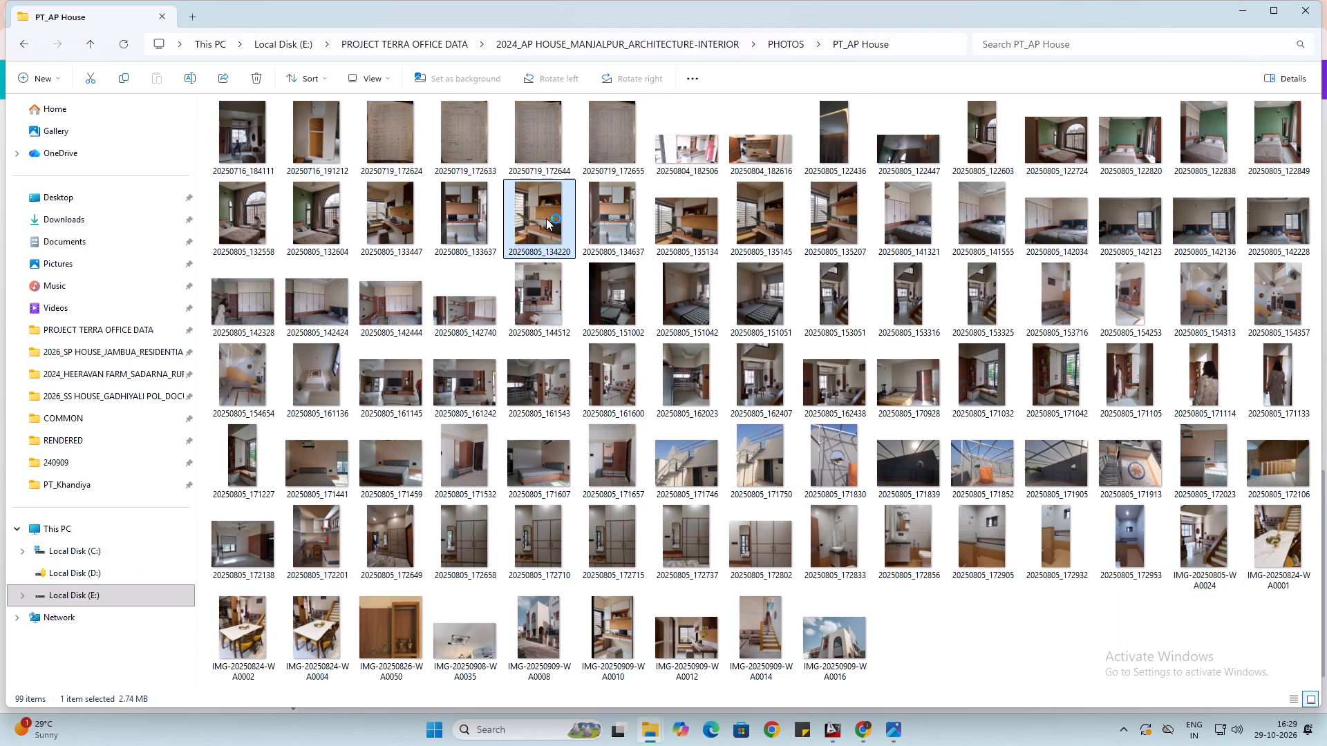
{"action": "left_click_drag", "start_coordinate": [657, 361], "coordinate": [811, 564]}
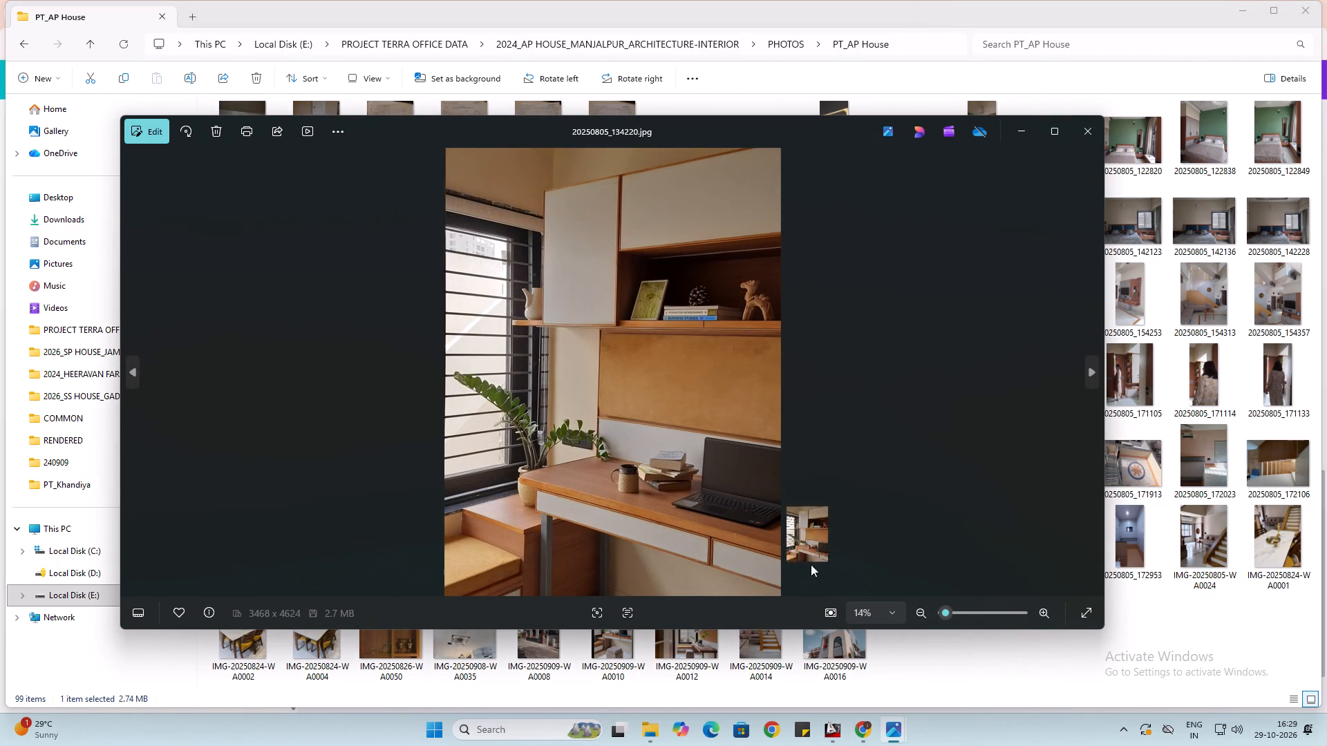
{"action": "left_click_drag", "start_coordinate": [811, 564], "coordinate": [740, 491]}
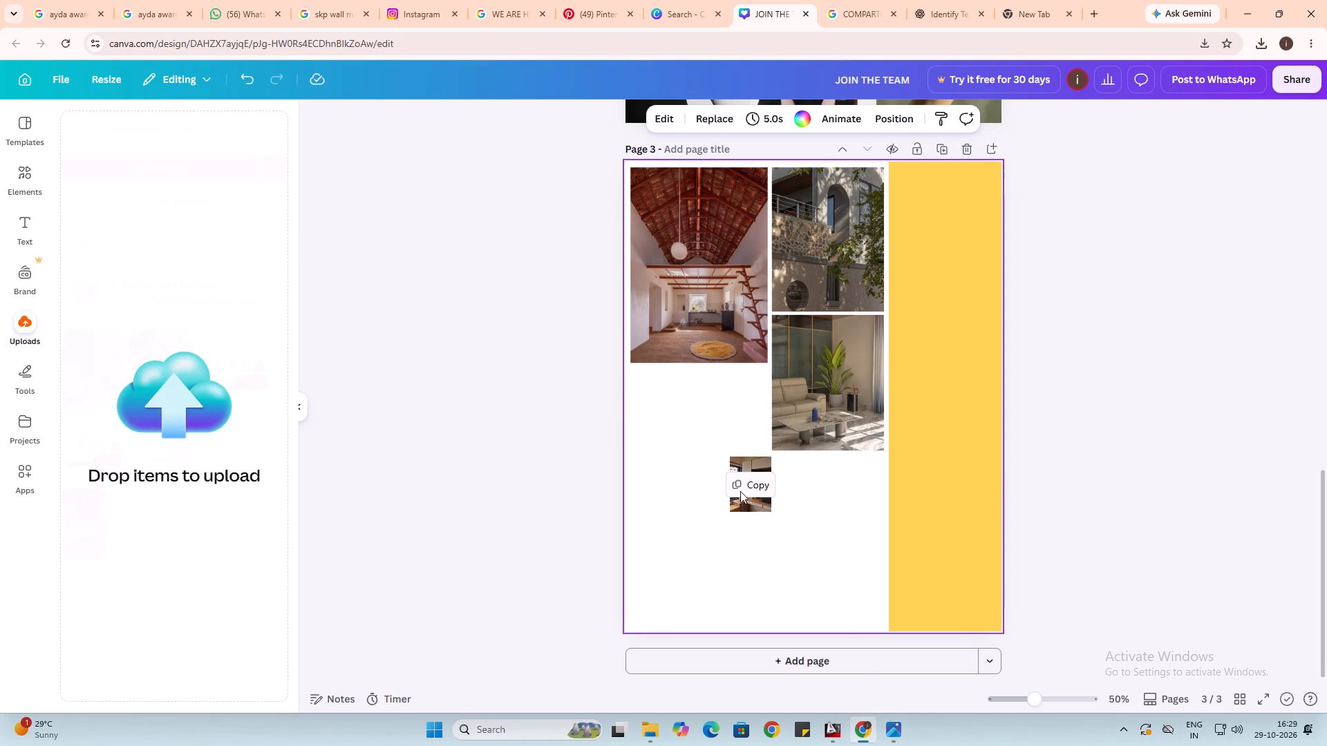
{"action": "left_click_drag", "start_coordinate": [740, 491], "coordinate": [733, 485]}
Place the study-desk photo directly below the tall red-ceiling interior photo, with their left edges aligned.
{"action": "left_click_drag", "start_coordinate": [784, 347], "coordinate": [730, 487]}
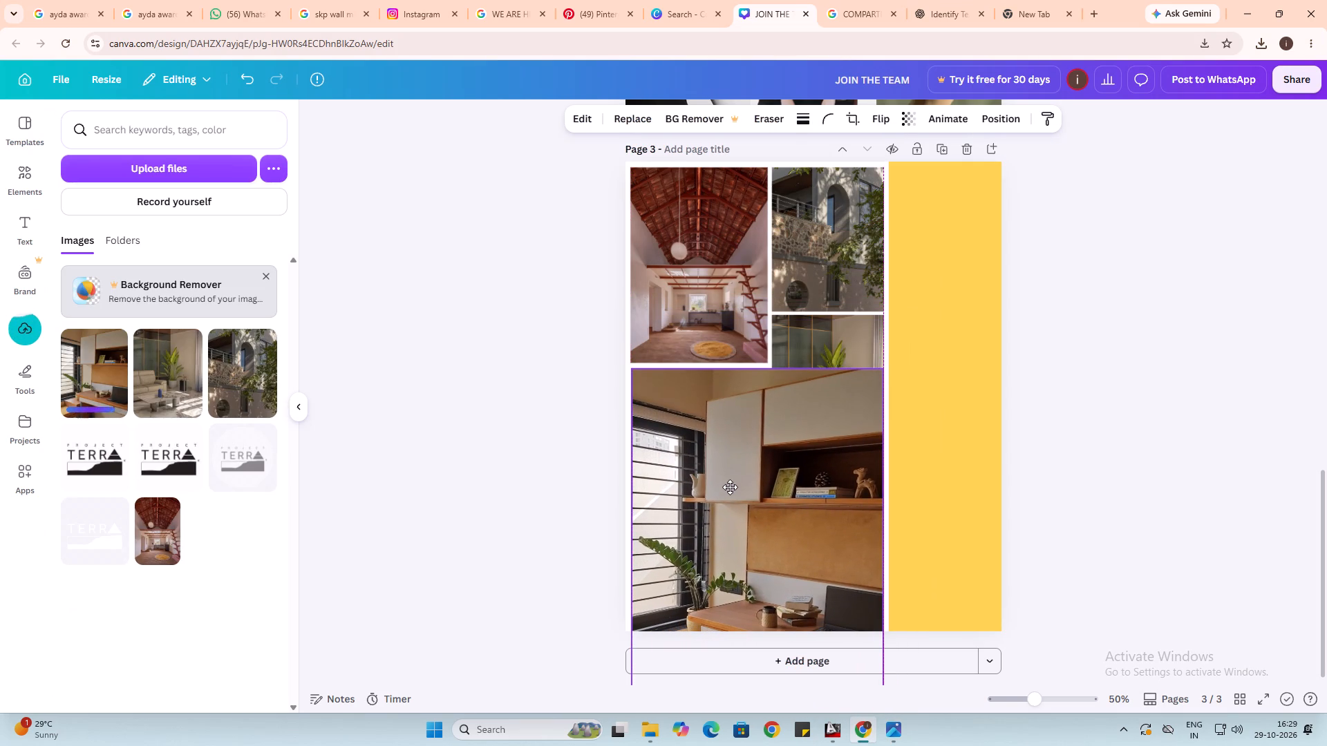
{"action": "left_click_drag", "start_coordinate": [730, 487], "coordinate": [726, 486]}
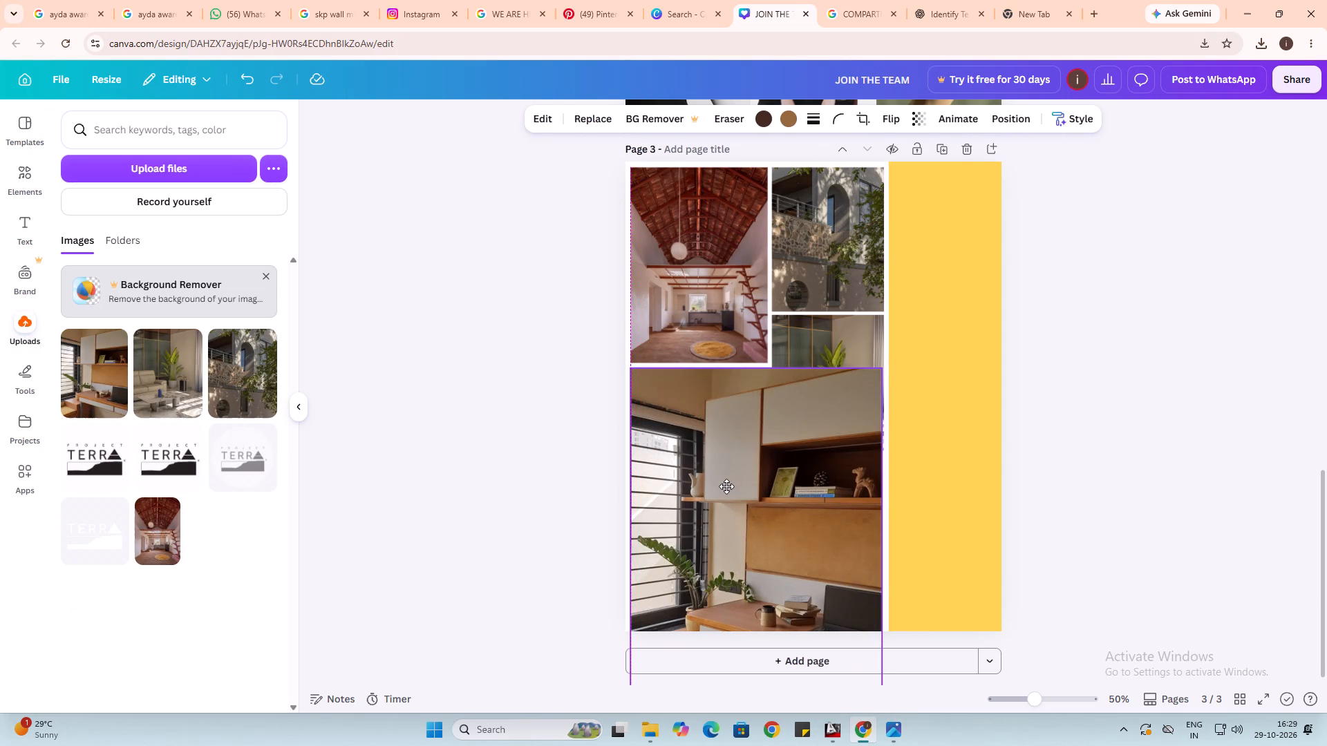
{"action": "left_click_drag", "start_coordinate": [726, 486], "coordinate": [726, 485]}
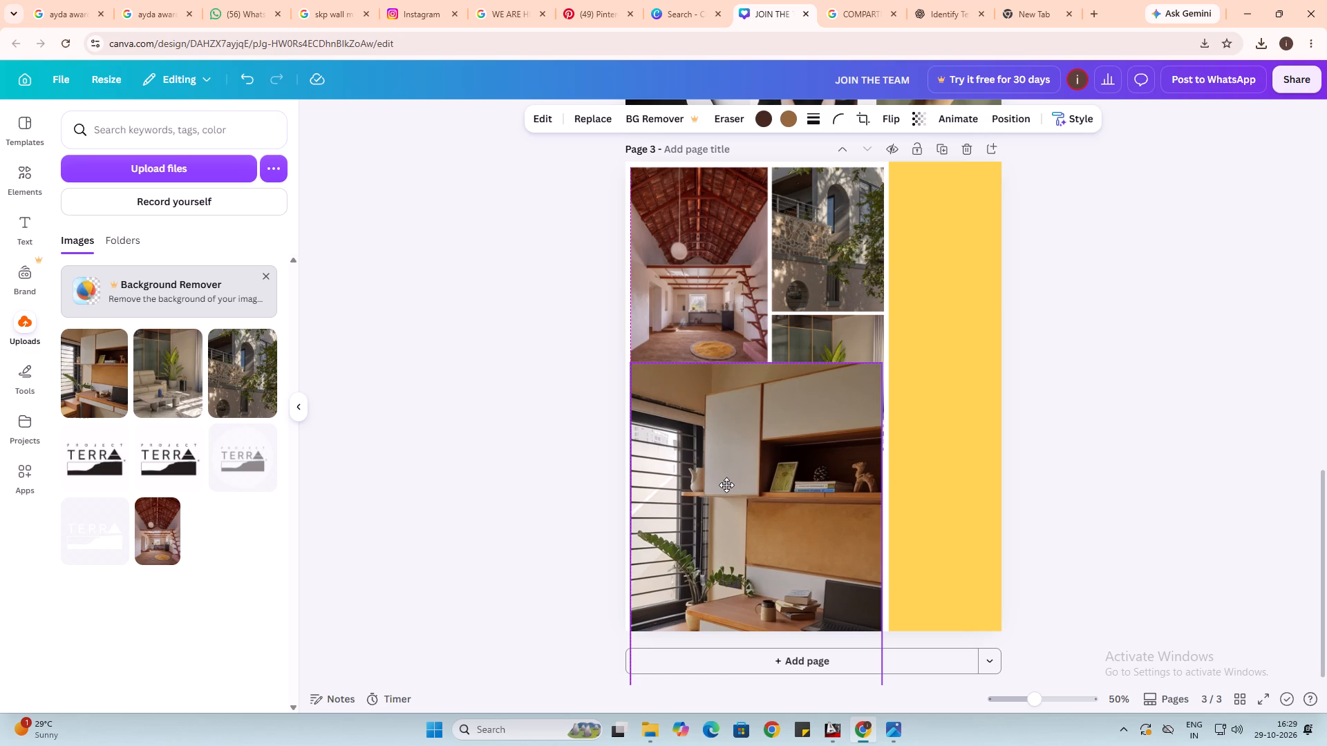
{"action": "left_click_drag", "start_coordinate": [726, 485], "coordinate": [726, 486]}
Scale the study-desk photo down proportionally to about 250 px wide, keeping its top-left corner in place.
{"action": "scroll", "coordinate": [730, 494], "scroll_direction": "down", "scroll_amount": 3}
{"action": "left_click_drag", "start_coordinate": [883, 673], "coordinate": [818, 568]}
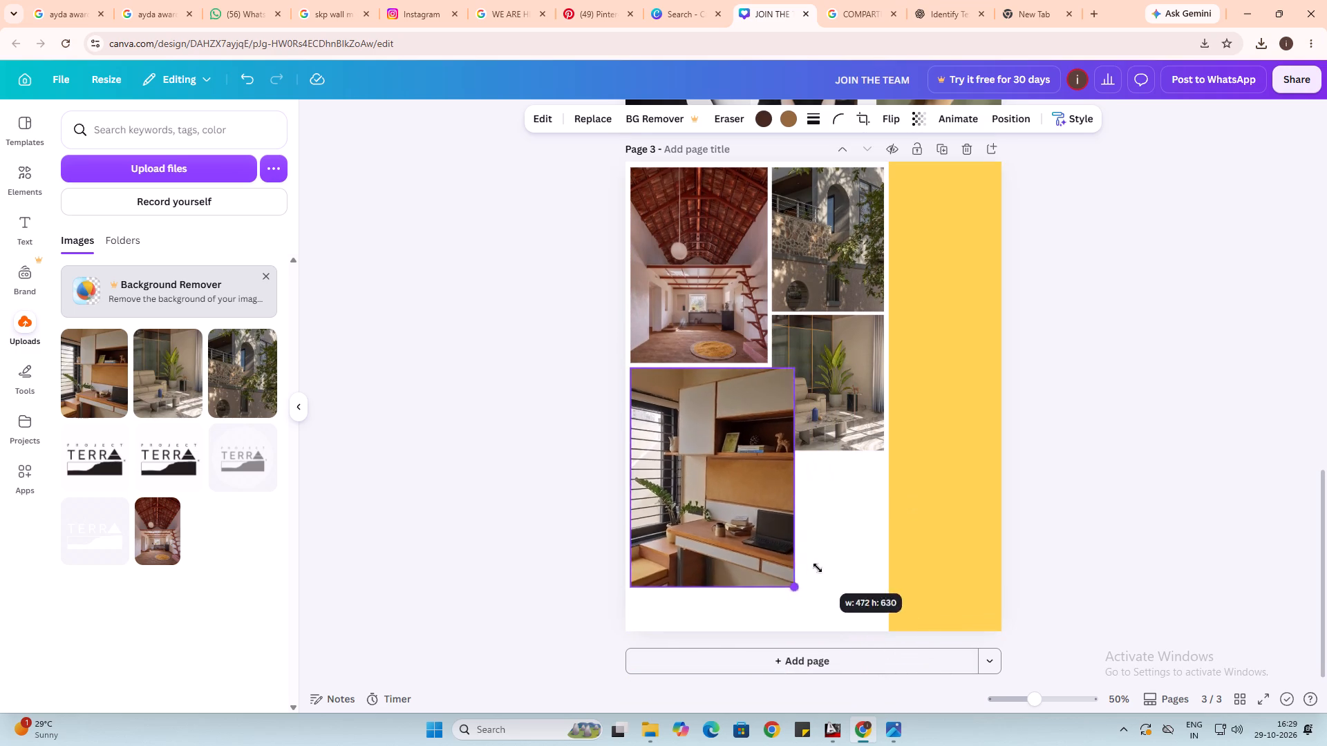
{"action": "left_click_drag", "start_coordinate": [818, 568], "coordinate": [735, 468]}
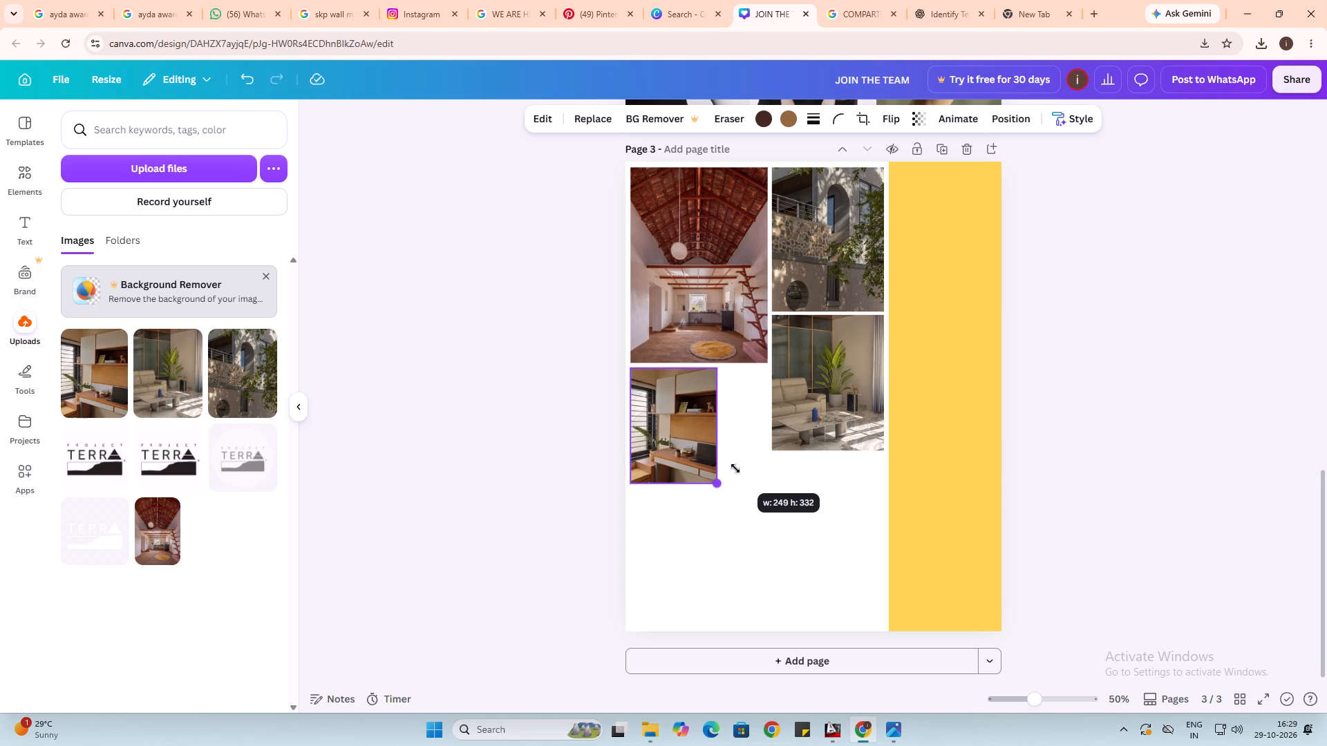
{"action": "left_click_drag", "start_coordinate": [735, 468], "coordinate": [730, 466]}
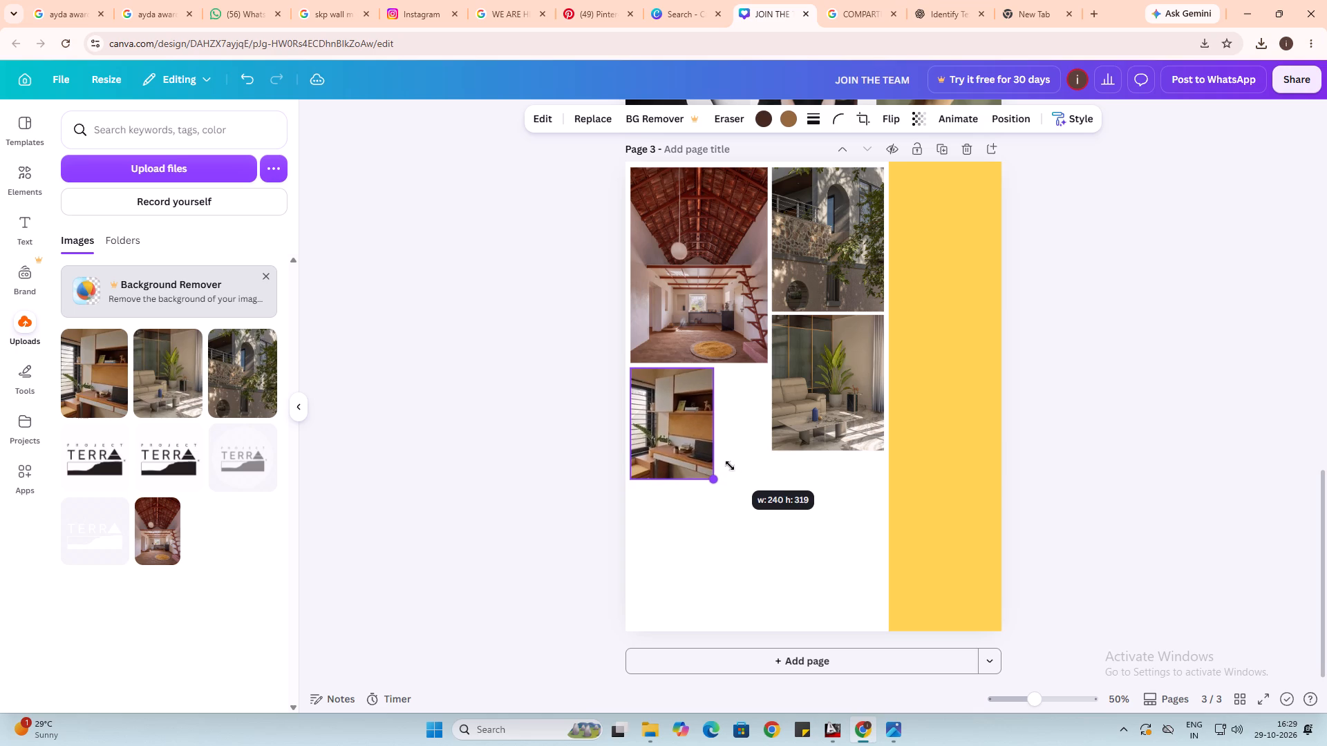
{"action": "left_click_drag", "start_coordinate": [730, 466], "coordinate": [737, 468]}
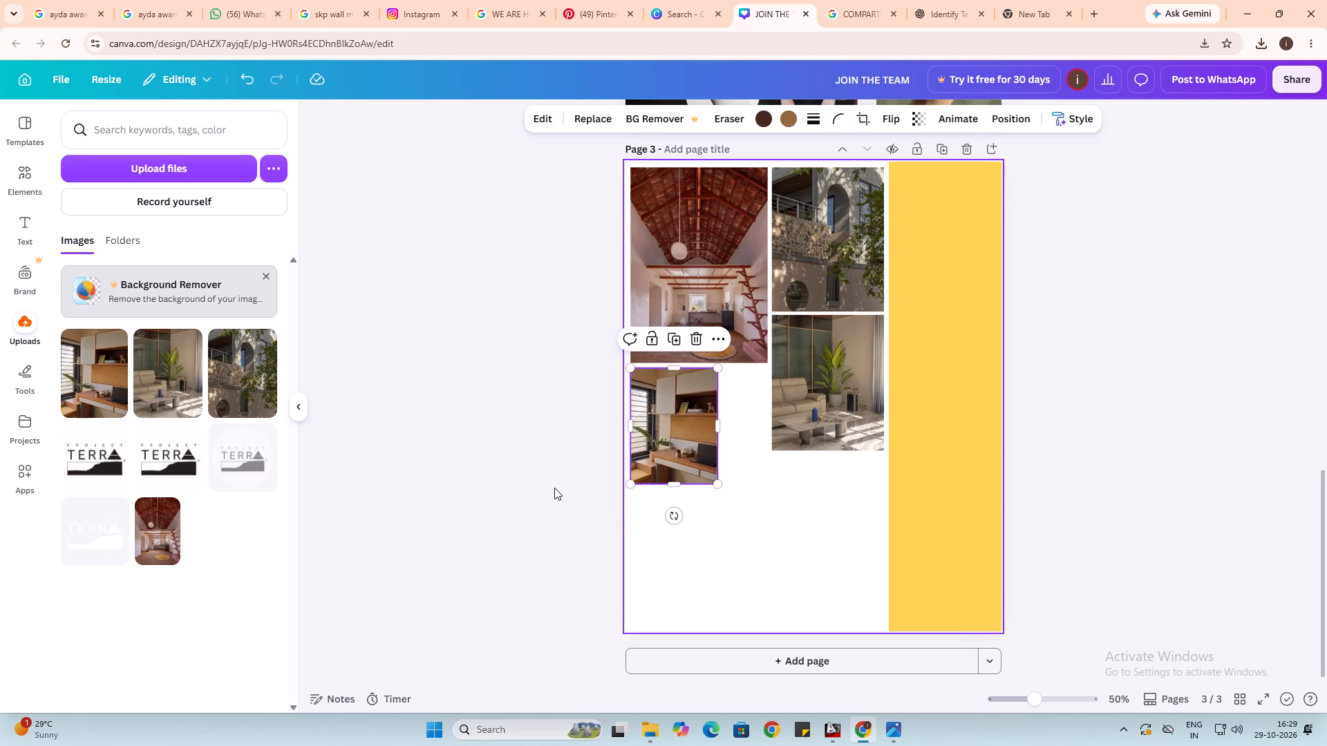
Nudge the study-desk photo up six small steps to narrow the gap beneath the red-ceiling photo.
{"action": "key", "text": "Up"}
{"action": "key", "text": "Up"}
{"action": "key", "text": "Up"}
{"action": "key", "text": "Up"}
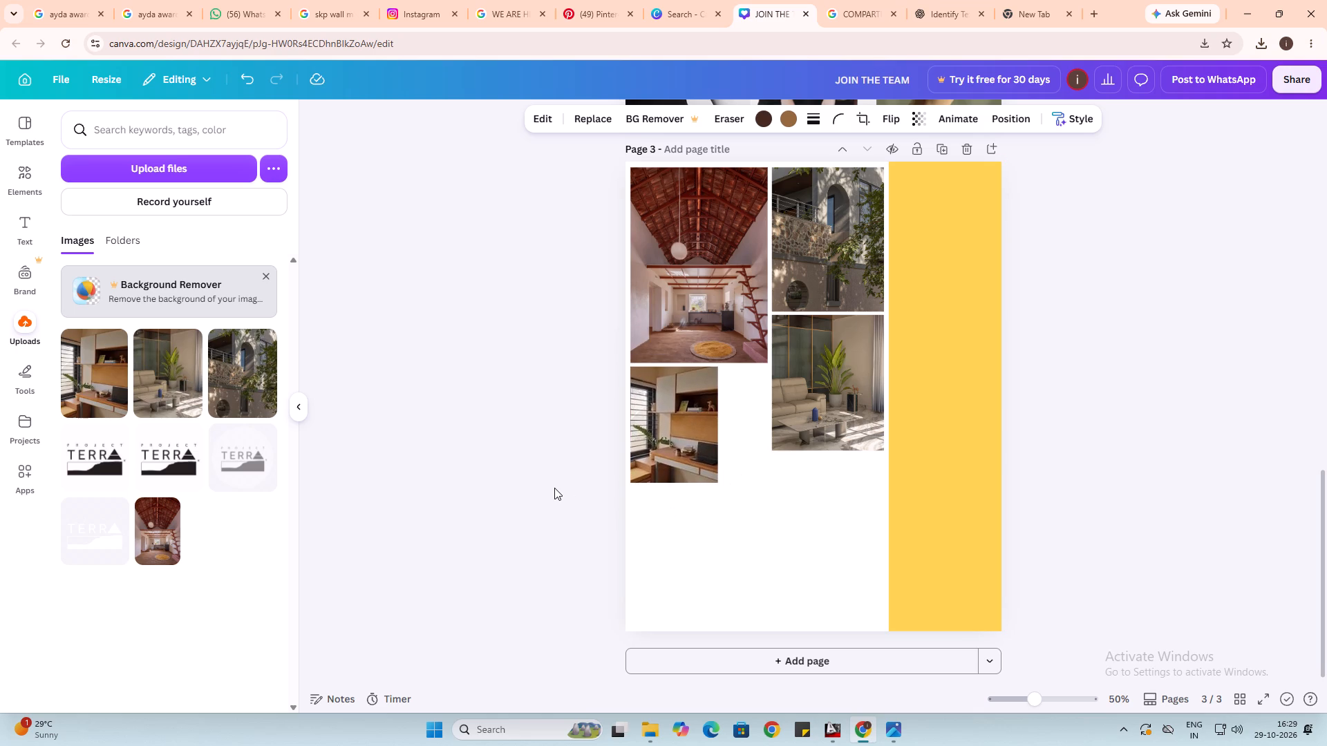
{"action": "key", "text": "Up"}
{"action": "key", "text": "Up"}
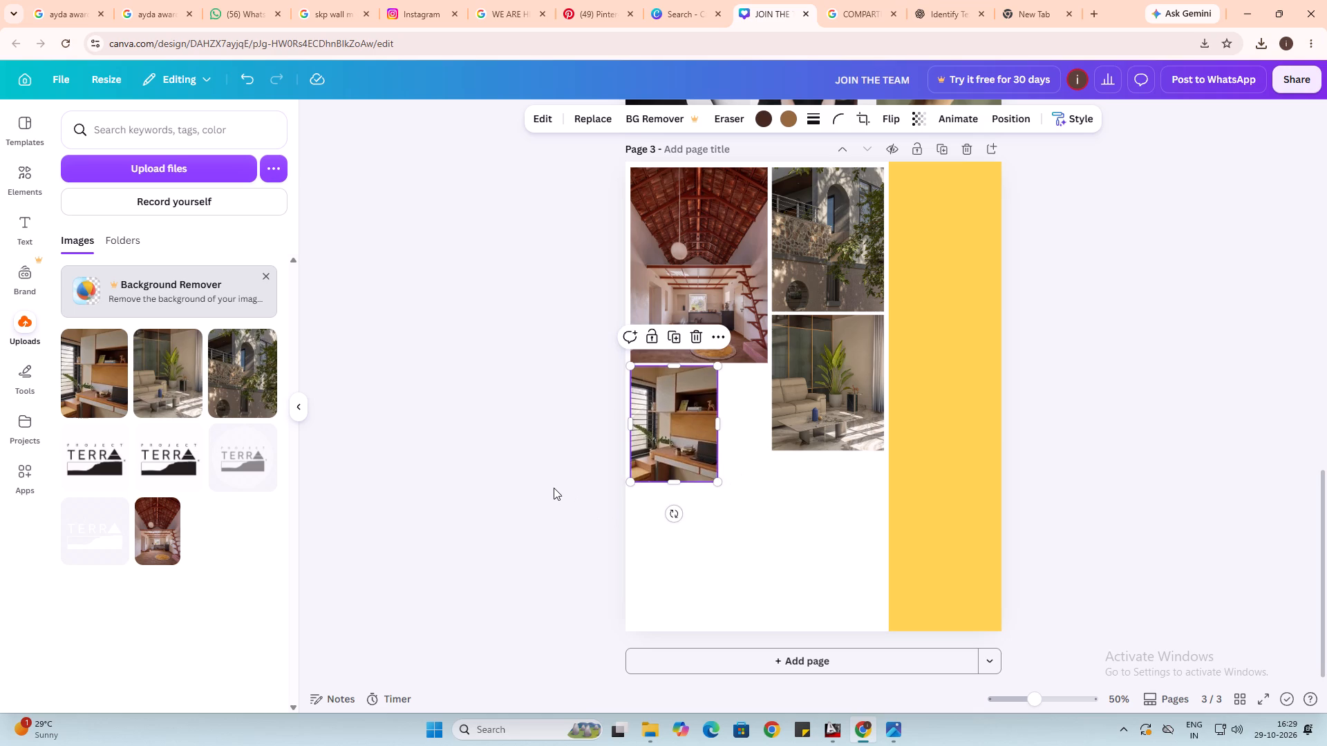
{"action": "left_click", "coordinate": [554, 488]}
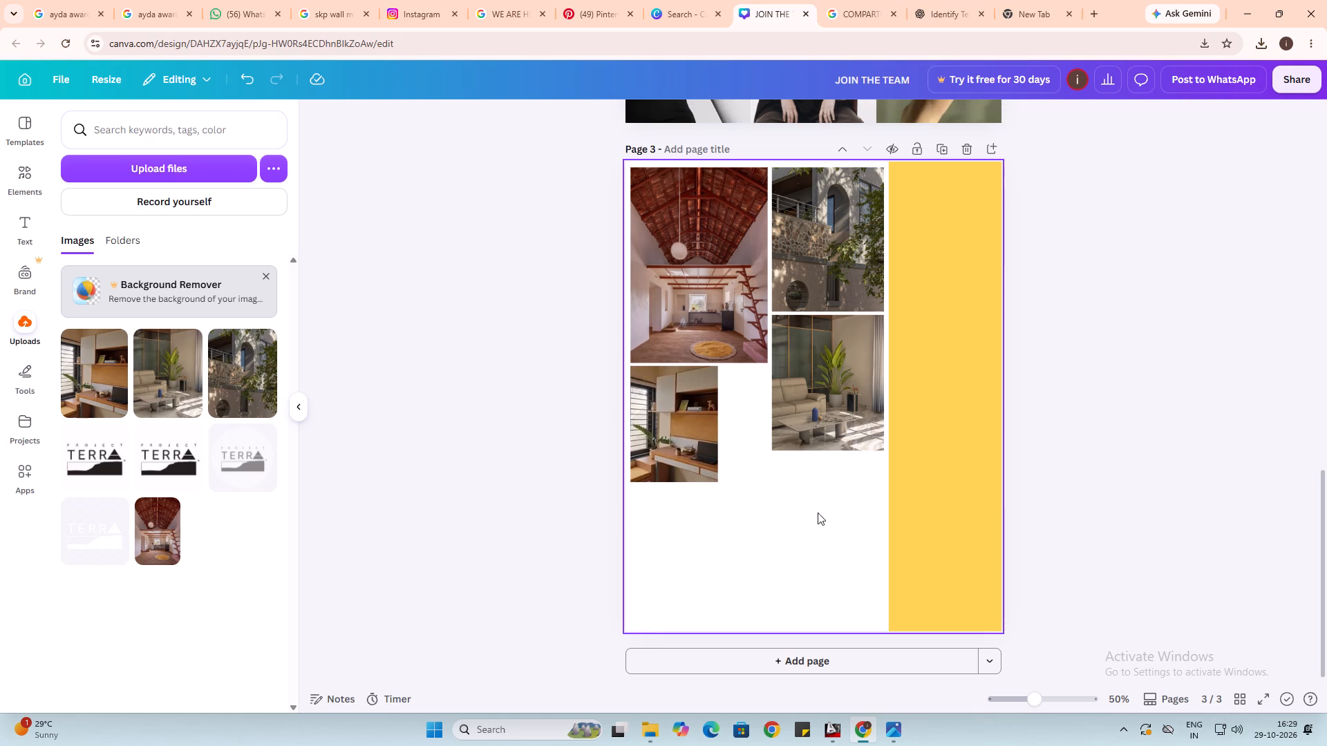
Extend the living-room photo slightly downward from its bottom edge.
{"action": "left_click", "coordinate": [805, 432]}
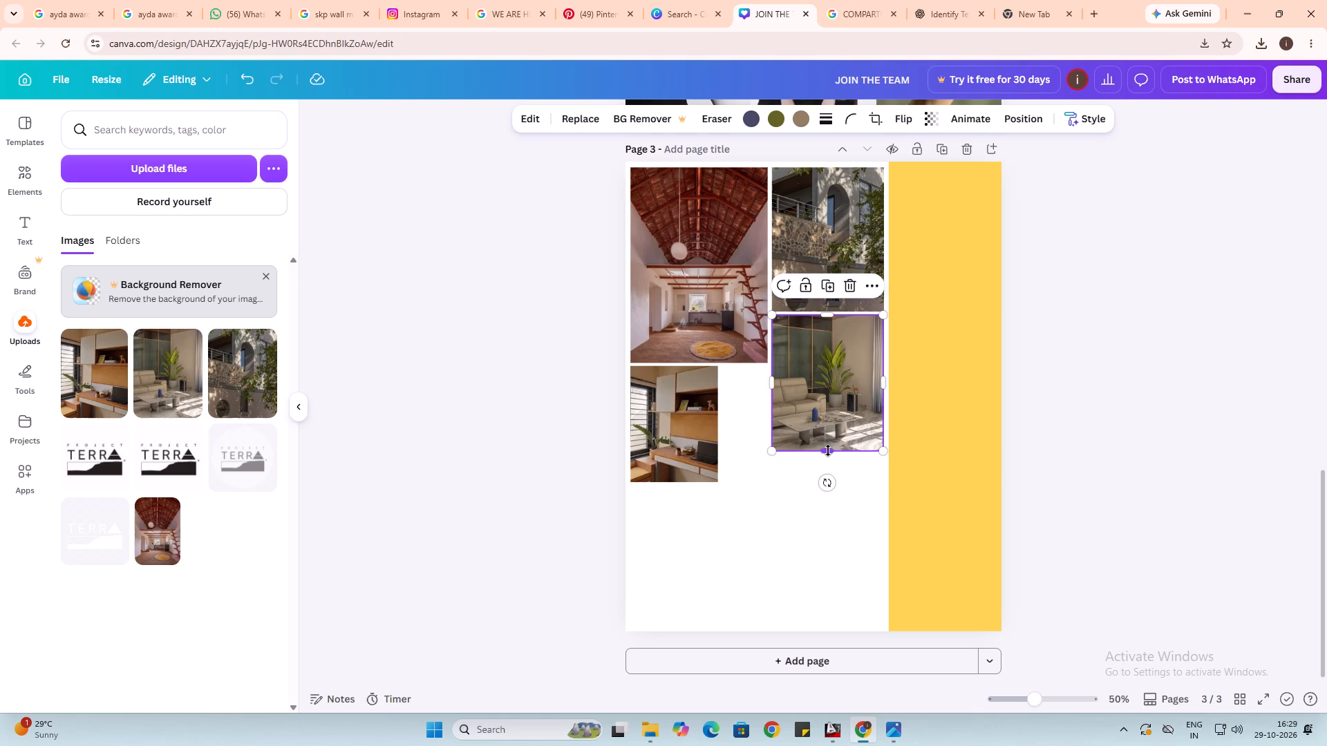
{"action": "left_click", "coordinate": [828, 450]}
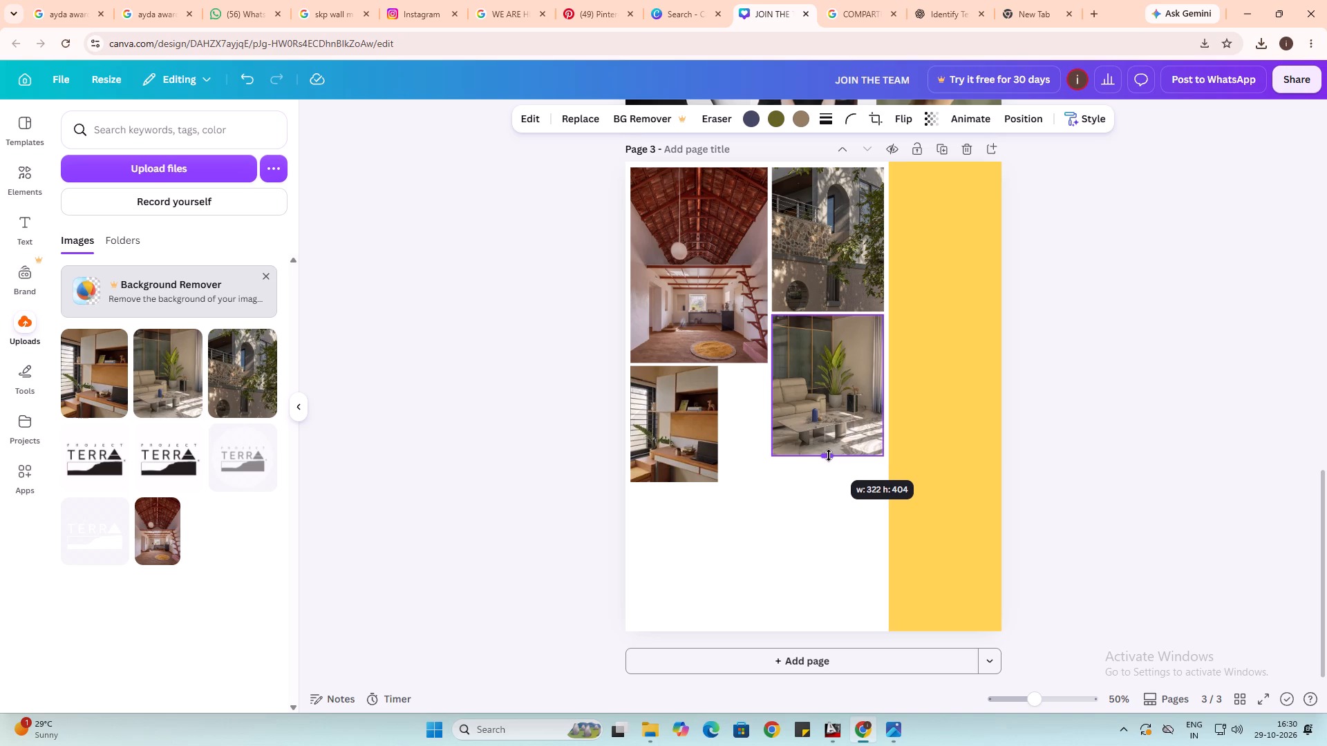
{"action": "left_click", "coordinate": [775, 488]}
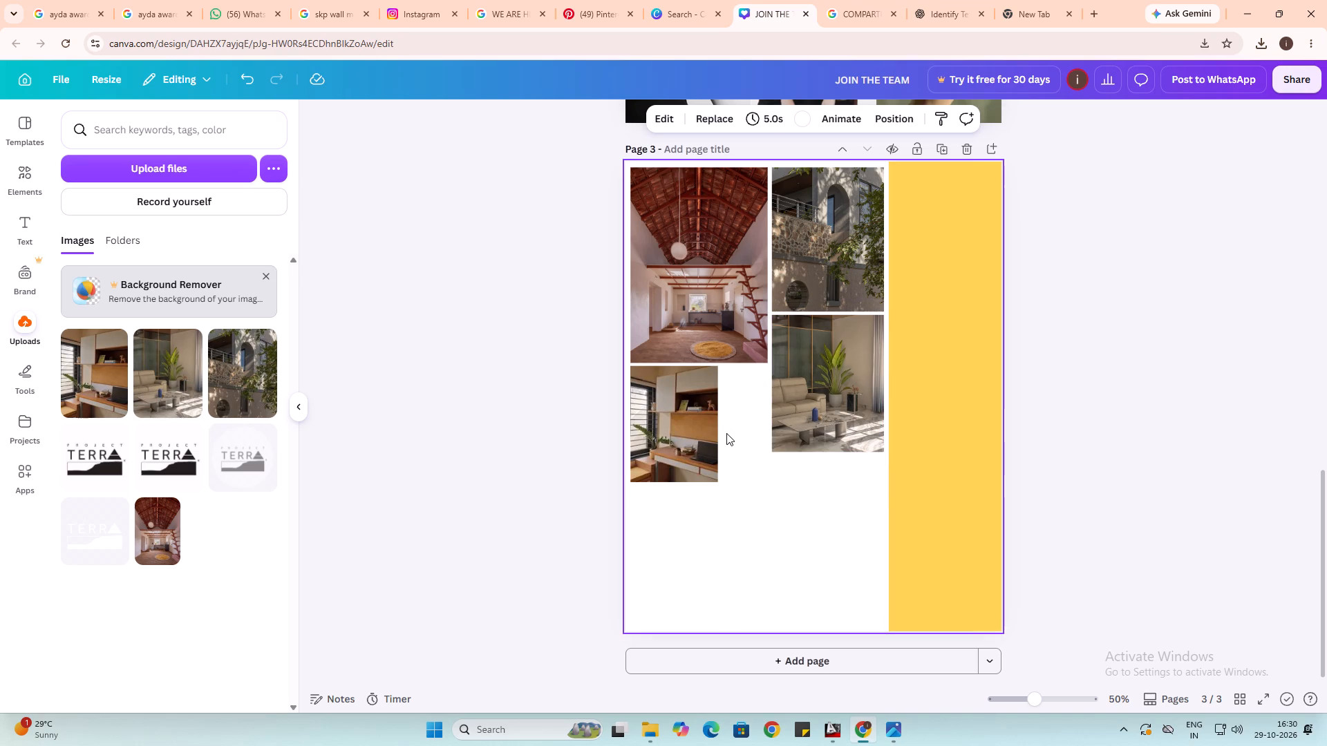
Fine-tune the study-desk photo by slightly extending its right and bottom edges and scaling it down a little from the bottom-right corner.
{"action": "left_click", "coordinate": [697, 434]}
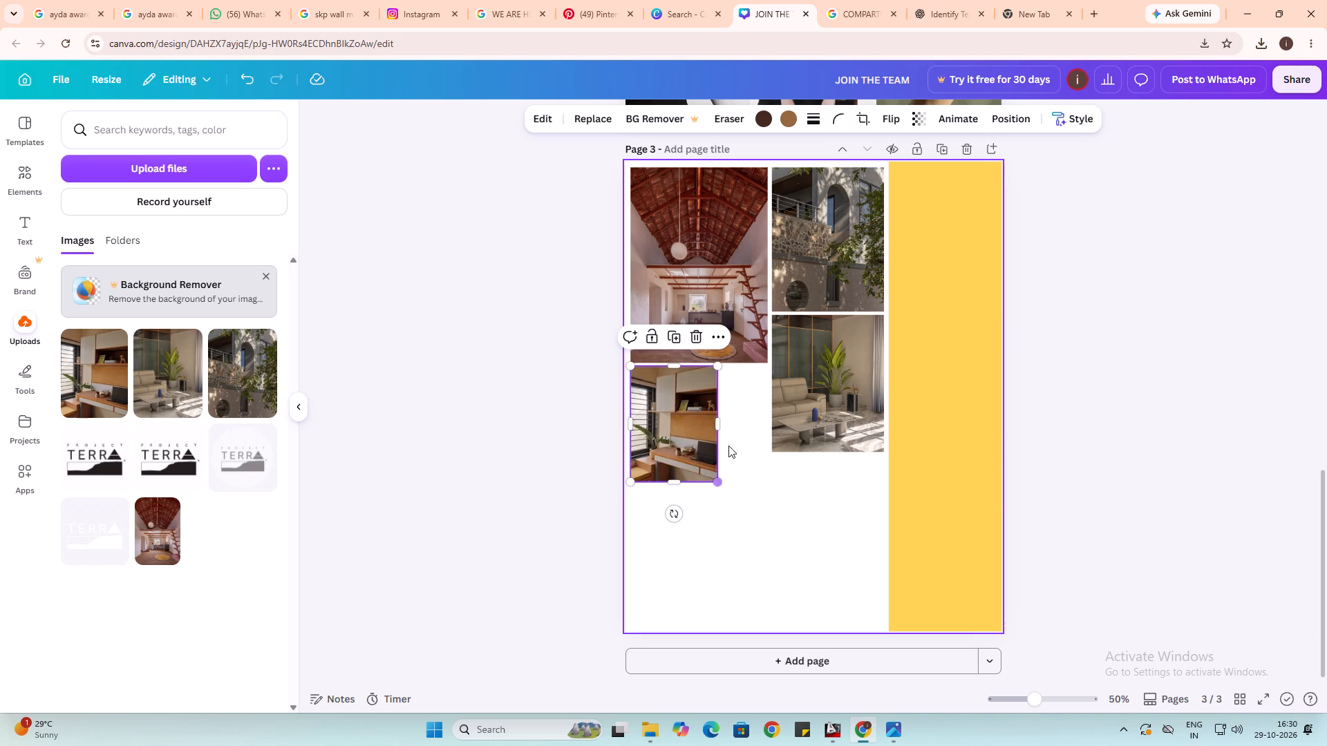
{"action": "left_click", "coordinate": [719, 423]}
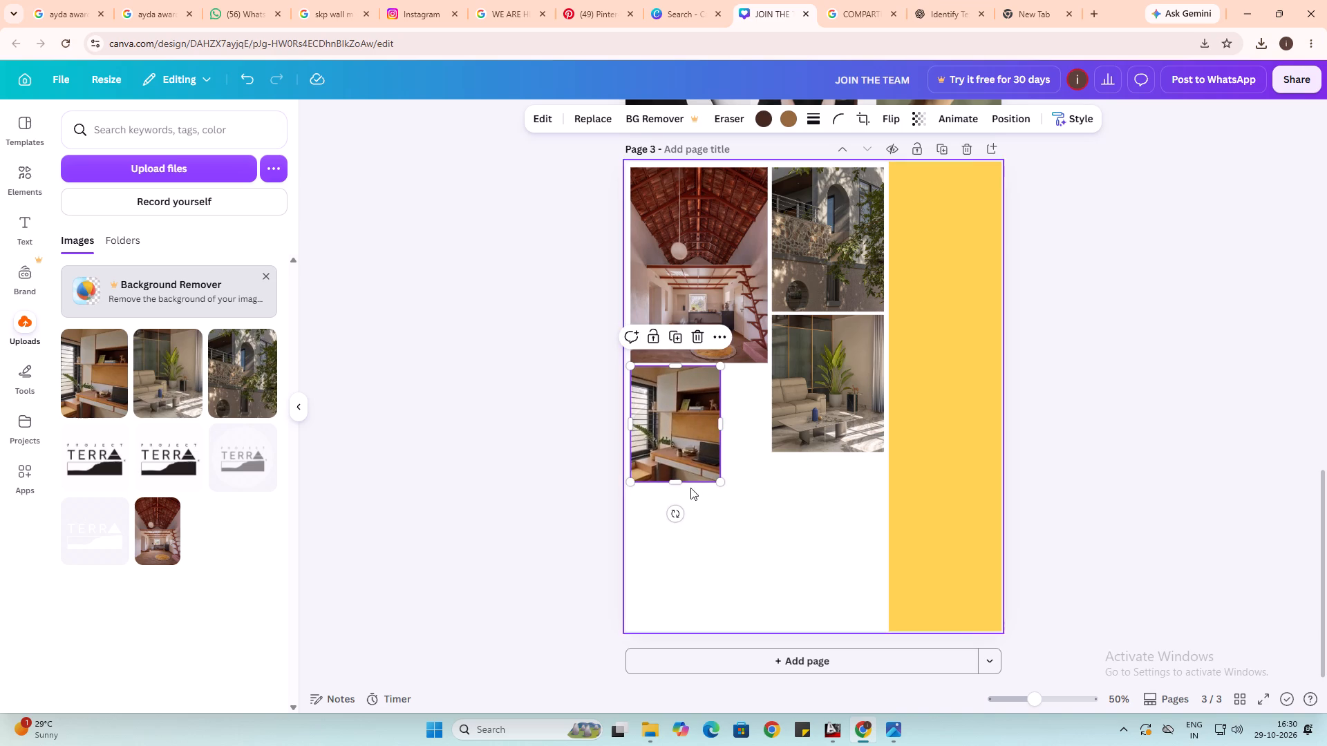
{"action": "left_click", "coordinate": [677, 484]}
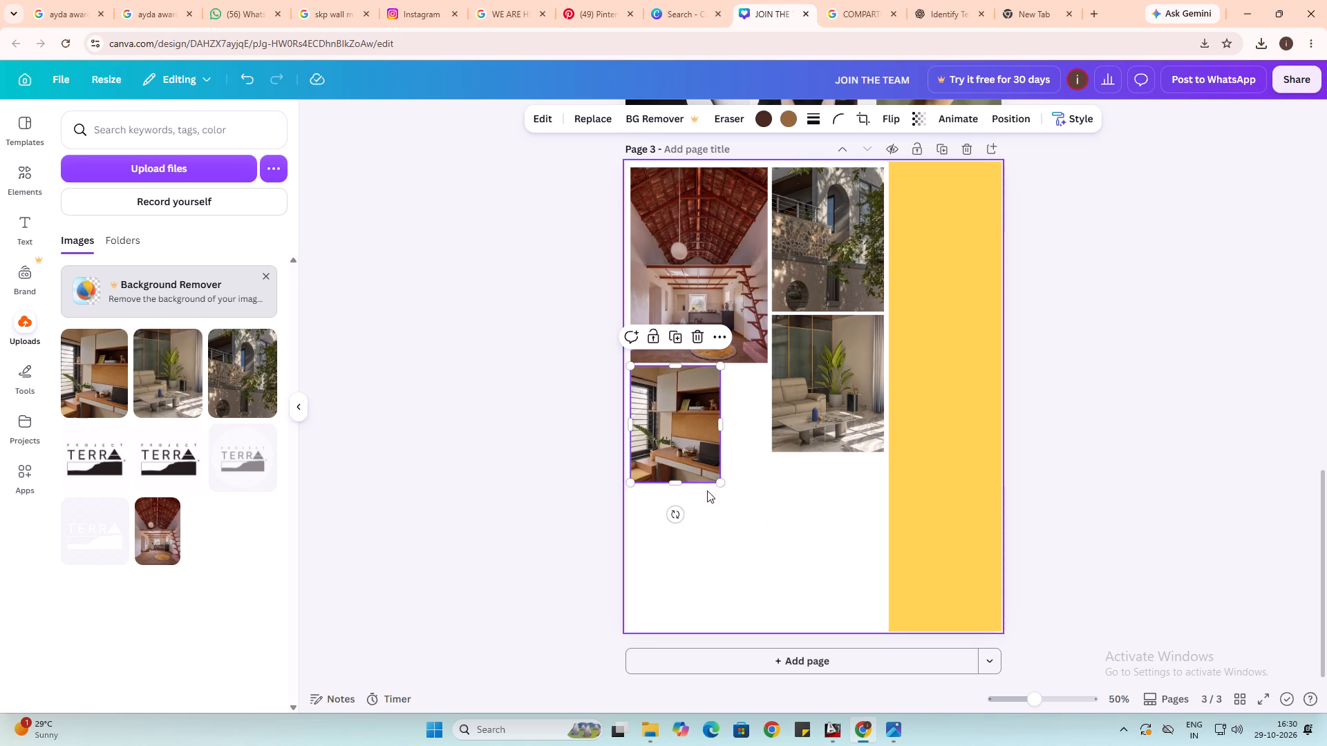
{"action": "left_click", "coordinate": [722, 484]}
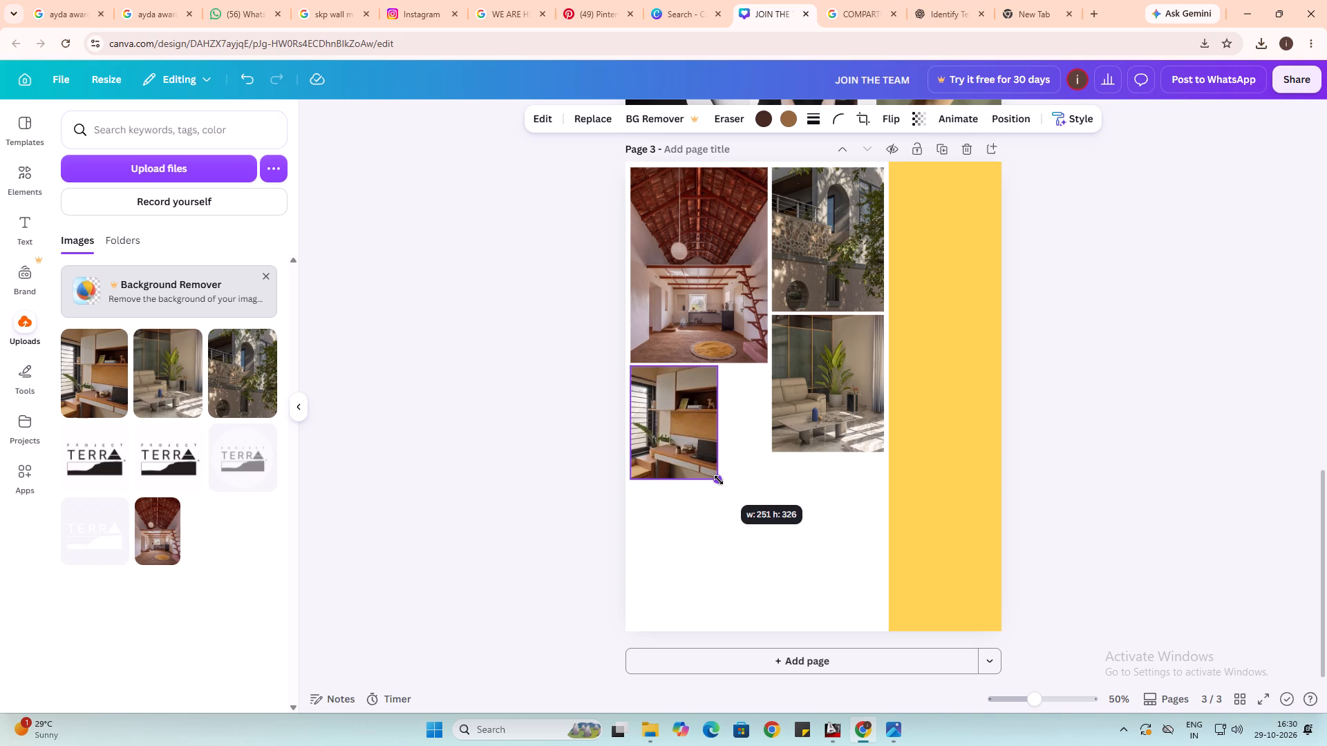
{"action": "left_click", "coordinate": [719, 544]}
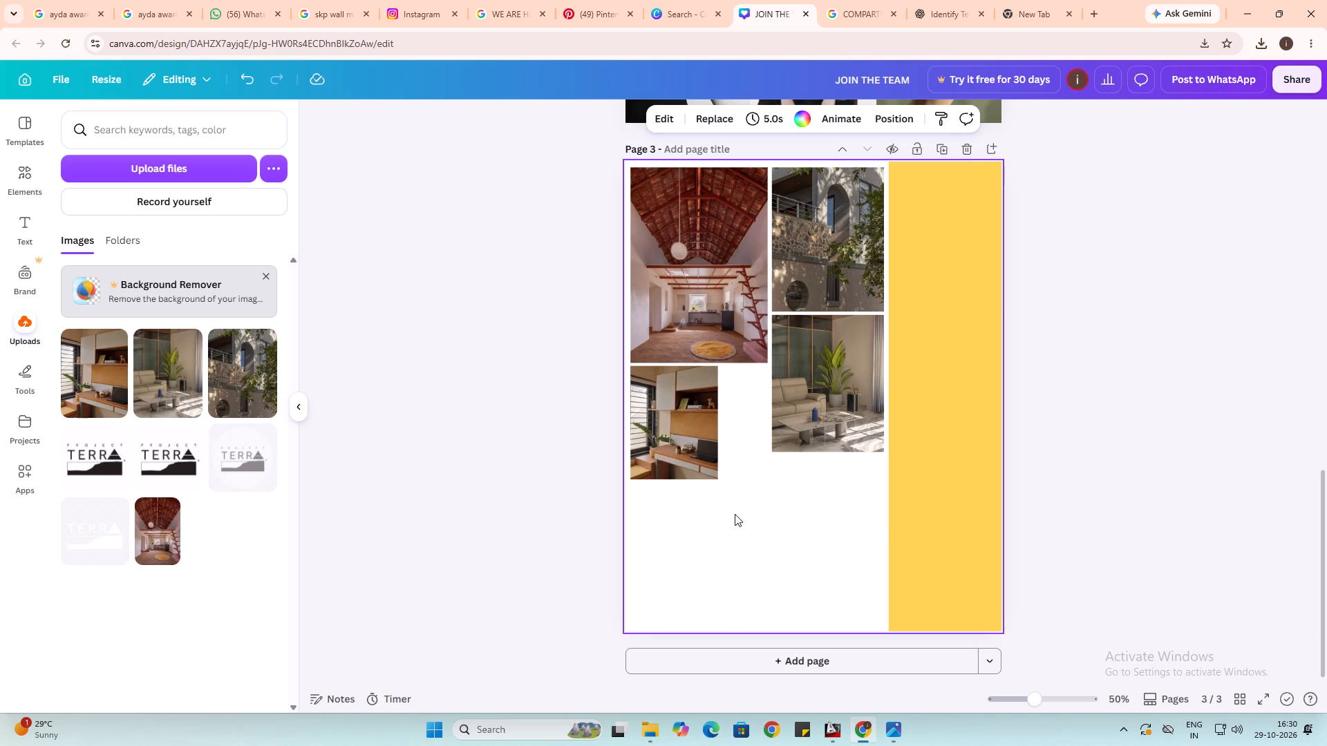
Switch to the PT_AP House folder in File Explorer, look over its photos, and go back to the PROJECT TERRA OFFICE DATA folder.
{"action": "left_click", "coordinate": [655, 731]}
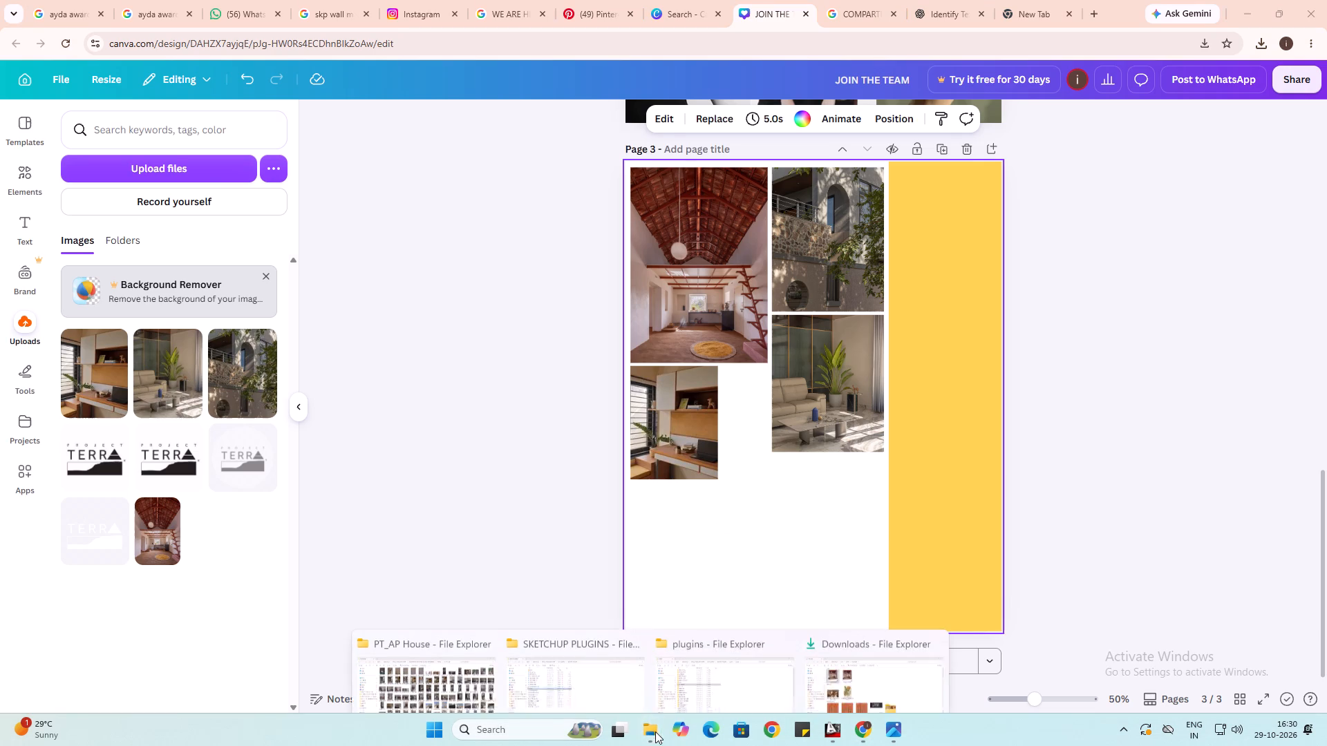
{"action": "left_click", "coordinate": [444, 656]}
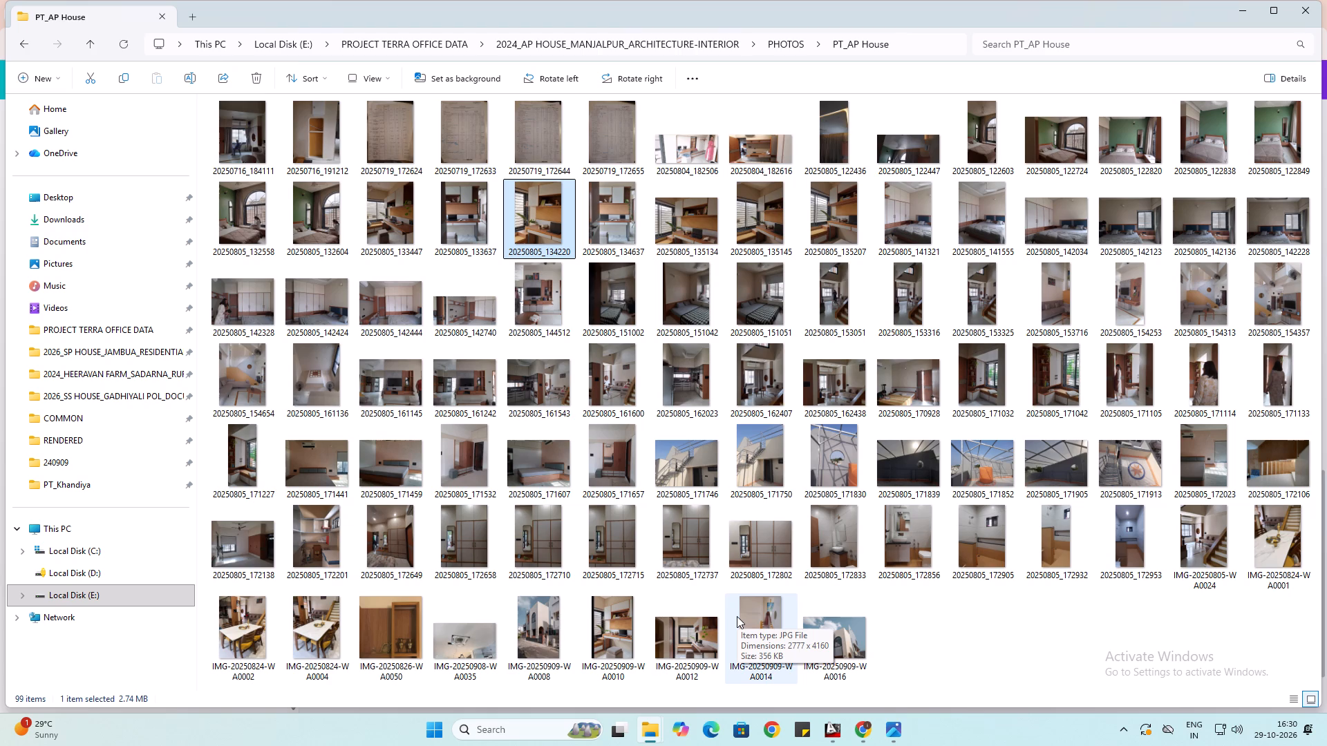
{"action": "scroll", "coordinate": [642, 515], "scroll_direction": "up", "scroll_amount": 2}
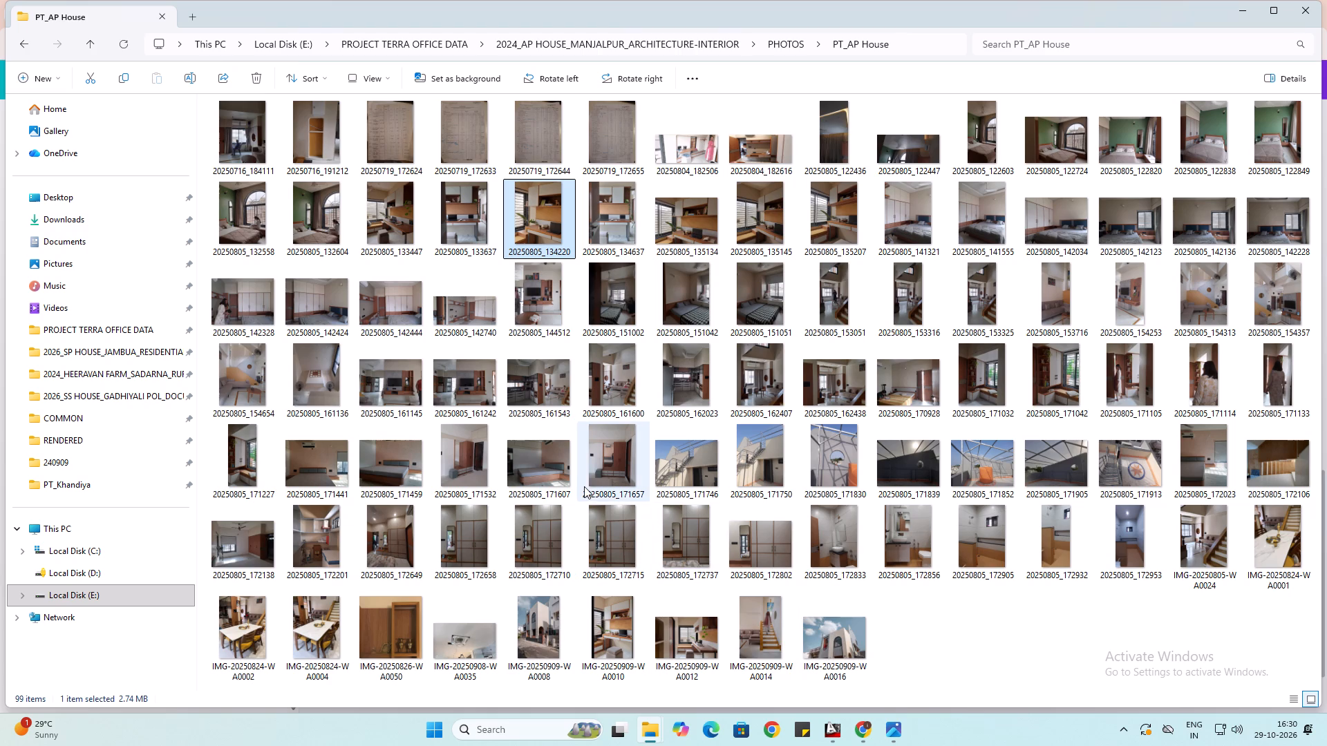
{"action": "scroll", "coordinate": [391, 409], "scroll_direction": "up", "scroll_amount": 2}
{"action": "left_click", "coordinate": [24, 48]}
{"action": "left_click", "coordinate": [24, 48]}
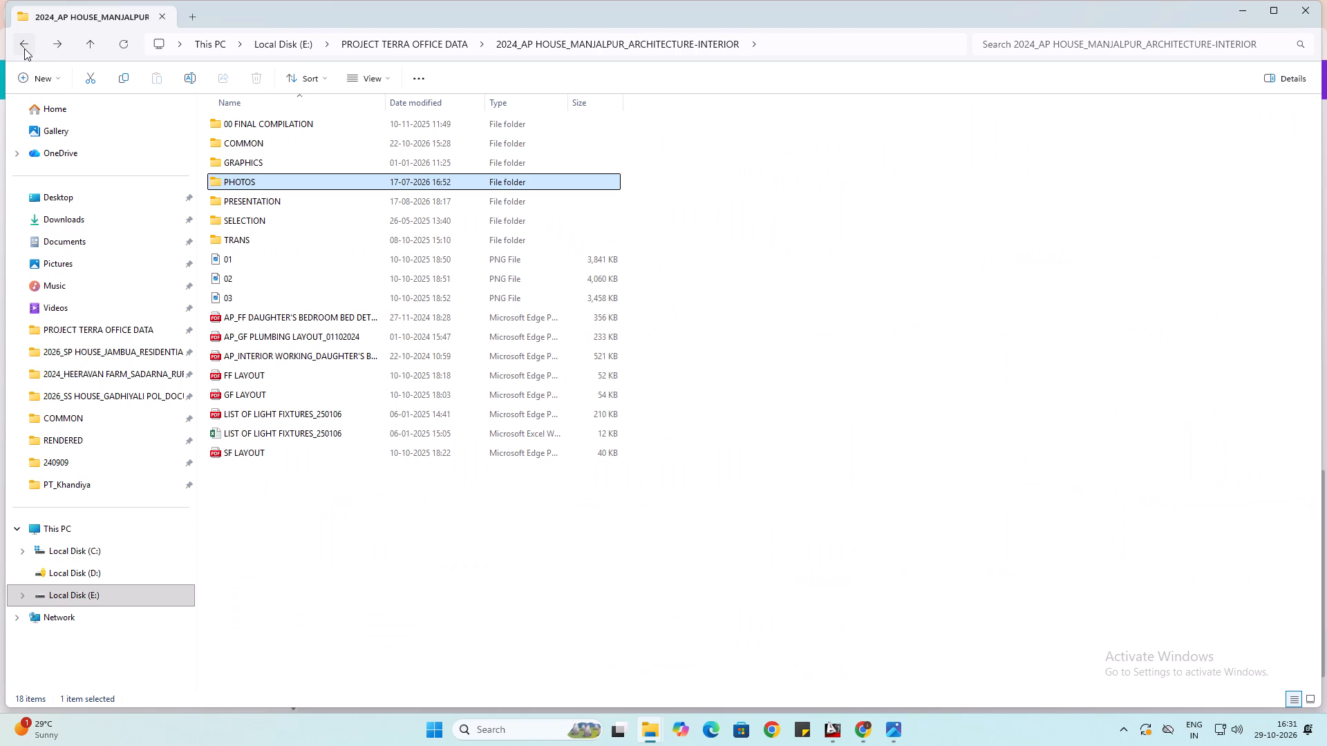
{"action": "left_click", "coordinate": [24, 48]}
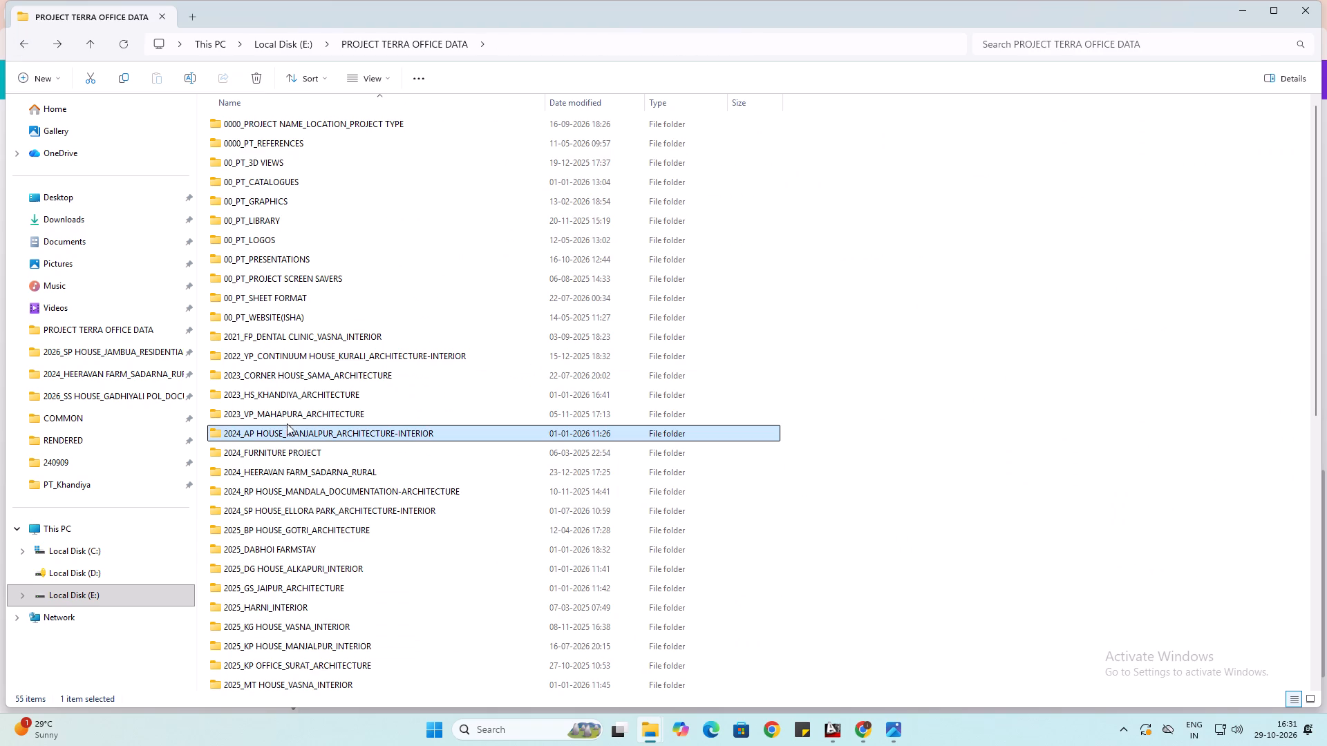
Add the continuum-house-project-terra_7 photo from Continuum House's PHOTOS > BEFORE-AFTER > LIVING ROOM folder to page 3 of the Canva design in Chrome.
{"action": "double_click", "coordinate": [303, 354]}
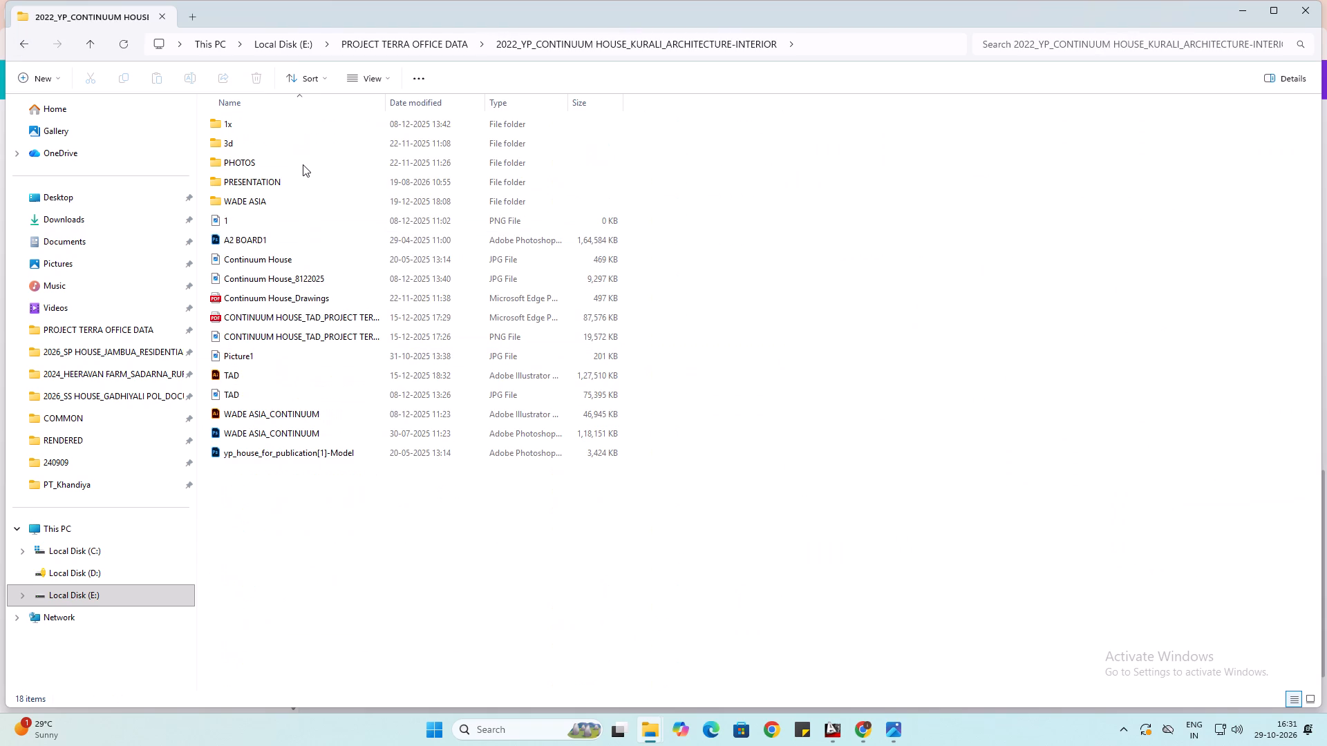
{"action": "double_click", "coordinate": [303, 164]}
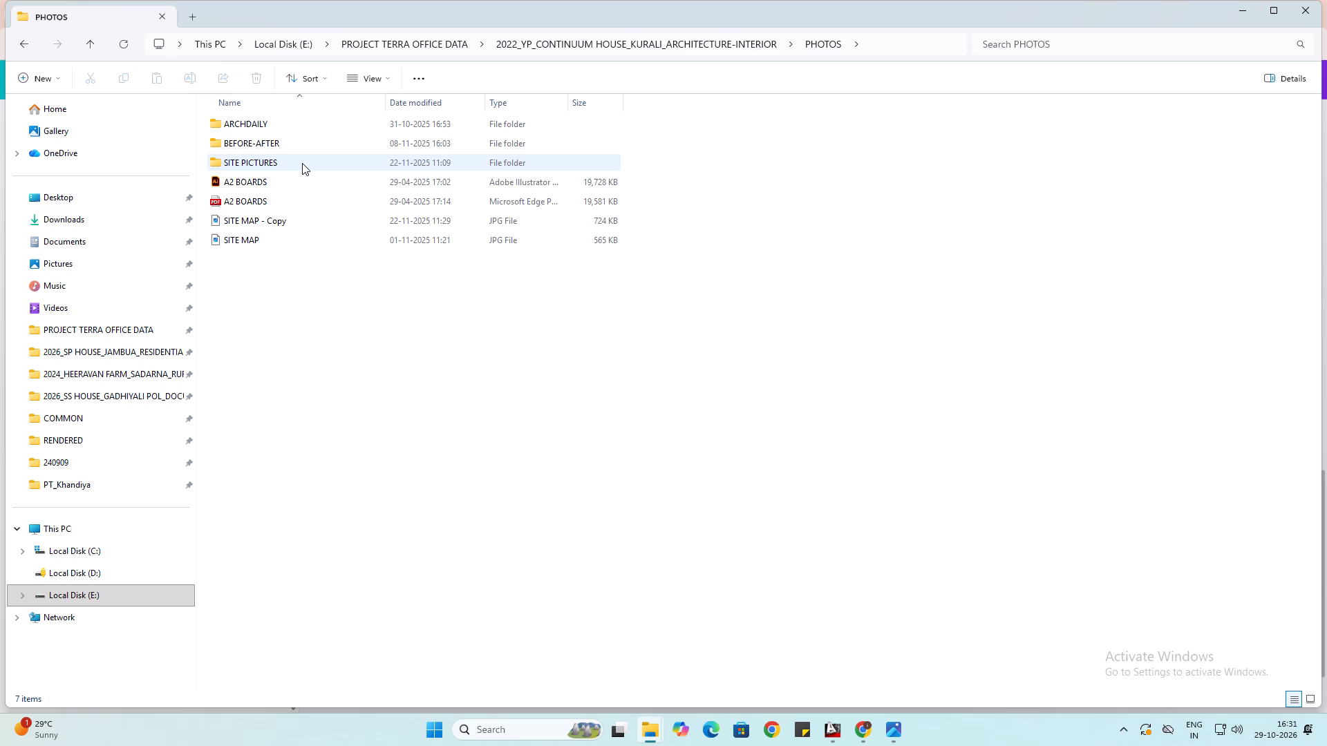
{"action": "left_click", "coordinate": [302, 163]}
{"action": "left_click", "coordinate": [302, 163]}
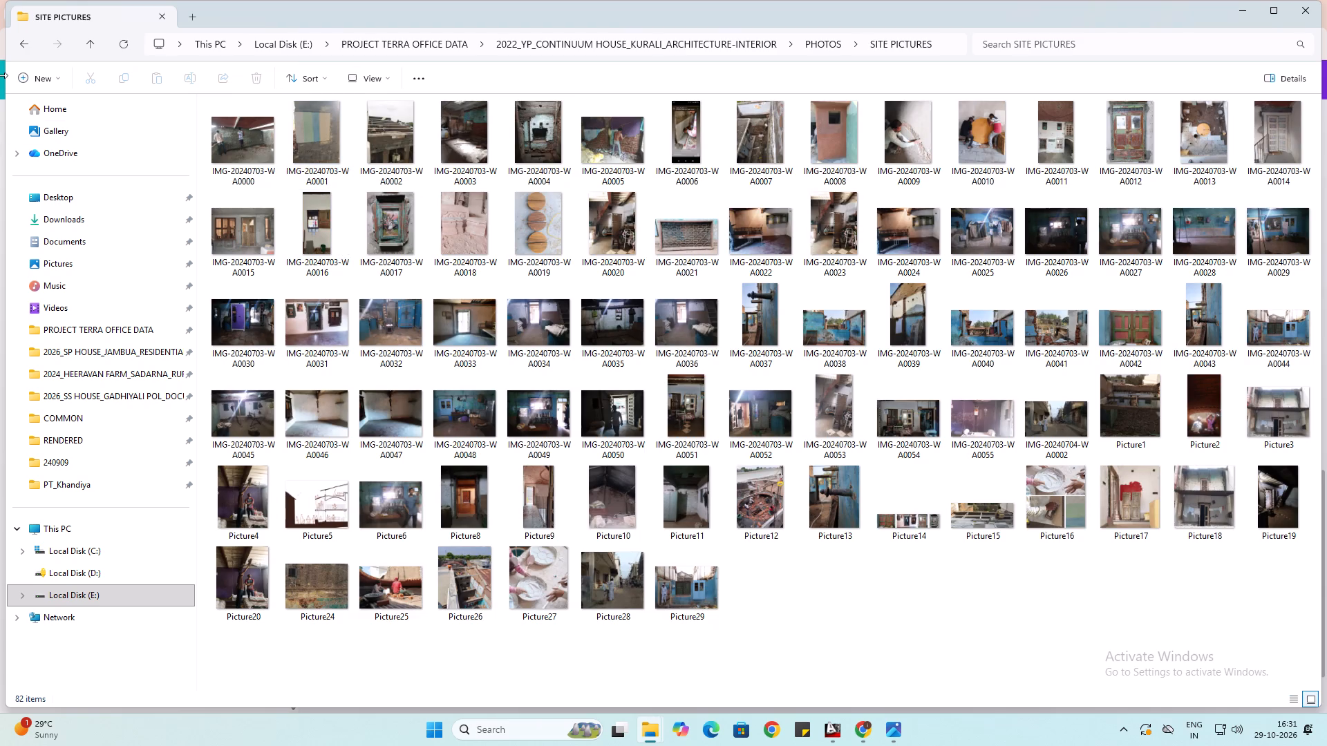
{"action": "left_click", "coordinate": [22, 46]}
{"action": "double_click", "coordinate": [301, 144]}
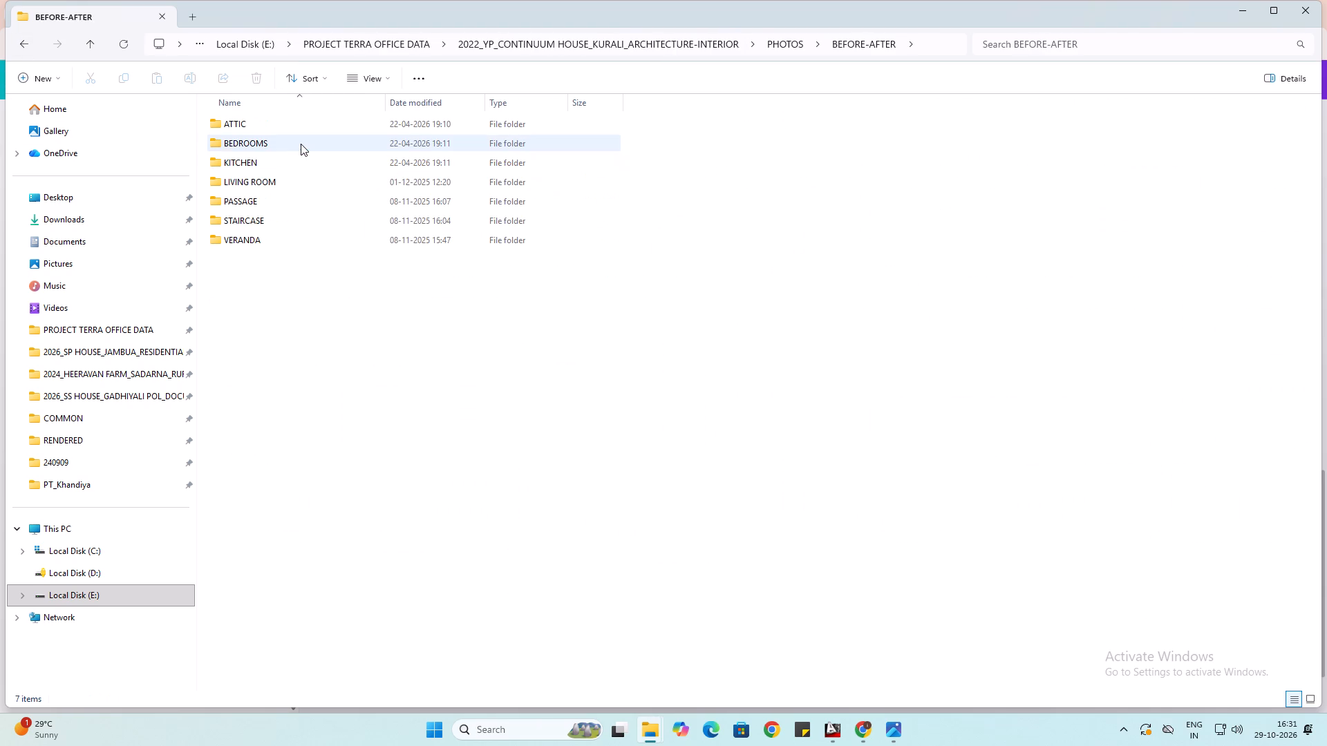
{"action": "double_click", "coordinate": [290, 180]}
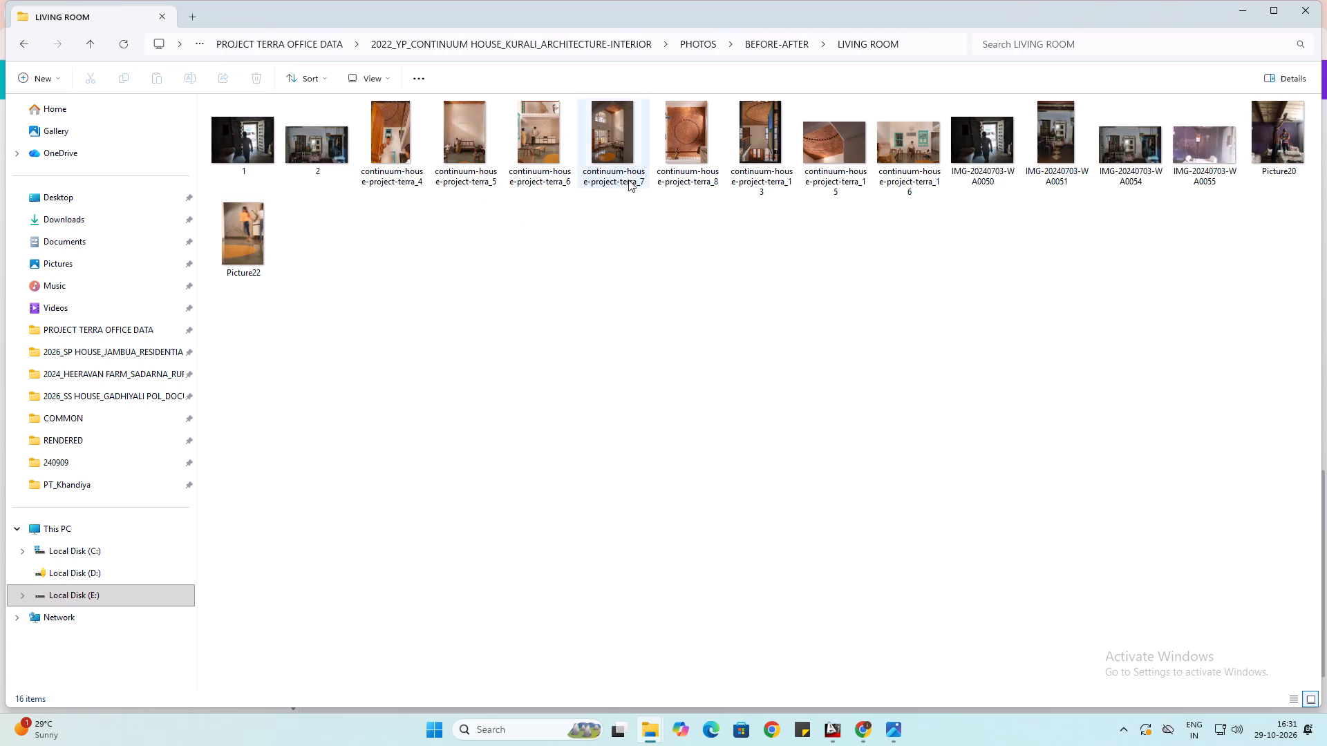
{"action": "left_click", "coordinate": [616, 133]}
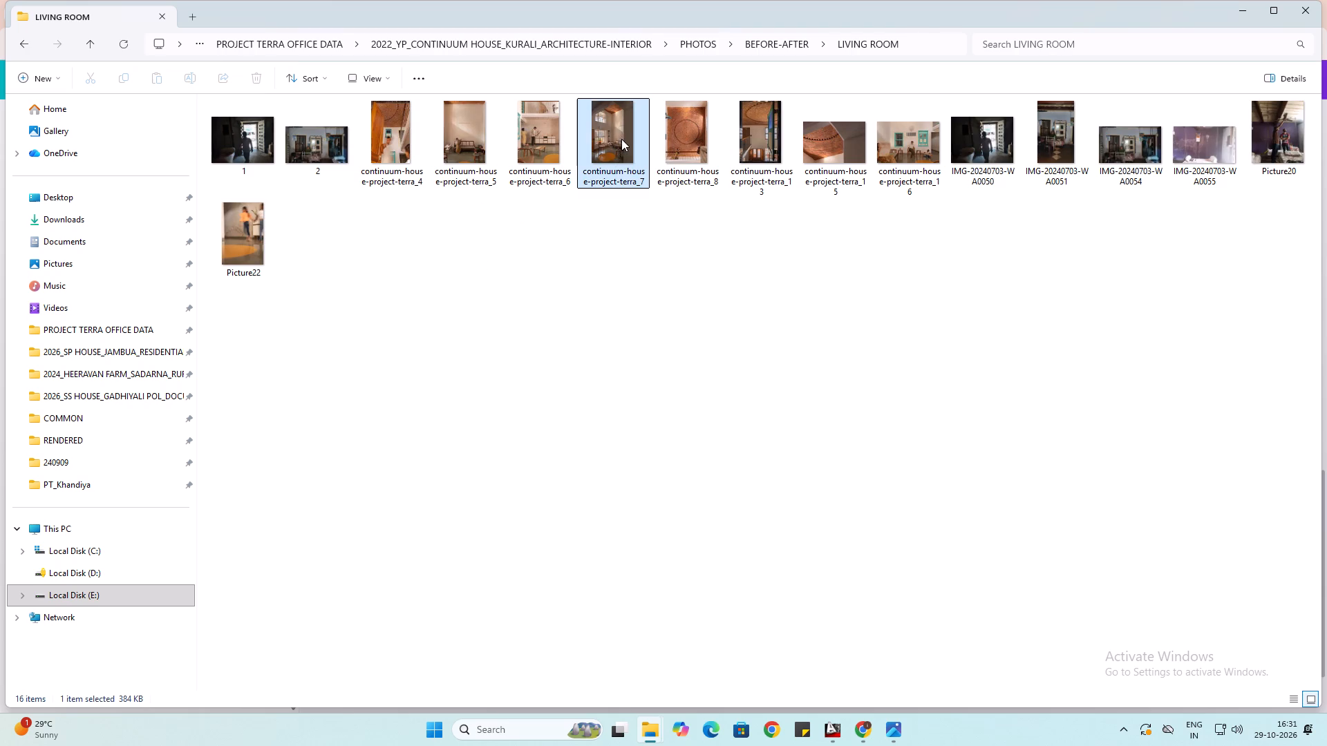
{"action": "left_click_drag", "start_coordinate": [619, 138], "coordinate": [863, 714]}
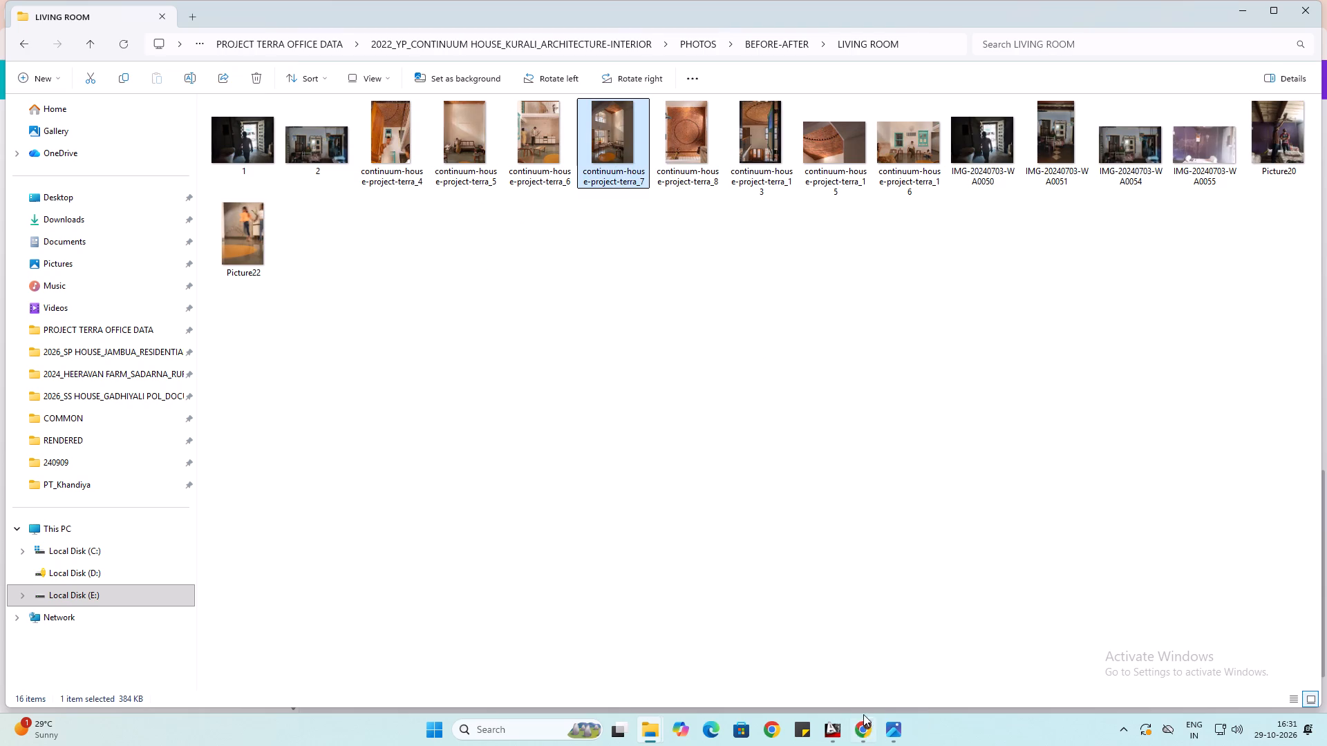
{"action": "left_click_drag", "start_coordinate": [863, 714], "coordinate": [783, 497]}
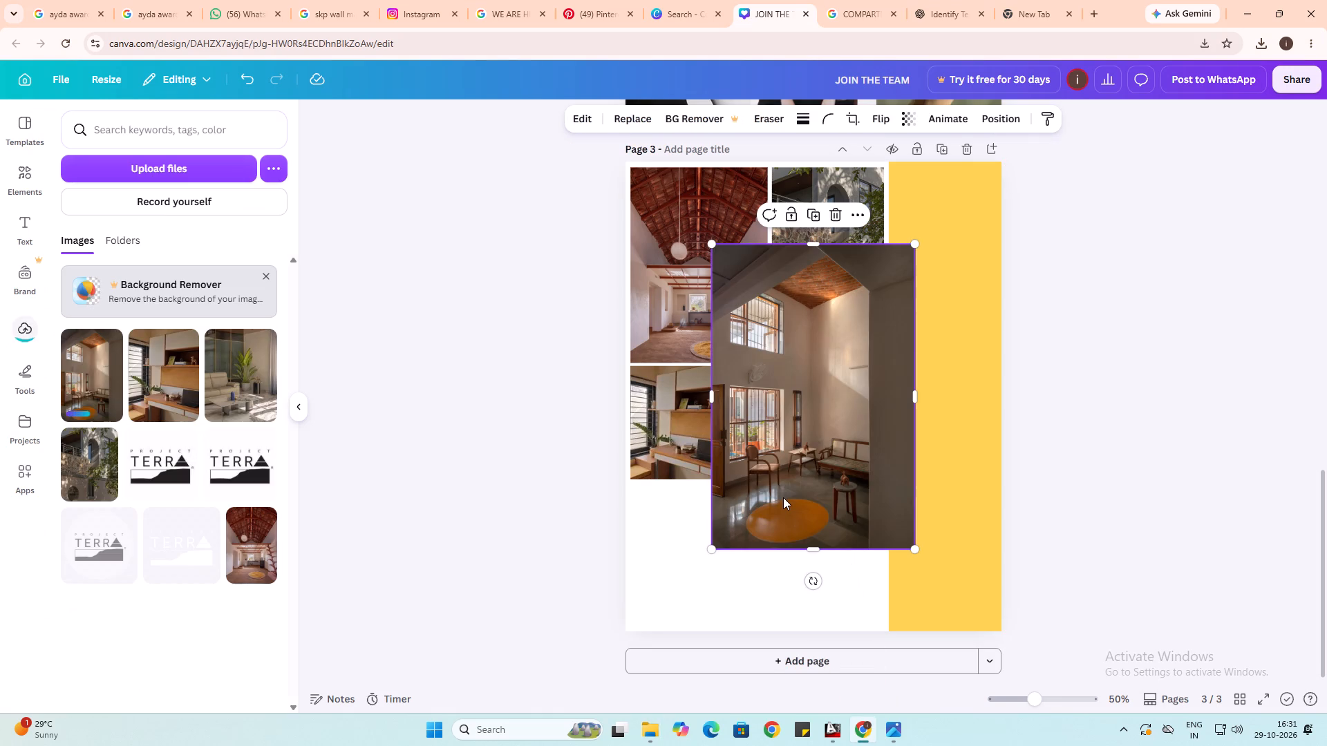
Place the double-height room photo beneath the sofa living-room photo and scale it down proportionally to match that photo's width.
{"action": "left_click_drag", "start_coordinate": [775, 348], "coordinate": [788, 570]}
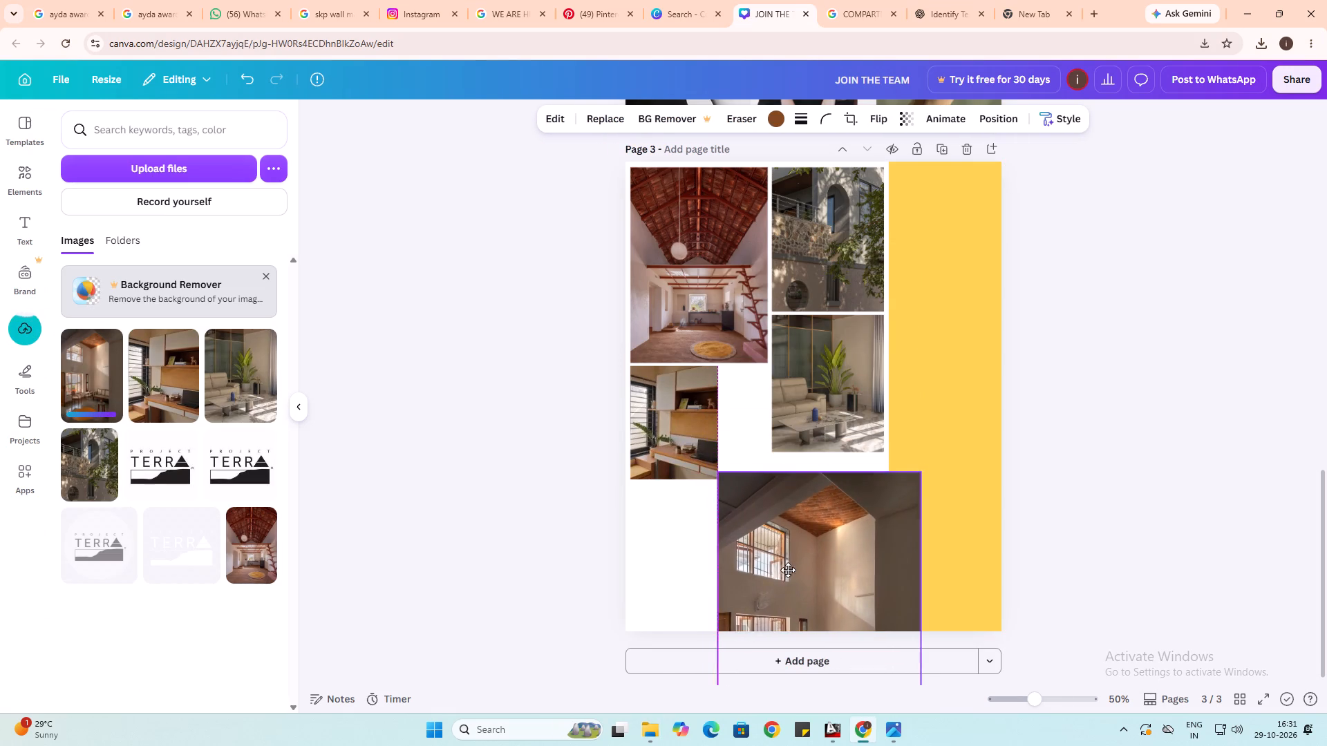
{"action": "left_click_drag", "start_coordinate": [788, 570], "coordinate": [742, 559]}
{"action": "scroll", "coordinate": [742, 559], "scroll_direction": "down", "scroll_amount": 1}
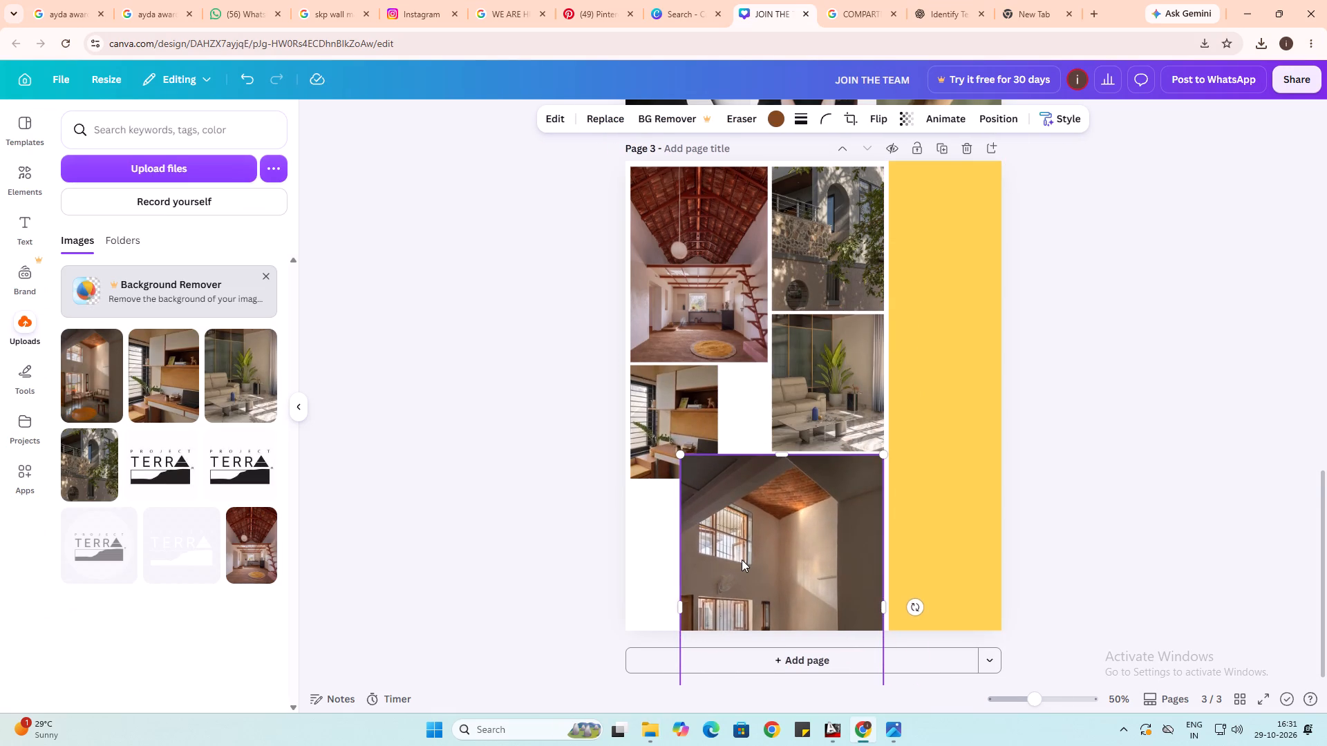
{"action": "scroll", "coordinate": [742, 559], "scroll_direction": "down", "scroll_amount": 2}
{"action": "left_click_drag", "start_coordinate": [679, 676], "coordinate": [726, 609]}
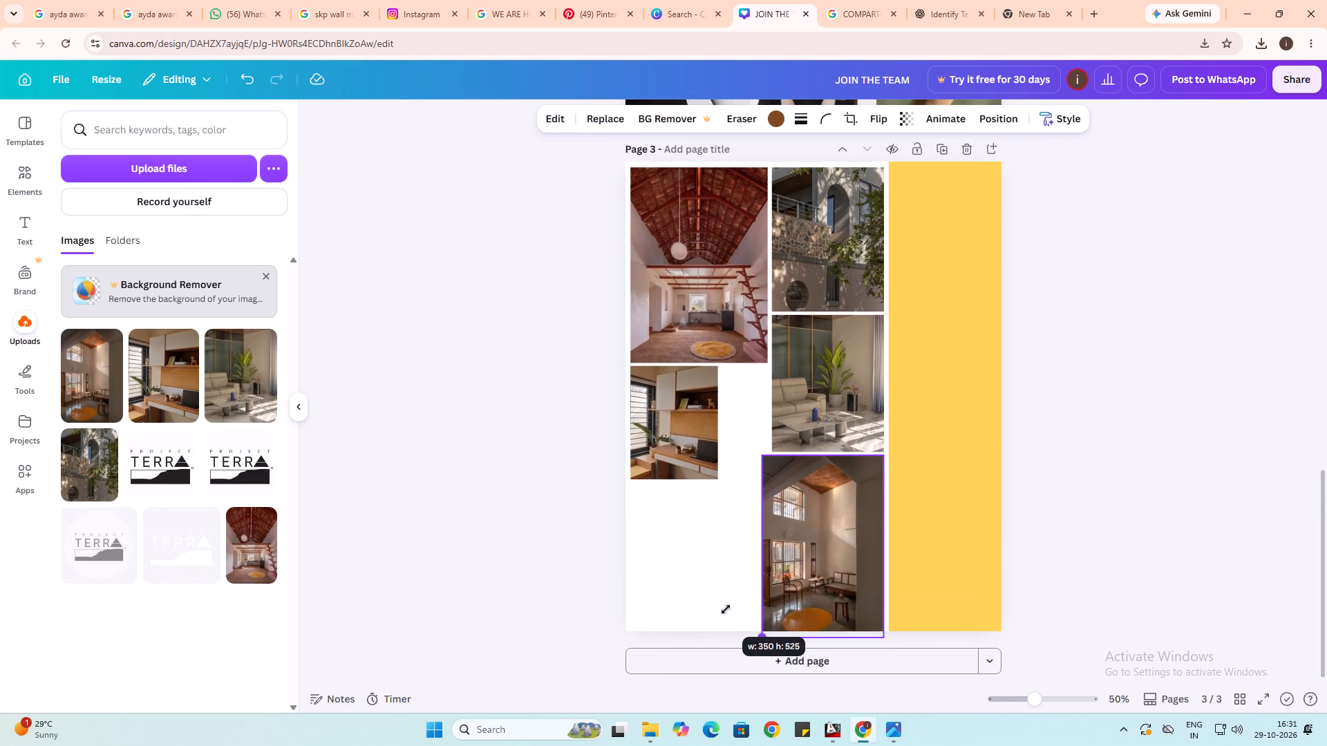
{"action": "left_click_drag", "start_coordinate": [726, 609], "coordinate": [742, 597]}
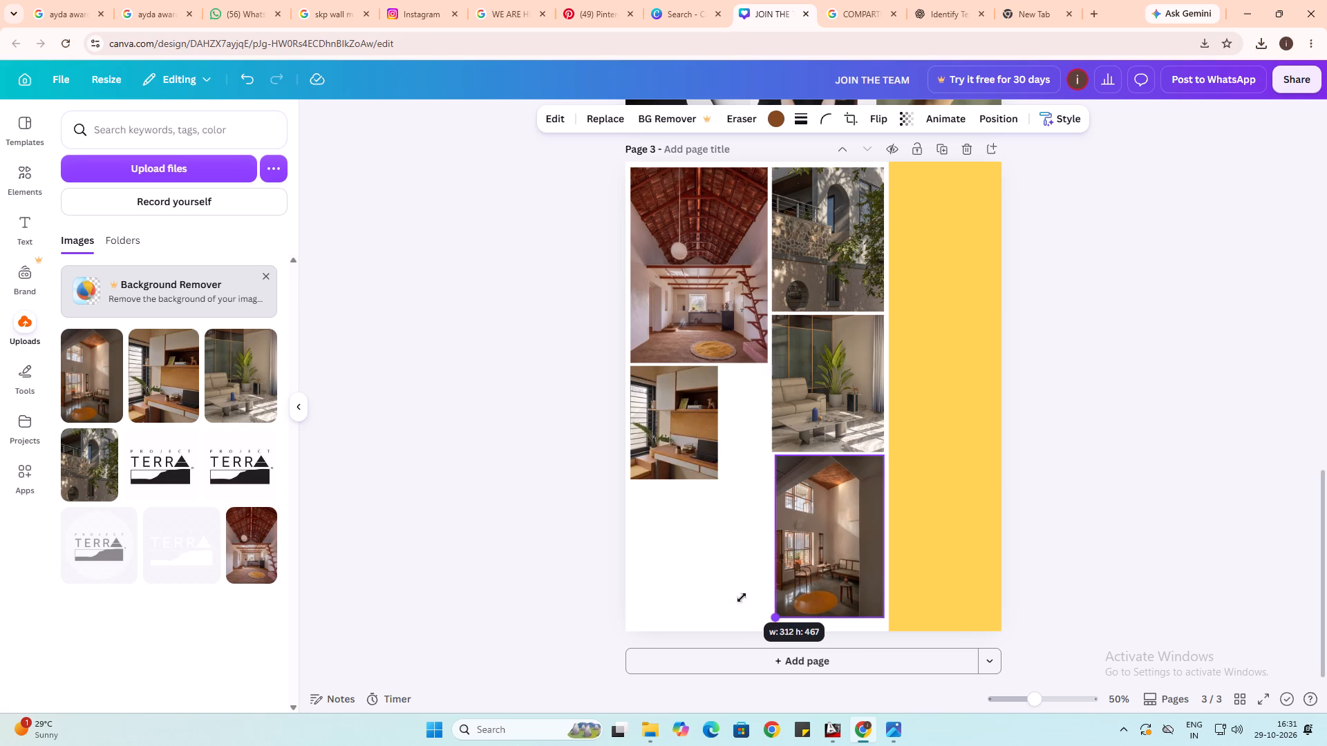
{"action": "left_click_drag", "start_coordinate": [742, 597], "coordinate": [735, 600]}
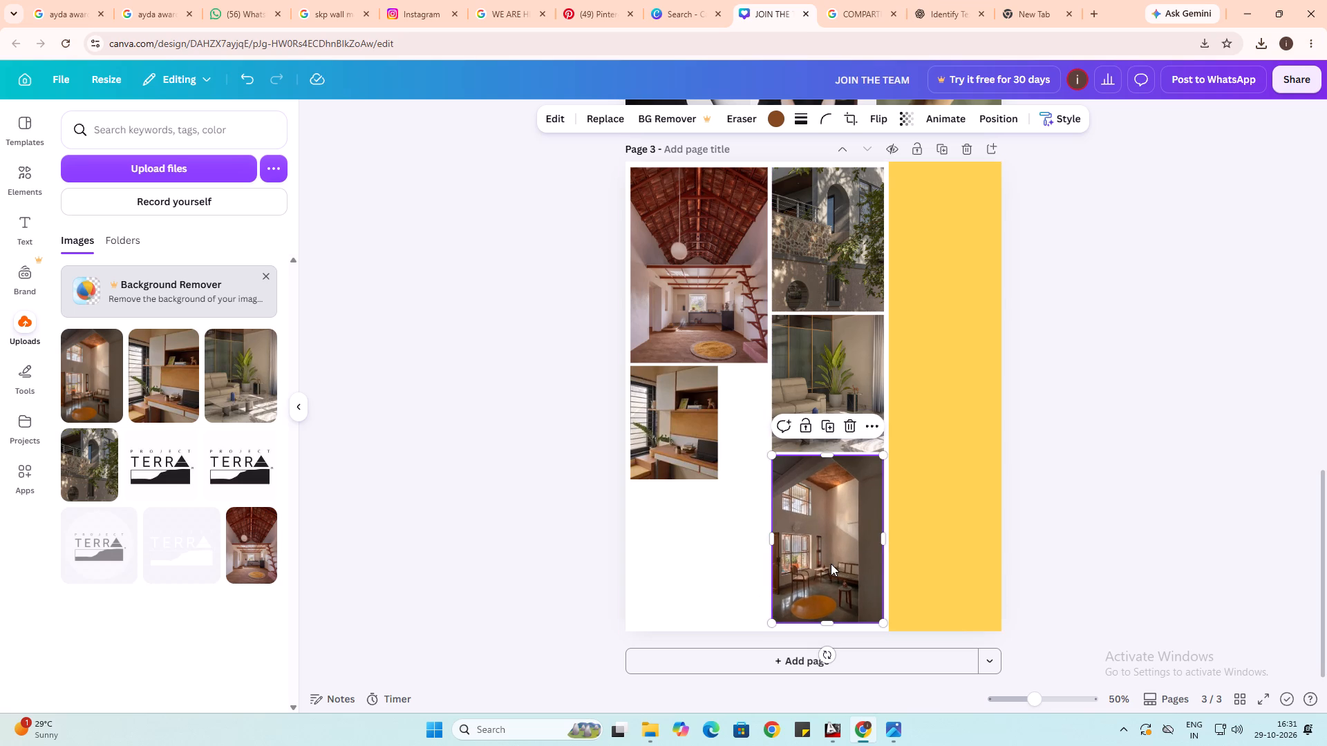
Nudge the double-height room photo down ten small steps, widening the gap beneath the sofa photo.
{"action": "key", "text": "Down"}
{"action": "key", "text": "Down"}
{"action": "key", "text": "Down"}
{"action": "key", "text": "Down"}
{"action": "key", "text": "Down"}
{"action": "key", "text": "Down"}
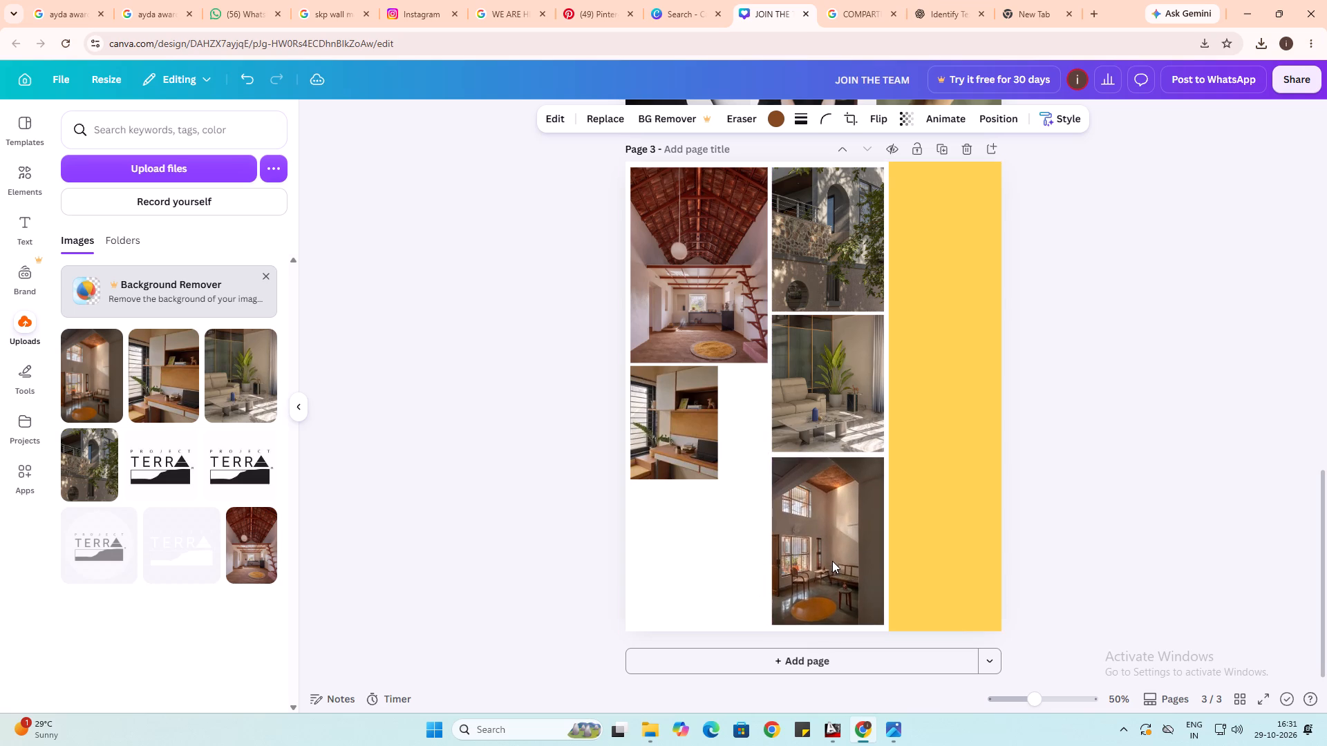
{"action": "key", "text": "Down"}
{"action": "key", "text": "Down"}
{"action": "key", "text": "Down"}
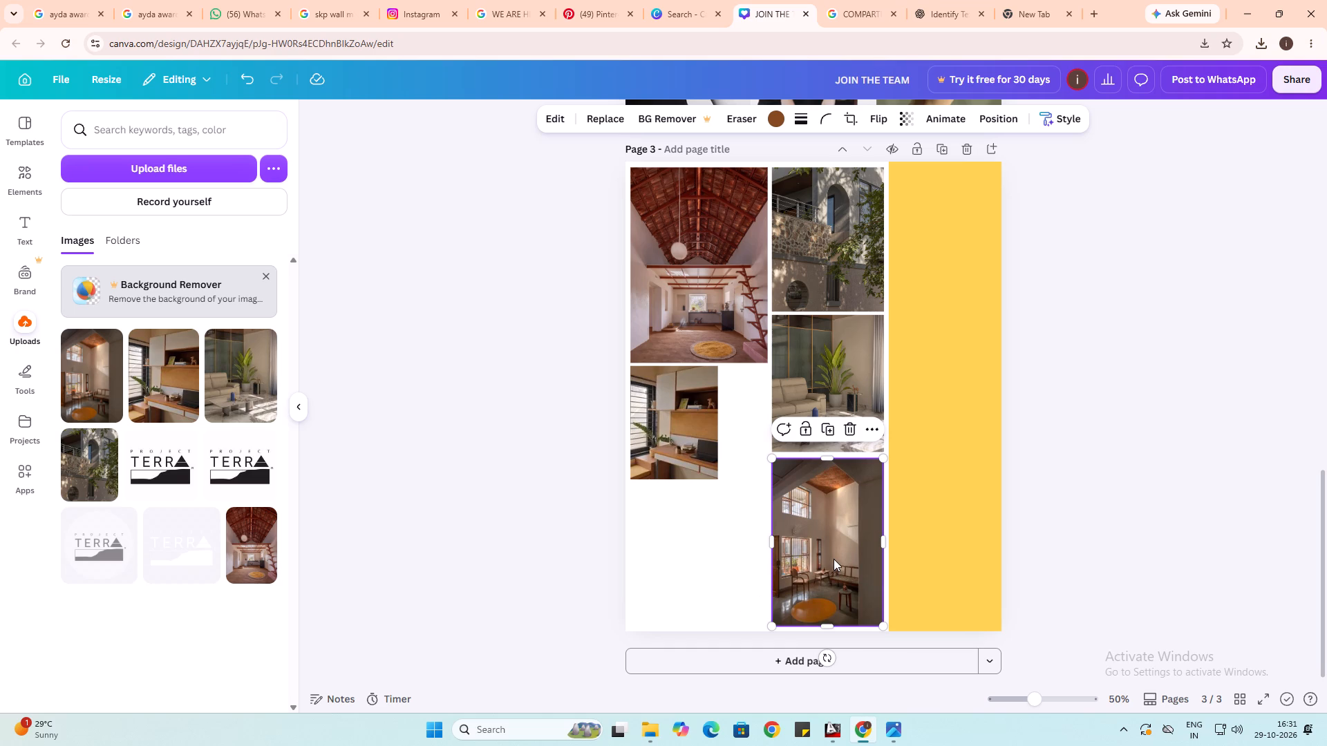
{"action": "key", "text": "Down"}
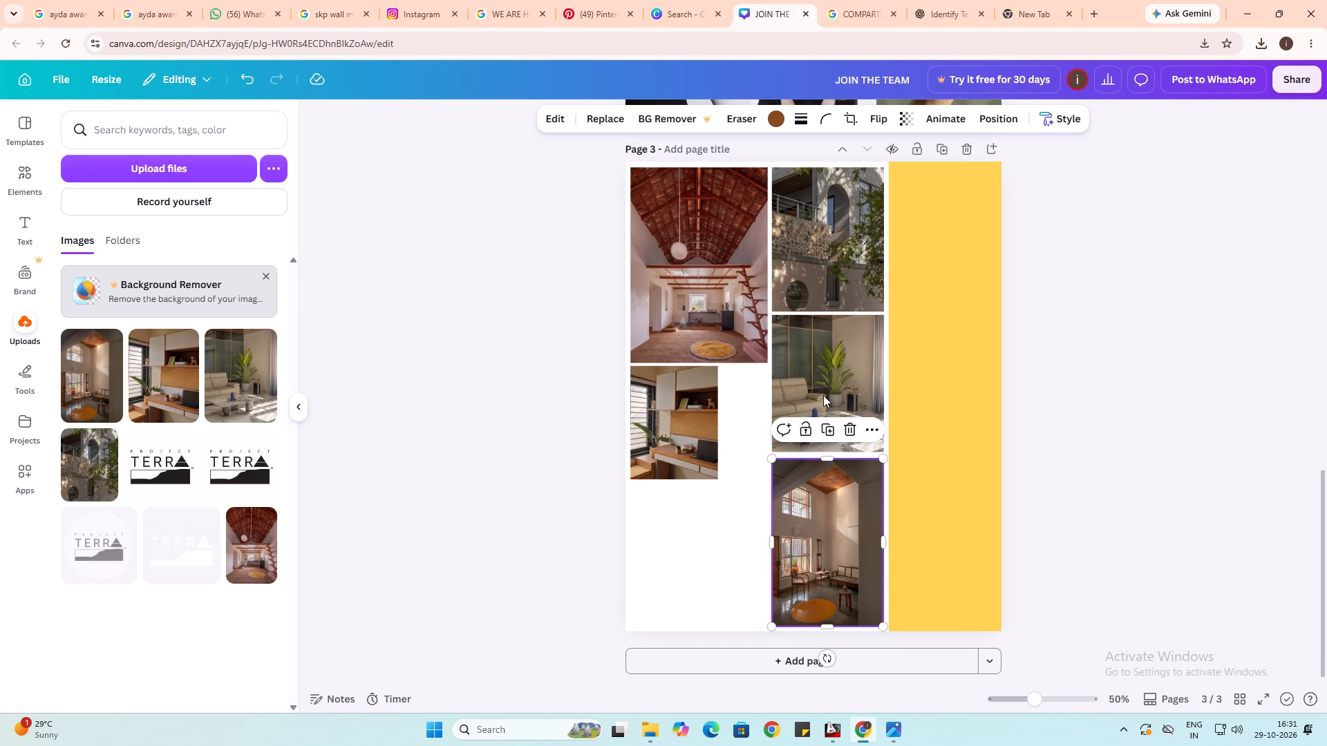
Nudge the sofa living-room photo down four small steps to even out the gaps above and below it.
{"action": "left_click", "coordinate": [824, 360]}
{"action": "key", "text": "Down"}
{"action": "key", "text": "Down"}
{"action": "key", "text": "Down"}
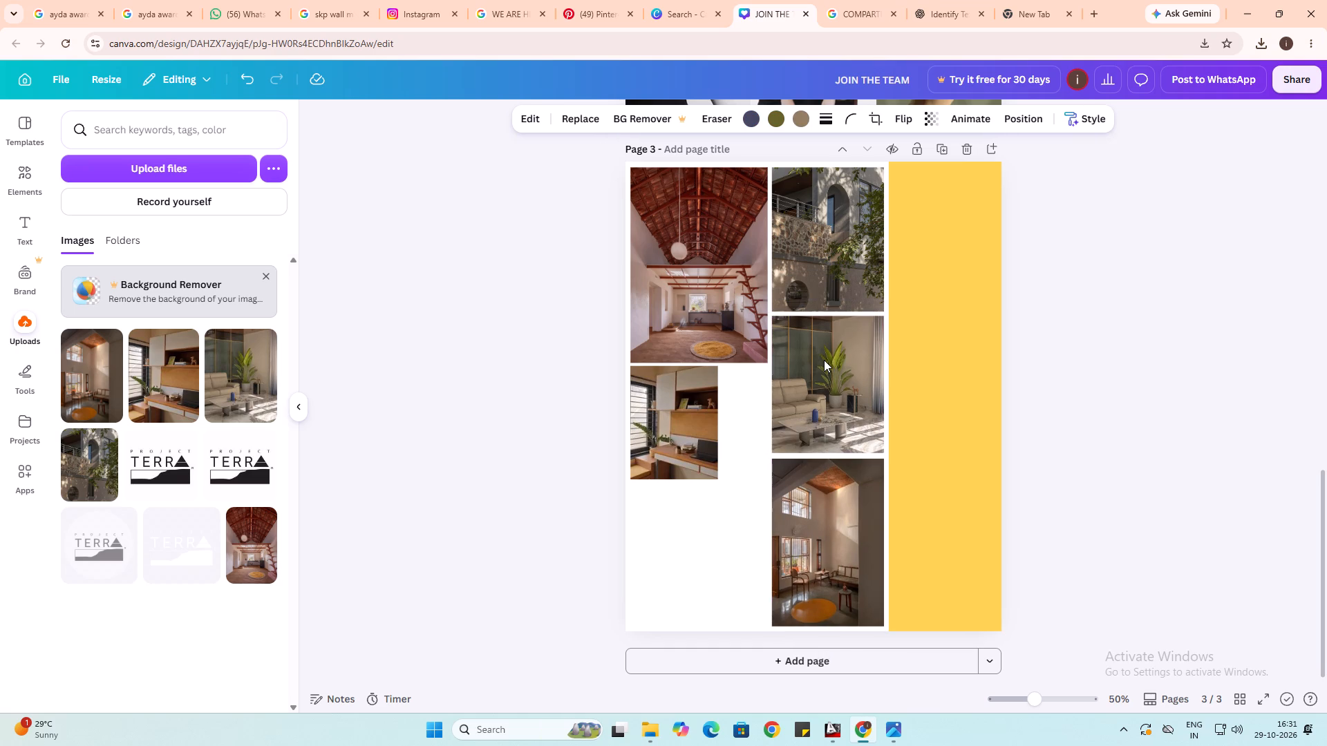
{"action": "key", "text": "Down"}
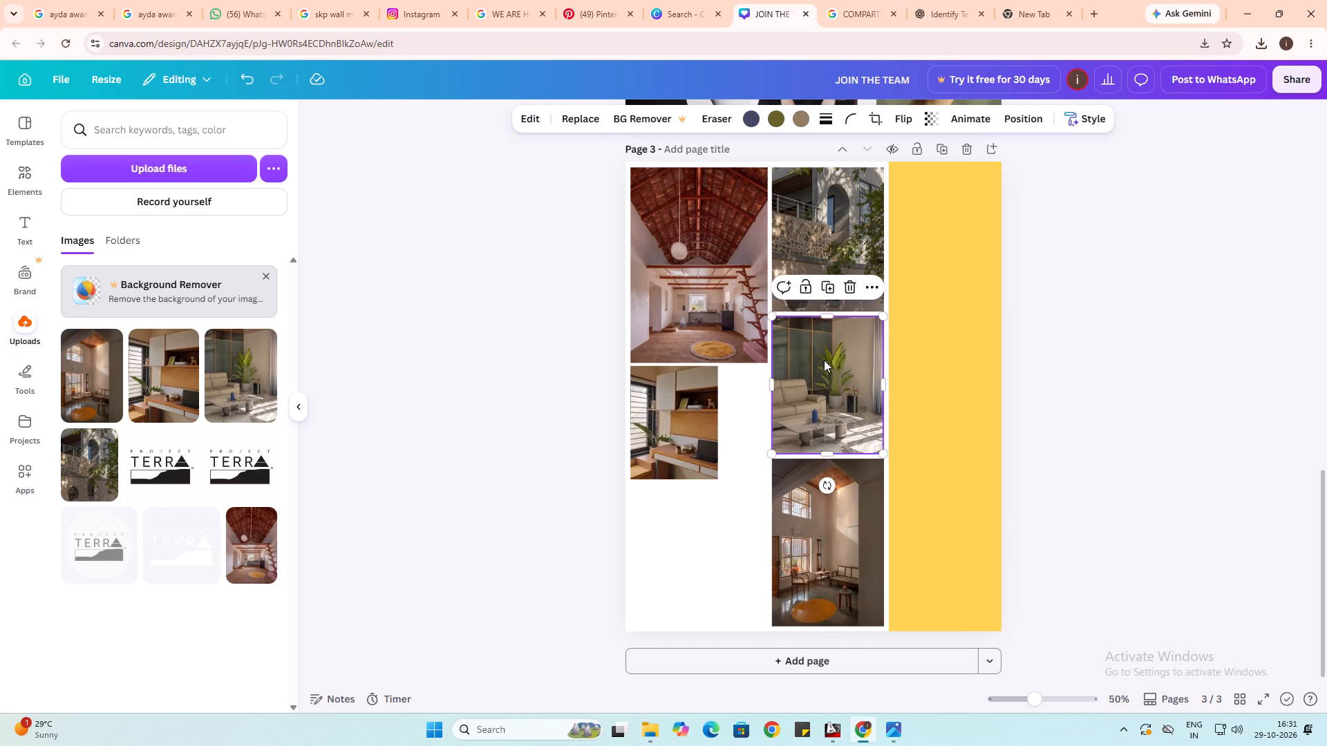
{"action": "left_click", "coordinate": [467, 484]}
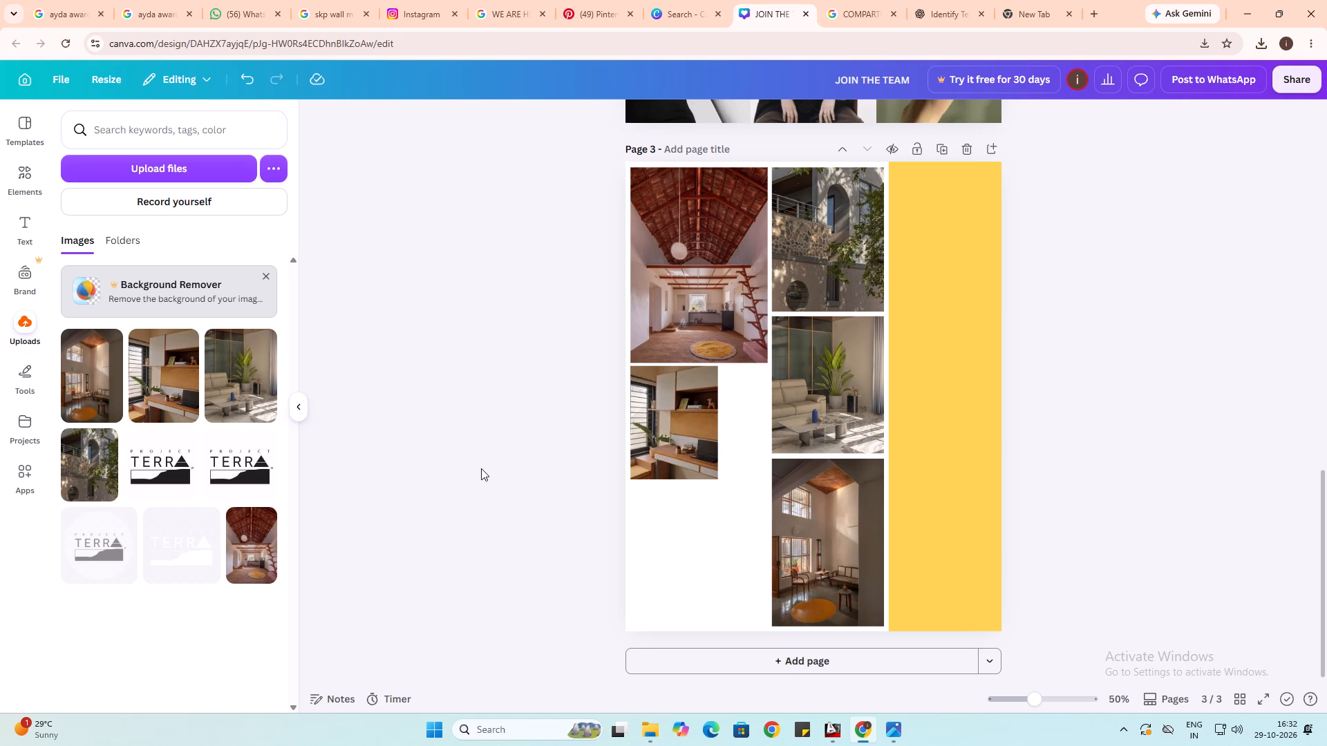
Add the continuum-house-project-terra_8 photo from the LIVING ROOM folder in File Explorer to page 3 of the Canva design.
{"action": "left_click", "coordinate": [652, 731]}
{"action": "left_click", "coordinate": [457, 644]}
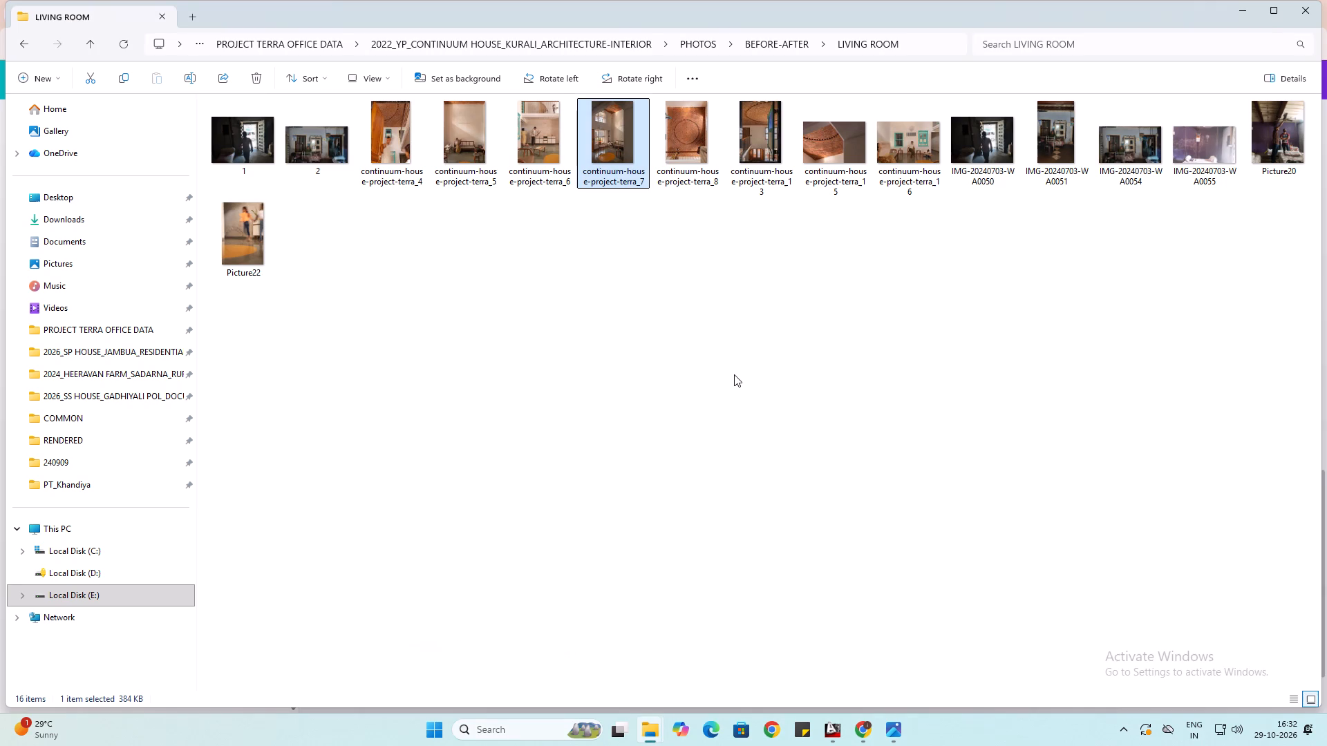
{"action": "left_click", "coordinate": [691, 133]}
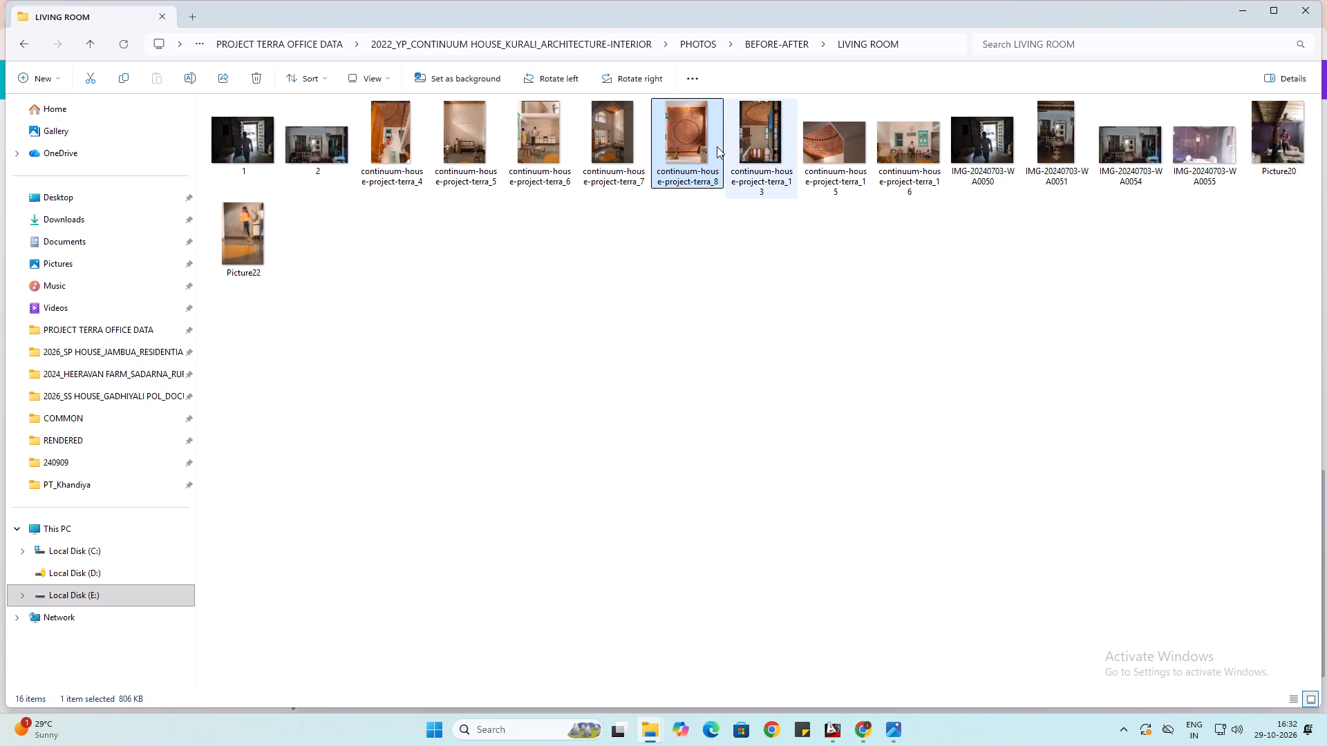
{"action": "left_click_drag", "start_coordinate": [688, 144], "coordinate": [866, 728]}
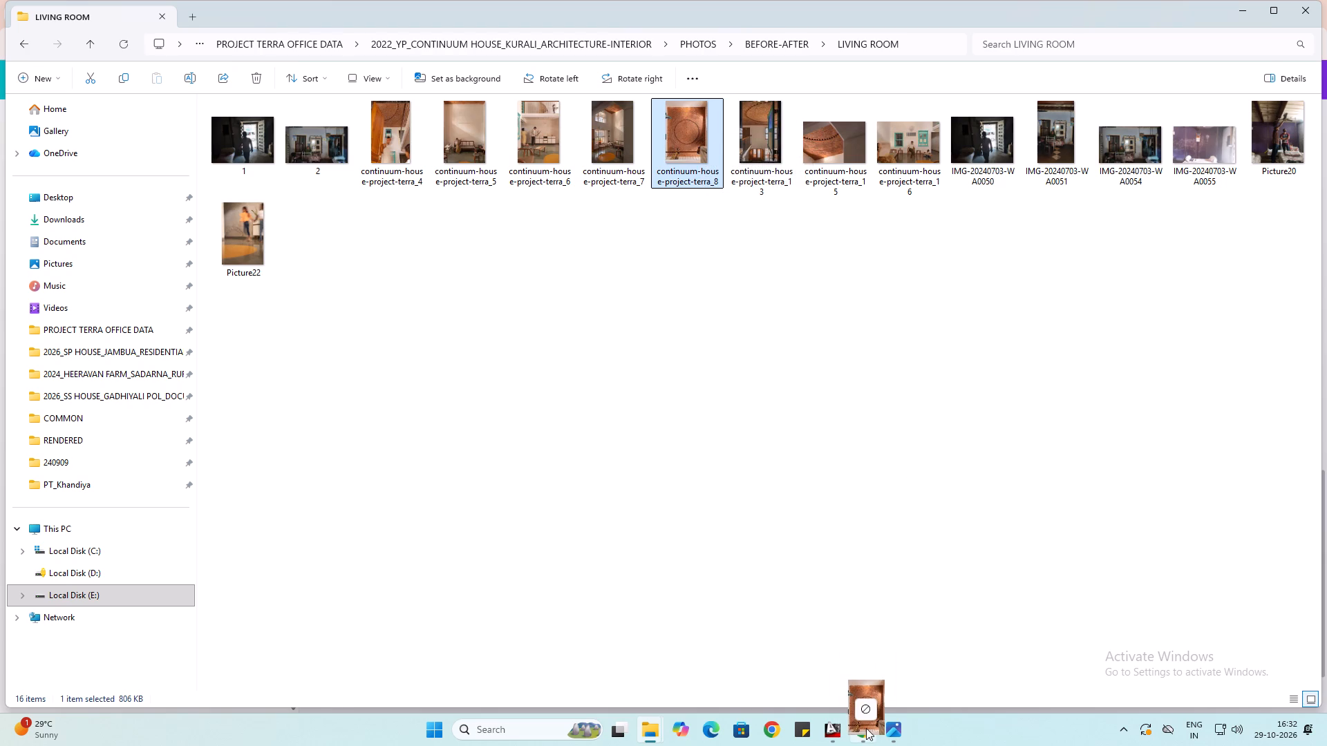
{"action": "left_click_drag", "start_coordinate": [866, 728], "coordinate": [699, 559]}
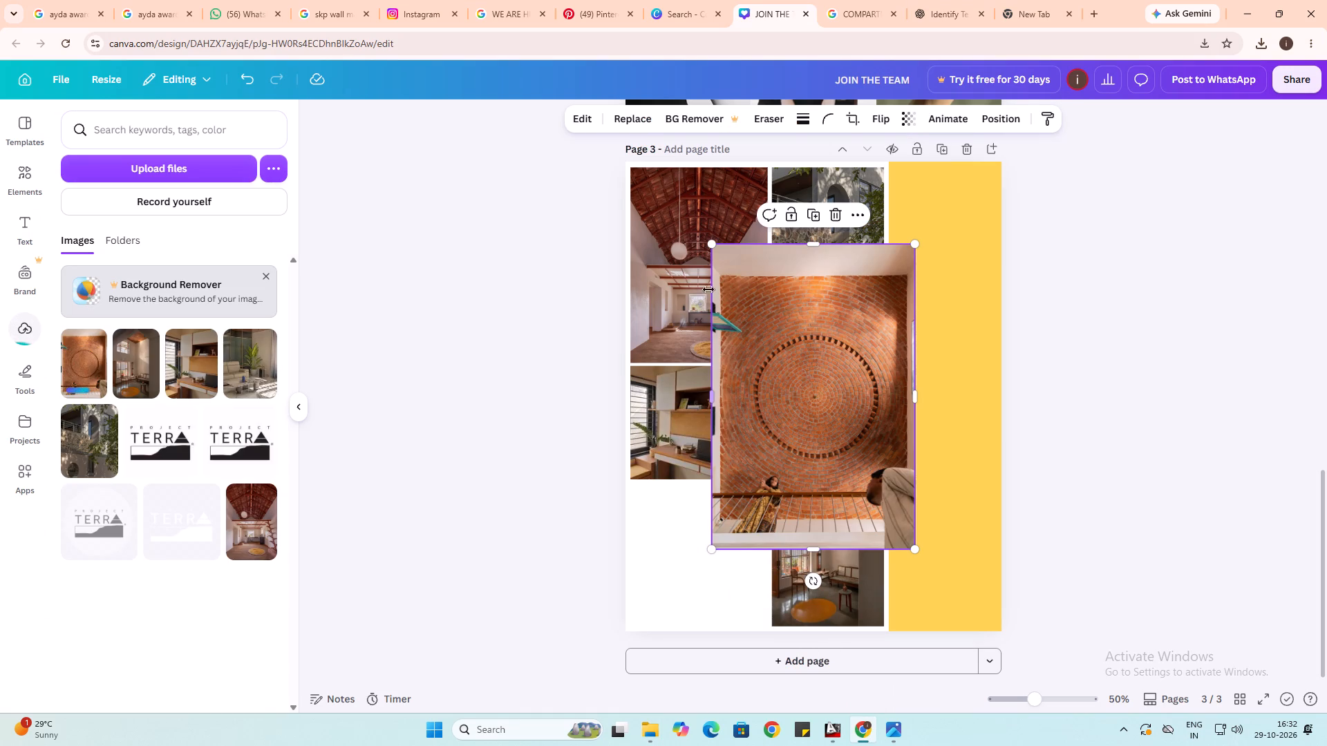
Scale the circular-brickwork photo down and place it beside the study-desk photo, just beneath the red-ceiling photo.
{"action": "left_click_drag", "start_coordinate": [712, 240], "coordinate": [831, 448]}
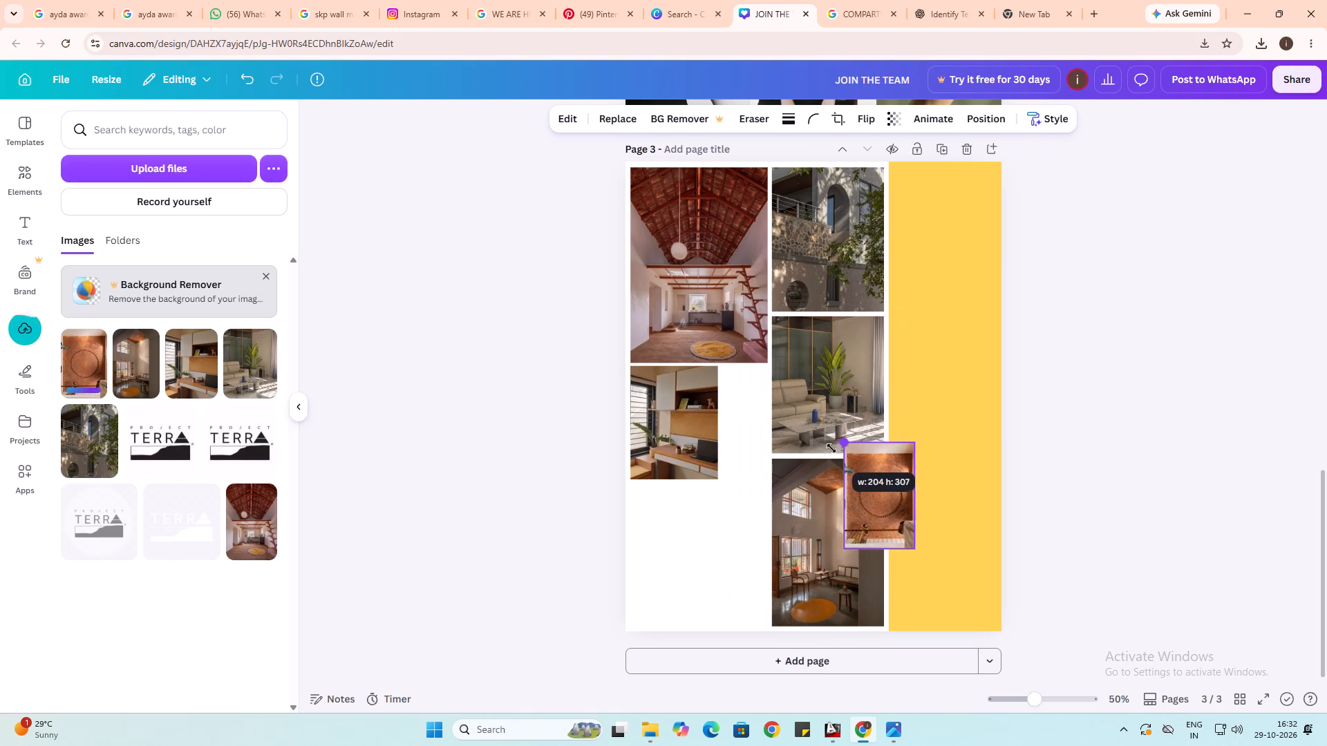
{"action": "left_click_drag", "start_coordinate": [831, 448], "coordinate": [838, 454]}
{"action": "left_click_drag", "start_coordinate": [885, 477], "coordinate": [751, 401]}
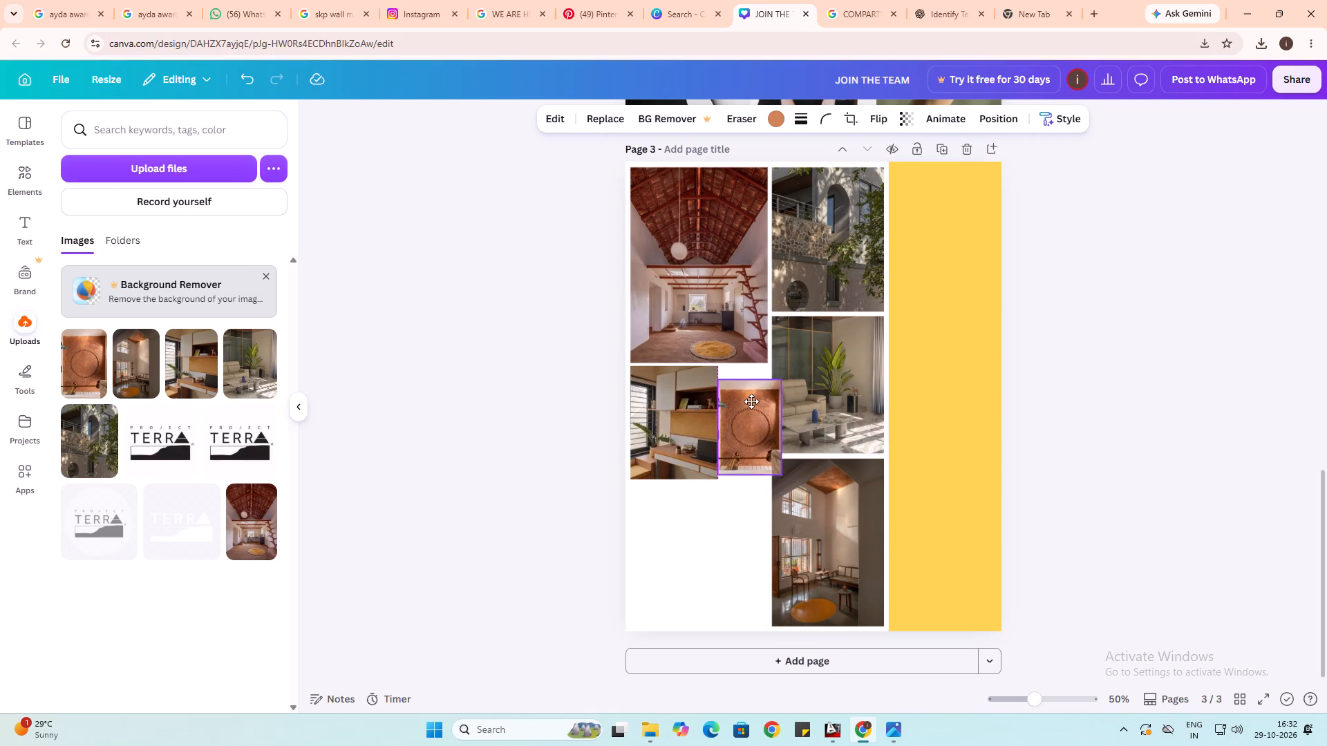
{"action": "left_click_drag", "start_coordinate": [751, 401], "coordinate": [756, 393]}
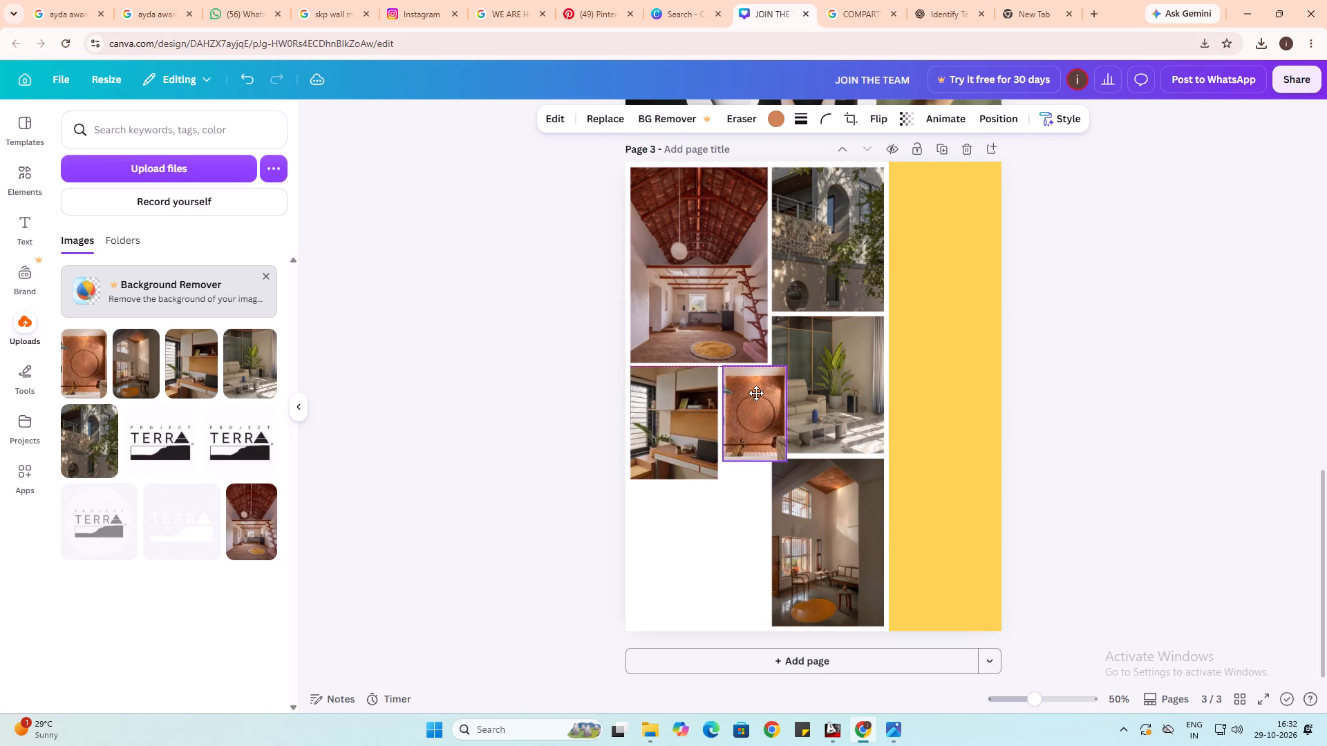
{"action": "left_click_drag", "start_coordinate": [756, 393], "coordinate": [756, 392]}
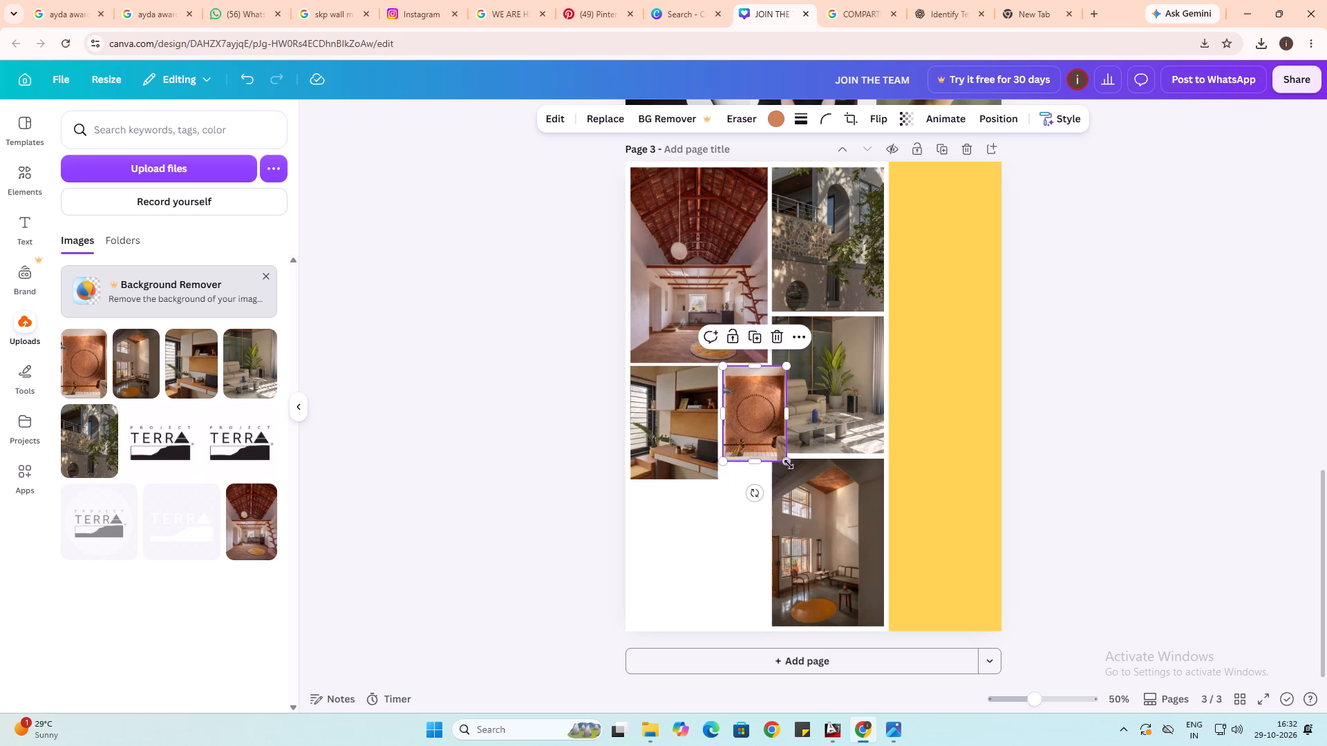
Resize the circular-brickwork photo to about 154 × 231, aligning its right edge with the red-ceiling photo's right edge.
{"action": "left_click_drag", "start_coordinate": [787, 461], "coordinate": [760, 441]}
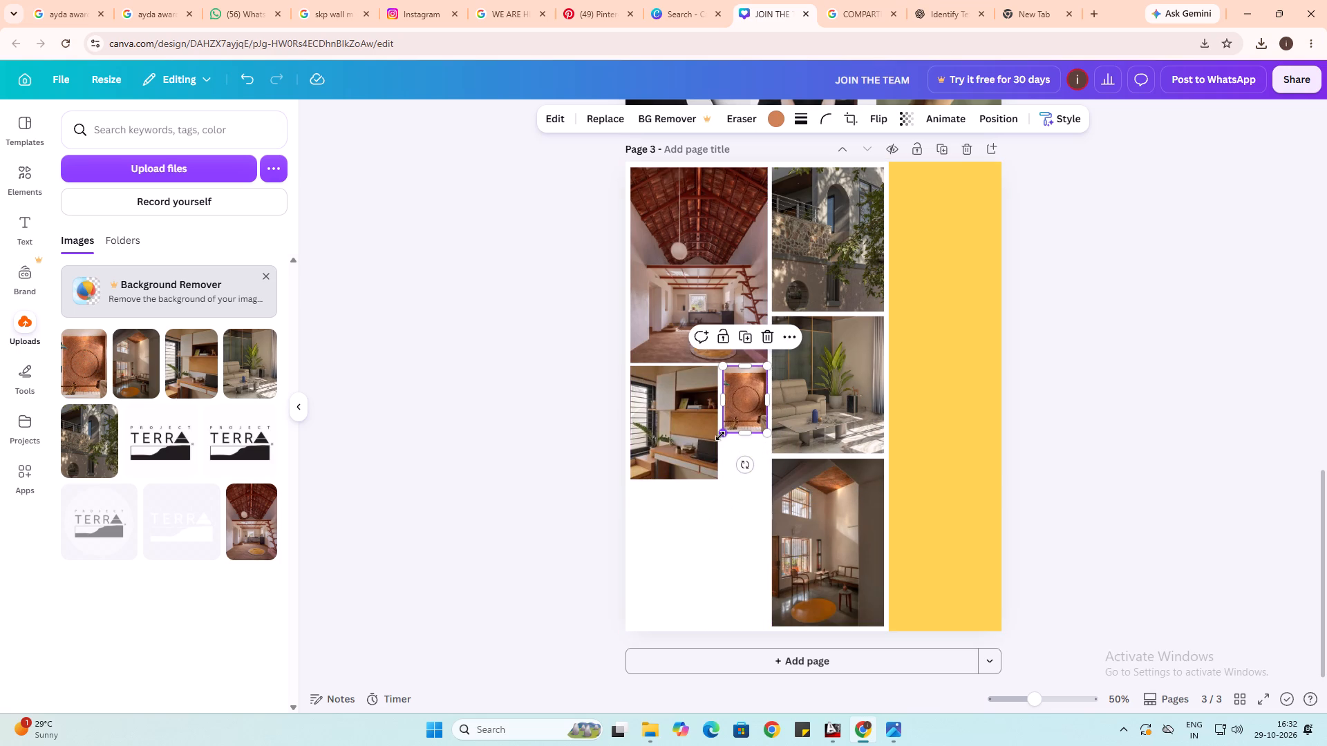
{"action": "left_click_drag", "start_coordinate": [720, 436], "coordinate": [703, 443]}
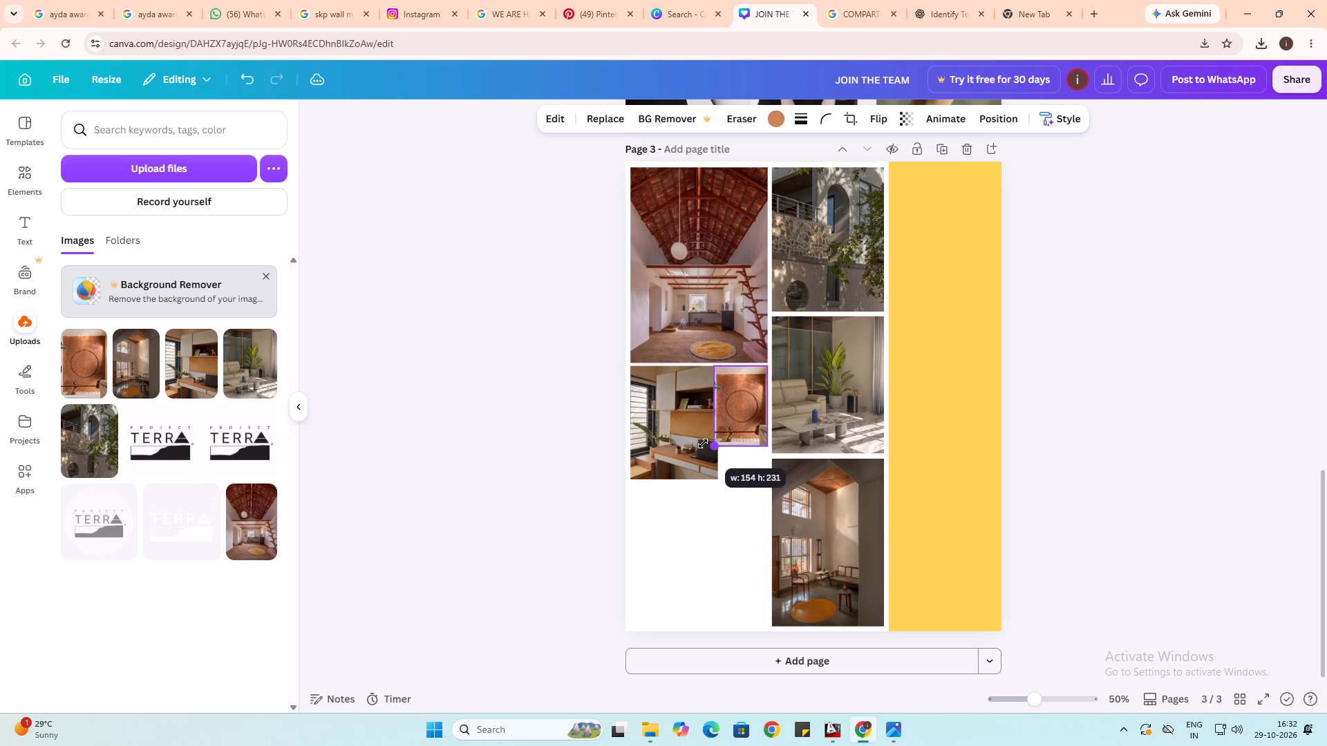
{"action": "left_click_drag", "start_coordinate": [703, 443], "coordinate": [702, 443]}
{"action": "left_click", "coordinate": [686, 540]}
Scale the study-desk photo down from its bottom-right corner to about 178 × 232, matching the circular-brickwork photo's height.
{"action": "left_click", "coordinate": [687, 462]}
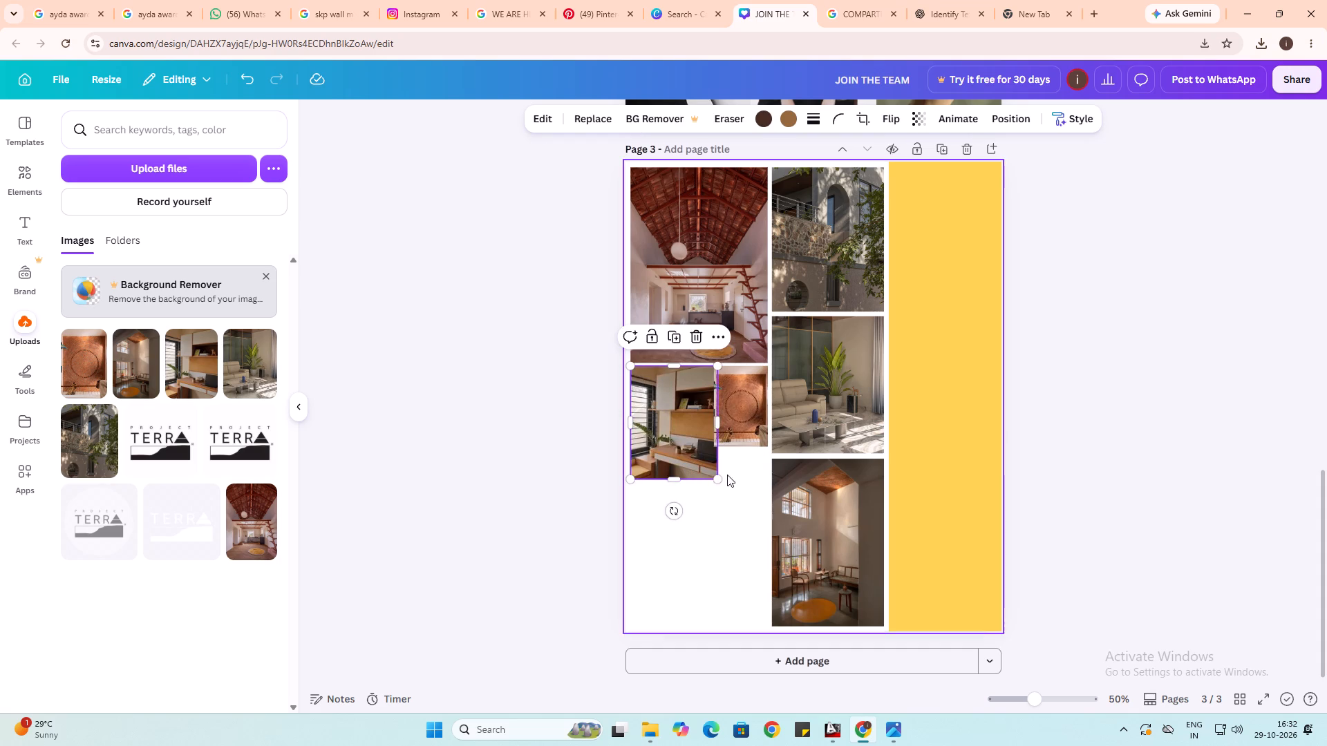
{"action": "left_click_drag", "start_coordinate": [719, 478], "coordinate": [706, 474]}
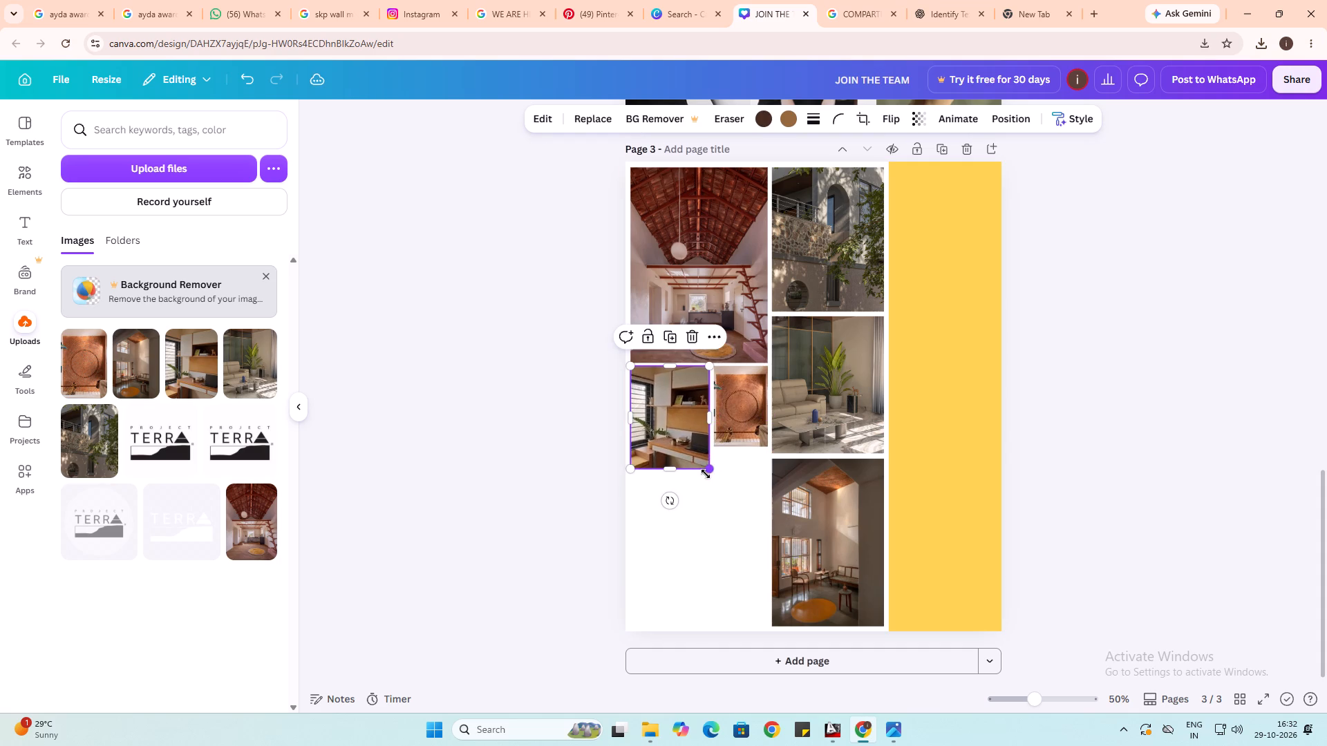
{"action": "left_click", "coordinate": [703, 546]}
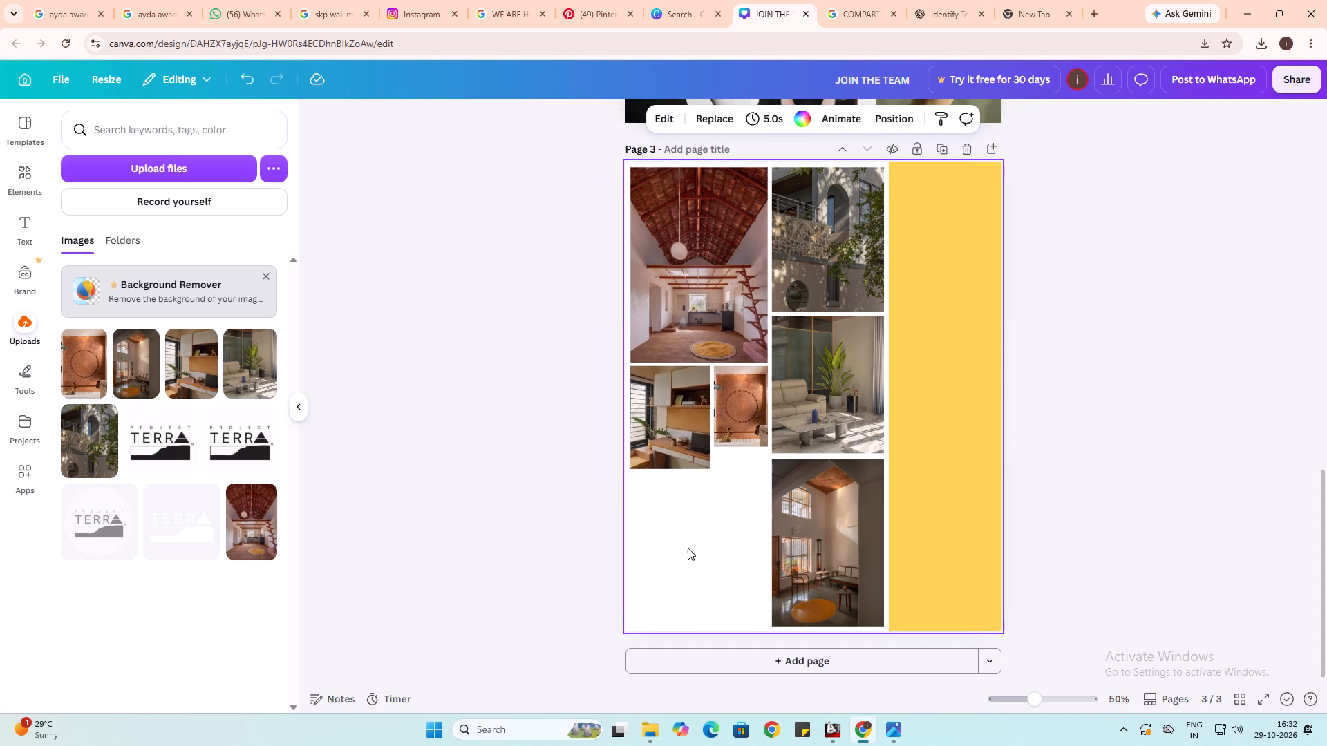
{"action": "left_click", "coordinate": [681, 437]}
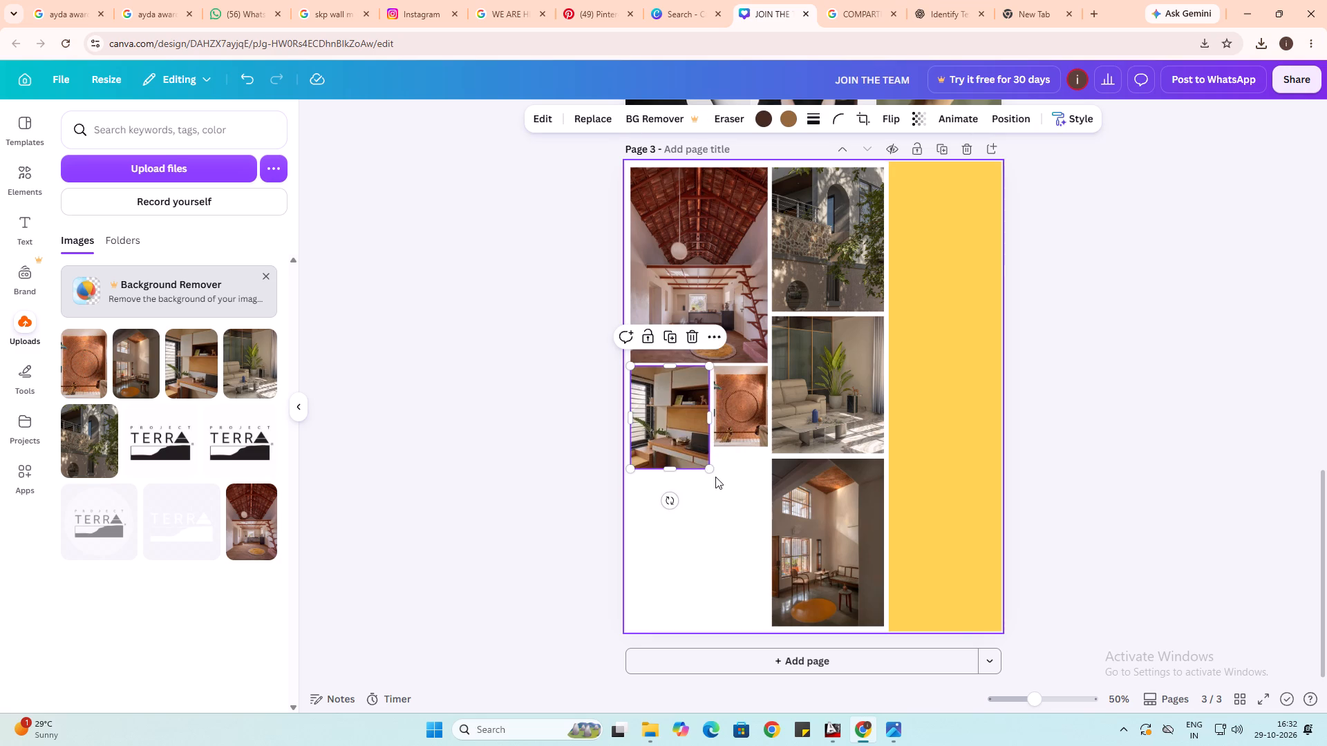
{"action": "left_click", "coordinate": [711, 467]}
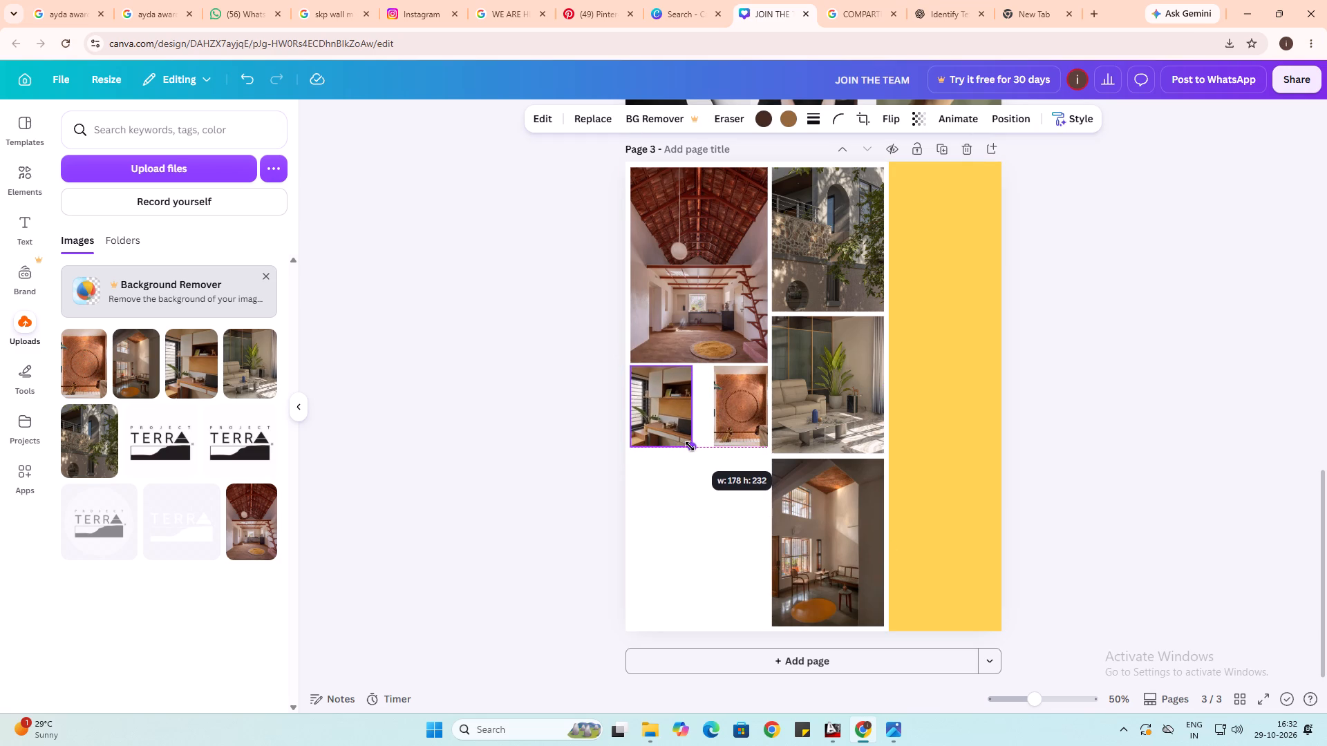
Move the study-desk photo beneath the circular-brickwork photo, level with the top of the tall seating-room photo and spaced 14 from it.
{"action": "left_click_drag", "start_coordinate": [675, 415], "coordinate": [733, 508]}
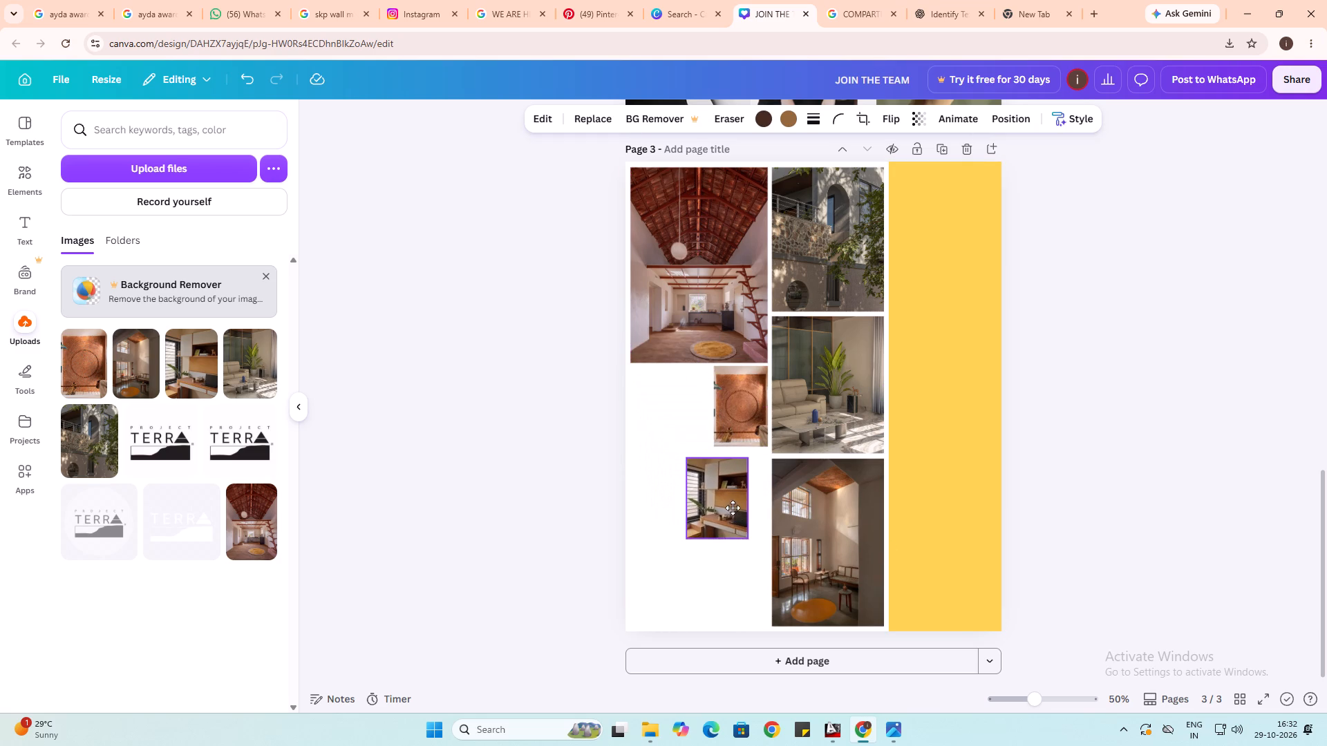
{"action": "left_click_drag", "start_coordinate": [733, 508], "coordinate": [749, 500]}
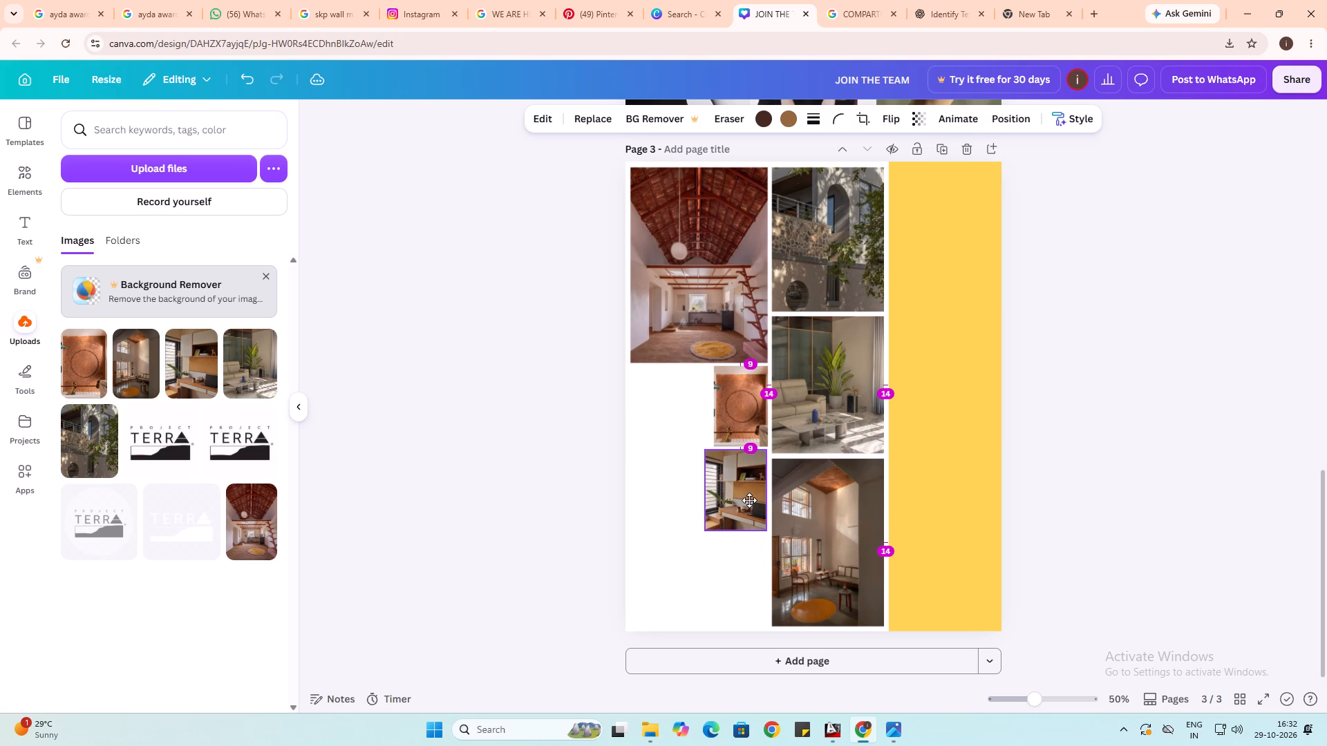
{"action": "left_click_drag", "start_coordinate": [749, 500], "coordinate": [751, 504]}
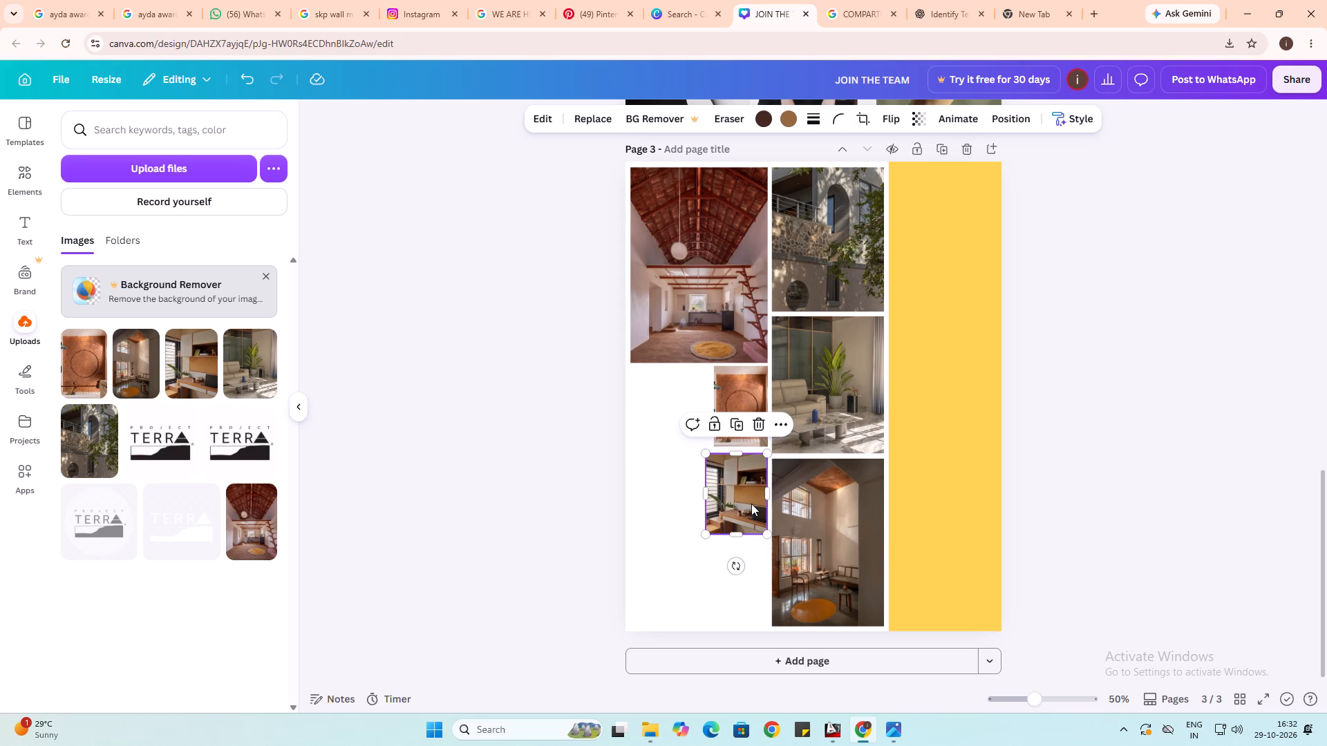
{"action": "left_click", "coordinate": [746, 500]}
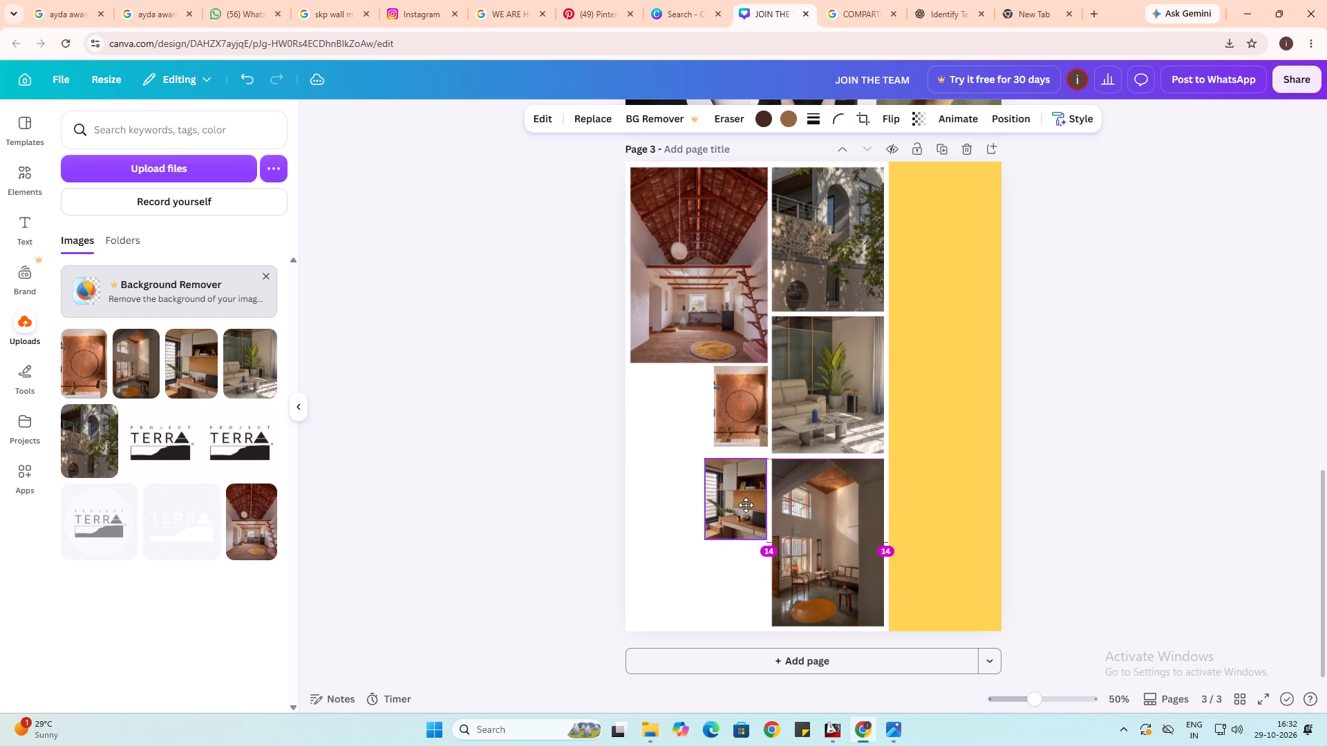
Enlarge the circular-brickwork photo to the sofa photo's bottom edge and trim its top edge, making it about 168 × 244.
{"action": "left_click", "coordinate": [743, 396]}
{"action": "left_click", "coordinate": [714, 447]}
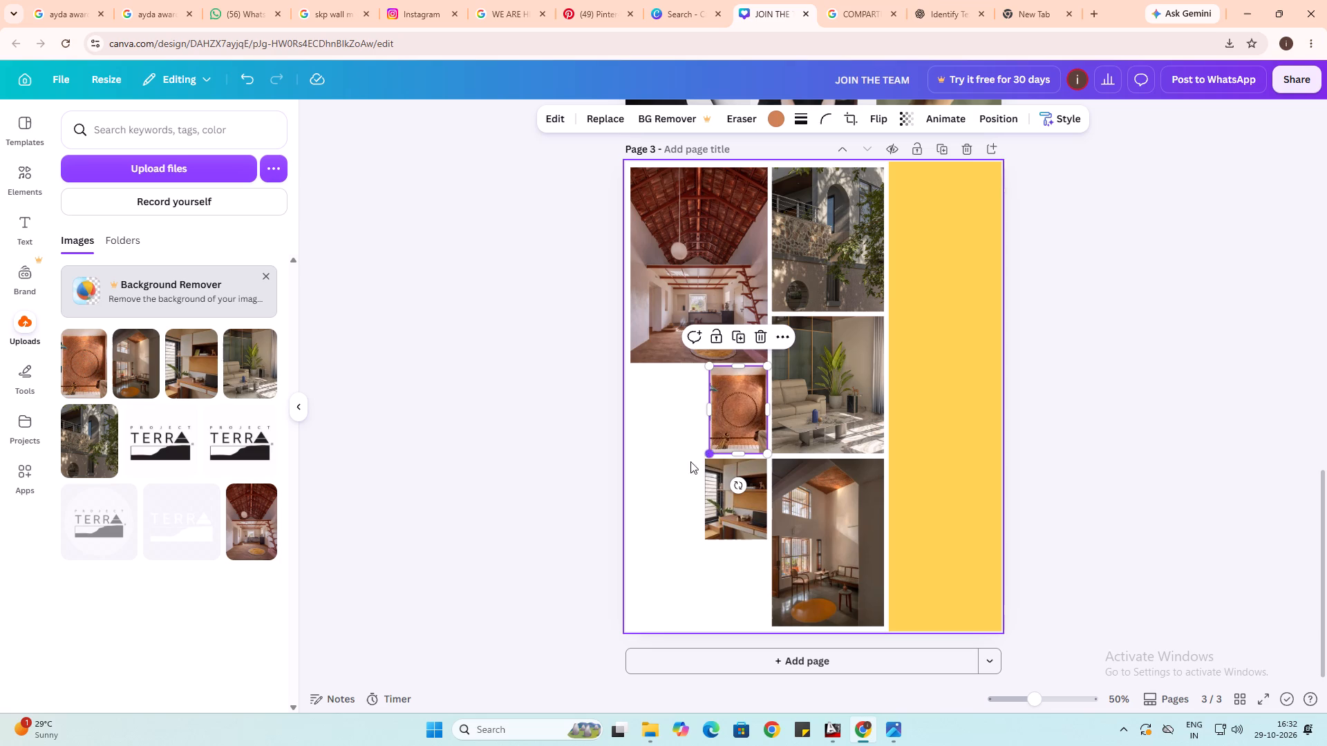
{"action": "left_click", "coordinate": [668, 458]}
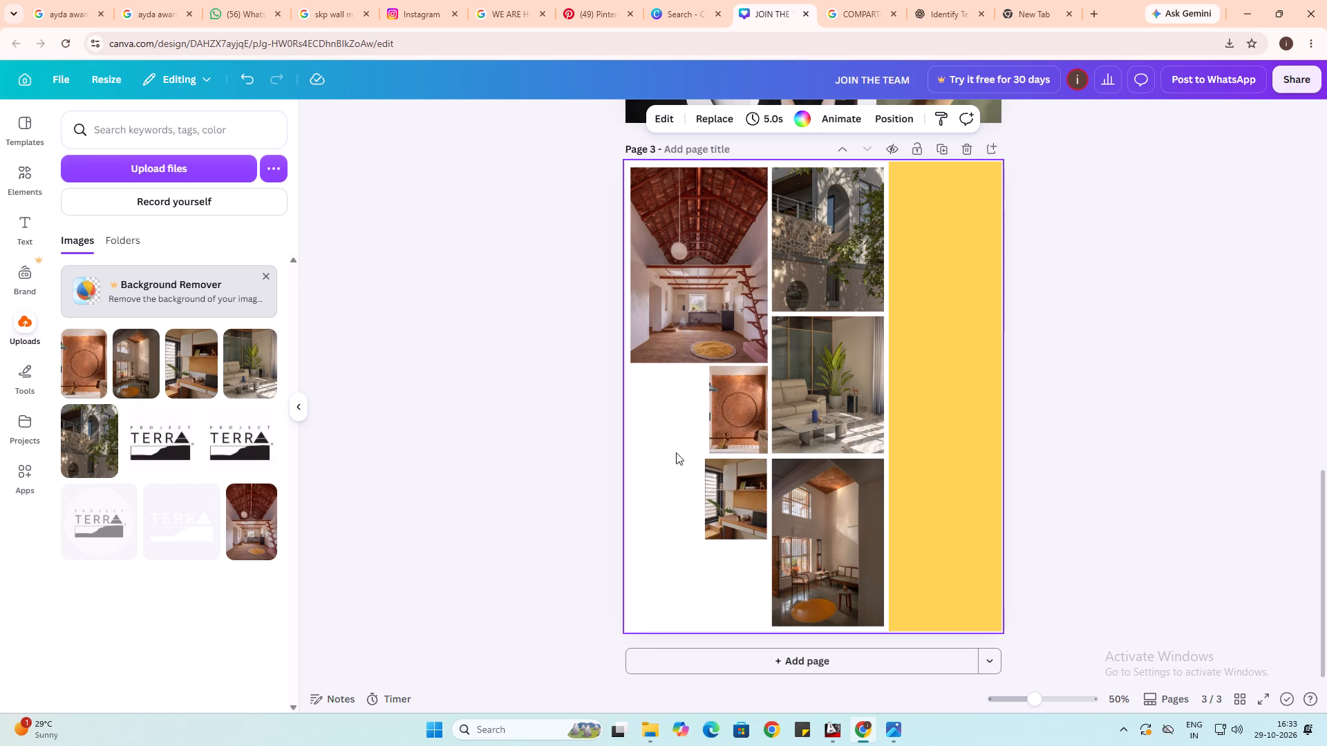
{"action": "left_click", "coordinate": [741, 423]}
{"action": "left_click", "coordinate": [740, 363]}
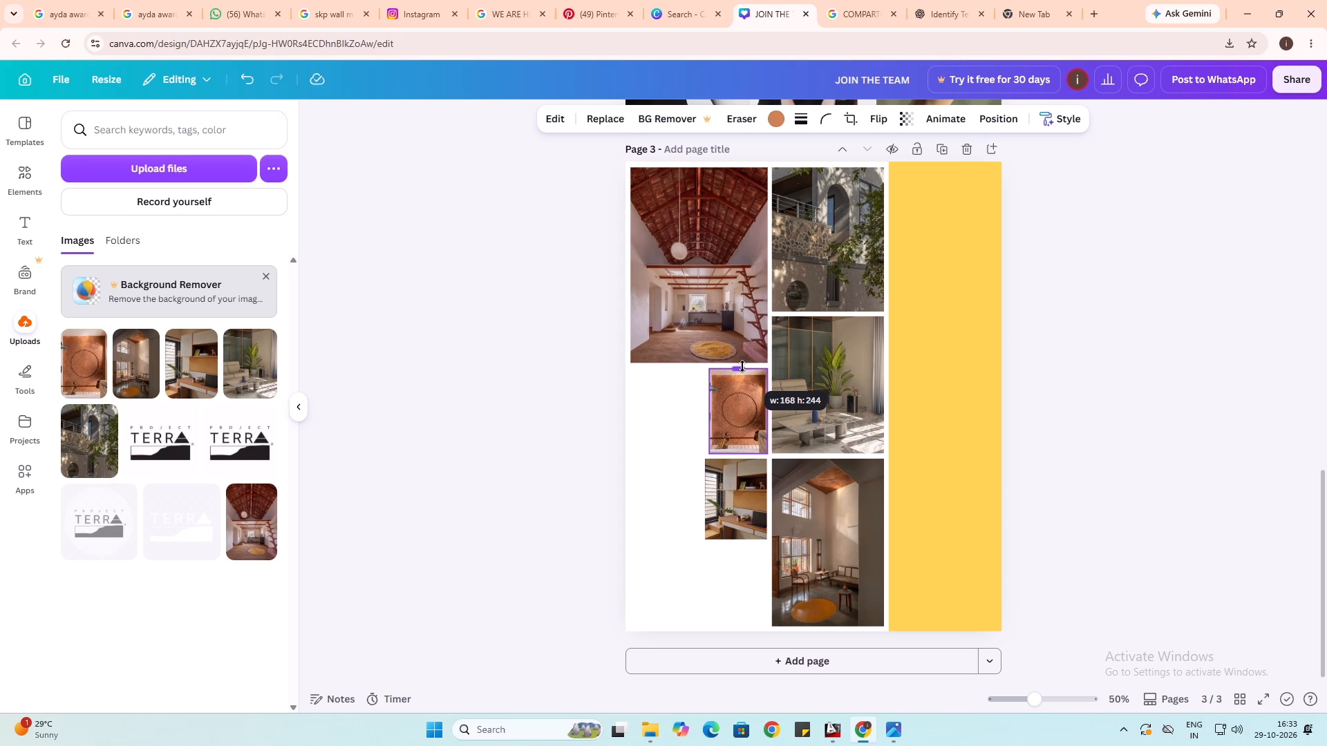
{"action": "left_click", "coordinate": [661, 488]}
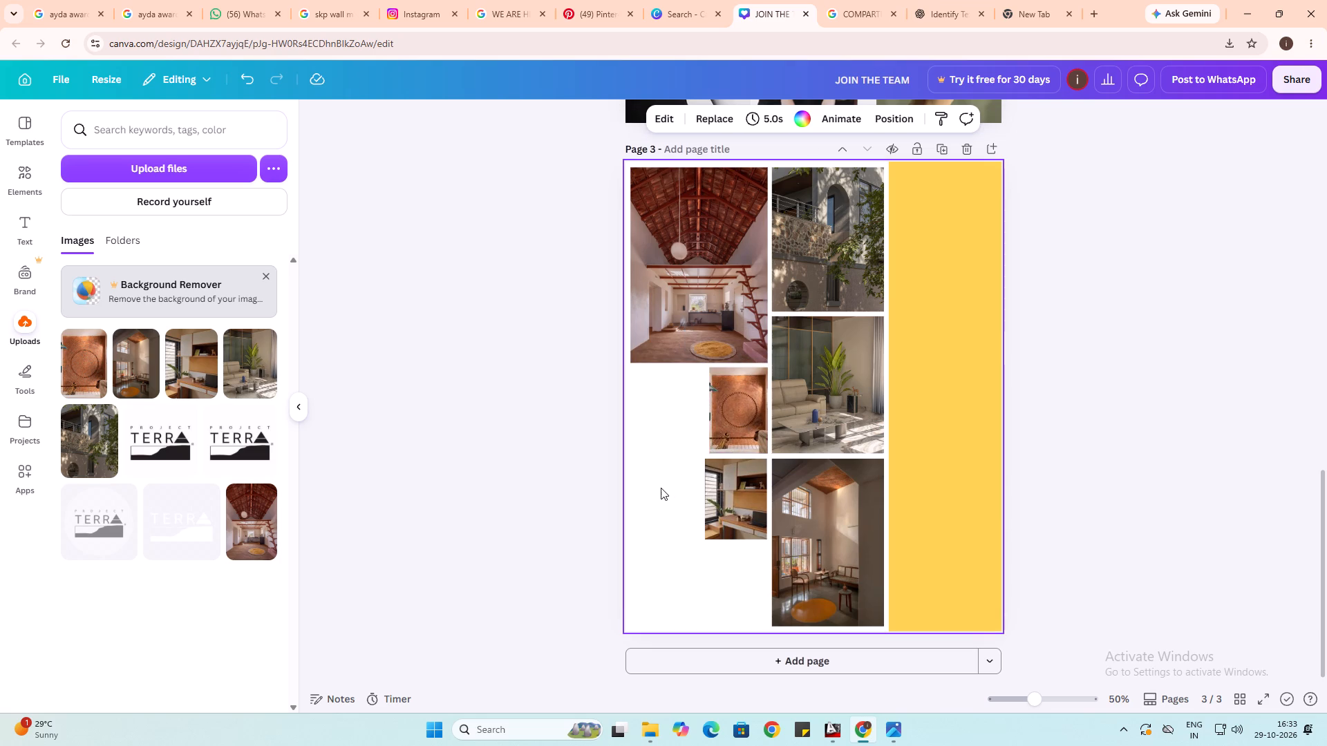
Switch to File Explorer and examine the PHOTOS subfolders of 2024_HEERAVAN FARM_SADARNA_RURAL for project photos suited to the grid.
{"action": "left_click", "coordinate": [648, 725]}
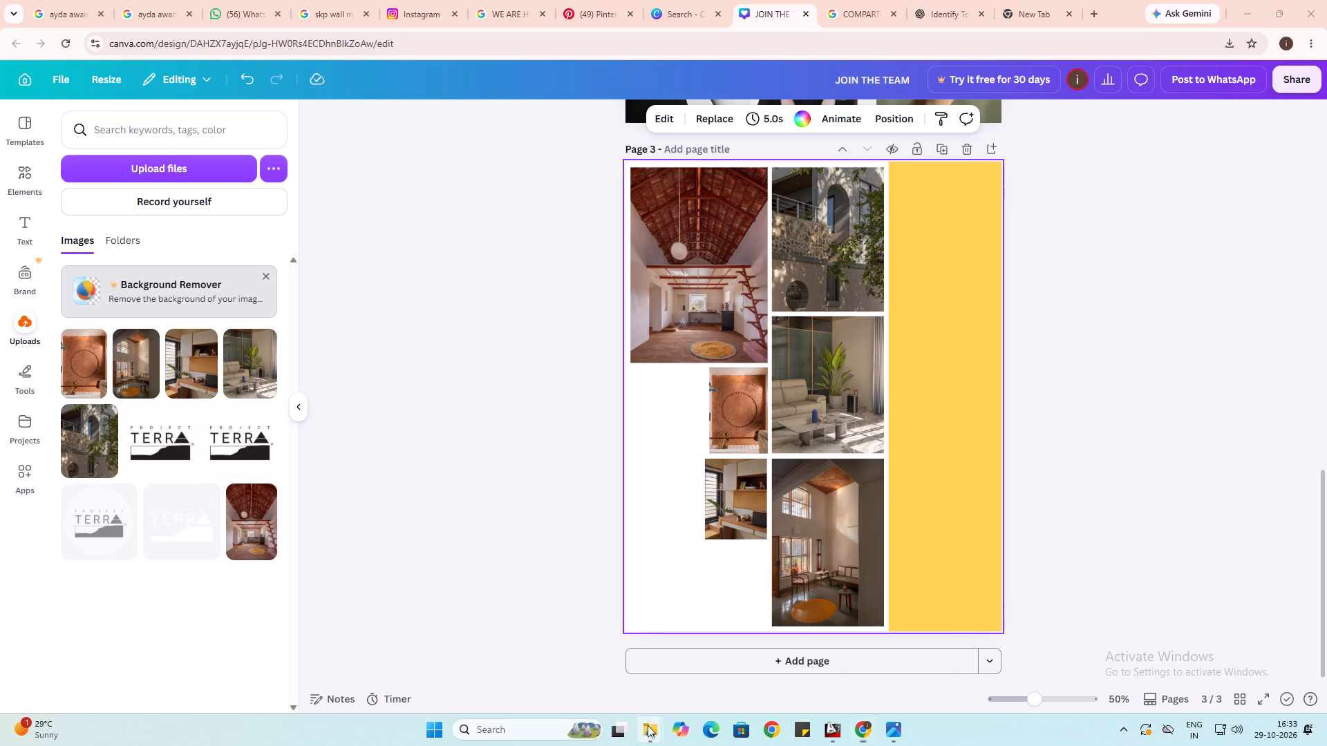
{"action": "left_click", "coordinate": [442, 661]}
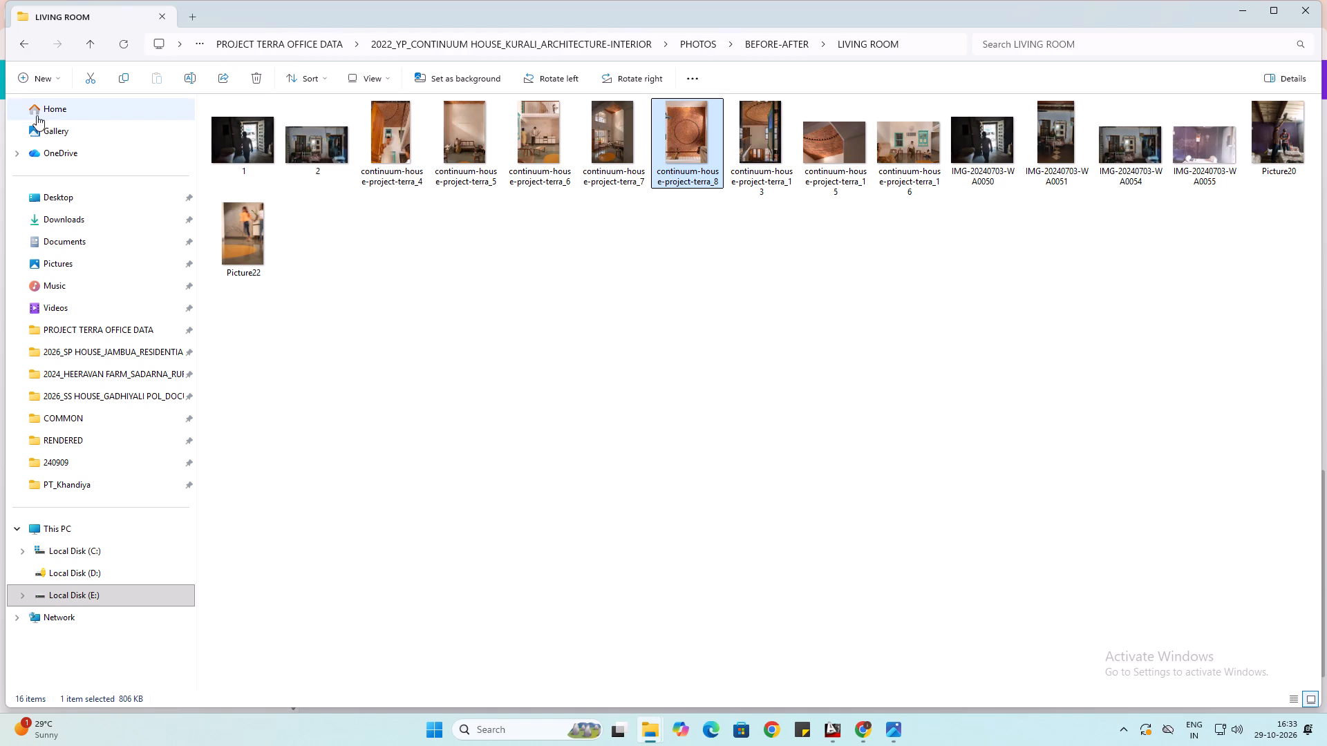
{"action": "left_click", "coordinate": [24, 49]}
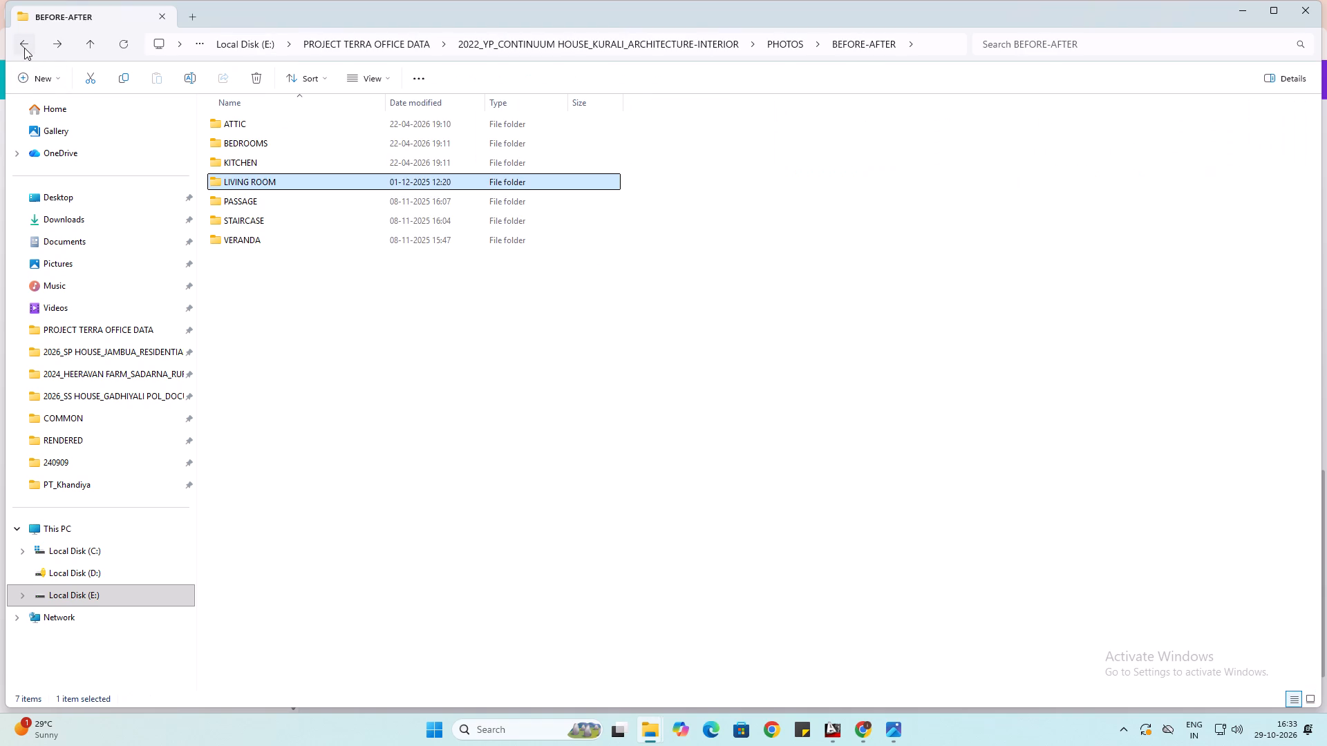
{"action": "left_click", "coordinate": [24, 48]}
{"action": "left_click", "coordinate": [24, 48]}
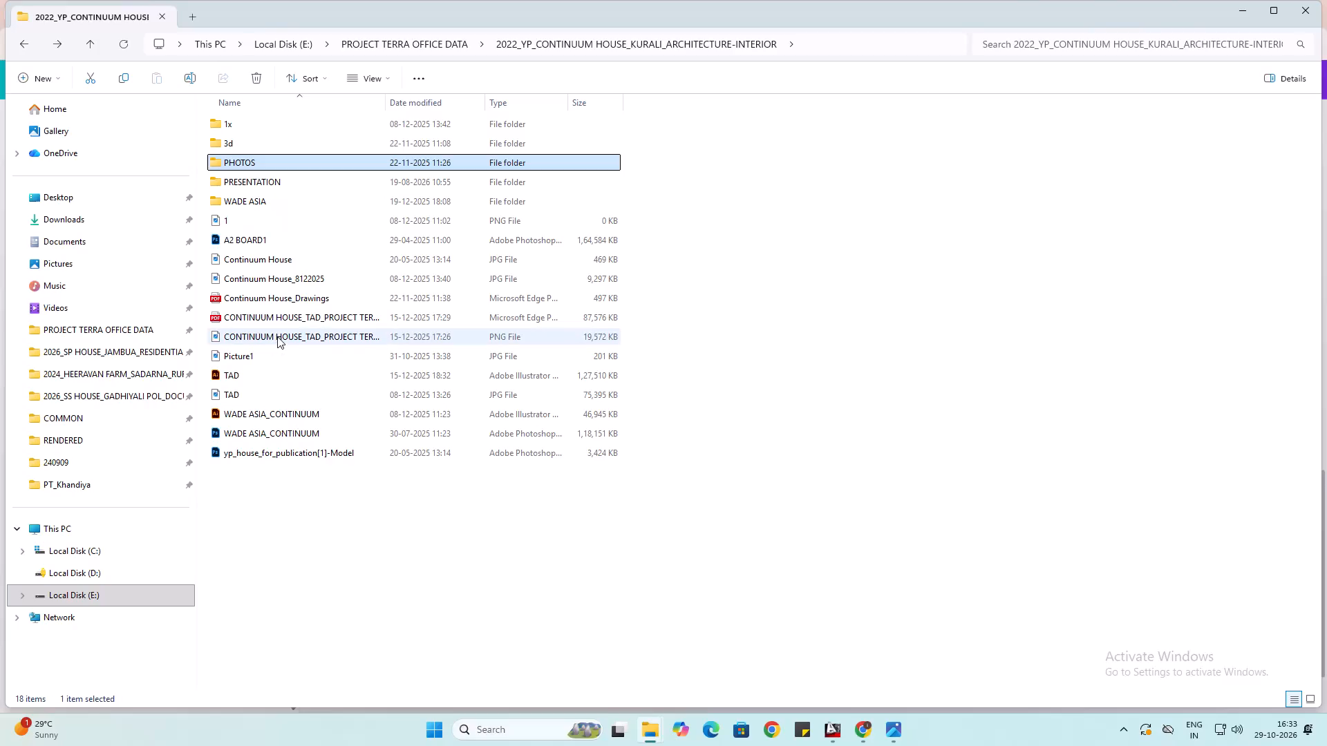
{"action": "left_click", "coordinate": [121, 376]}
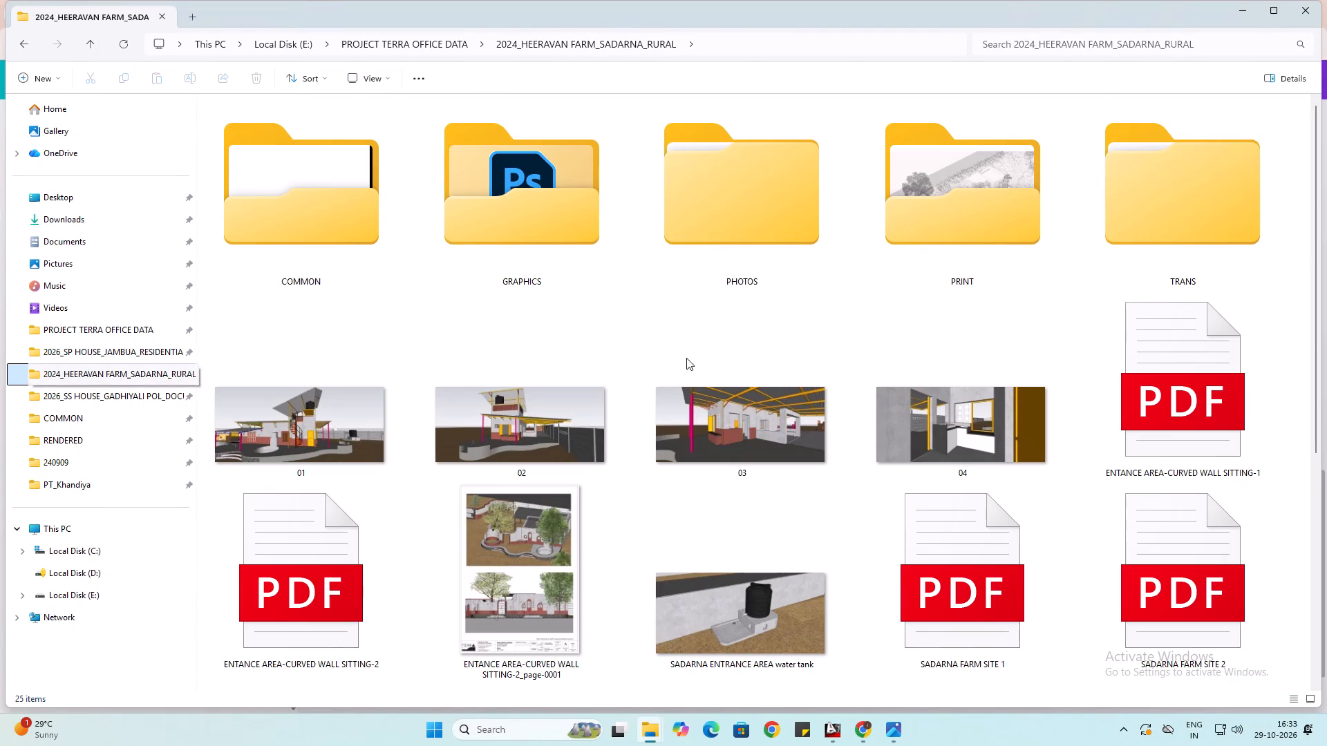
{"action": "double_click", "coordinate": [764, 268]}
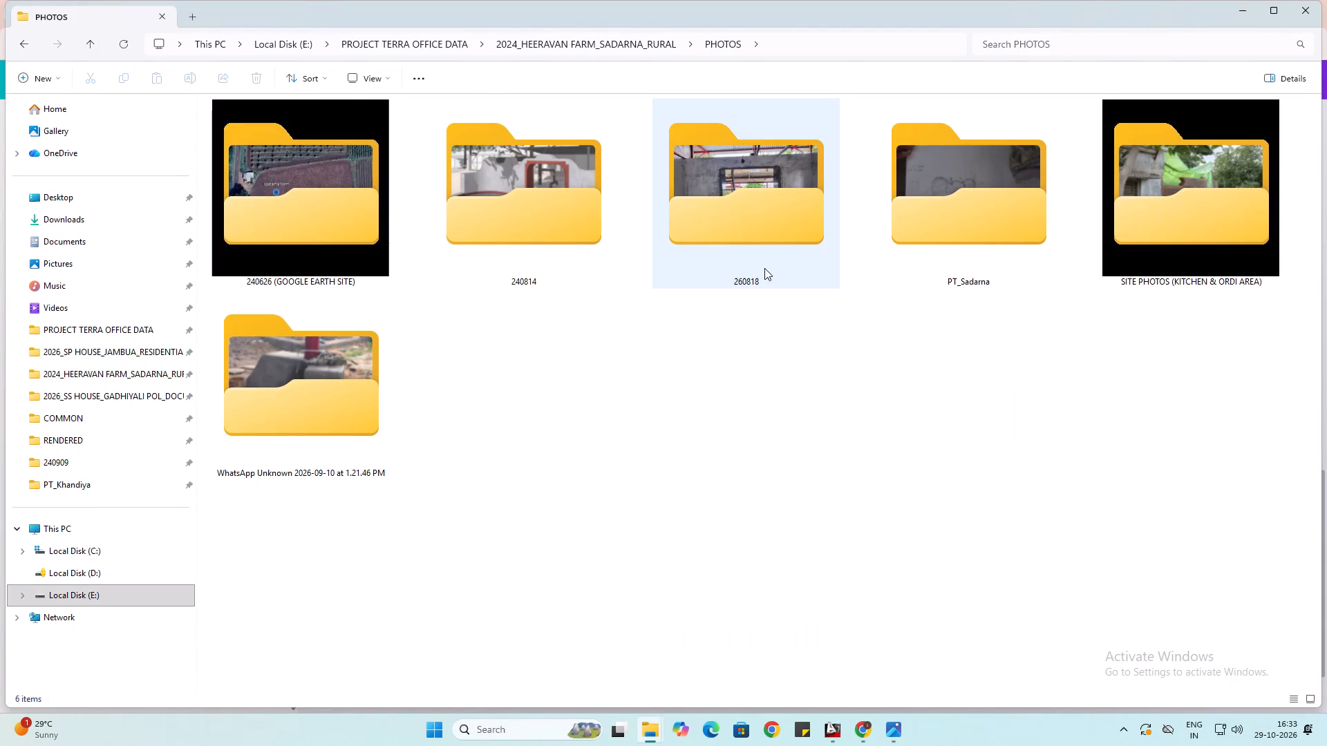
{"action": "double_click", "coordinate": [339, 402]}
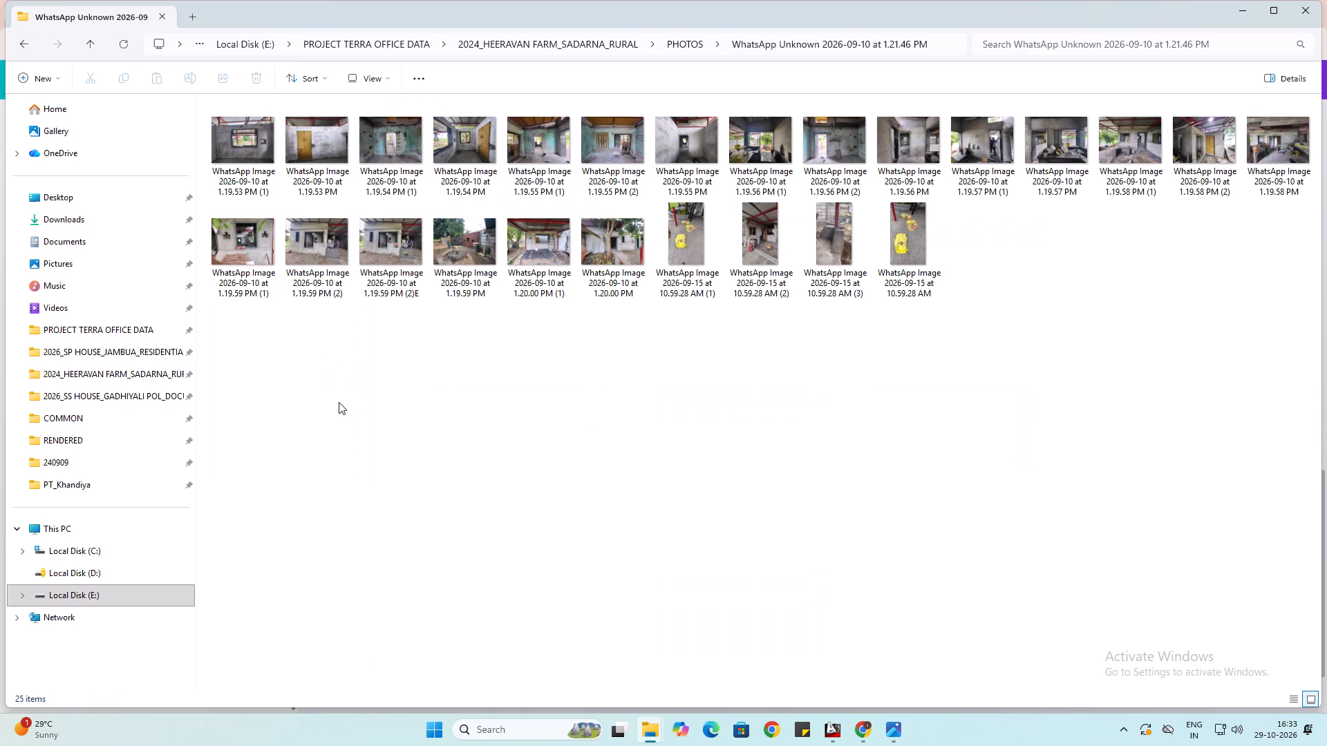
{"action": "left_click", "coordinate": [25, 50]}
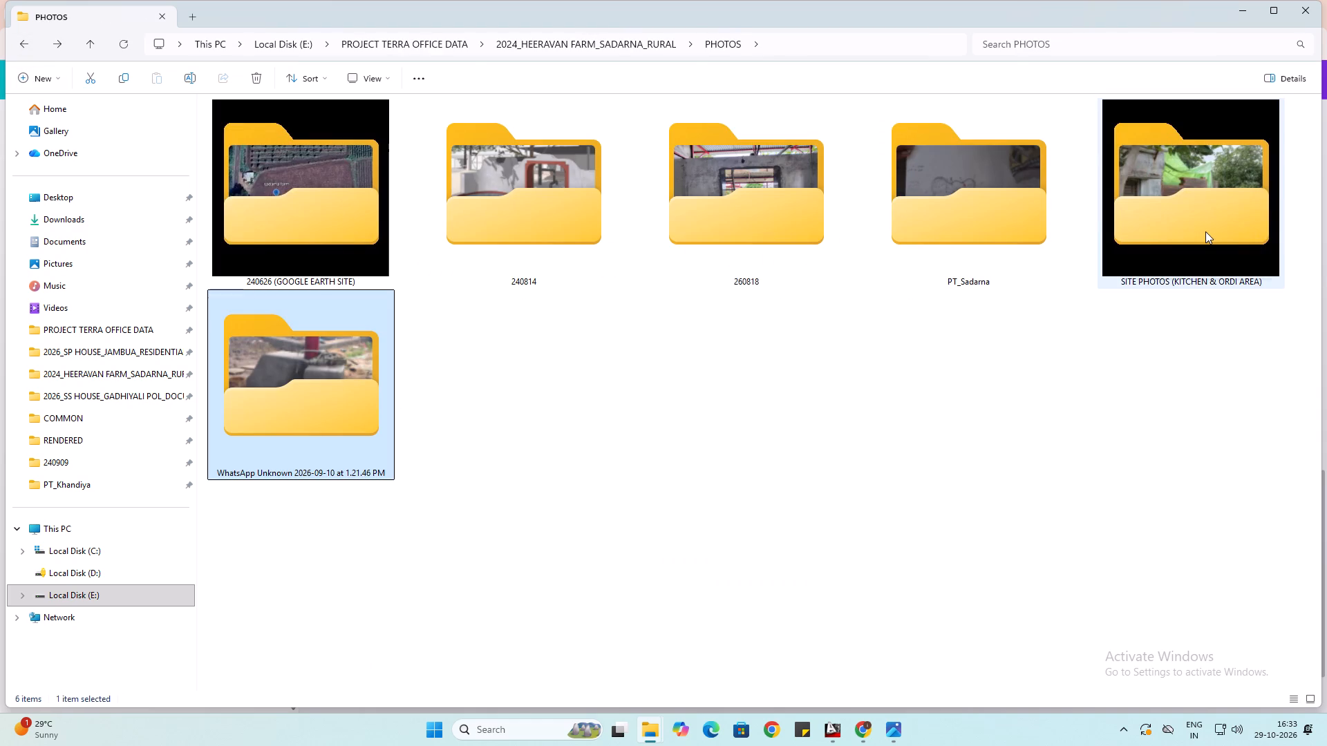
{"action": "double_click", "coordinate": [959, 230]}
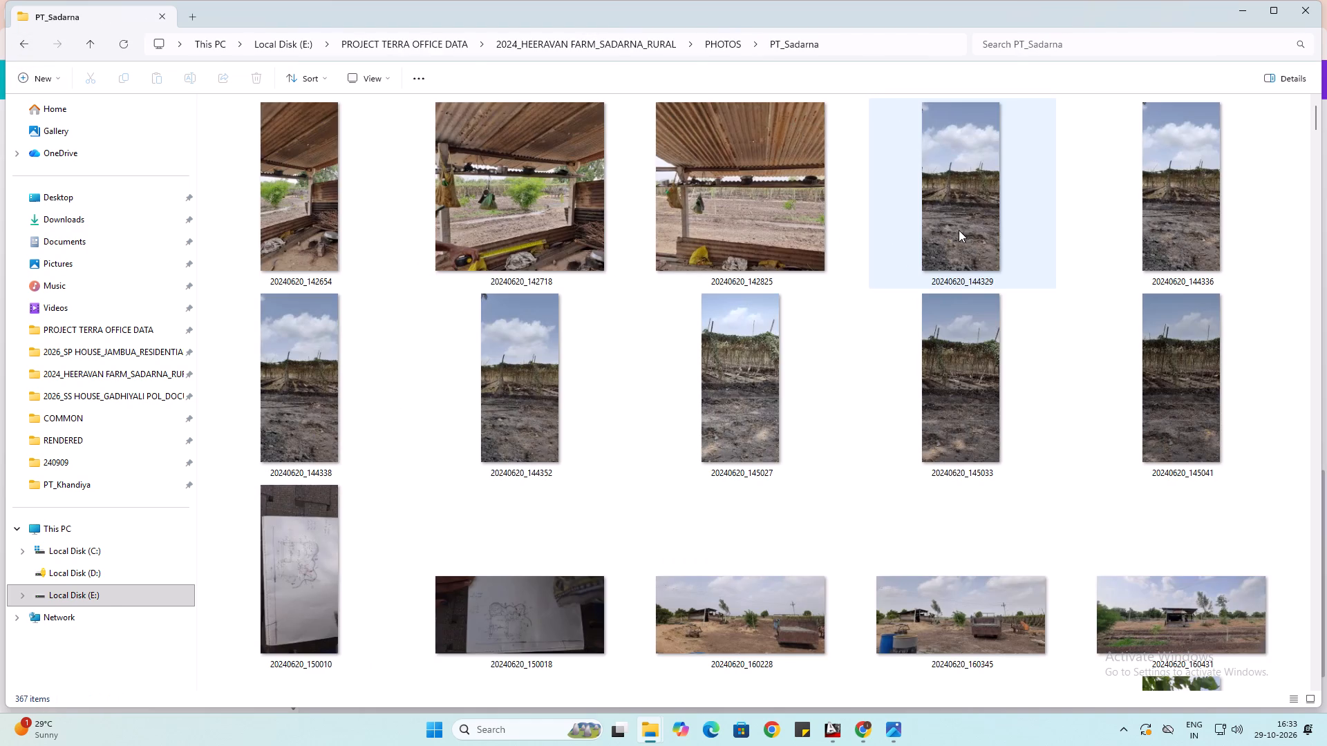
{"action": "left_click", "coordinate": [23, 46]}
{"action": "double_click", "coordinate": [702, 236]}
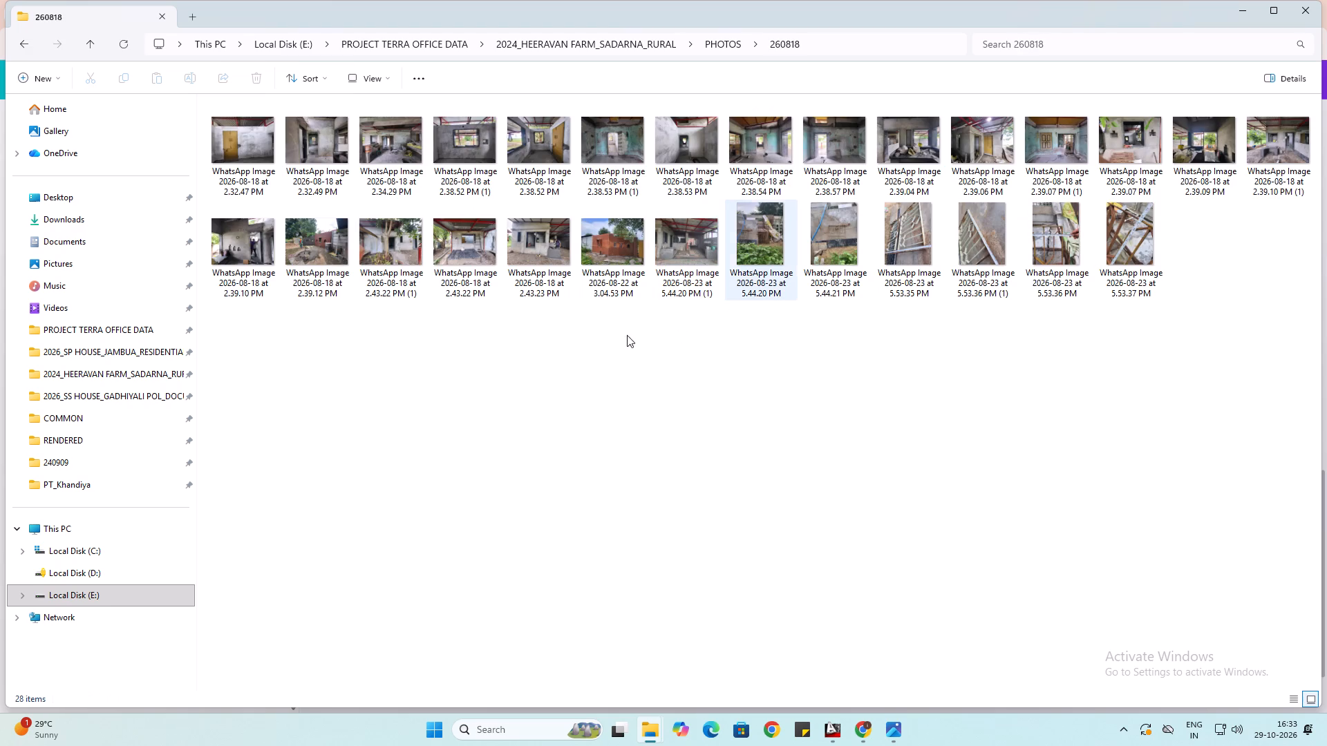
{"action": "left_click", "coordinate": [23, 46]}
{"action": "double_click", "coordinate": [561, 232]}
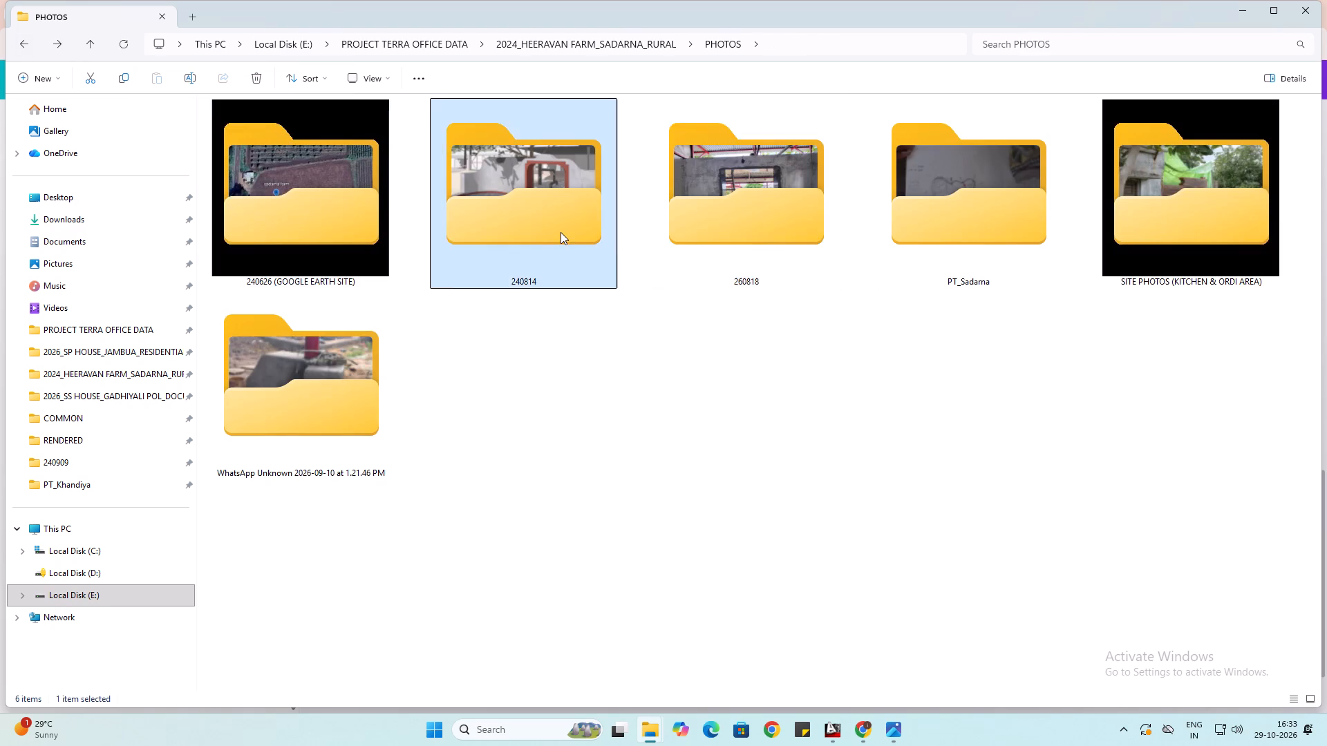
{"action": "left_click", "coordinate": [27, 45]}
{"action": "double_click", "coordinate": [1155, 249]}
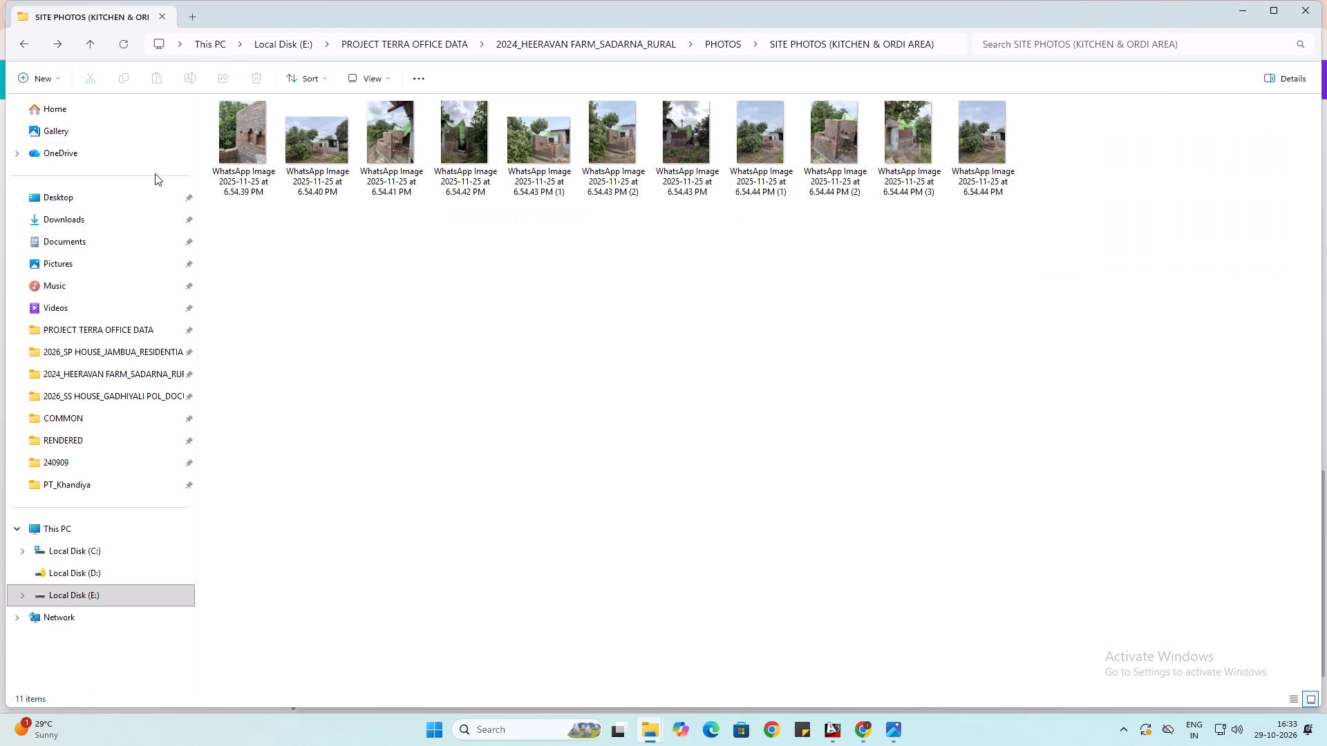
Look through the Heeravan Farm project folder's own images and files, and switch back to the JOIN THE TEAM design in Canva.
{"action": "left_click", "coordinate": [25, 44]}
{"action": "left_click", "coordinate": [25, 44]}
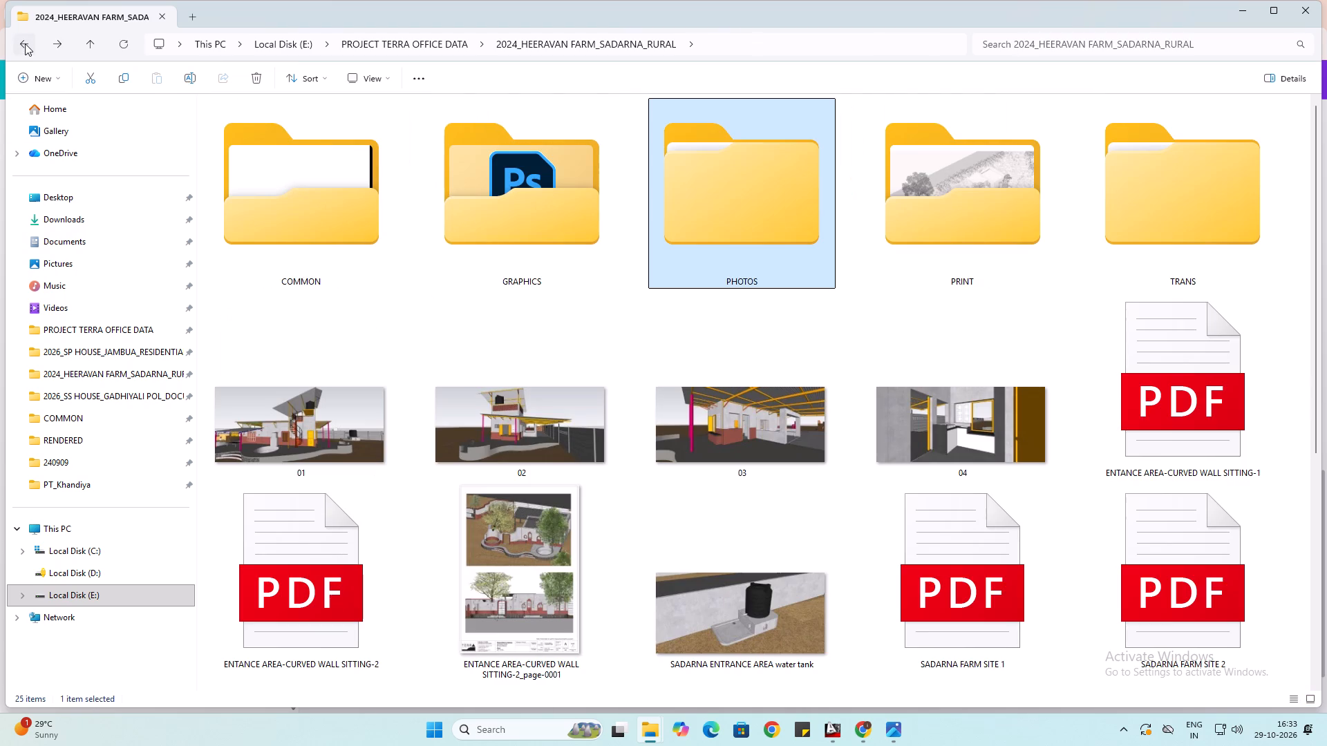
{"action": "scroll", "coordinate": [416, 494], "scroll_direction": "down", "scroll_amount": 6}
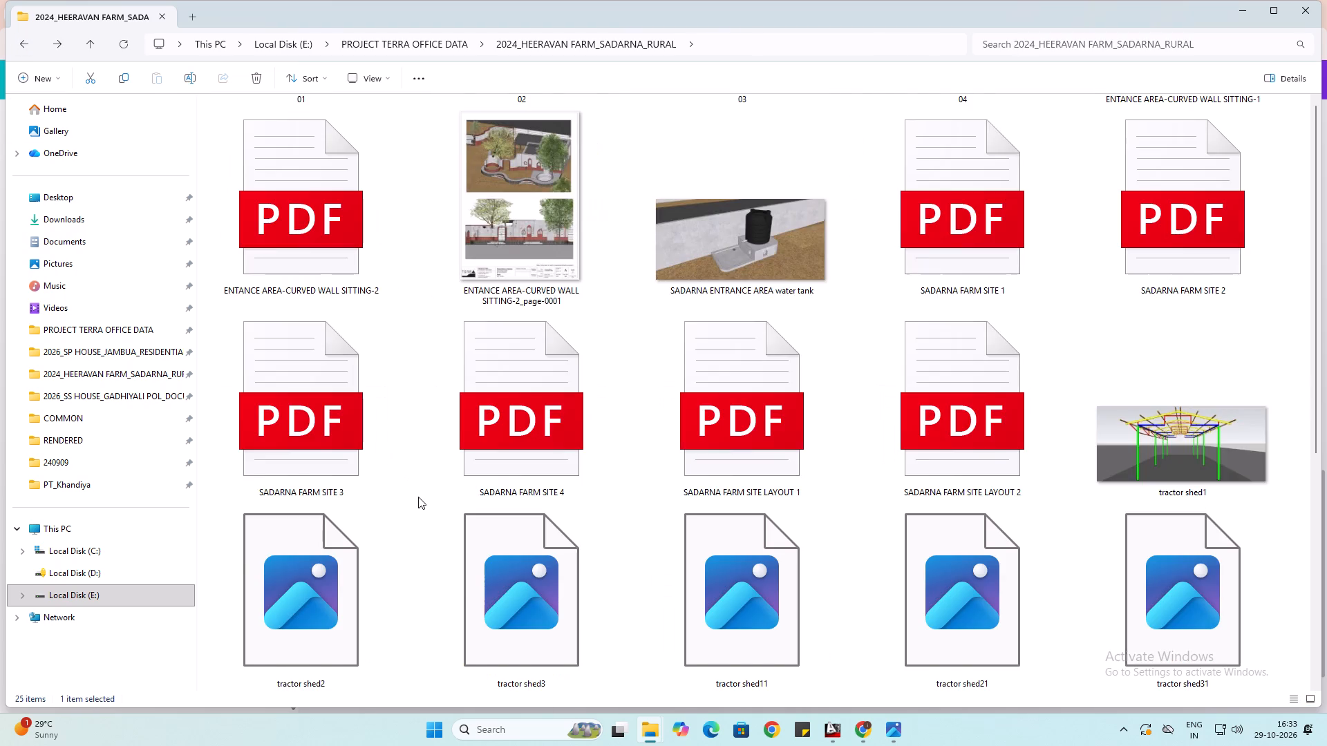
{"action": "scroll", "coordinate": [418, 497], "scroll_direction": "down", "scroll_amount": 1}
{"action": "scroll", "coordinate": [418, 497], "scroll_direction": "up", "scroll_amount": 5}
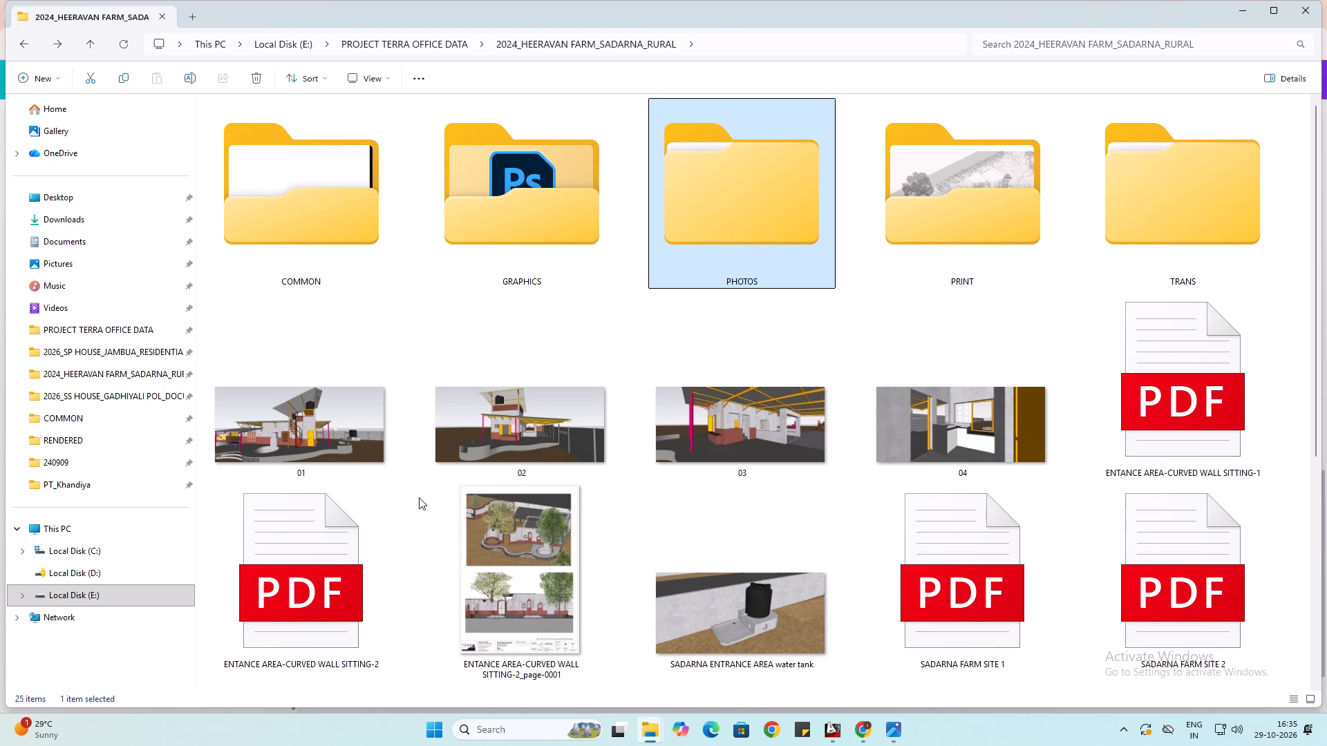
{"action": "left_click", "coordinate": [864, 736]}
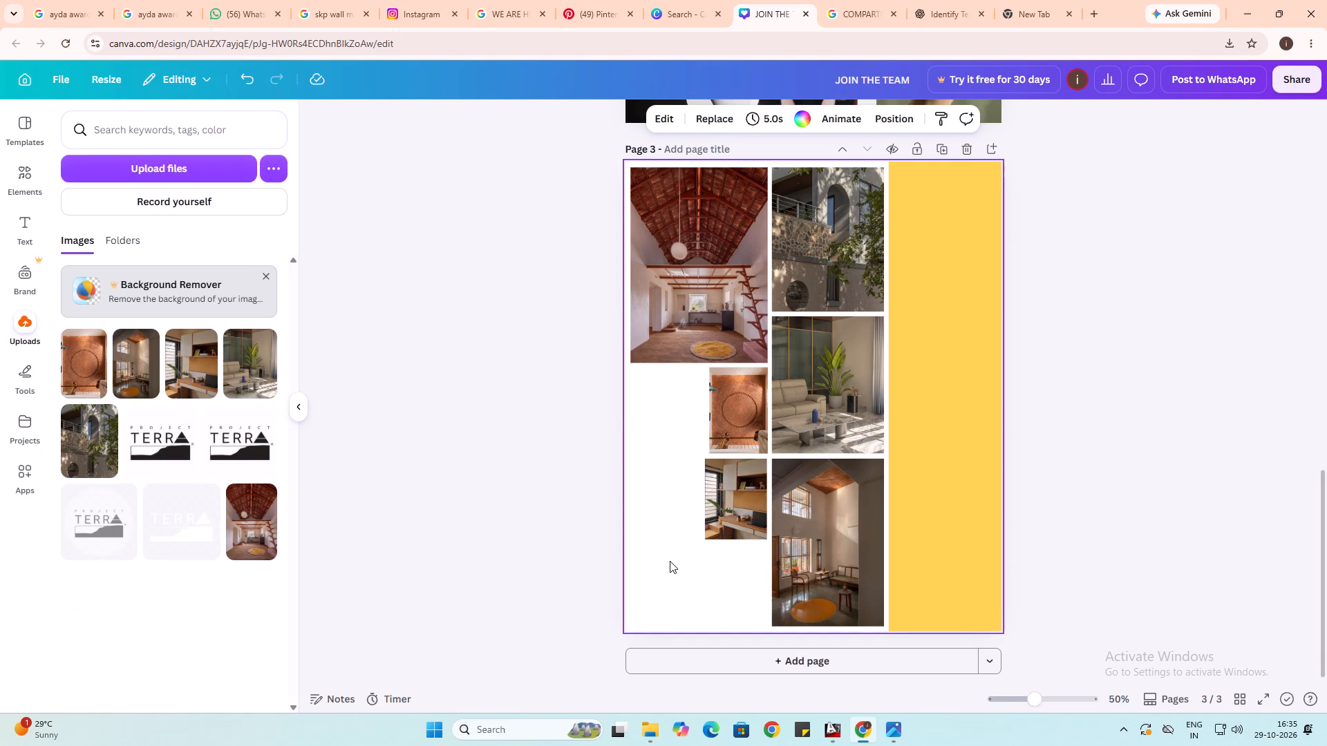
Place the study-desk photo beside the circular-brickwork photo and resize it to about 214 × 248, flush with the red-ceiling photo's left edge.
{"action": "left_click_drag", "start_coordinate": [727, 507], "coordinate": [727, 506]}
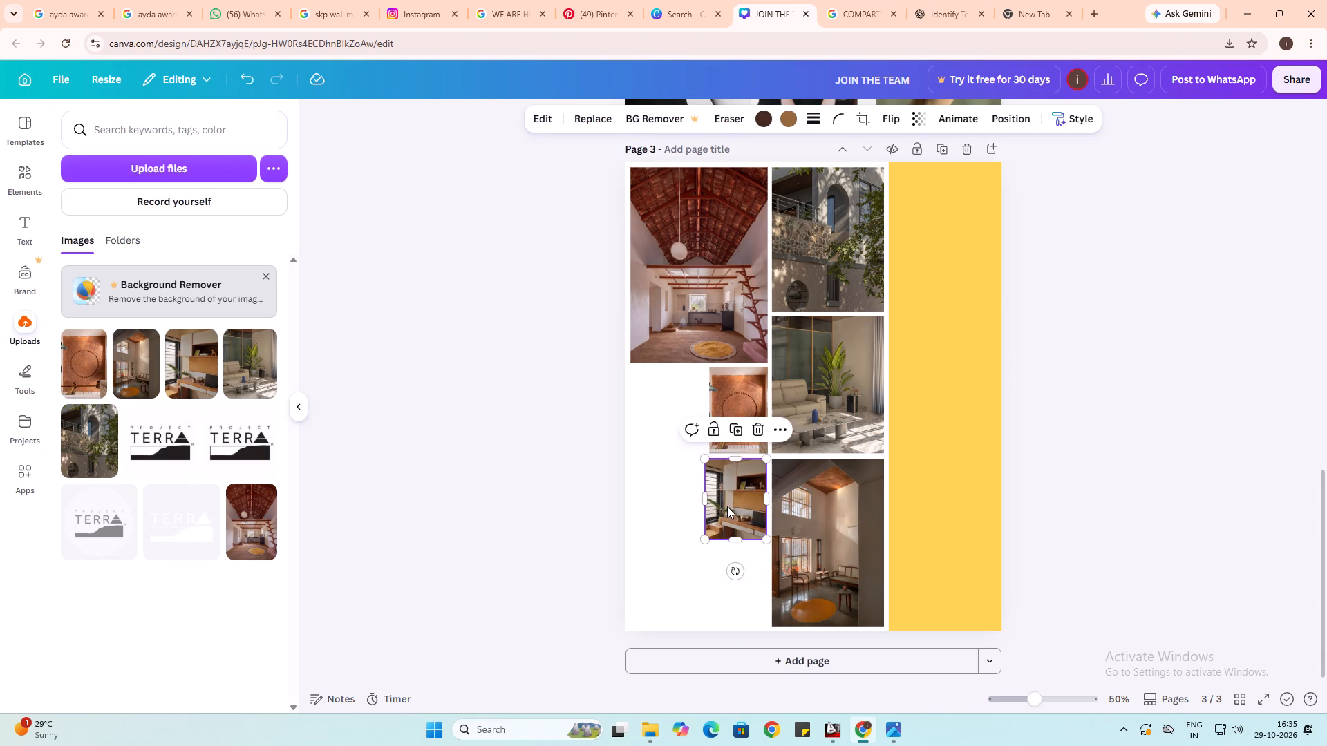
{"action": "left_click_drag", "start_coordinate": [727, 506], "coordinate": [661, 417]}
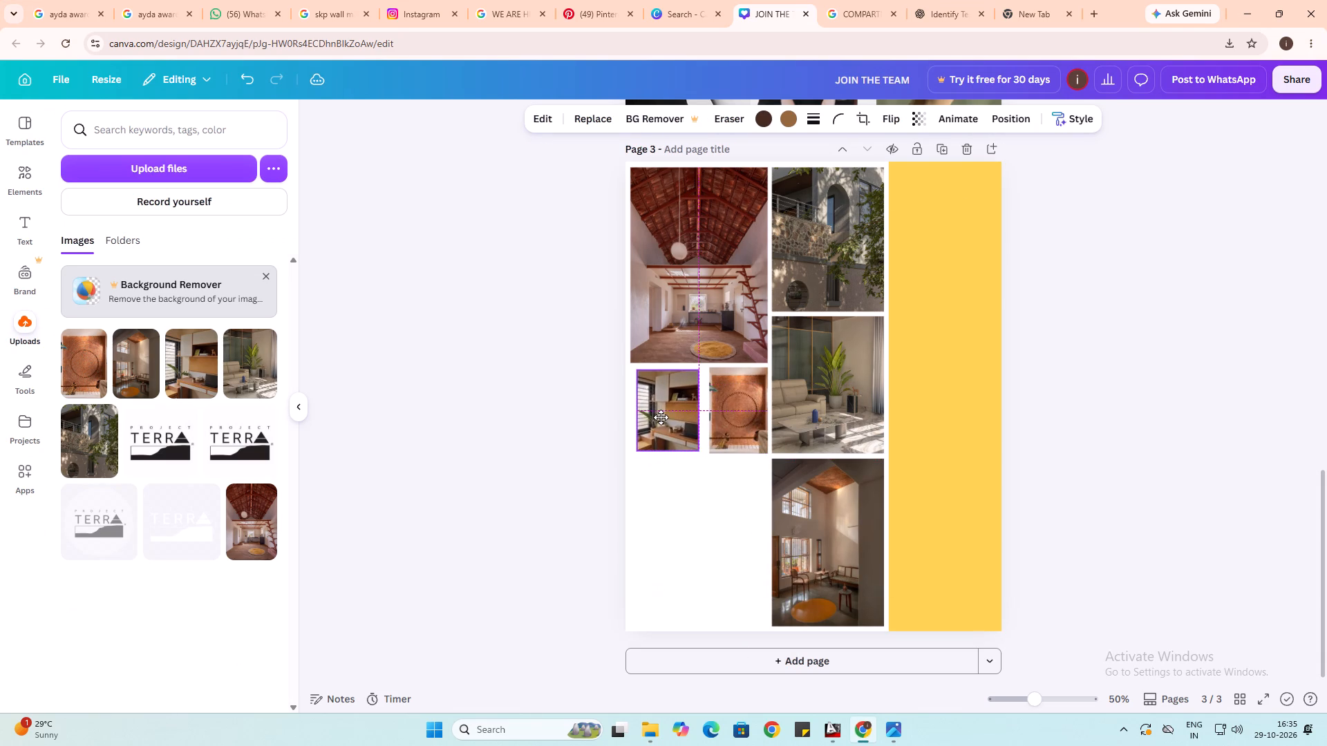
{"action": "left_click_drag", "start_coordinate": [661, 417], "coordinate": [666, 417]}
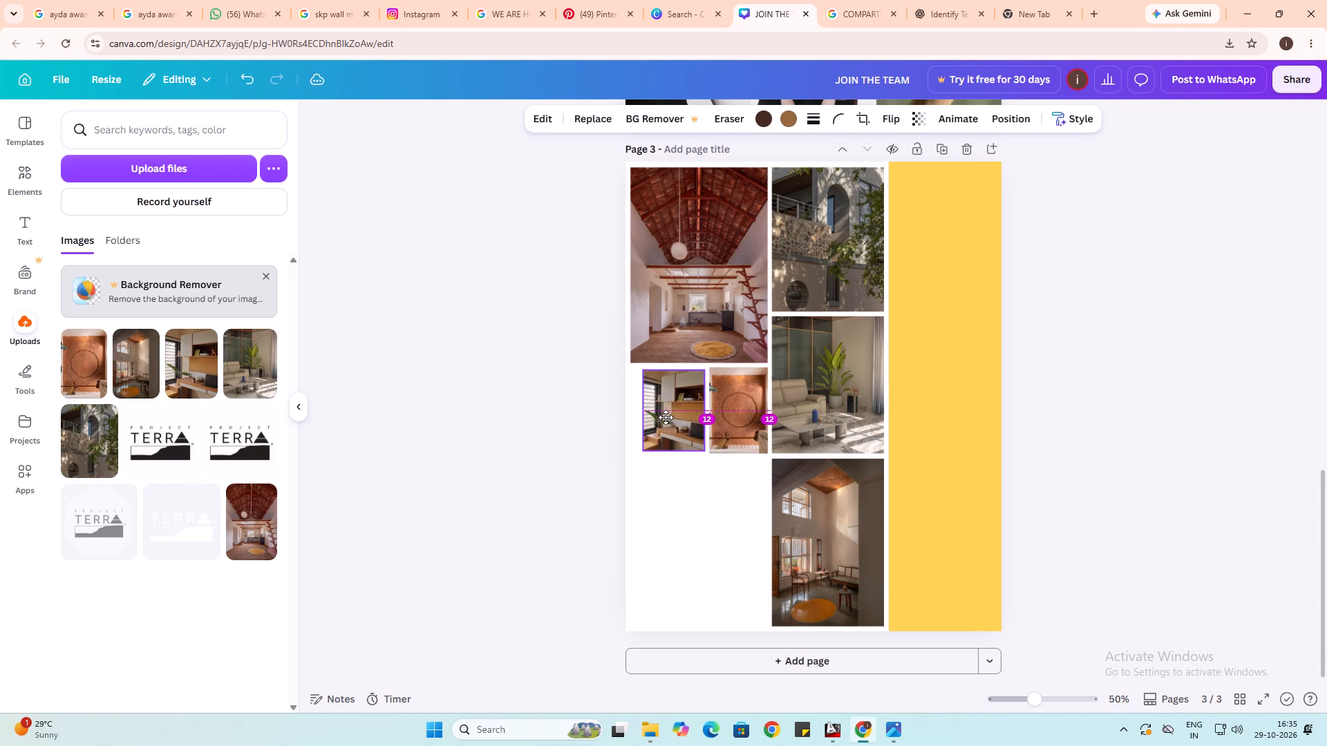
{"action": "left_click_drag", "start_coordinate": [666, 417], "coordinate": [666, 414]}
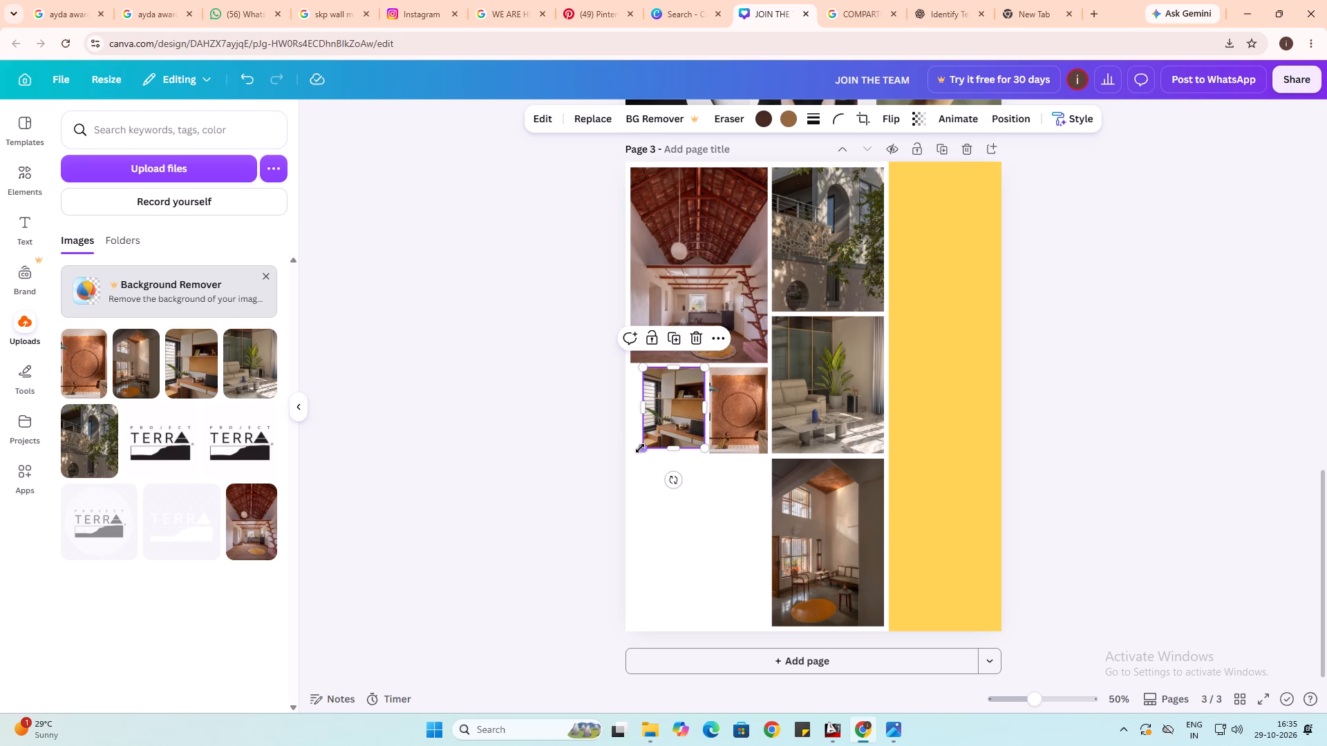
{"action": "left_click_drag", "start_coordinate": [641, 448], "coordinate": [634, 453]}
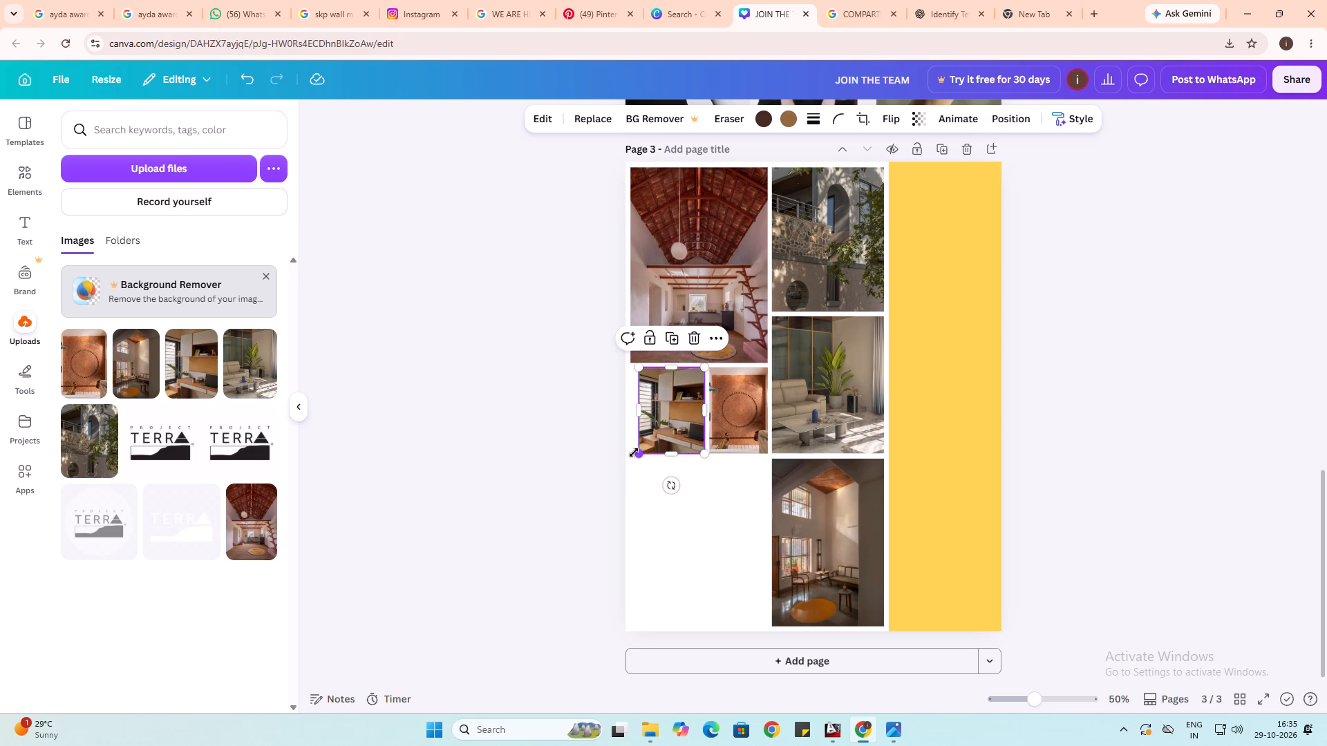
{"action": "left_click", "coordinate": [637, 408]}
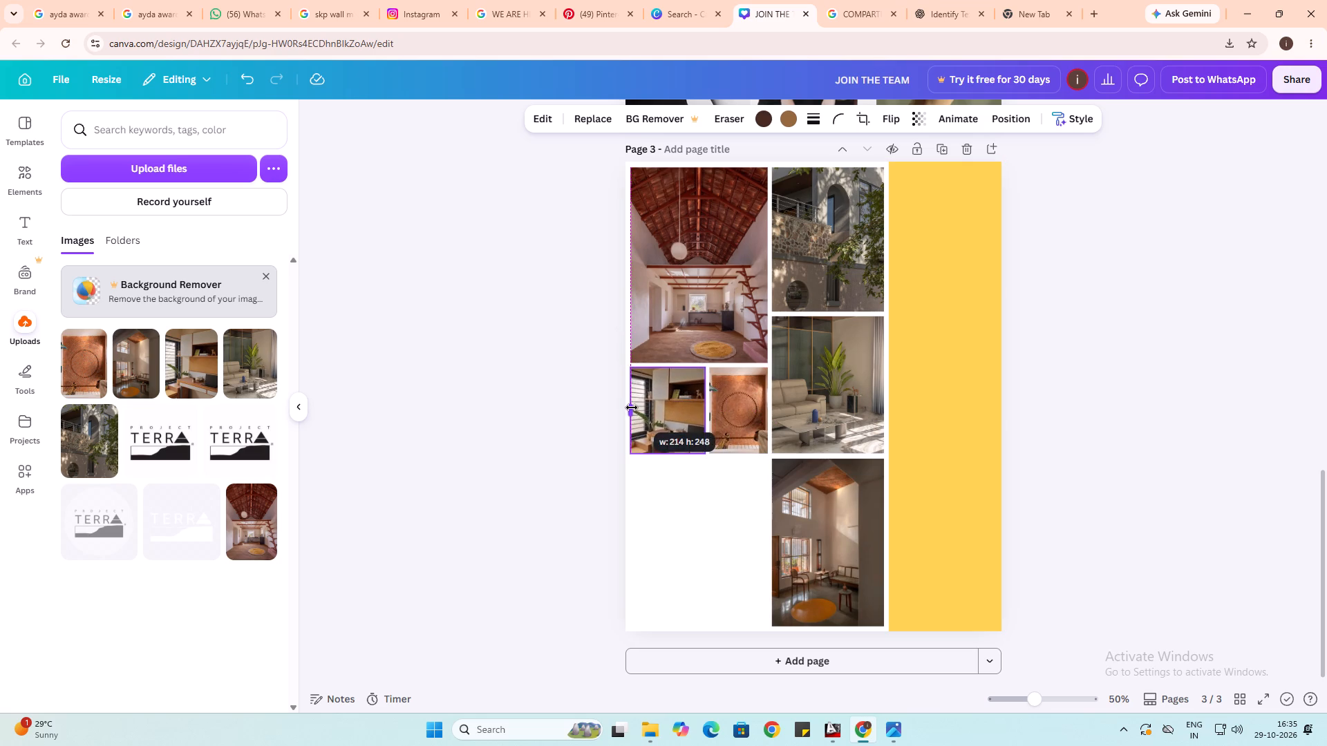
{"action": "left_click", "coordinate": [696, 508]}
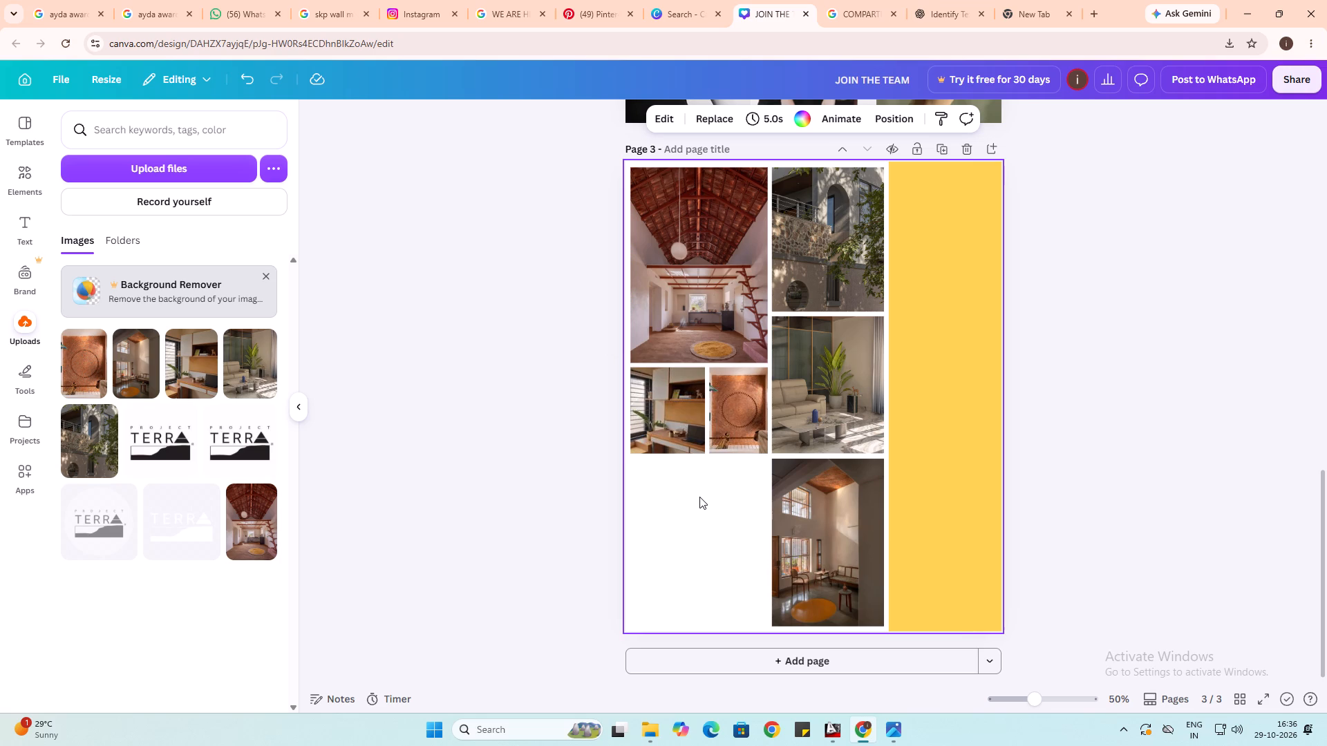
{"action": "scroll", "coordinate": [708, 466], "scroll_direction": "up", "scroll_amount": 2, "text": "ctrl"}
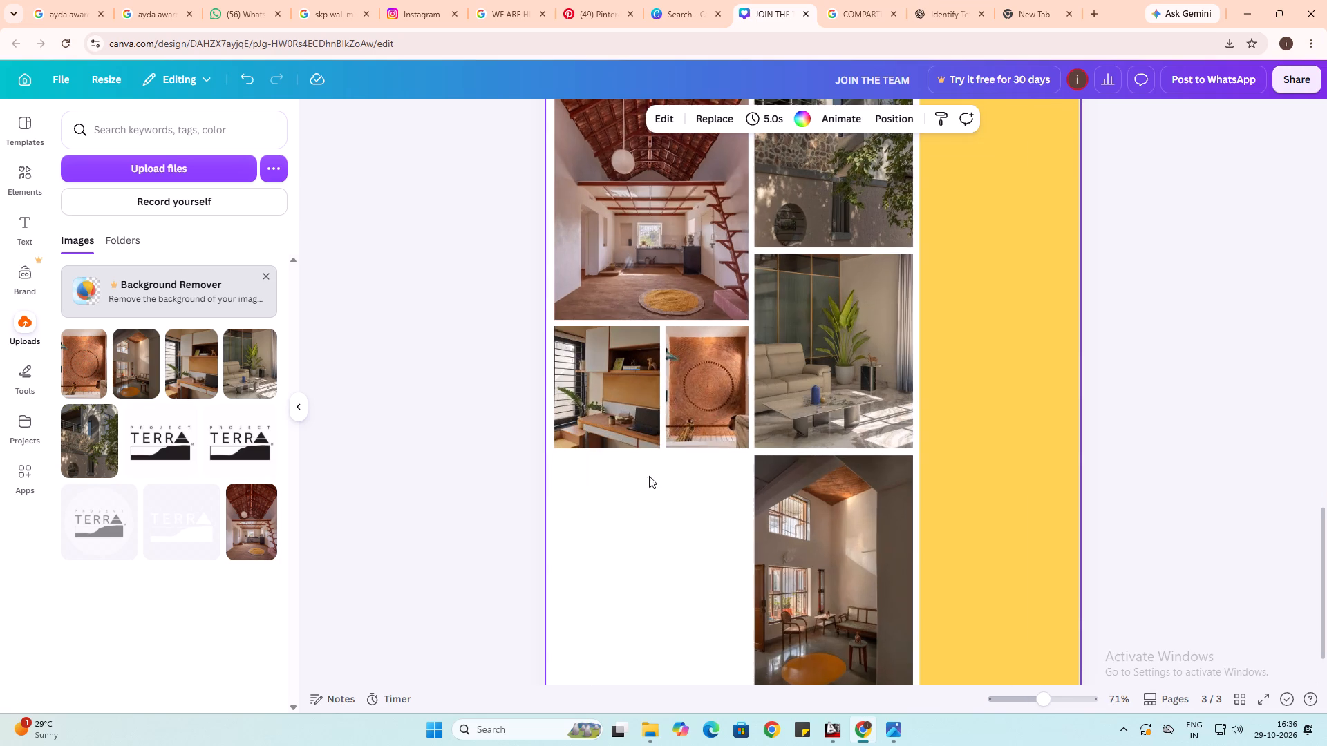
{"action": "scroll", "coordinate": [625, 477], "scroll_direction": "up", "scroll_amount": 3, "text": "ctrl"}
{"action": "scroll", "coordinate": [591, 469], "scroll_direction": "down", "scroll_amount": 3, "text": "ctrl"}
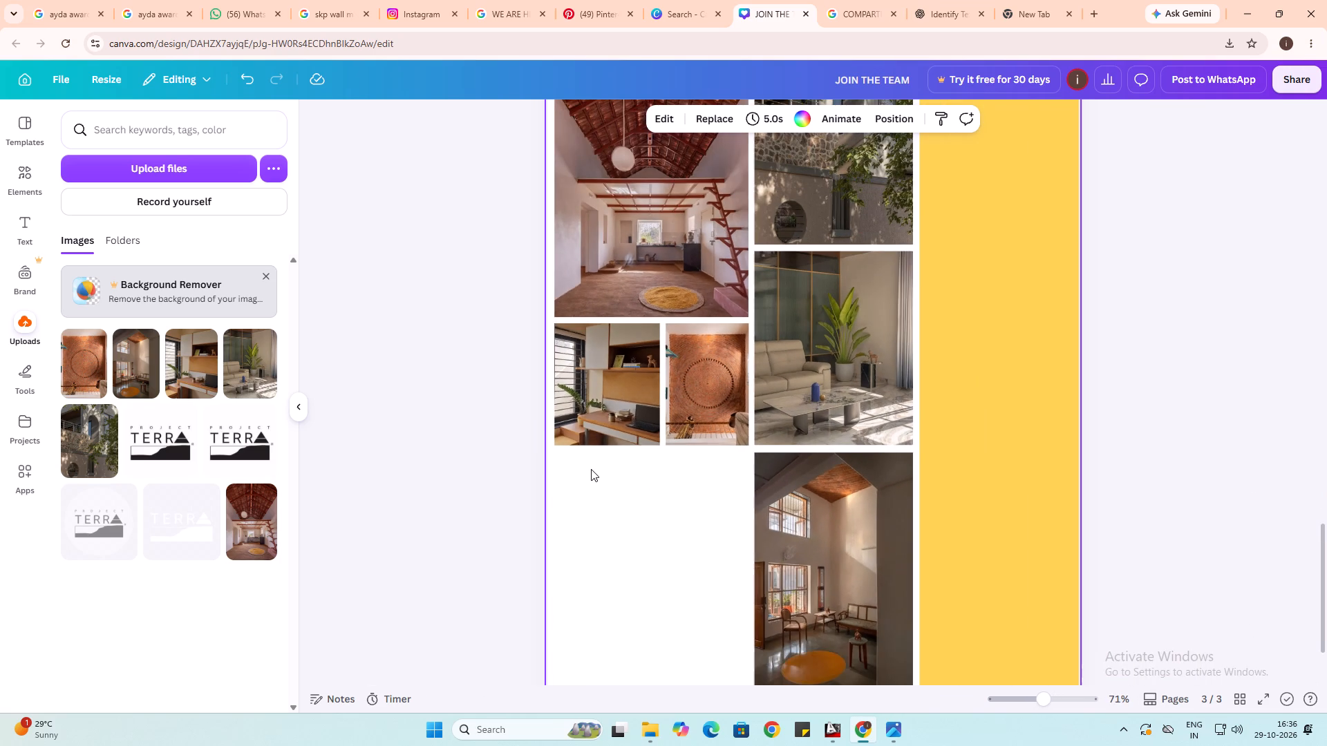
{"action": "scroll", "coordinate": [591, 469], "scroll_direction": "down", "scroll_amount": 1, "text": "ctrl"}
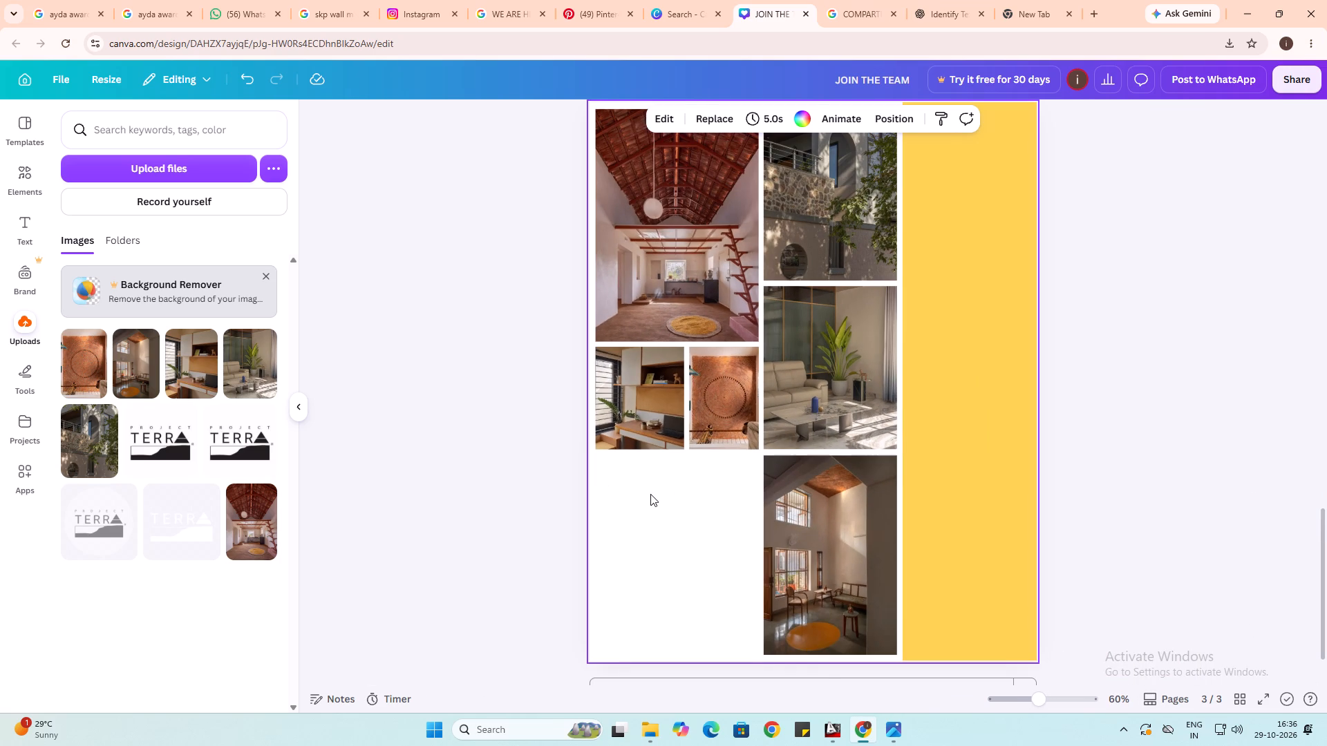
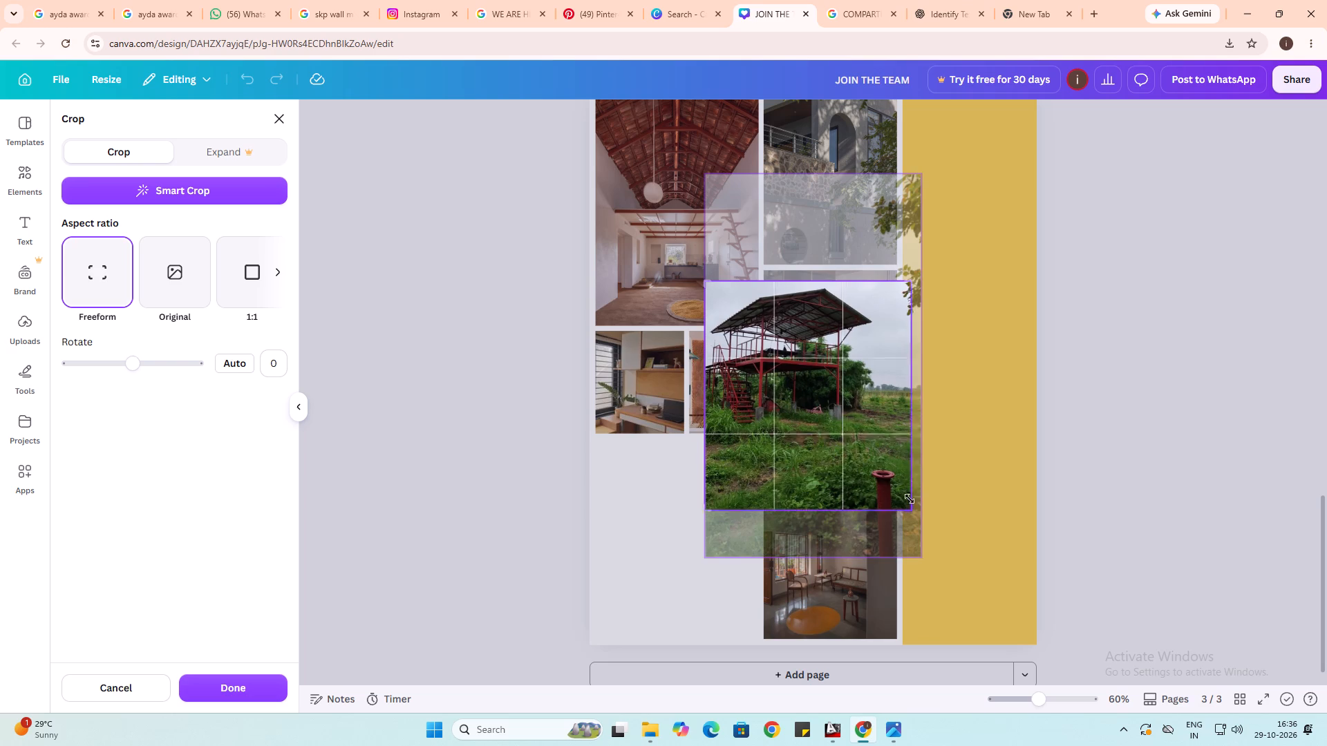
Crop the red steel pavilion photo from below to a landscape frame, cutting away the lower grass and the strip beyond its roof.
{"action": "left_click_drag", "start_coordinate": [910, 499], "coordinate": [881, 429]}
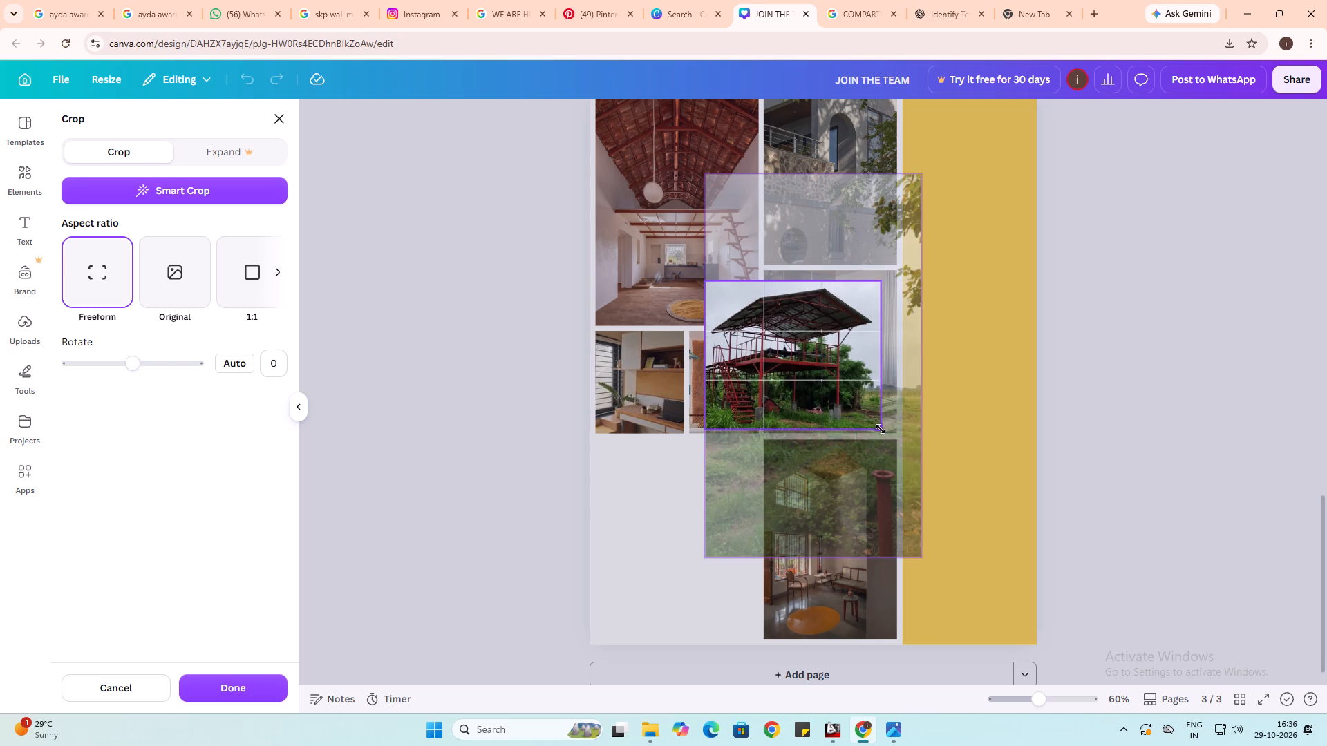
{"action": "left_click_drag", "start_coordinate": [881, 429], "coordinate": [901, 429]}
{"action": "left_click", "coordinate": [460, 442]}
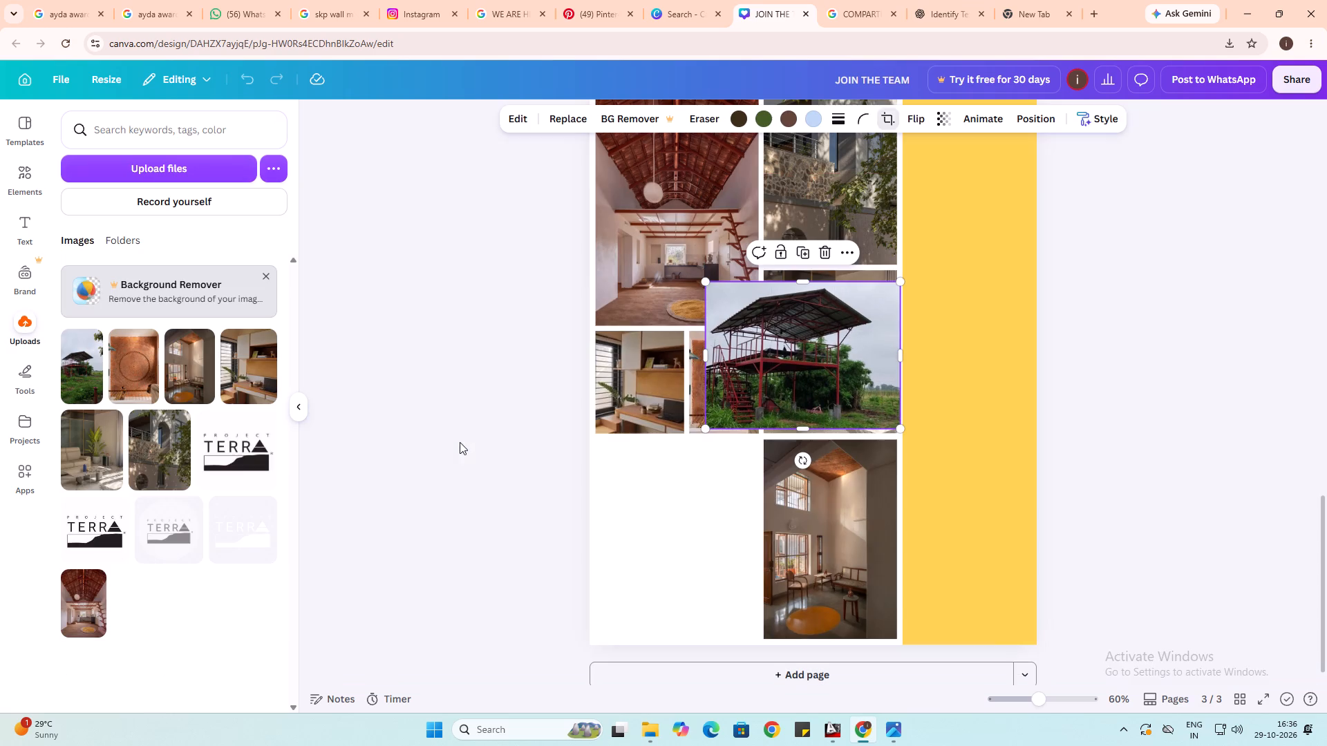
Place the pavilion photo beneath the study-desk and brickwork photos and scale it to about 394 wide, matching the red-ceiling photo's edges.
{"action": "left_click_drag", "start_coordinate": [812, 358], "coordinate": [677, 517]}
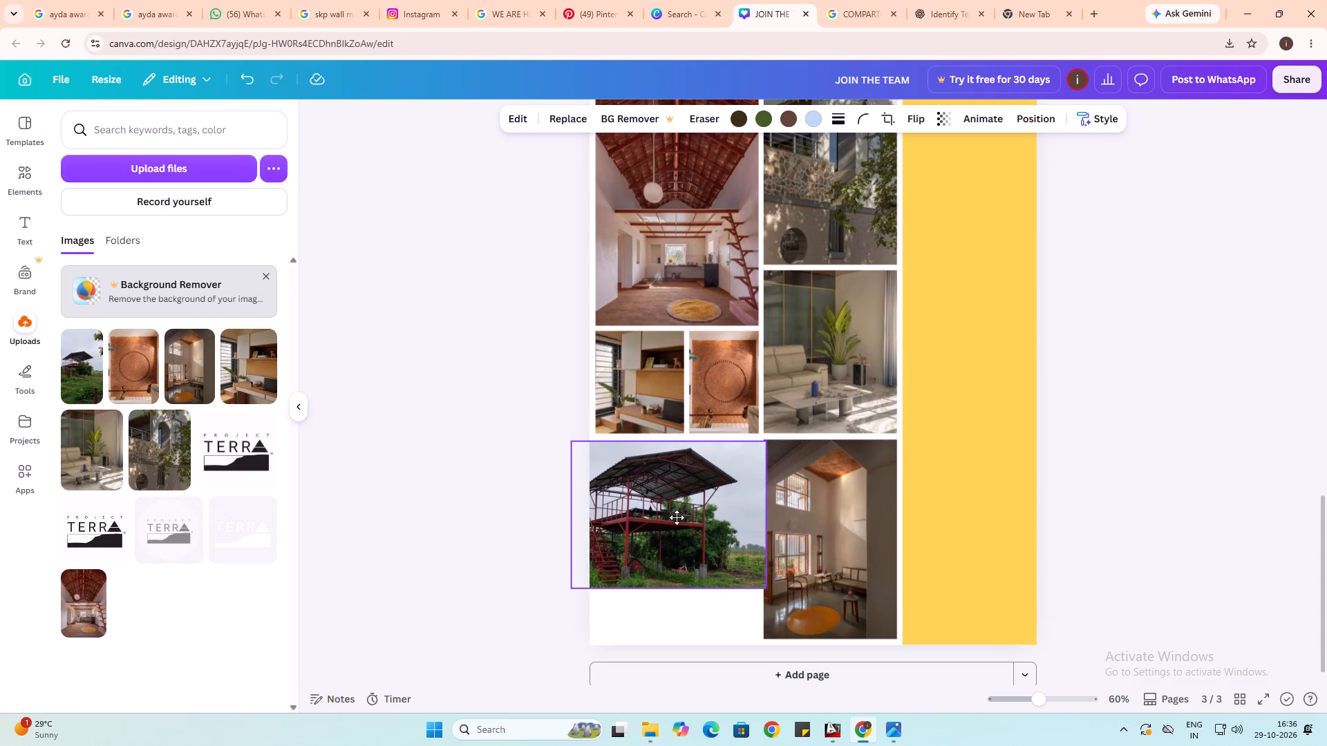
{"action": "left_click_drag", "start_coordinate": [677, 517], "coordinate": [671, 515]}
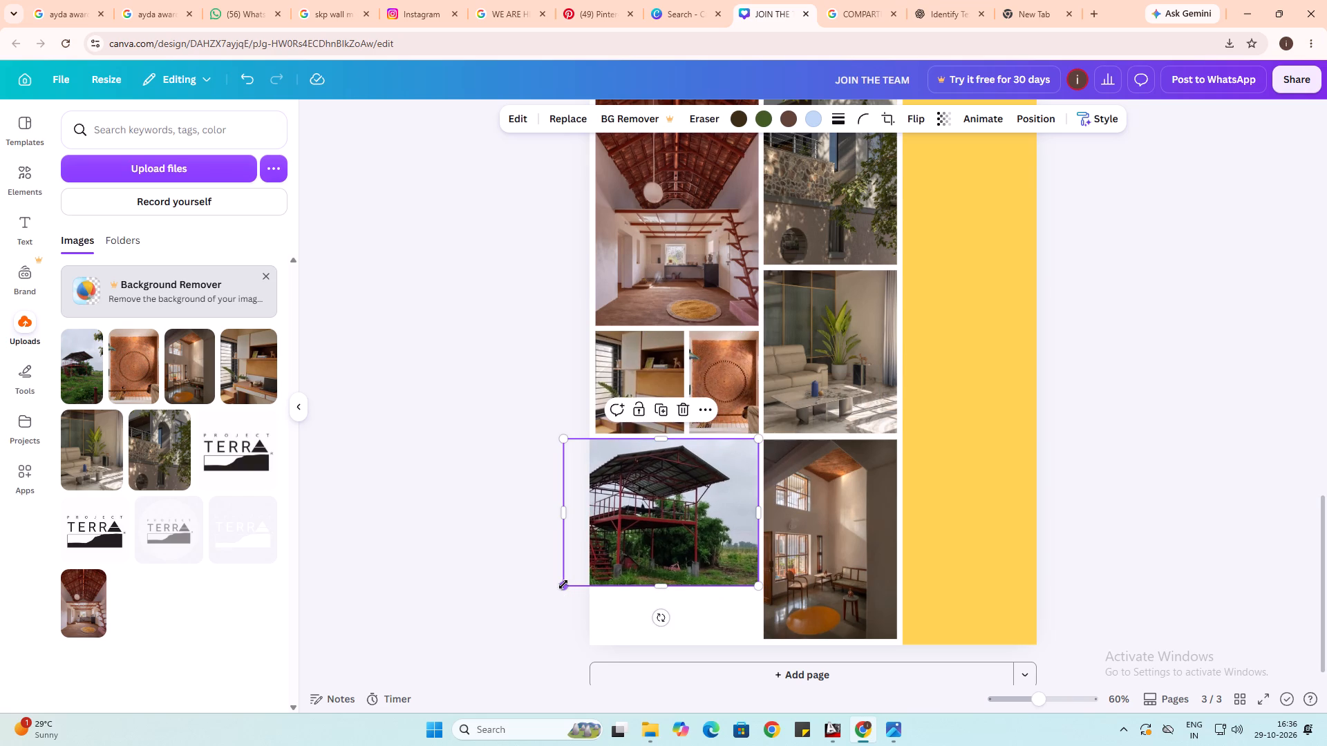
{"action": "left_click_drag", "start_coordinate": [563, 584], "coordinate": [602, 571]}
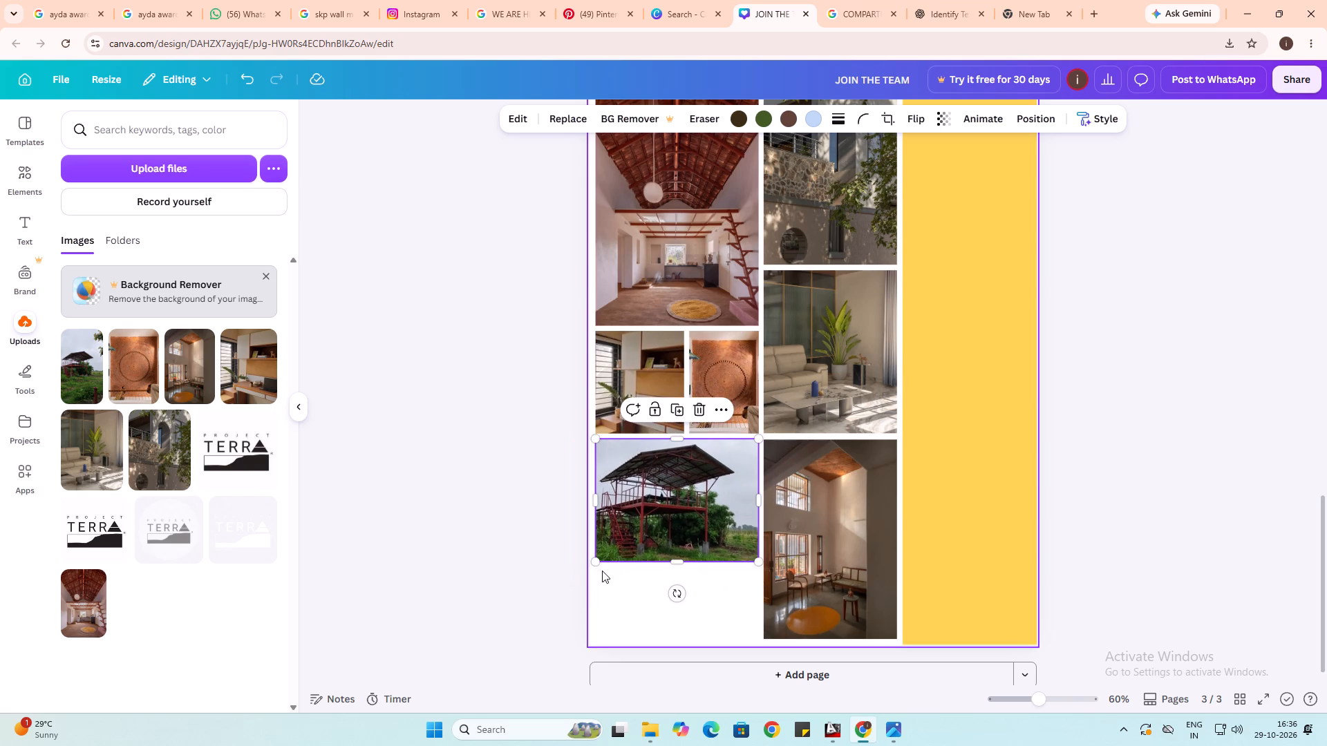
{"action": "left_click", "coordinate": [514, 563]}
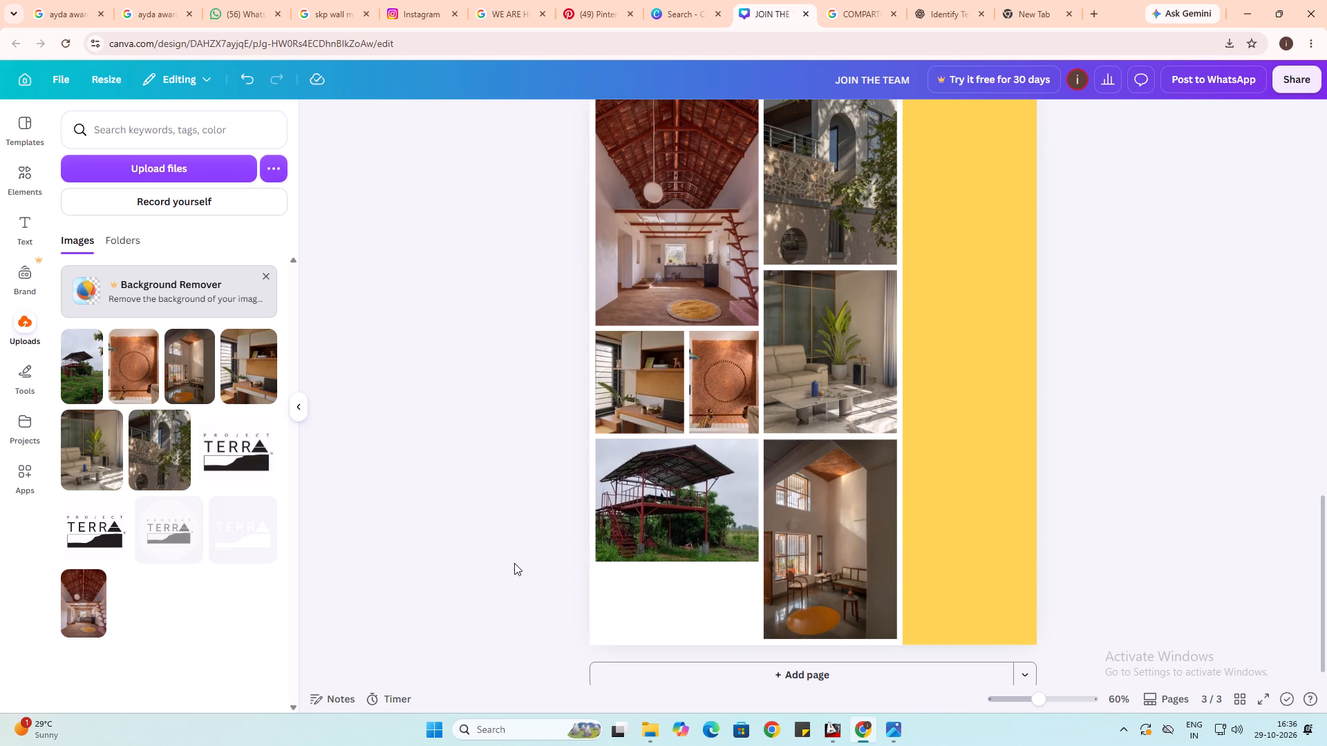
{"action": "scroll", "coordinate": [514, 563], "scroll_direction": "up", "scroll_amount": 1}
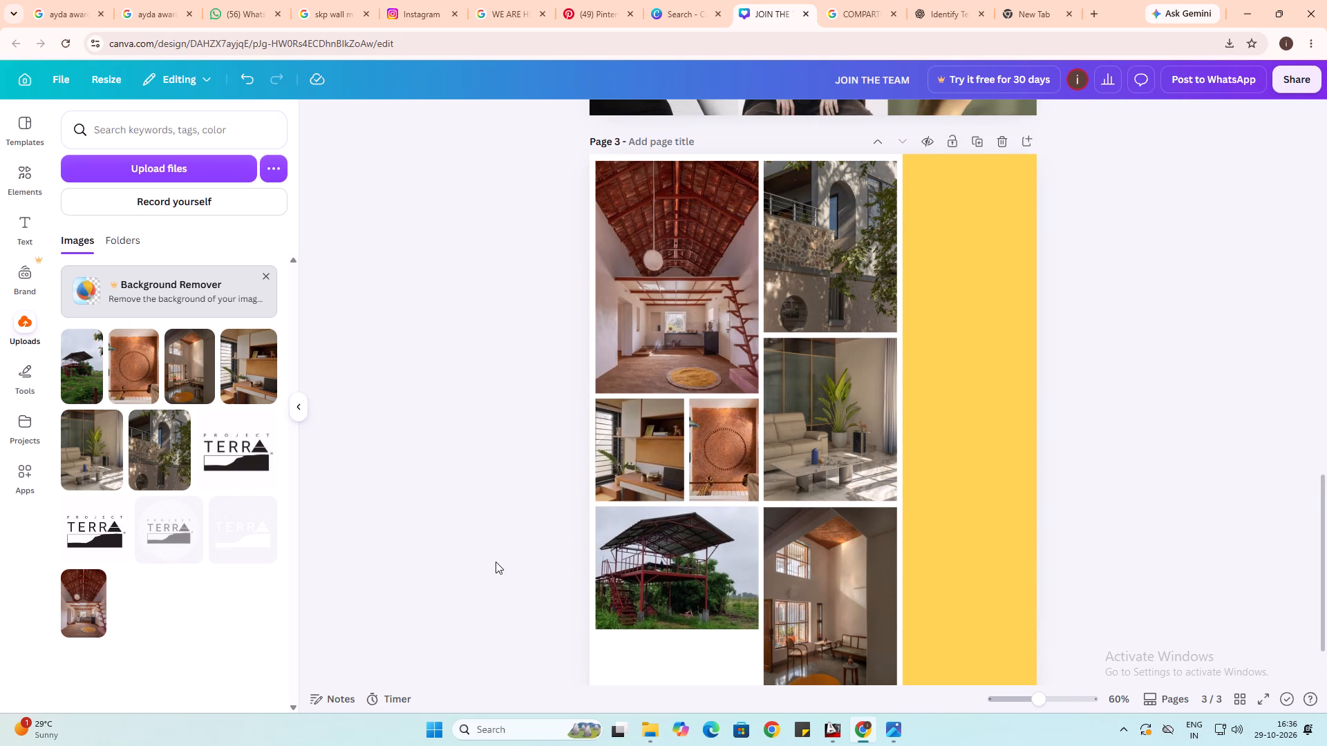
{"action": "scroll", "coordinate": [500, 548], "scroll_direction": "down", "scroll_amount": 1}
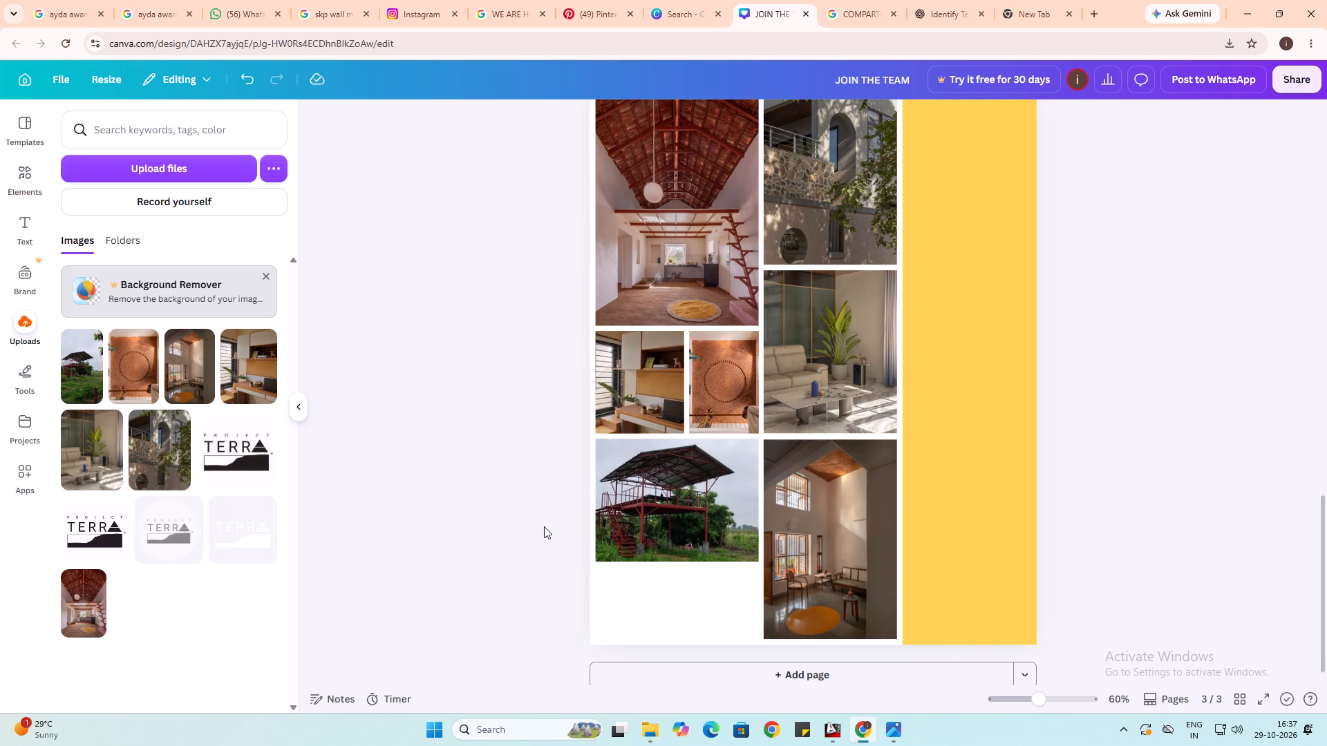
Trim the pavilion photo's bottom edge slightly to a height of about 284.
{"action": "left_click", "coordinate": [643, 526]}
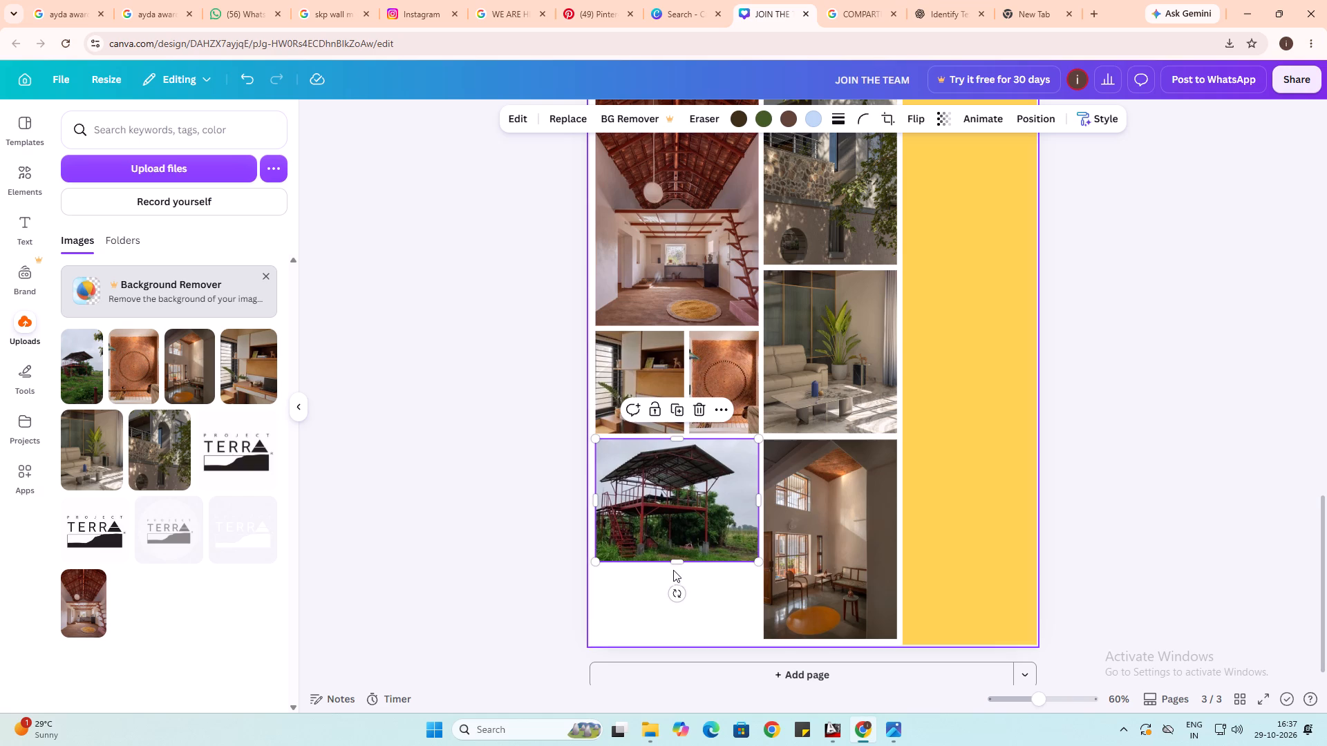
{"action": "left_click_drag", "start_coordinate": [673, 564], "coordinate": [674, 558]}
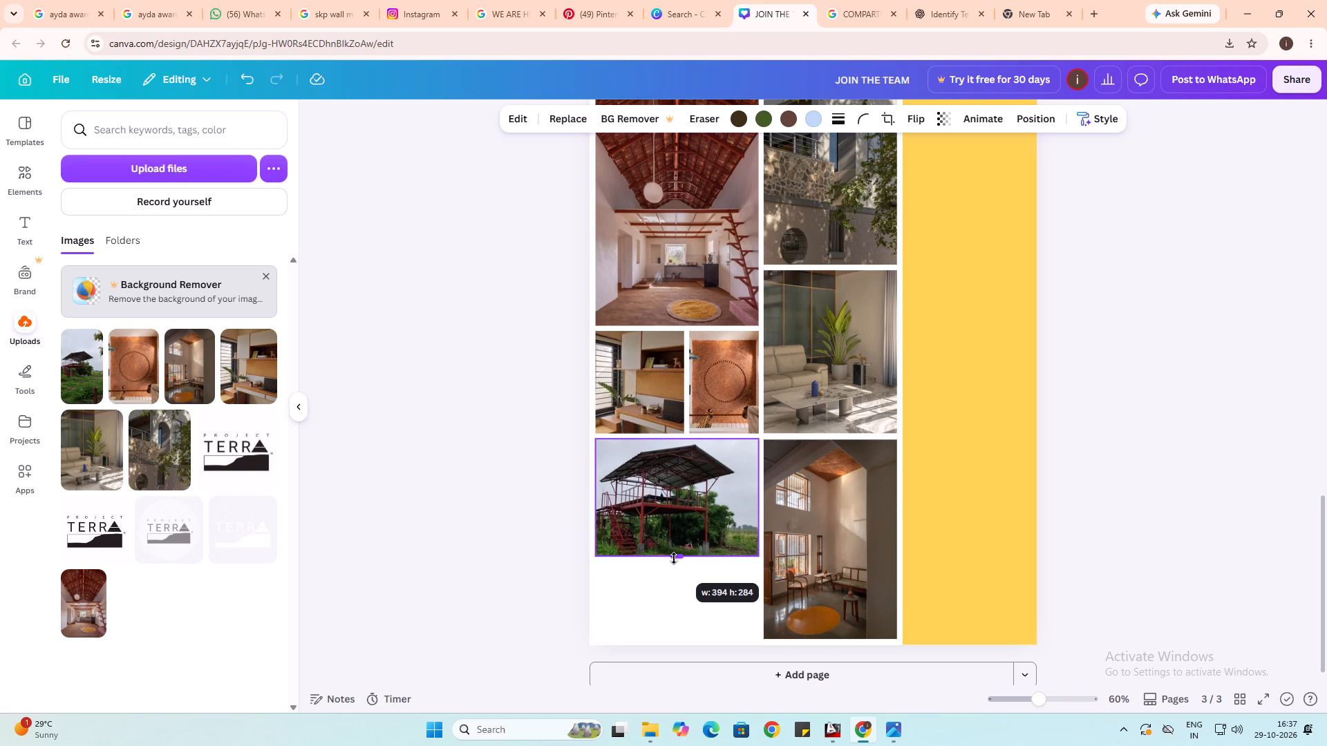
{"action": "left_click_drag", "start_coordinate": [674, 558], "coordinate": [674, 559]}
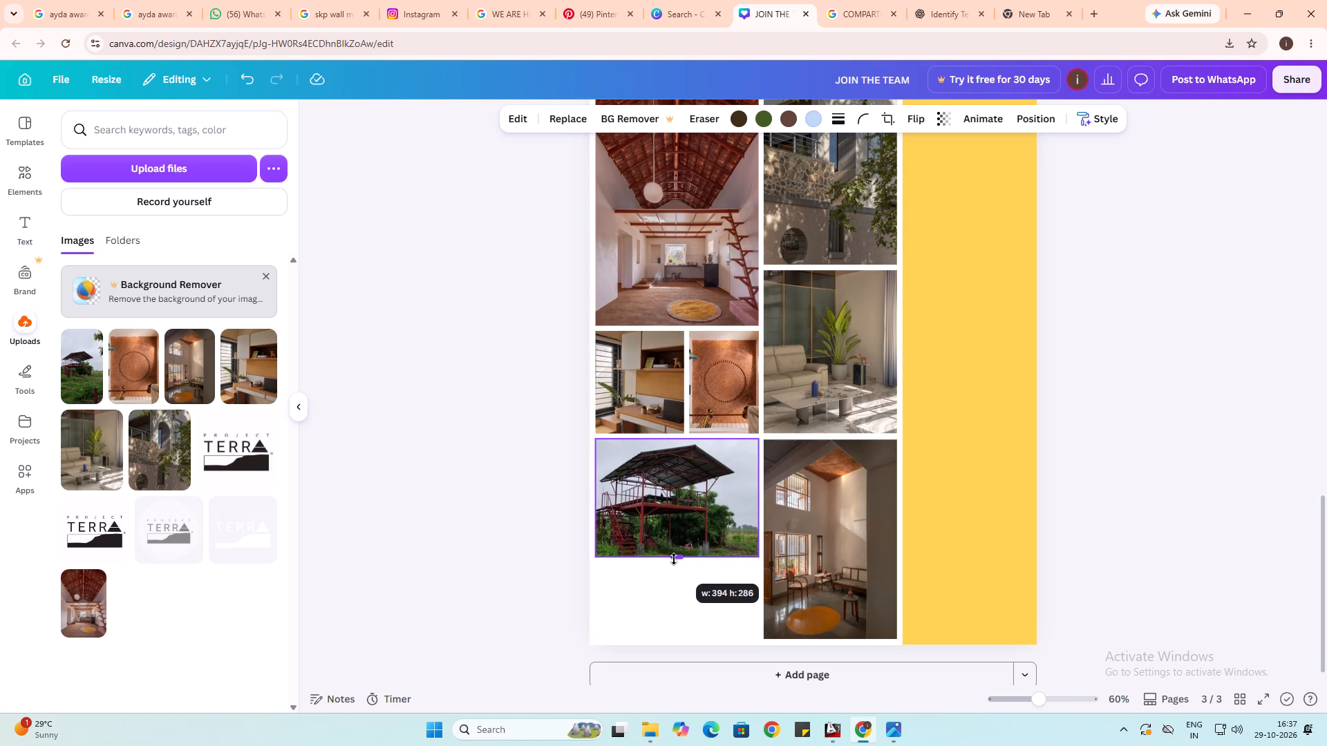
{"action": "left_click_drag", "start_coordinate": [674, 559], "coordinate": [673, 557]}
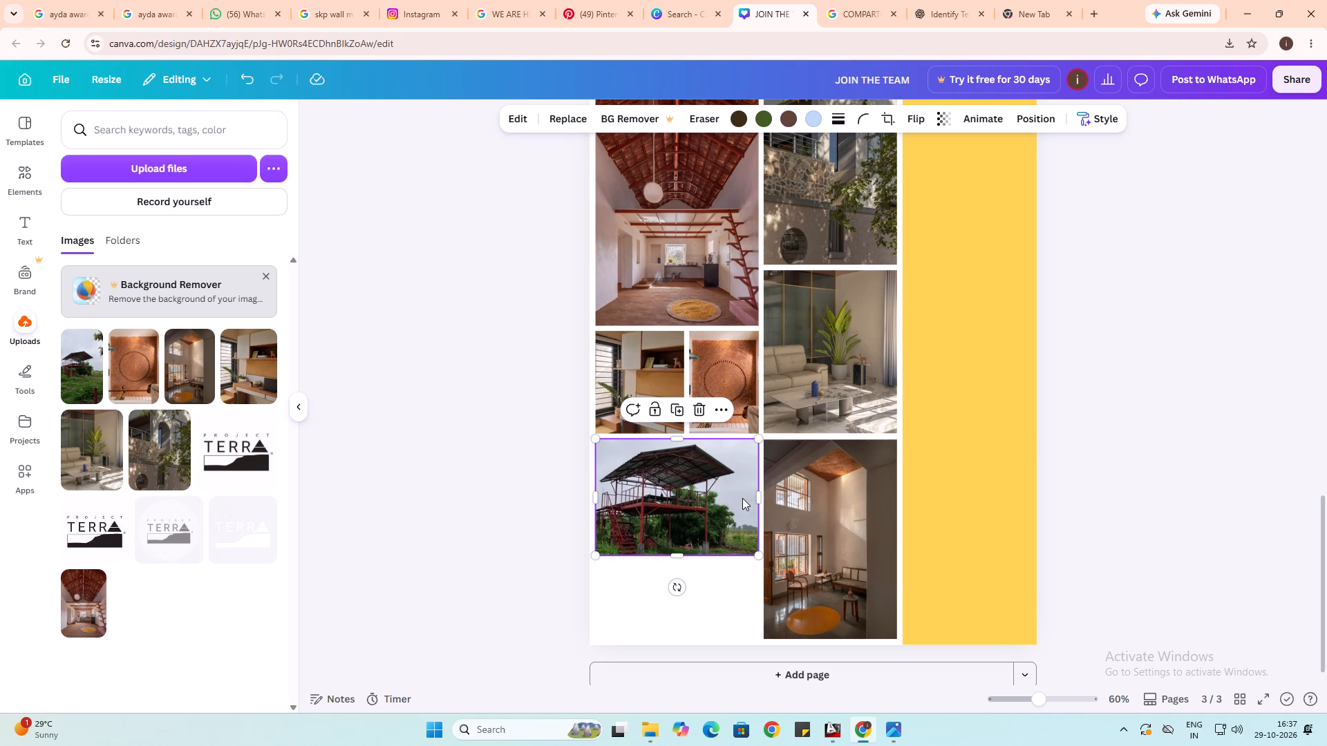
{"action": "left_click", "coordinate": [492, 513]}
Duplicate the circular-brickwork photo directly below the pavilion photo, aligned with the original, and nudge the copy up slightly to tighten the gap.
{"action": "left_click", "coordinate": [701, 381]}
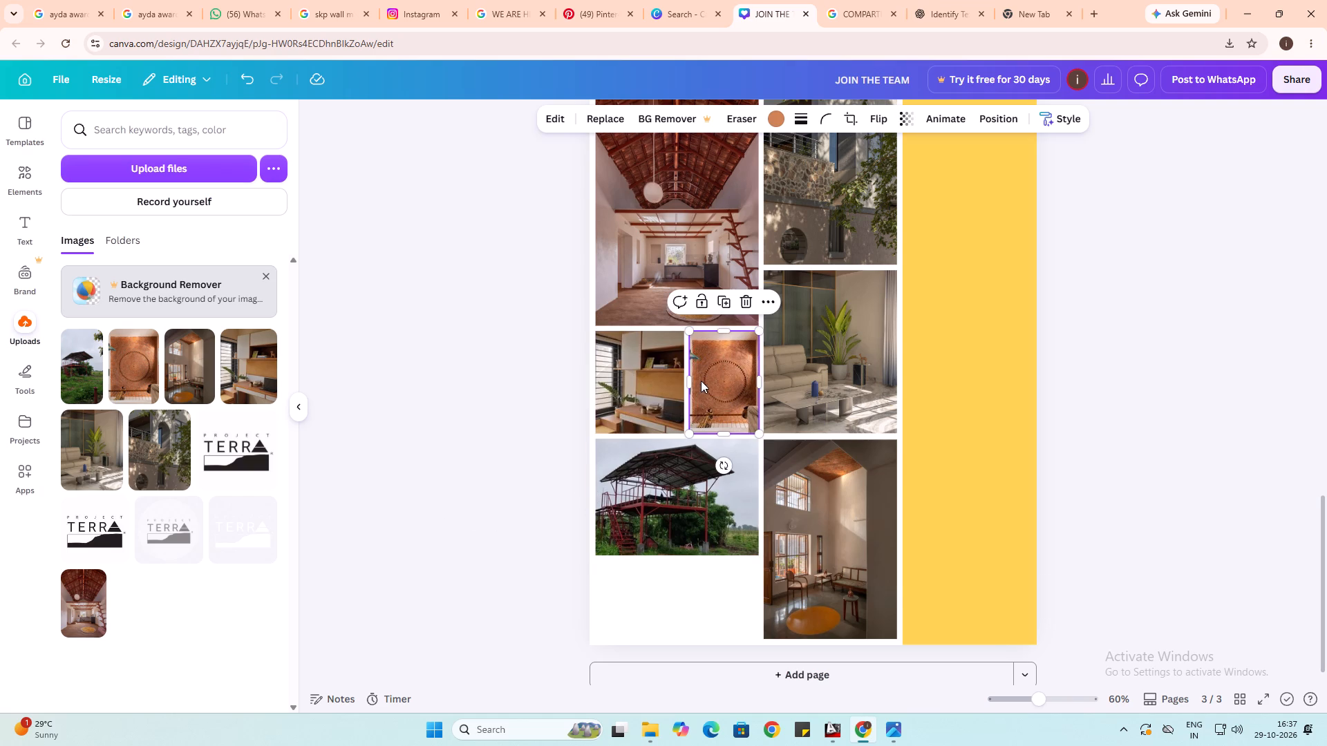
{"action": "left_click_drag", "start_coordinate": [713, 377], "coordinate": [717, 598], "text": "alt"}
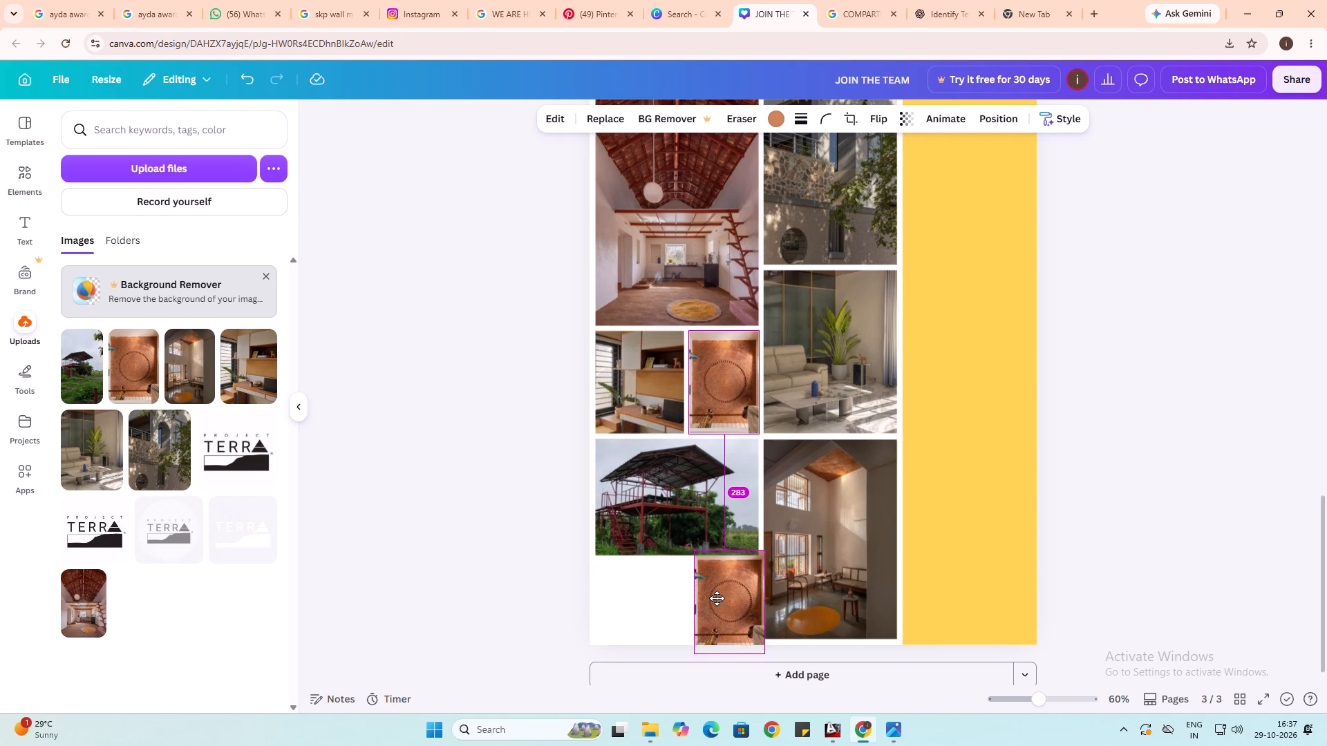
{"action": "left_click_drag", "start_coordinate": [717, 598], "coordinate": [713, 606], "text": "alt"}
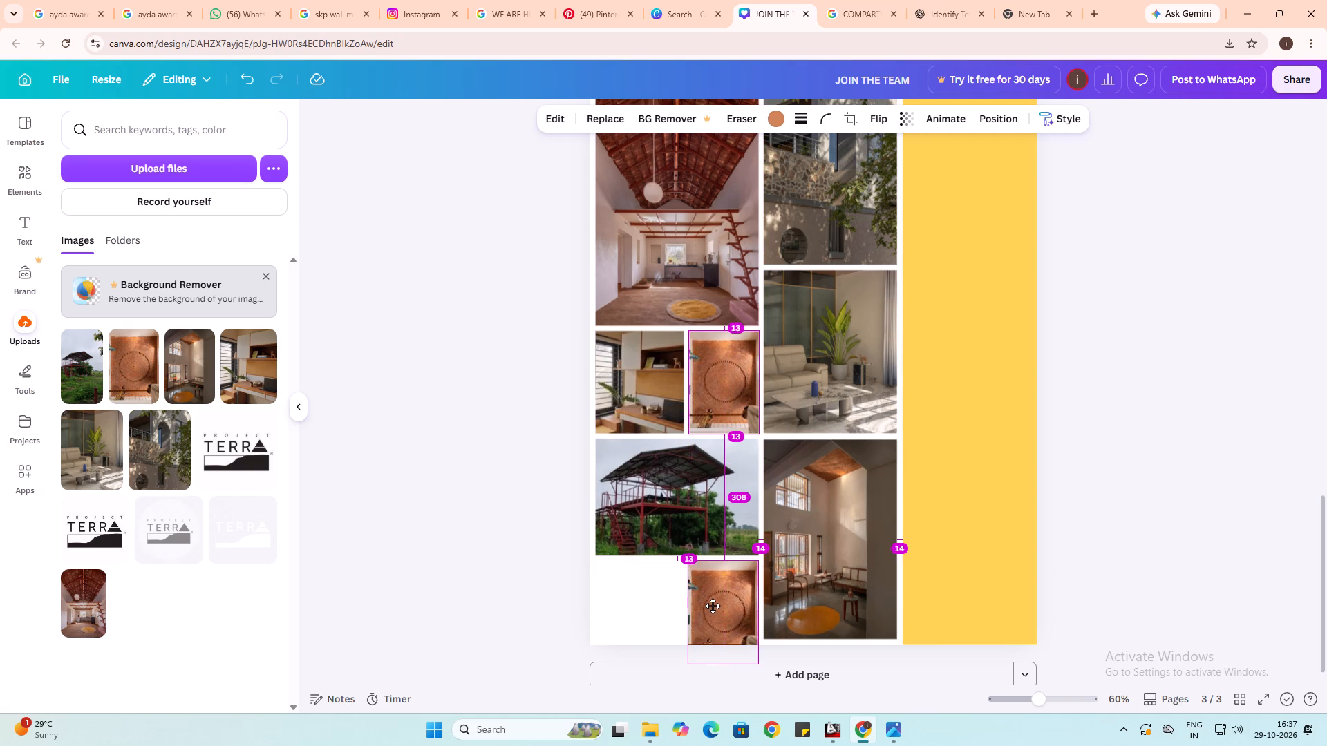
{"action": "left_click_drag", "start_coordinate": [713, 606], "coordinate": [713, 606], "text": "alt"}
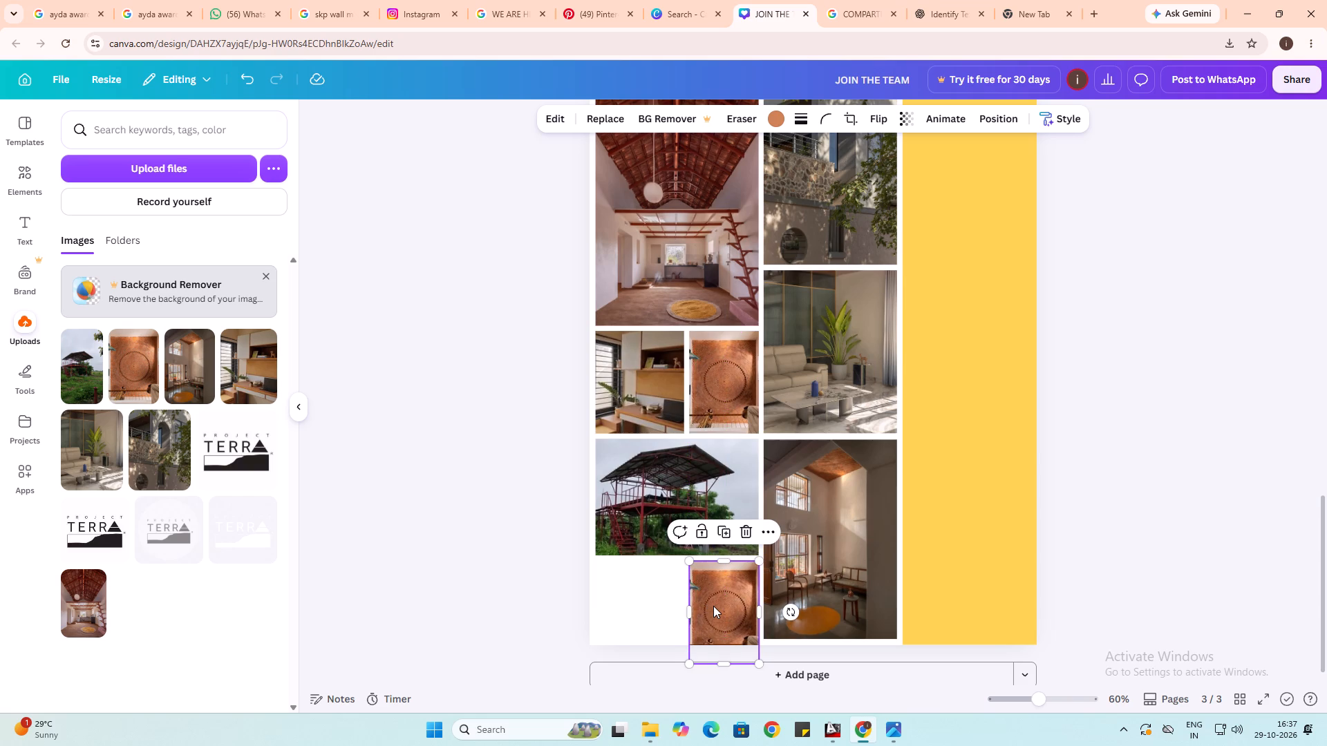
{"action": "key", "text": "Up"}
{"action": "key", "text": "Up"}
{"action": "key", "text": "Up"}
{"action": "key", "text": "Up"}
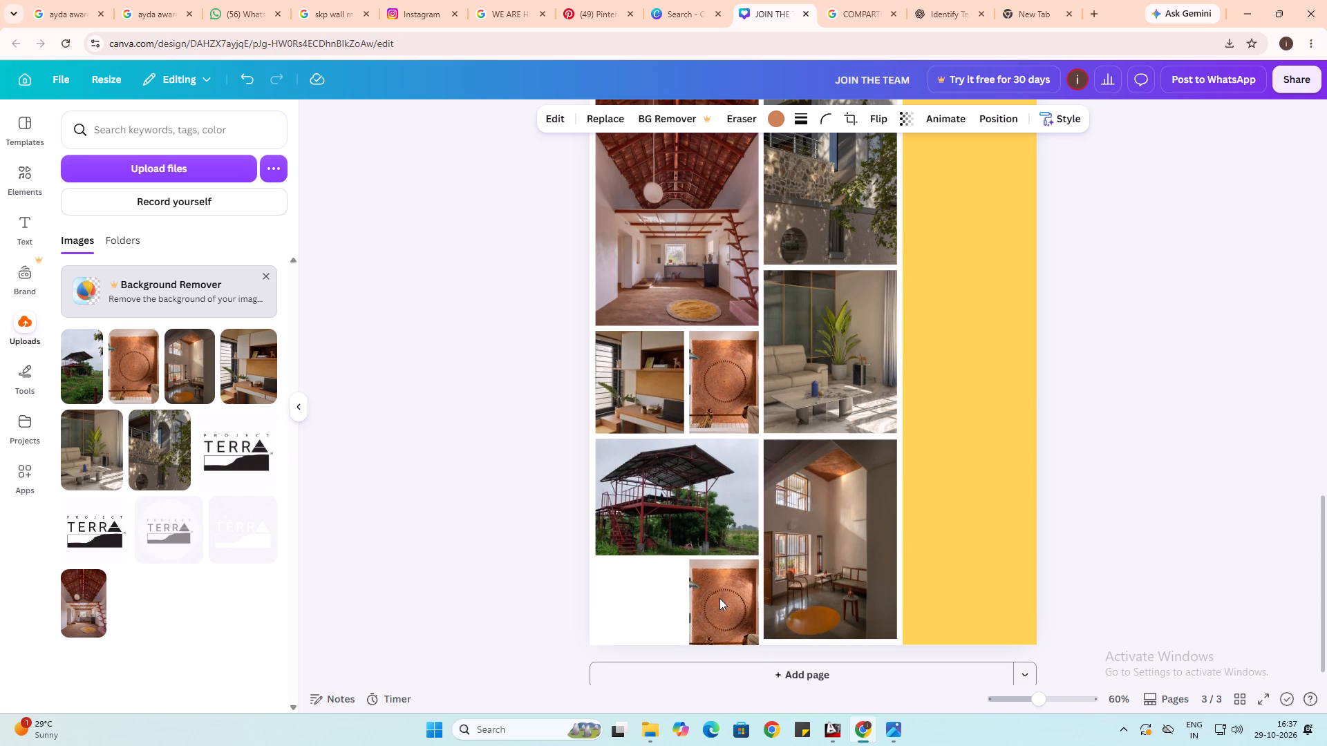
{"action": "left_click", "coordinate": [720, 598]}
{"action": "left_click", "coordinate": [706, 604]}
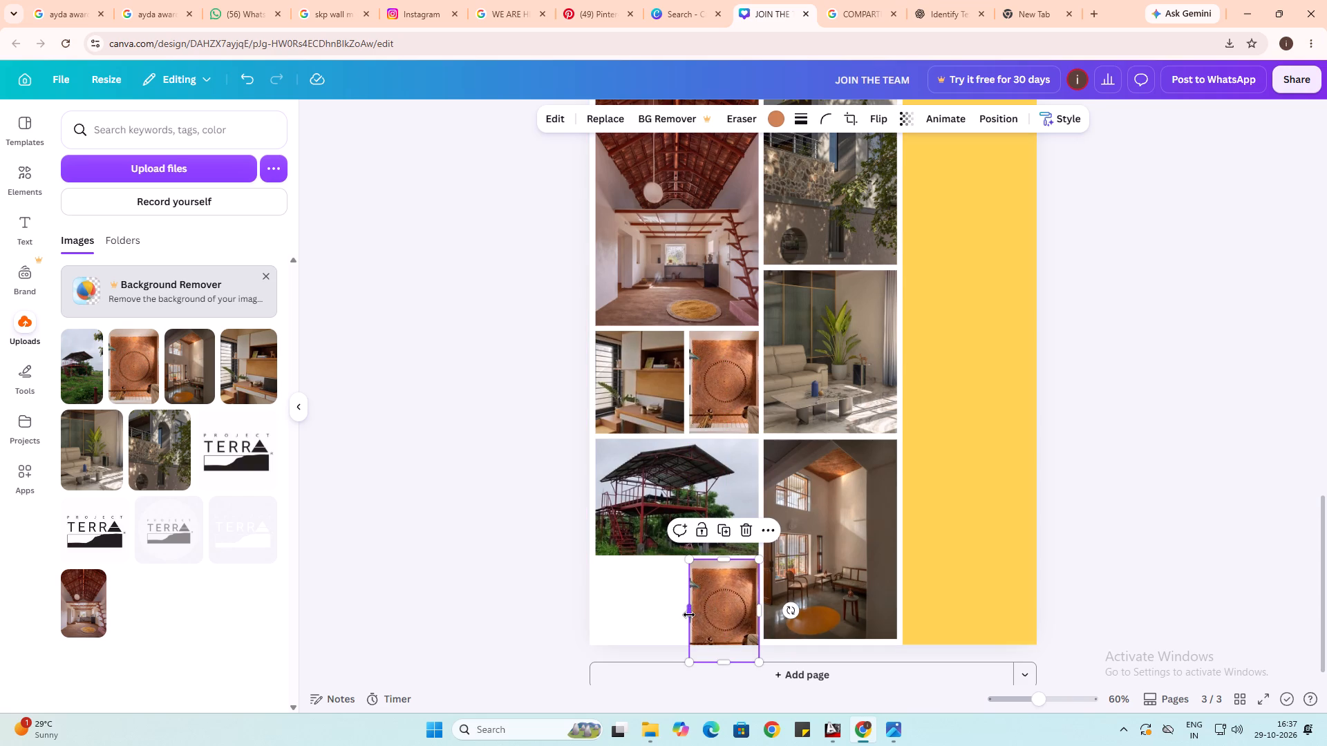
Widen the brickwork copy to the pavilion photo's width and trim its bottom to the seating-room photo's lower edge, about 394 × 189.
{"action": "left_click_drag", "start_coordinate": [688, 611], "coordinate": [596, 607]}
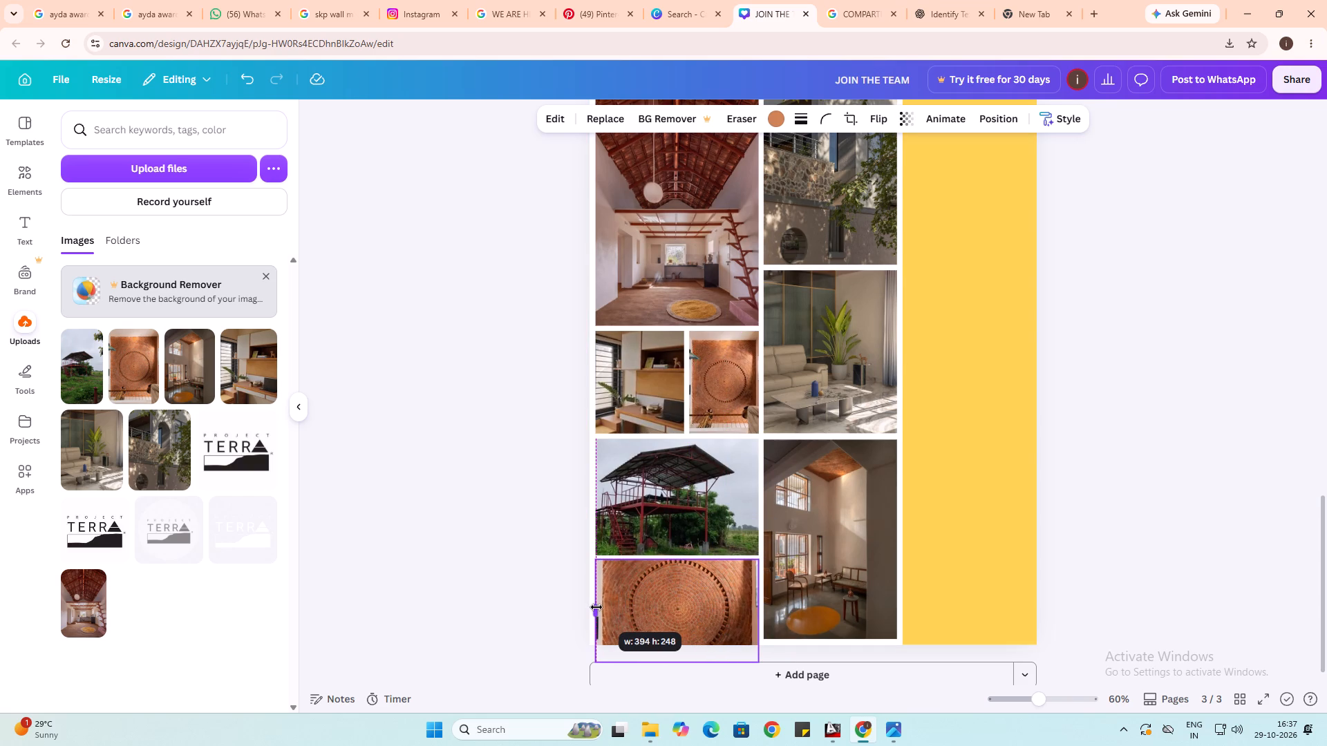
{"action": "left_click_drag", "start_coordinate": [596, 607], "coordinate": [597, 606]}
{"action": "left_click_drag", "start_coordinate": [597, 606], "coordinate": [597, 605]}
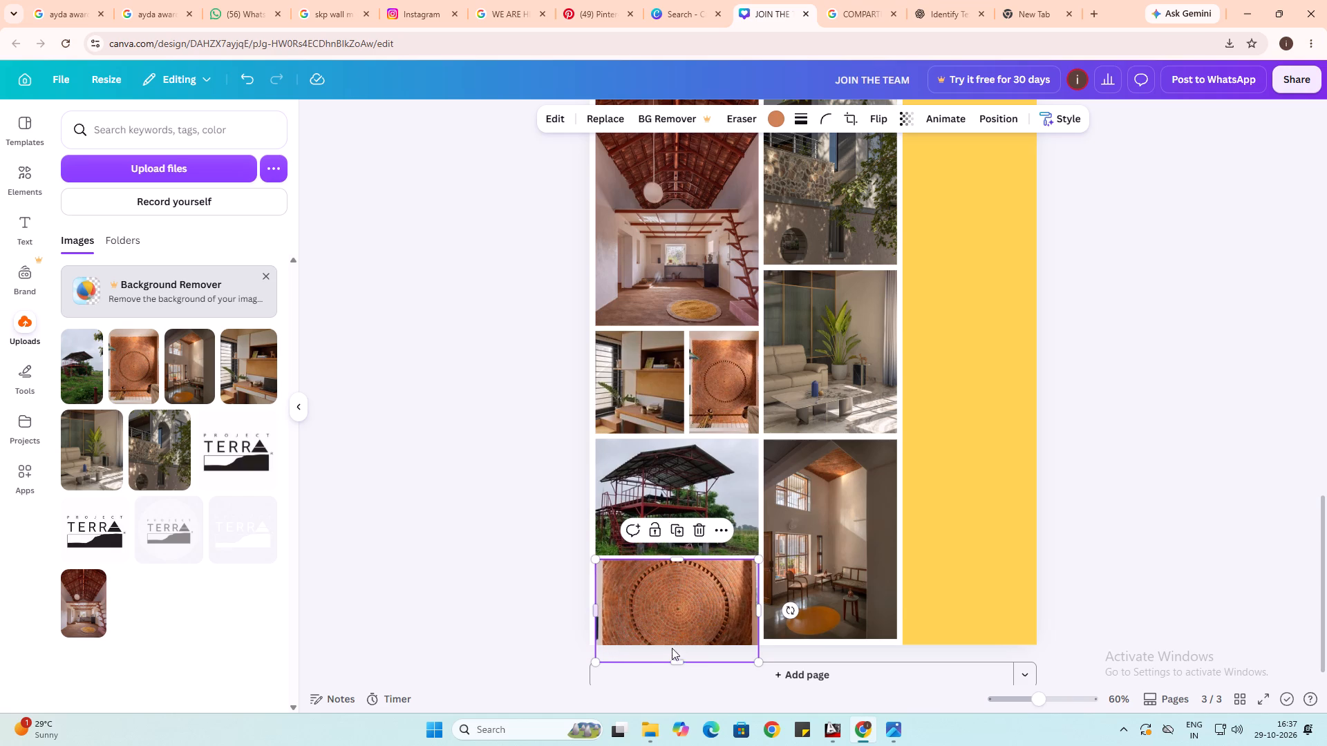
{"action": "left_click_drag", "start_coordinate": [680, 664], "coordinate": [677, 640], "text": "shift"}
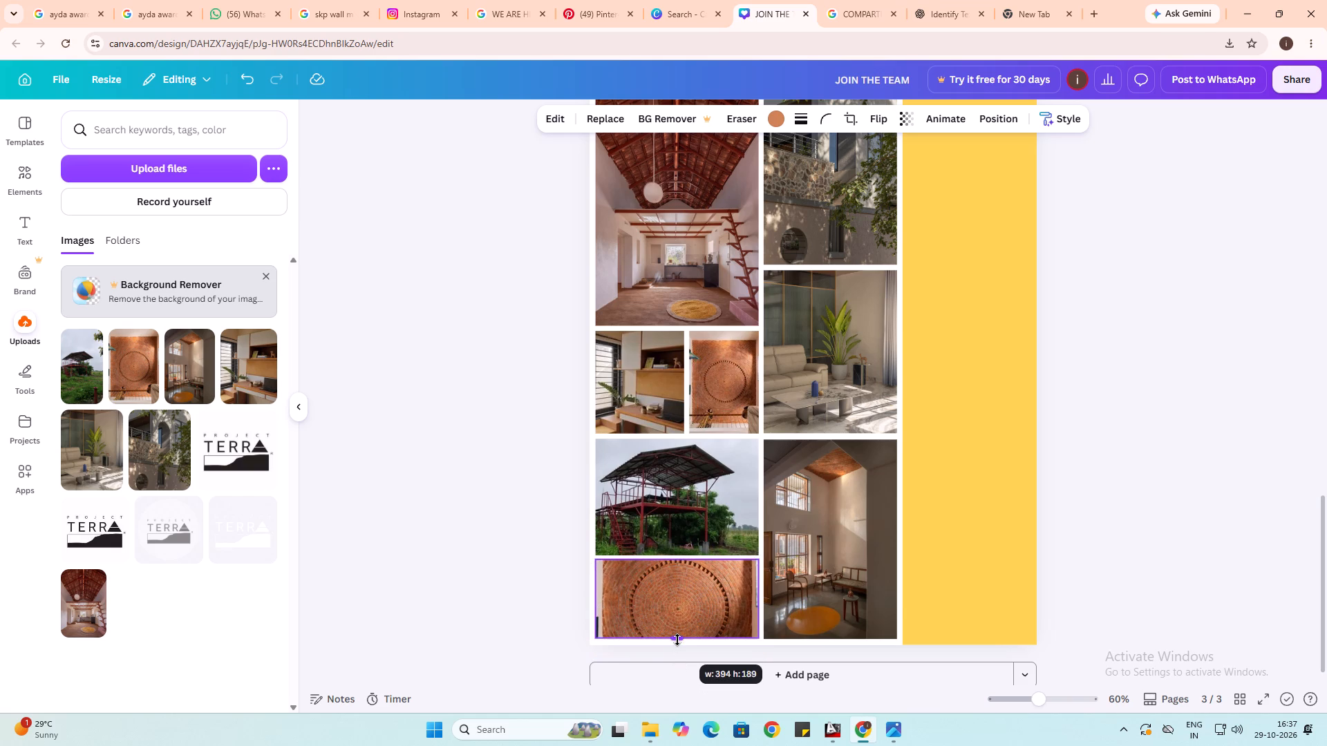
{"action": "left_click_drag", "start_coordinate": [677, 640], "coordinate": [678, 639], "text": "shift"}
{"action": "left_click", "coordinate": [478, 581]}
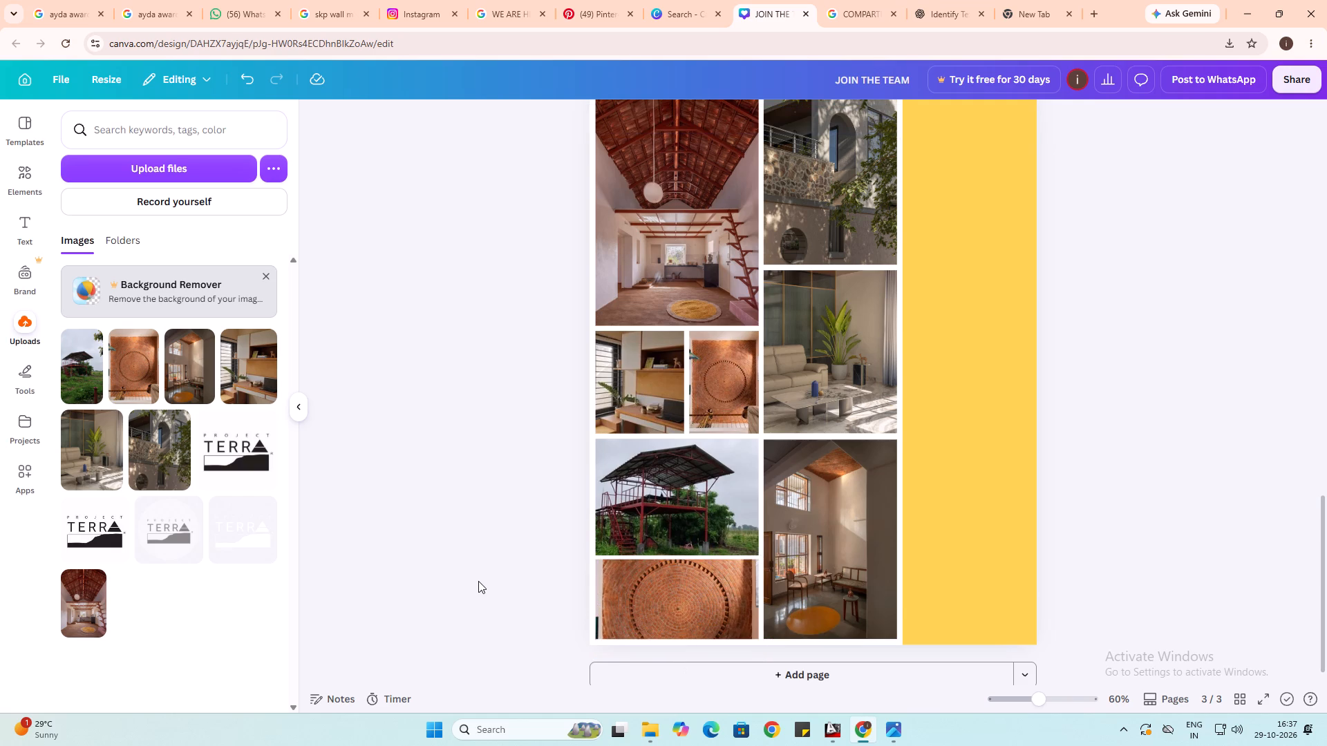
Extend the yellow rectangle behind all the photos to the opposite page edge so it fills the whole of page 3.
{"action": "scroll", "coordinate": [690, 573], "scroll_direction": "up", "scroll_amount": 1}
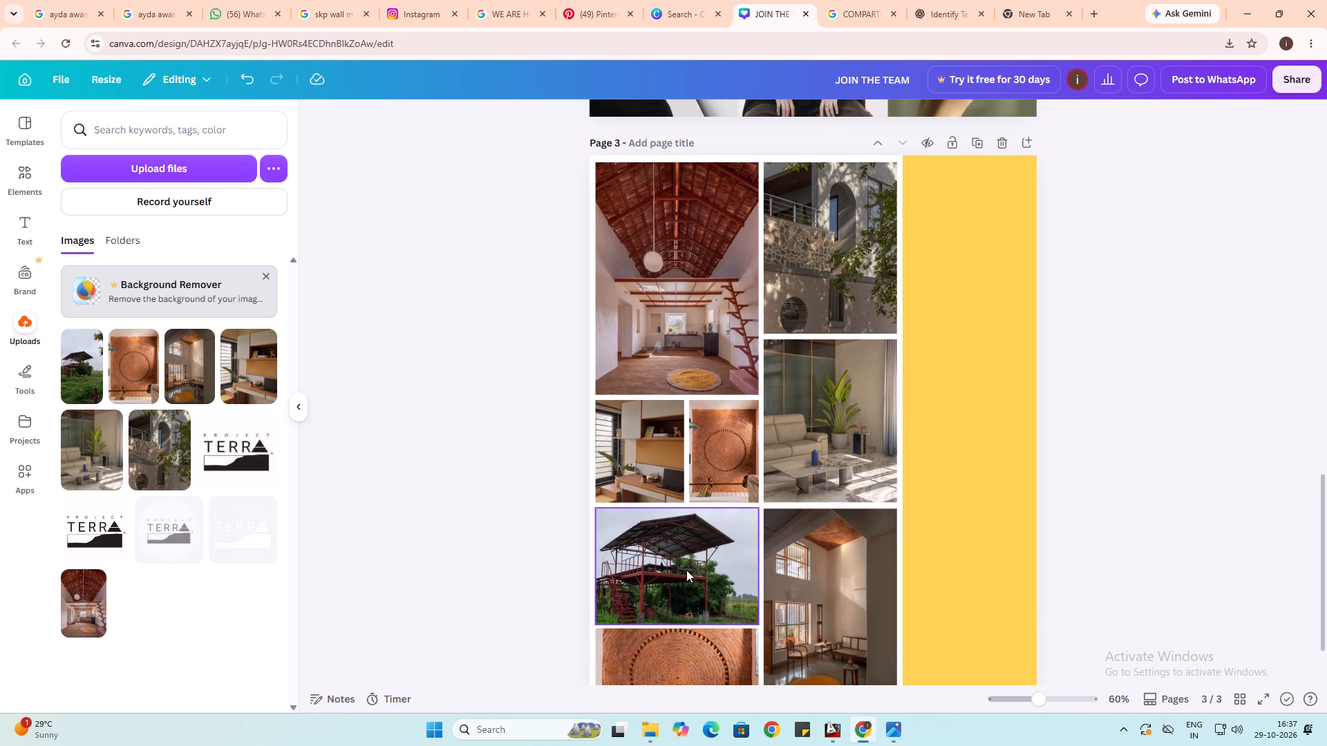
{"action": "scroll", "coordinate": [710, 566], "scroll_direction": "up", "scroll_amount": 1}
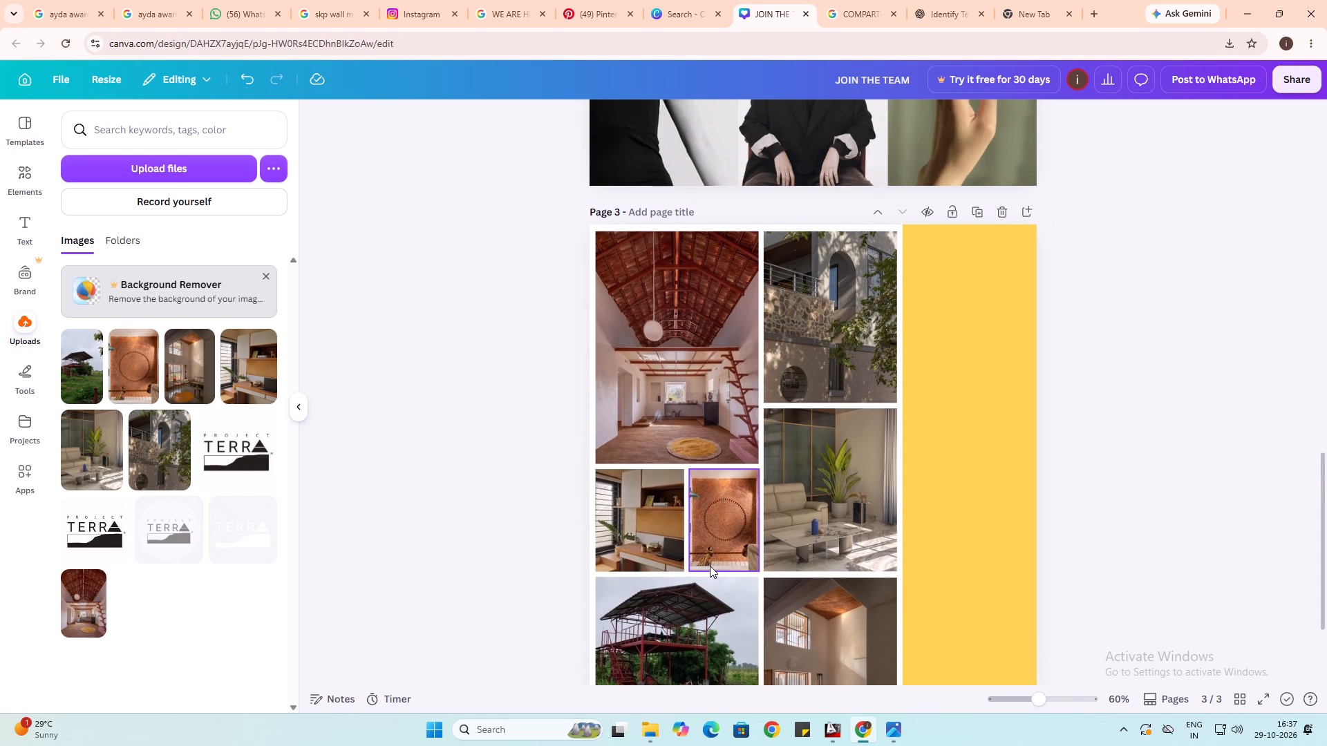
{"action": "scroll", "coordinate": [710, 566], "scroll_direction": "down", "scroll_amount": 2}
{"action": "scroll", "coordinate": [715, 559], "scroll_direction": "up", "scroll_amount": 1}
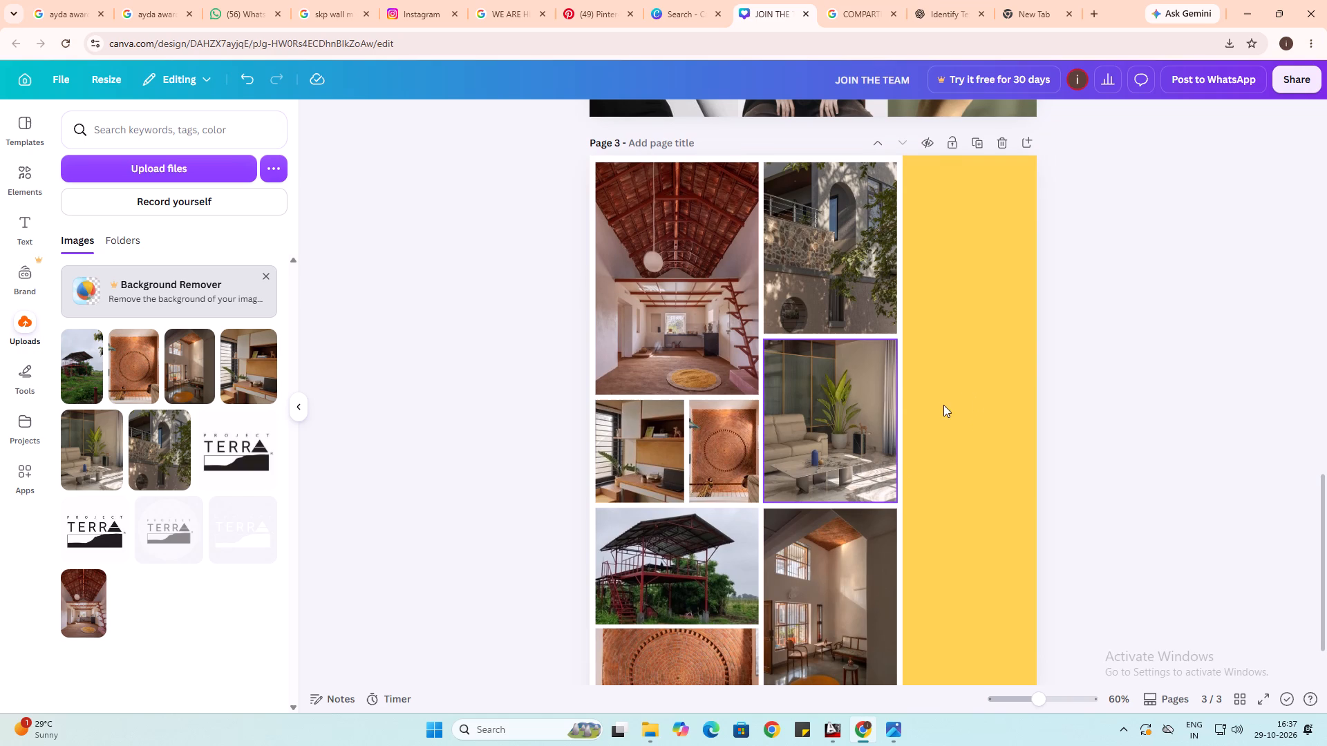
{"action": "left_click", "coordinate": [952, 394]}
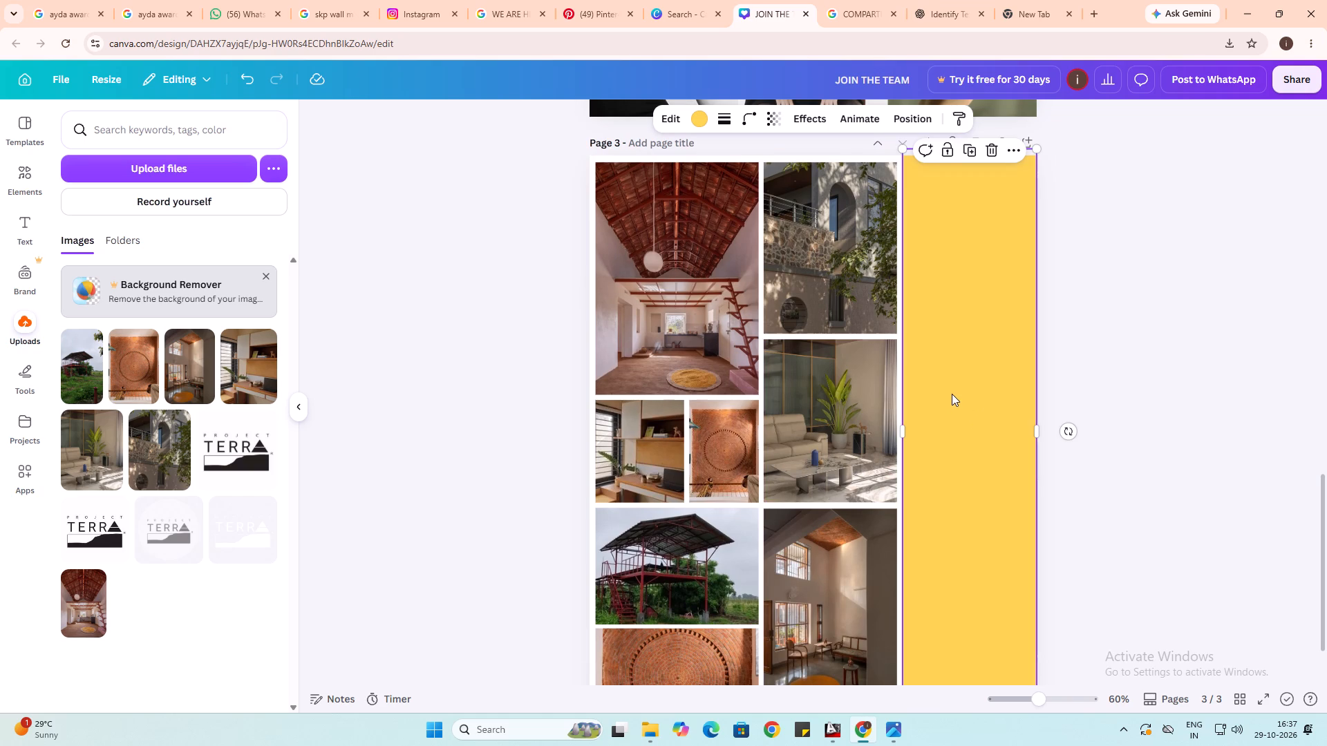
{"action": "left_click_drag", "start_coordinate": [899, 434], "coordinate": [630, 436]}
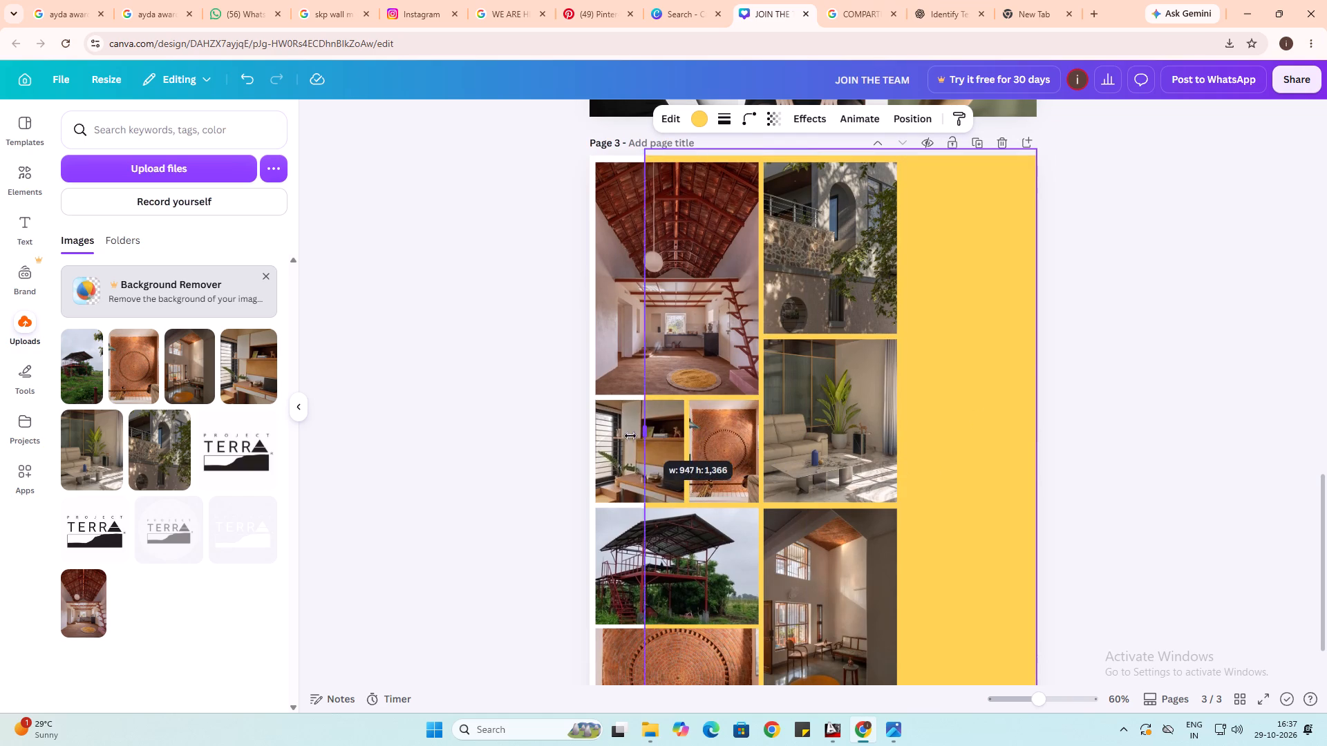
{"action": "left_click_drag", "start_coordinate": [630, 436], "coordinate": [582, 436]}
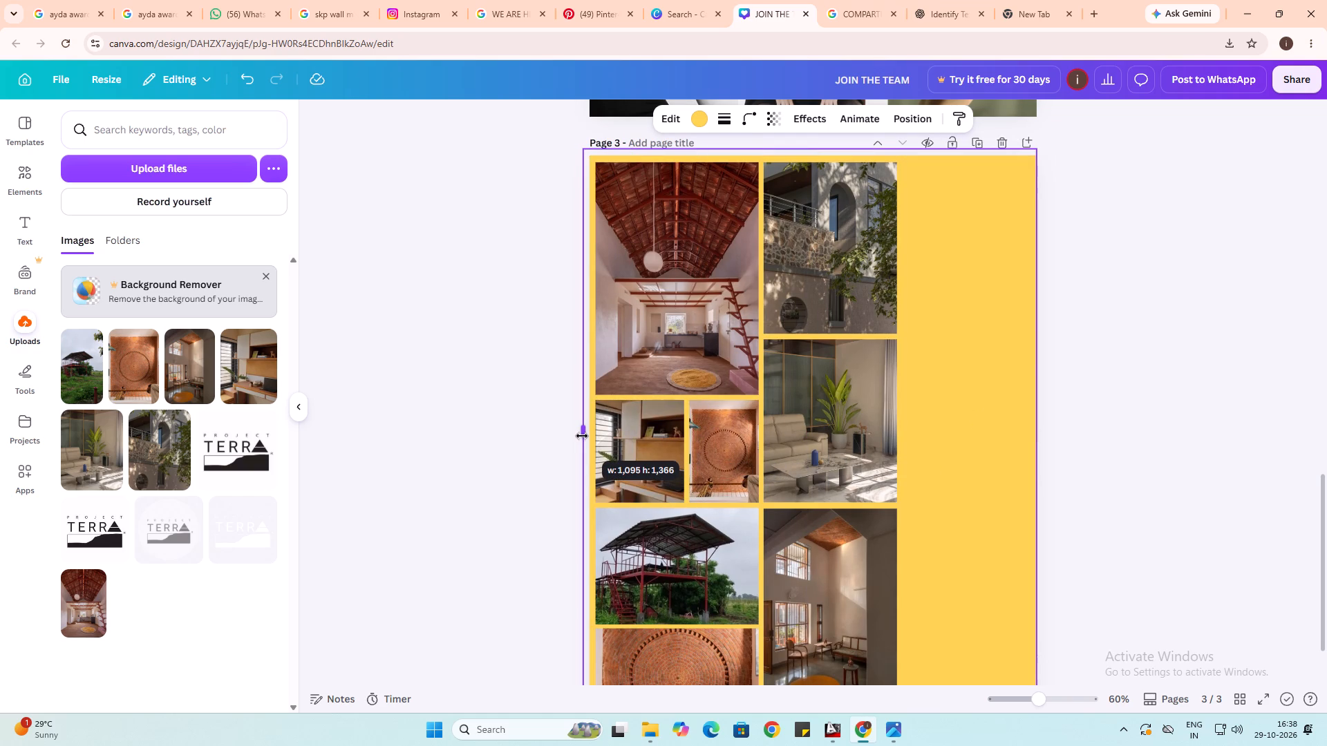
{"action": "left_click_drag", "start_coordinate": [582, 436], "coordinate": [587, 436]}
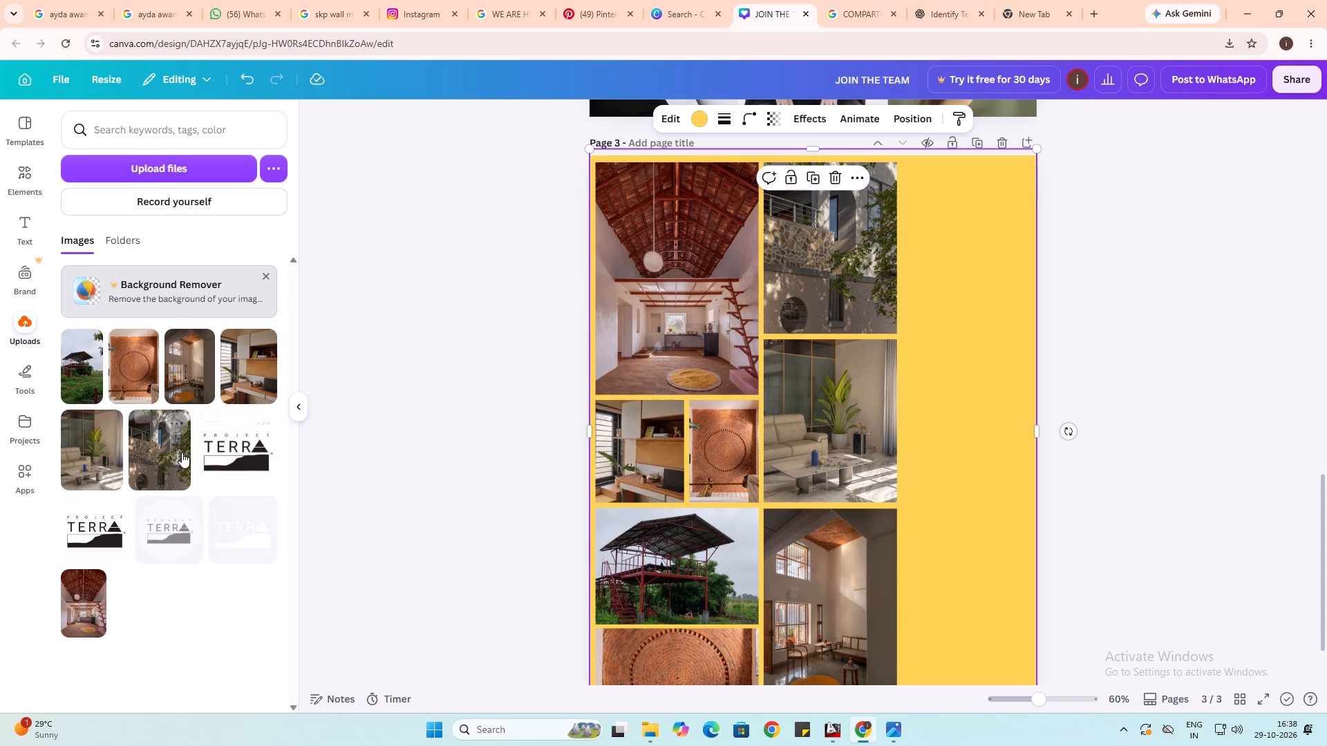
Recolour the full-page background rectangle with the pale beige from the sofa photo's colours, after trying bright red and two greys.
{"action": "left_click", "coordinate": [699, 124]}
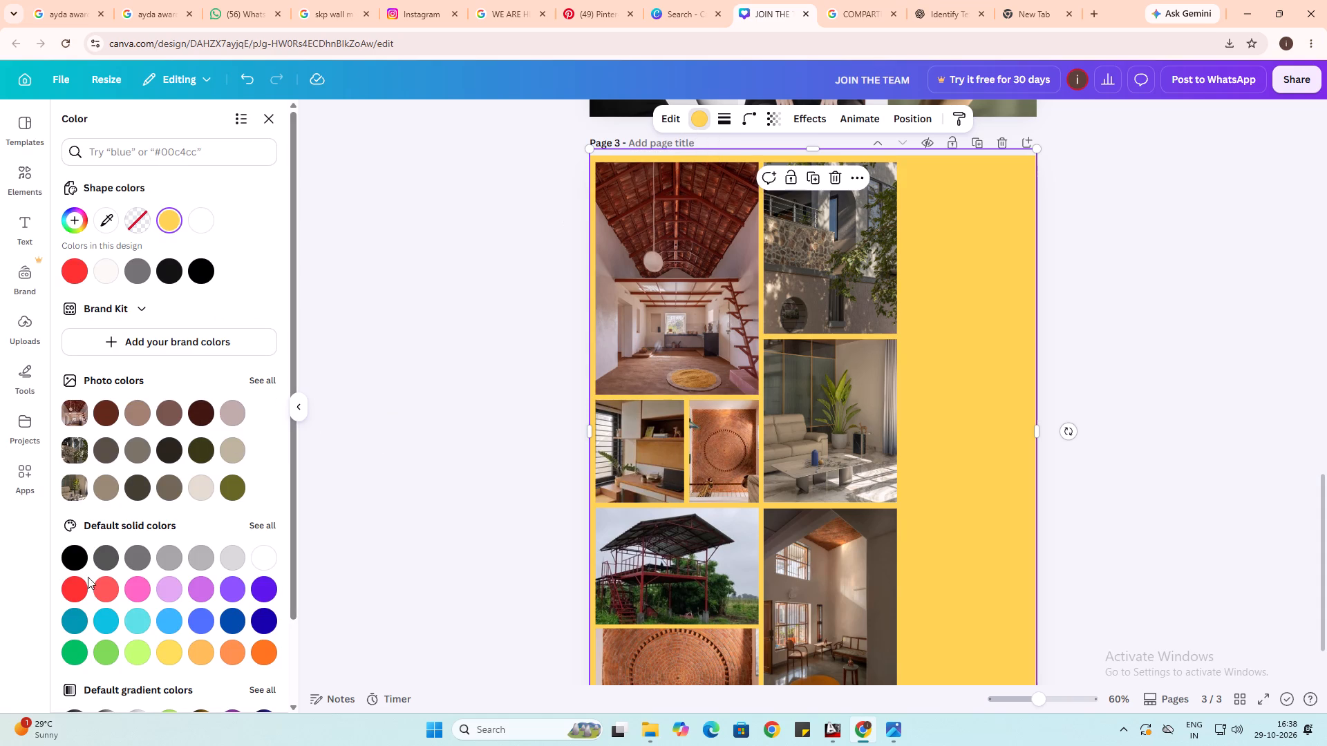
{"action": "left_click", "coordinate": [70, 280]}
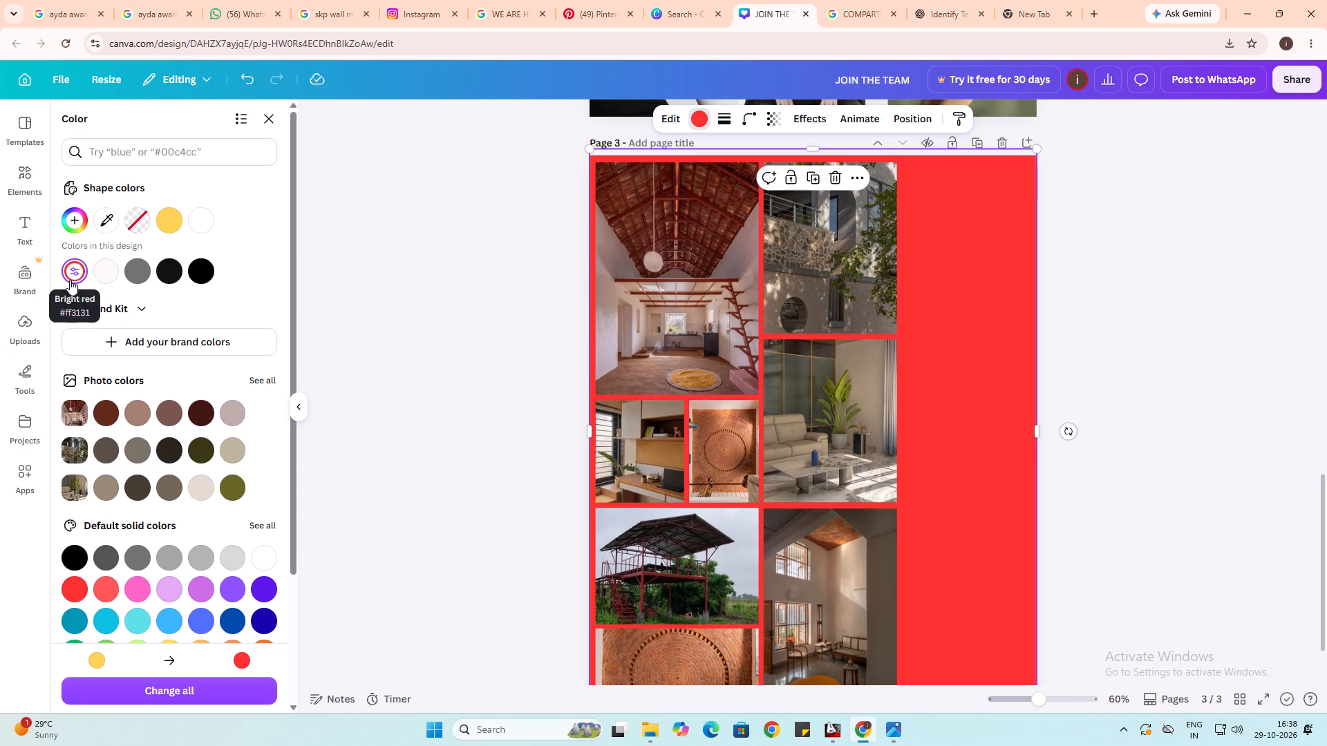
{"action": "left_click", "coordinate": [203, 565]}
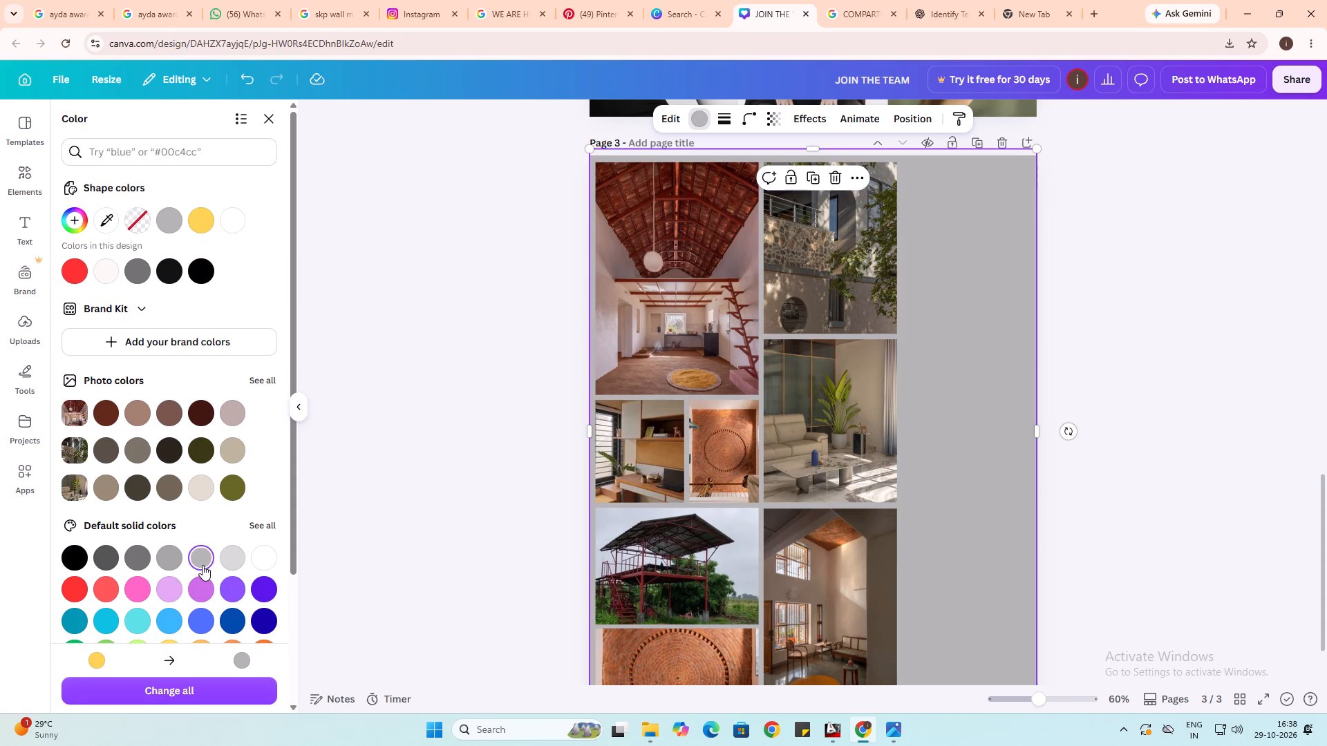
{"action": "left_click", "coordinate": [236, 564]}
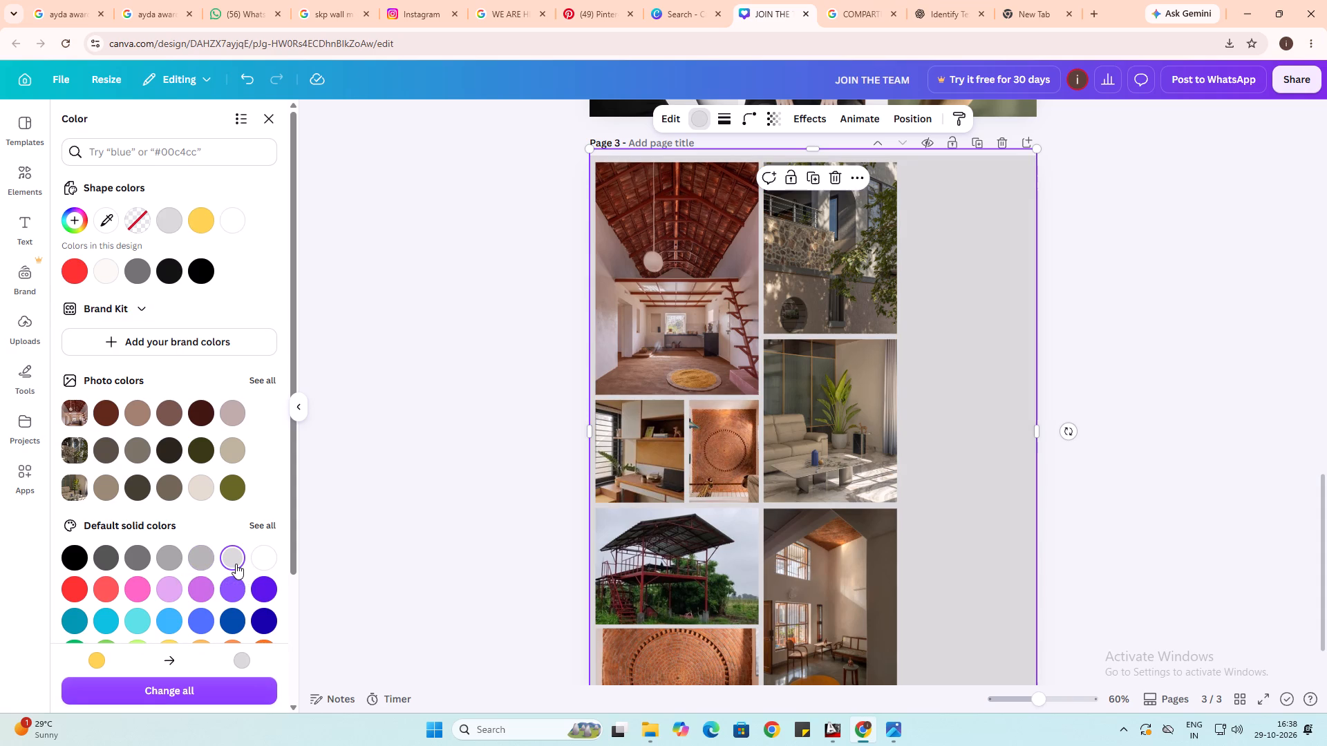
{"action": "left_click", "coordinate": [200, 492]}
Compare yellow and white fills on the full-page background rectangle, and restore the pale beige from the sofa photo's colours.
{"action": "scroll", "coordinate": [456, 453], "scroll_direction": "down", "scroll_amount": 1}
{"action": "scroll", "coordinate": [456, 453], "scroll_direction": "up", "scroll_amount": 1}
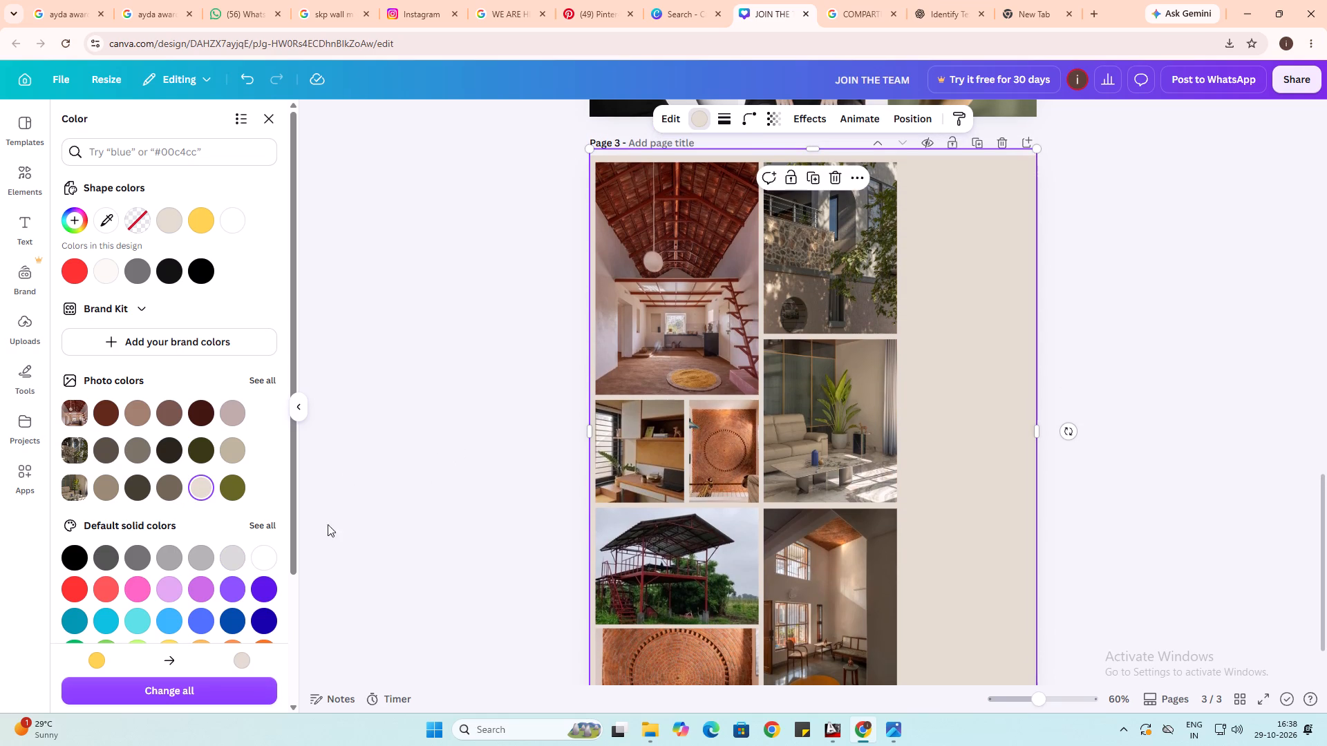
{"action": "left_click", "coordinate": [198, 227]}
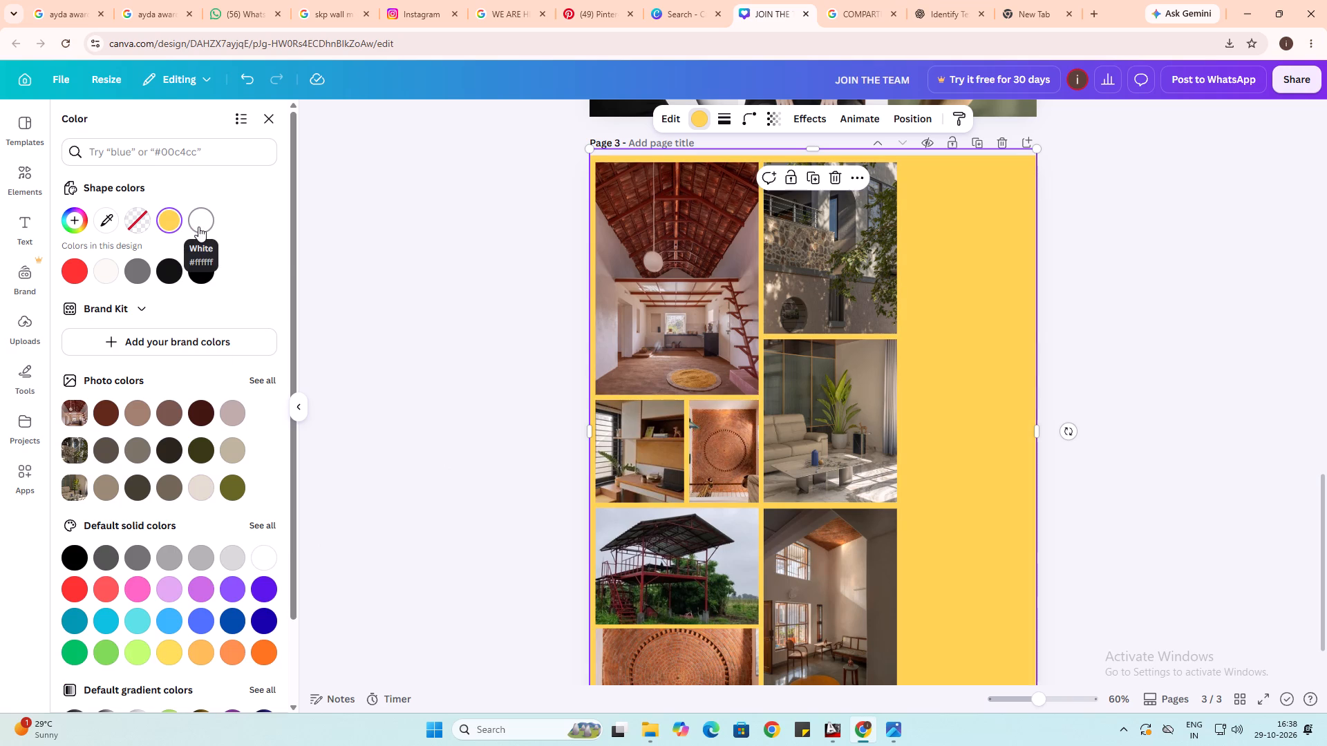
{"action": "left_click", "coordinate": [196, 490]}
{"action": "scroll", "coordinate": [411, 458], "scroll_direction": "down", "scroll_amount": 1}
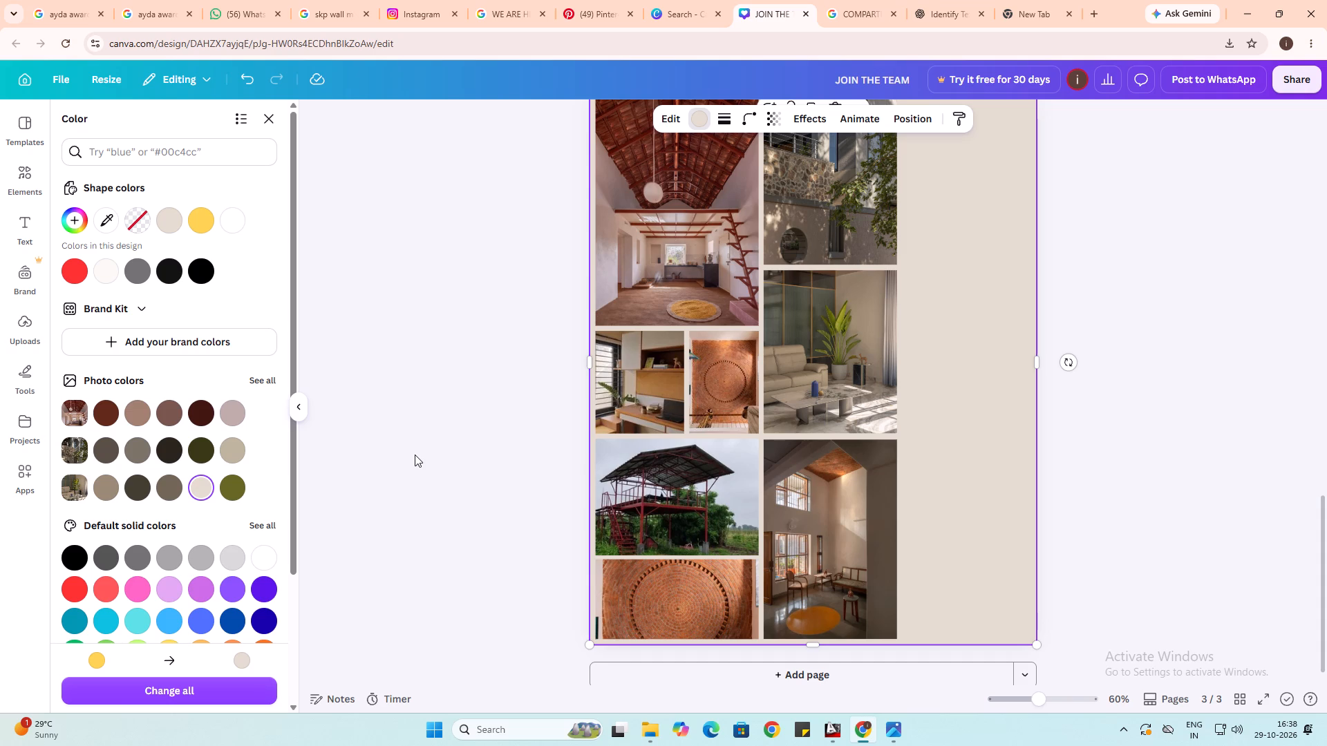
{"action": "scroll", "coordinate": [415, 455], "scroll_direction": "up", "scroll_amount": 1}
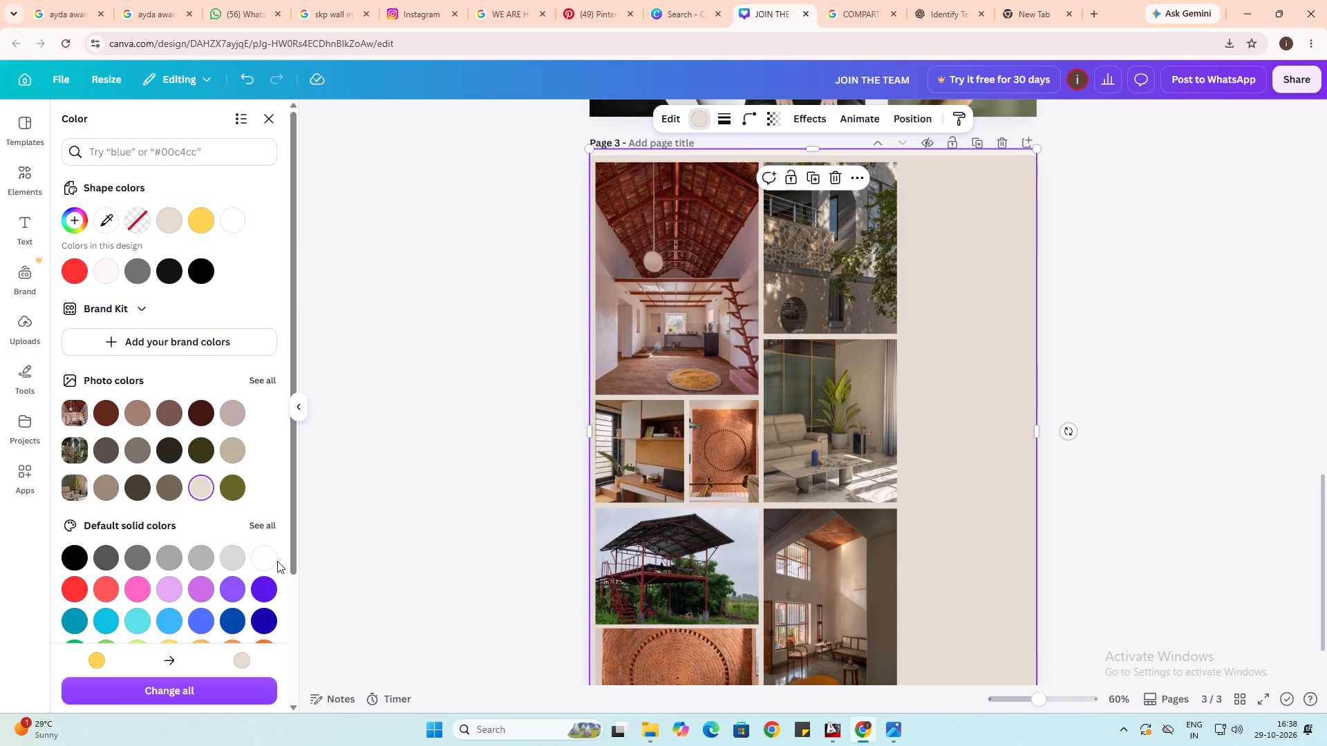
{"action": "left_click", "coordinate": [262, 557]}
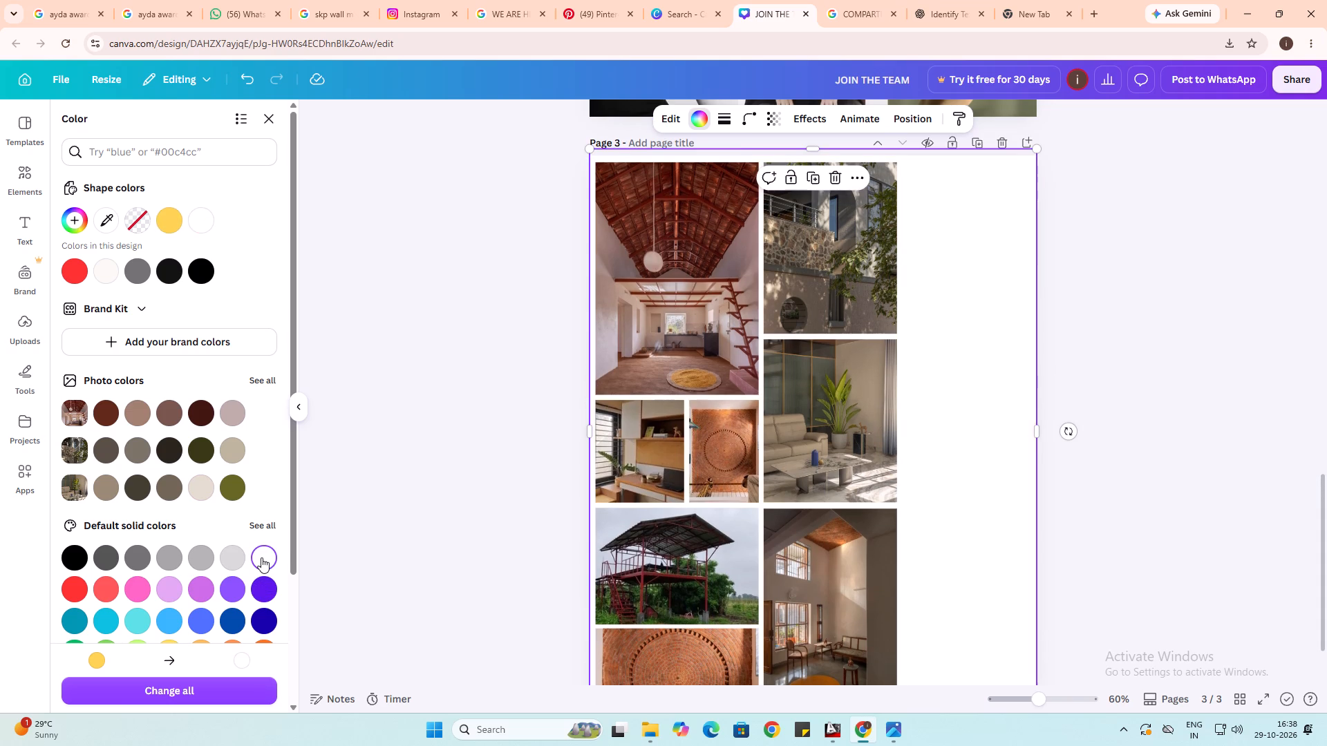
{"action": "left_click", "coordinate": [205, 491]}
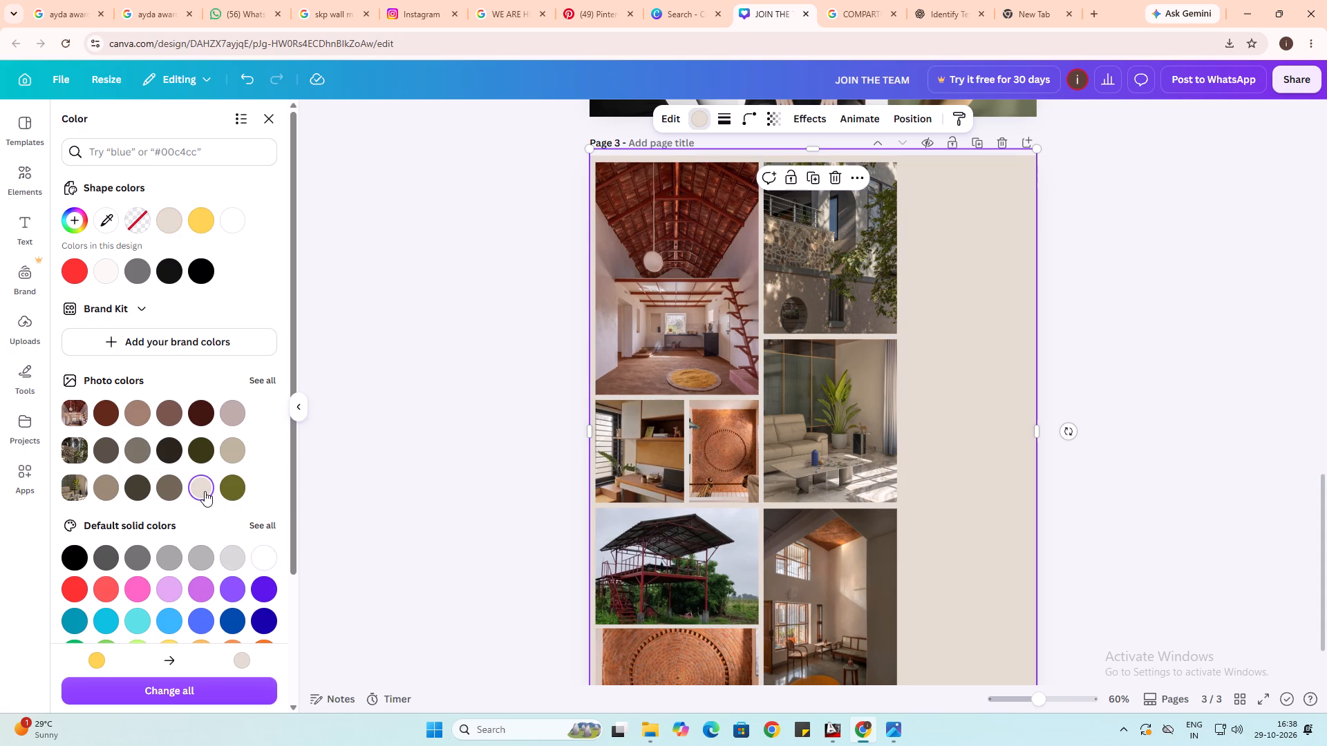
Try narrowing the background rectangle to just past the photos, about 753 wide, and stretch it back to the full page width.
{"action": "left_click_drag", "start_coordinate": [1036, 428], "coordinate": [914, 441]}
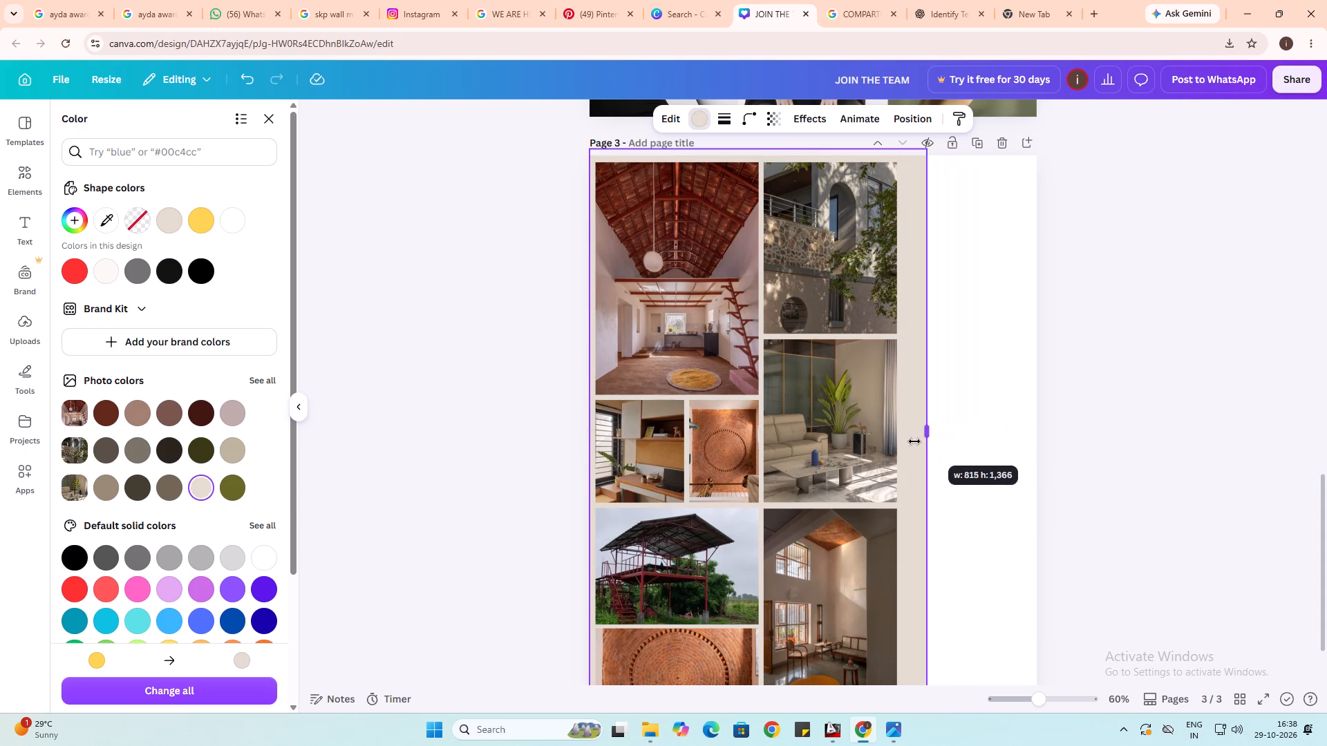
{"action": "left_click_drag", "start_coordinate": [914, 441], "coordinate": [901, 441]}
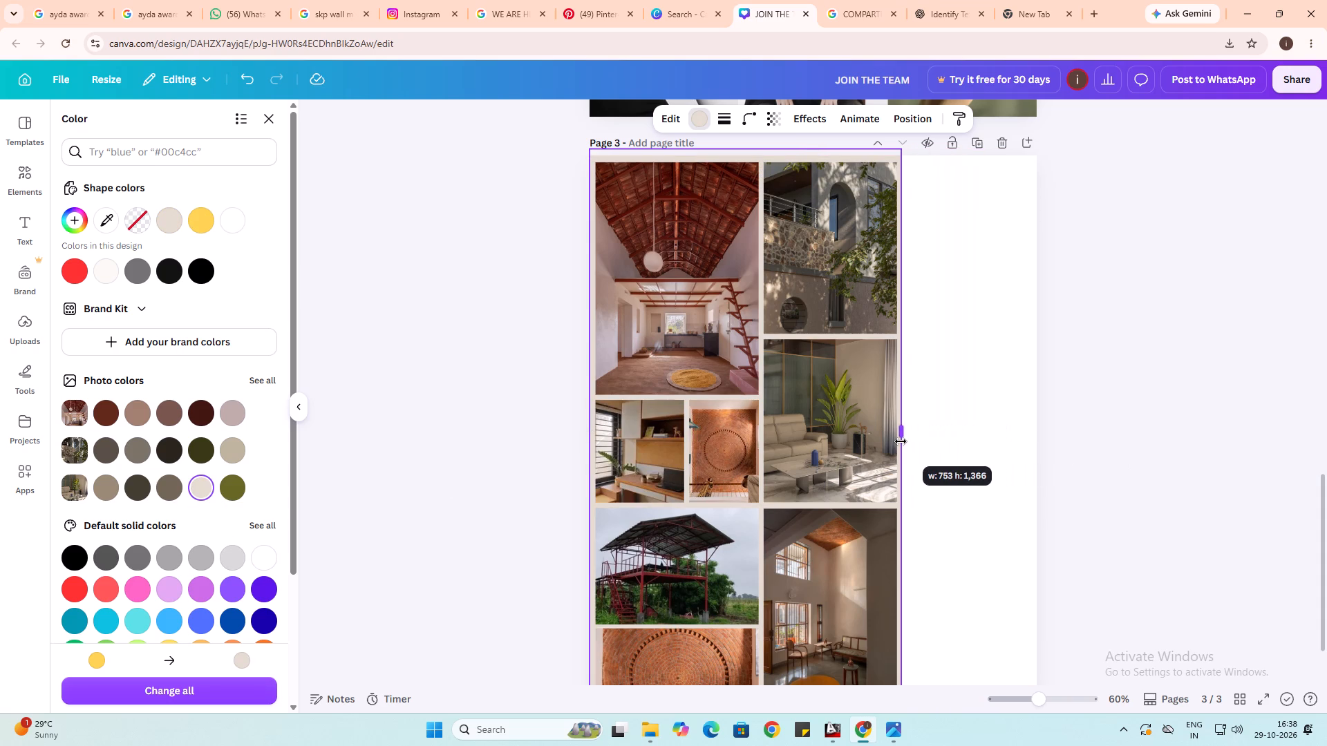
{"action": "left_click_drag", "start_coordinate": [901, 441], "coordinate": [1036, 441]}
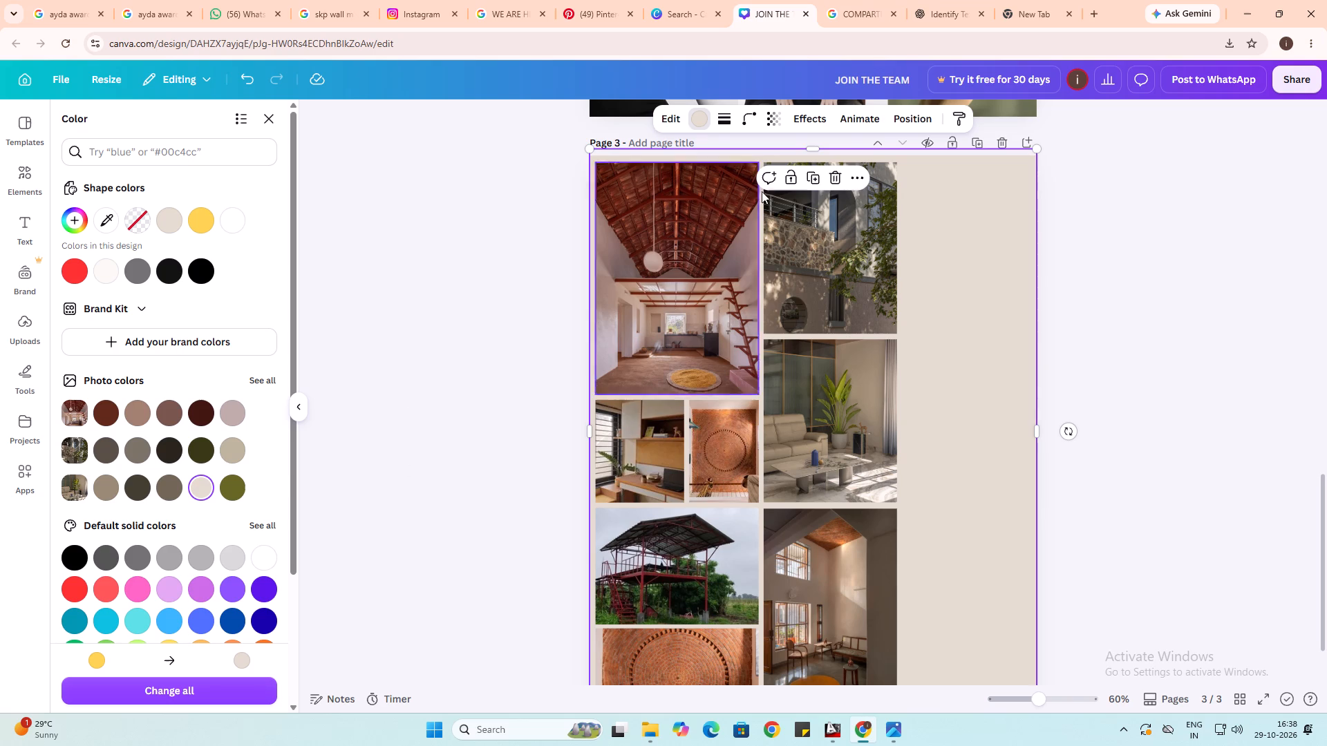
Lower the beige background rectangle's transparency value to 28, after trying 59.
{"action": "left_click", "coordinate": [768, 118]}
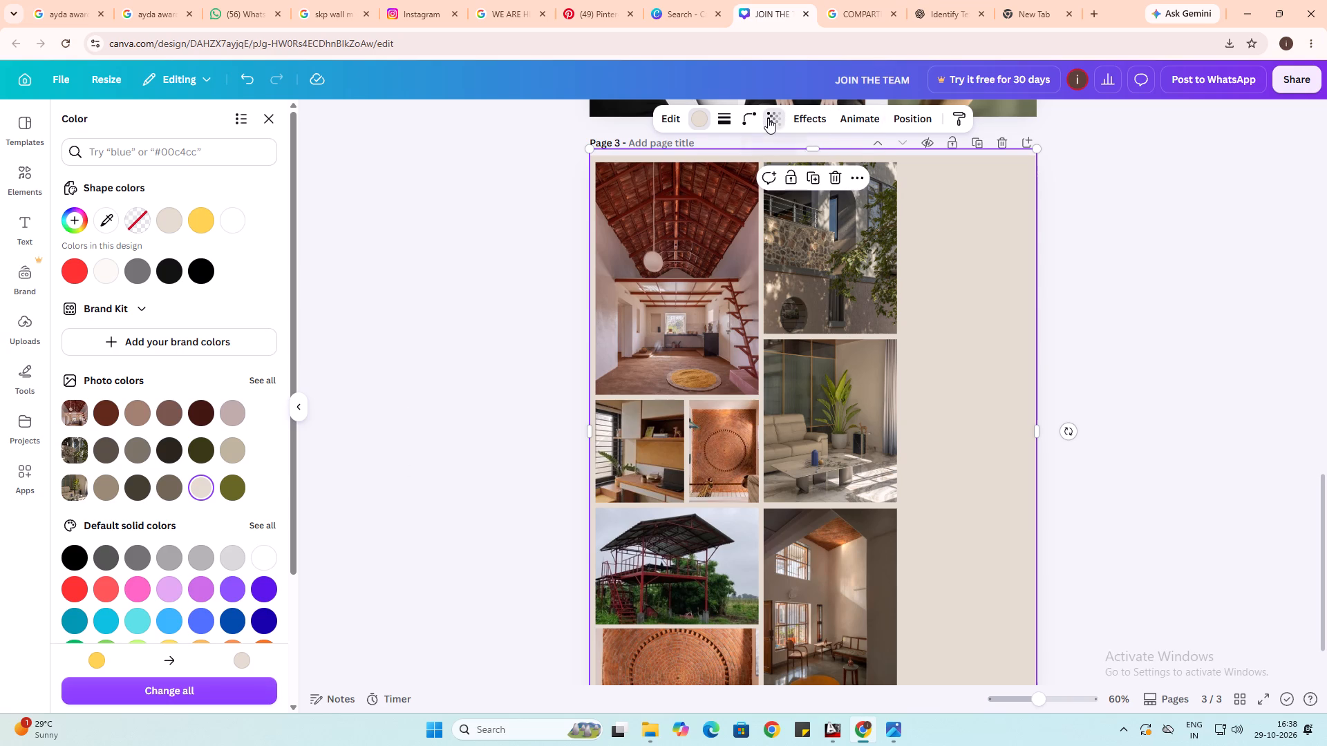
{"action": "left_click", "coordinate": [764, 178]}
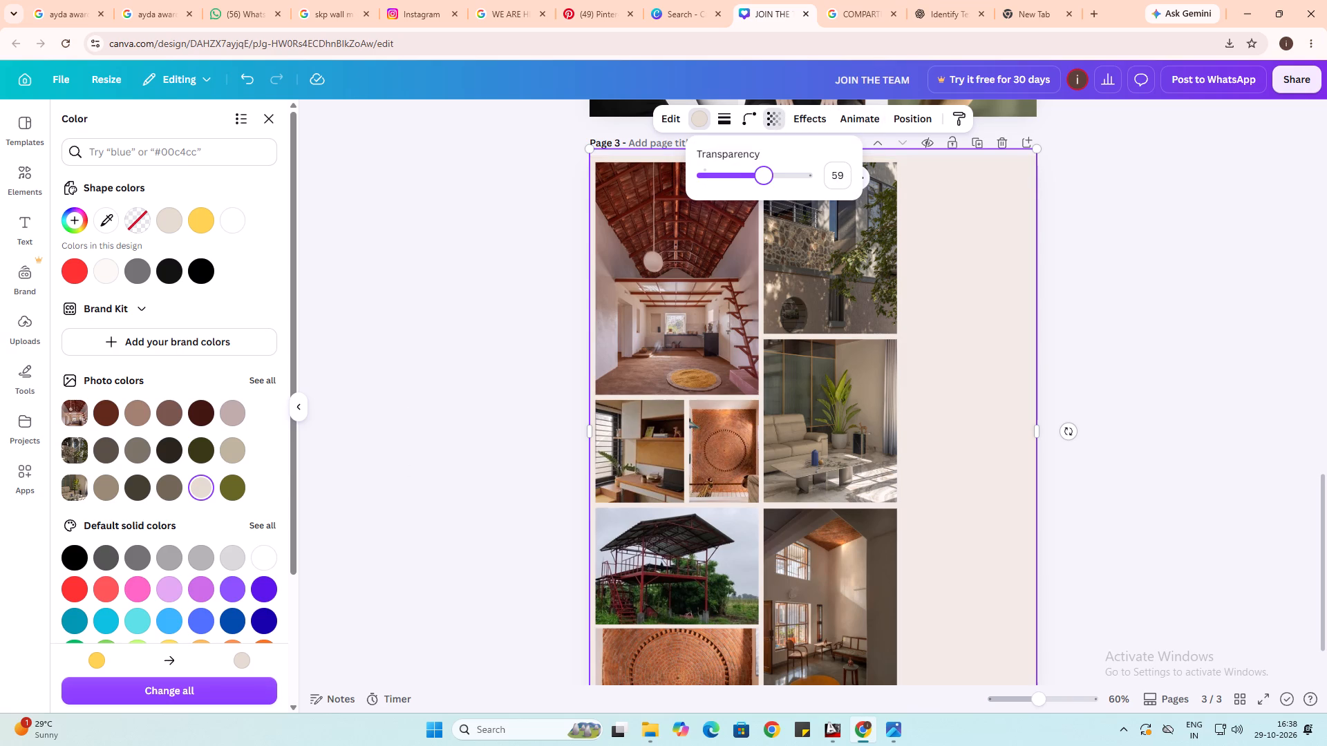
{"action": "left_click", "coordinate": [755, 178]}
{"action": "left_click", "coordinate": [732, 177]}
{"action": "left_click", "coordinate": [496, 434]}
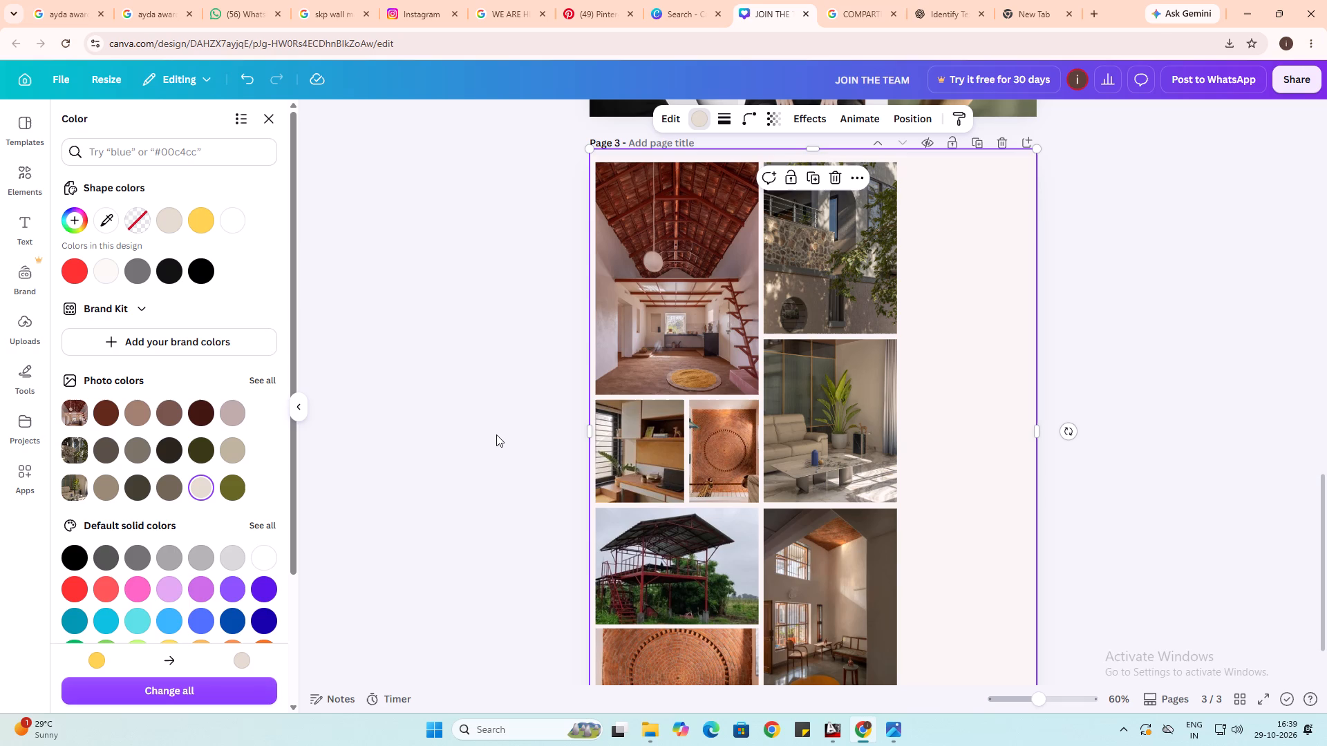
{"action": "scroll", "coordinate": [496, 434], "scroll_direction": "down", "scroll_amount": 1}
{"action": "left_click", "coordinate": [503, 442]}
{"action": "scroll", "coordinate": [503, 443], "scroll_direction": "up", "scroll_amount": 1}
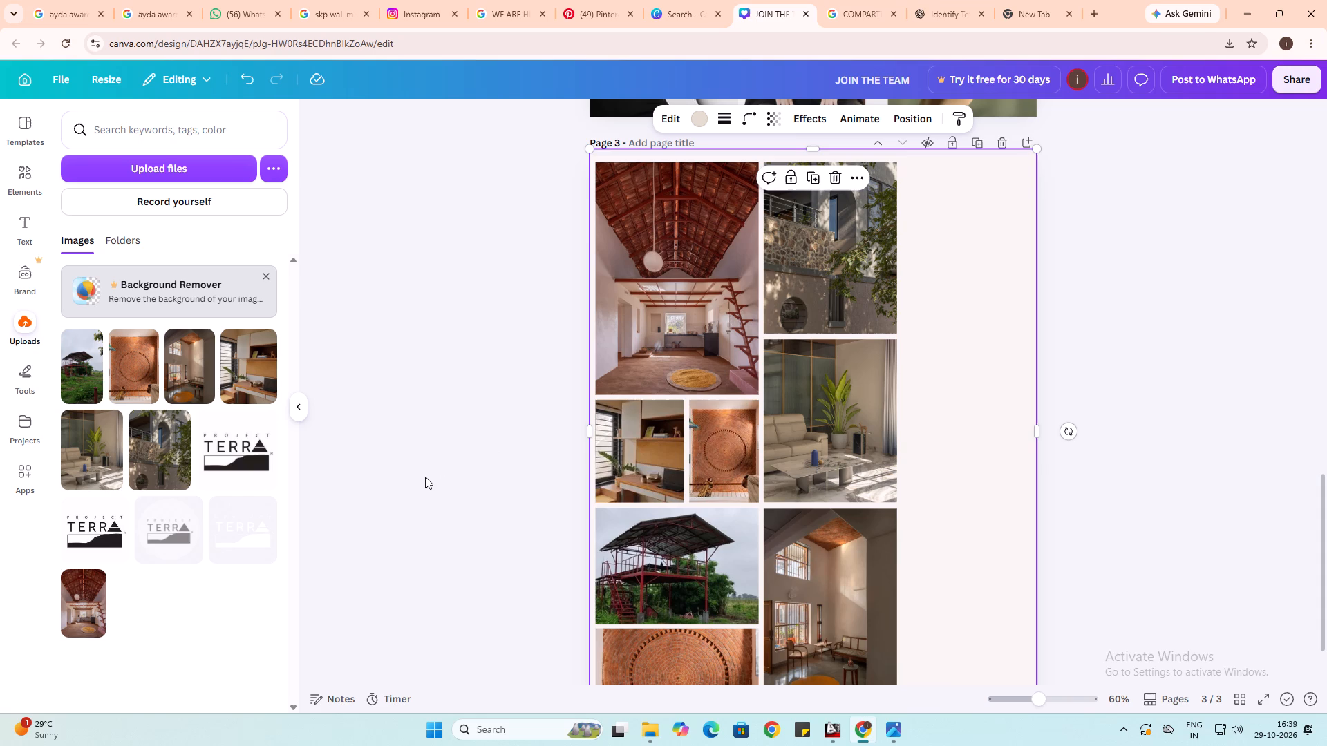
Recolour the full-page background rectangle white.
{"action": "left_click", "coordinate": [701, 113]}
{"action": "left_click", "coordinate": [263, 558]}
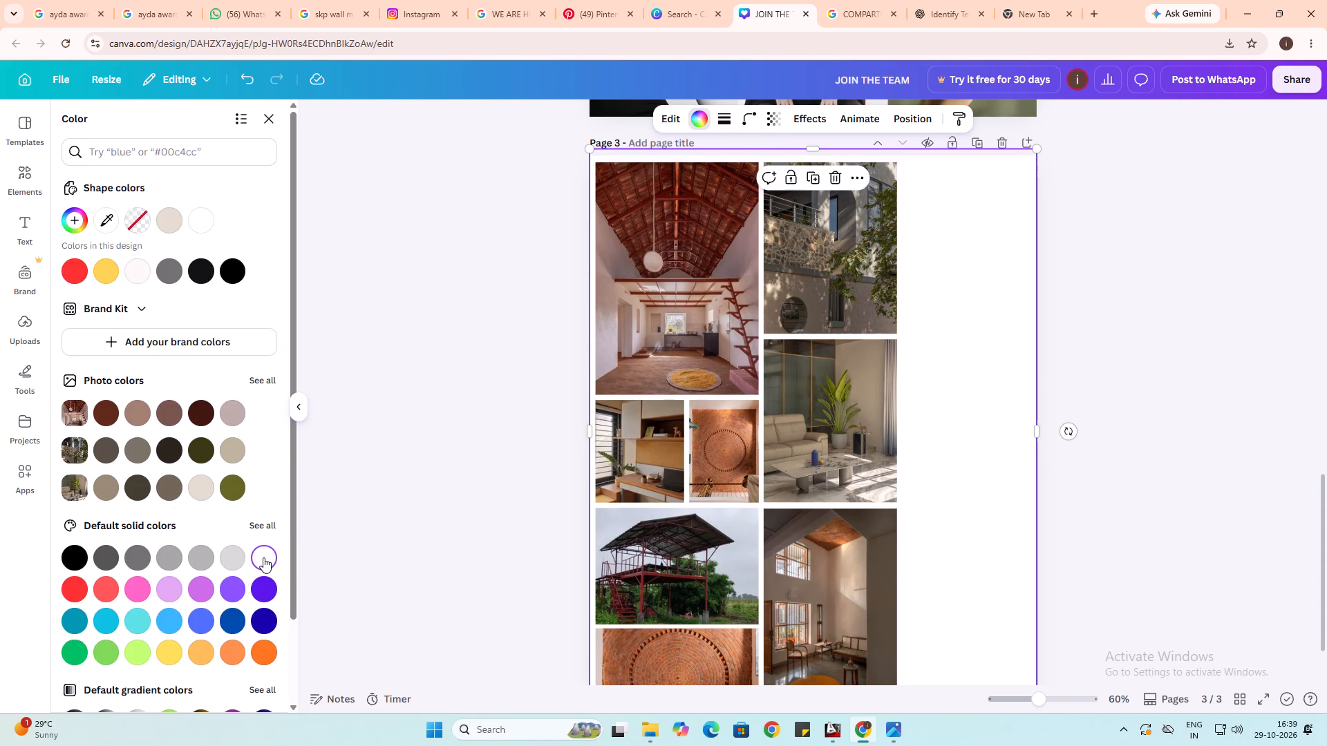
{"action": "left_click", "coordinate": [428, 434]}
Add a grey rectangle and fit it as a tall strip in the empty column beside the photos, starting at the page's top edge.
{"action": "key", "text": "r"}
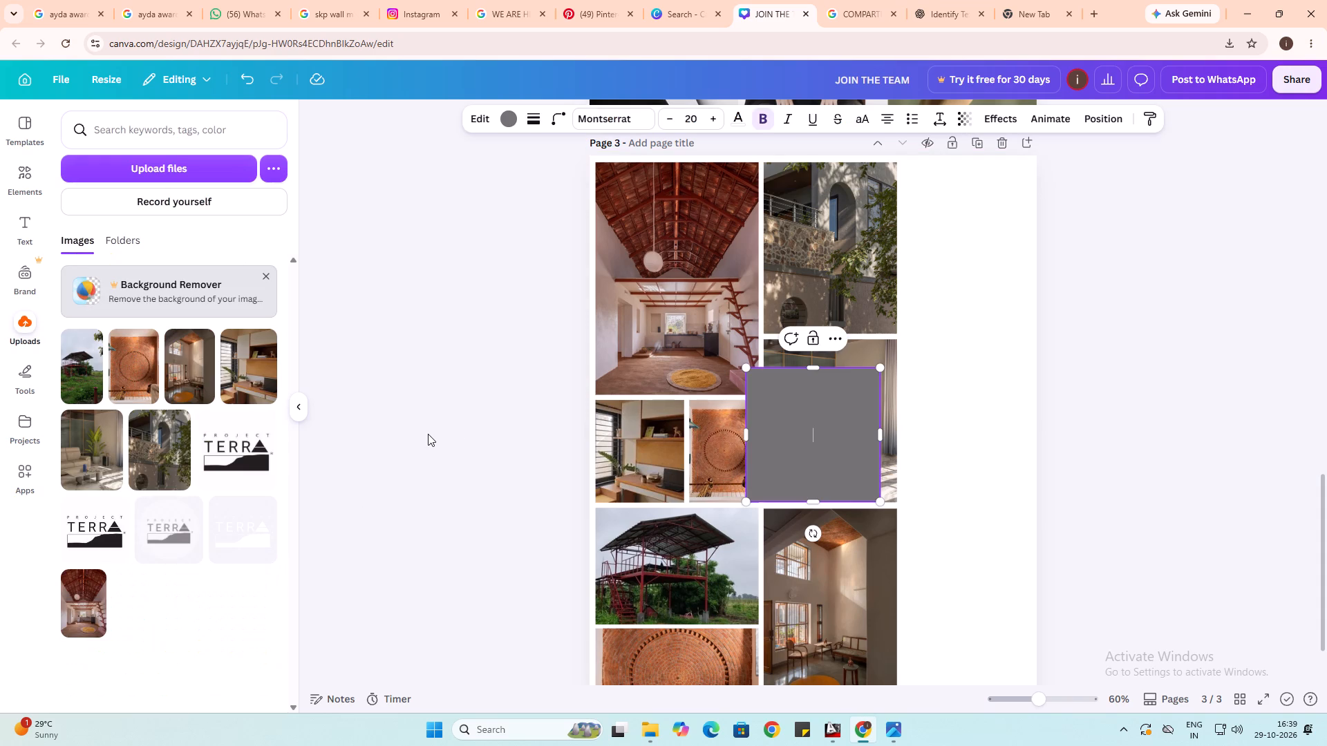
{"action": "left_click", "coordinate": [773, 399]}
{"action": "left_click", "coordinate": [969, 379]}
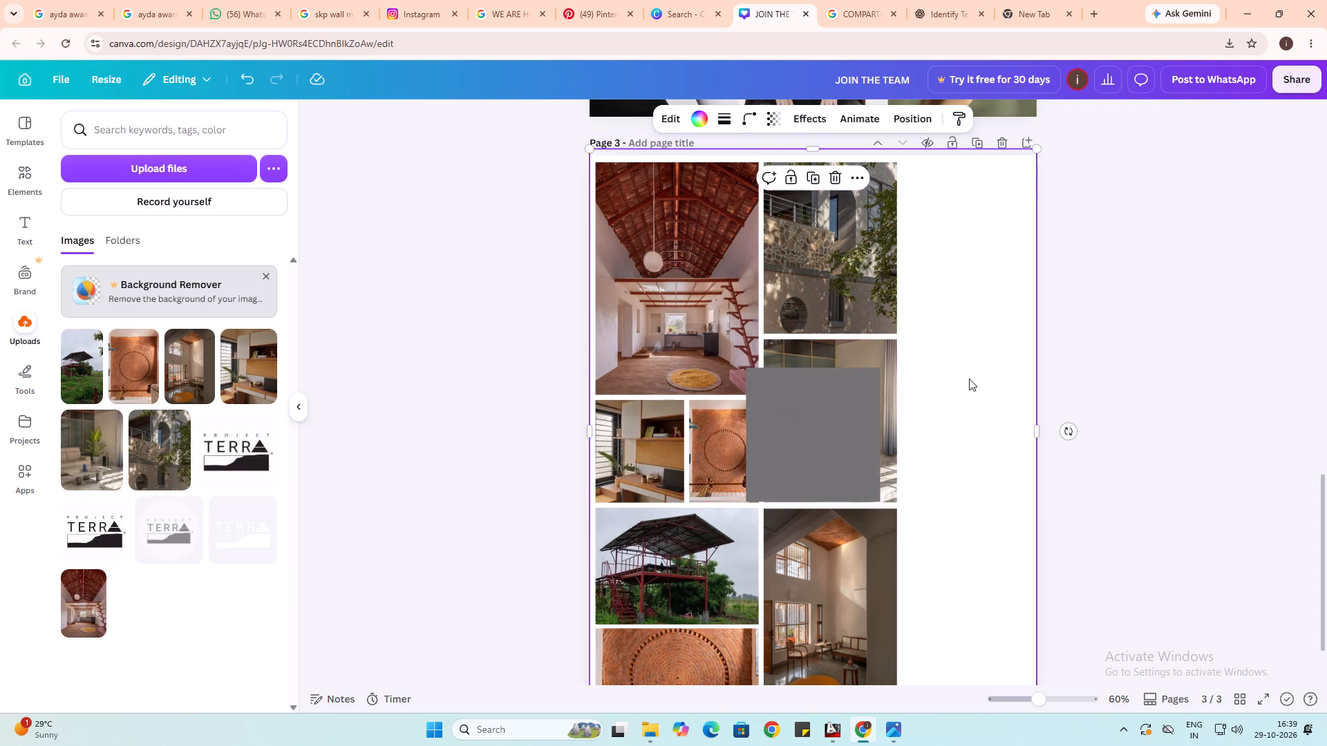
{"action": "left_click", "coordinate": [830, 405]}
{"action": "left_click_drag", "start_coordinate": [803, 415], "coordinate": [966, 209]}
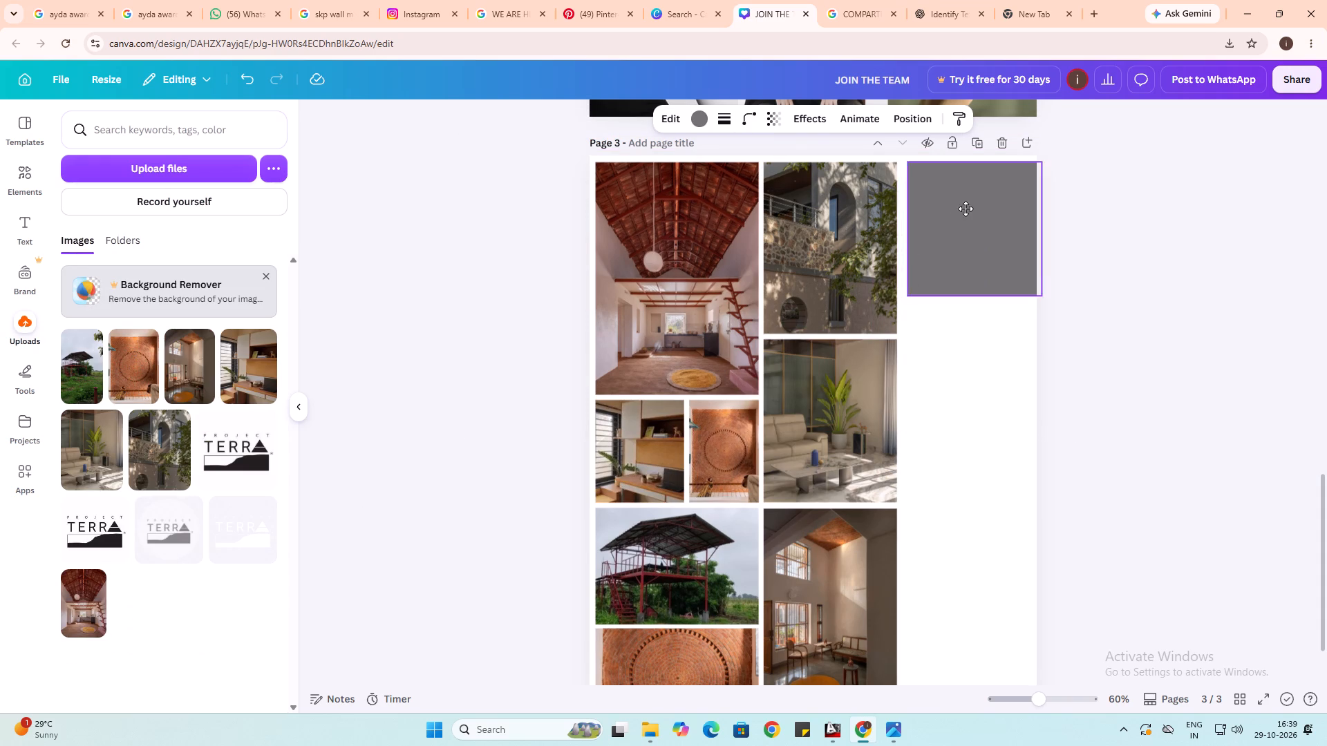
{"action": "left_click_drag", "start_coordinate": [966, 209], "coordinate": [957, 203]}
{"action": "left_click_drag", "start_coordinate": [968, 290], "coordinate": [972, 686]}
Fill the tall strip with the design's yellow and set its transparency to 22.
{"action": "left_click", "coordinate": [702, 119]}
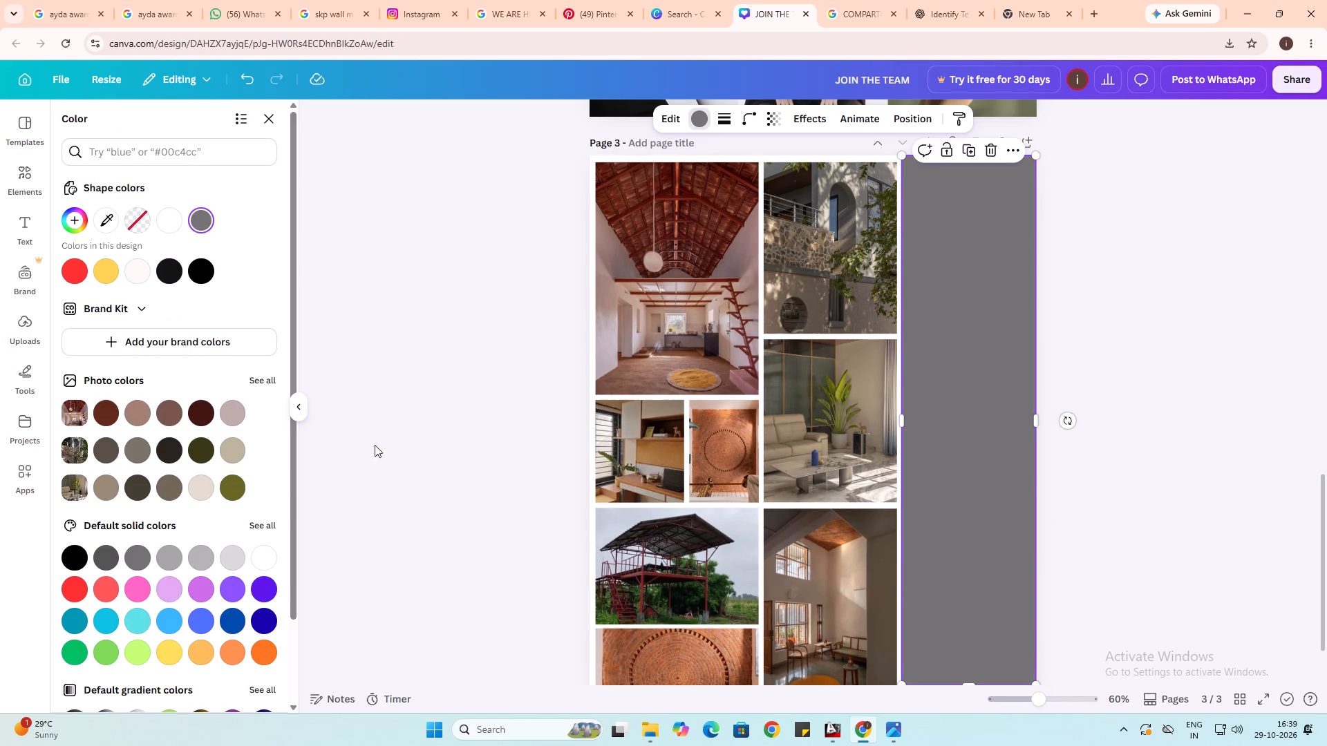
{"action": "left_click", "coordinate": [109, 273]}
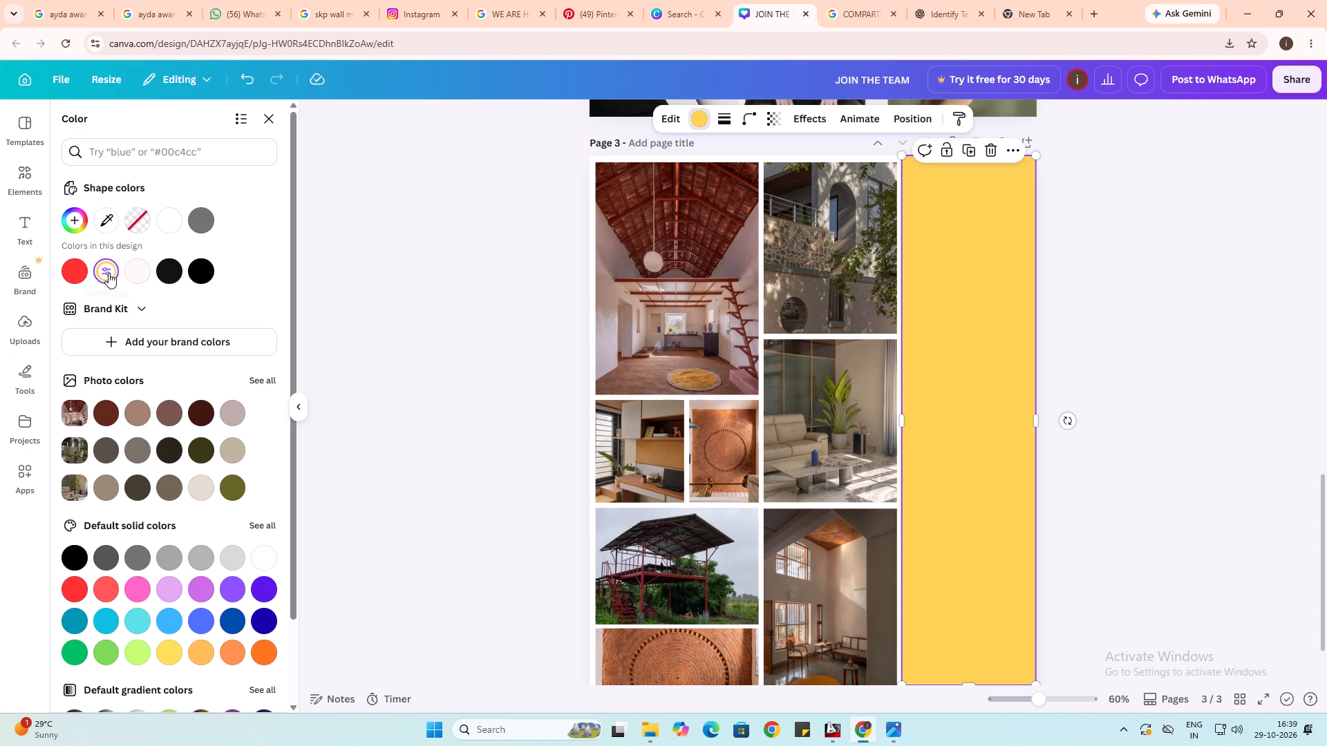
{"action": "left_click", "coordinate": [773, 121]}
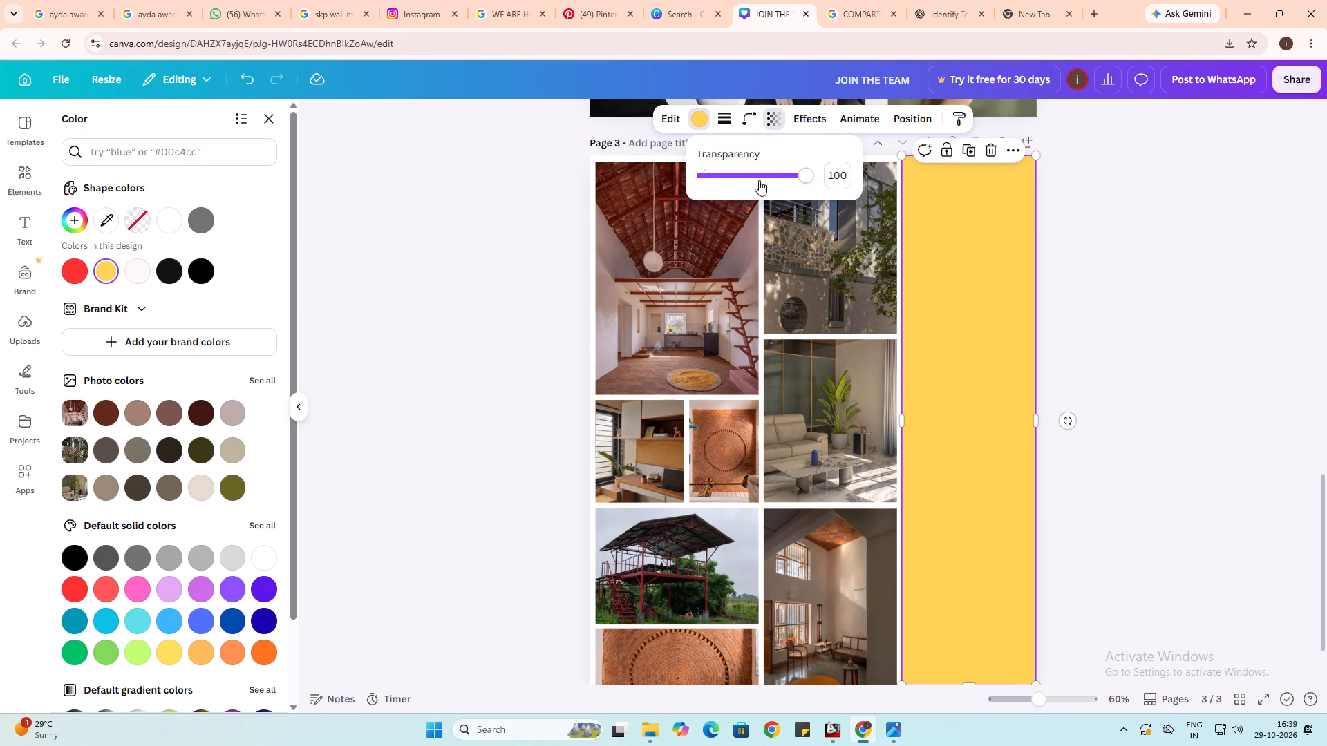
{"action": "left_click", "coordinate": [748, 176]}
{"action": "left_click", "coordinate": [726, 181]}
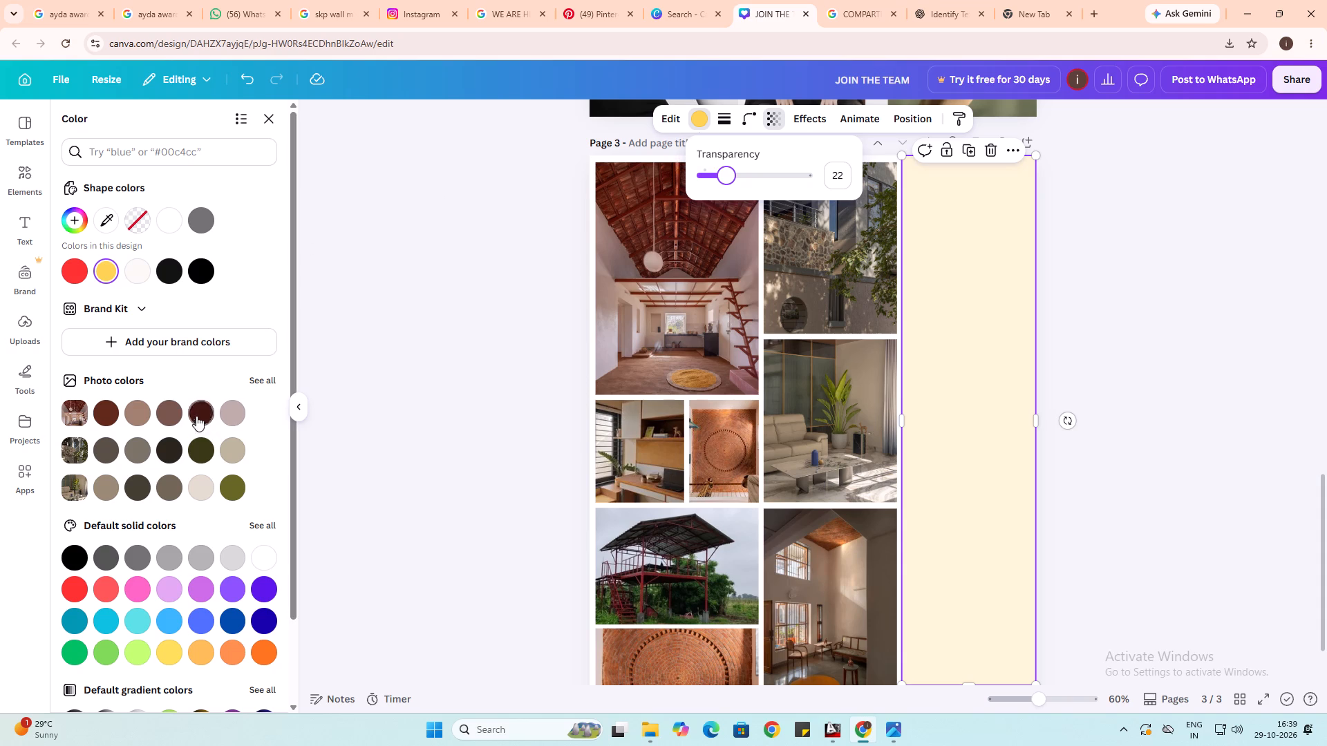
Recolour the tall strip with the medium brown from the tiled-roof interior photo's colours.
{"action": "scroll", "coordinate": [152, 555], "scroll_direction": "down", "scroll_amount": 2}
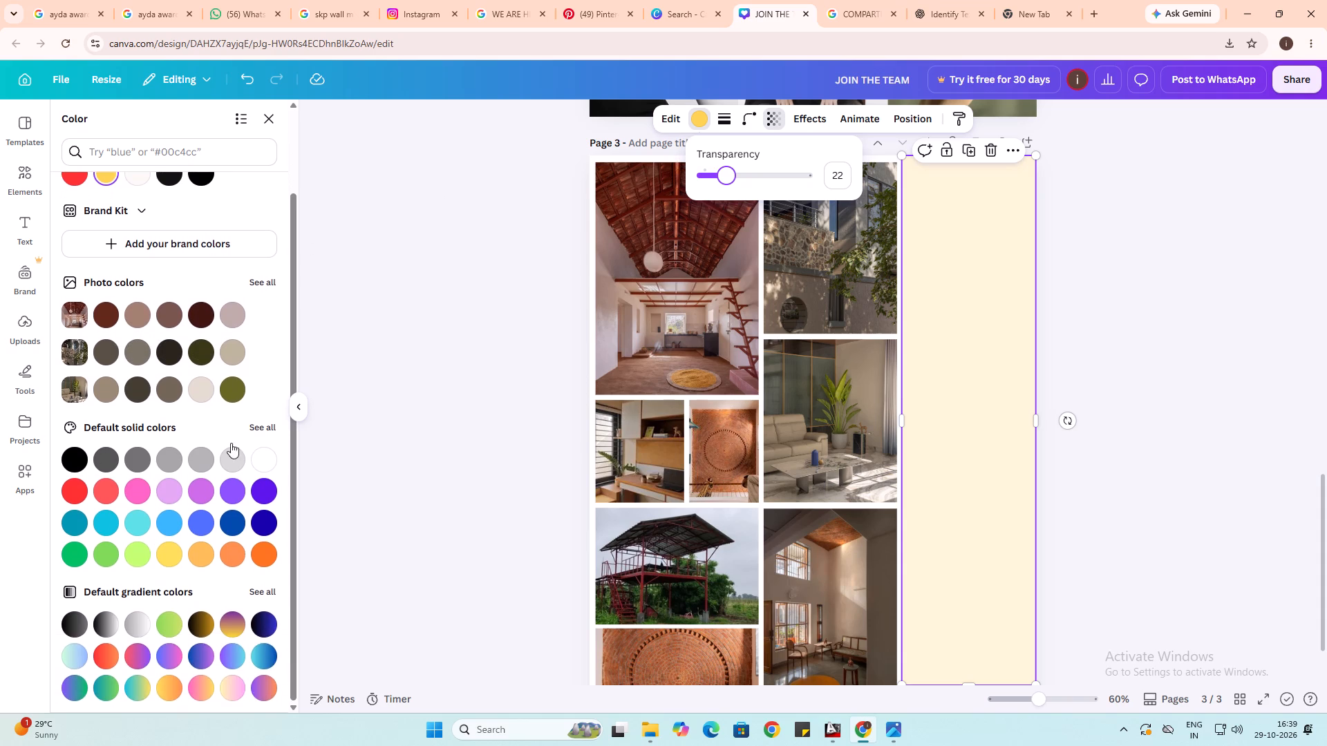
{"action": "scroll", "coordinate": [220, 428], "scroll_direction": "up", "scroll_amount": 1}
{"action": "left_click", "coordinate": [167, 389]}
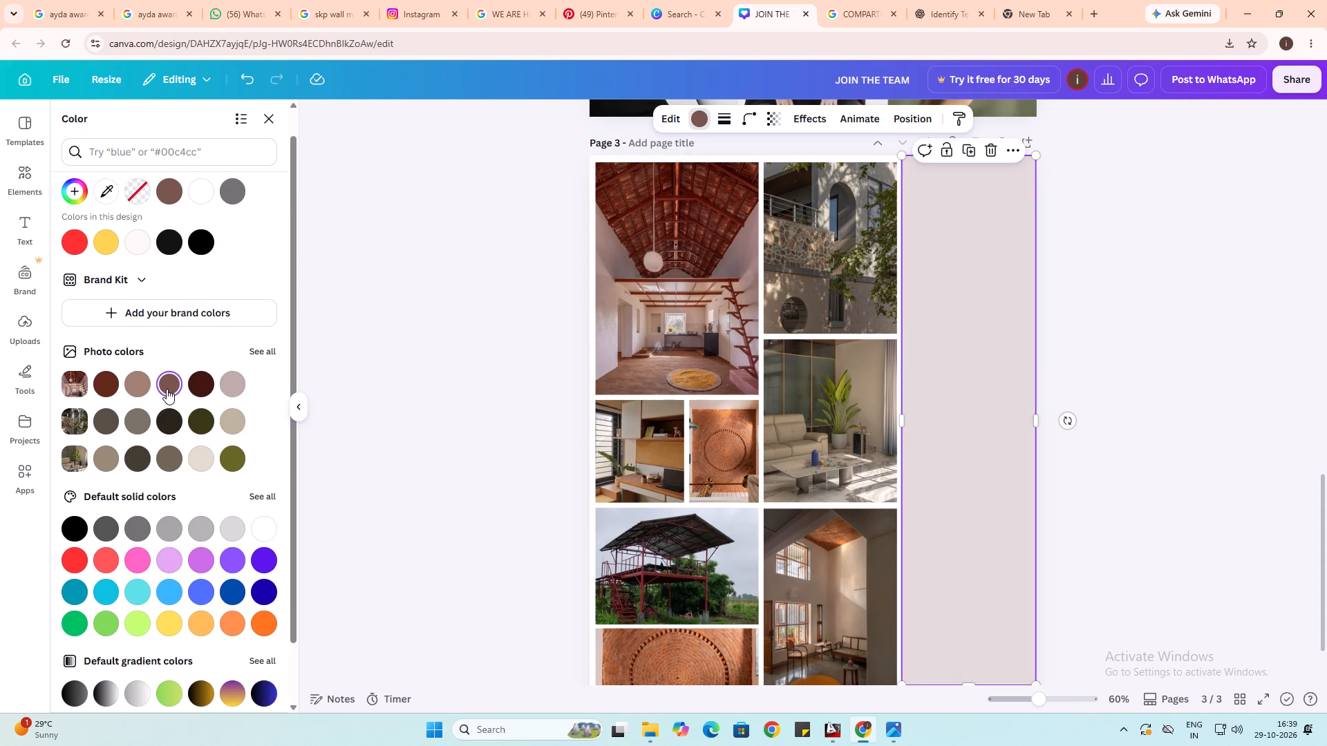
{"action": "left_click", "coordinate": [433, 450]}
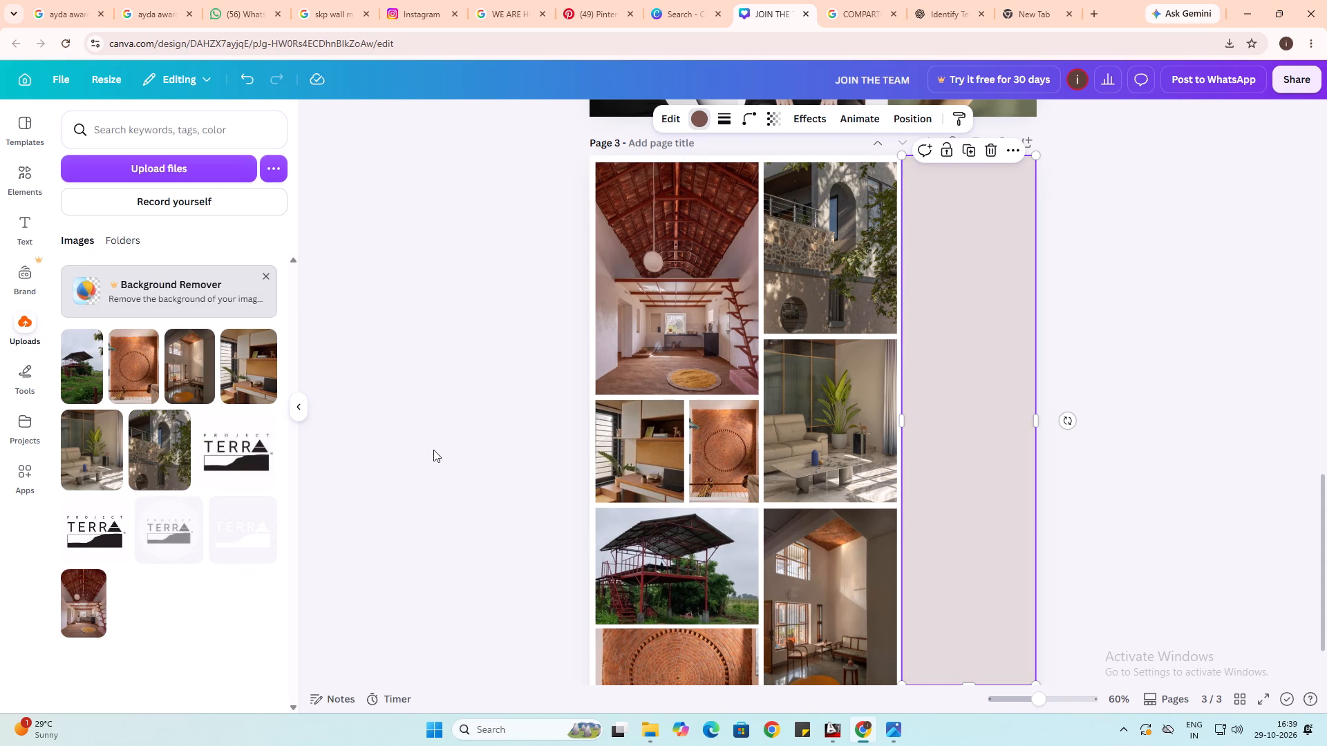
{"action": "left_click", "coordinate": [440, 455]}
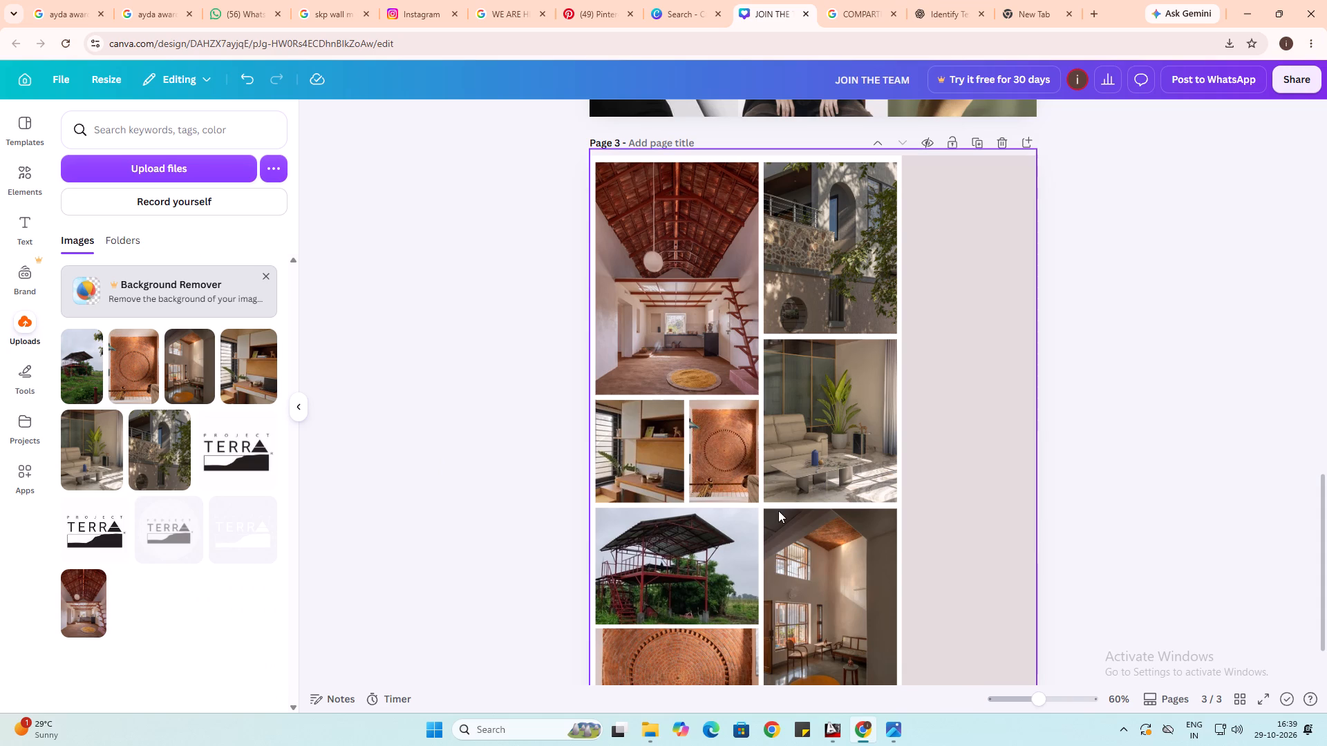
Recolour the full-page background rectangle with the strip's pale pinkish tint, sampled from the canvas with the eyedropper.
{"action": "left_click", "coordinate": [760, 505]}
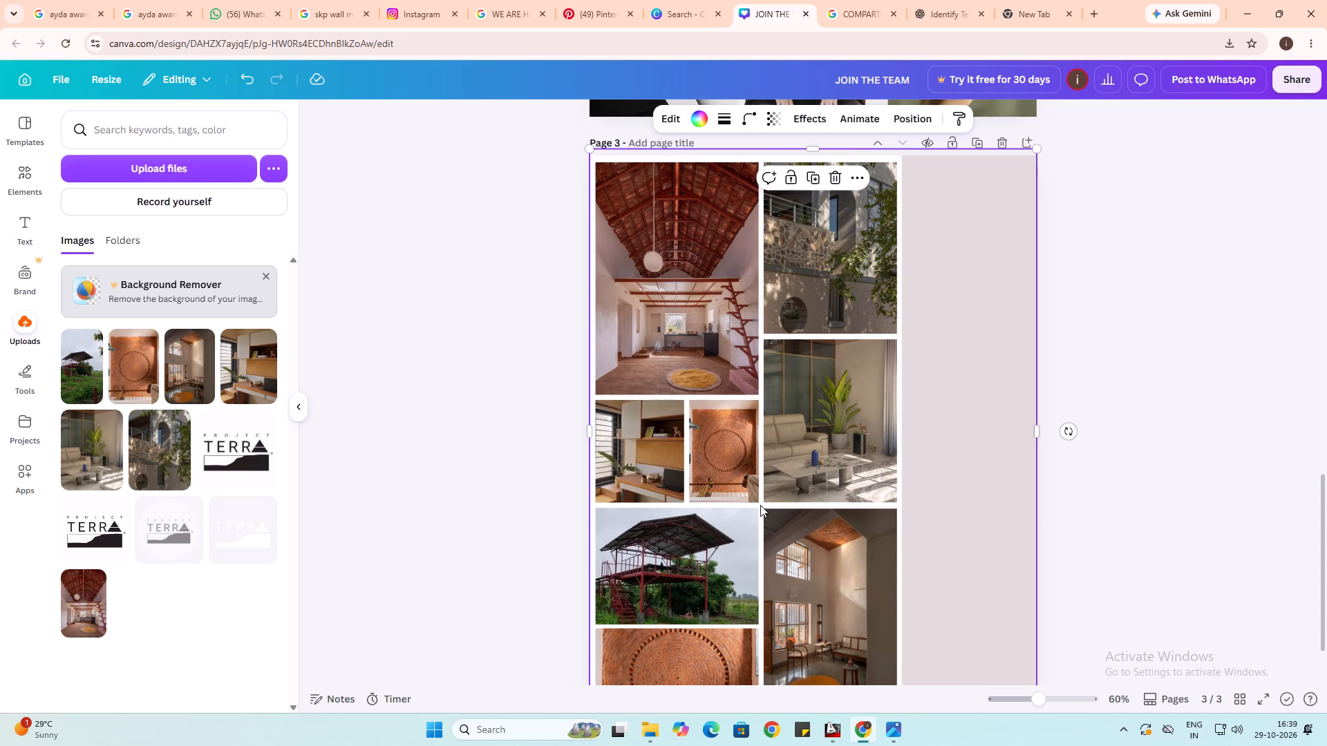
{"action": "left_click", "coordinate": [702, 122]}
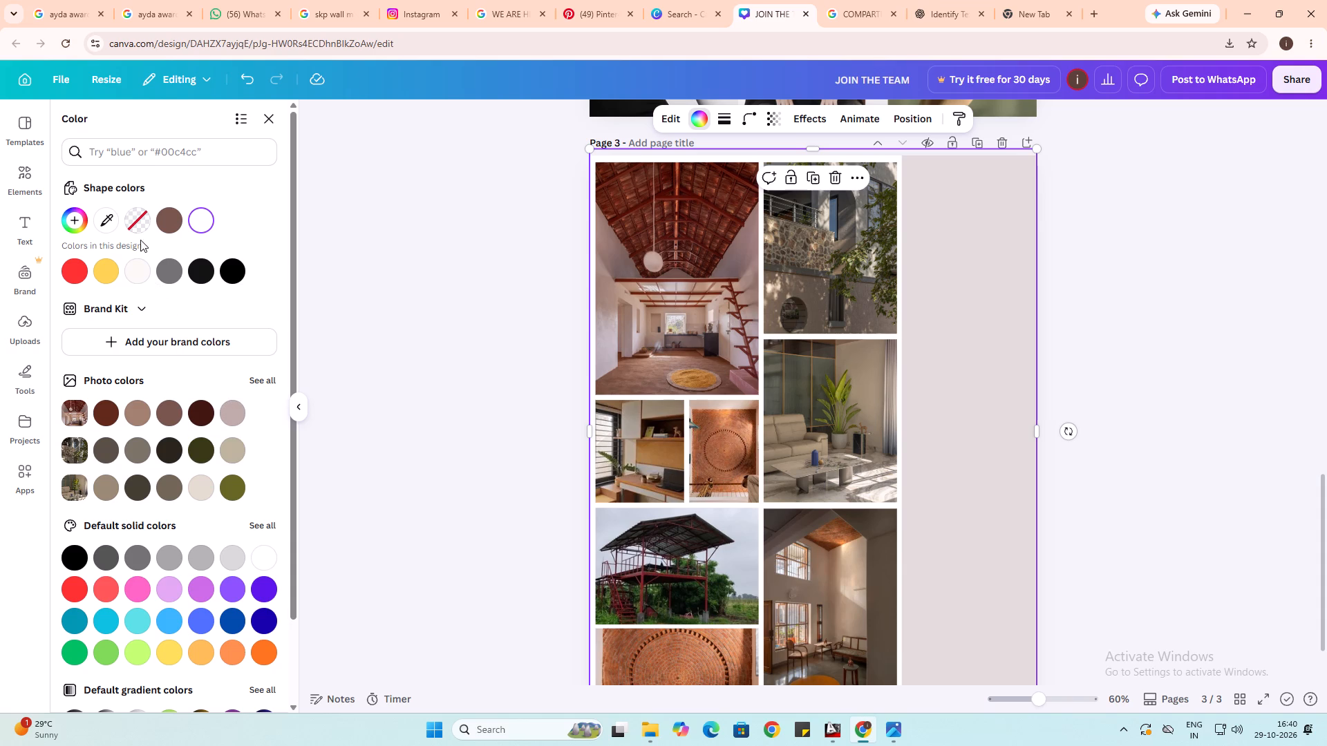
{"action": "left_click", "coordinate": [109, 220]}
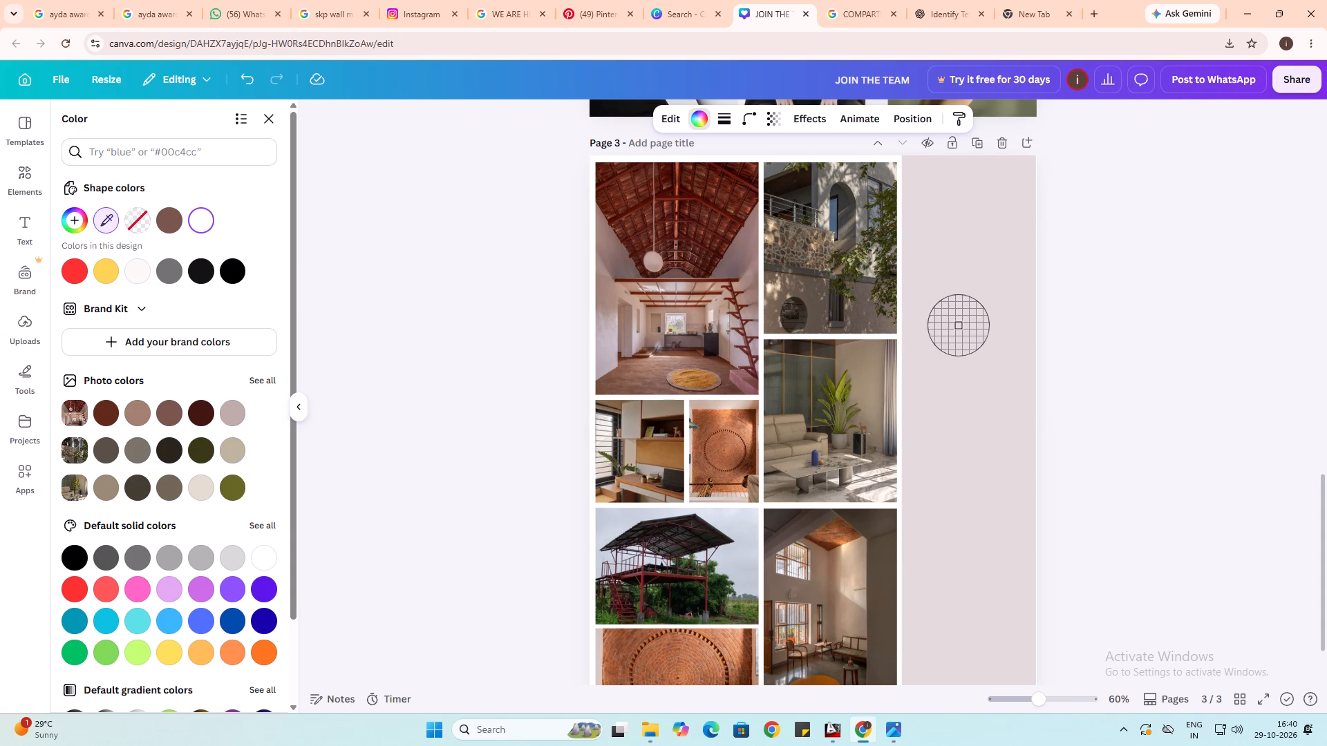
{"action": "left_click", "coordinate": [959, 325]}
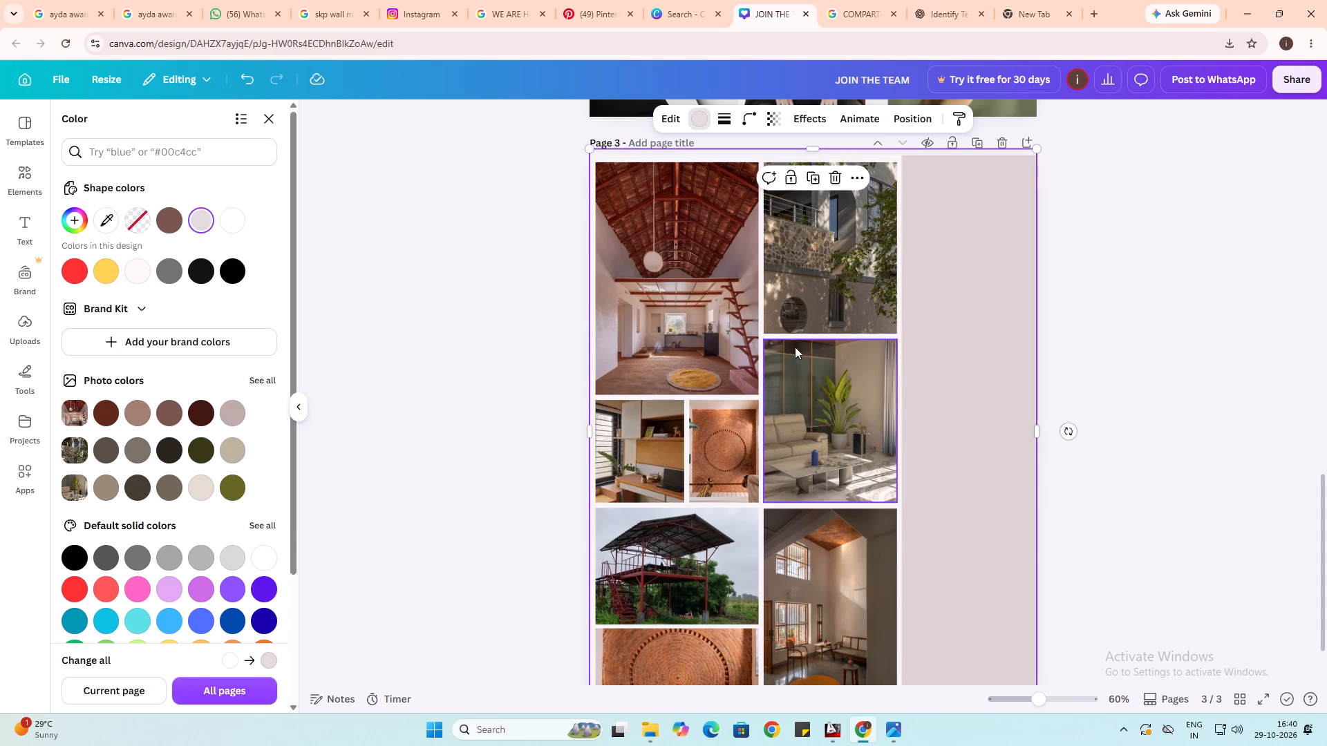
Move the tall strip away from the photos so it hangs partly over the page's outer edge, exposing the background beside it.
{"action": "left_click", "coordinate": [1008, 324]}
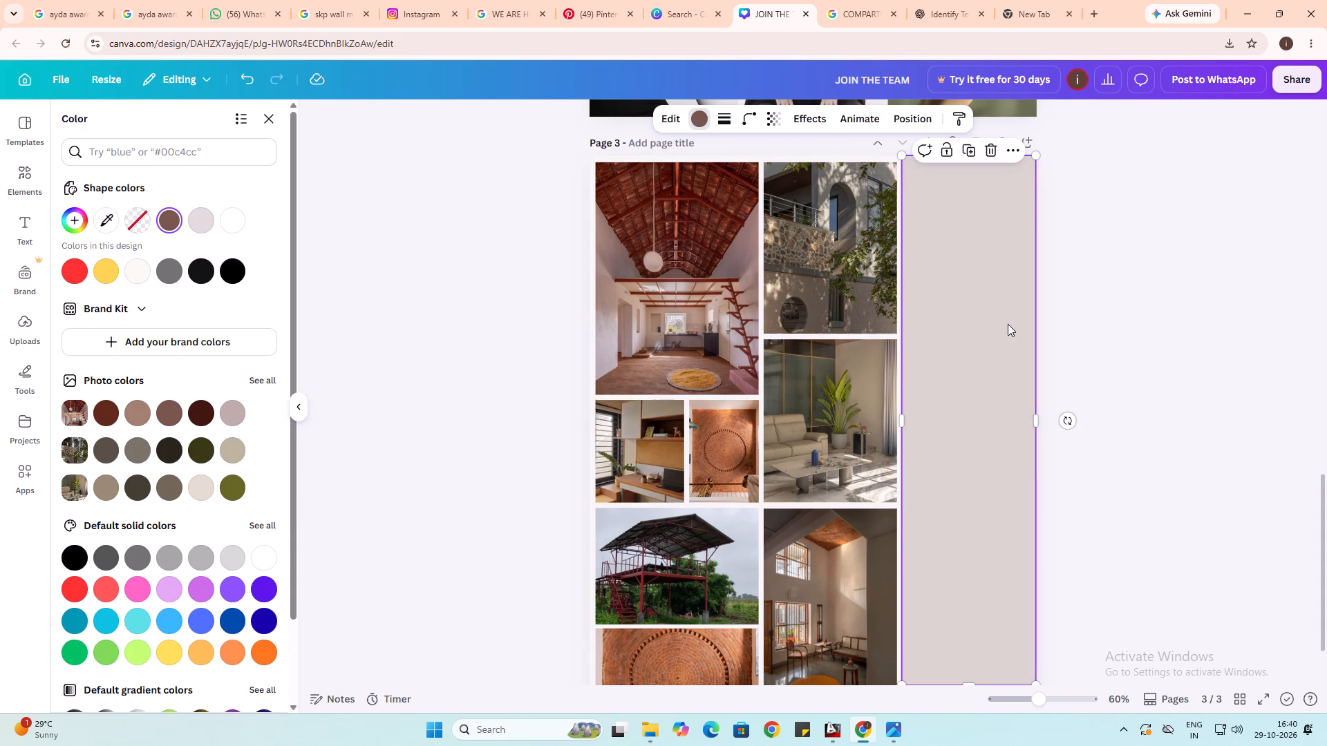
{"action": "left_click_drag", "start_coordinate": [988, 334], "coordinate": [1031, 343]}
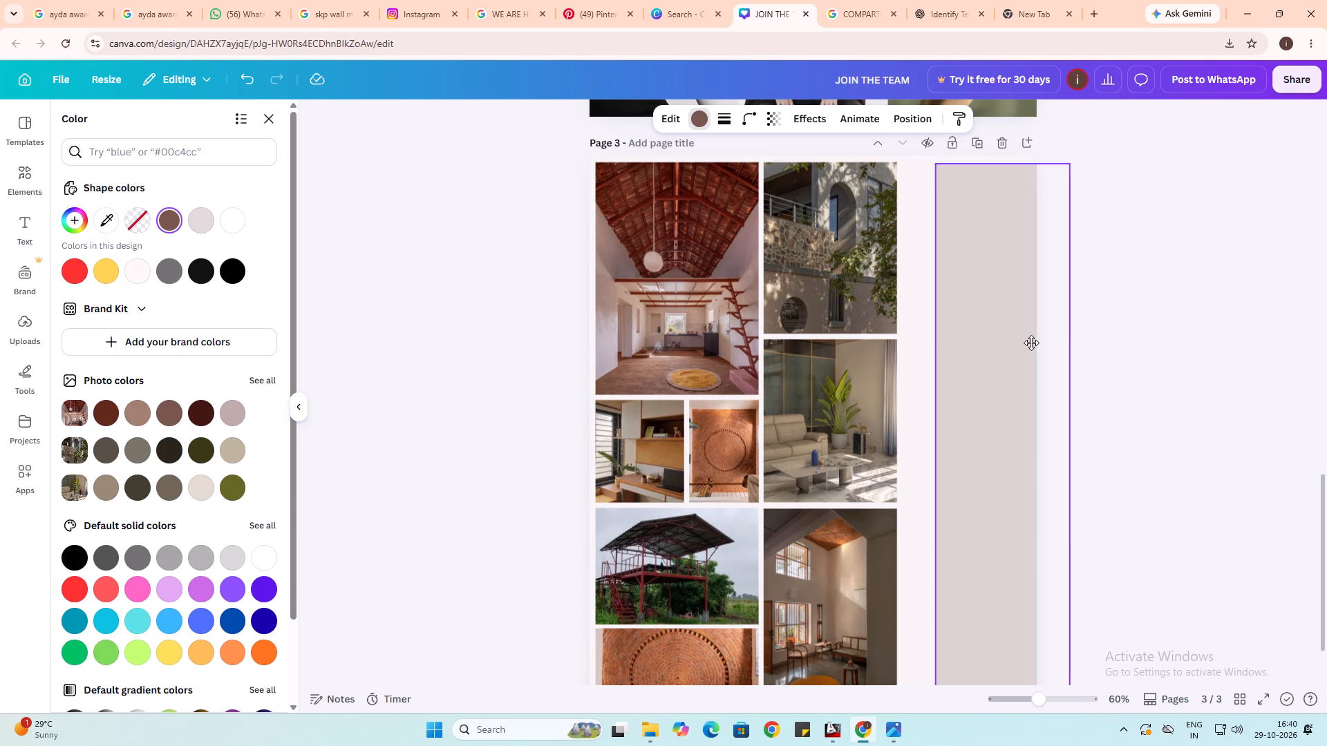
{"action": "left_click_drag", "start_coordinate": [1031, 343], "coordinate": [1037, 343]}
Set the full-page background rectangle's transparency to 100.
{"action": "left_click", "coordinate": [926, 304]}
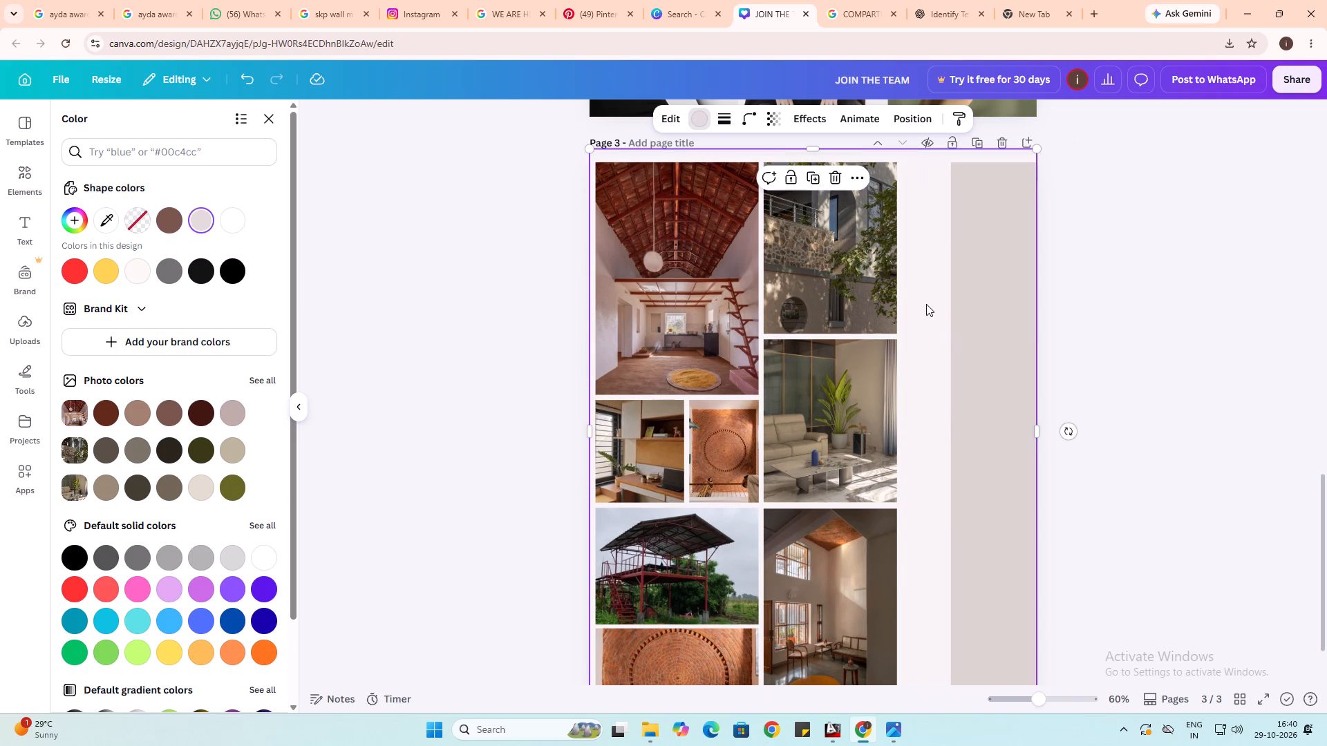
{"action": "left_click", "coordinate": [926, 304]}
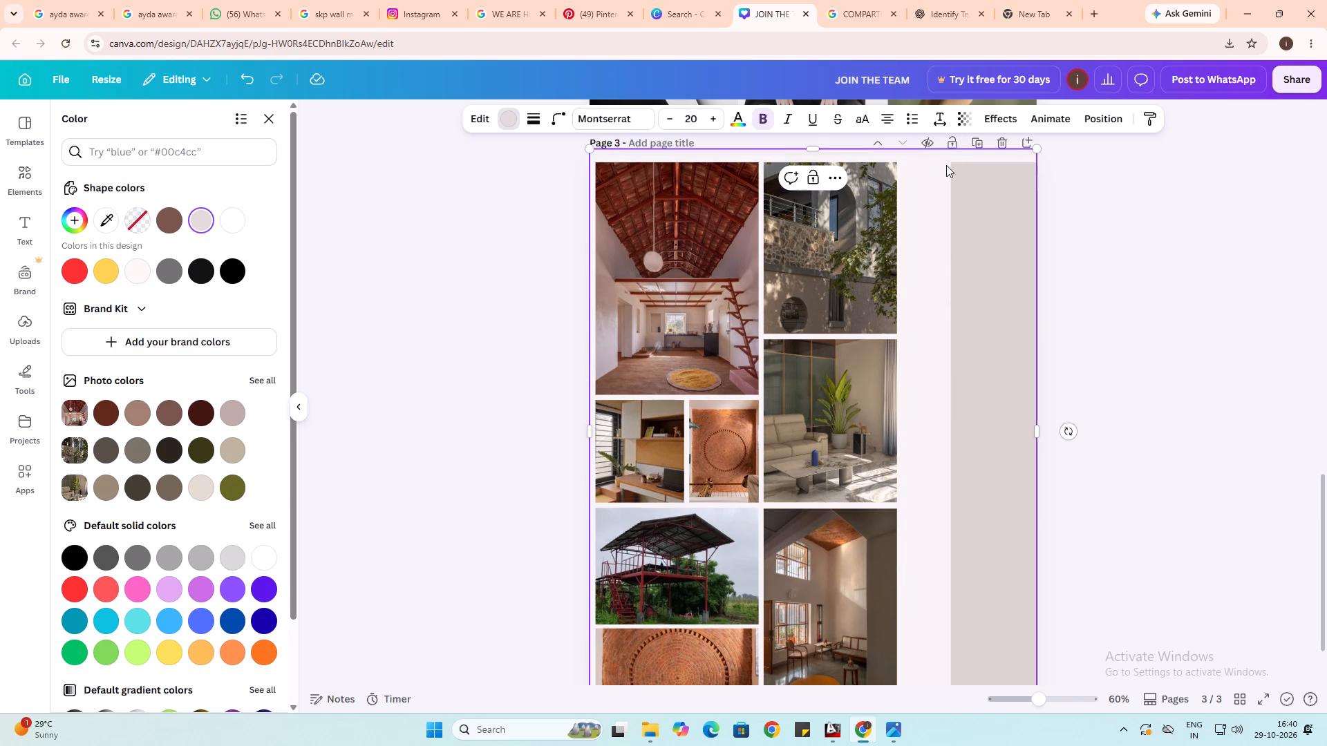
{"action": "left_click", "coordinate": [966, 117]}
{"action": "left_click_drag", "start_coordinate": [938, 179], "coordinate": [992, 187]}
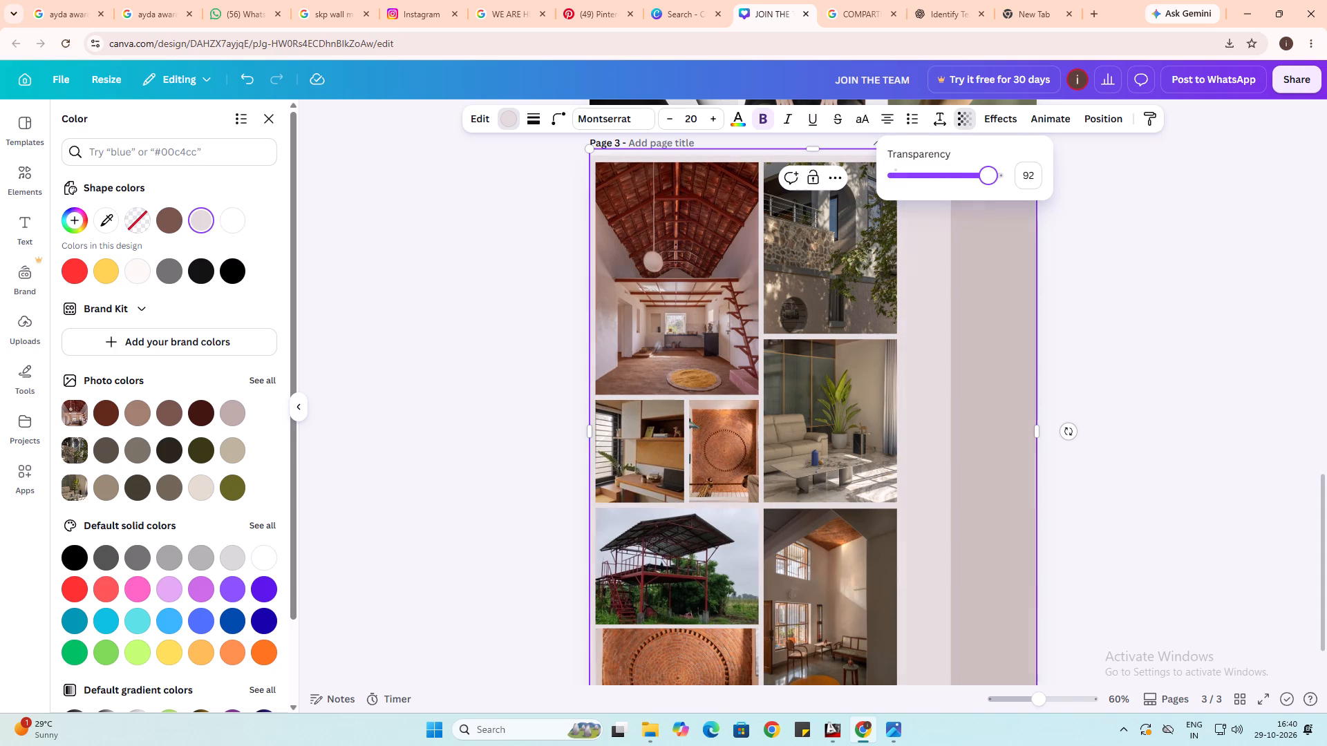
{"action": "left_click_drag", "start_coordinate": [992, 187], "coordinate": [1017, 187]}
{"action": "left_click", "coordinate": [1137, 253]}
Move the tall strip back beside the photos, flush with the page's outer side edge and top edge.
{"action": "left_click", "coordinate": [998, 270]}
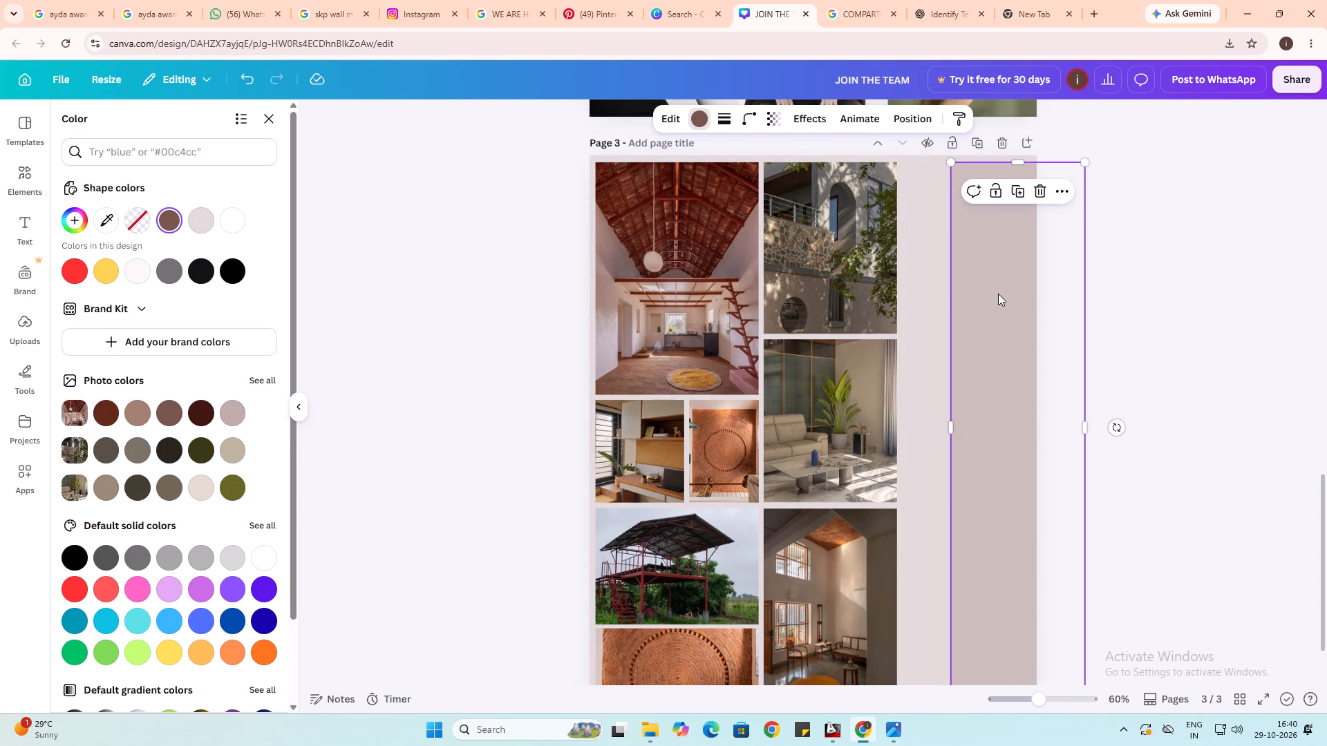
{"action": "left_click_drag", "start_coordinate": [998, 294], "coordinate": [948, 291]}
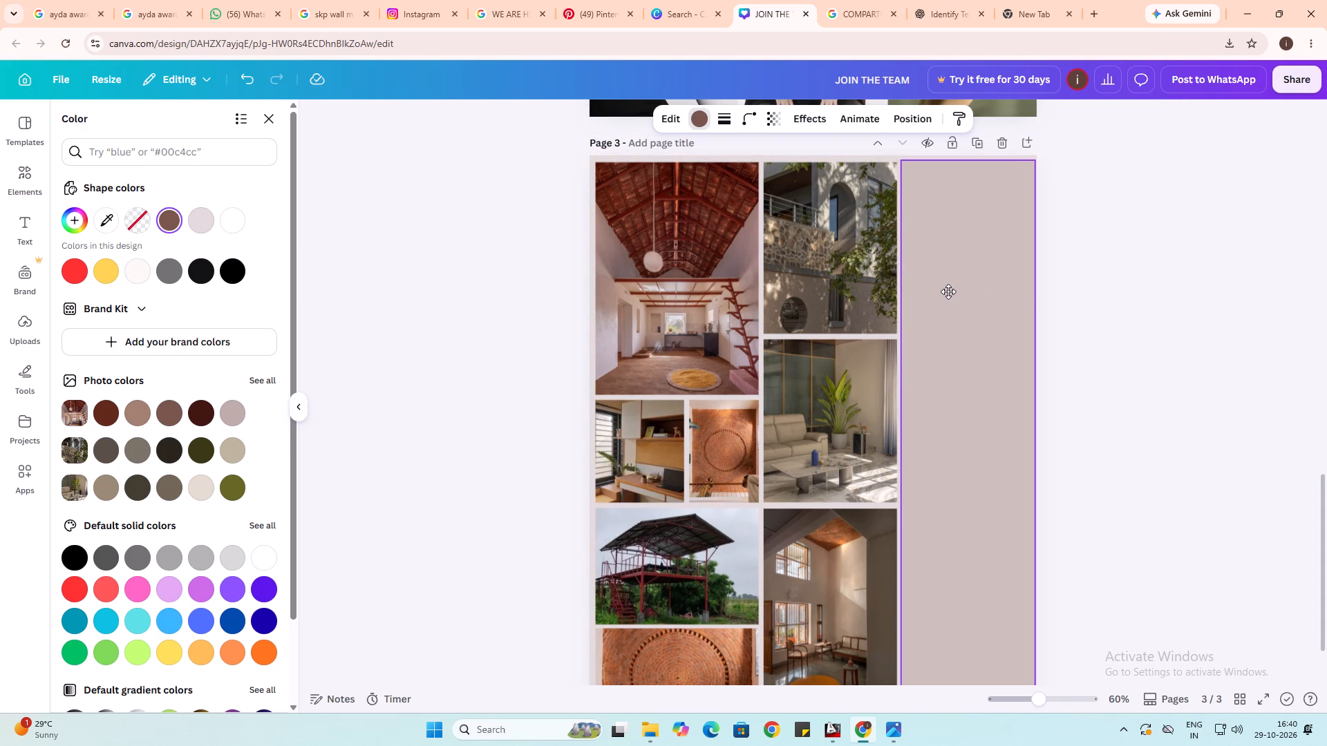
{"action": "left_click_drag", "start_coordinate": [948, 291], "coordinate": [950, 289]}
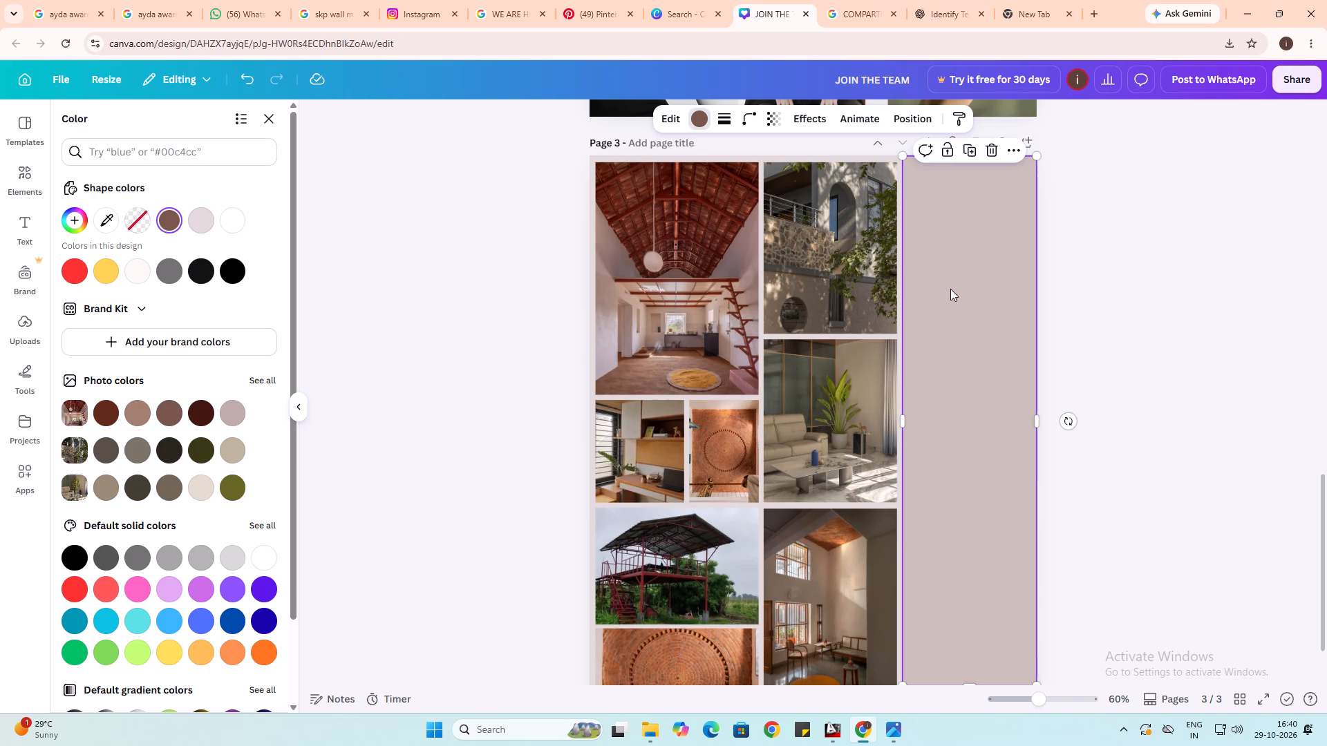
{"action": "left_click", "coordinate": [493, 305]}
{"action": "left_click", "coordinate": [523, 367]}
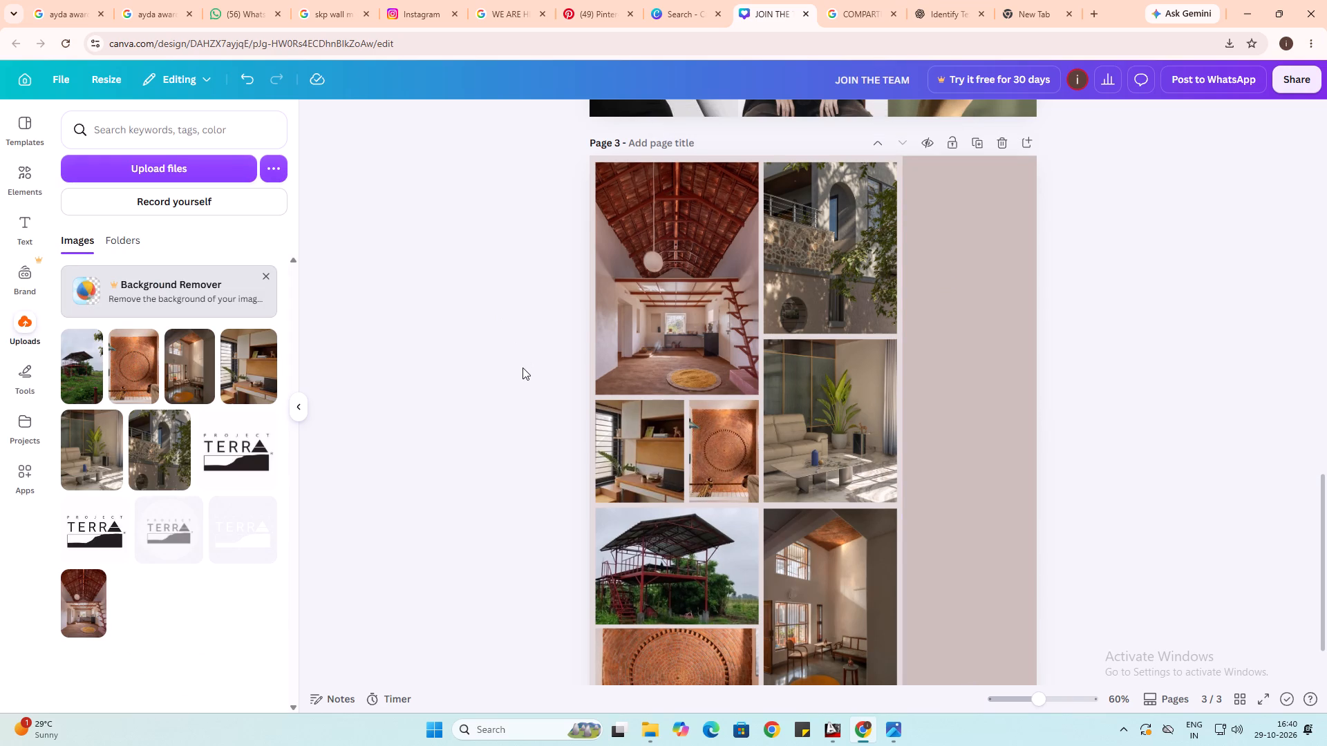
Extend the tall strip's lower end down to the page's bottom edge, keeping its width of 324.
{"action": "scroll", "coordinate": [521, 367], "scroll_direction": "down", "scroll_amount": 1}
{"action": "scroll", "coordinate": [521, 367], "scroll_direction": "up", "scroll_amount": 1}
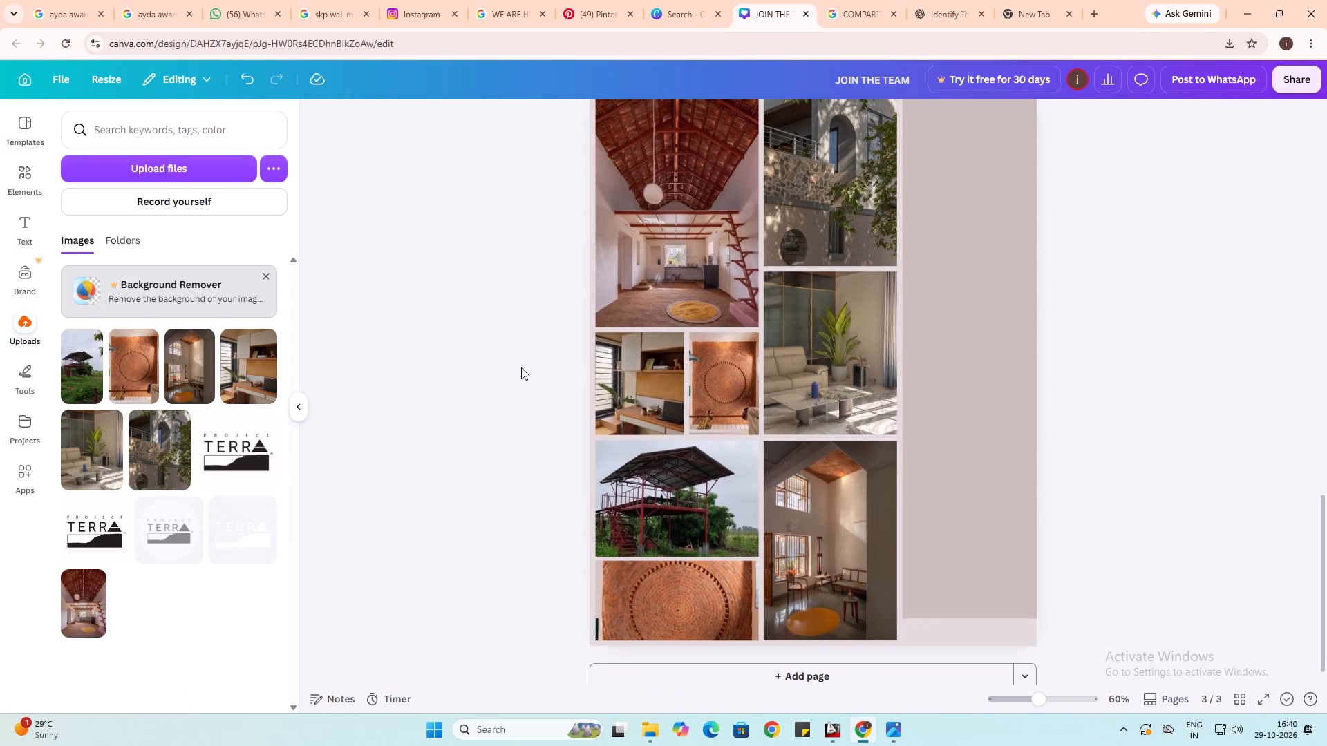
{"action": "scroll", "coordinate": [520, 367], "scroll_direction": "down", "scroll_amount": 1}
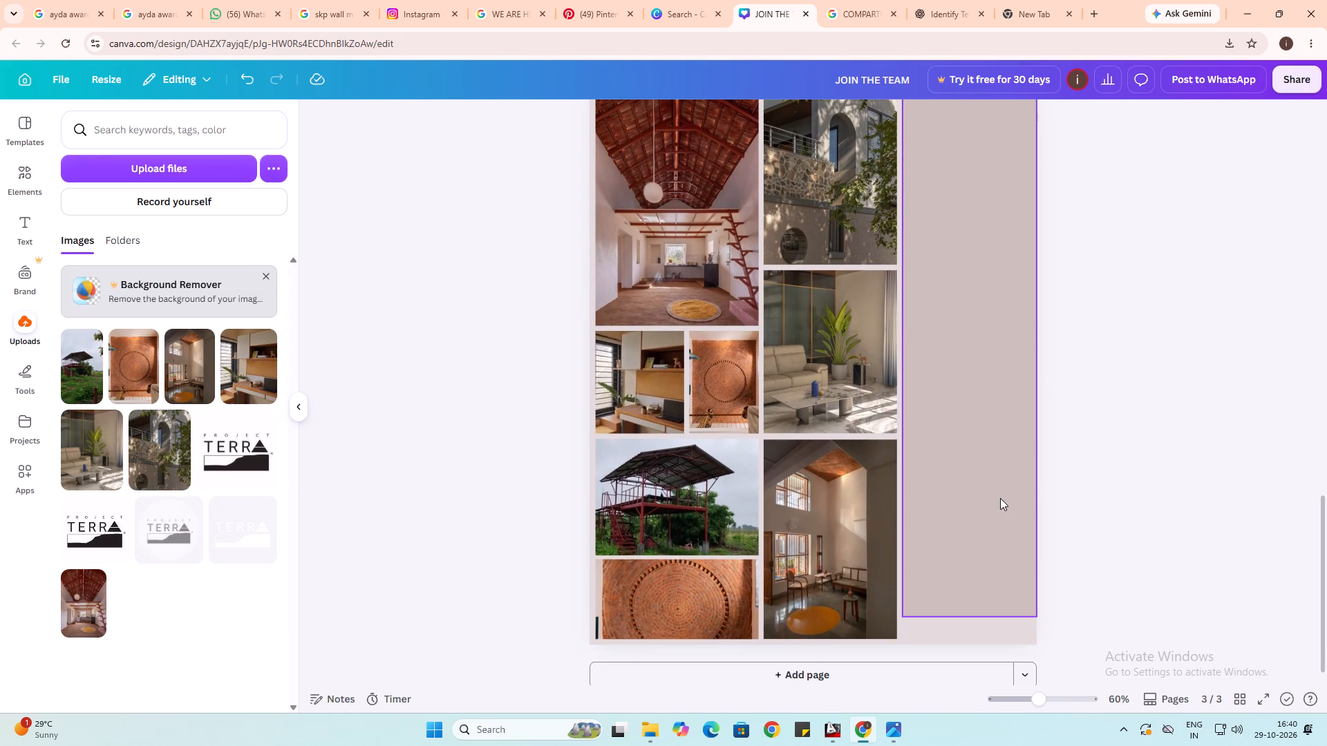
{"action": "left_click", "coordinate": [998, 498]}
{"action": "left_click_drag", "start_coordinate": [966, 614], "coordinate": [969, 636]}
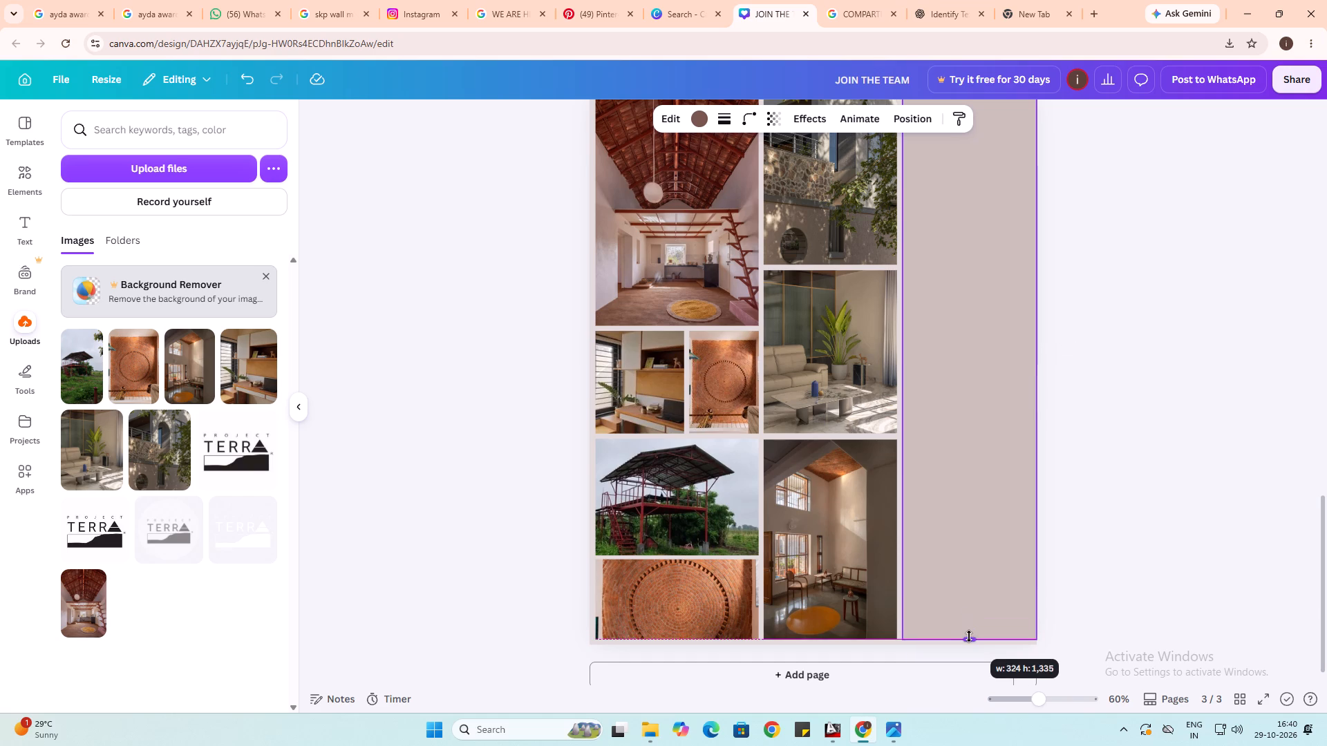
{"action": "left_click_drag", "start_coordinate": [969, 636], "coordinate": [971, 640]}
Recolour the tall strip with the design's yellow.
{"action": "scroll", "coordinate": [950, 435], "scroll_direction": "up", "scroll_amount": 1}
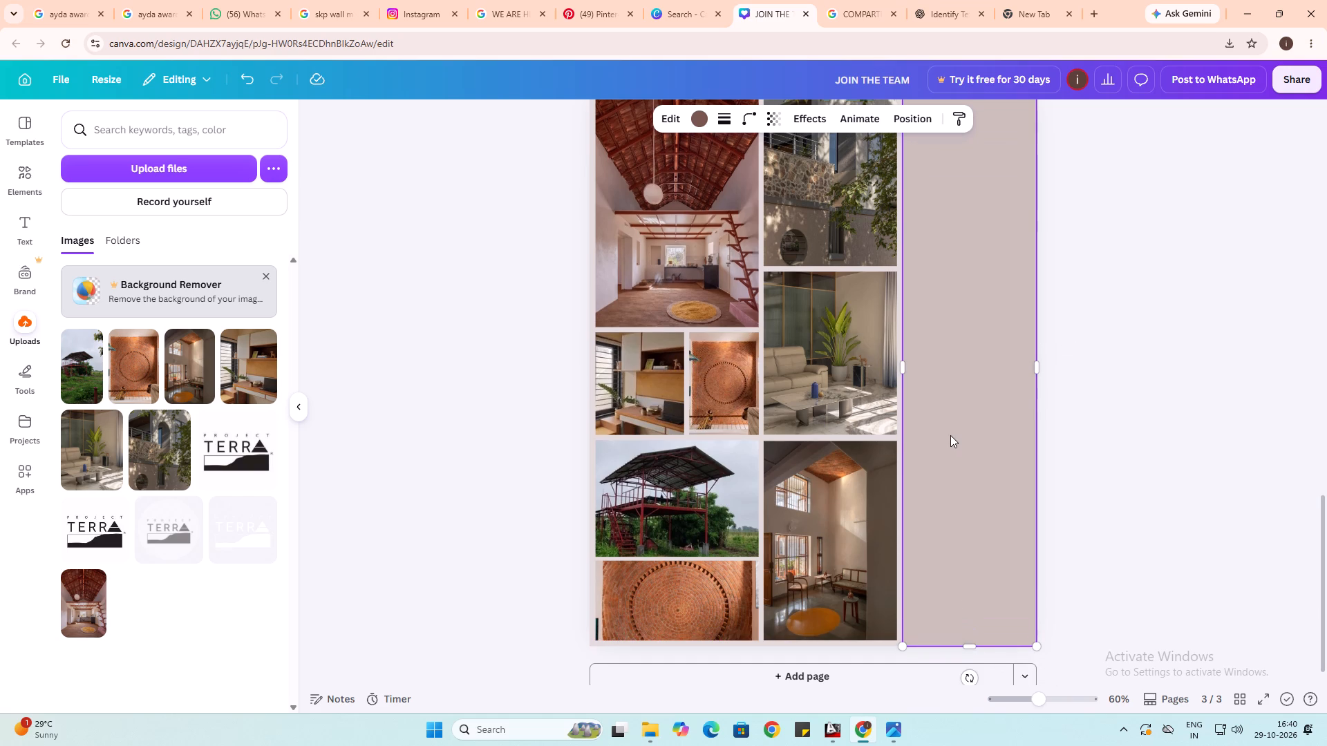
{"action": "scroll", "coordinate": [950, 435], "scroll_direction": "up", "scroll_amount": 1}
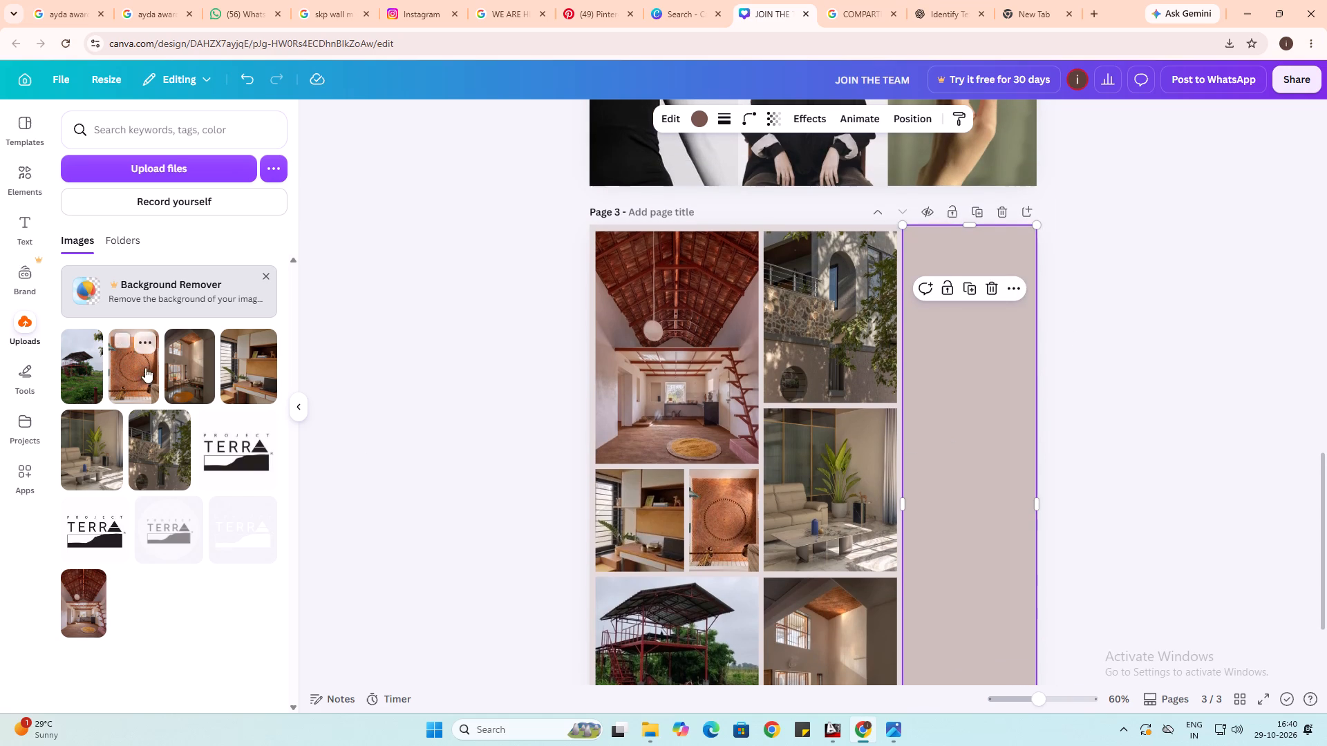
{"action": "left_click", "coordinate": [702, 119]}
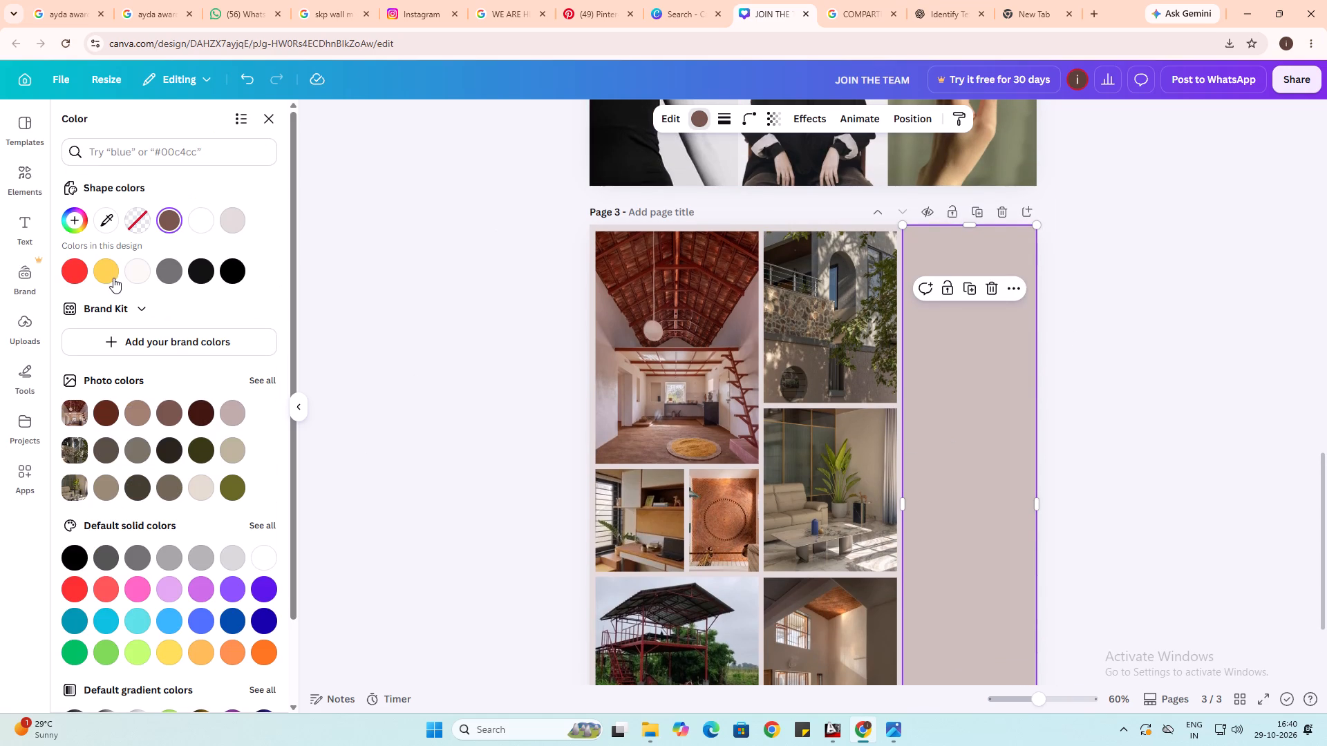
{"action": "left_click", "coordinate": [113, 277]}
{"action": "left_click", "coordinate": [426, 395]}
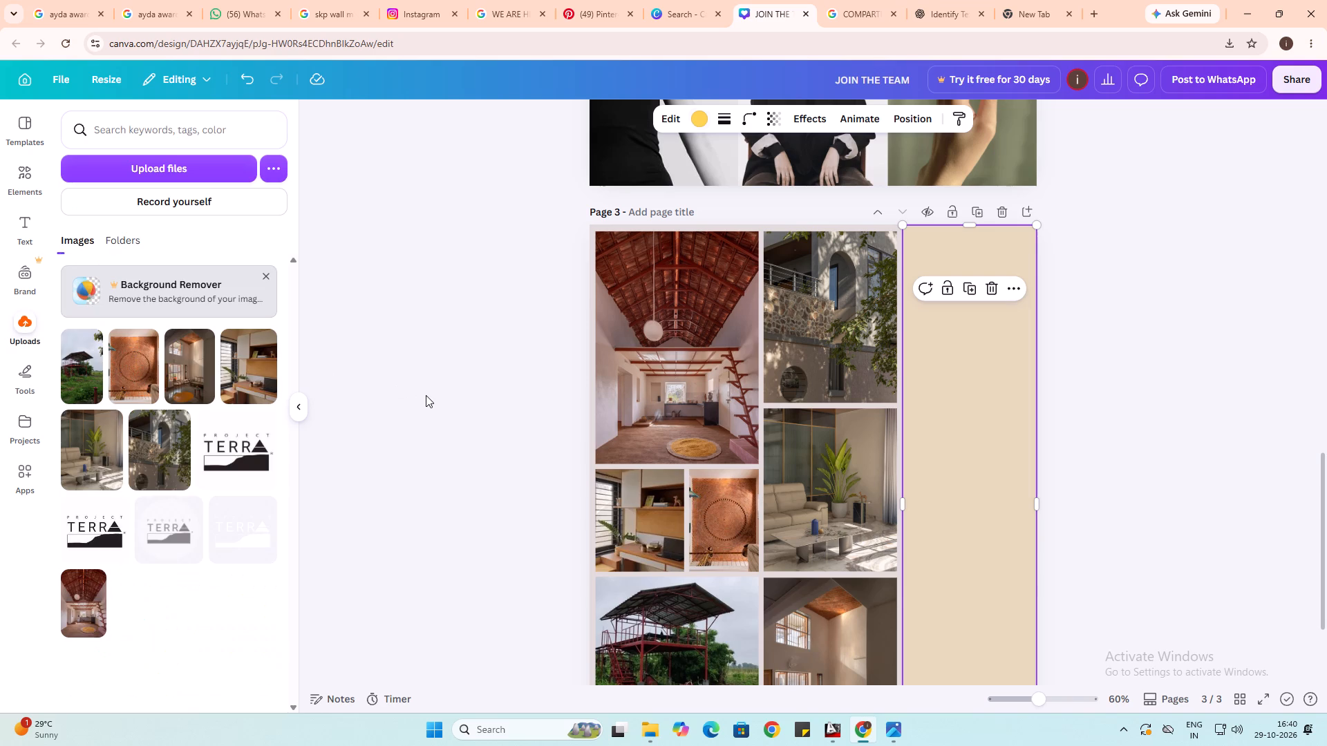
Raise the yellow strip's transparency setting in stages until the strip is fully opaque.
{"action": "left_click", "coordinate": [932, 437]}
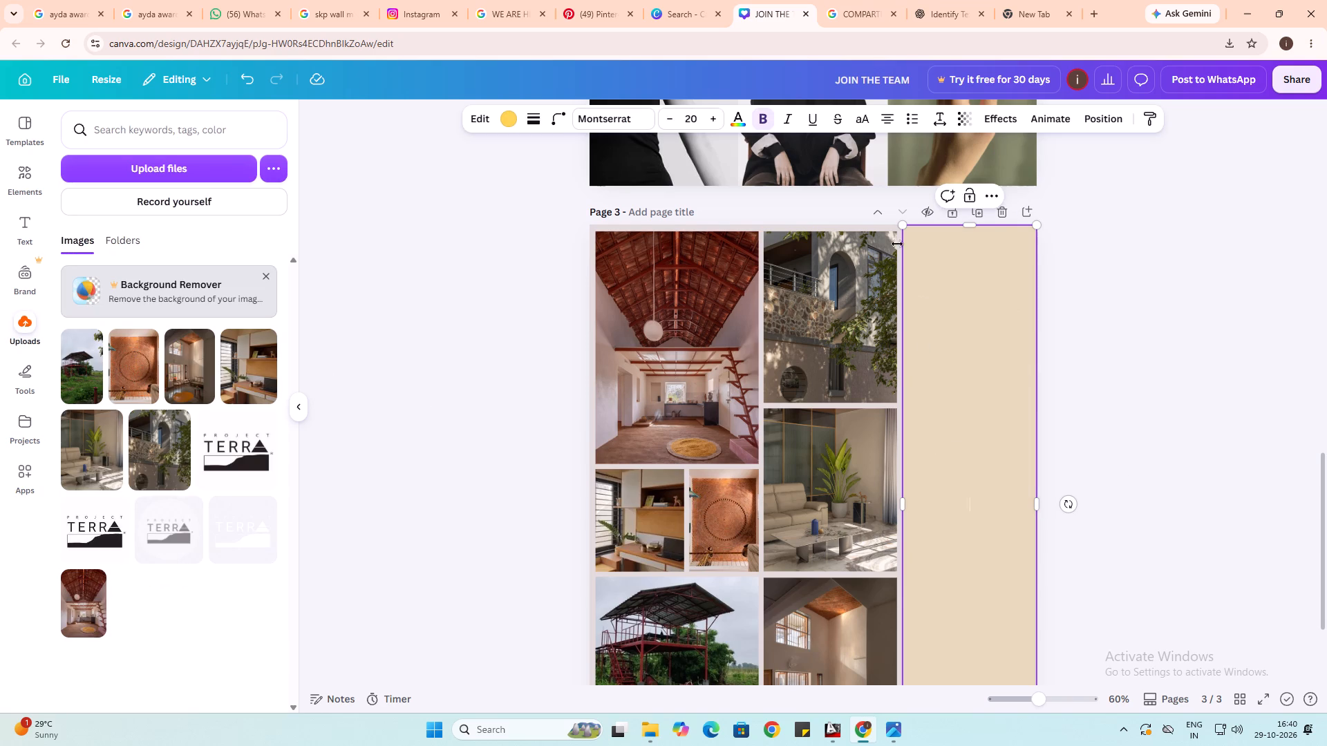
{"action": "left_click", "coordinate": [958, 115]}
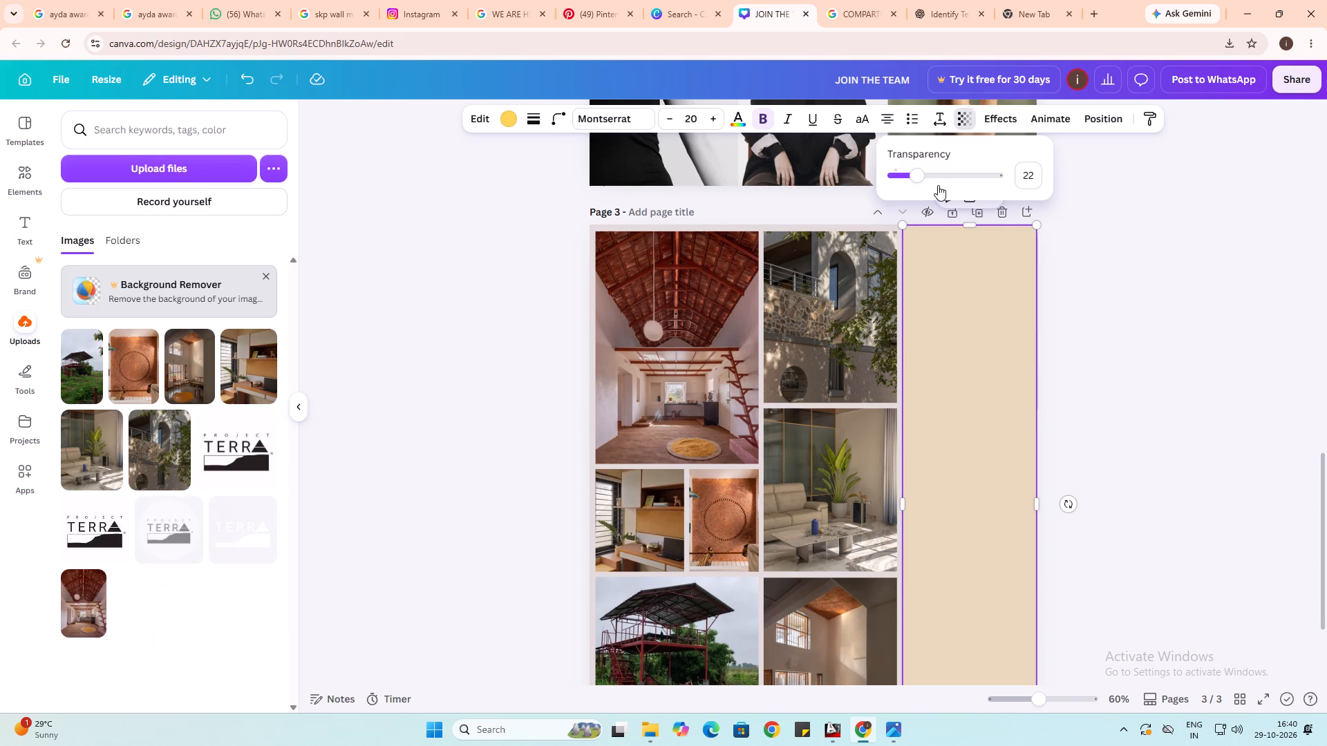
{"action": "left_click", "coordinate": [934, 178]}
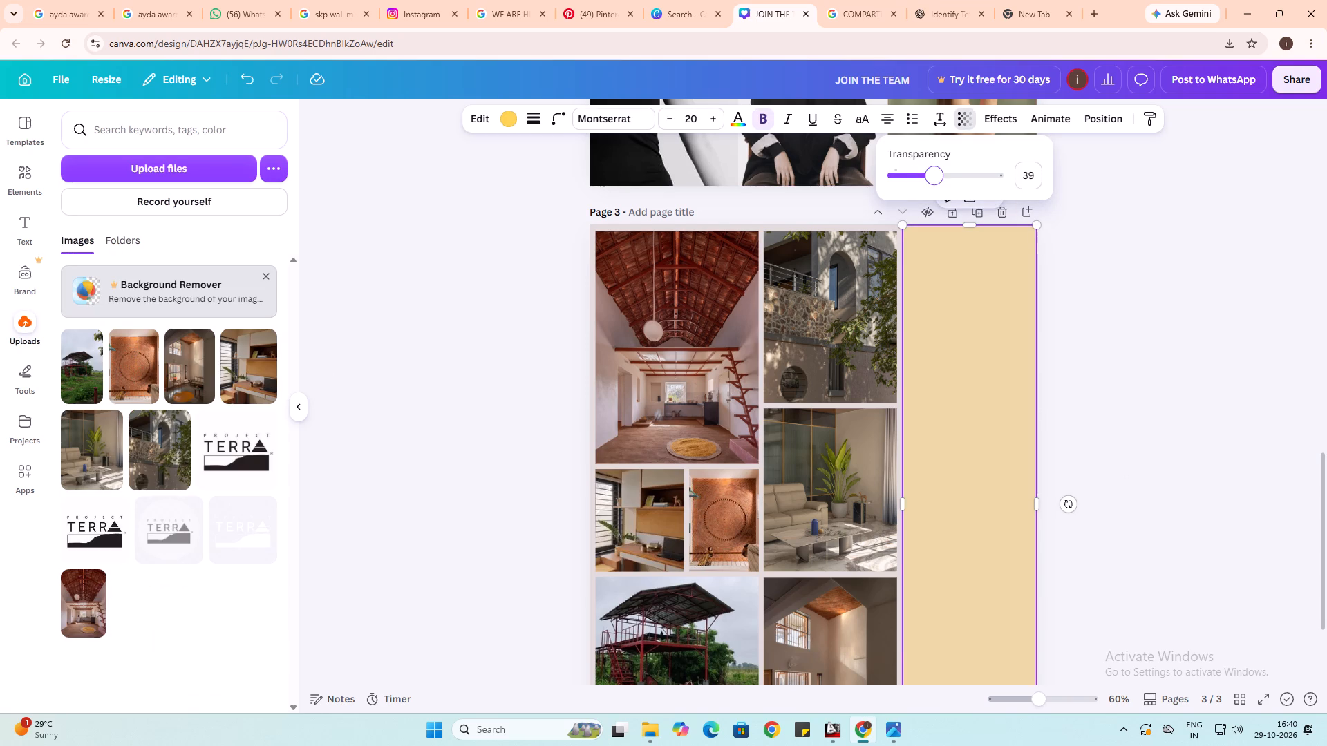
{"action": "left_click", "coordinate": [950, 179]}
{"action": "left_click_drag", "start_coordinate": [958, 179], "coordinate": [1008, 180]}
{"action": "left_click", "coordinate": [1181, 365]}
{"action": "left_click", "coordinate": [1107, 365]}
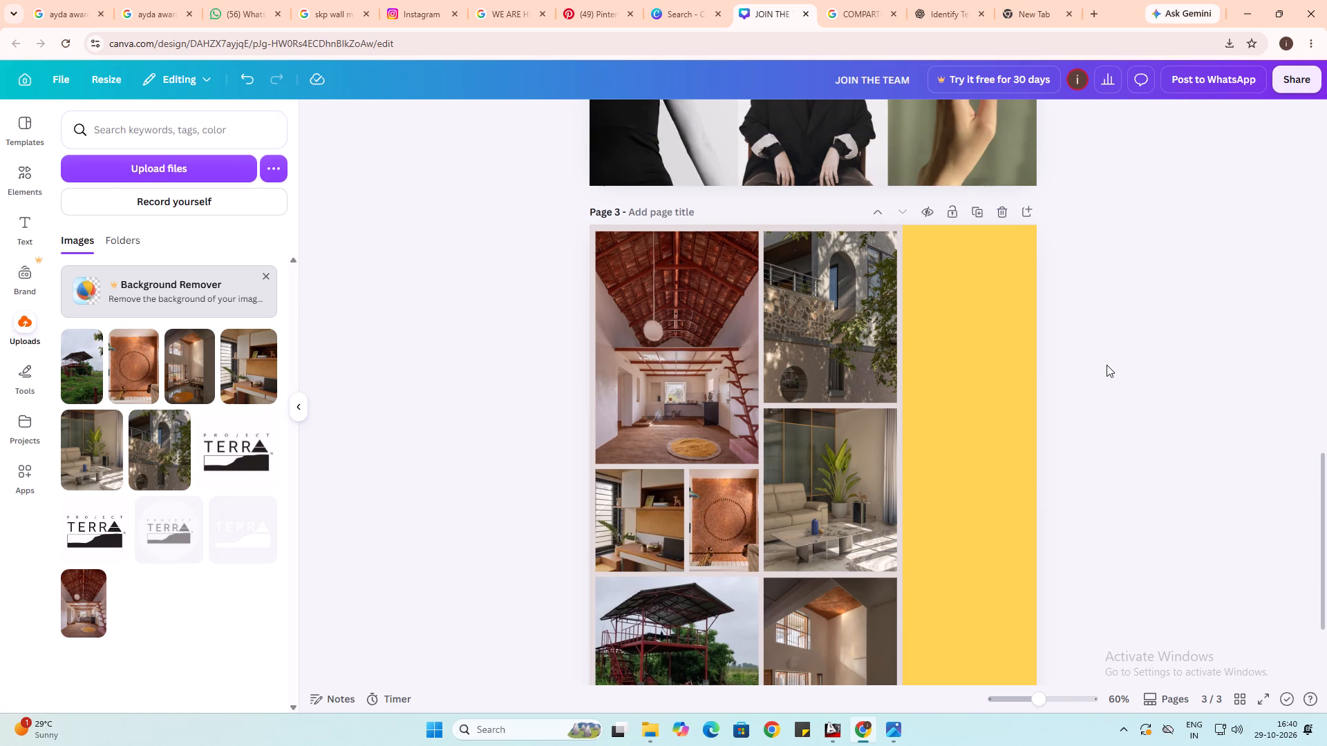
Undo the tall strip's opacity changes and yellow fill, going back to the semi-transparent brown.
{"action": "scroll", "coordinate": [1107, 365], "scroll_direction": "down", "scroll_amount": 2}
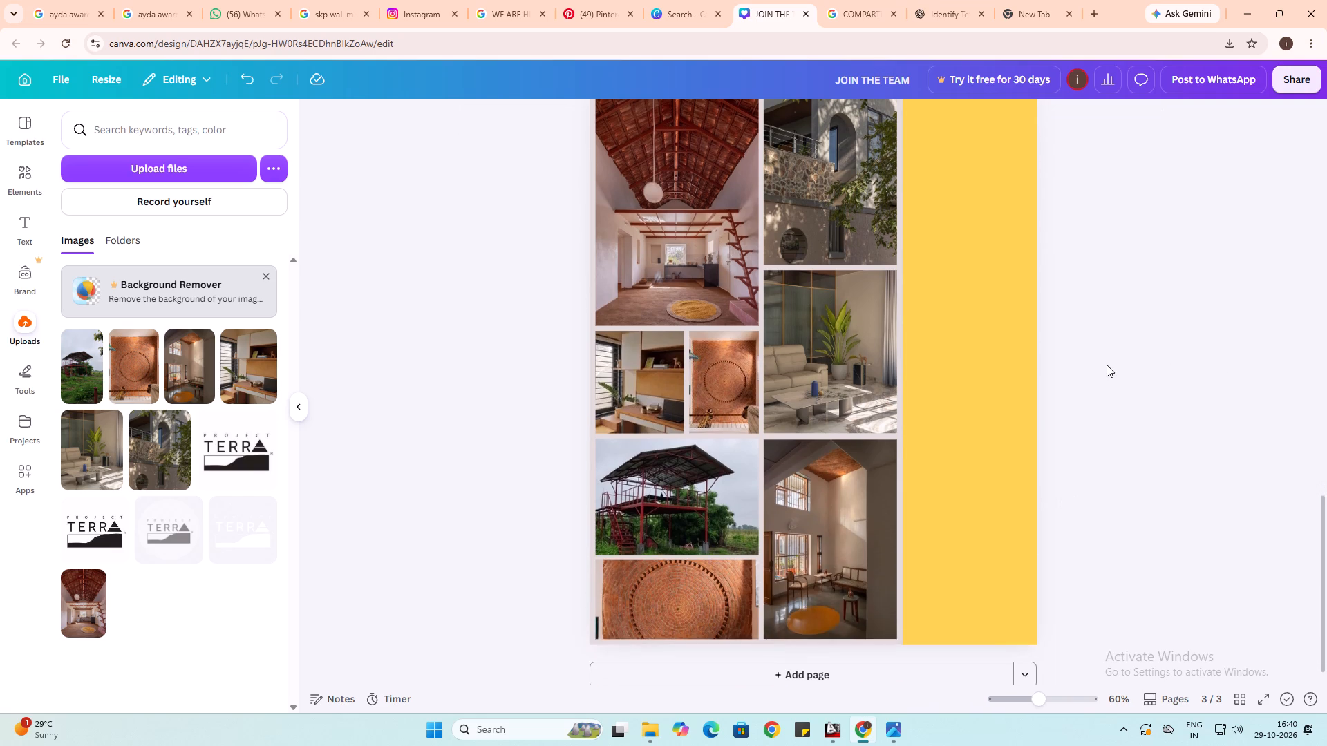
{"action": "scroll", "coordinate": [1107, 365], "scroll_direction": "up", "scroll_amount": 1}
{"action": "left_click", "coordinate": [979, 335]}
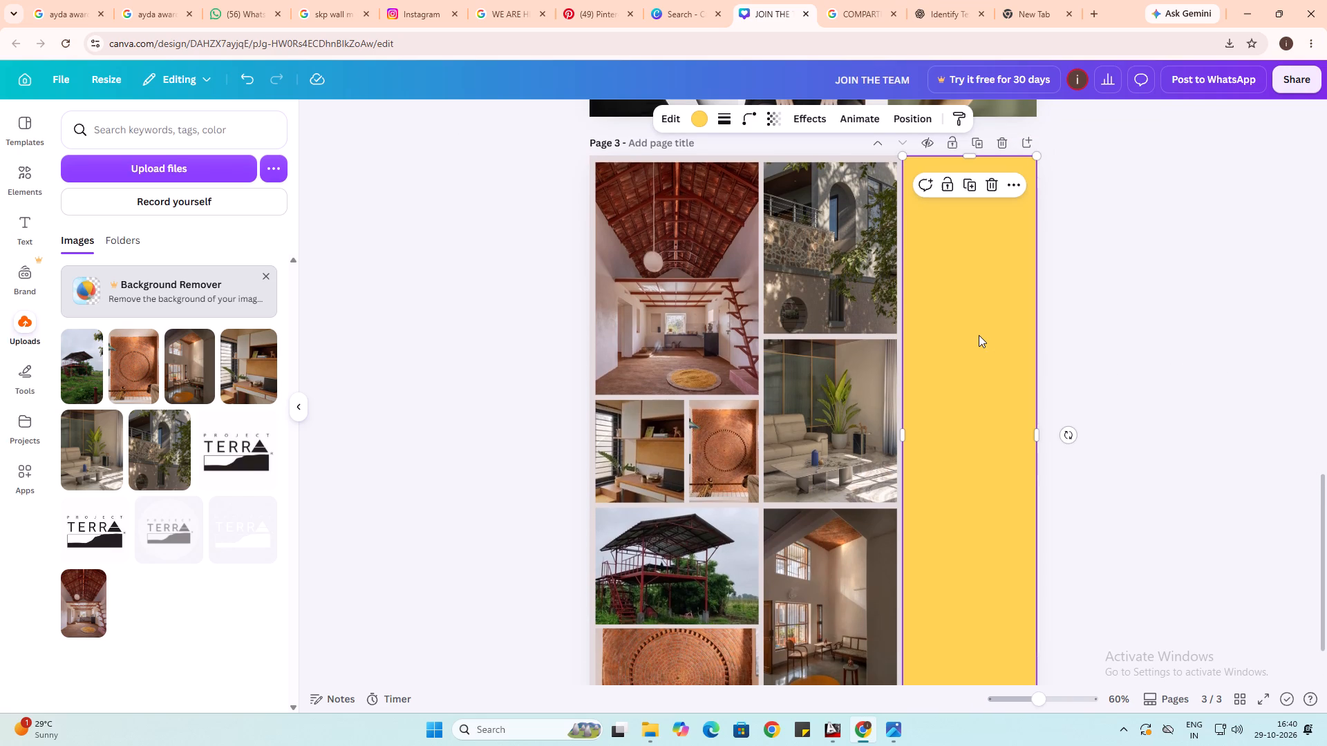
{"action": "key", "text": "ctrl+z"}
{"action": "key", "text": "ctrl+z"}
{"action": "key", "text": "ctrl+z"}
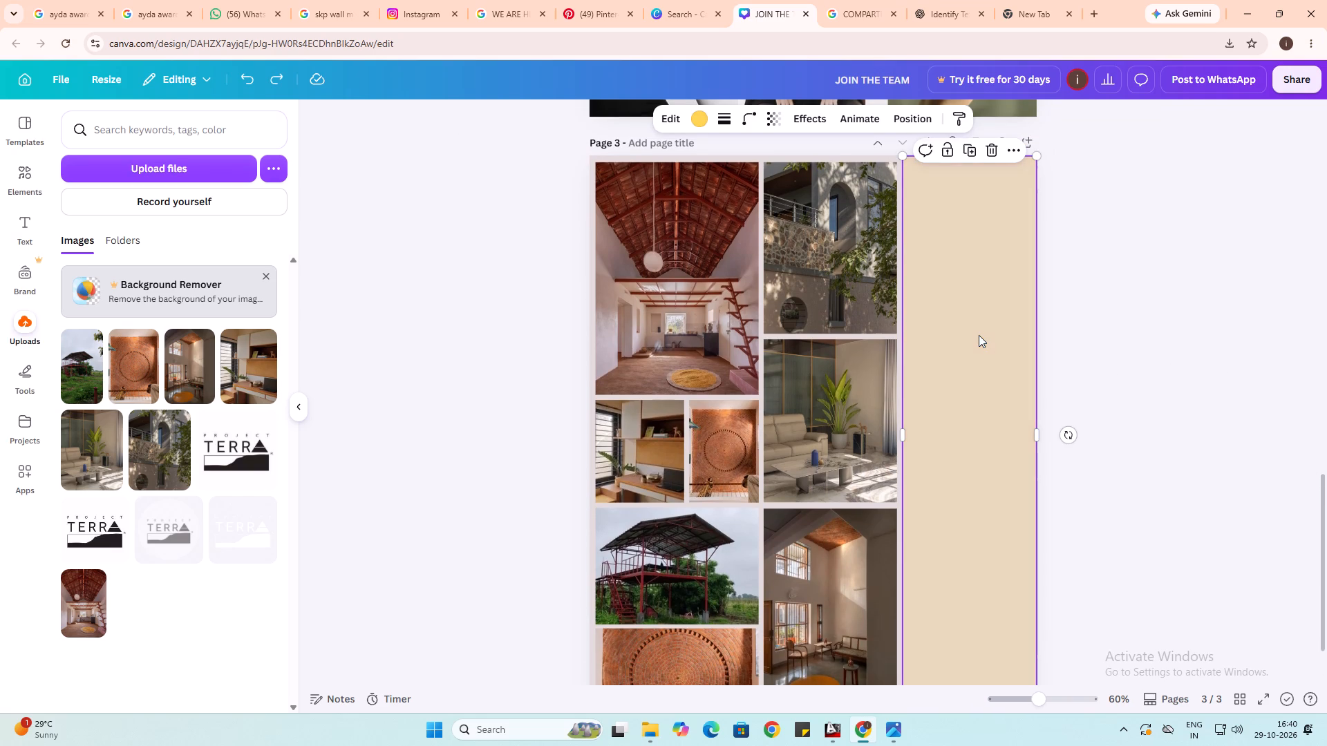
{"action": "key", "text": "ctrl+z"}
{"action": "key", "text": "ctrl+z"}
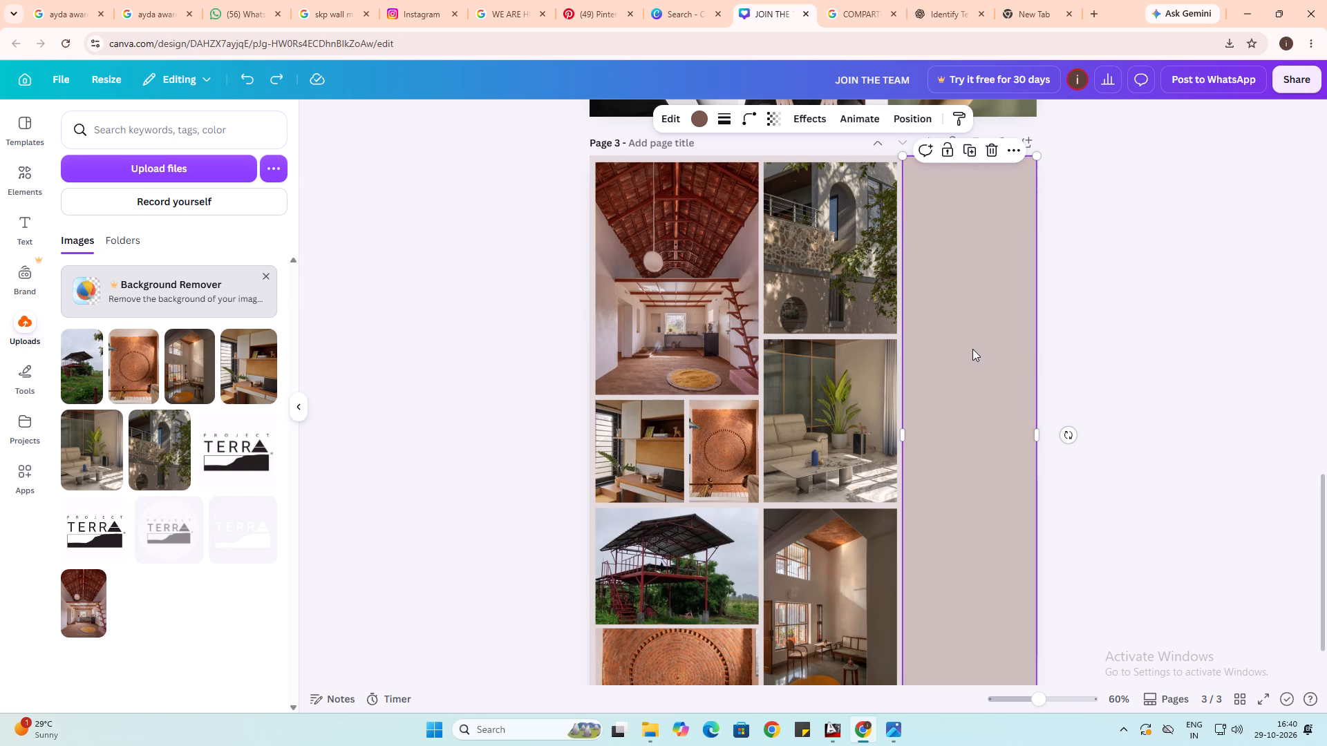
Recolour the tall strip white (#ffffff).
{"action": "left_click", "coordinate": [697, 122]}
{"action": "left_click", "coordinate": [198, 227]}
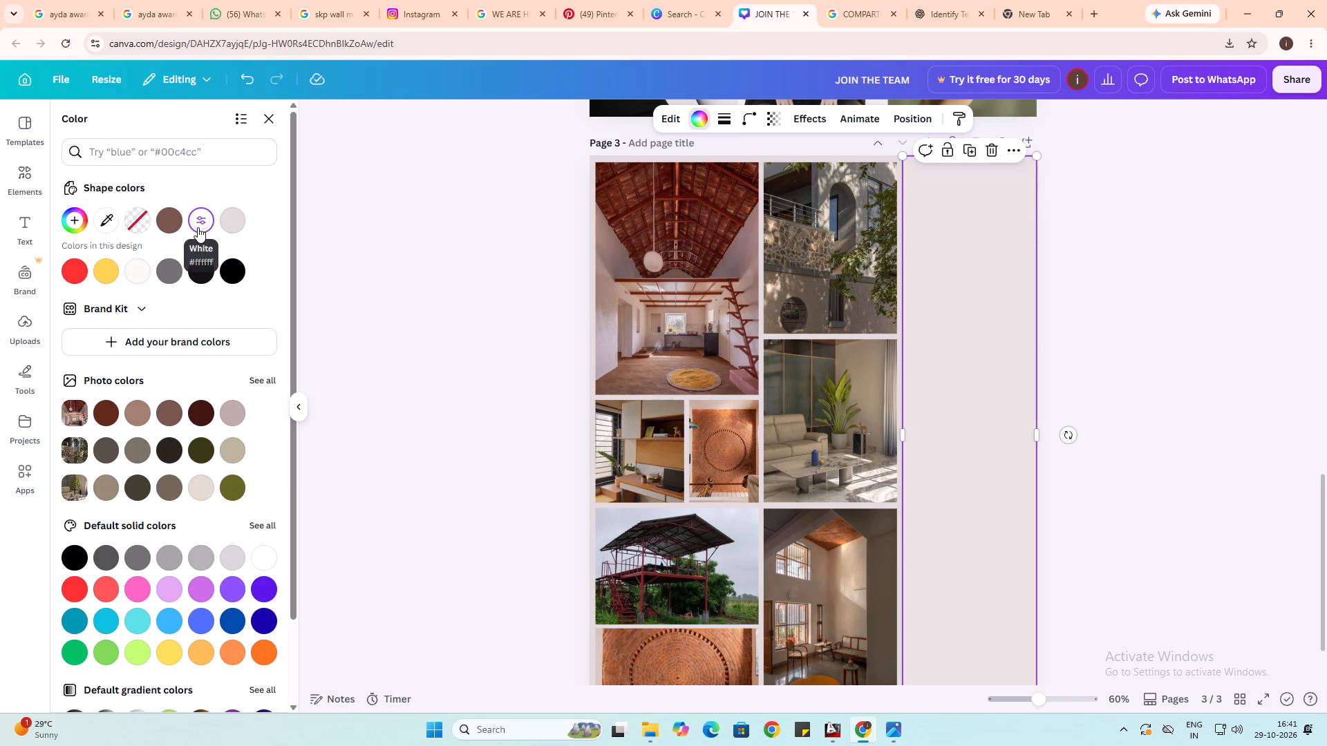
{"action": "left_click", "coordinate": [263, 557]}
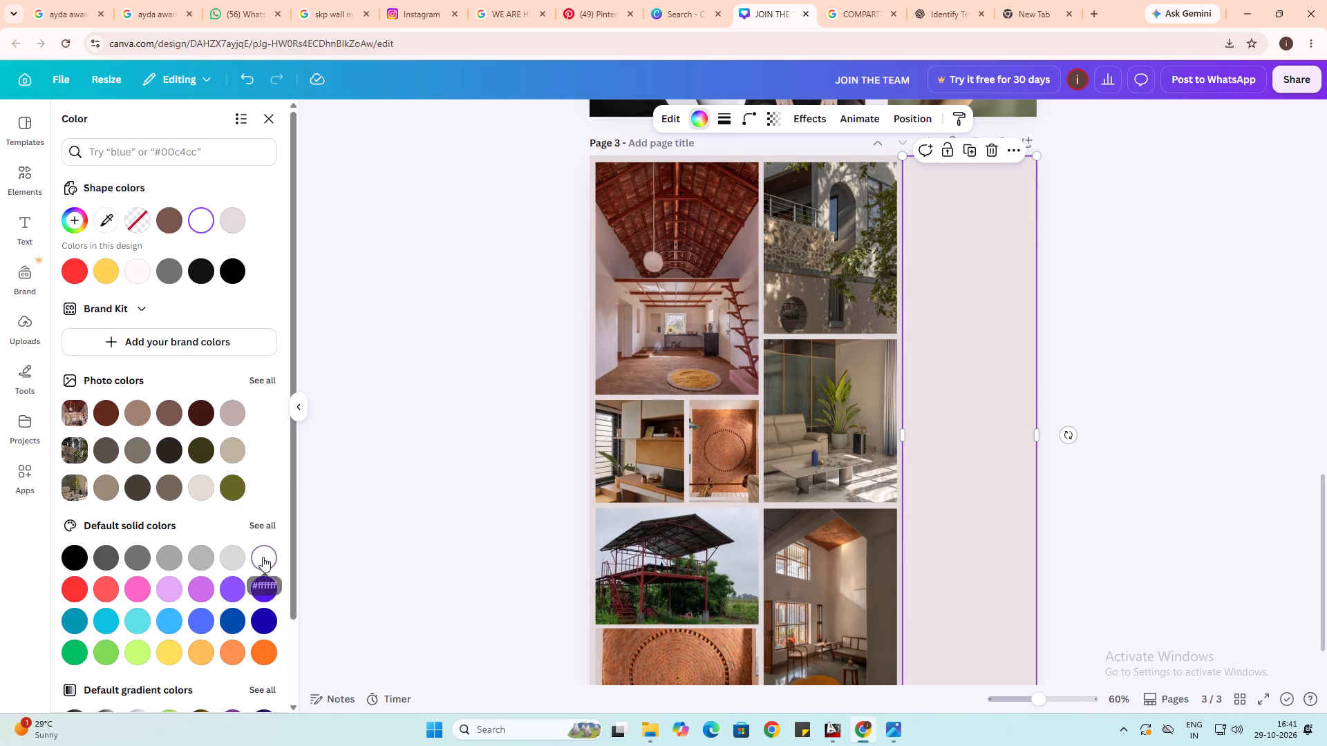
{"action": "left_click", "coordinate": [263, 557]}
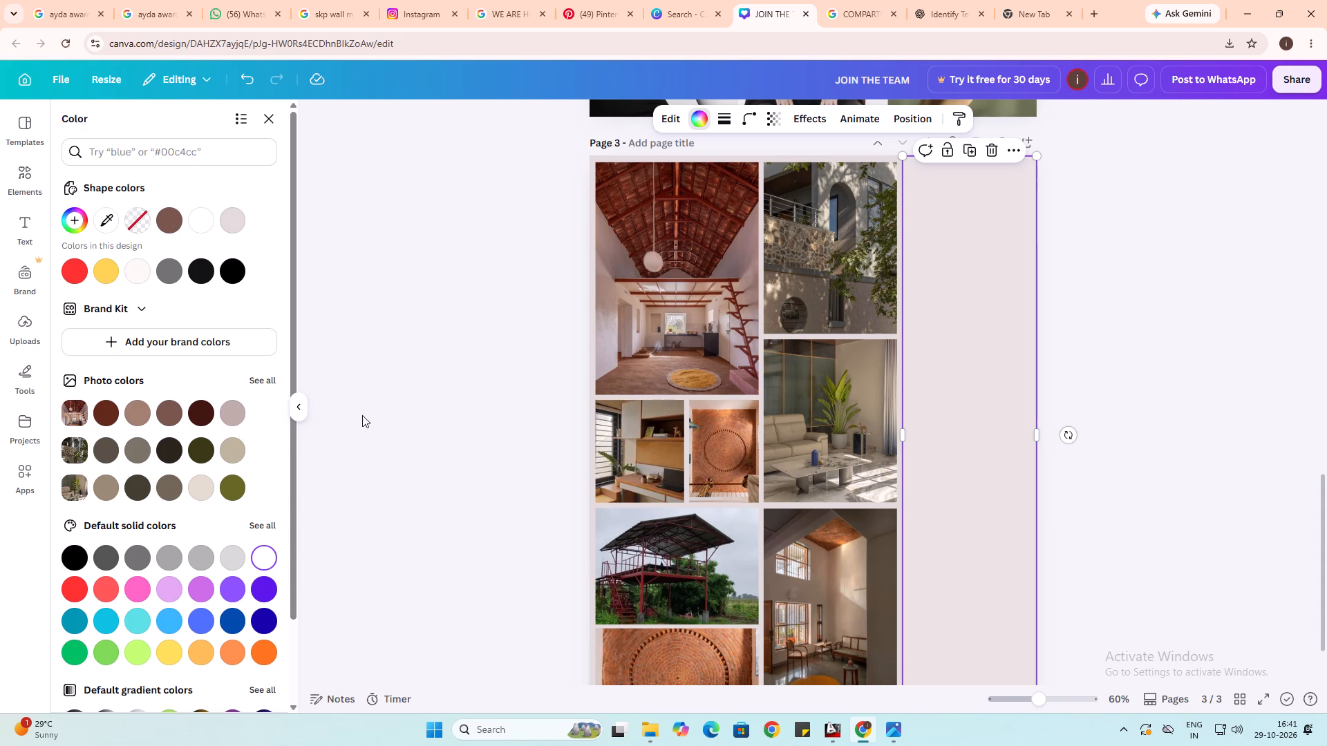
Make the white strip fully opaque with its transparency setting.
{"action": "left_click", "coordinate": [774, 113]}
{"action": "left_click_drag", "start_coordinate": [771, 175], "coordinate": [834, 177]}
{"action": "left_click", "coordinate": [427, 308]}
{"action": "left_click", "coordinate": [437, 352]}
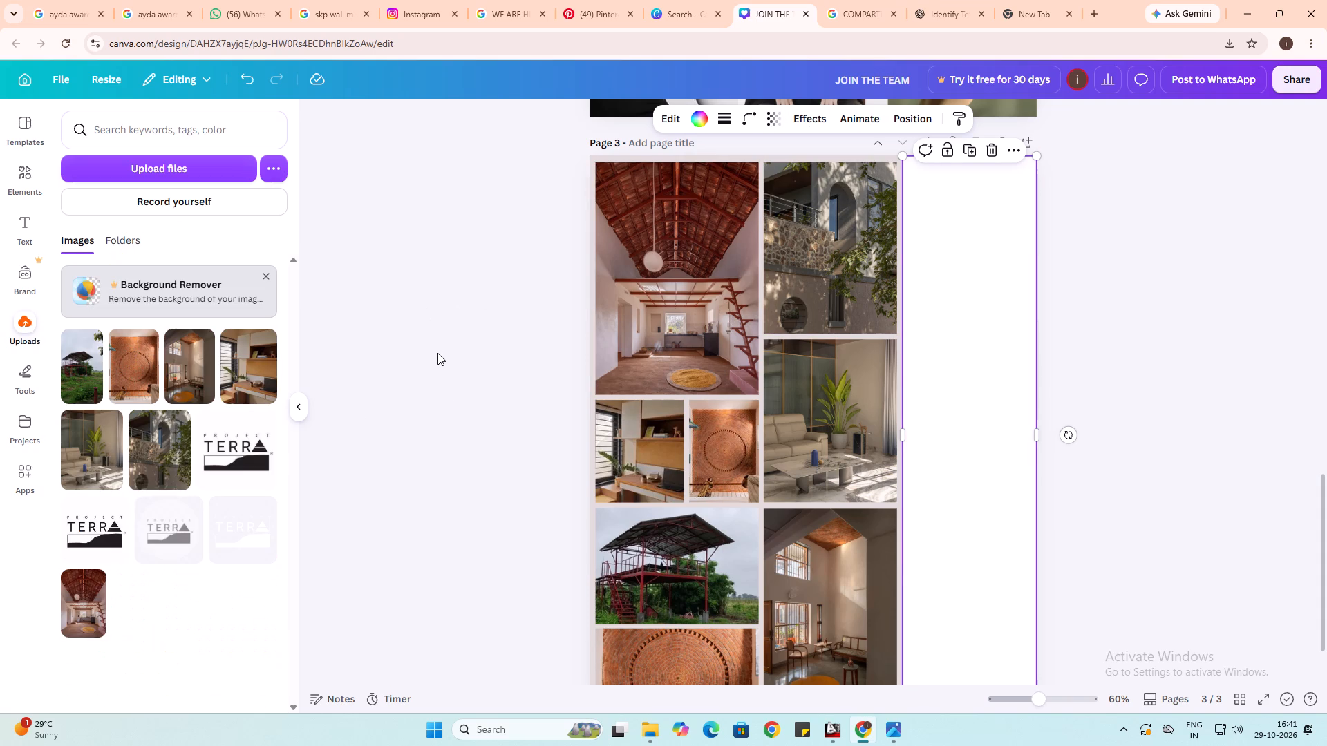
{"action": "left_click", "coordinate": [445, 391]}
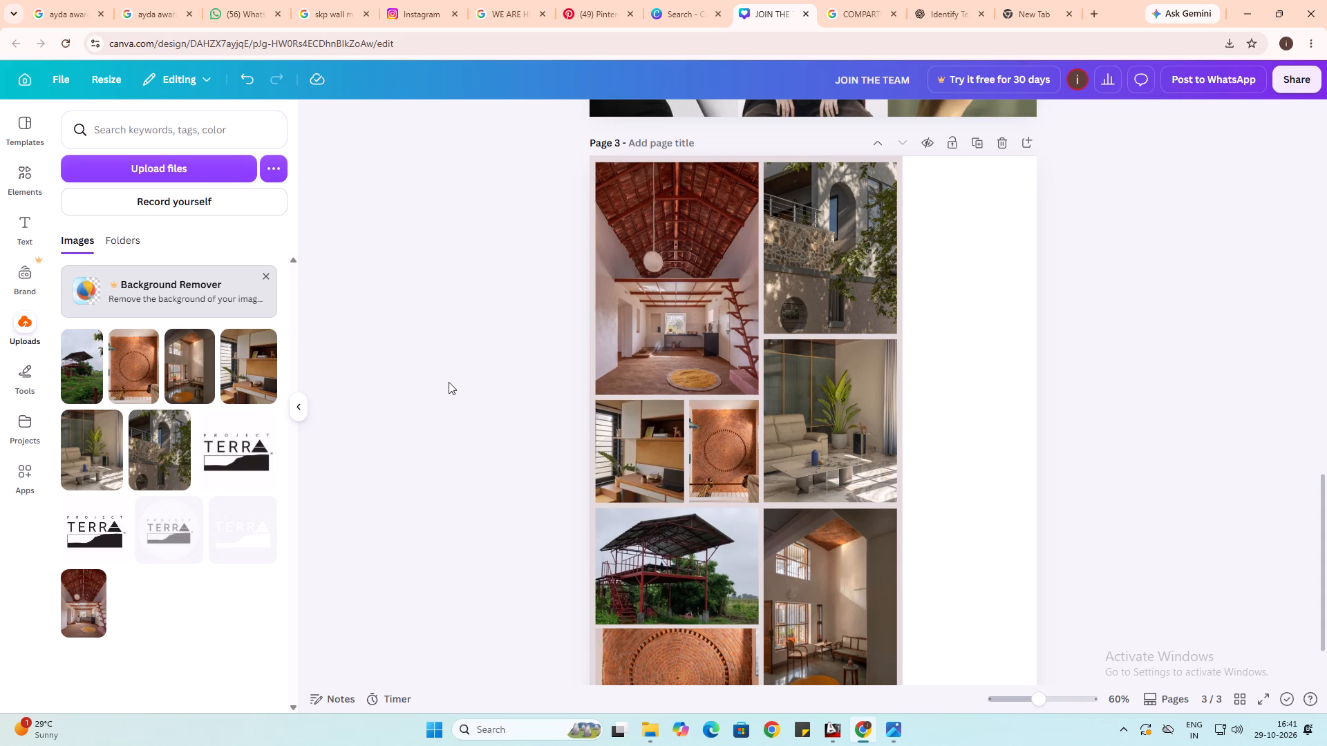
Move the white strip slightly away from the photos, exposing a narrow band of background beside them.
{"action": "scroll", "coordinate": [449, 382], "scroll_direction": "down", "scroll_amount": 1}
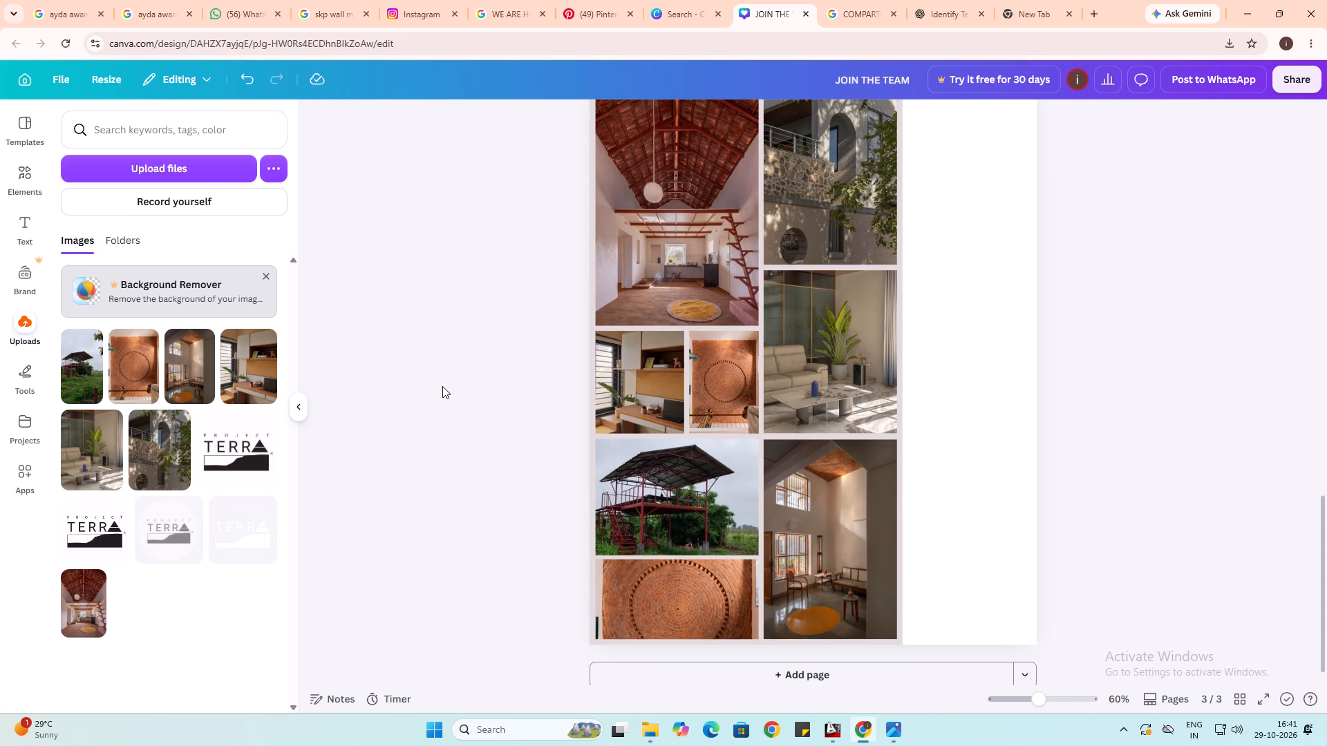
{"action": "scroll", "coordinate": [442, 385], "scroll_direction": "up", "scroll_amount": 1}
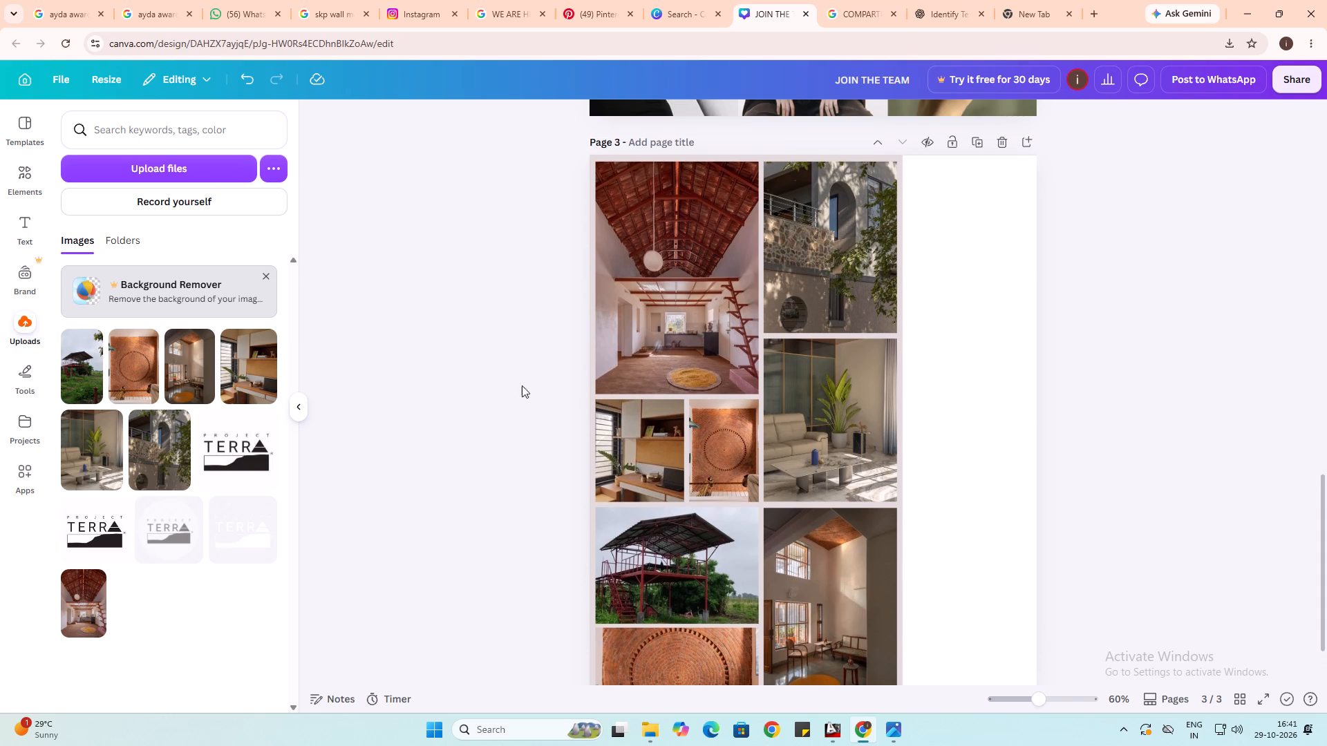
{"action": "left_click_drag", "start_coordinate": [944, 362], "coordinate": [963, 363]}
Recolour the full-page background rectangle, trying two stronger yellows before choosing the palest yellow from the full range of default solid colours.
{"action": "left_click", "coordinate": [912, 295]}
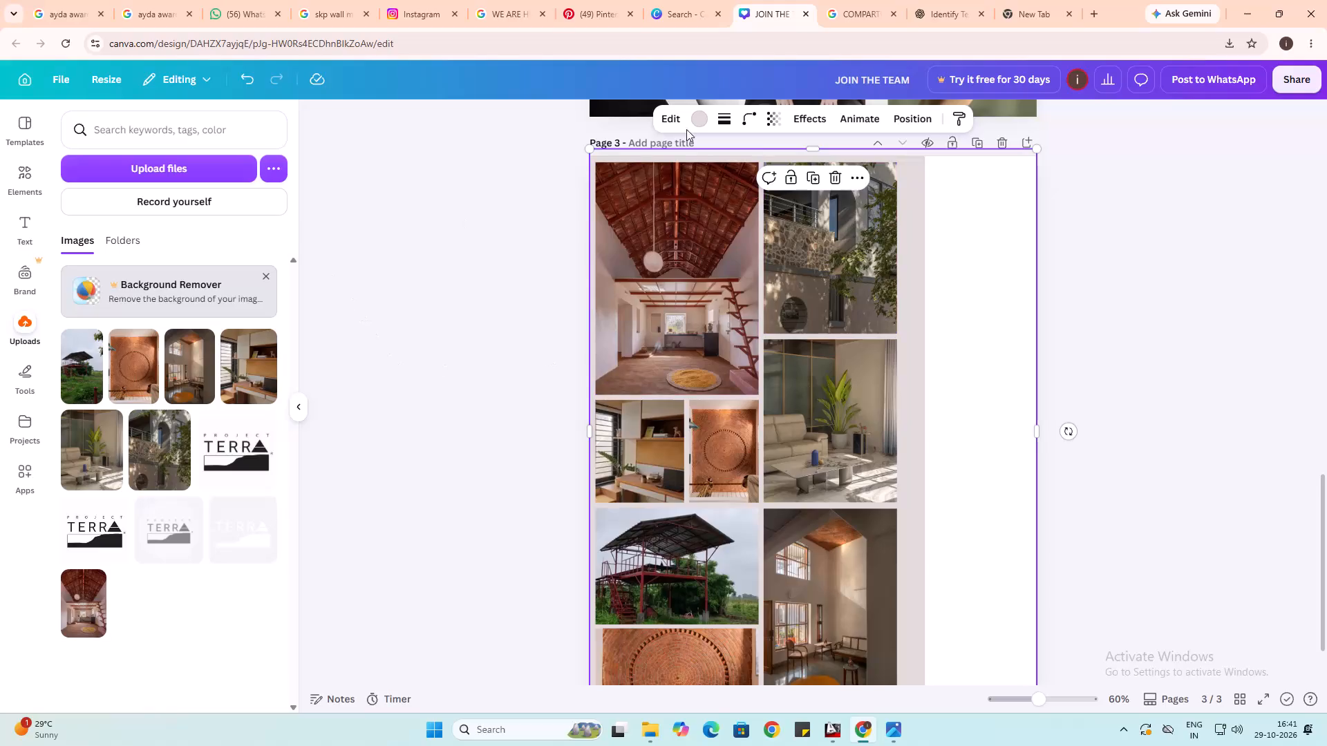
{"action": "left_click", "coordinate": [699, 122]}
{"action": "left_click", "coordinate": [111, 278]}
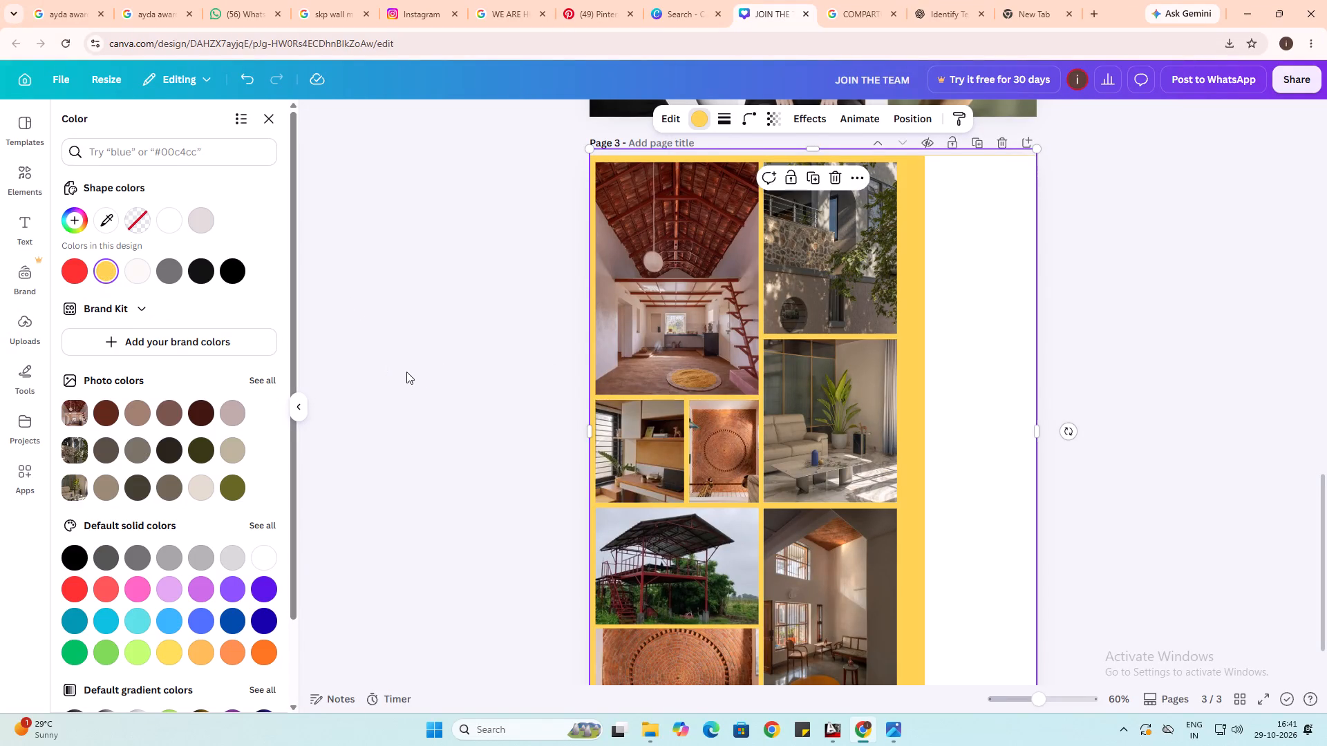
{"action": "scroll", "coordinate": [195, 528], "scroll_direction": "down", "scroll_amount": 1}
{"action": "left_click", "coordinate": [172, 584]}
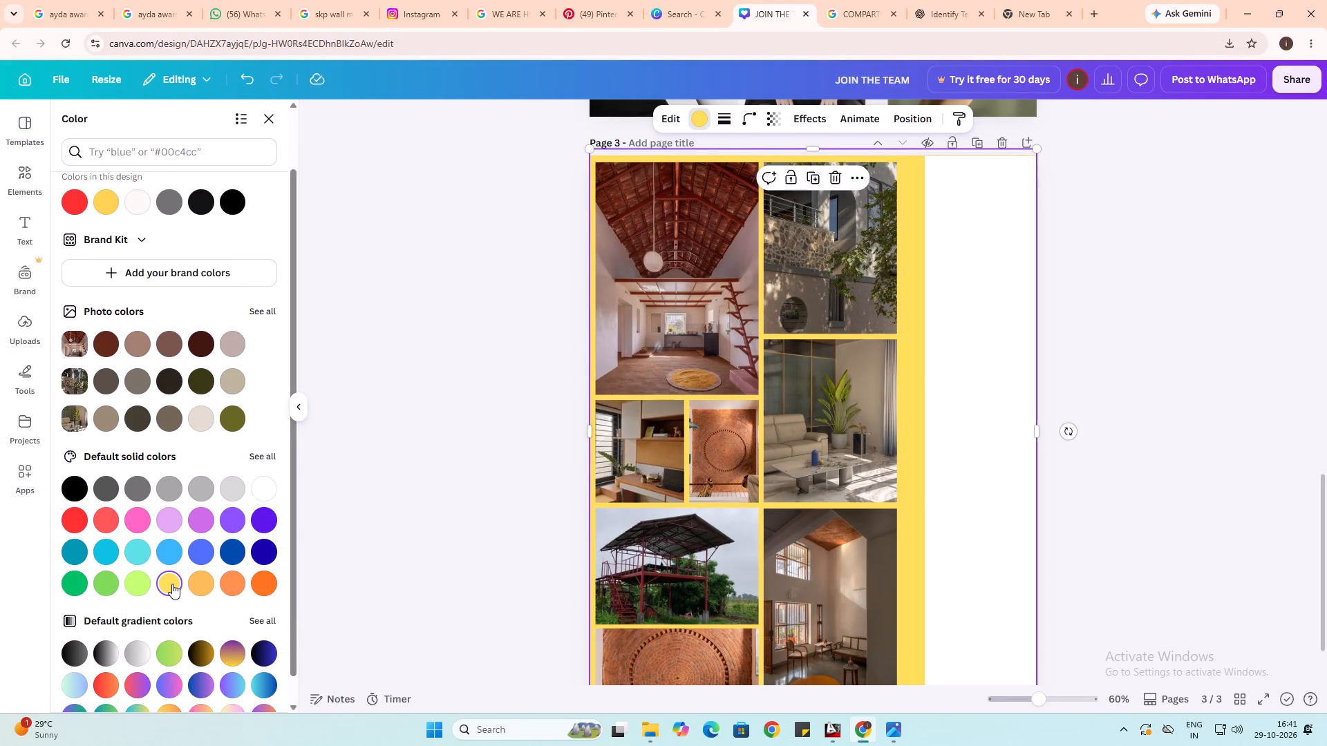
{"action": "scroll", "coordinate": [172, 584], "scroll_direction": "down", "scroll_amount": 1}
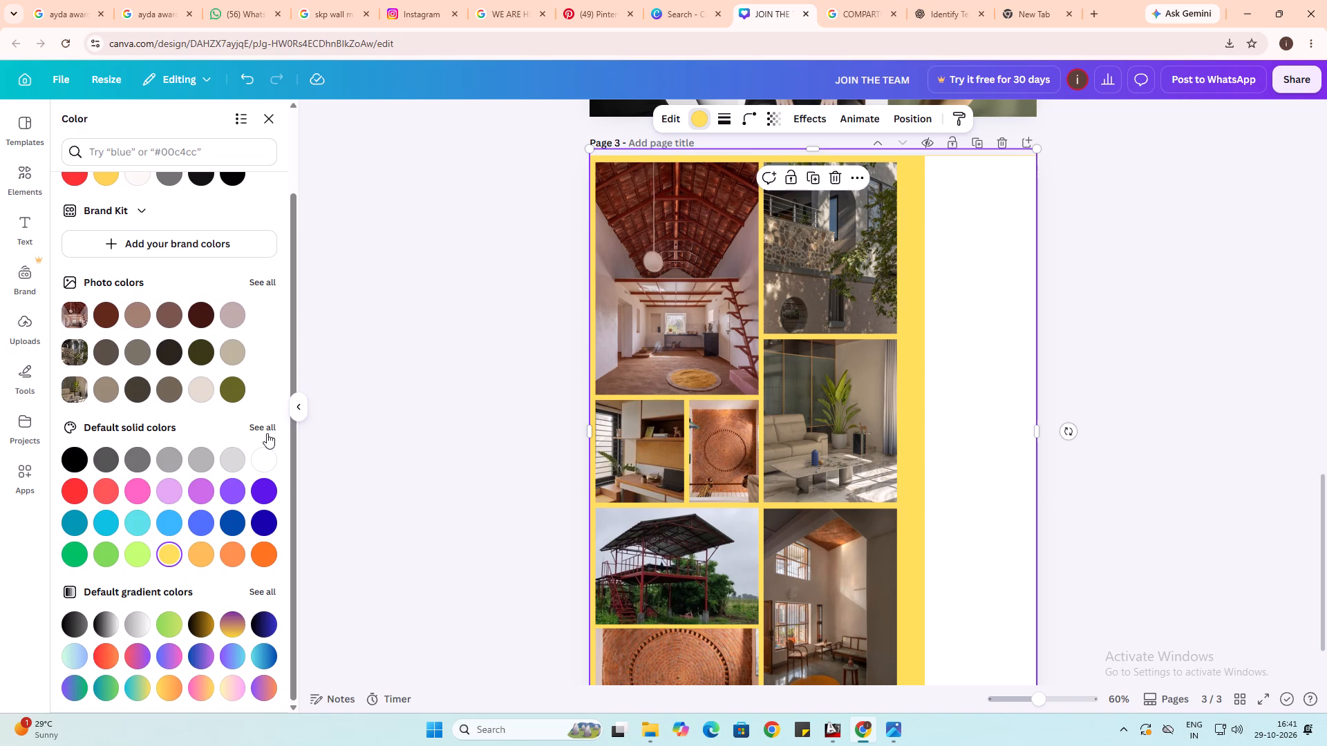
{"action": "left_click", "coordinate": [266, 429]}
{"action": "left_click", "coordinate": [265, 437]}
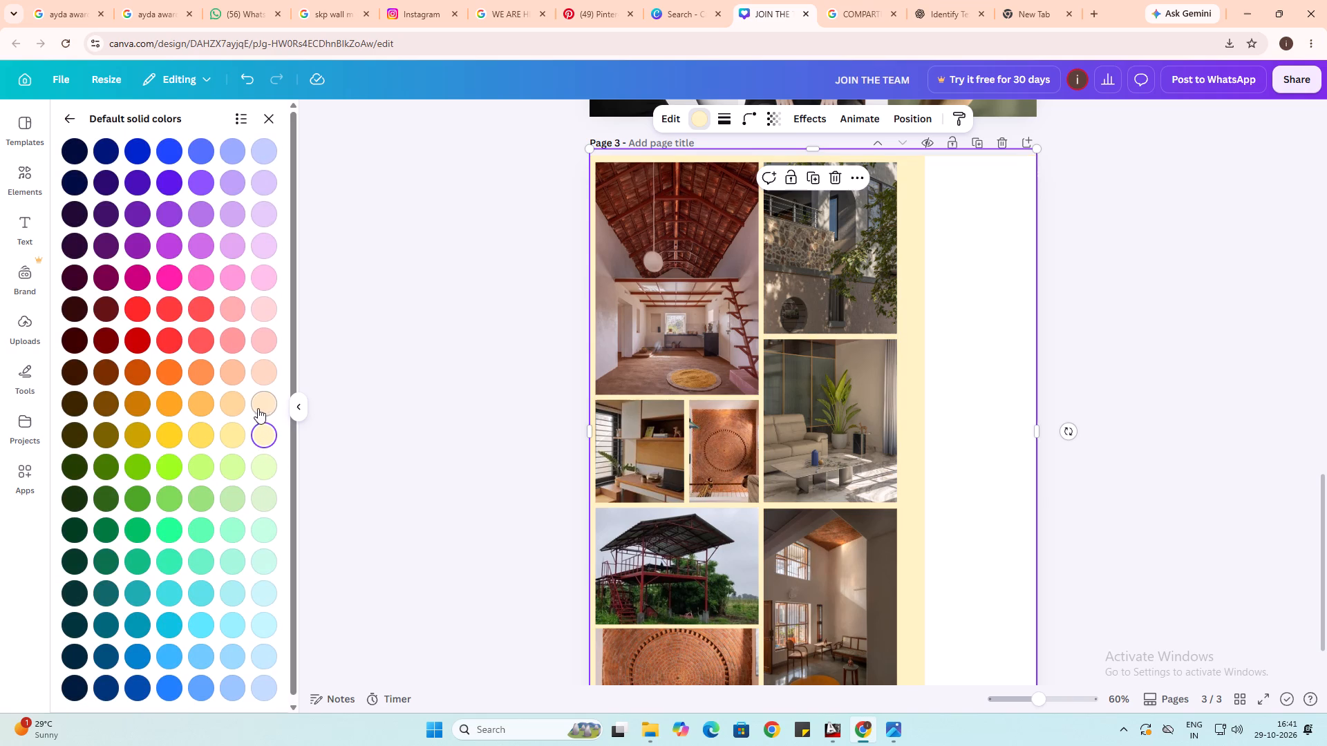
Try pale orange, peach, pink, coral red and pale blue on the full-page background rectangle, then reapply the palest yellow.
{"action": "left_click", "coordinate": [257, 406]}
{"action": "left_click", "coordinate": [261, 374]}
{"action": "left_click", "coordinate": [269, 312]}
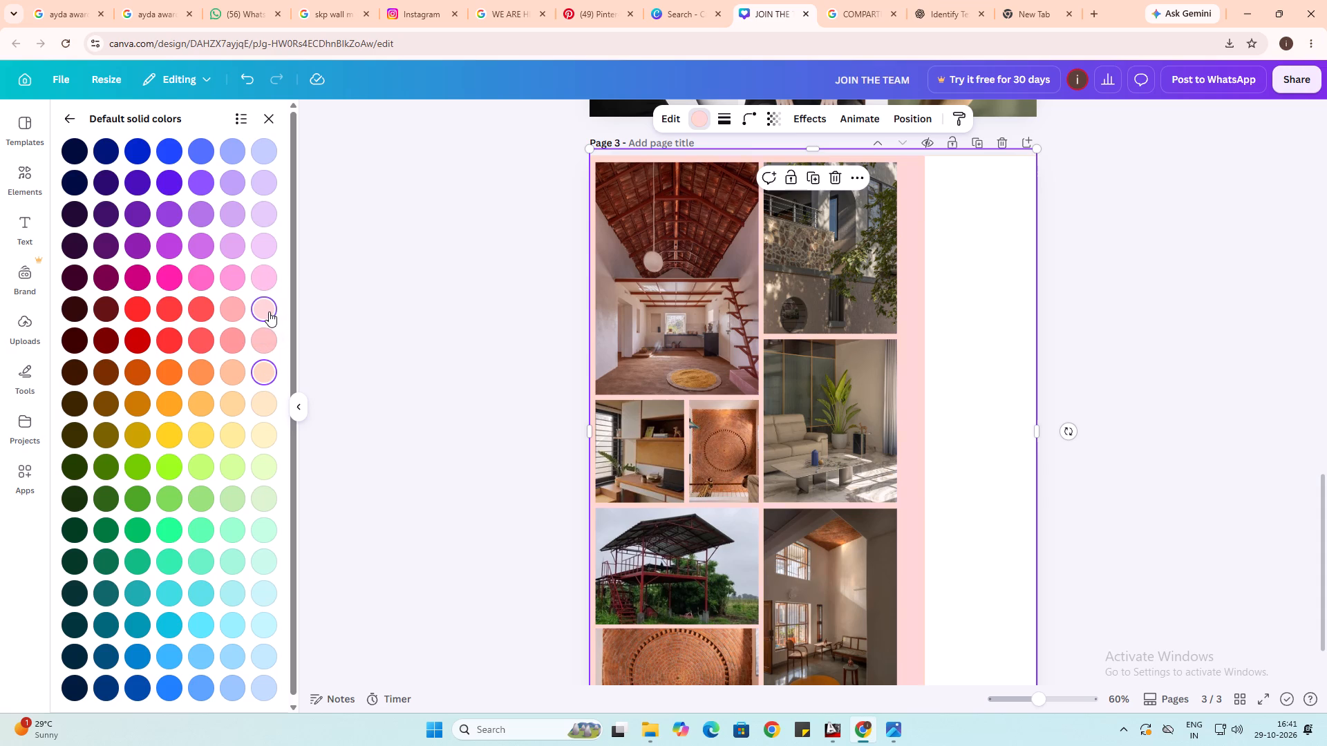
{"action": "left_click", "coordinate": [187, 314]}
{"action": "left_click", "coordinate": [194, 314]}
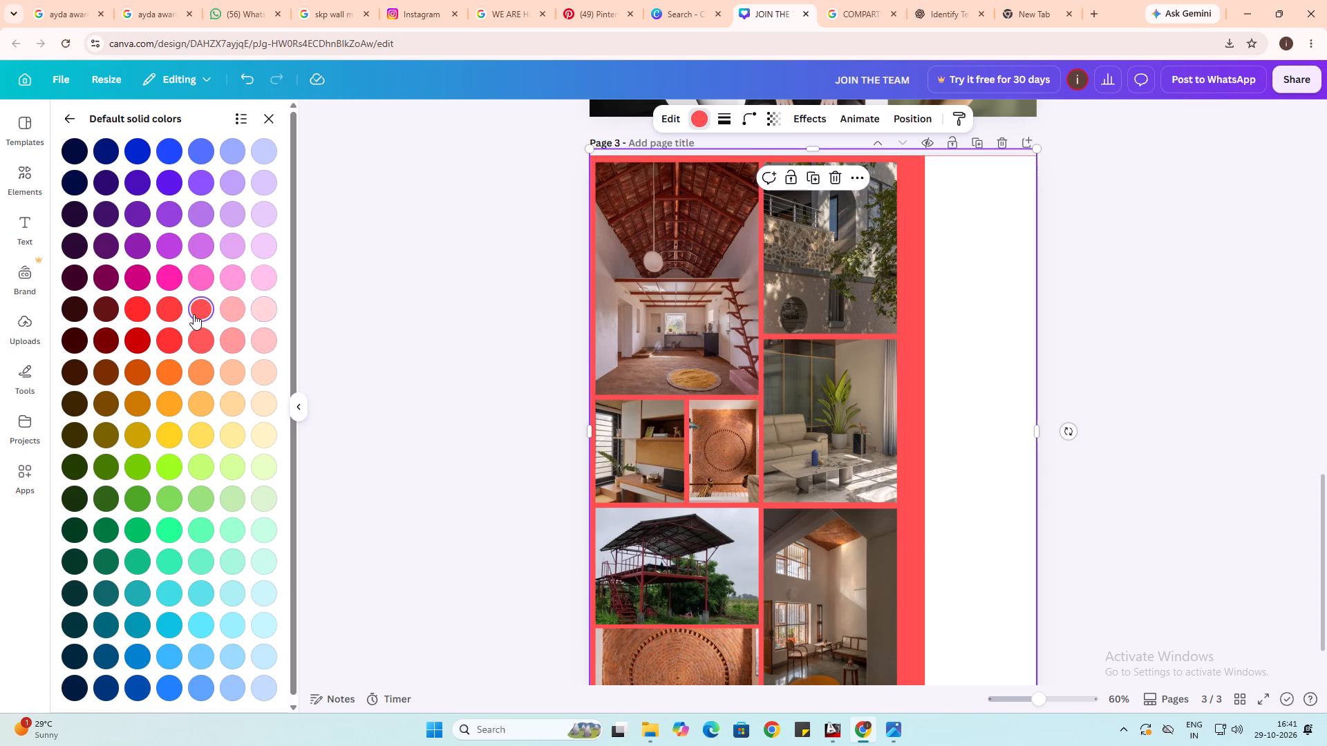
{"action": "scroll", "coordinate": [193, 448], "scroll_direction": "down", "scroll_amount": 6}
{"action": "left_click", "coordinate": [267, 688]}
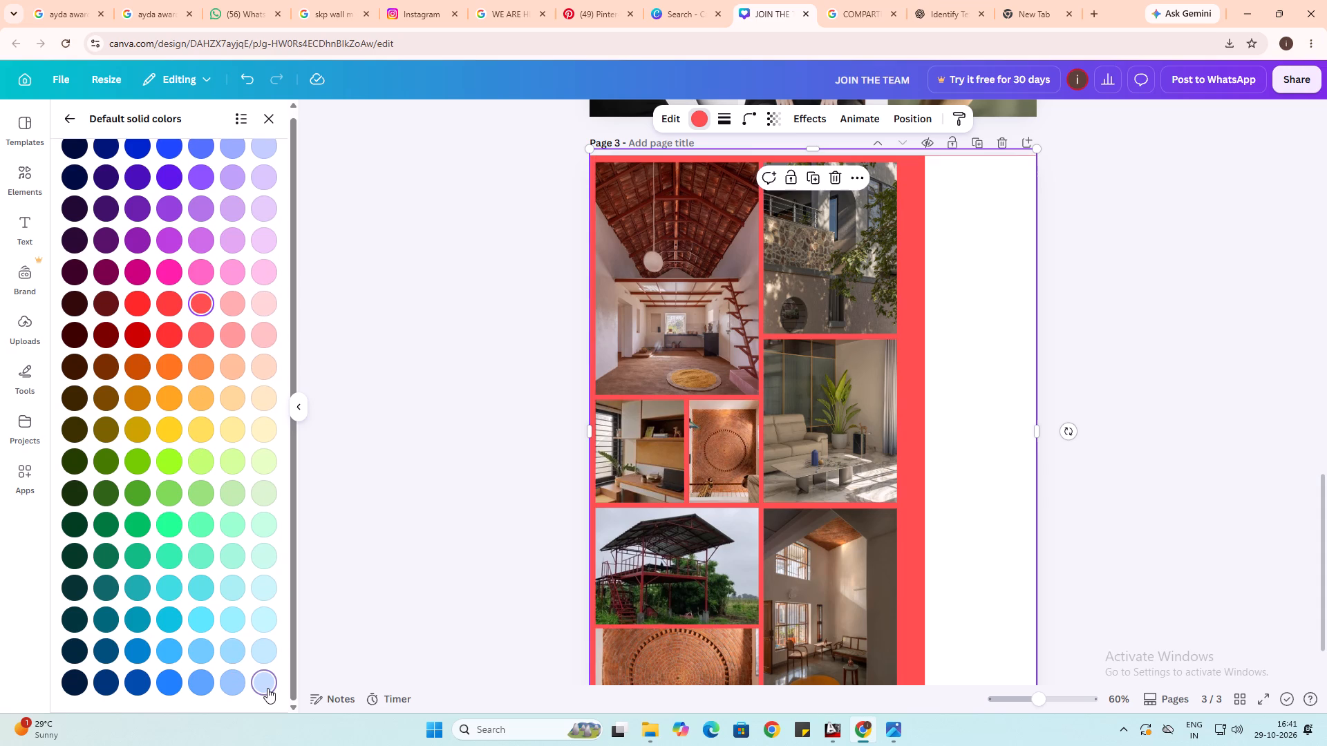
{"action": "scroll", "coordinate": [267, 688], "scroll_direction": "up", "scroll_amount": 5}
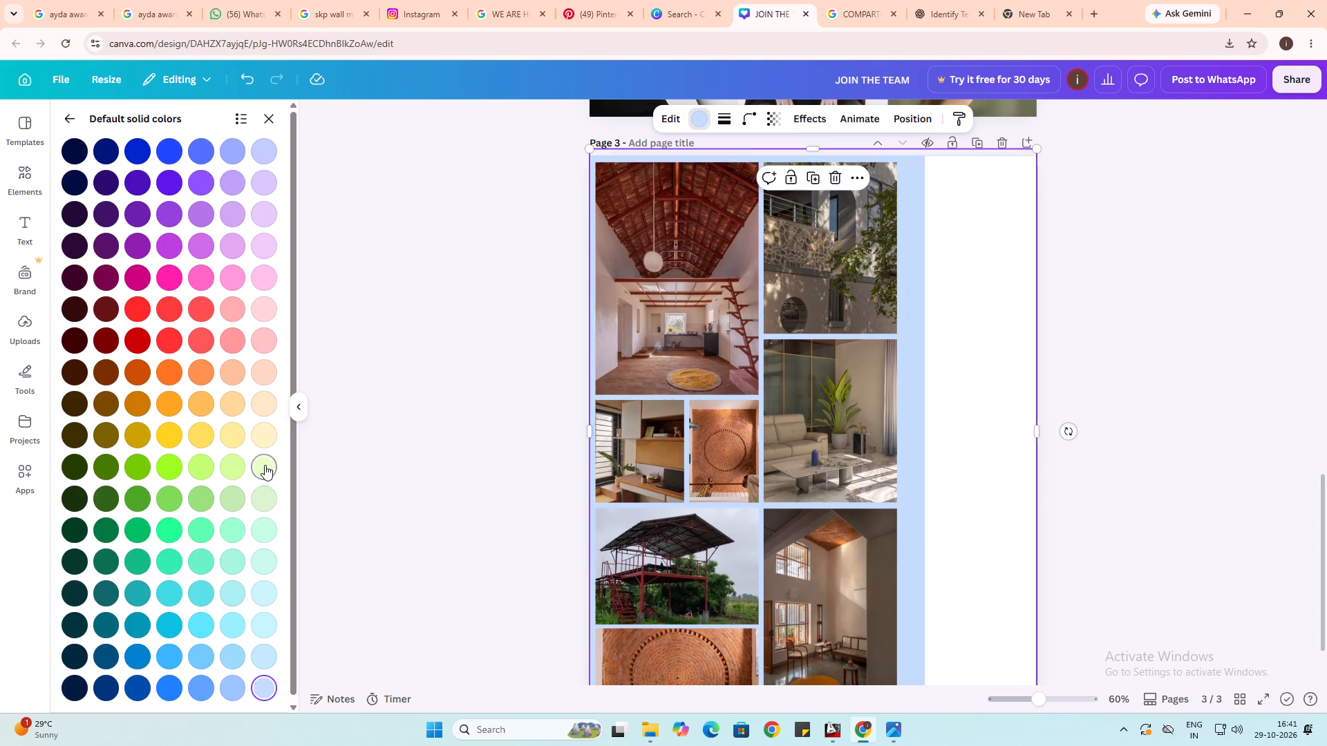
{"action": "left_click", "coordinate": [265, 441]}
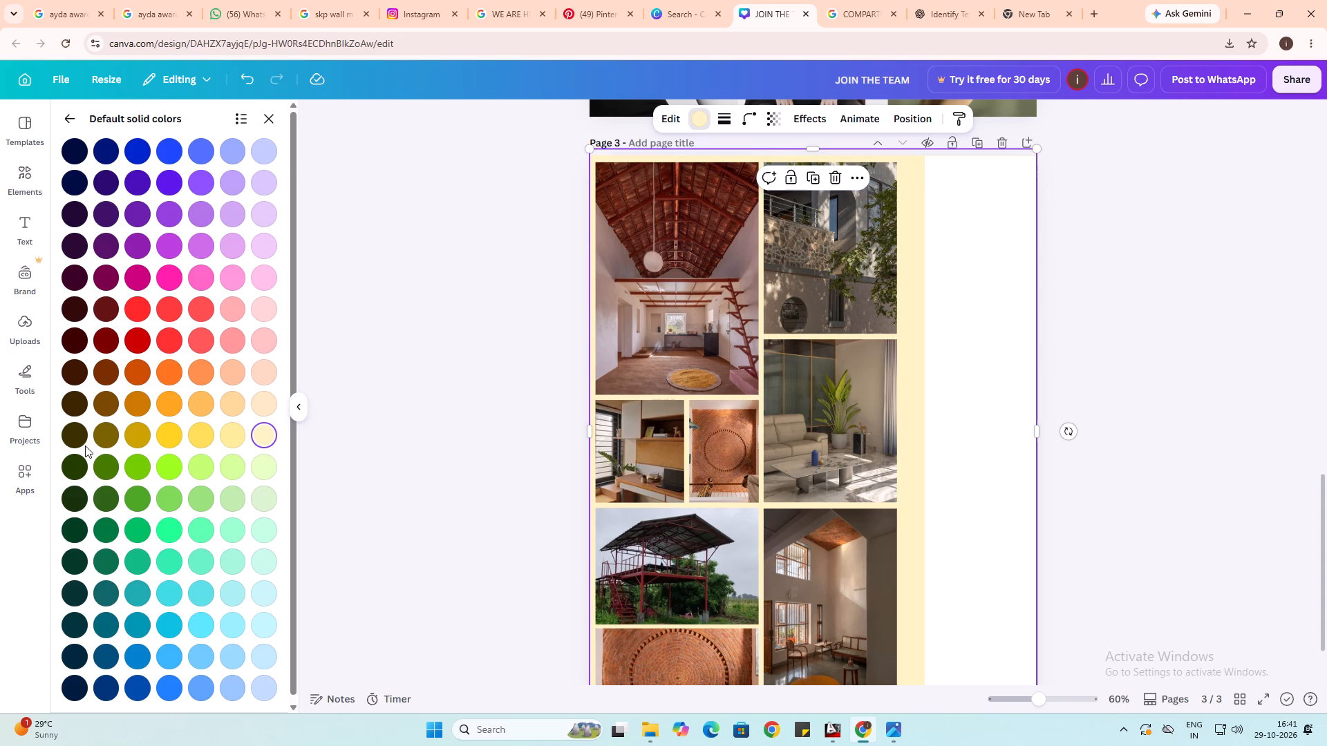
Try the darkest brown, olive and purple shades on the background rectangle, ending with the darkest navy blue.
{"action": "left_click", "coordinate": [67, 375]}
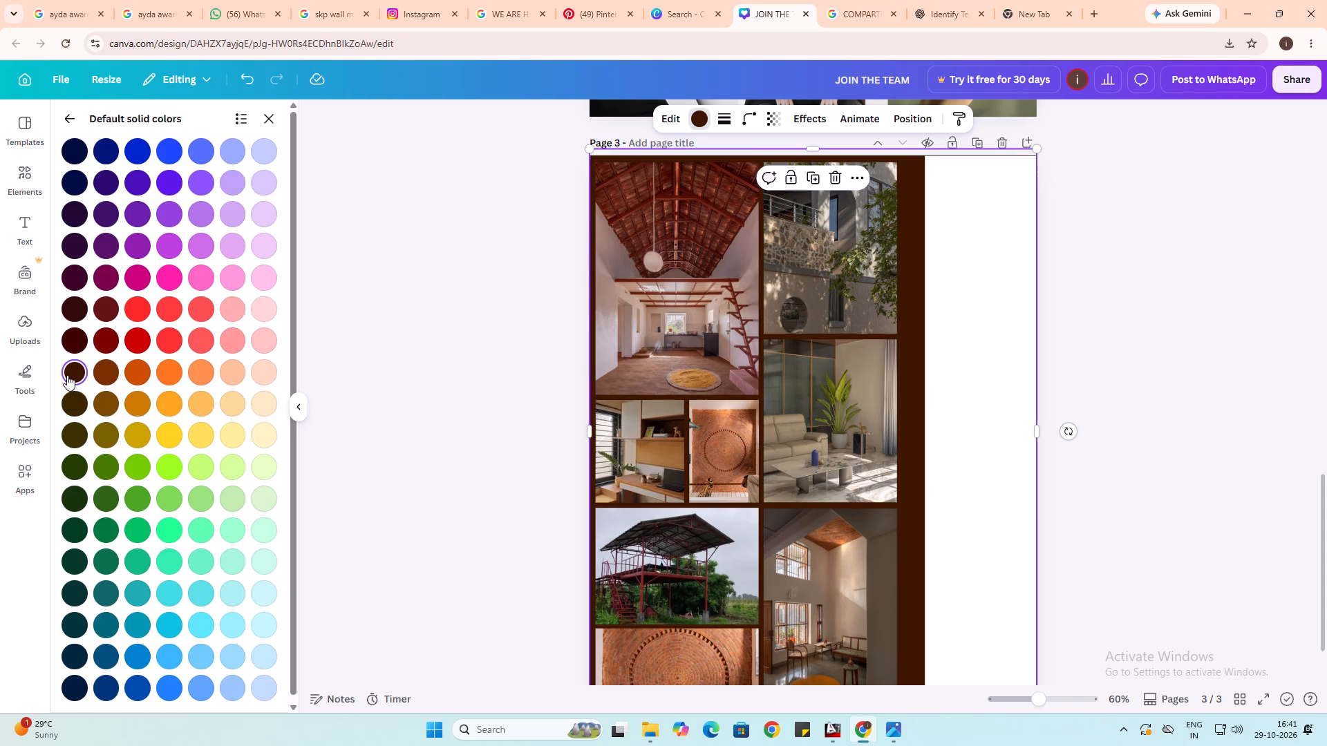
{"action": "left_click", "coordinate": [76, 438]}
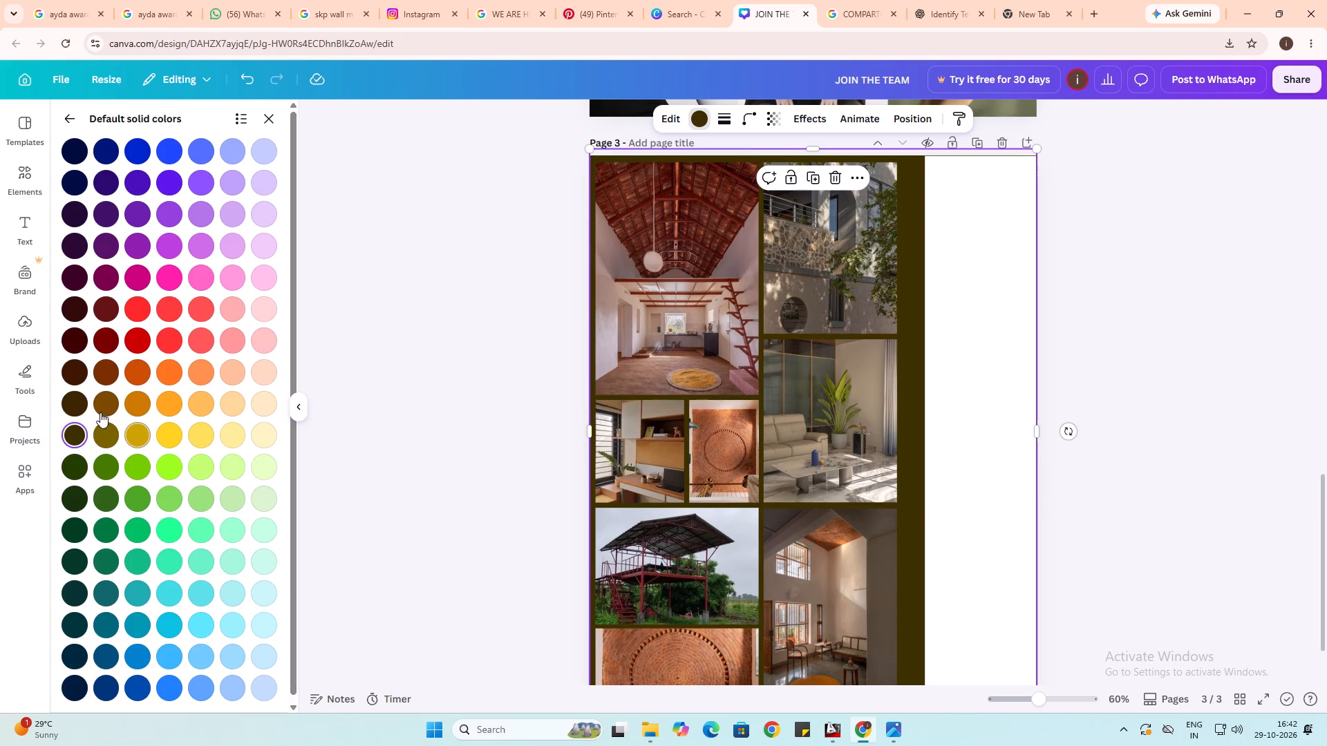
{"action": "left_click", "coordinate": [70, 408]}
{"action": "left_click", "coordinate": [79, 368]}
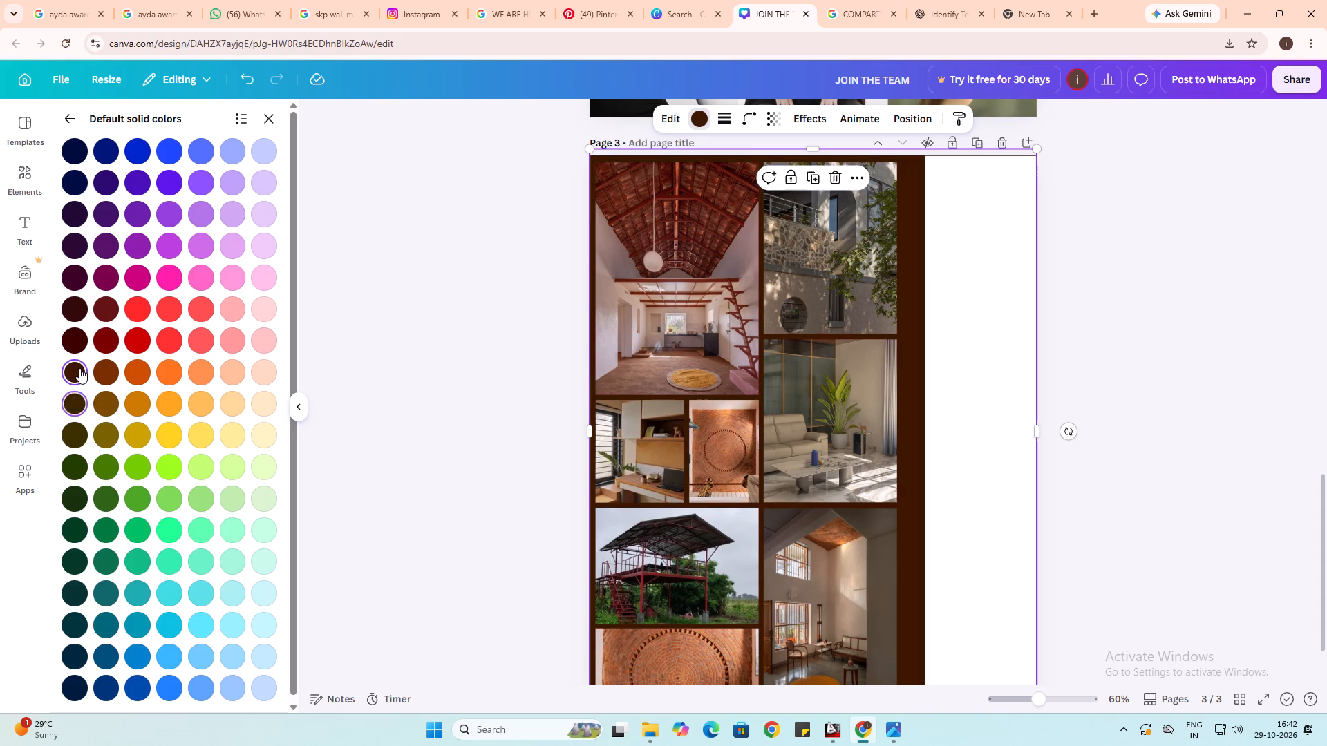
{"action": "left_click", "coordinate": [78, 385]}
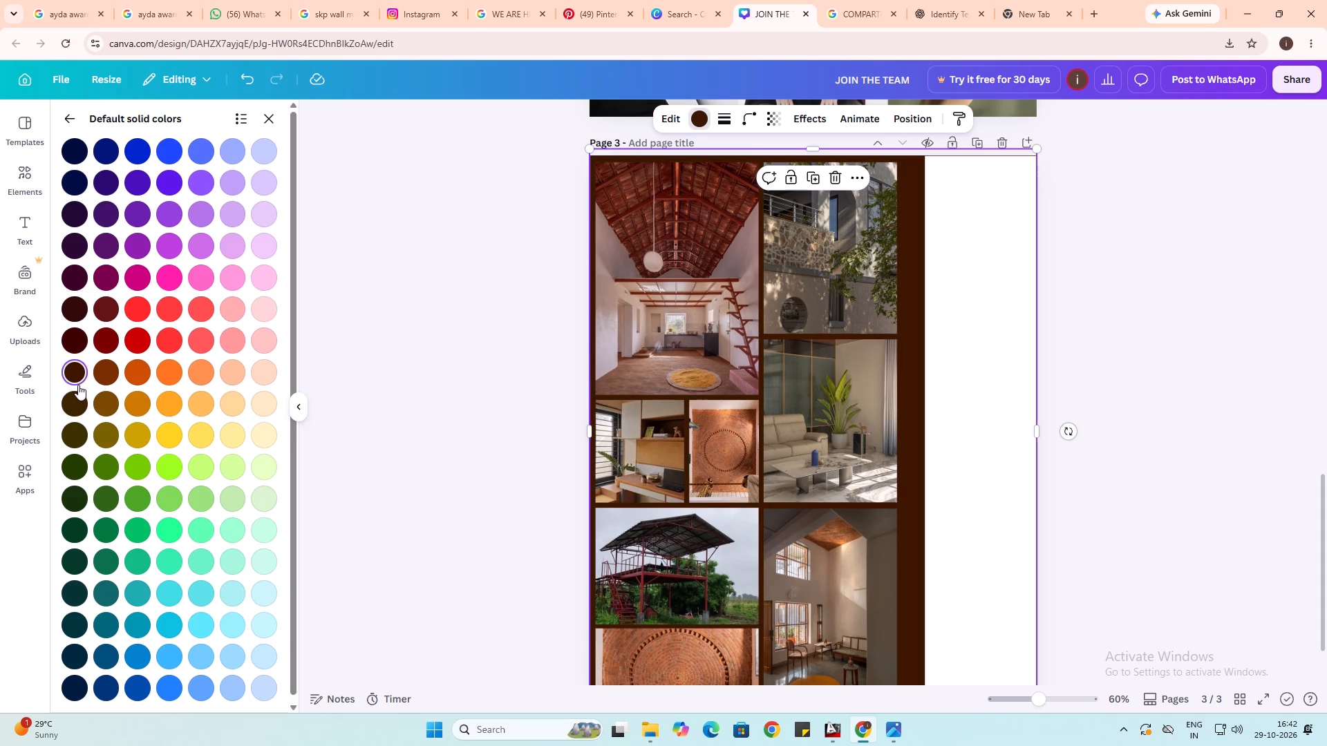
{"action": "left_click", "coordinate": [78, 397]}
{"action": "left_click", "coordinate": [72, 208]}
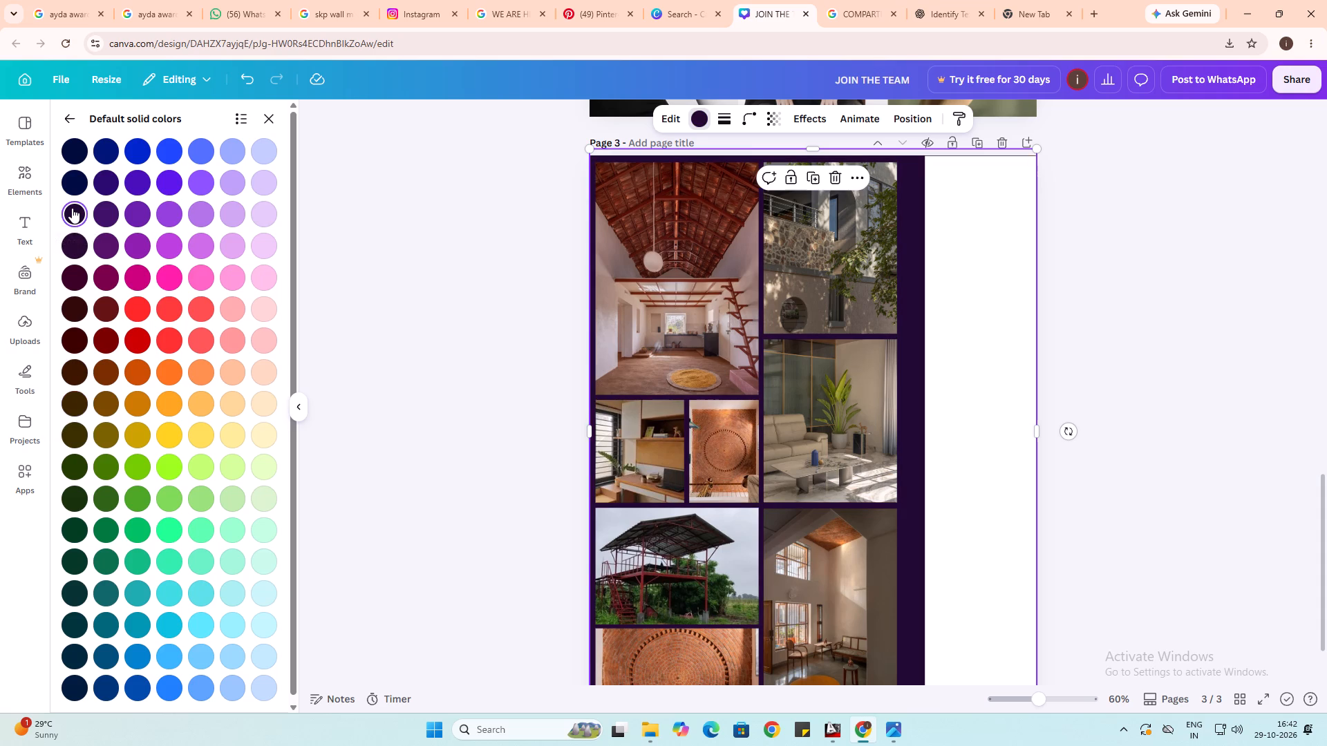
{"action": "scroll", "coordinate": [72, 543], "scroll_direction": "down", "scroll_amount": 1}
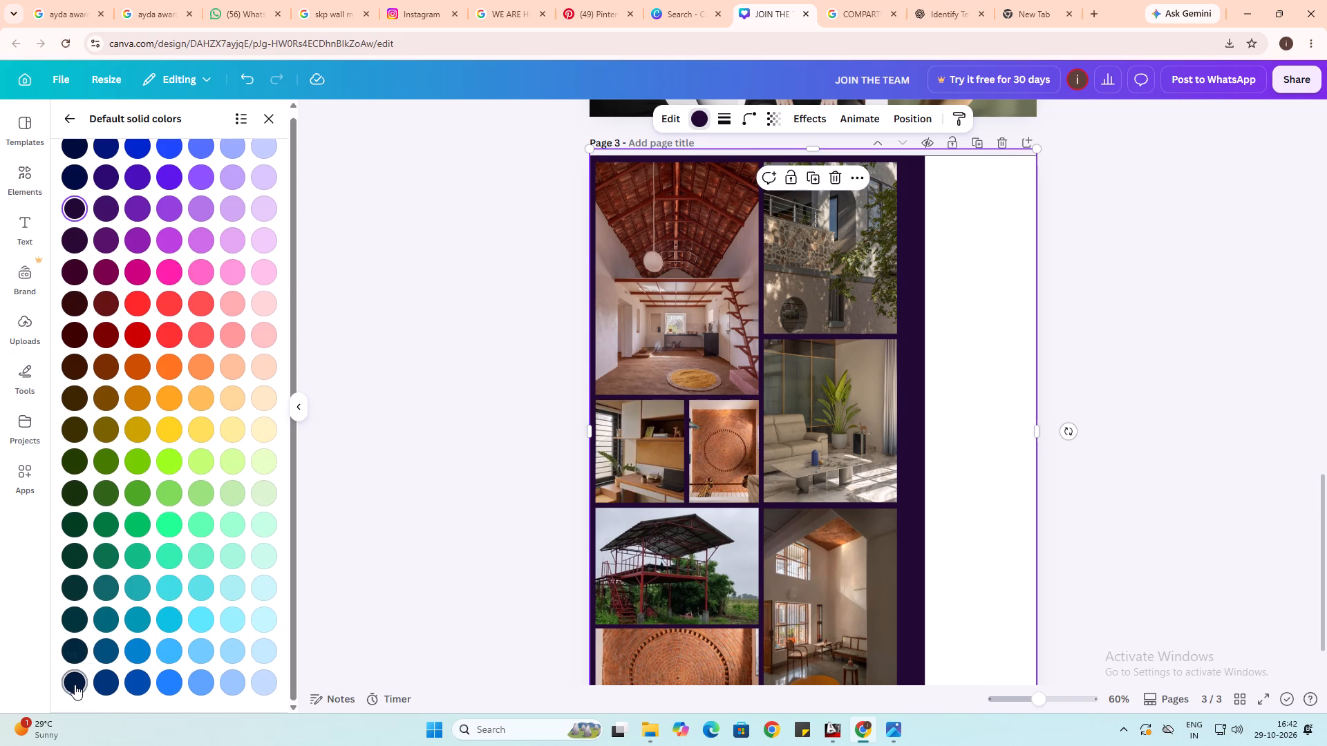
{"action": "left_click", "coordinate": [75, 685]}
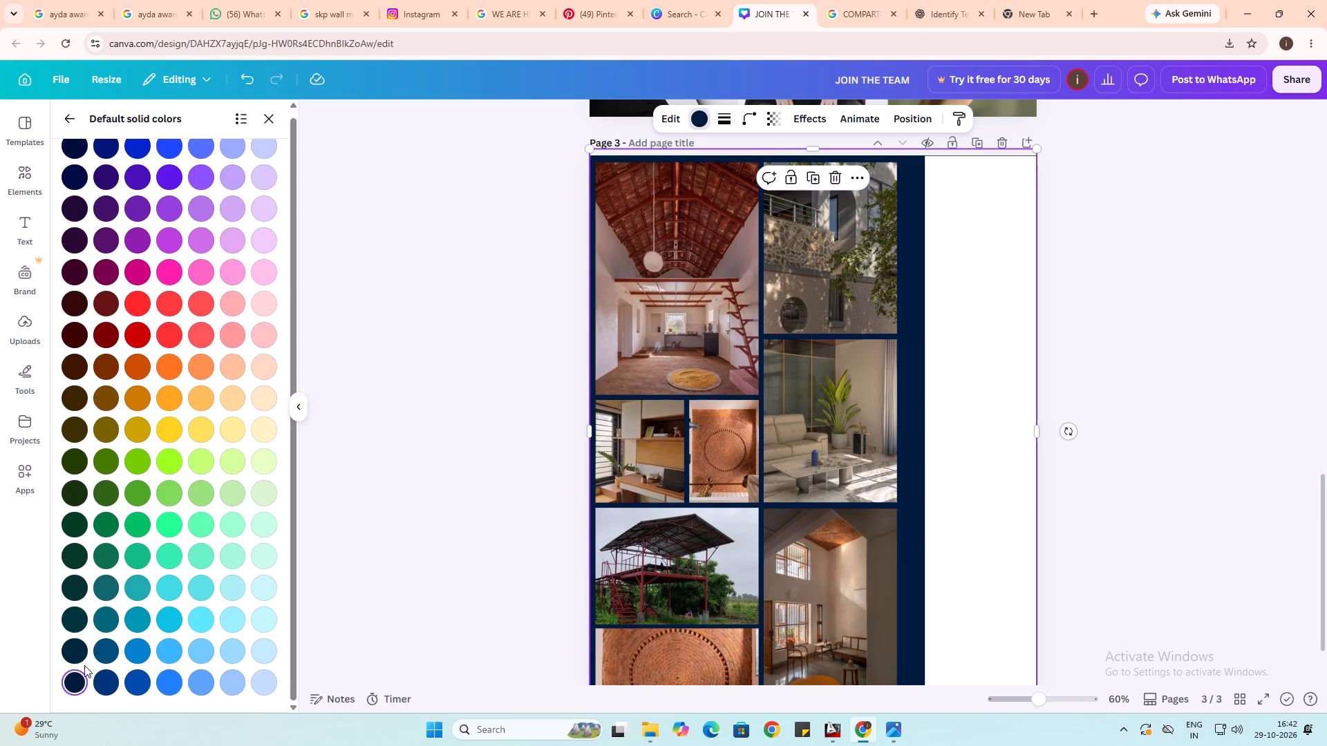
Set the background rectangle's transparency to 74 after trying lighter and stronger values.
{"action": "left_click", "coordinate": [780, 122]}
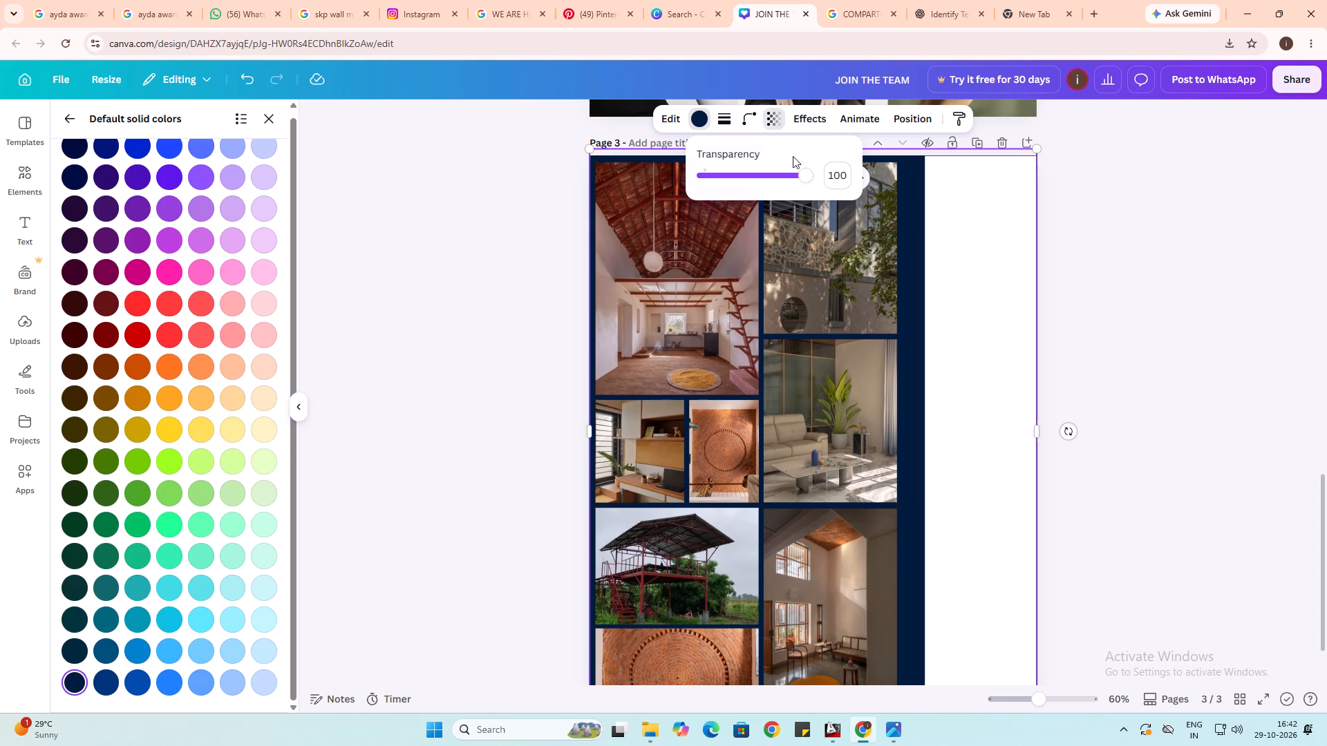
{"action": "left_click", "coordinate": [780, 174]}
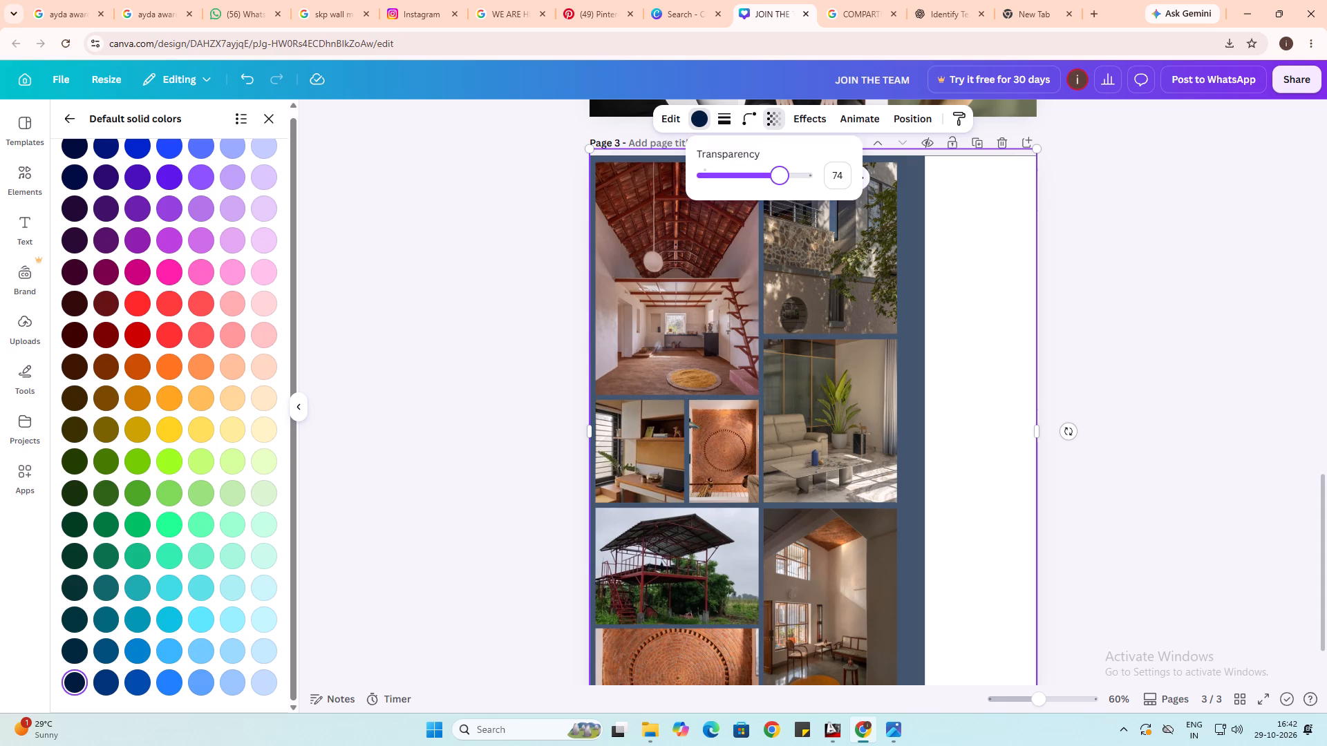
{"action": "left_click", "coordinate": [773, 174]}
{"action": "left_click", "coordinate": [766, 174]}
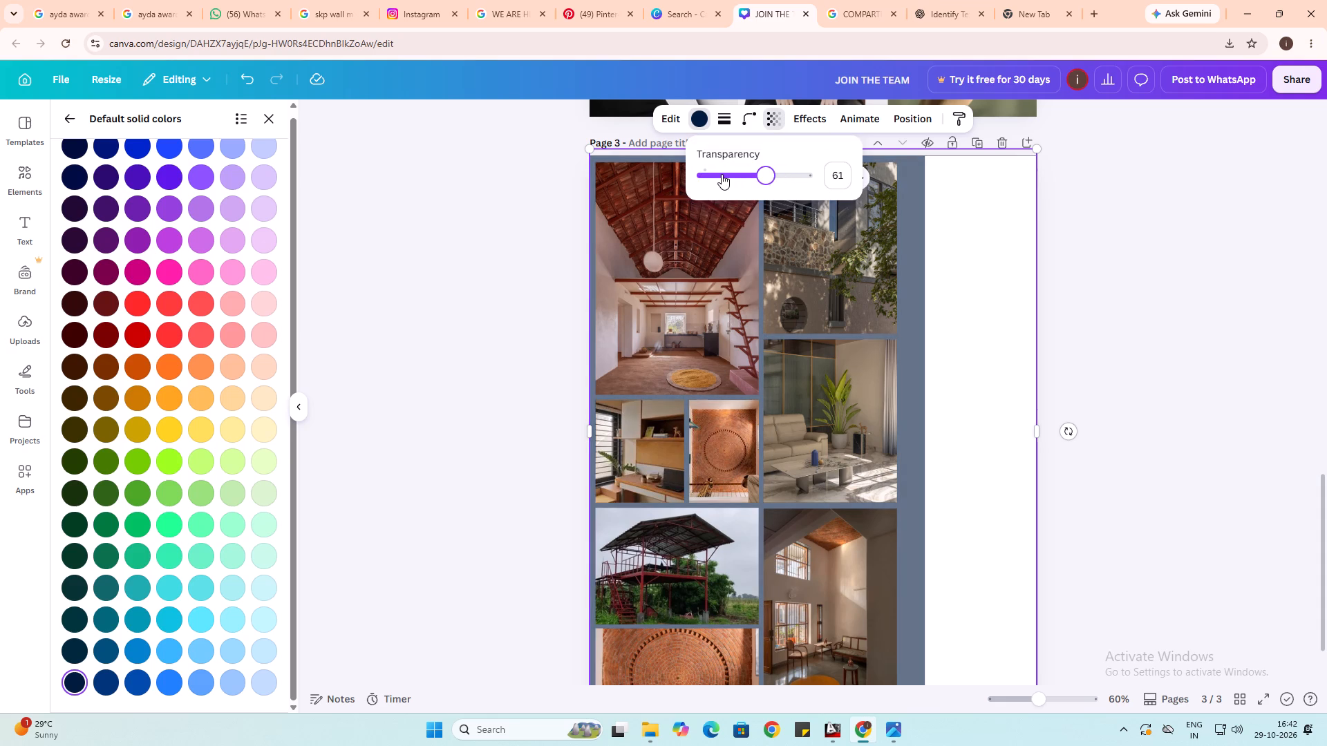
{"action": "left_click", "coordinate": [714, 174]}
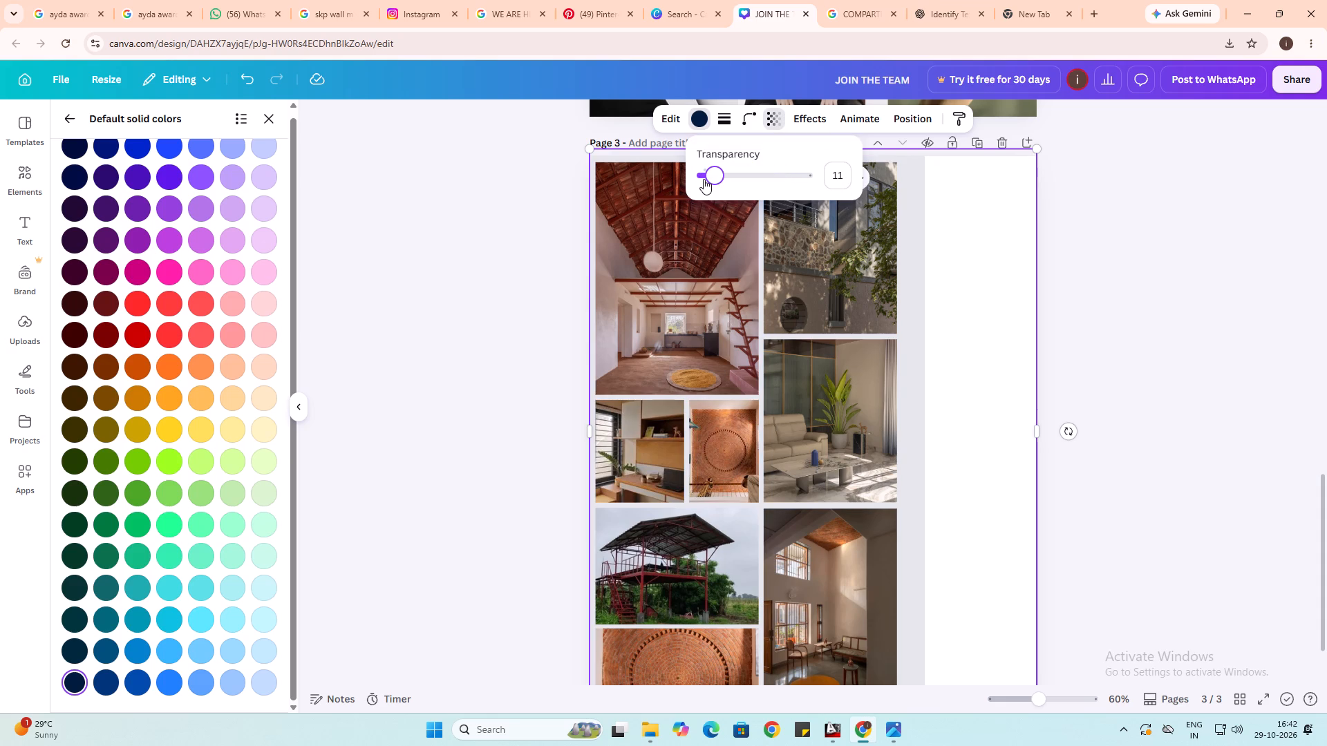
{"action": "left_click", "coordinate": [733, 178]}
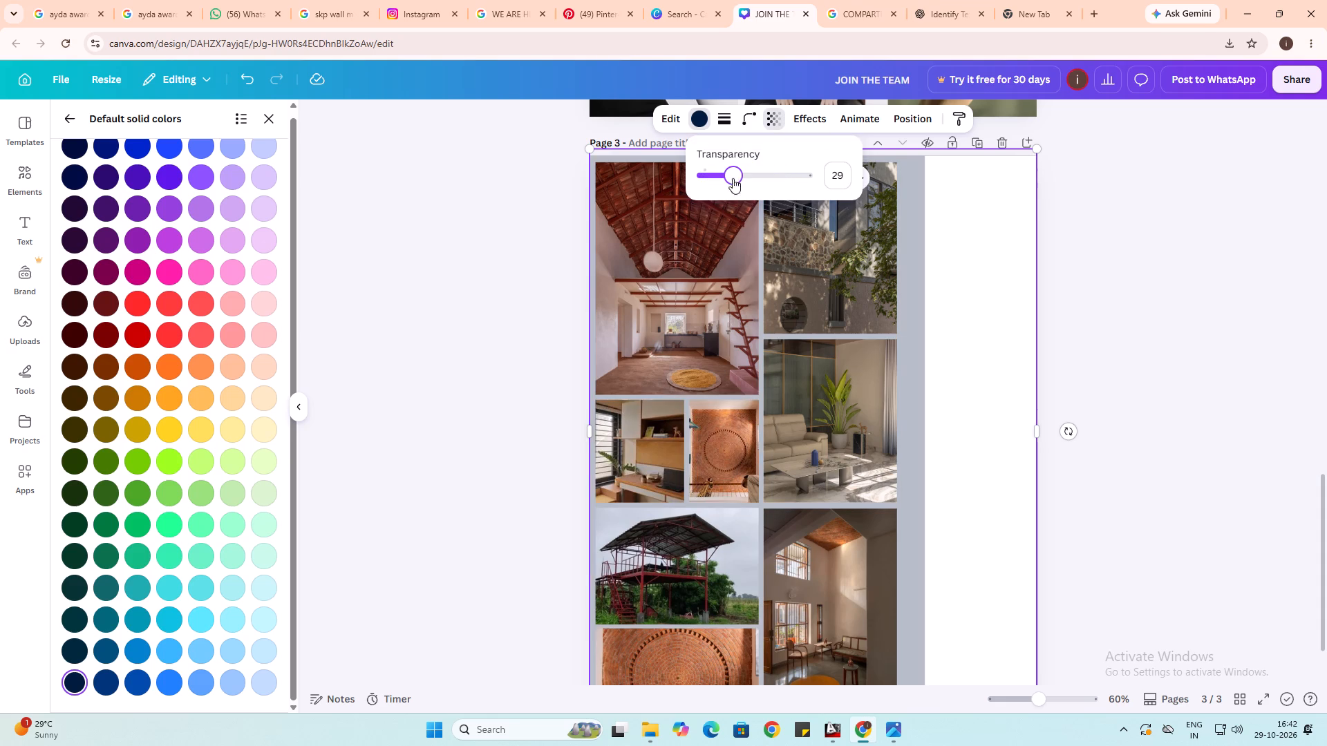
{"action": "left_click", "coordinate": [755, 178]}
{"action": "left_click", "coordinate": [783, 179]}
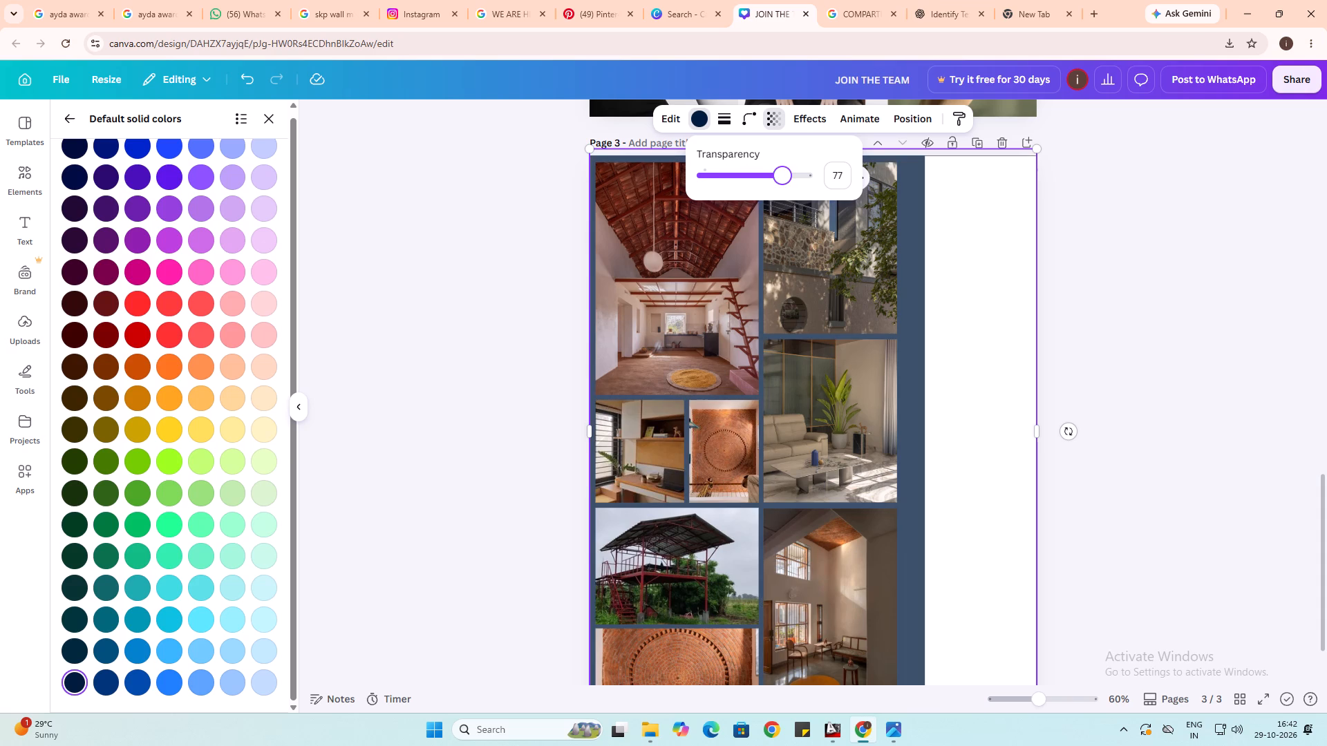
{"action": "left_click", "coordinate": [772, 177]}
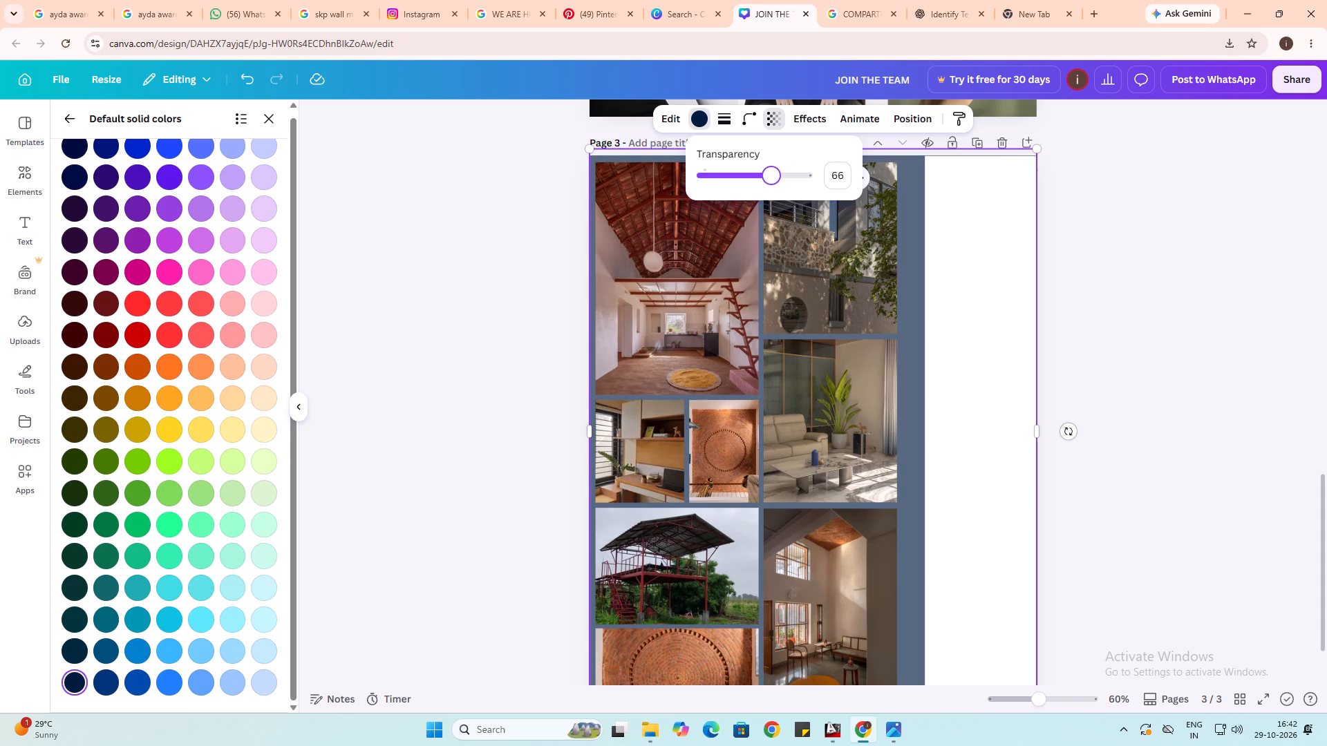
{"action": "left_click", "coordinate": [774, 177]}
{"action": "left_click", "coordinate": [780, 177]}
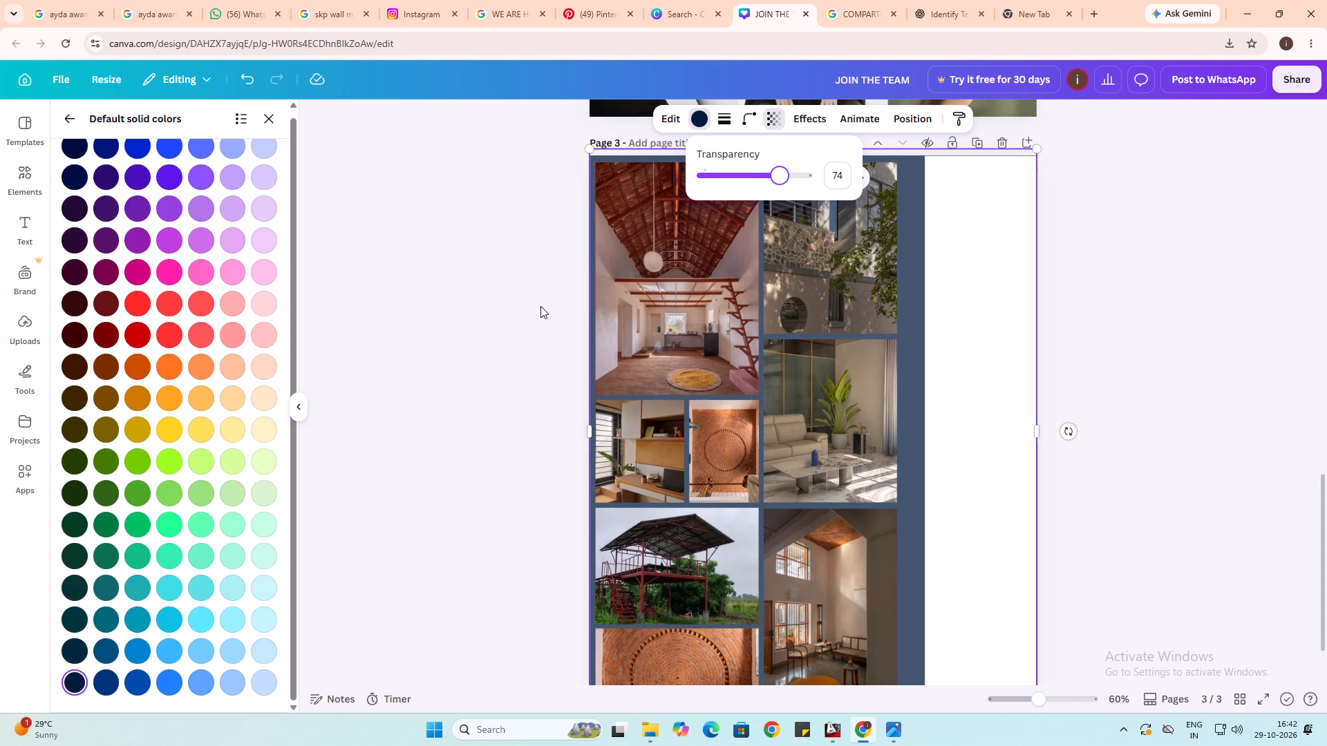
{"action": "left_click", "coordinate": [508, 331]}
Move the white strip closer to the photos, flush with the page edge, leaving a gap like those between the photos.
{"action": "left_click_drag", "start_coordinate": [985, 330], "coordinate": [959, 329]}
{"action": "key", "text": "ctrl+z"}
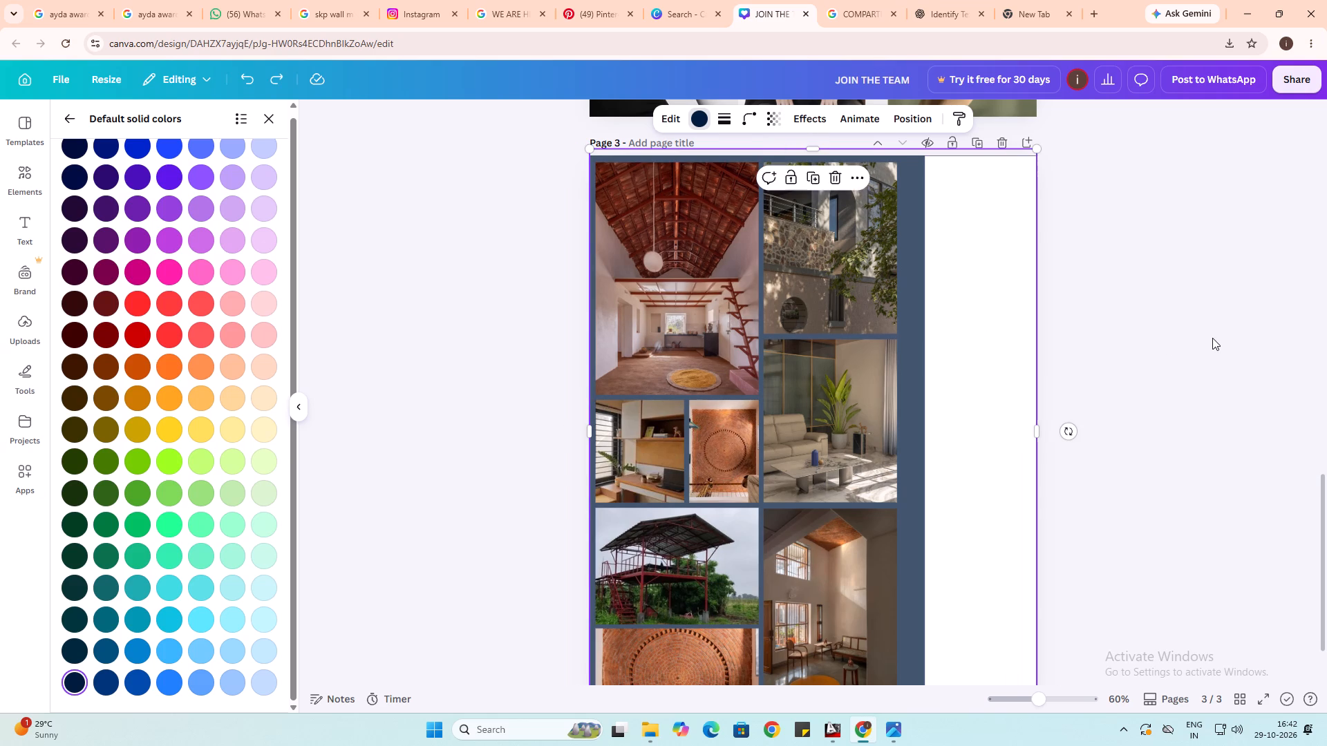
{"action": "left_click", "coordinate": [1143, 332]}
{"action": "left_click", "coordinate": [1006, 307]}
{"action": "left_click_drag", "start_coordinate": [1006, 300], "coordinate": [999, 300]}
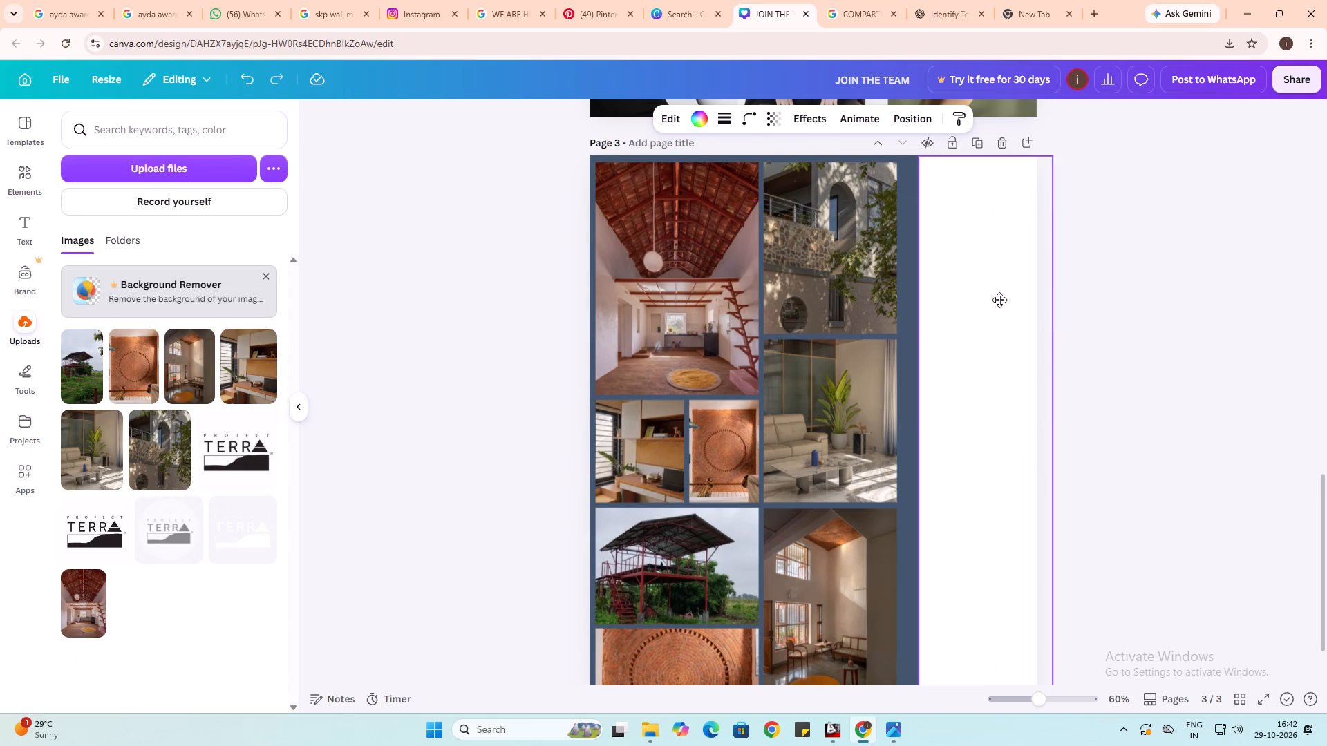
{"action": "left_click_drag", "start_coordinate": [999, 300], "coordinate": [984, 303]}
{"action": "left_click", "coordinate": [1091, 376]}
Recolour the background rectangle, trying a photo beige and bright red (#ff3131) before choosing a darker red from the full default solid colours.
{"action": "scroll", "coordinate": [926, 399], "scroll_direction": "down", "scroll_amount": 1}
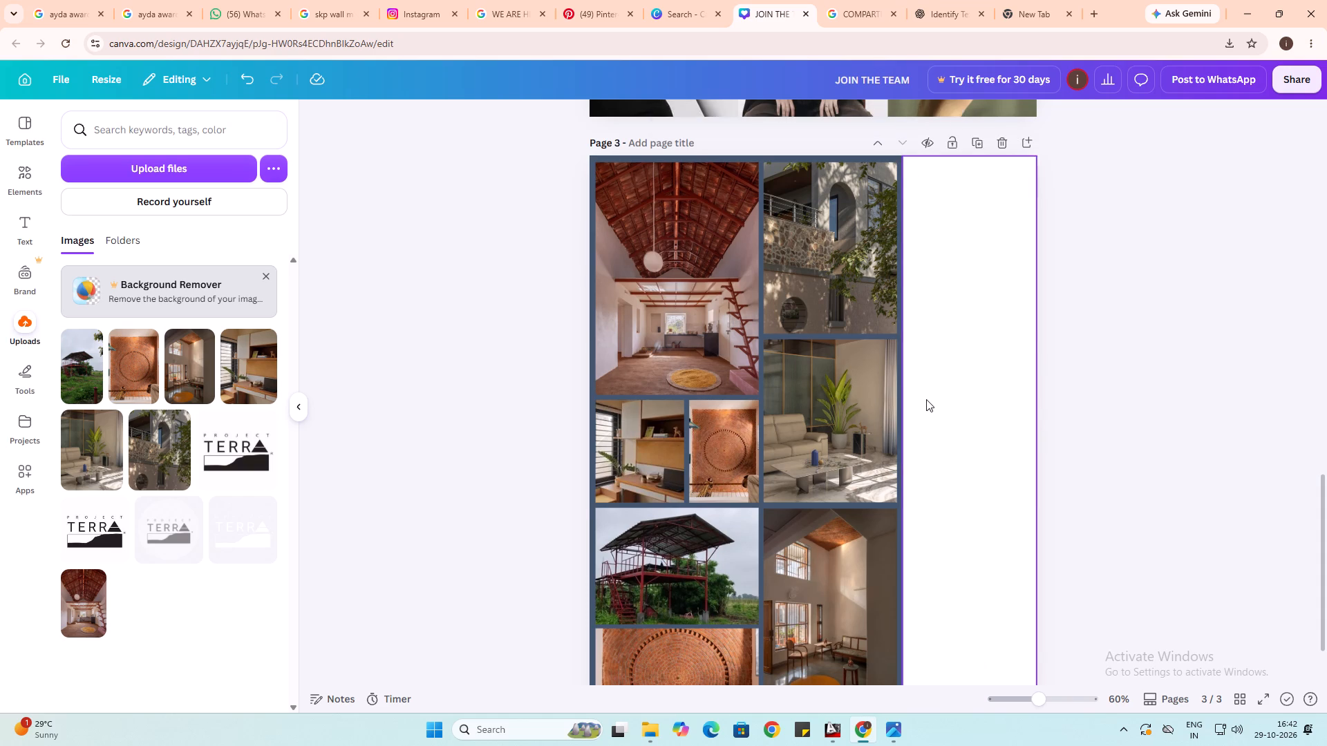
{"action": "scroll", "coordinate": [926, 399], "scroll_direction": "up", "scroll_amount": 1}
{"action": "left_click", "coordinate": [592, 325]}
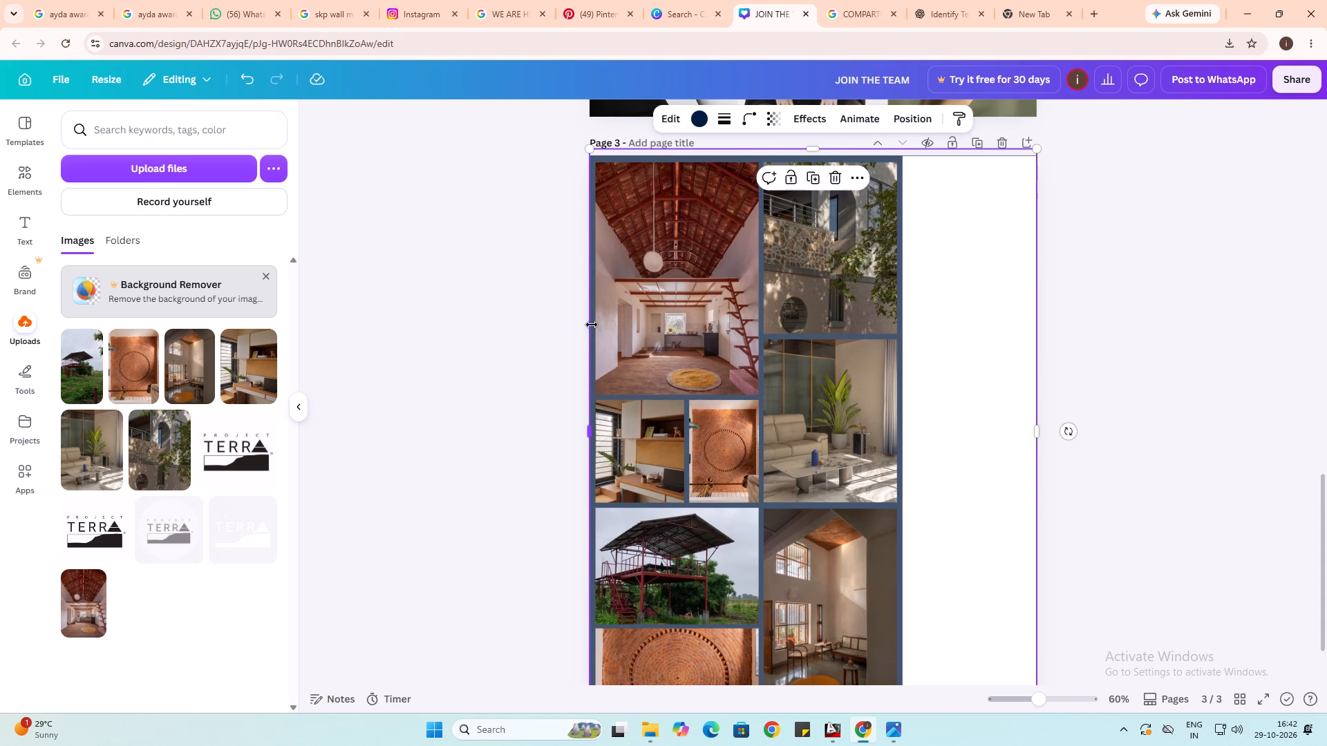
{"action": "left_click", "coordinate": [698, 122]}
{"action": "scroll", "coordinate": [169, 413], "scroll_direction": "down", "scroll_amount": 1}
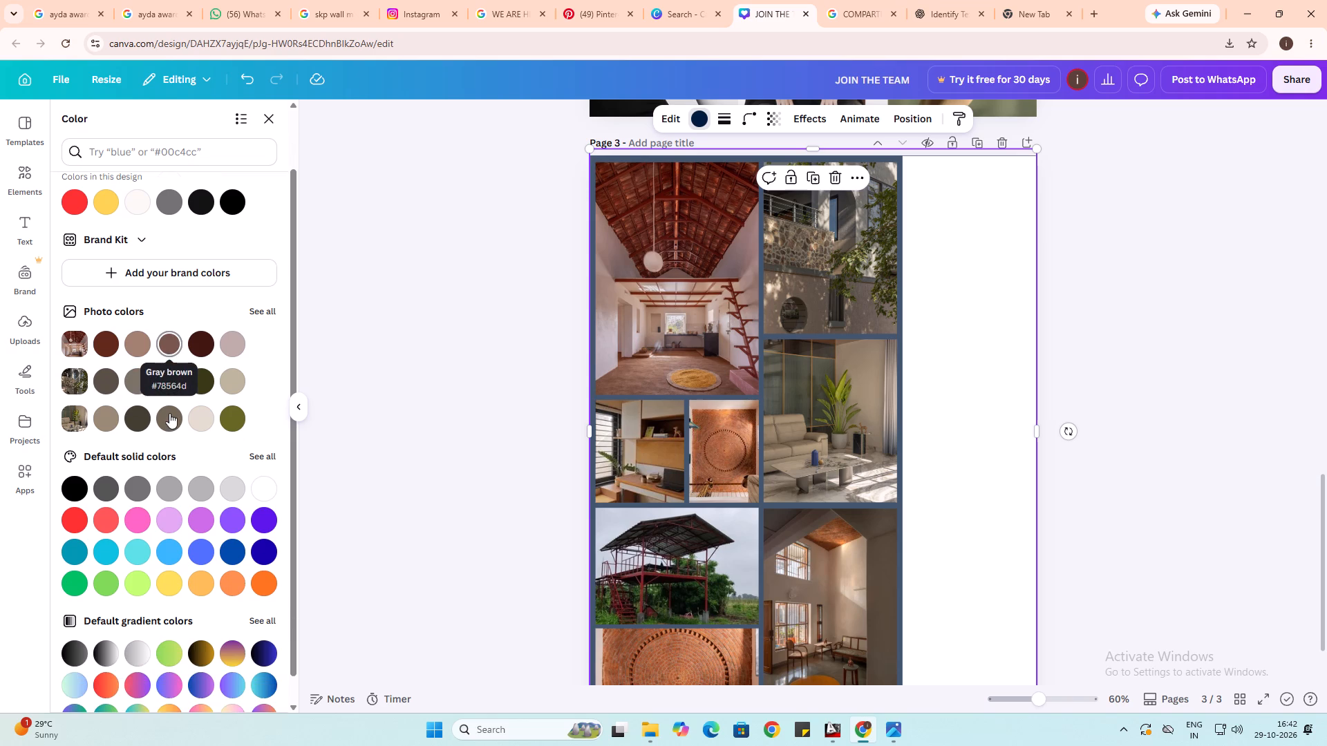
{"action": "scroll", "coordinate": [169, 413], "scroll_direction": "down", "scroll_amount": 1}
{"action": "scroll", "coordinate": [169, 413], "scroll_direction": "up", "scroll_amount": 1}
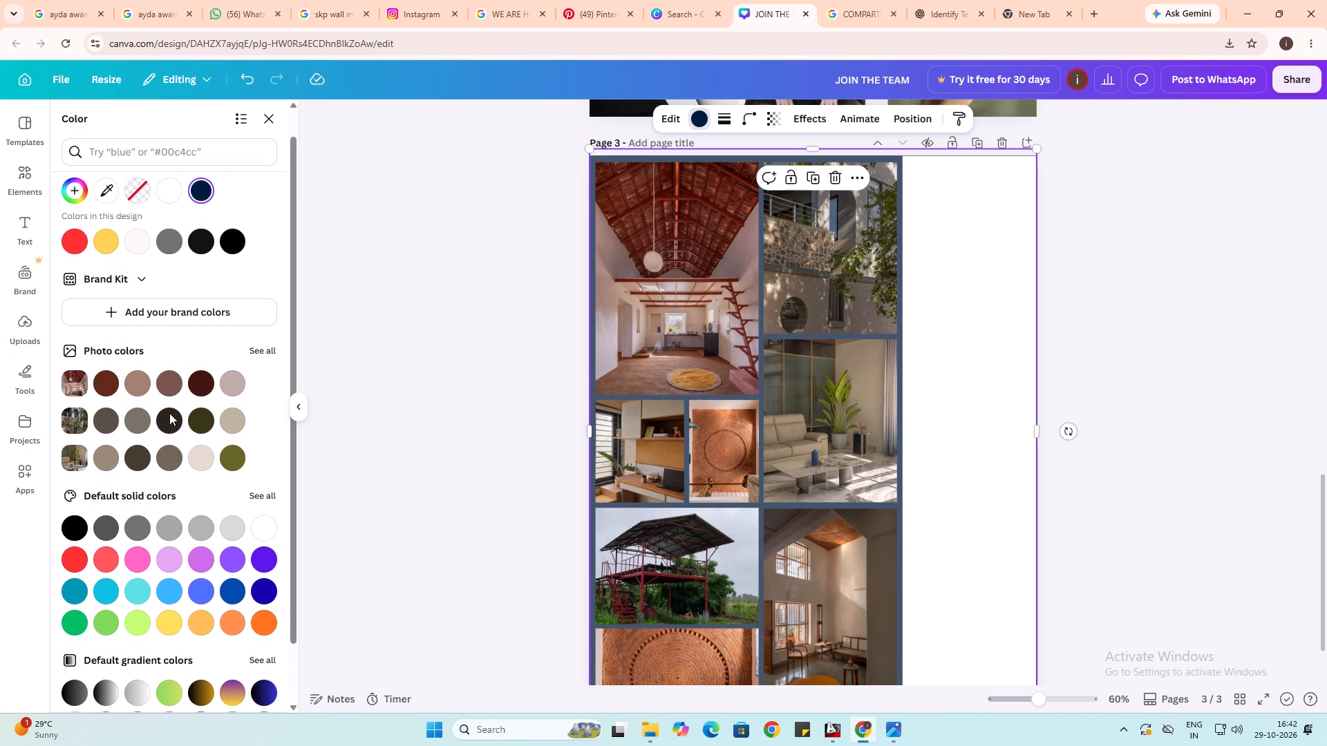
{"action": "left_click", "coordinate": [203, 459]}
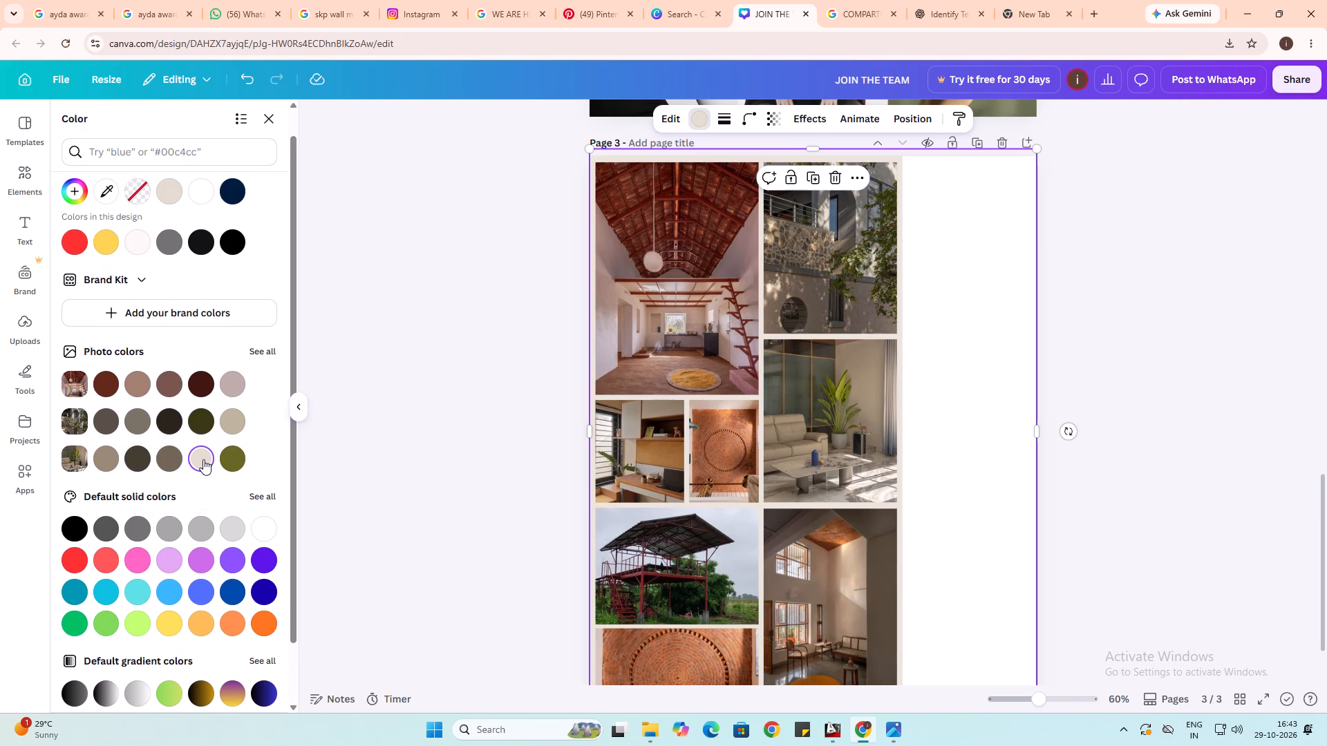
{"action": "left_click", "coordinate": [69, 560]}
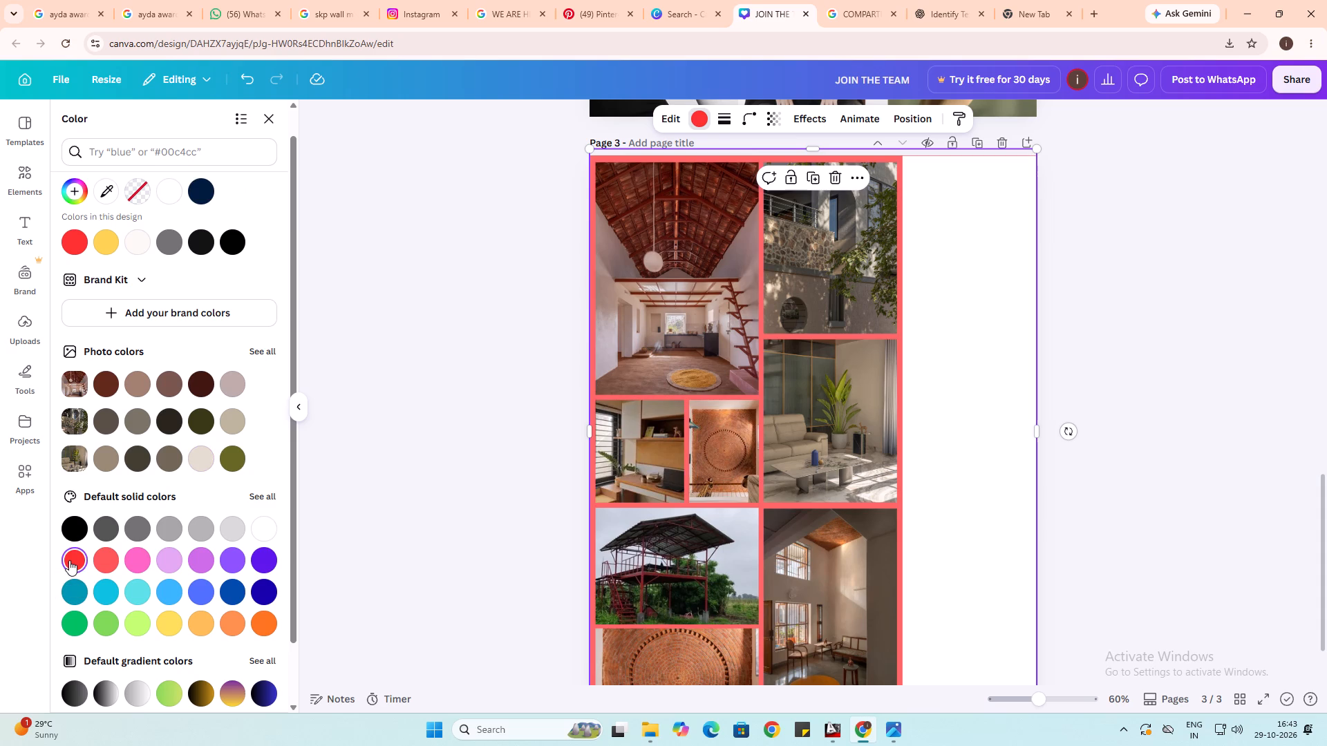
{"action": "left_click", "coordinate": [79, 240]}
{"action": "left_click", "coordinate": [260, 501]}
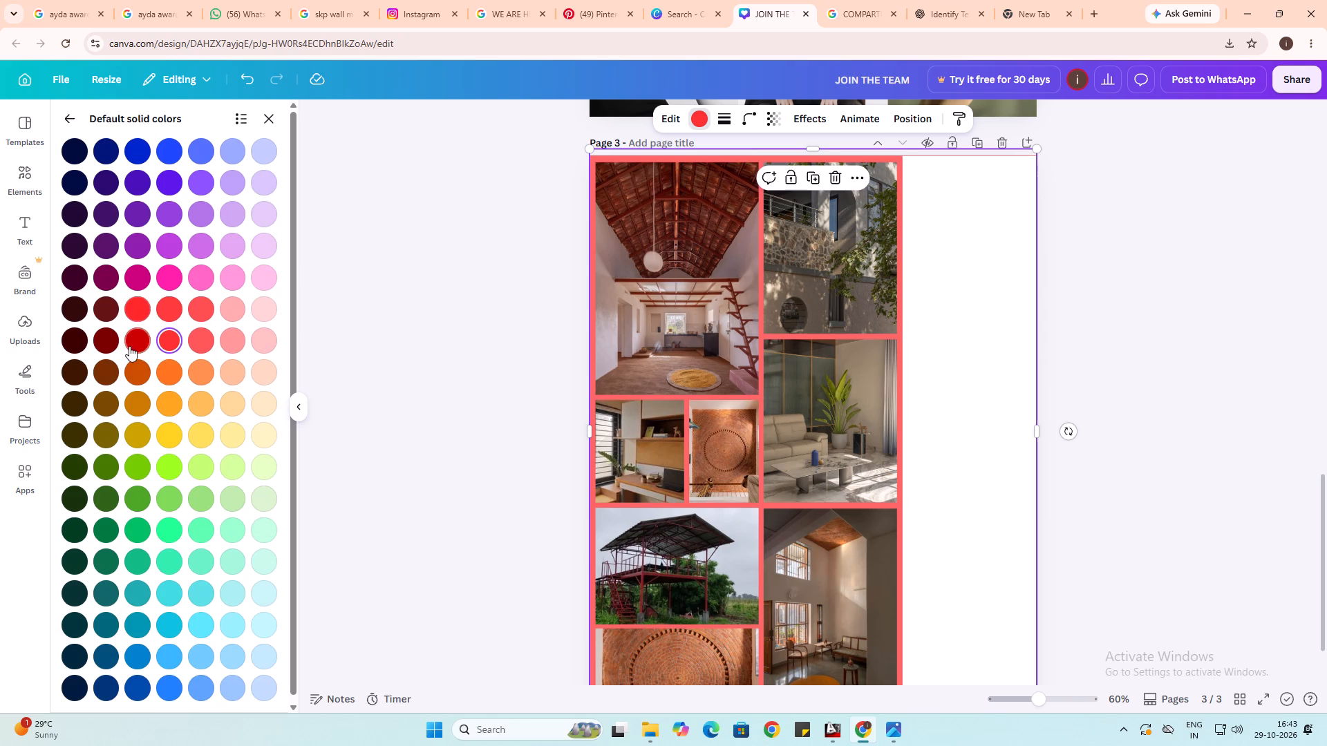
{"action": "left_click", "coordinate": [129, 347]}
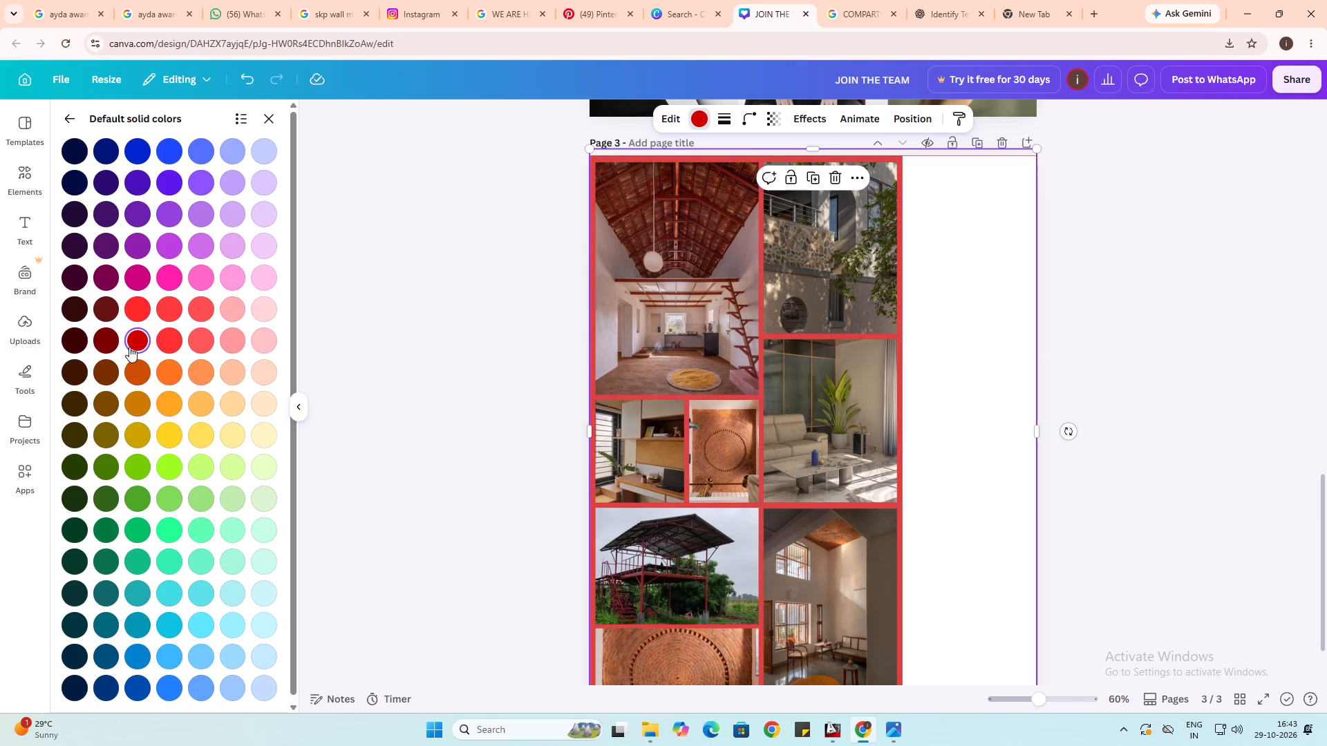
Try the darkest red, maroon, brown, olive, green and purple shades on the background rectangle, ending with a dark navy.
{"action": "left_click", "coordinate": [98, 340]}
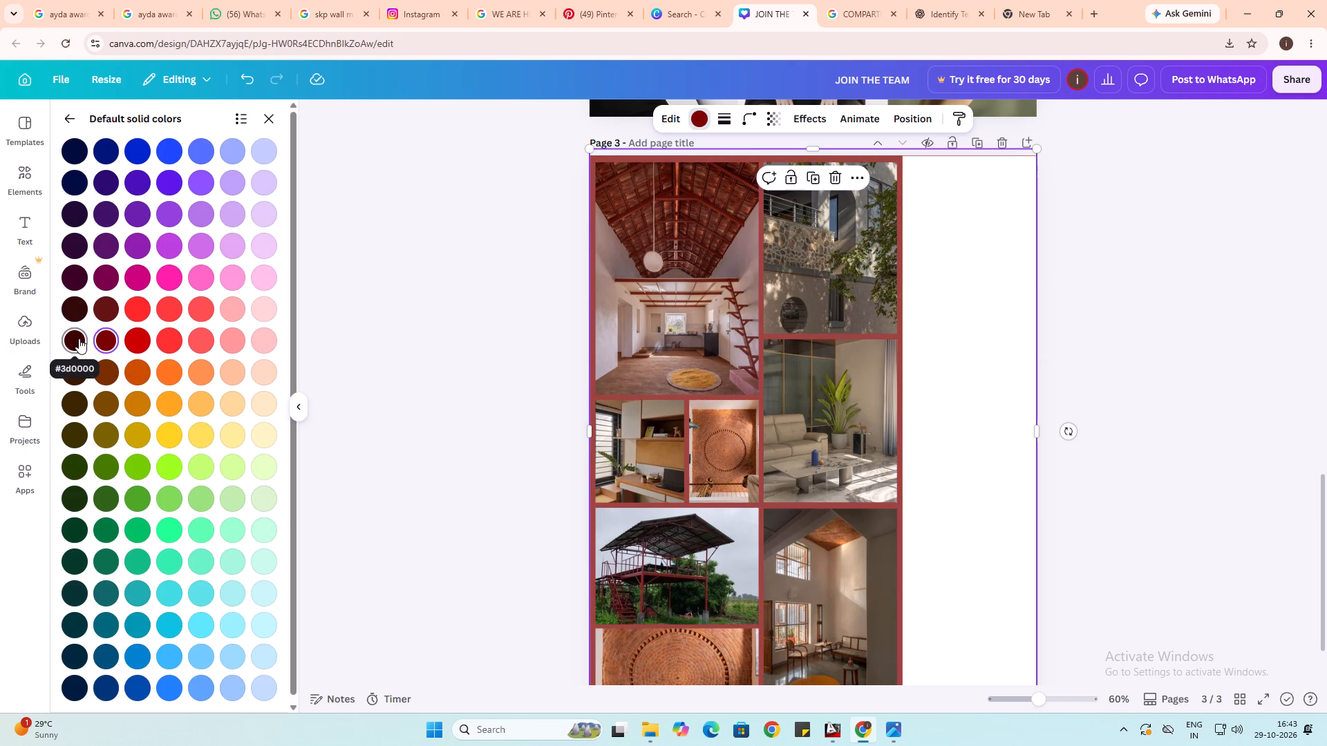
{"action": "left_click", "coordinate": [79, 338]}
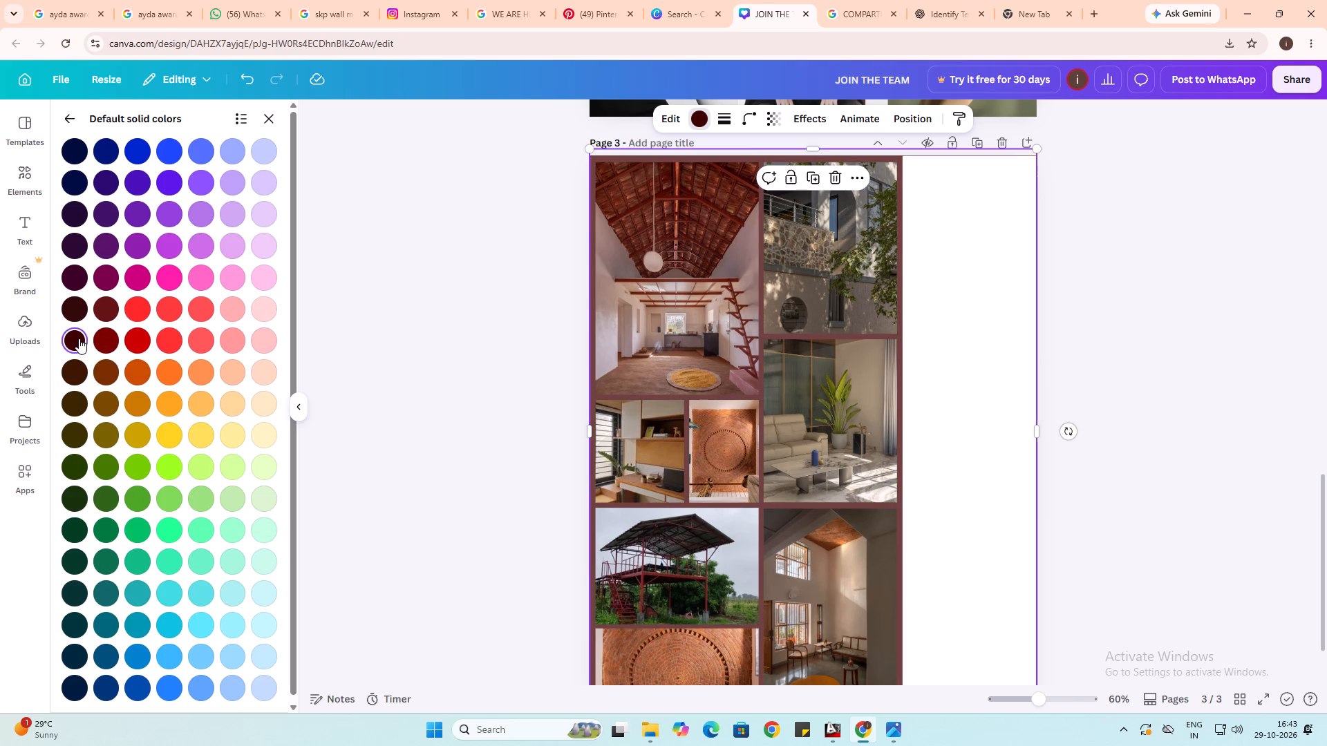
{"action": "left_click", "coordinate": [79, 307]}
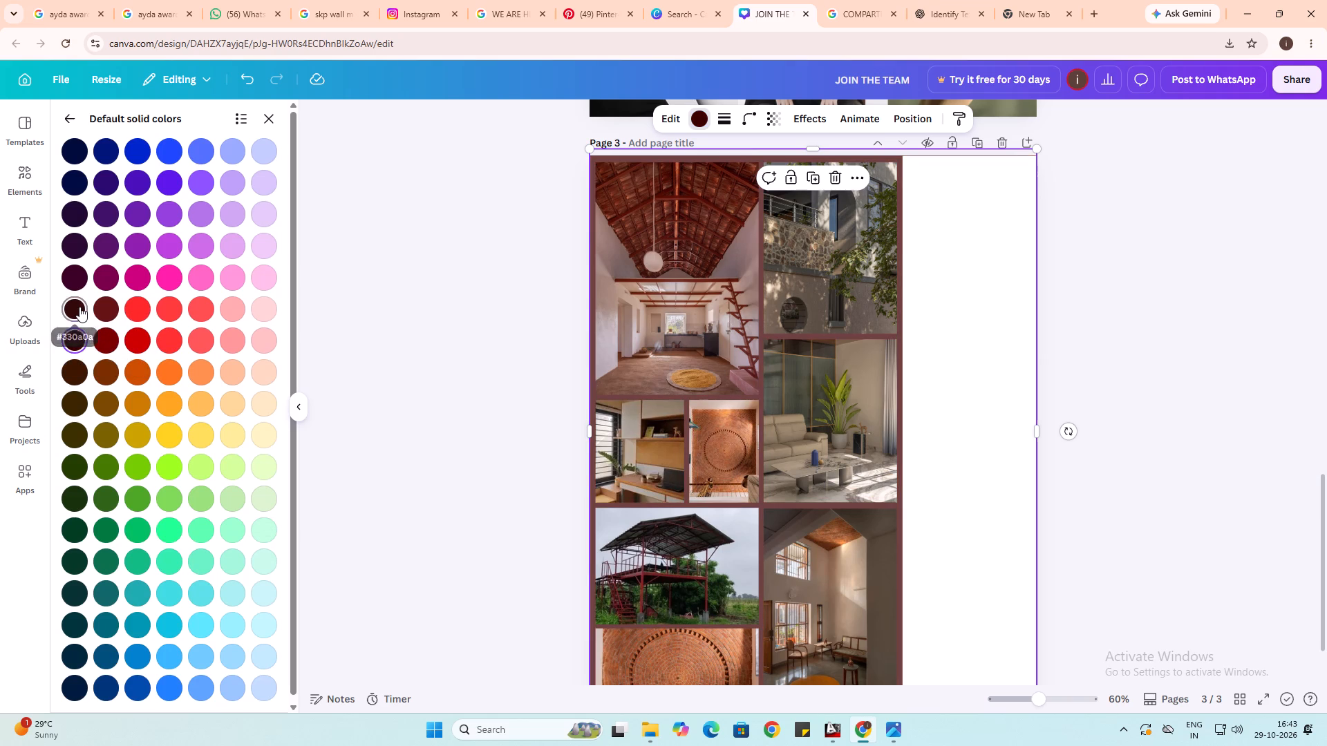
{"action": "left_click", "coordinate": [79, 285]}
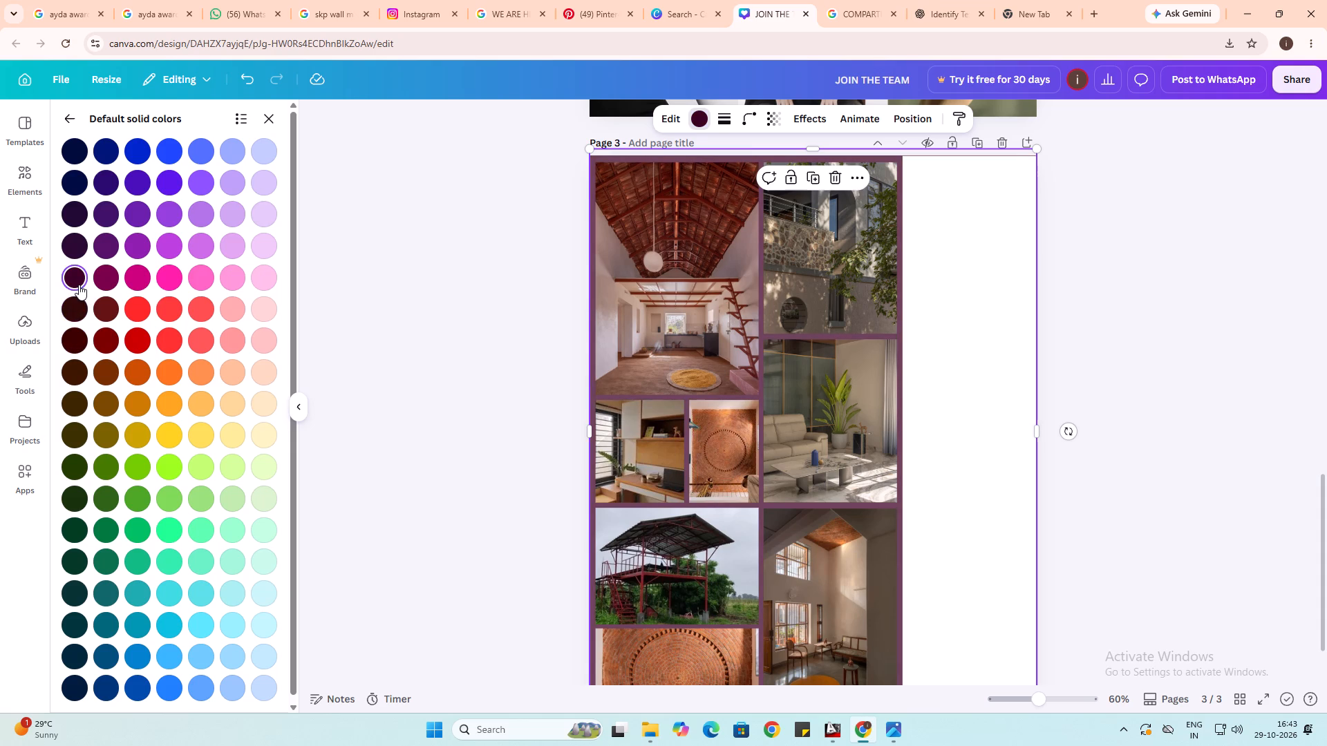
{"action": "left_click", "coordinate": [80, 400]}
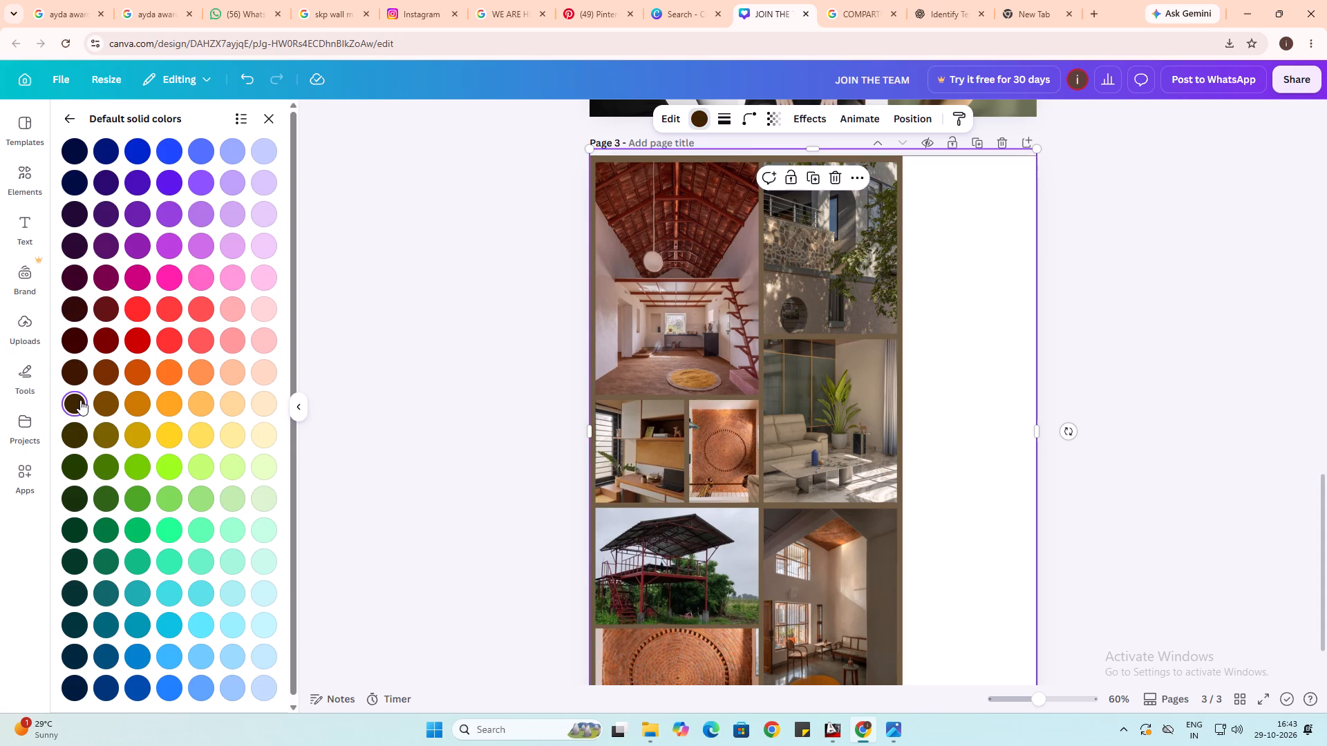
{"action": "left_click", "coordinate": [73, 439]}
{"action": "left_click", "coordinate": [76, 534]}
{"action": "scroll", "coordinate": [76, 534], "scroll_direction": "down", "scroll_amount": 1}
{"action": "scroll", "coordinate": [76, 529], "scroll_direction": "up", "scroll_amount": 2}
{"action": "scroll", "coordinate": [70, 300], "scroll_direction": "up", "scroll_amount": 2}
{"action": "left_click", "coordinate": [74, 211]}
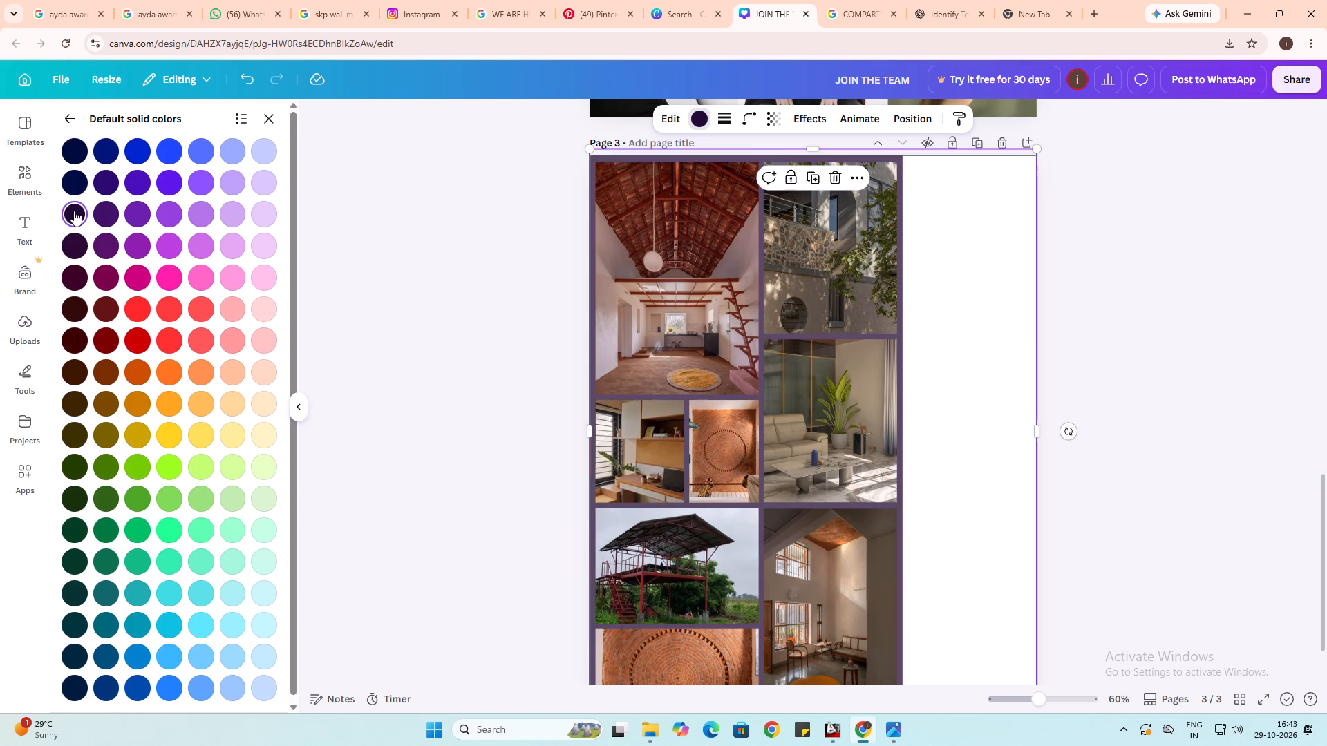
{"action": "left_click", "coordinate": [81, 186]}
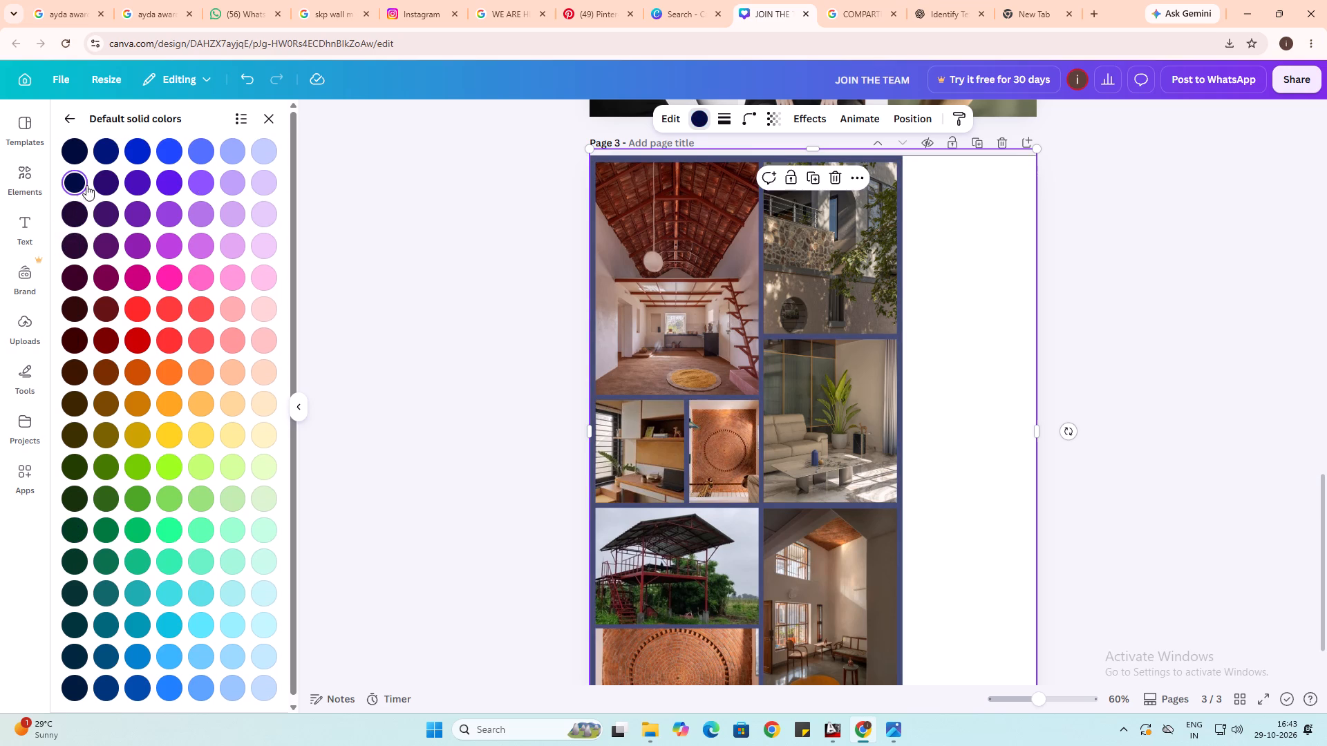
Set the background rectangle's transparency to 100.
{"action": "left_click", "coordinate": [770, 117]}
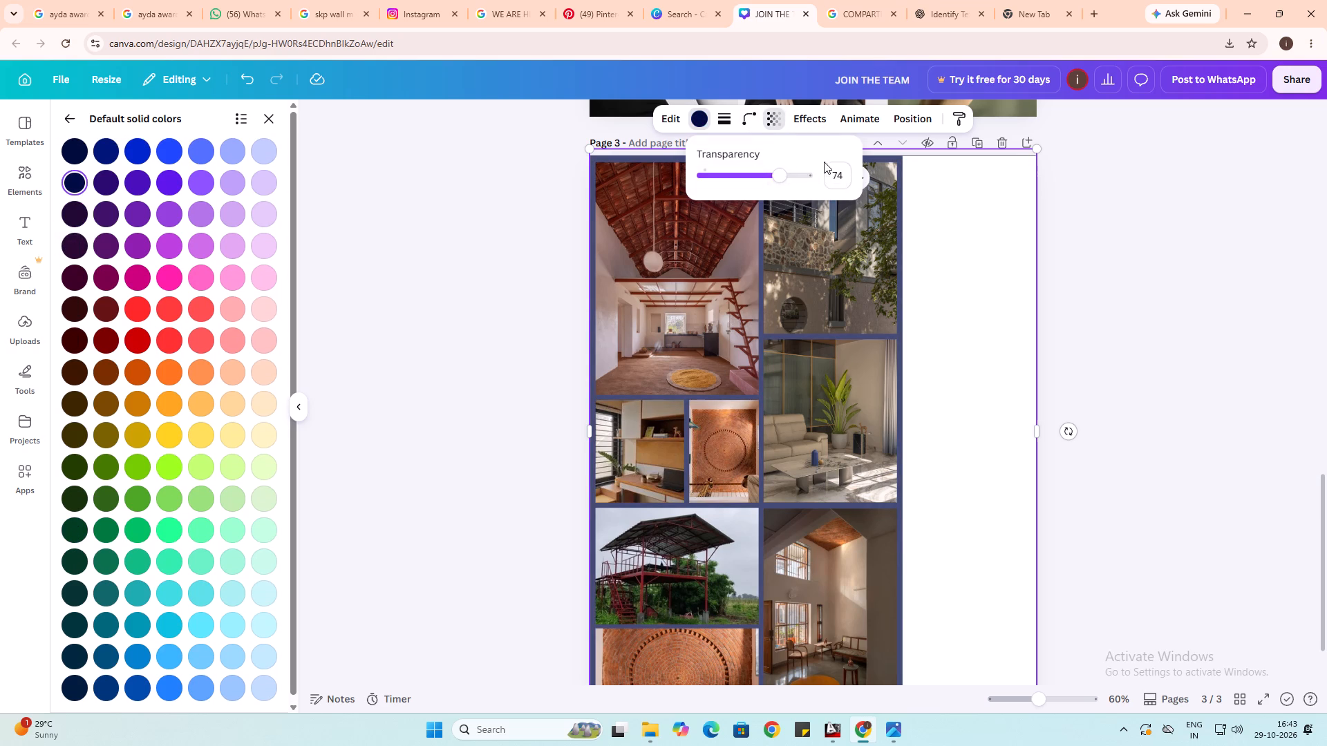
{"action": "left_click_drag", "start_coordinate": [784, 182], "coordinate": [839, 182]}
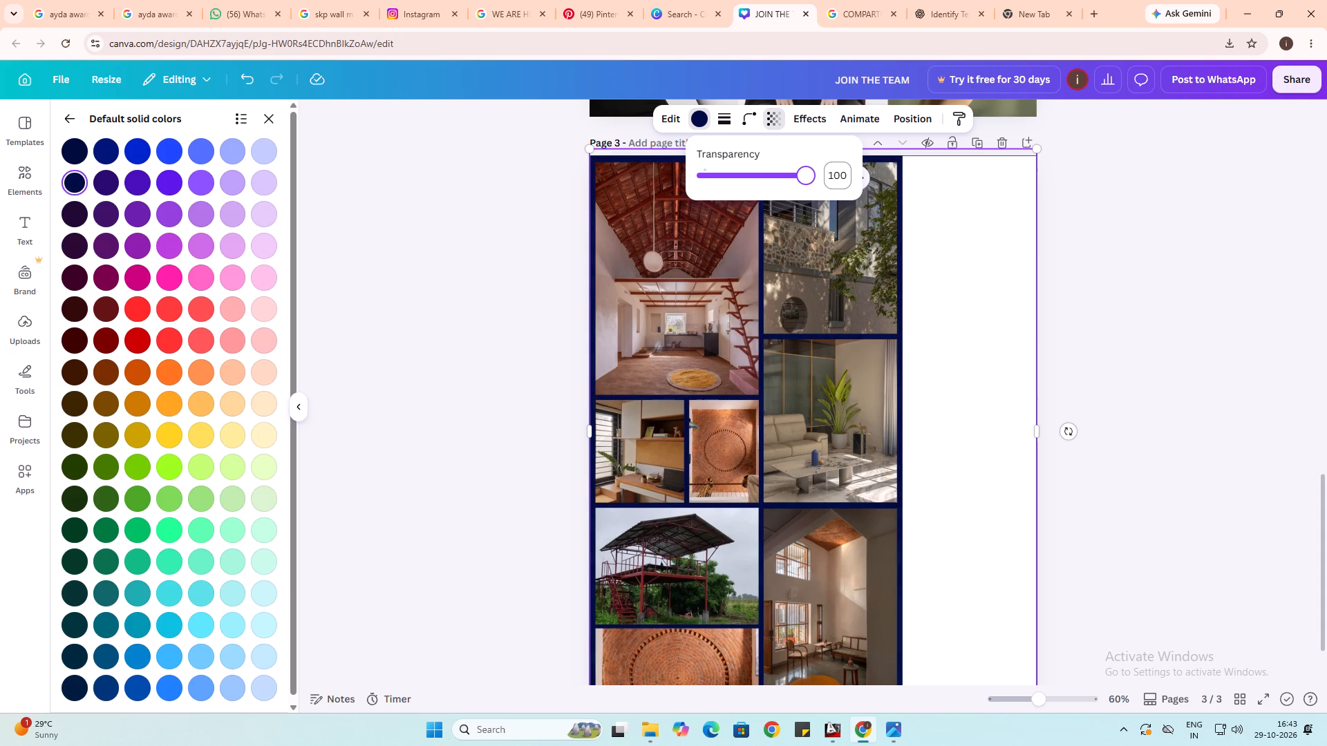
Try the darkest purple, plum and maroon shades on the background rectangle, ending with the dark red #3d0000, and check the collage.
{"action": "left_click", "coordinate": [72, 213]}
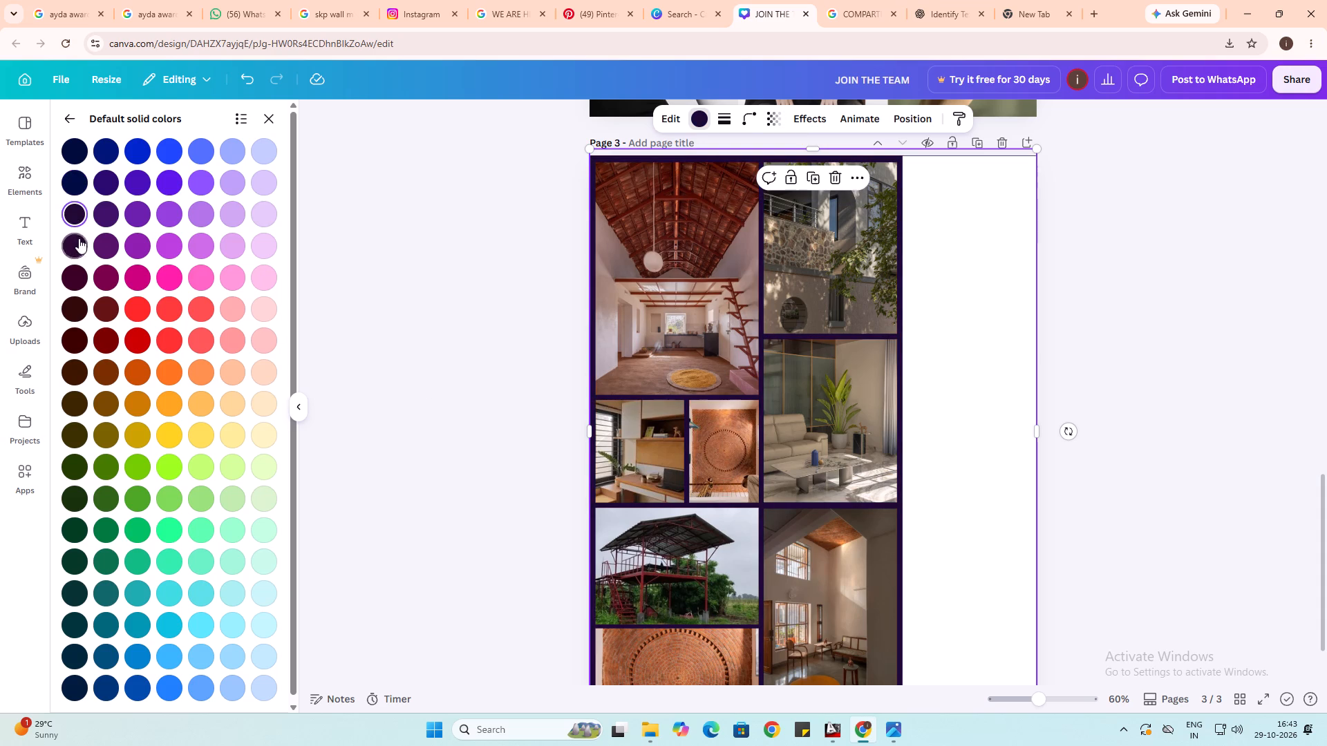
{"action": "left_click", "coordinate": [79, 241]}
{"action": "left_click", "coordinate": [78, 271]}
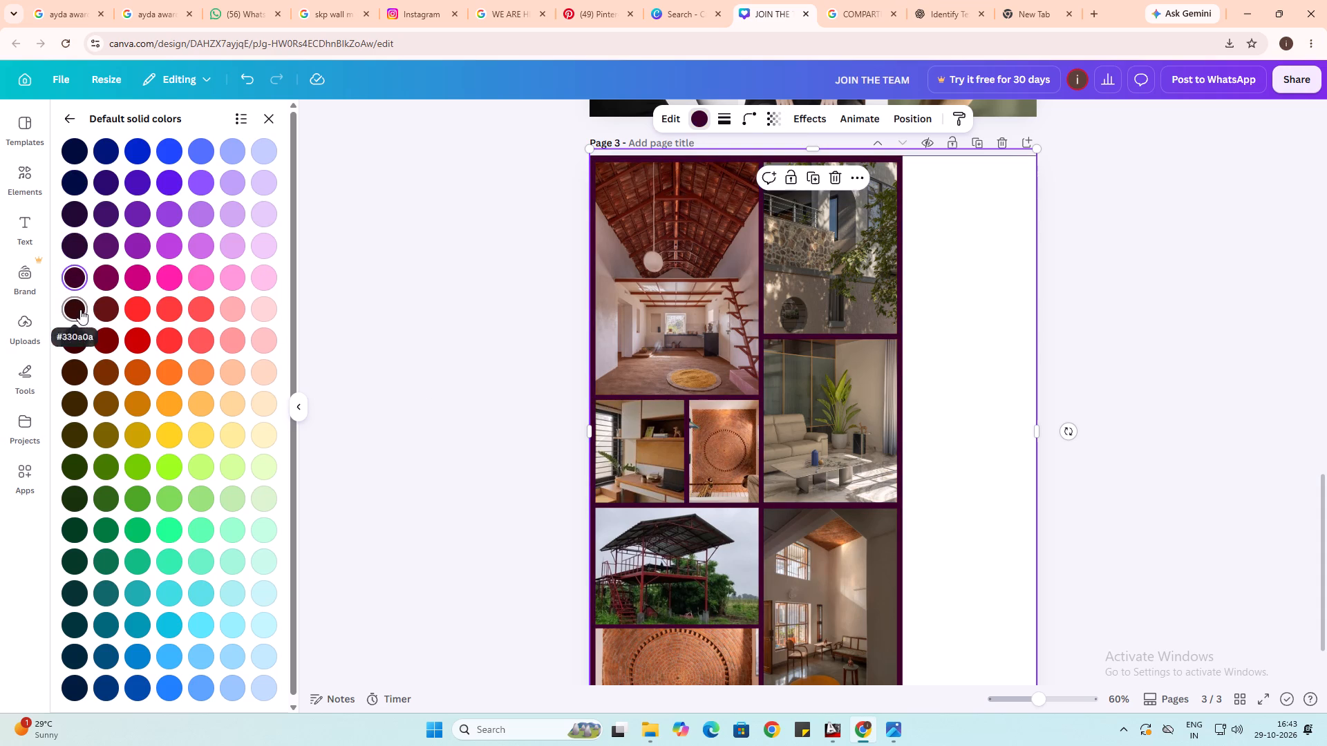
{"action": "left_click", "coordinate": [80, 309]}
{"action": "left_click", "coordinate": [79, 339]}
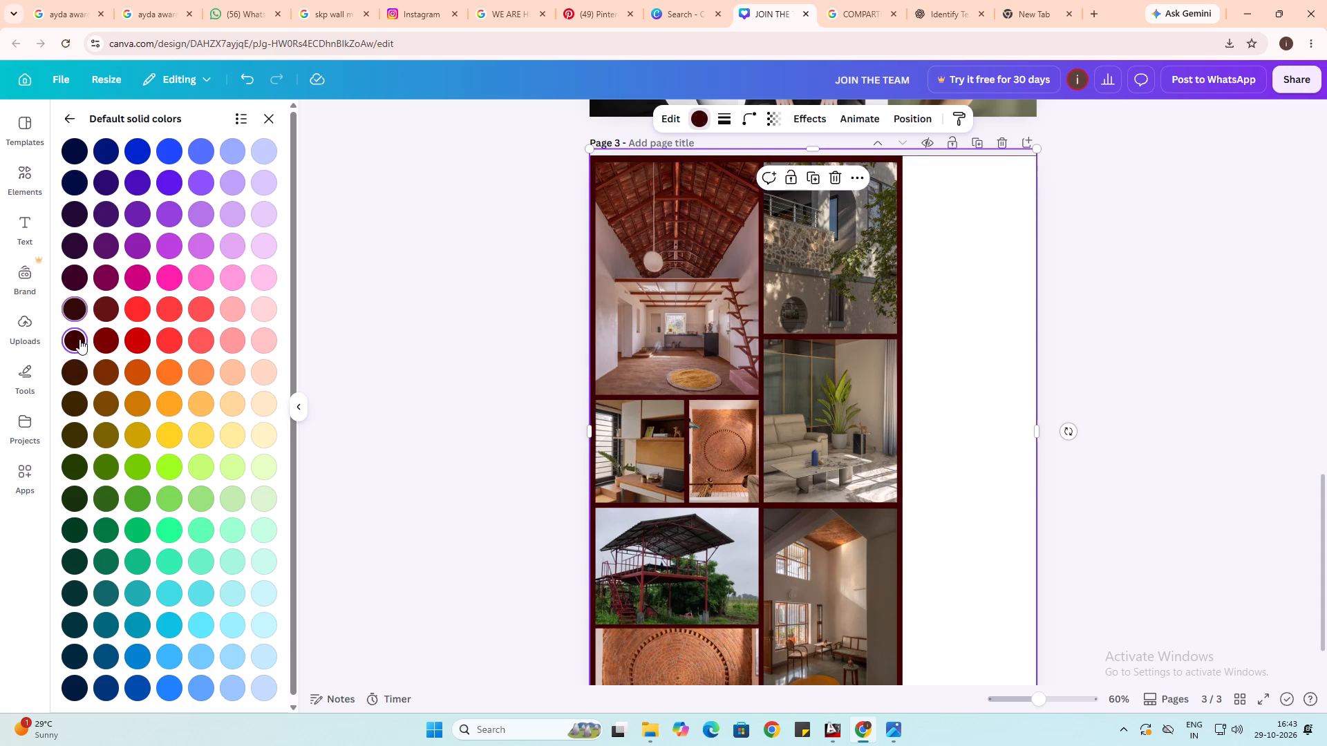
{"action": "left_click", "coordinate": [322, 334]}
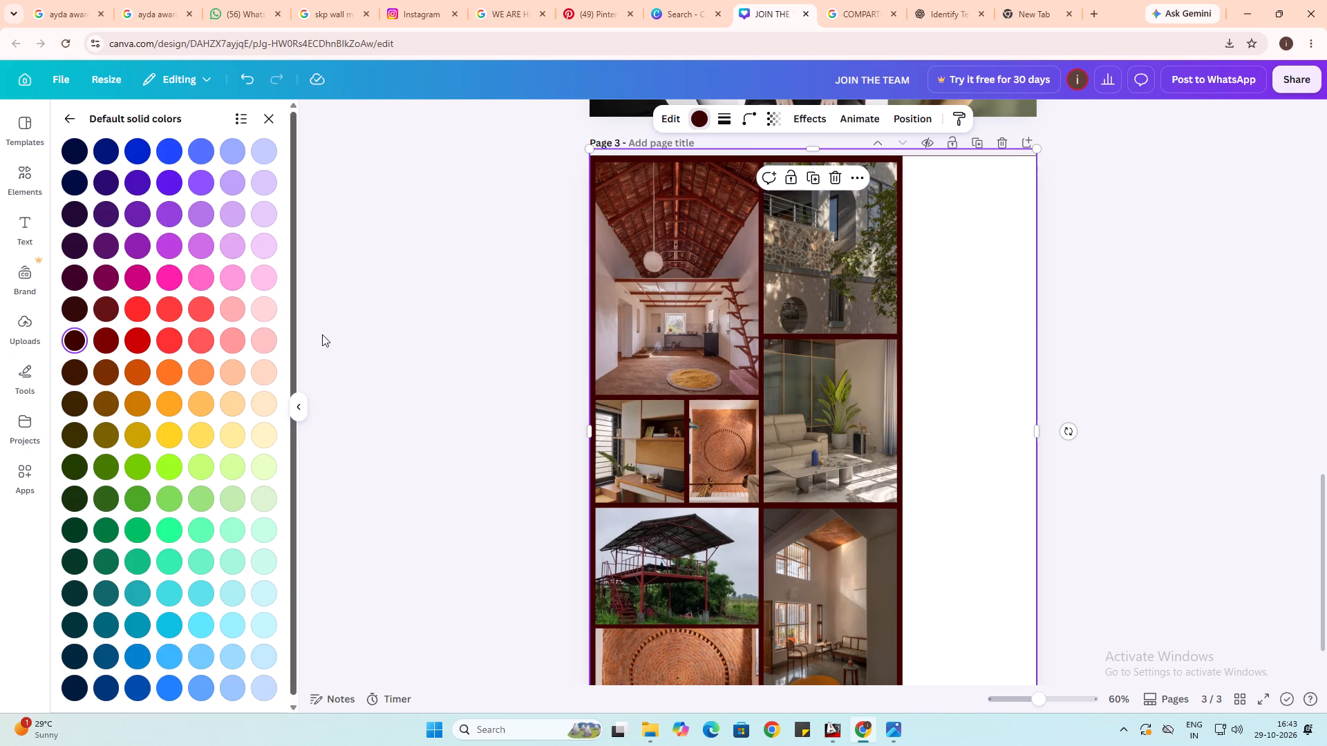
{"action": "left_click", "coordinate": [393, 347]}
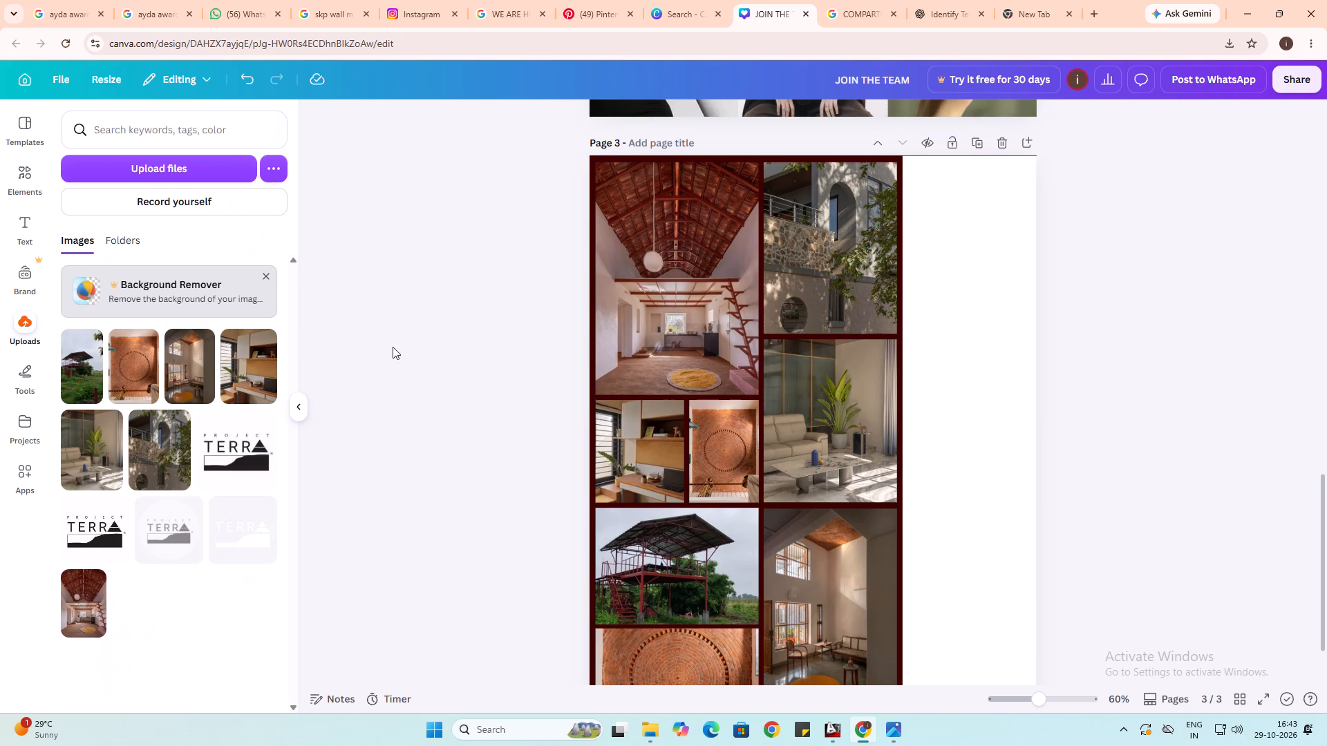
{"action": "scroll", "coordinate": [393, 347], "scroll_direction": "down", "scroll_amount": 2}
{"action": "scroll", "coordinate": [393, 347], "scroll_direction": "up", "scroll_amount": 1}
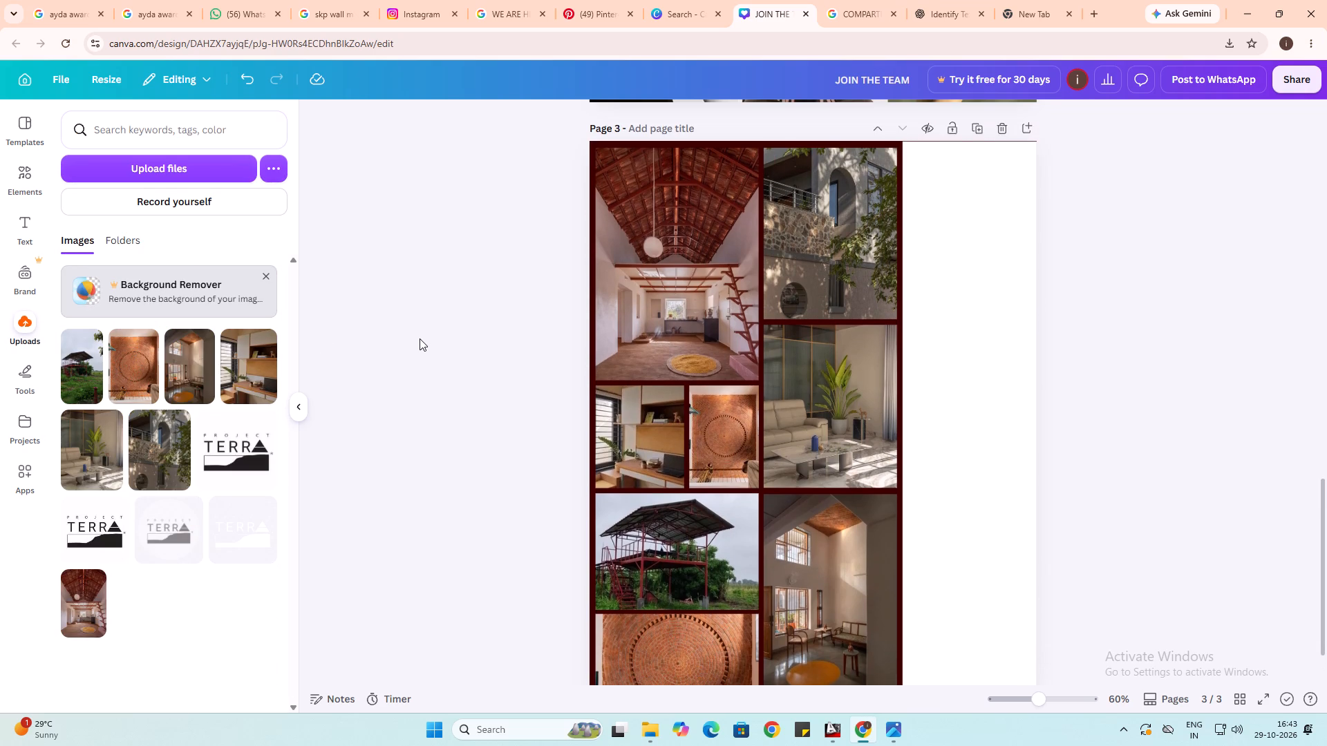
Recolour the background rectangle behind the photos black, using the colours already in this design, and check the page.
{"action": "left_click", "coordinate": [592, 377]}
{"action": "left_click", "coordinate": [701, 124]}
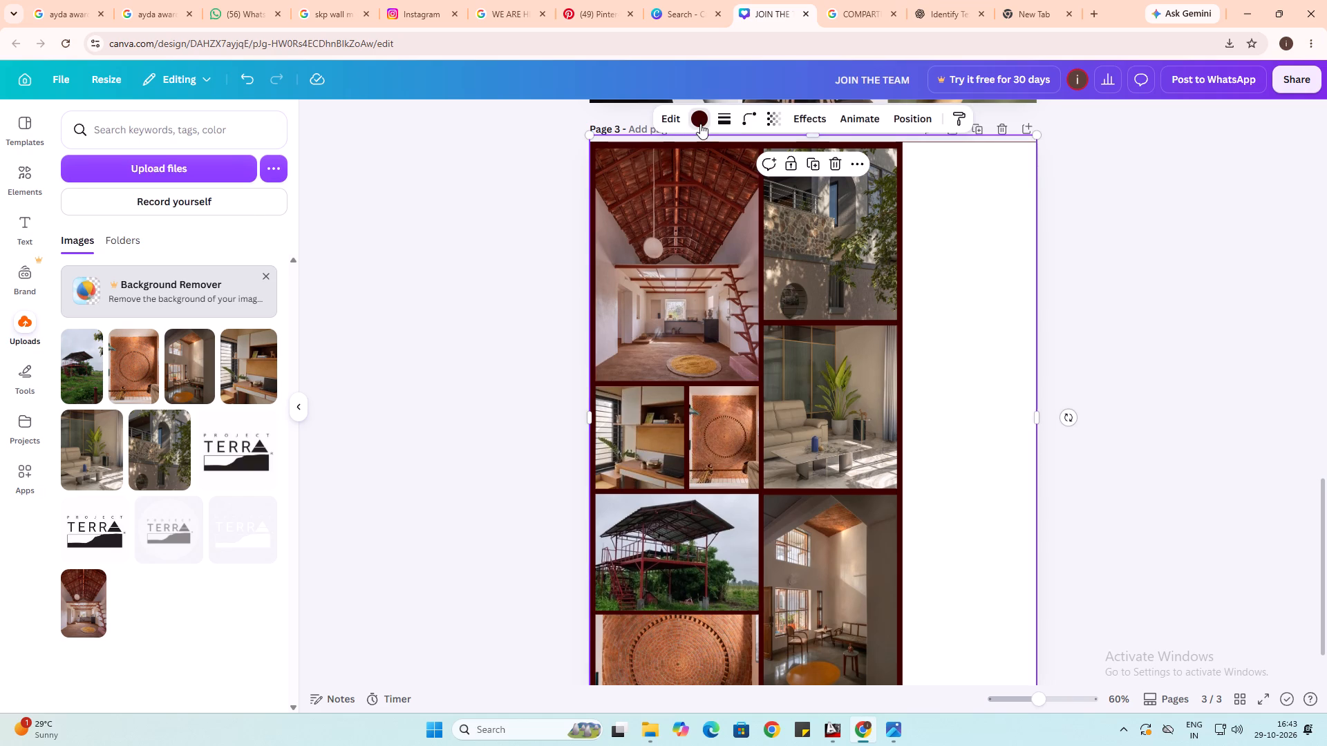
{"action": "left_click", "coordinate": [234, 270]}
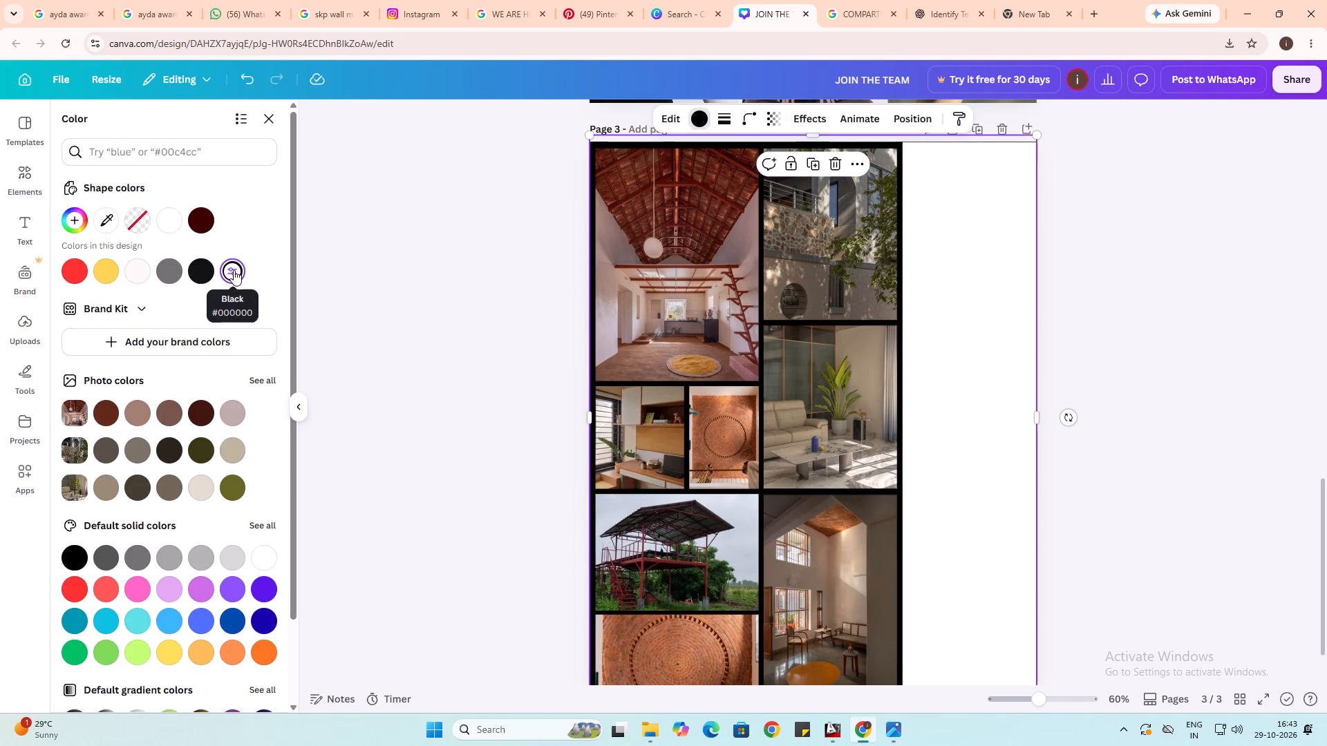
{"action": "left_click", "coordinate": [489, 304]}
{"action": "left_click", "coordinate": [485, 291]}
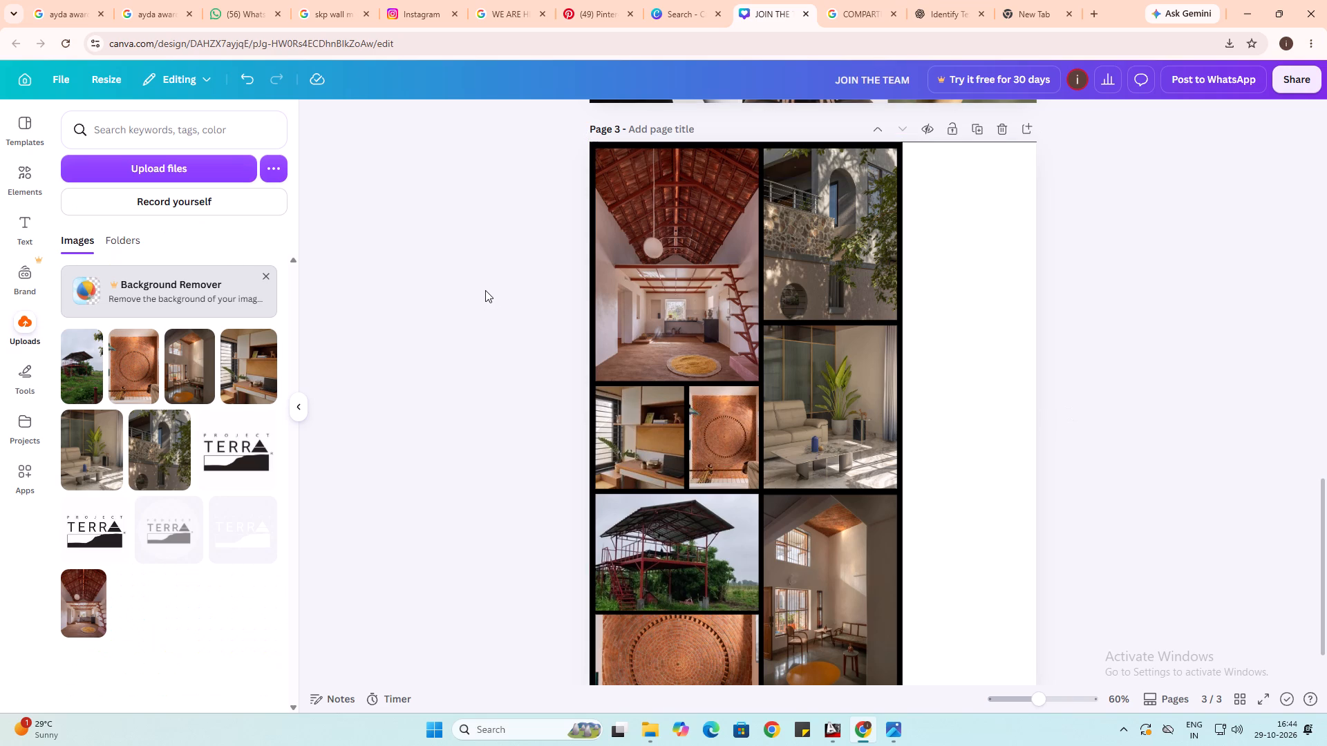
{"action": "scroll", "coordinate": [485, 290], "scroll_direction": "down", "scroll_amount": 1}
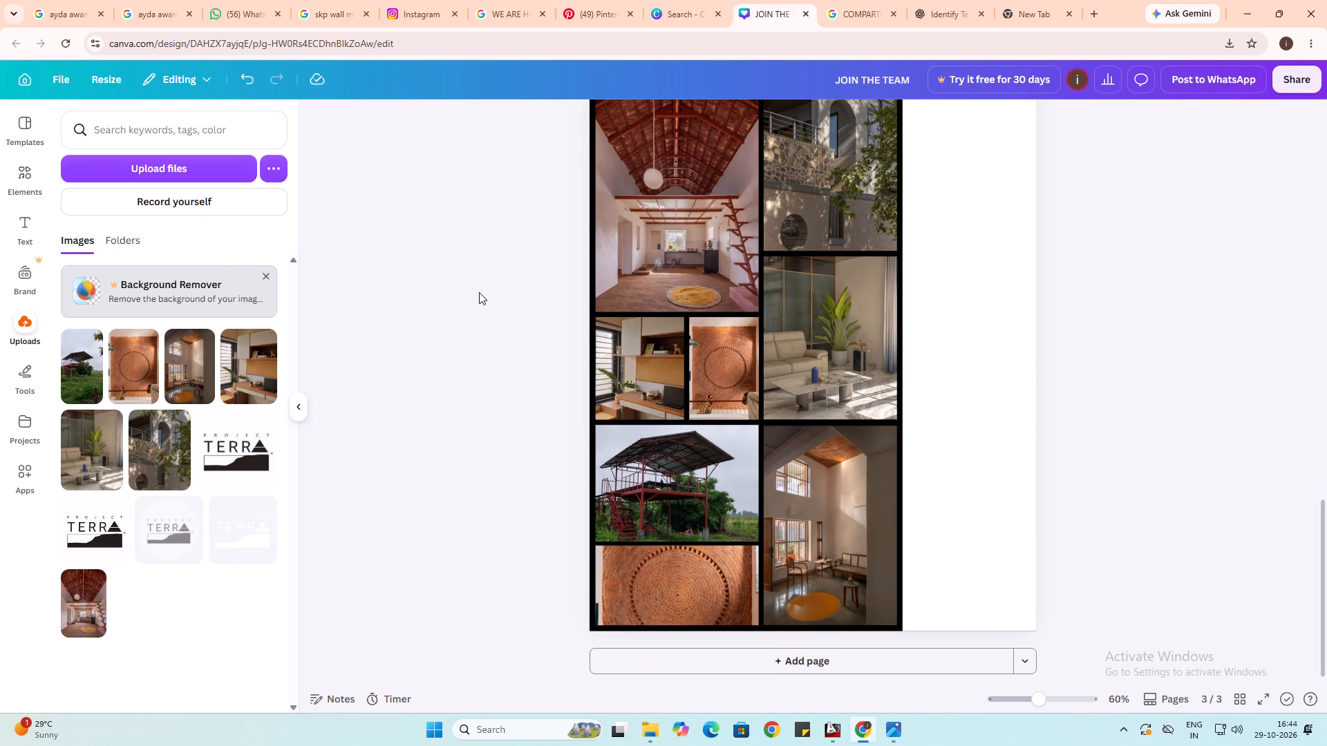
{"action": "scroll", "coordinate": [479, 292], "scroll_direction": "up", "scroll_amount": 1}
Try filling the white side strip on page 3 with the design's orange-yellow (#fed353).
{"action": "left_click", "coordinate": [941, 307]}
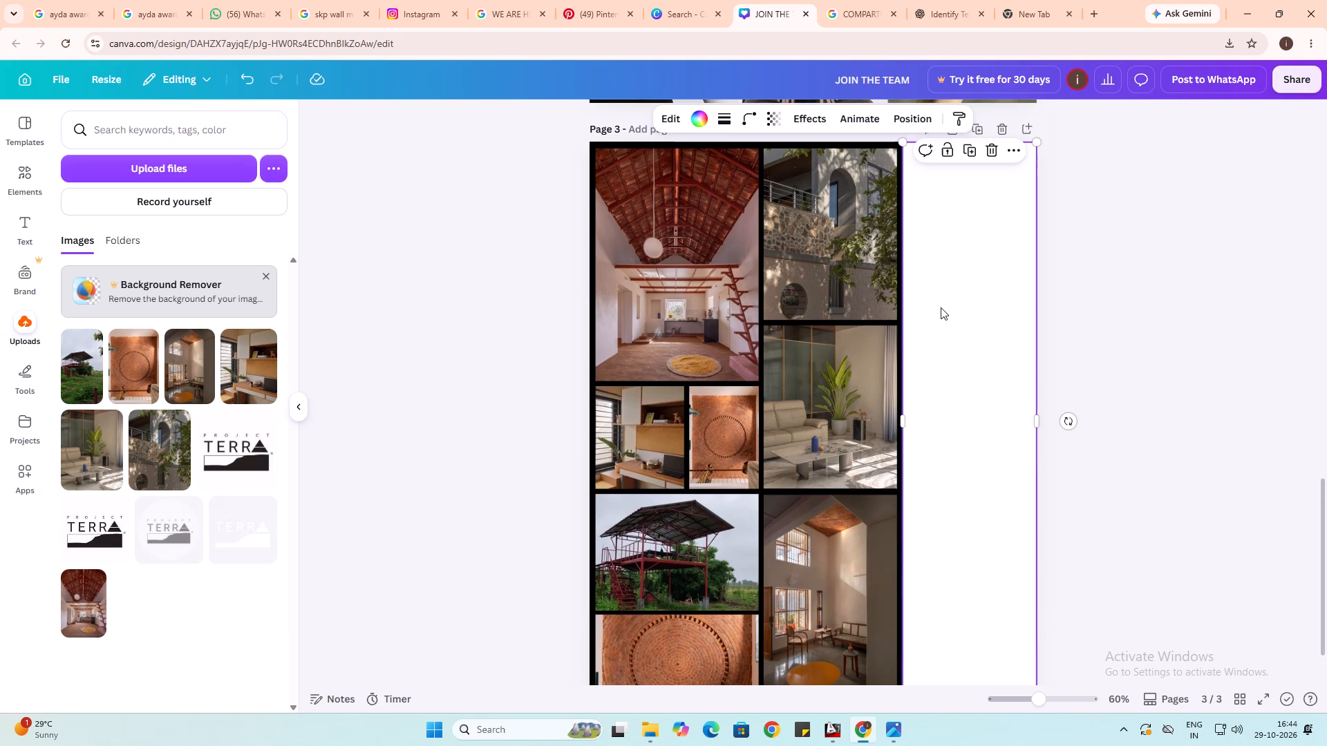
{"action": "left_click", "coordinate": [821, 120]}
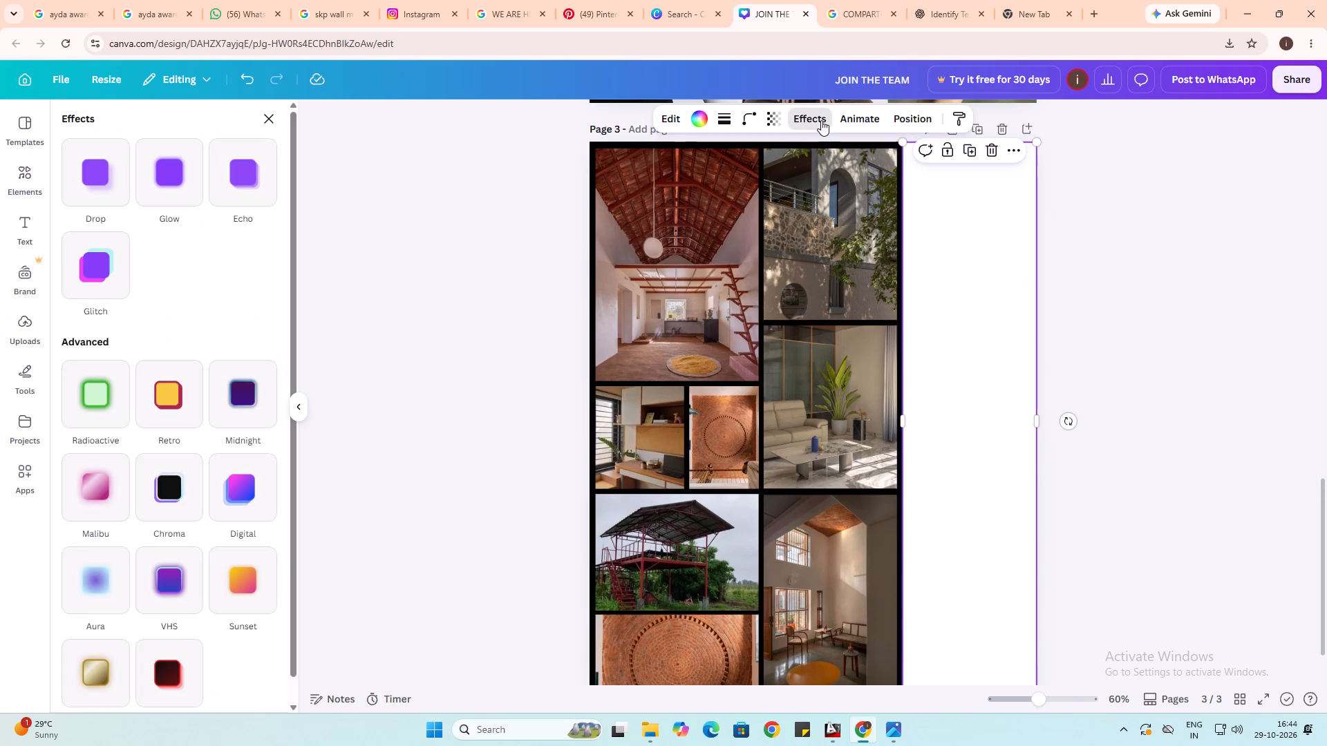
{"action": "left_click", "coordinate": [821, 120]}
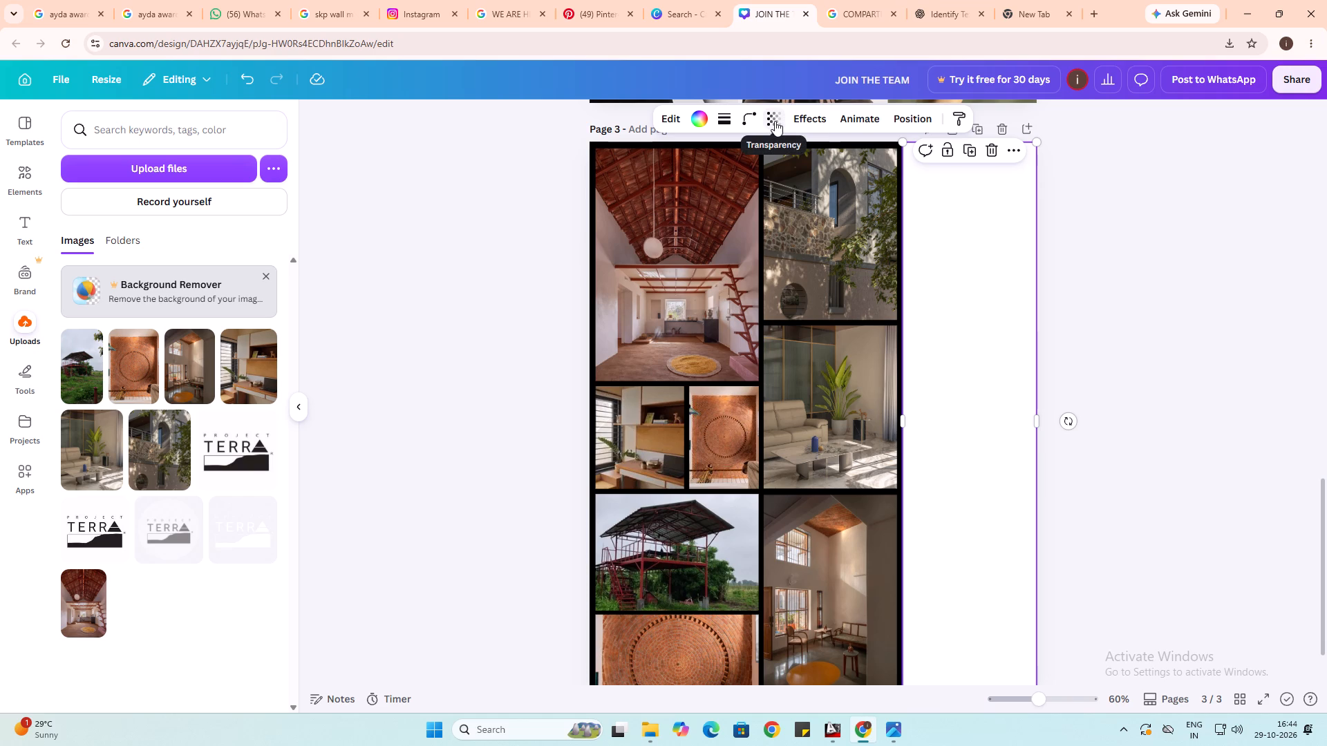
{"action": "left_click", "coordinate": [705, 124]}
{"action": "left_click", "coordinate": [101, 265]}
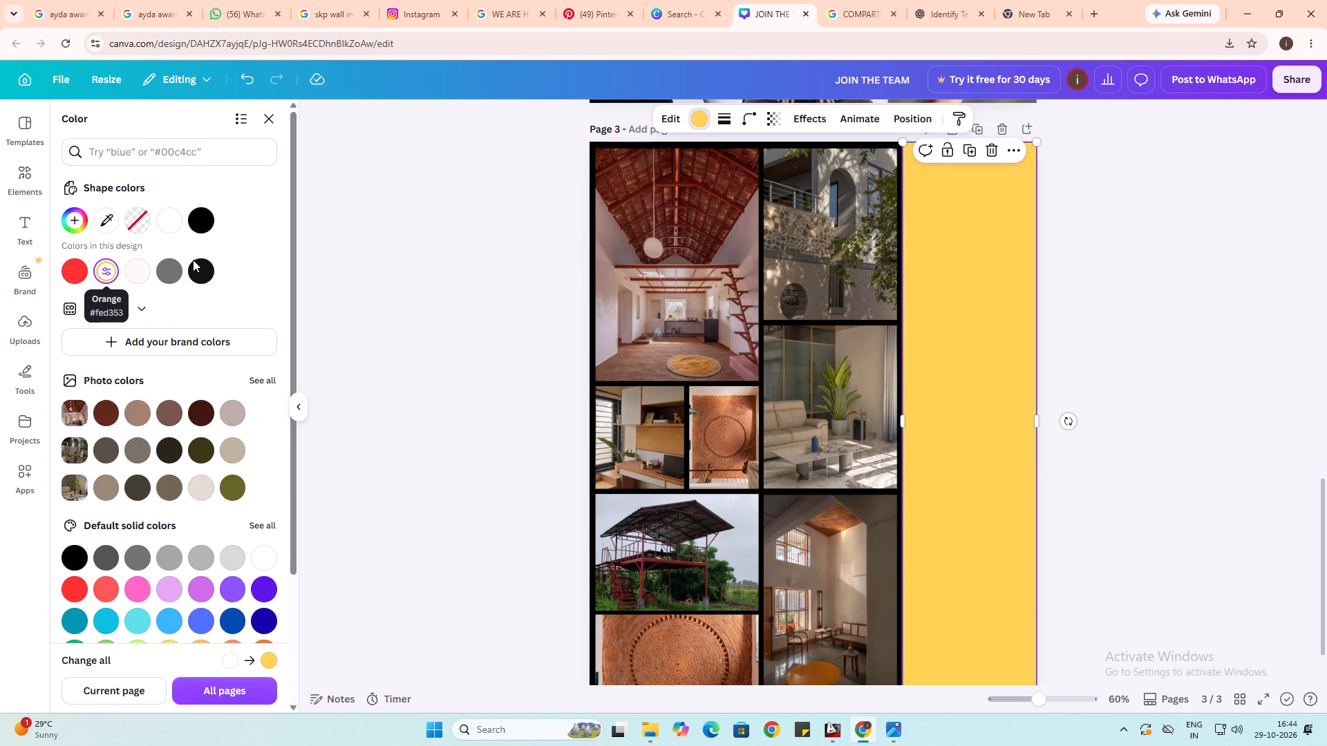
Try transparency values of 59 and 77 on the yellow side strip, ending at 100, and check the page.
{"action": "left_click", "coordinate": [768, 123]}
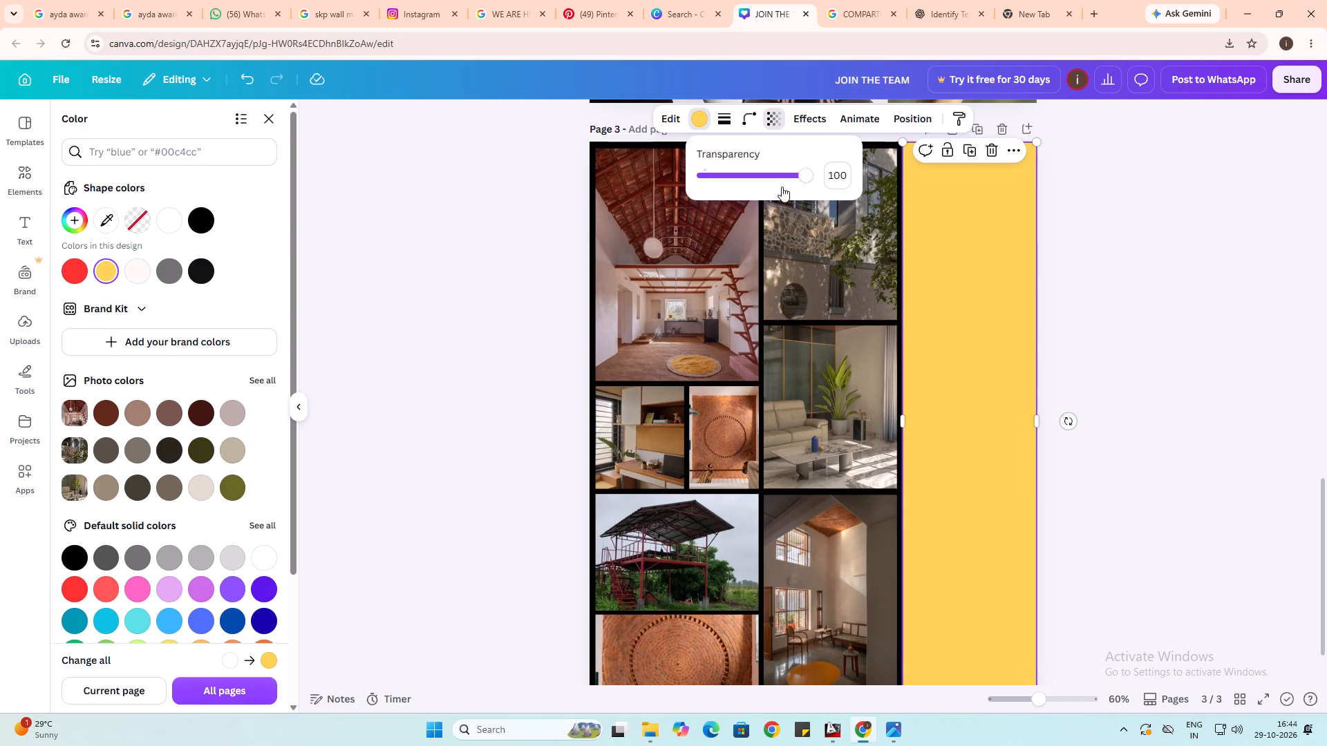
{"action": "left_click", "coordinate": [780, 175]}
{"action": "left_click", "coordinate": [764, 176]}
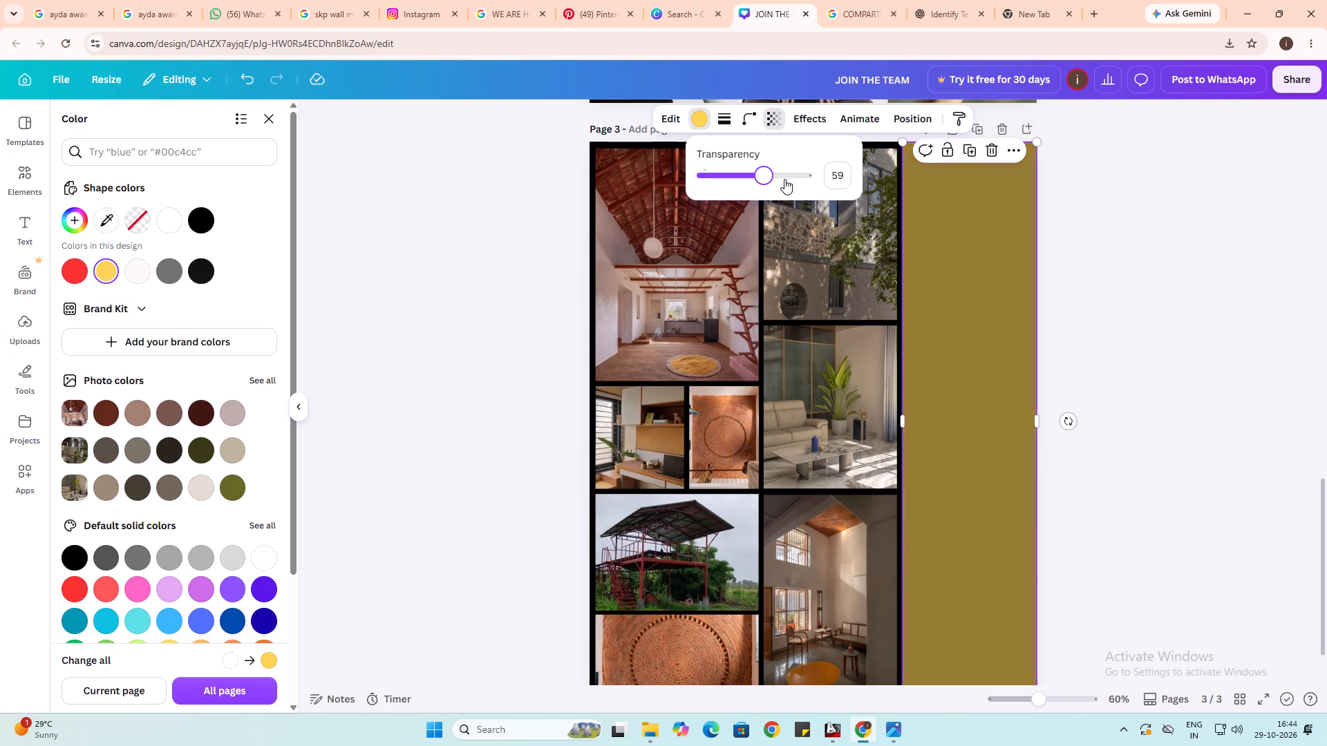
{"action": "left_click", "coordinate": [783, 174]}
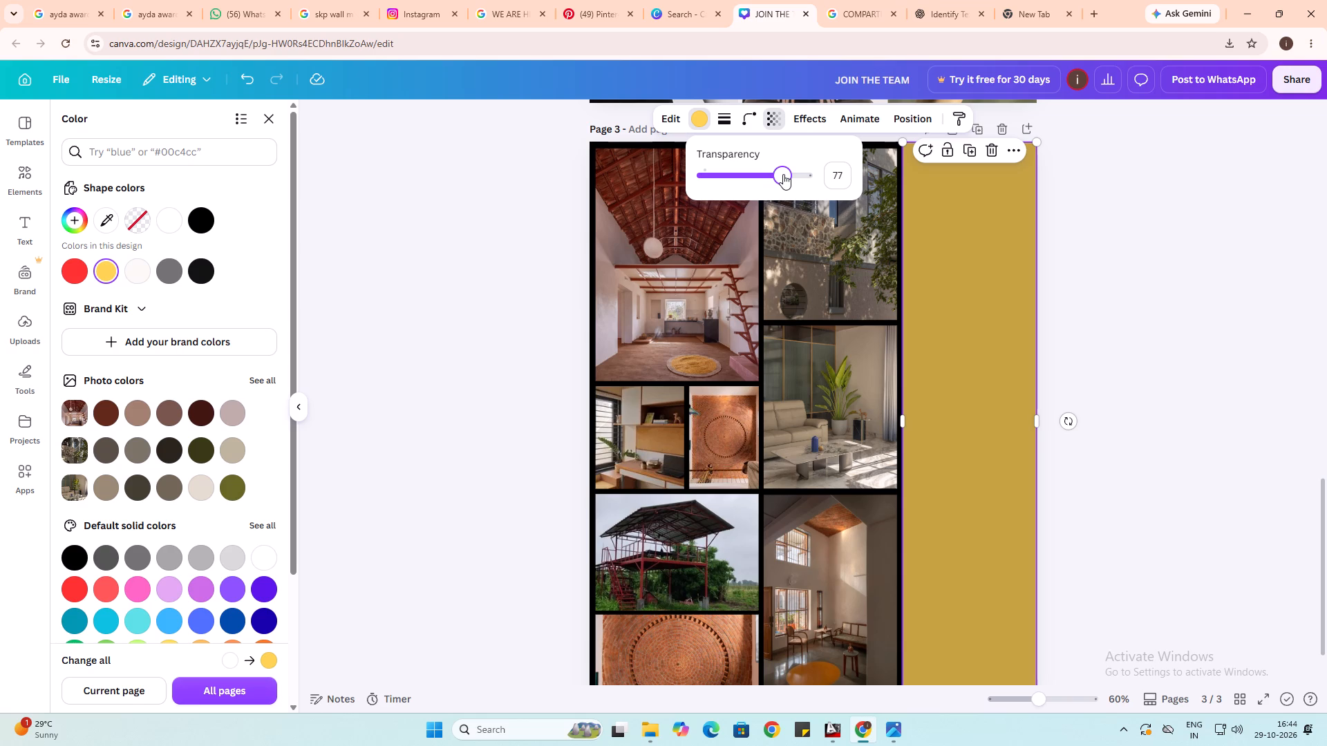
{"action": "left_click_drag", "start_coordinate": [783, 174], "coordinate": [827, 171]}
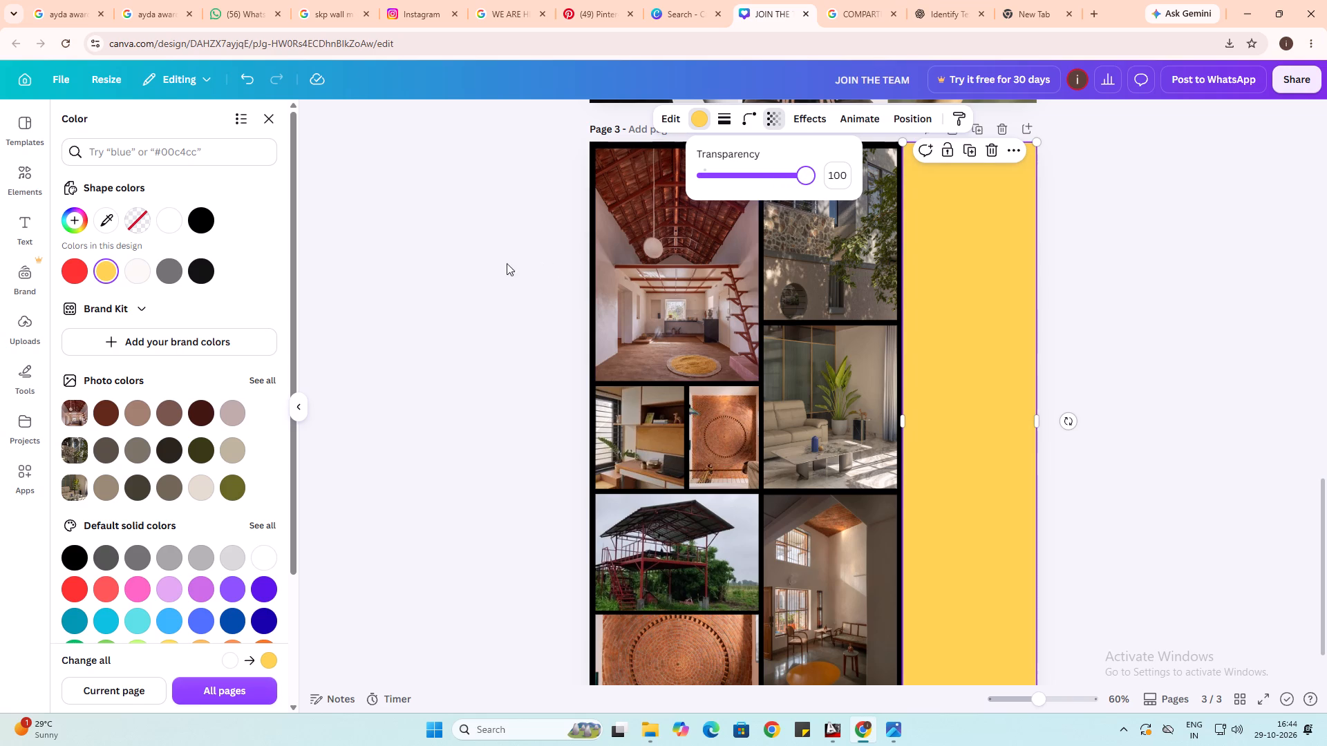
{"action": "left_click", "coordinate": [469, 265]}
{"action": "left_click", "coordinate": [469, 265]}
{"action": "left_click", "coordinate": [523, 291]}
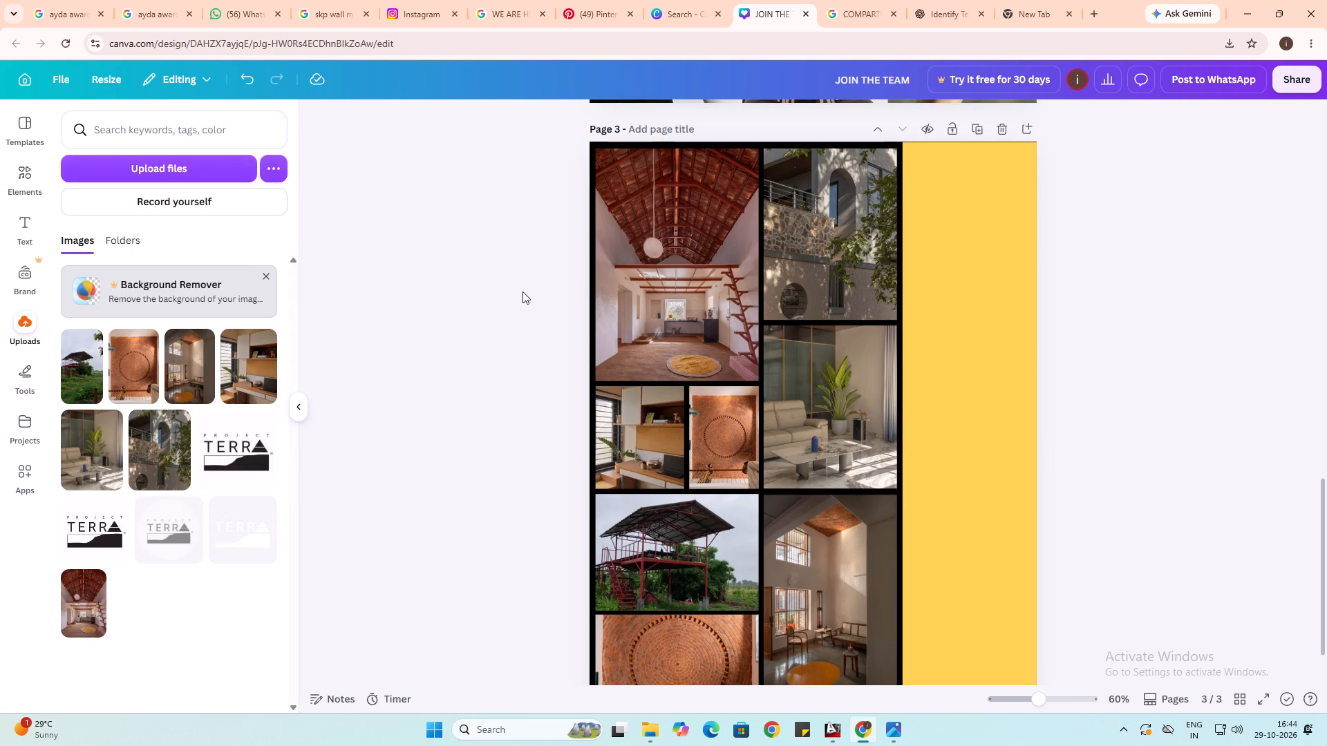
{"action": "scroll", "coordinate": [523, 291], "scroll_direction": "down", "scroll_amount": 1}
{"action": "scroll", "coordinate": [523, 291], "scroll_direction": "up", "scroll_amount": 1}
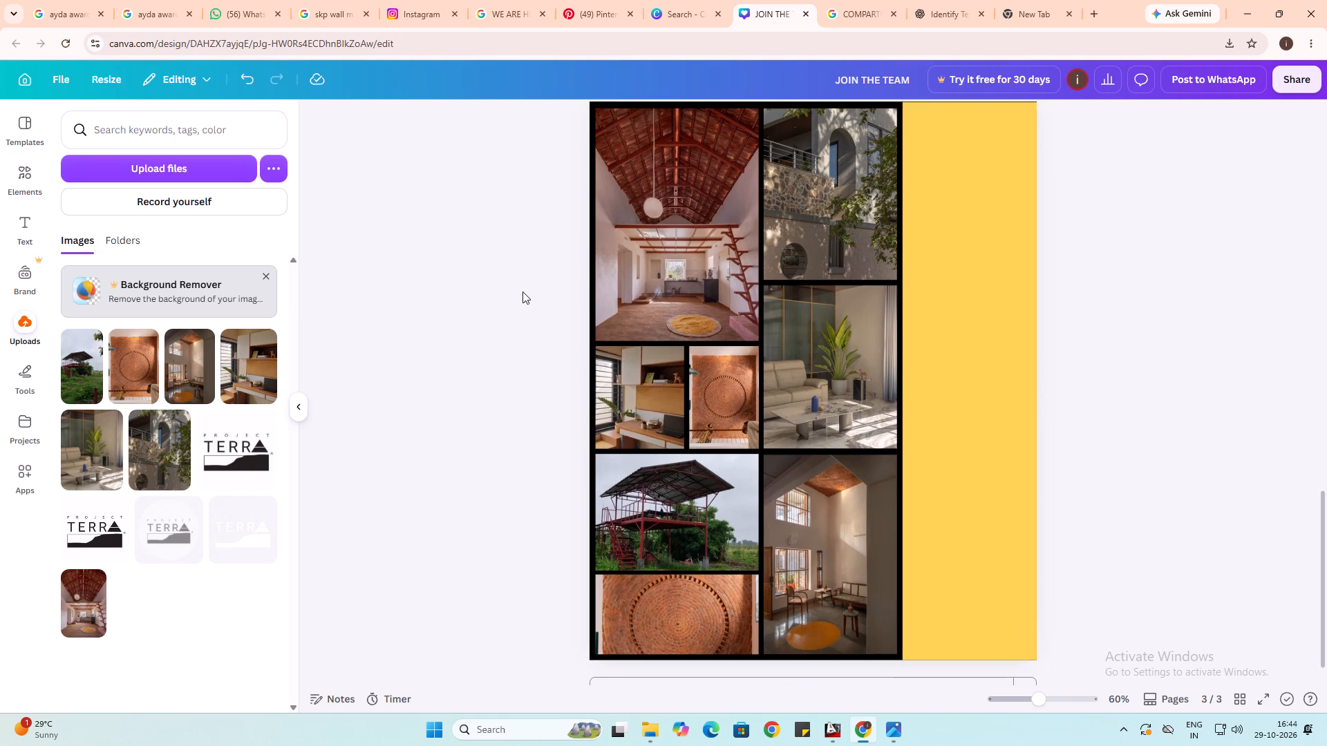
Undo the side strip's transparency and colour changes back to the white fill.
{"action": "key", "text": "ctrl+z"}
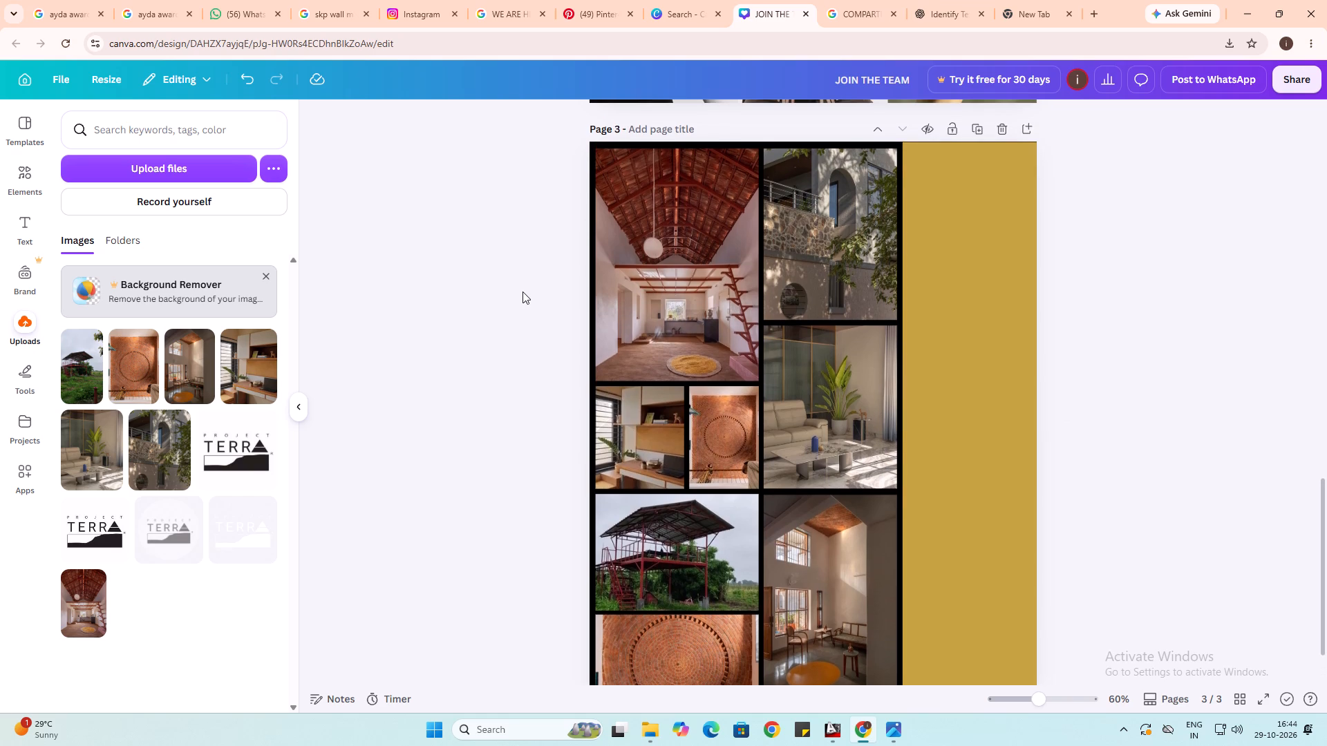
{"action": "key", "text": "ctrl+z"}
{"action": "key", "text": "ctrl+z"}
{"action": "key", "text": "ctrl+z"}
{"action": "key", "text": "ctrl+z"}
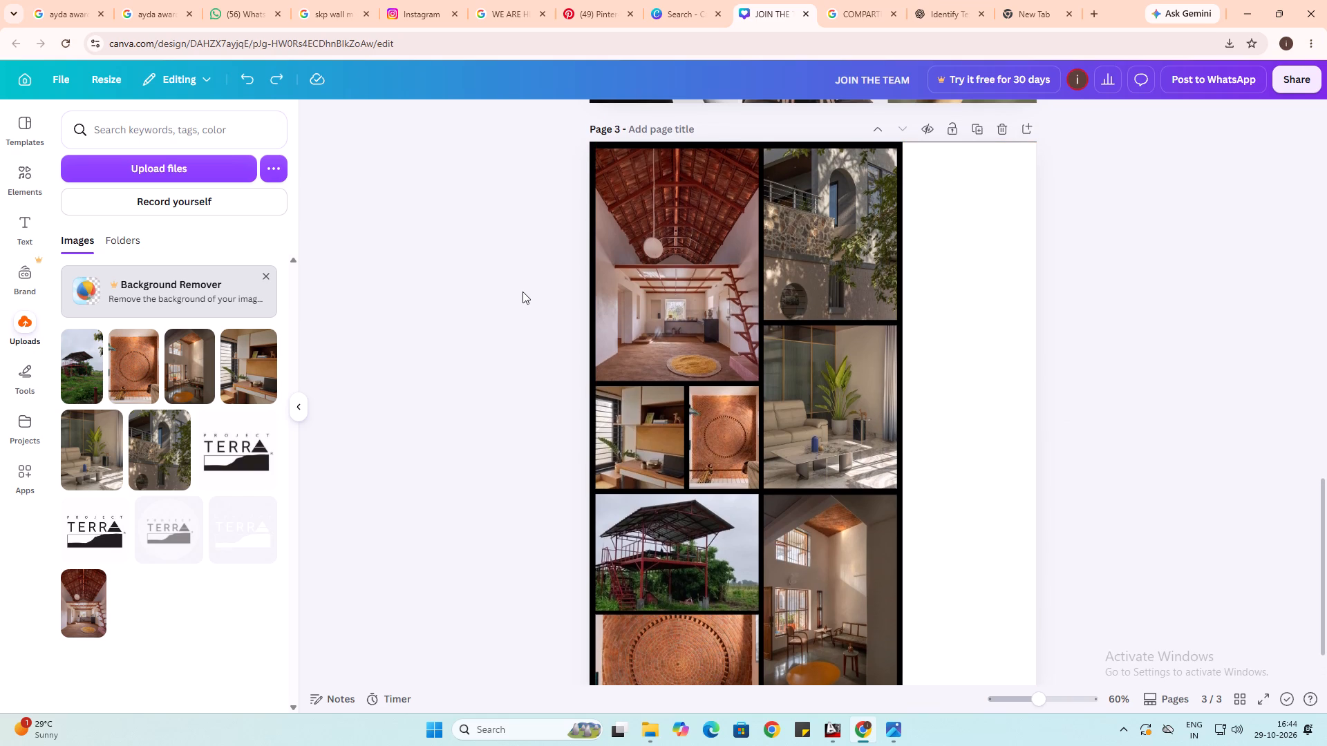
Copy the We're Hiring Architectural Intern heading from page 1 and place it on page 3's white side strip.
{"action": "scroll", "coordinate": [523, 291], "scroll_direction": "up", "scroll_amount": 2}
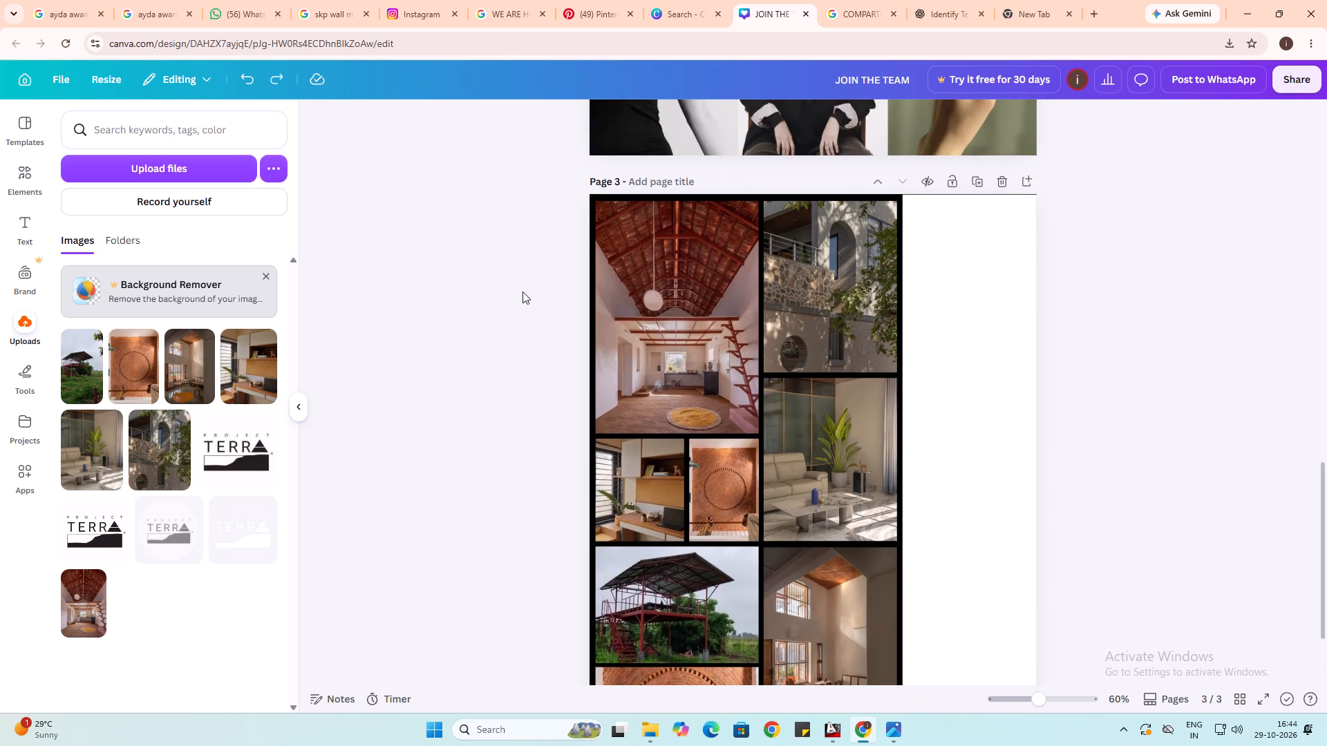
{"action": "scroll", "coordinate": [523, 291], "scroll_direction": "up", "scroll_amount": 13}
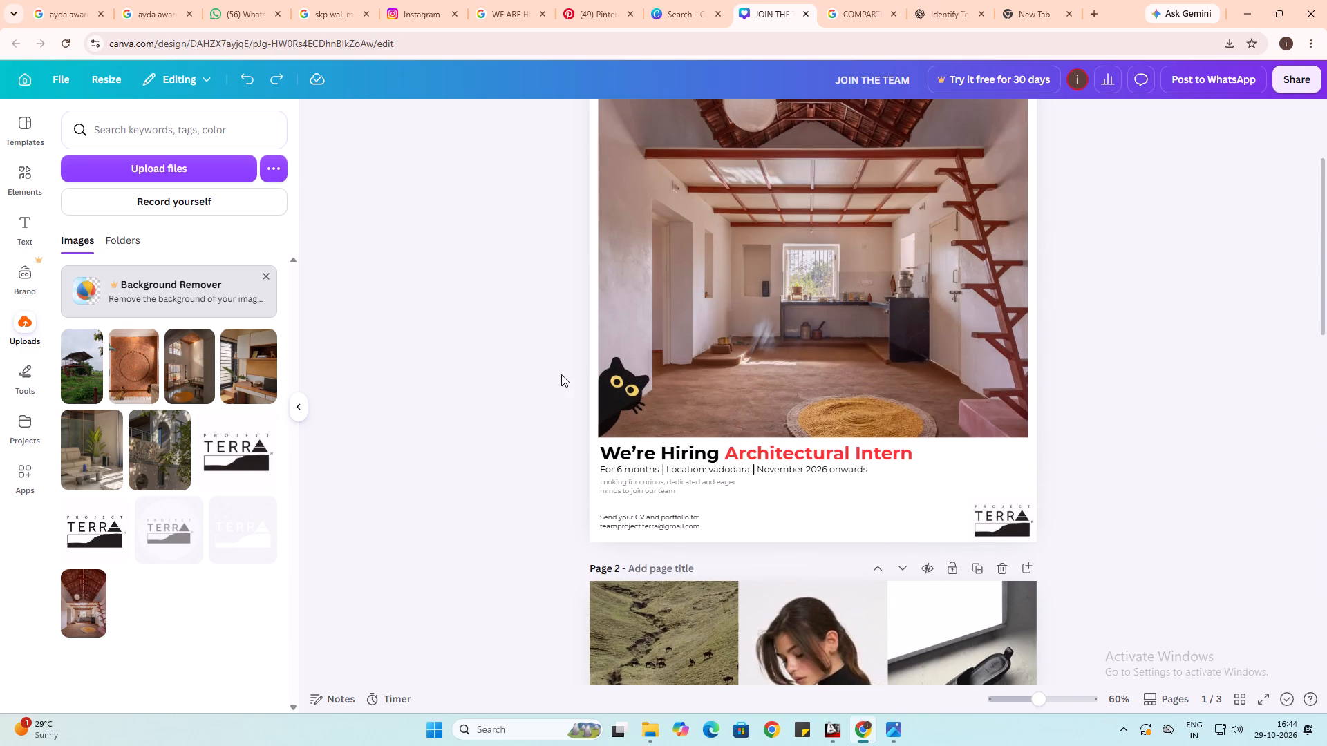
{"action": "left_click", "coordinate": [652, 456]}
{"action": "key", "text": "ctrl+c"}
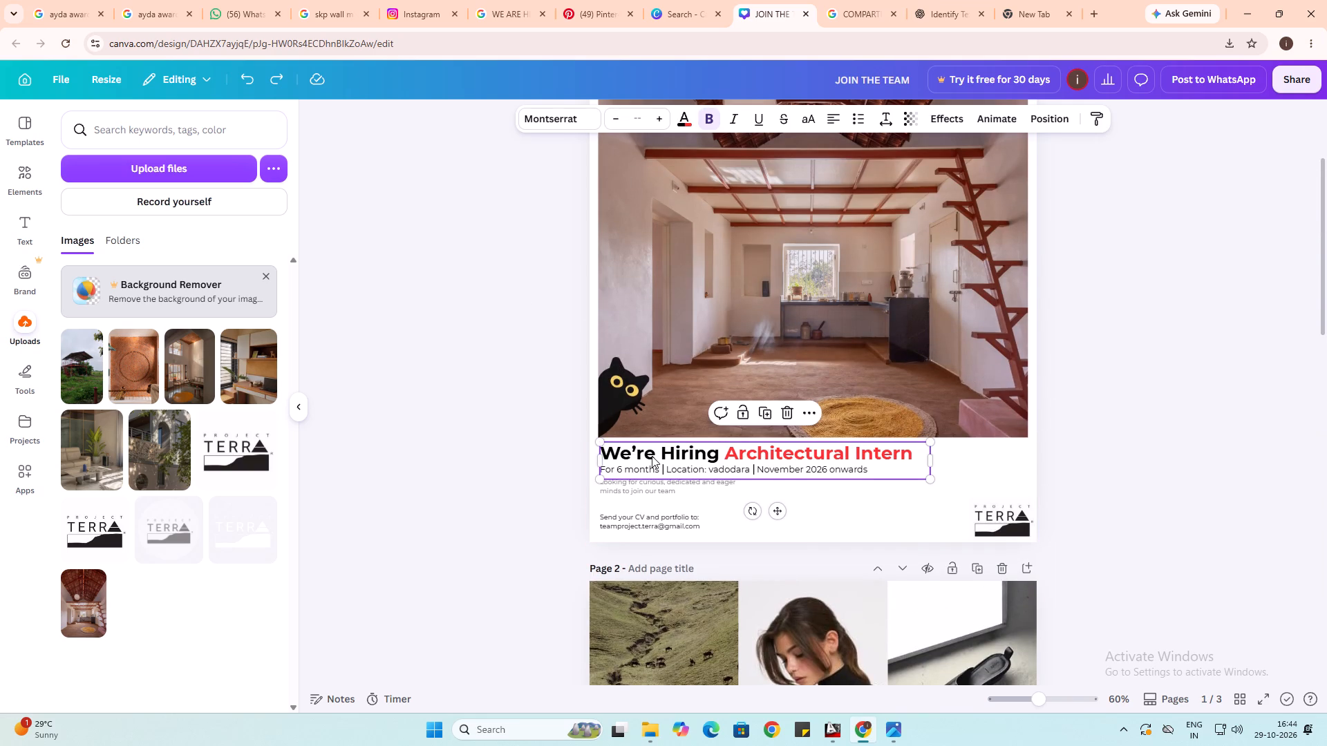
{"action": "scroll", "coordinate": [652, 456], "scroll_direction": "down", "scroll_amount": 15}
{"action": "left_click", "coordinate": [947, 403]}
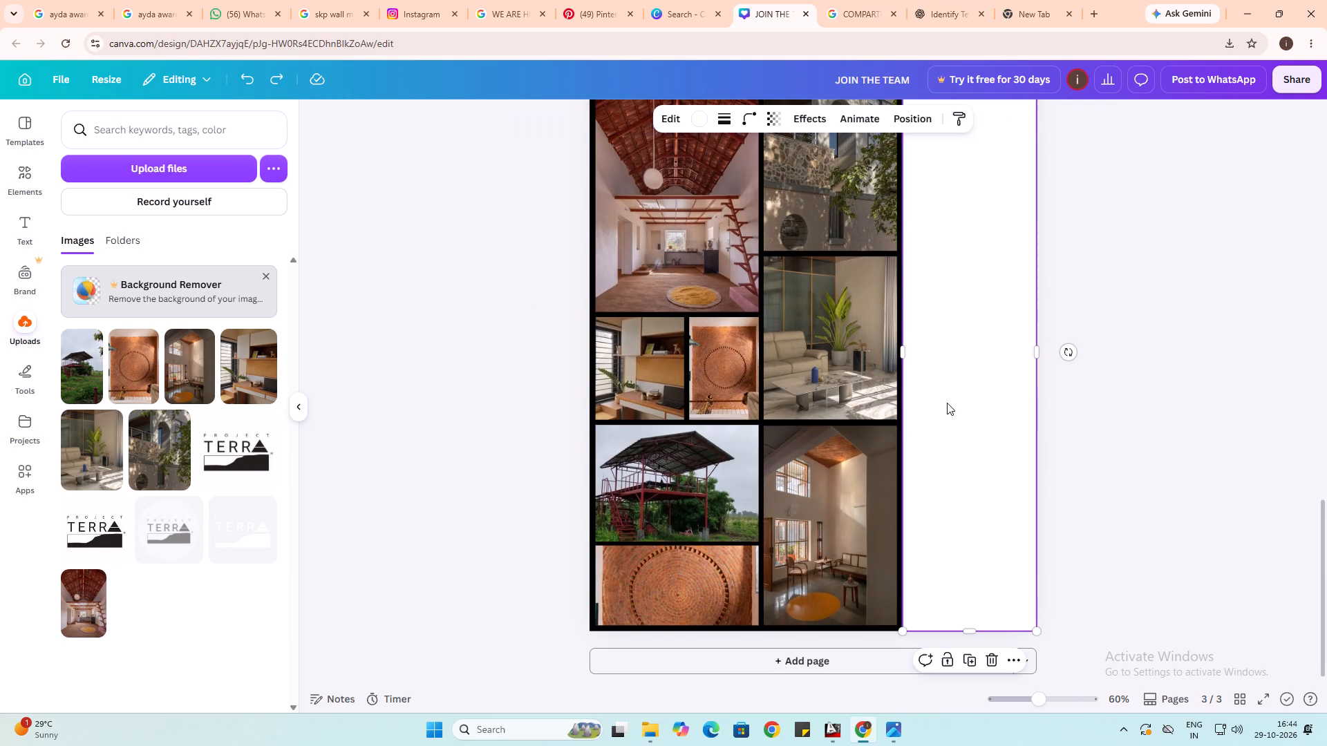
{"action": "key", "text": "ctrl+v"}
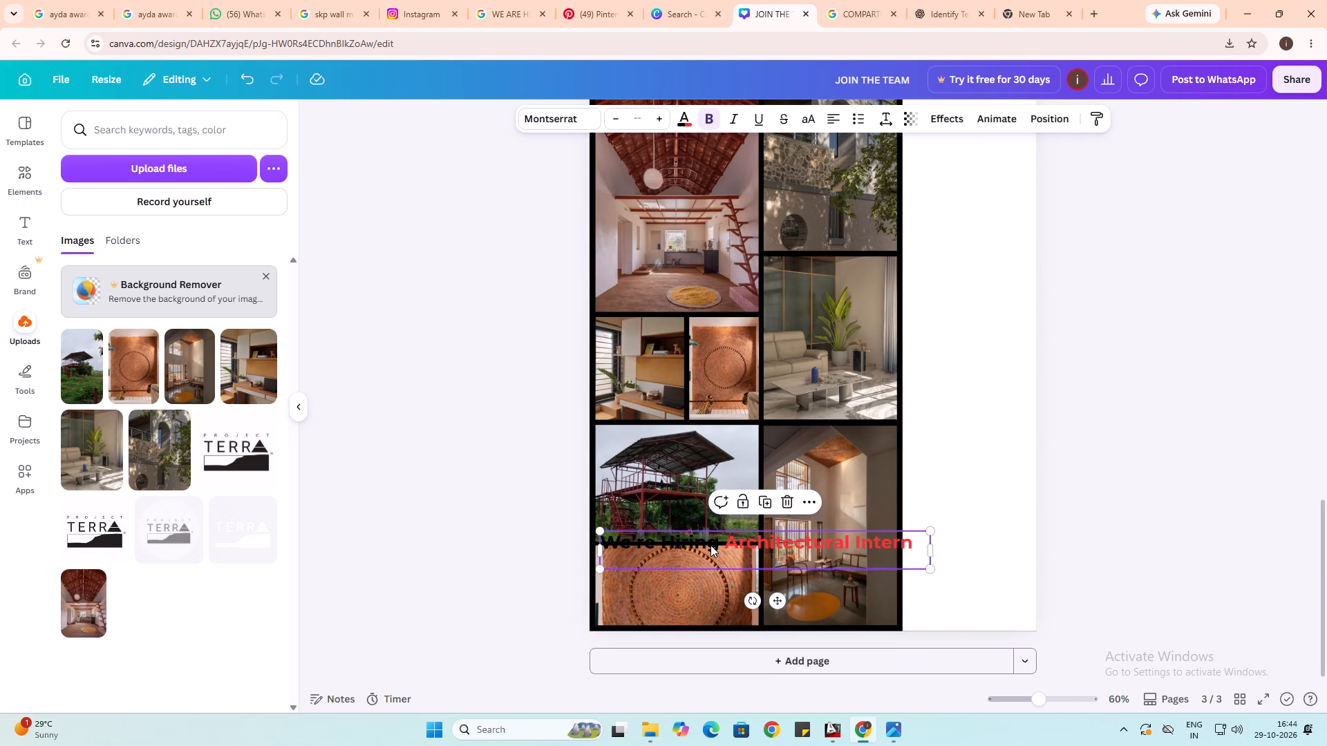
{"action": "left_click_drag", "start_coordinate": [710, 545], "coordinate": [1021, 472]}
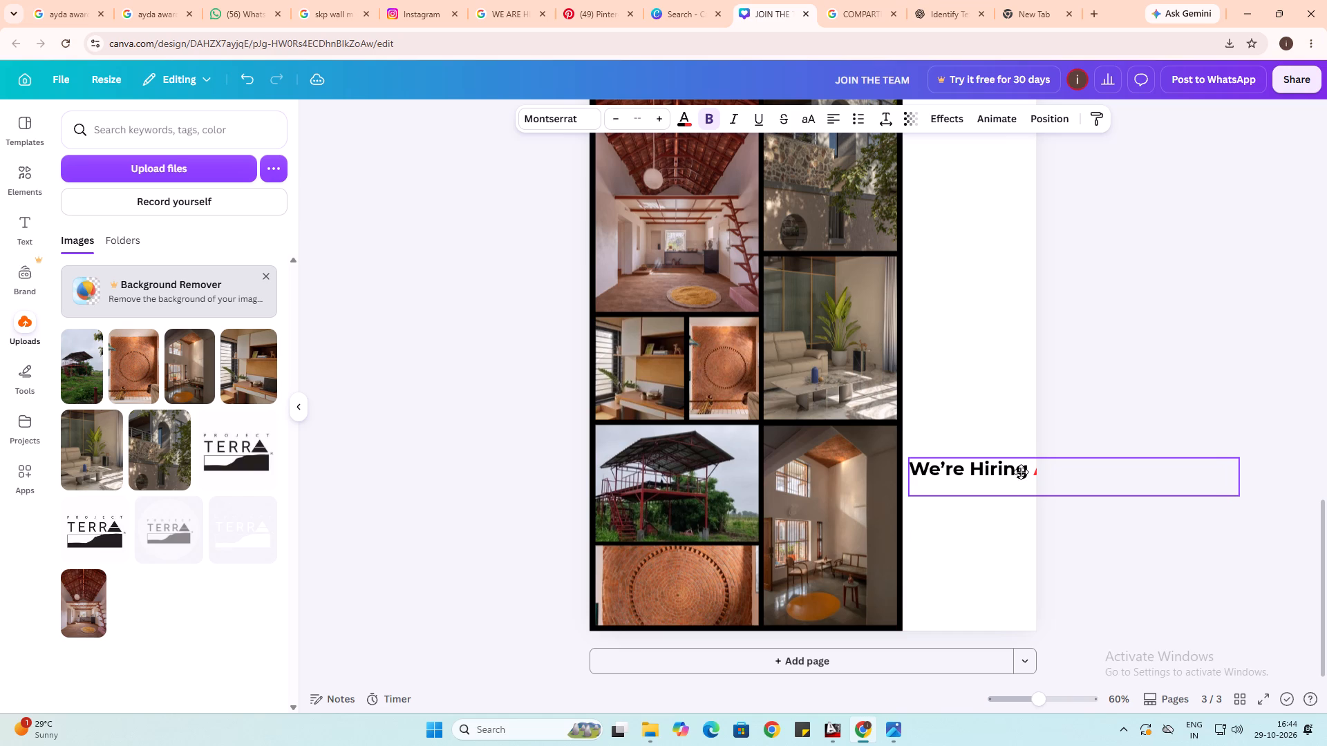
{"action": "left_click_drag", "start_coordinate": [1021, 472], "coordinate": [1022, 472]}
Break the pasted heading so Architectural Intern sits on its own line below We're Hiring.
{"action": "double_click", "coordinate": [1022, 472]}
{"action": "left_click", "coordinate": [1035, 474]}
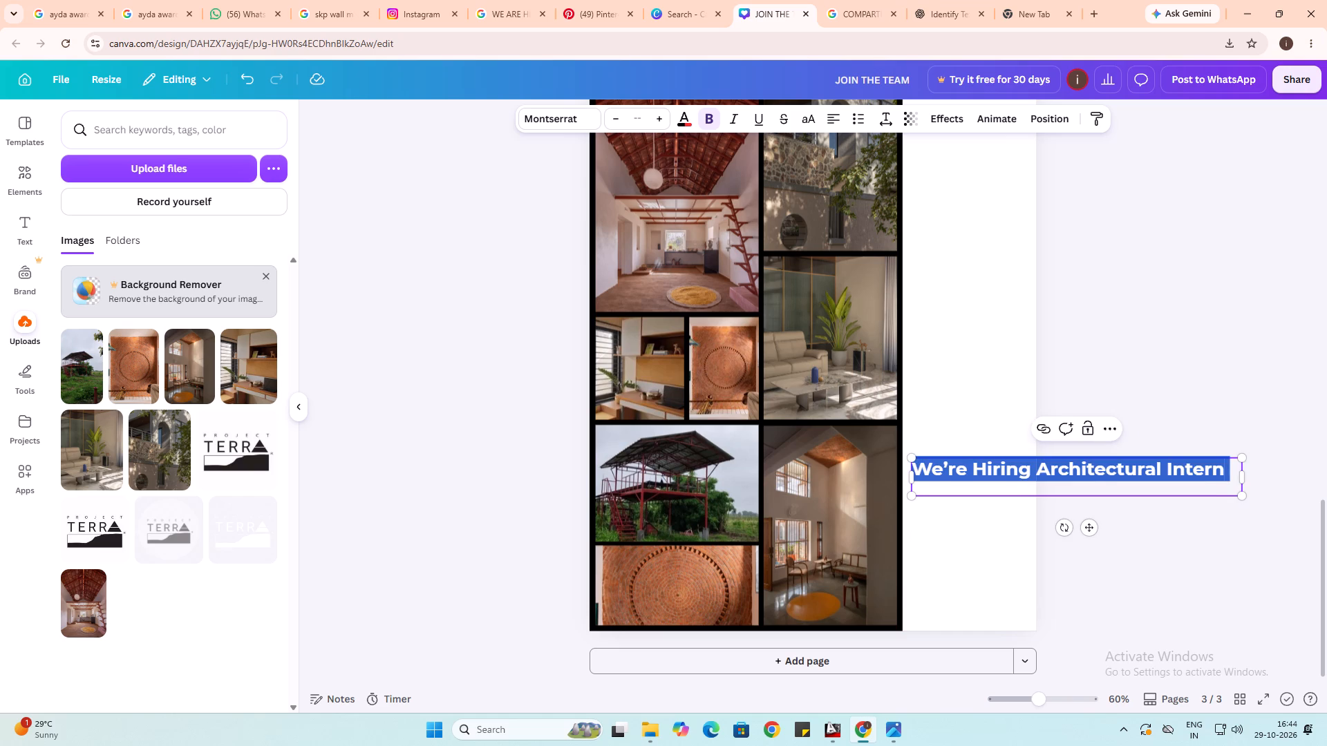
{"action": "key", "text": "Return"}
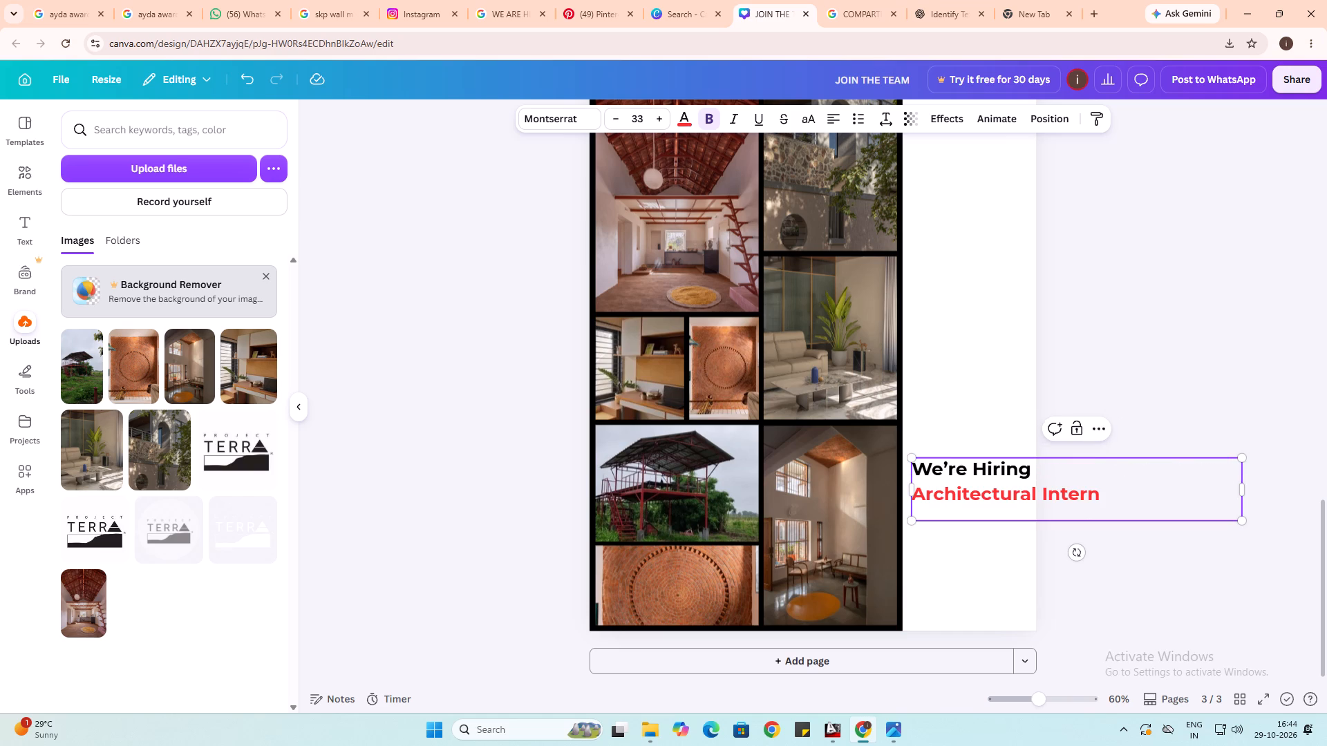
Reduce the Architectural Intern line to font size 22 and nudge the heading to fit within the side strip.
{"action": "left_click_drag", "start_coordinate": [1107, 499], "coordinate": [923, 513]}
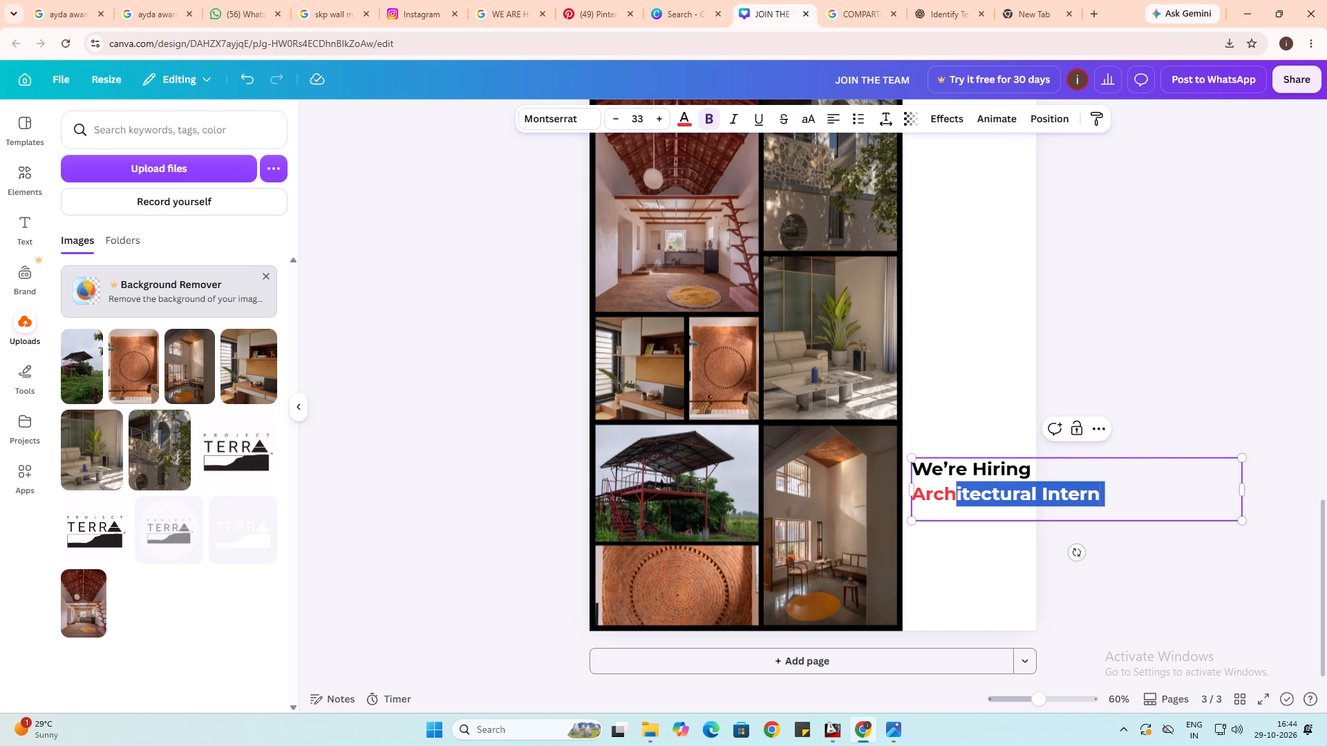
{"action": "left_click_drag", "start_coordinate": [923, 513], "coordinate": [903, 511]}
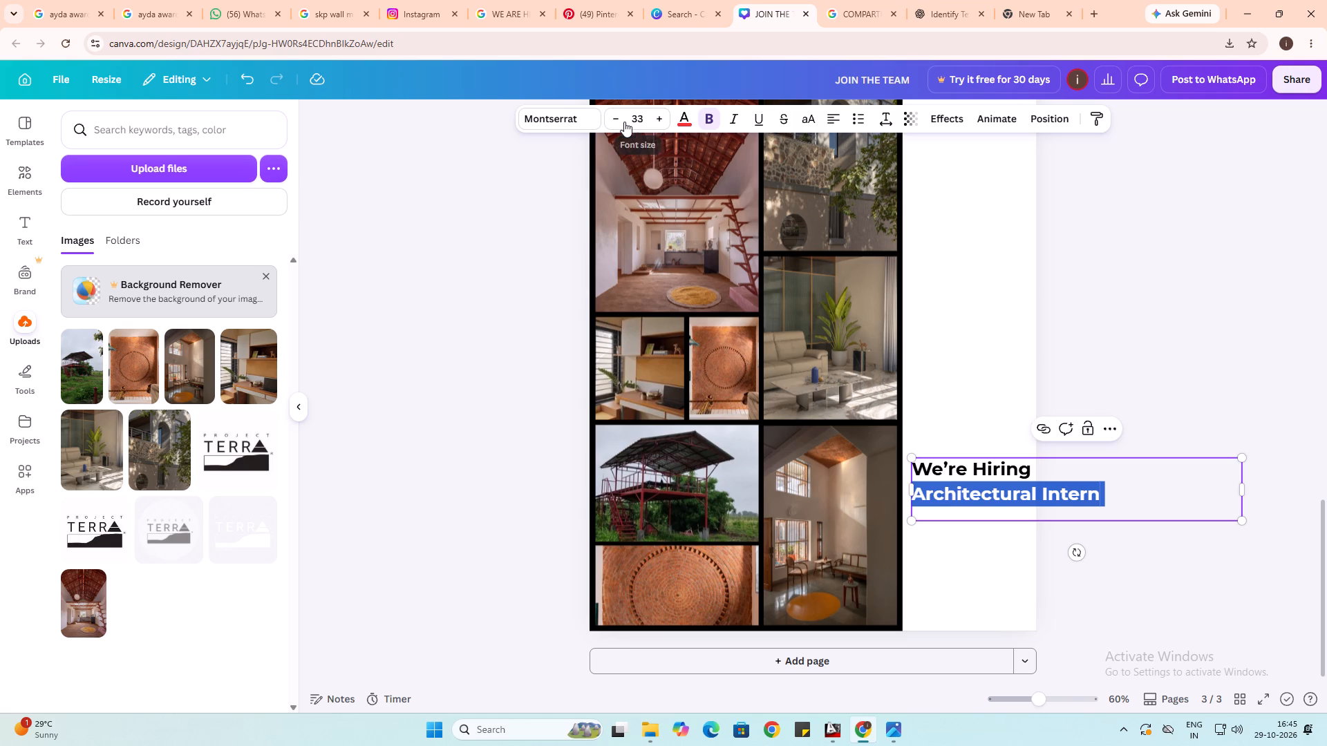
{"action": "triple_click", "coordinate": [613, 120]}
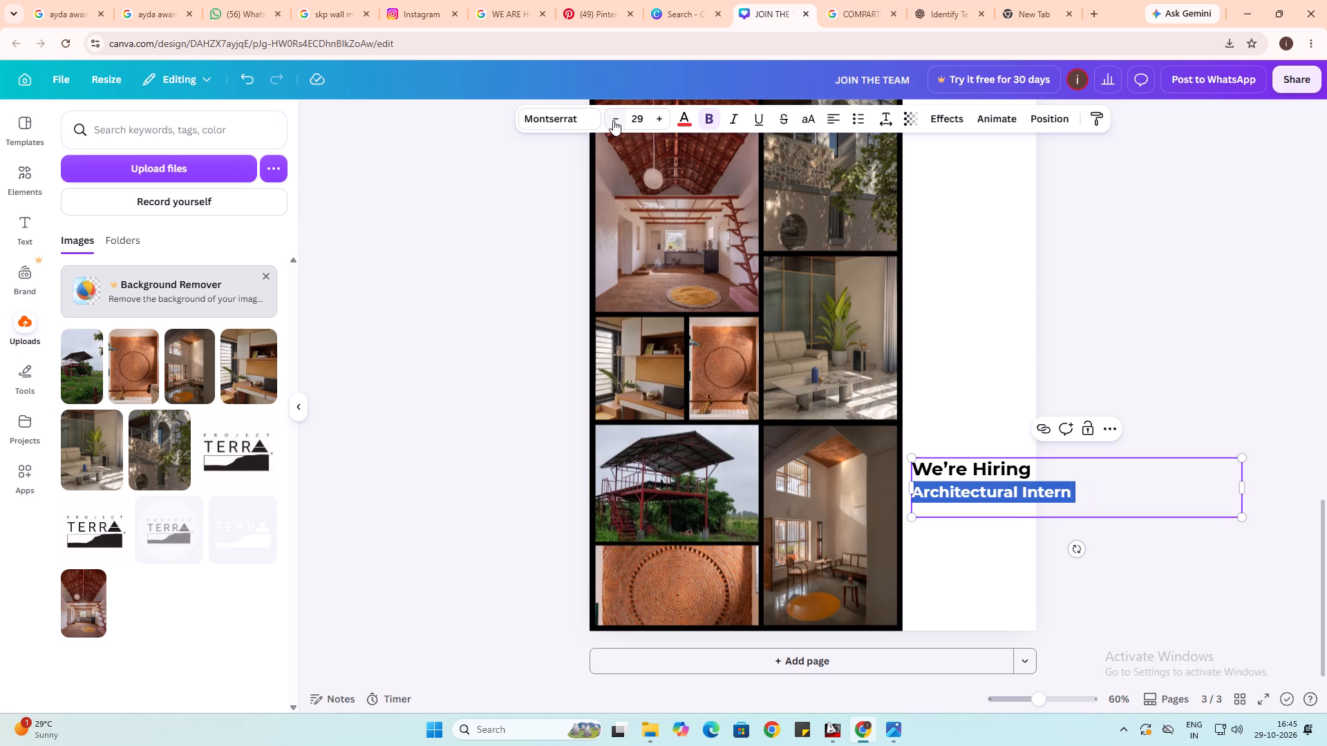
{"action": "left_click", "coordinate": [613, 120]}
{"action": "triple_click", "coordinate": [613, 120]}
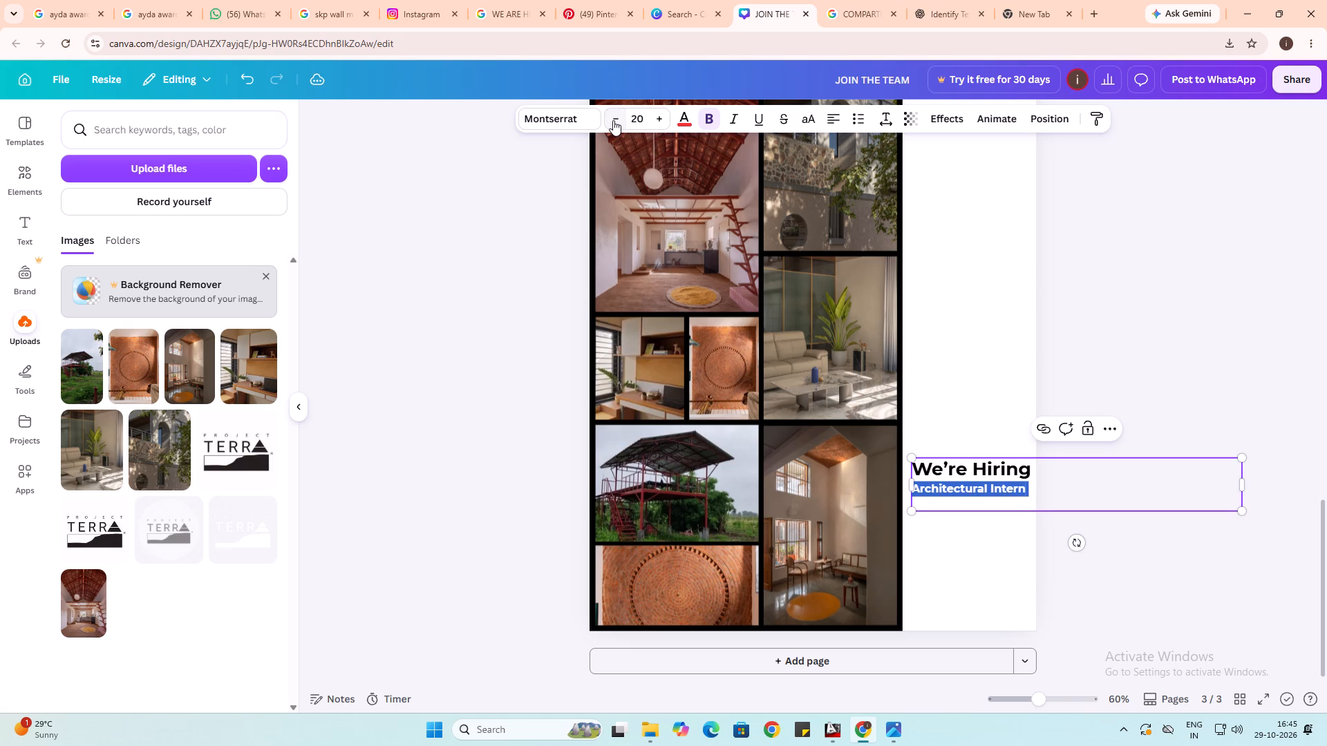
{"action": "left_click", "coordinate": [663, 117]}
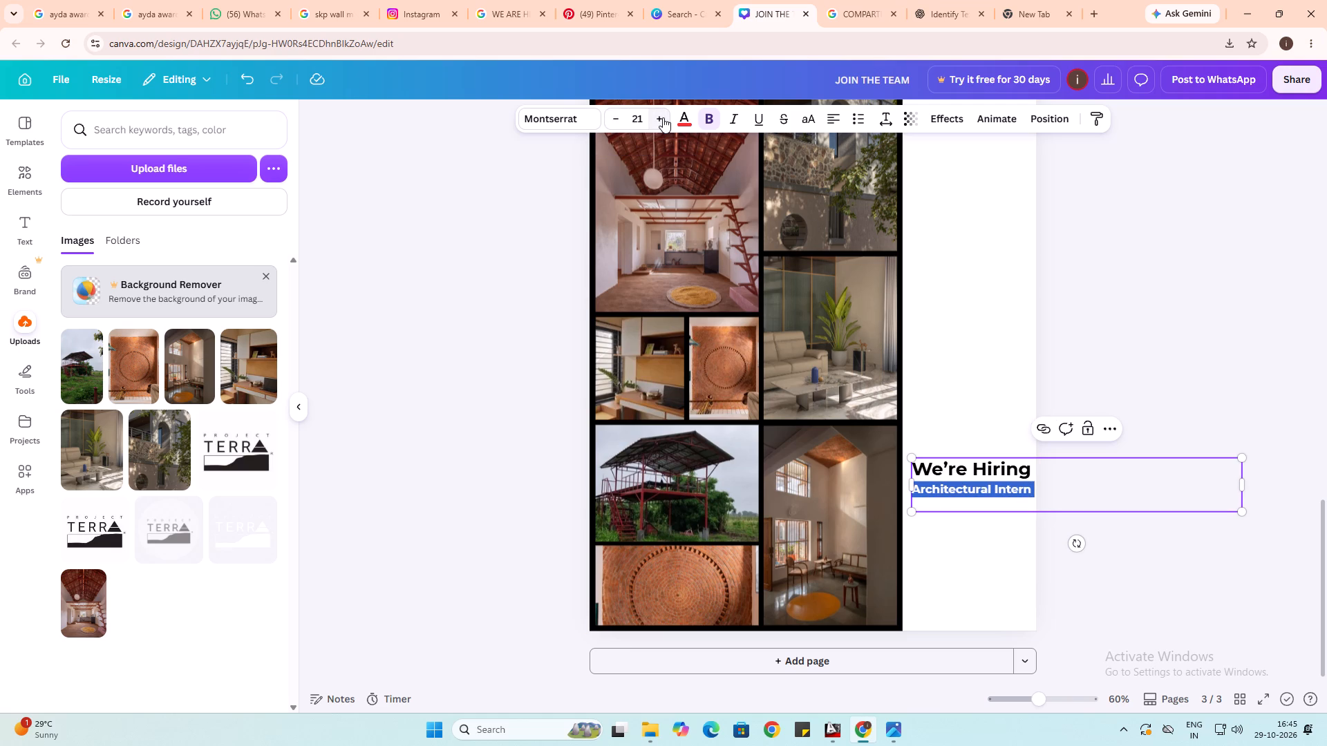
{"action": "left_click", "coordinate": [663, 117]}
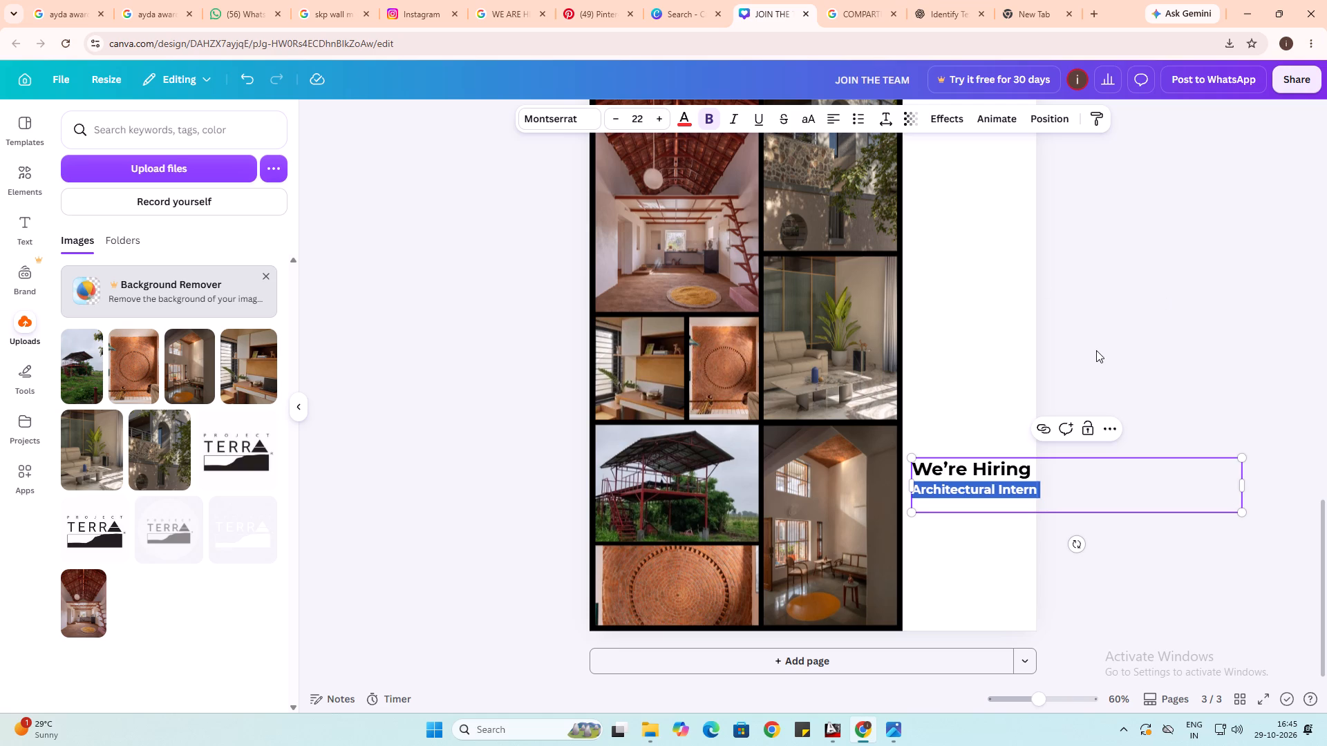
{"action": "left_click", "coordinate": [1096, 350]}
{"action": "left_click", "coordinate": [990, 473]}
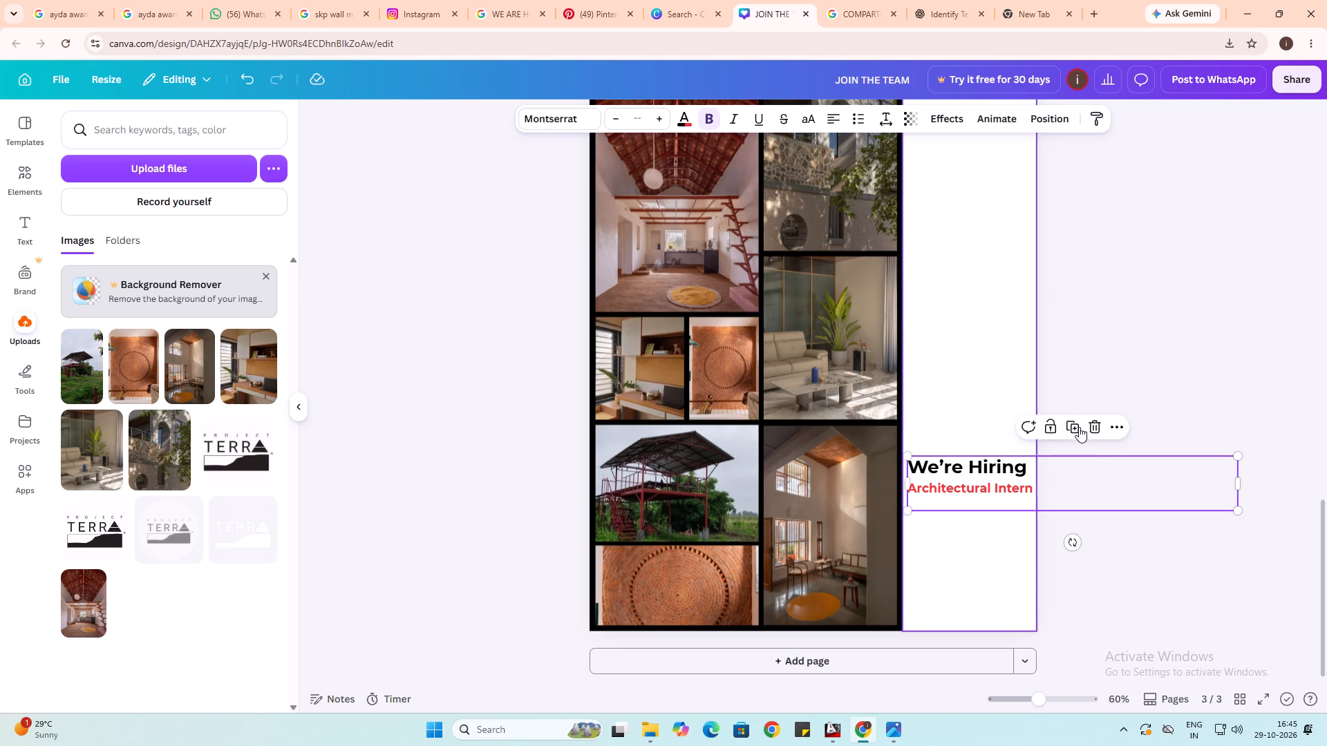
{"action": "left_click", "coordinate": [1095, 345]}
Try grey on the background rectangle behind the photos, recolour it solid white instead, and check page 3.
{"action": "scroll", "coordinate": [940, 524], "scroll_direction": "up", "scroll_amount": 1}
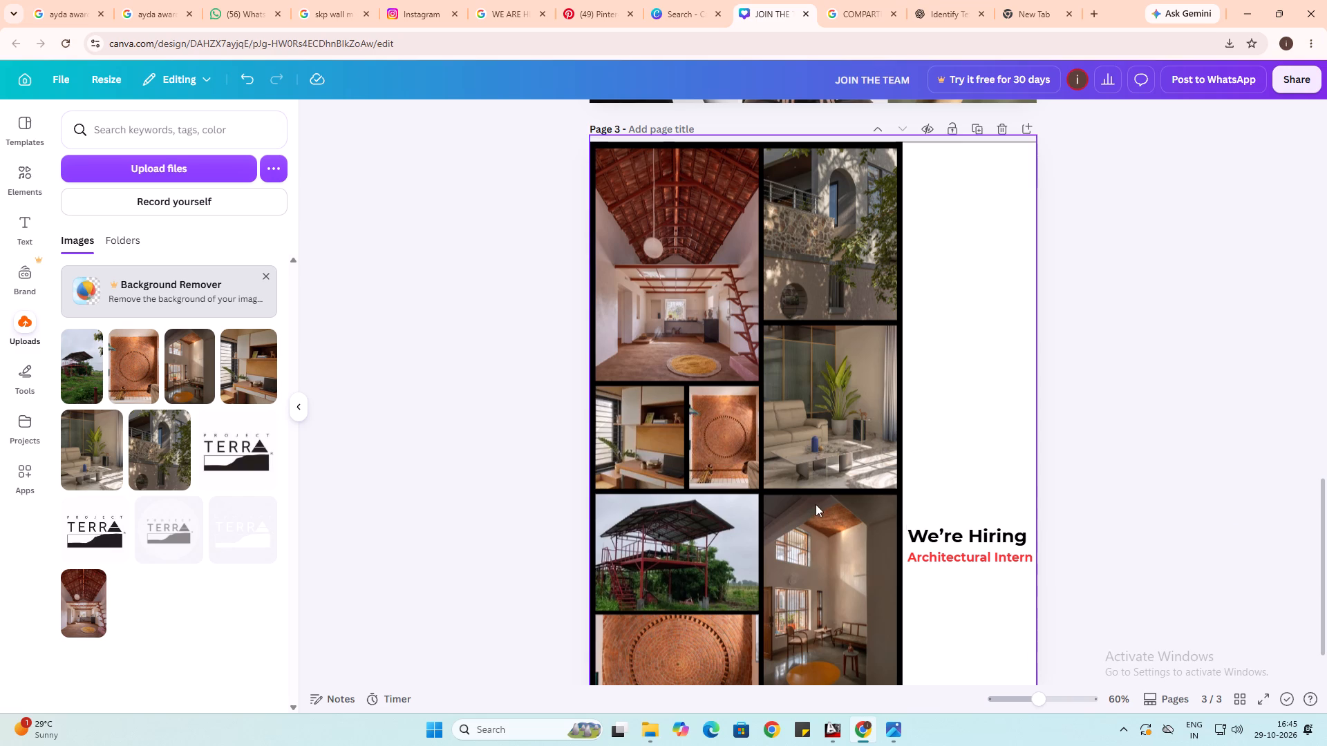
{"action": "left_click", "coordinate": [761, 491]}
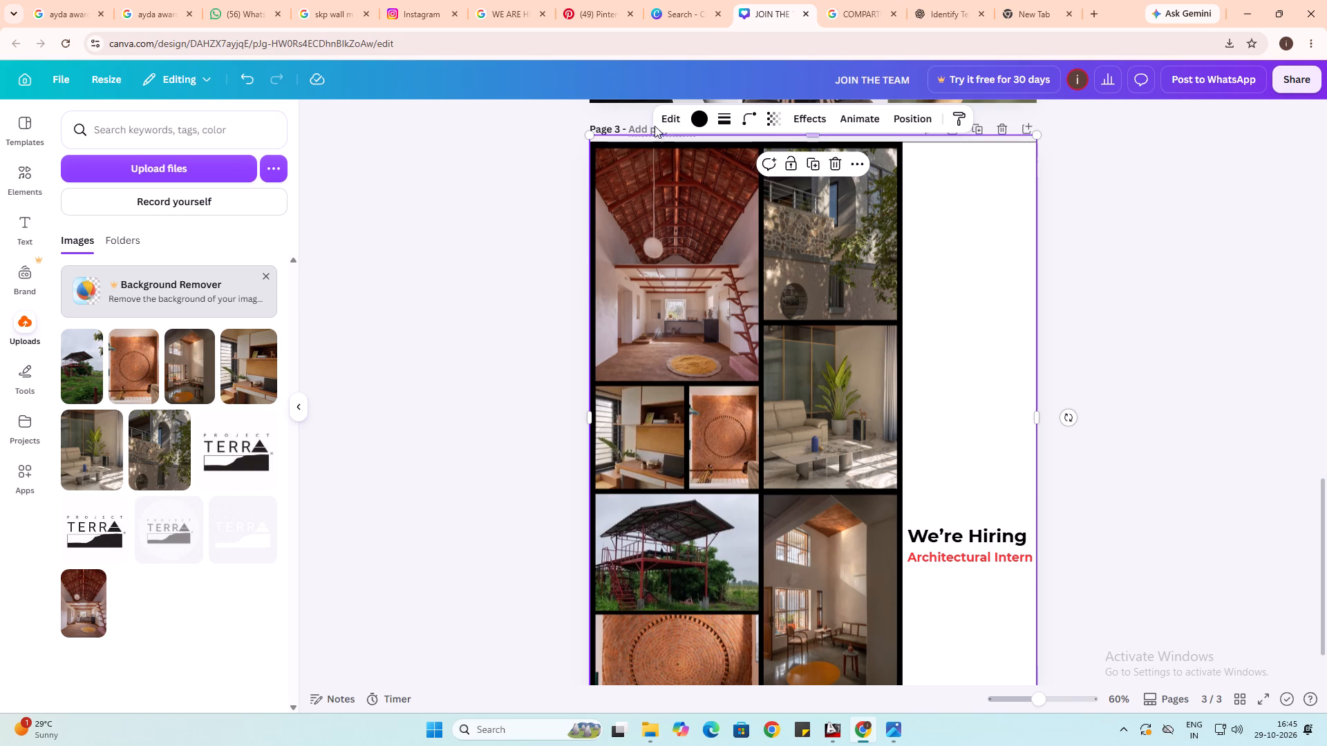
{"action": "left_click", "coordinate": [699, 118]}
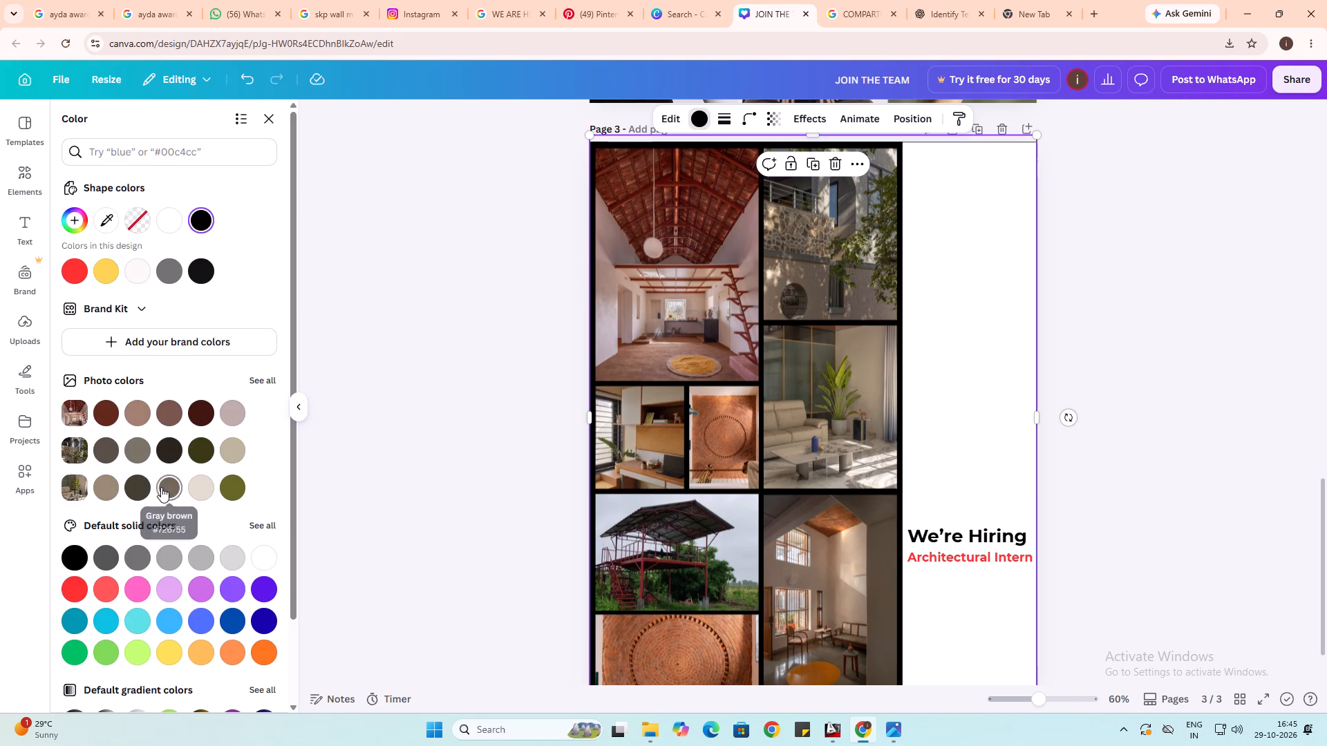
{"action": "left_click", "coordinate": [166, 270]}
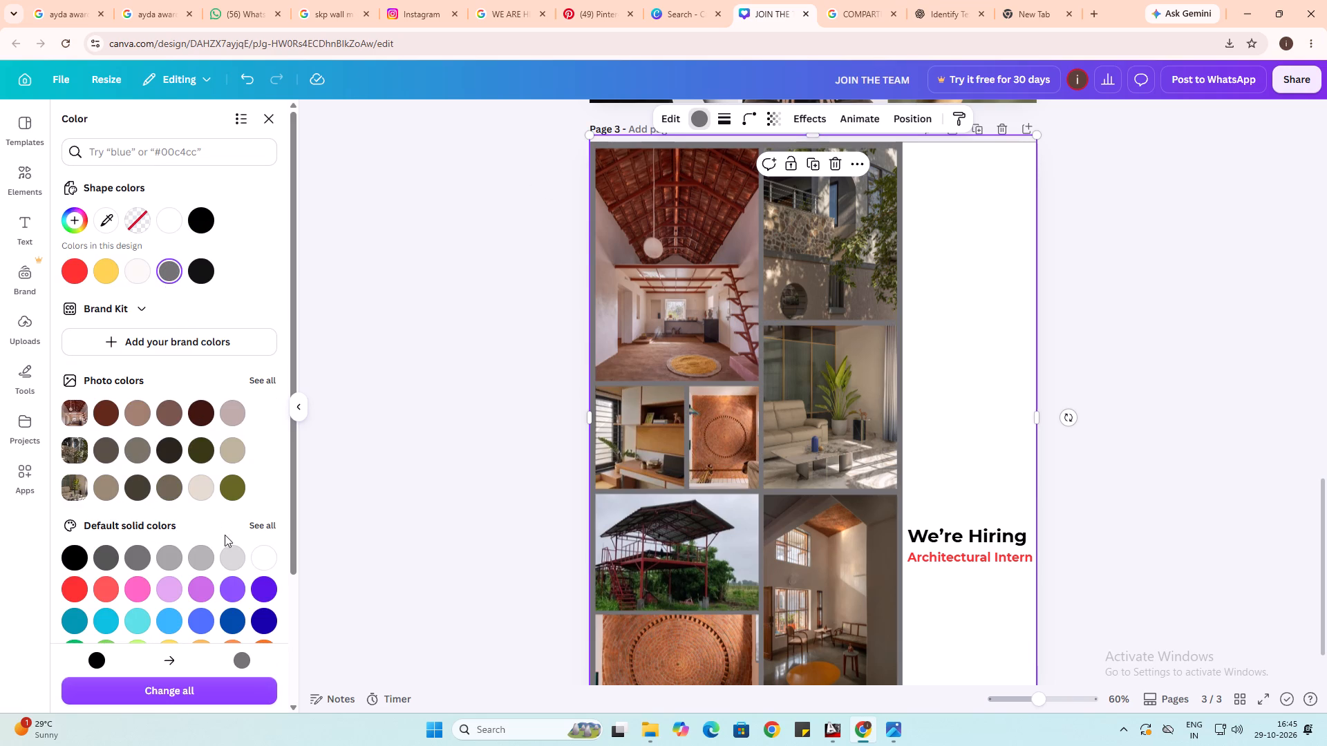
{"action": "left_click", "coordinate": [262, 555]}
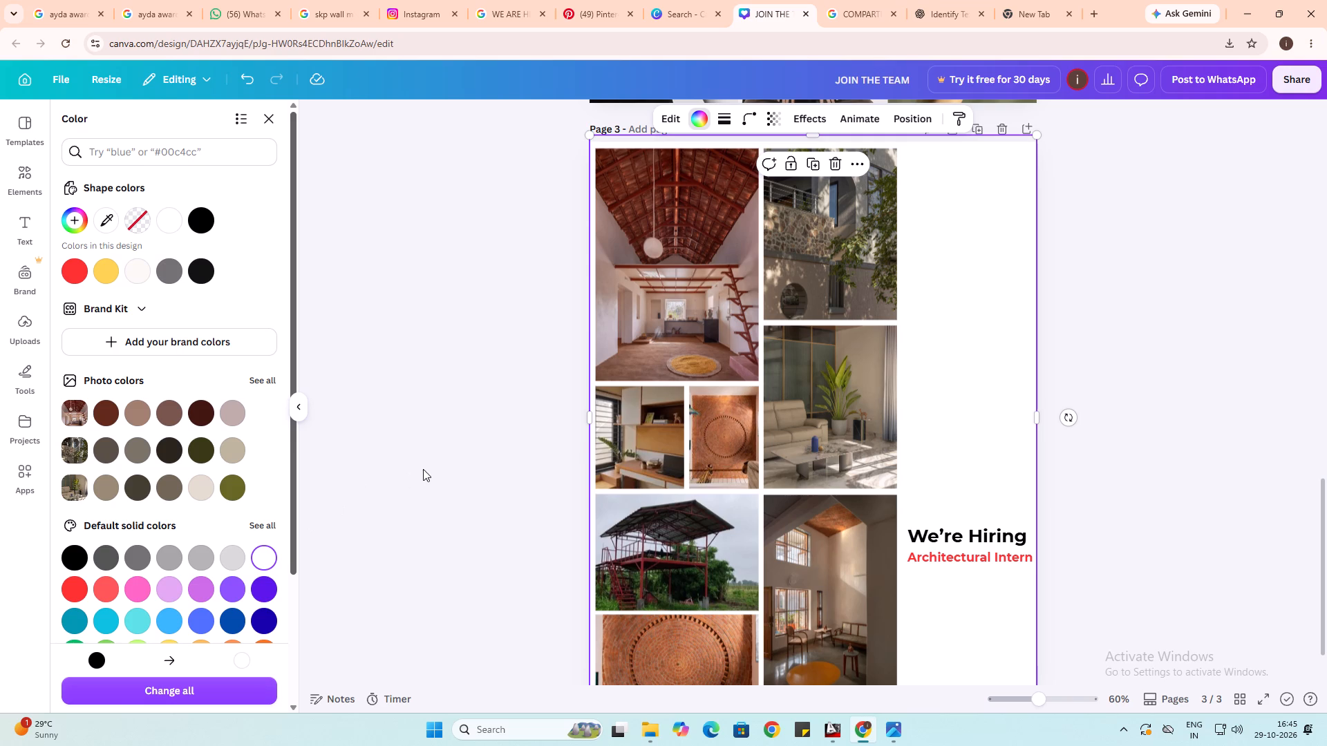
{"action": "left_click", "coordinate": [440, 468]}
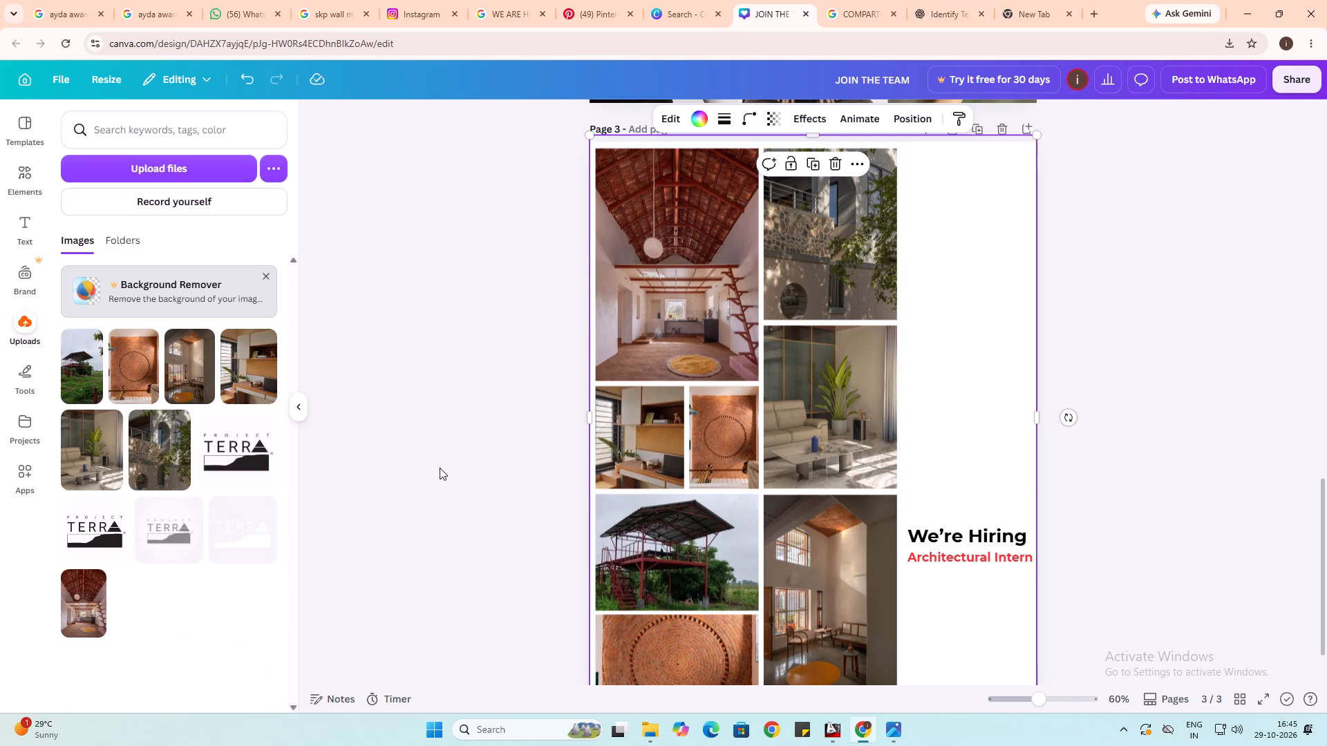
{"action": "scroll", "coordinate": [440, 468], "scroll_direction": "up", "scroll_amount": 1}
{"action": "scroll", "coordinate": [476, 465], "scroll_direction": "down", "scroll_amount": 2}
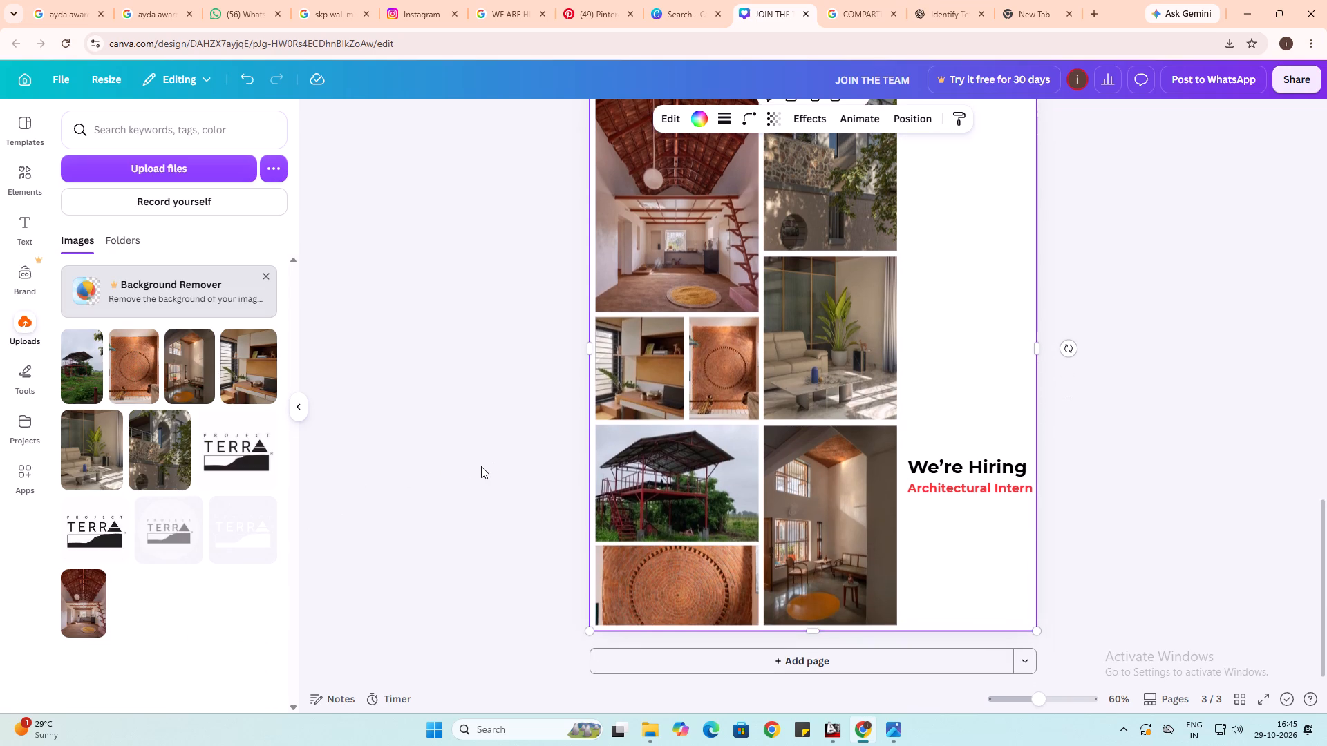
{"action": "scroll", "coordinate": [481, 466], "scroll_direction": "up", "scroll_amount": 1}
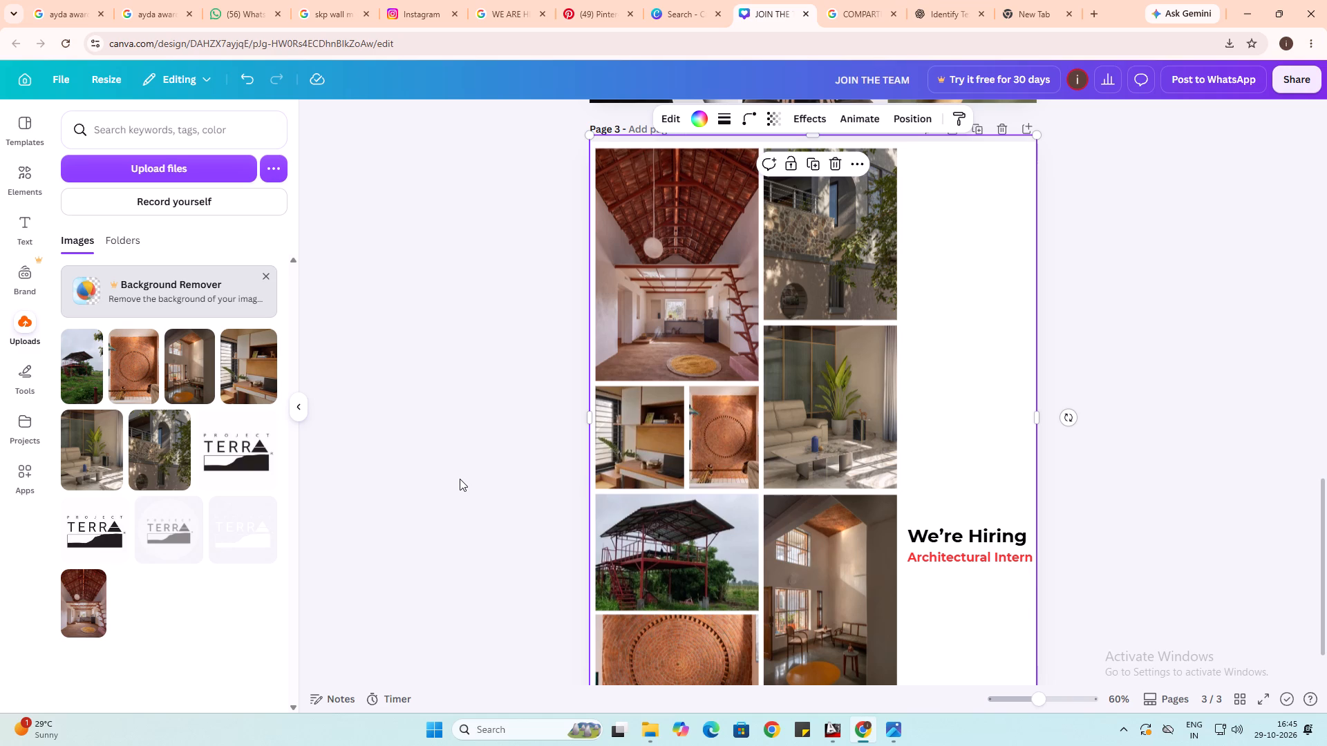
{"action": "left_click", "coordinate": [446, 466]}
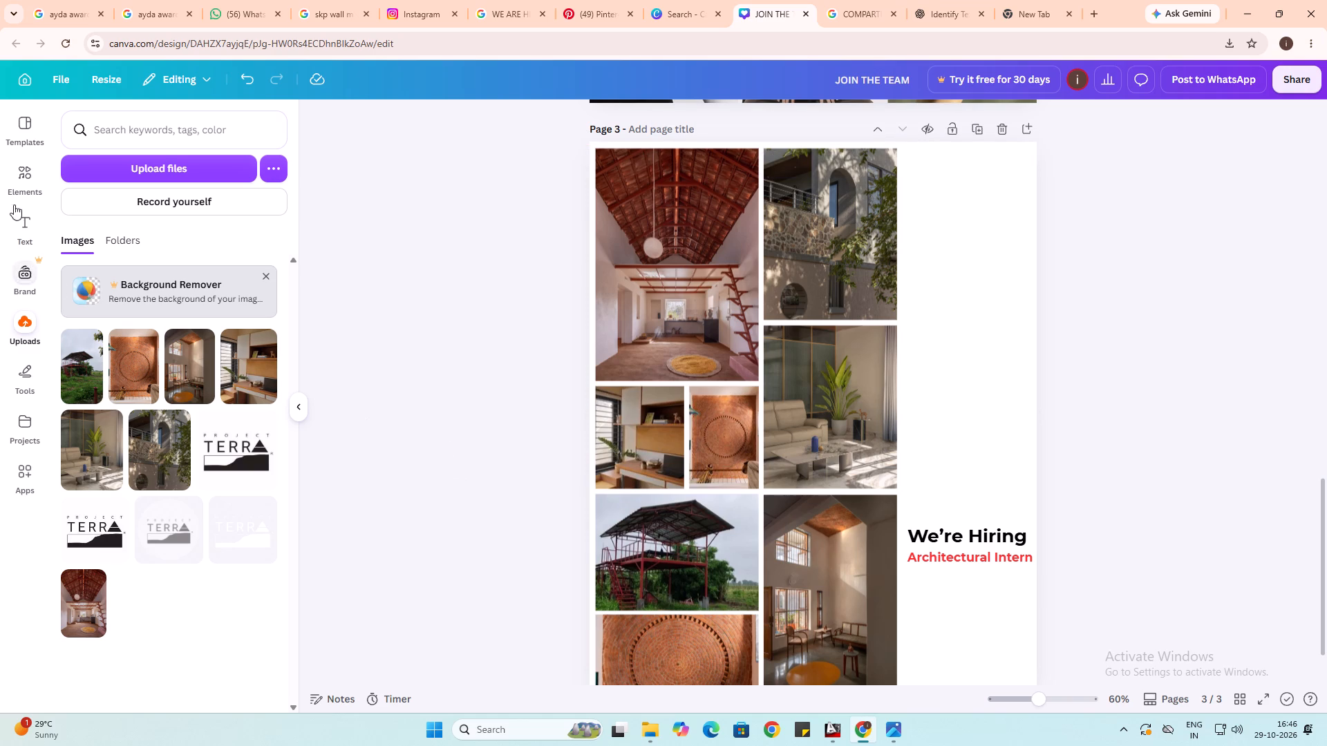
Add a rectangle about 1,317 high from page 3's top-left corner, covering the photo collage up to the side strip.
{"action": "key", "text": "r"}
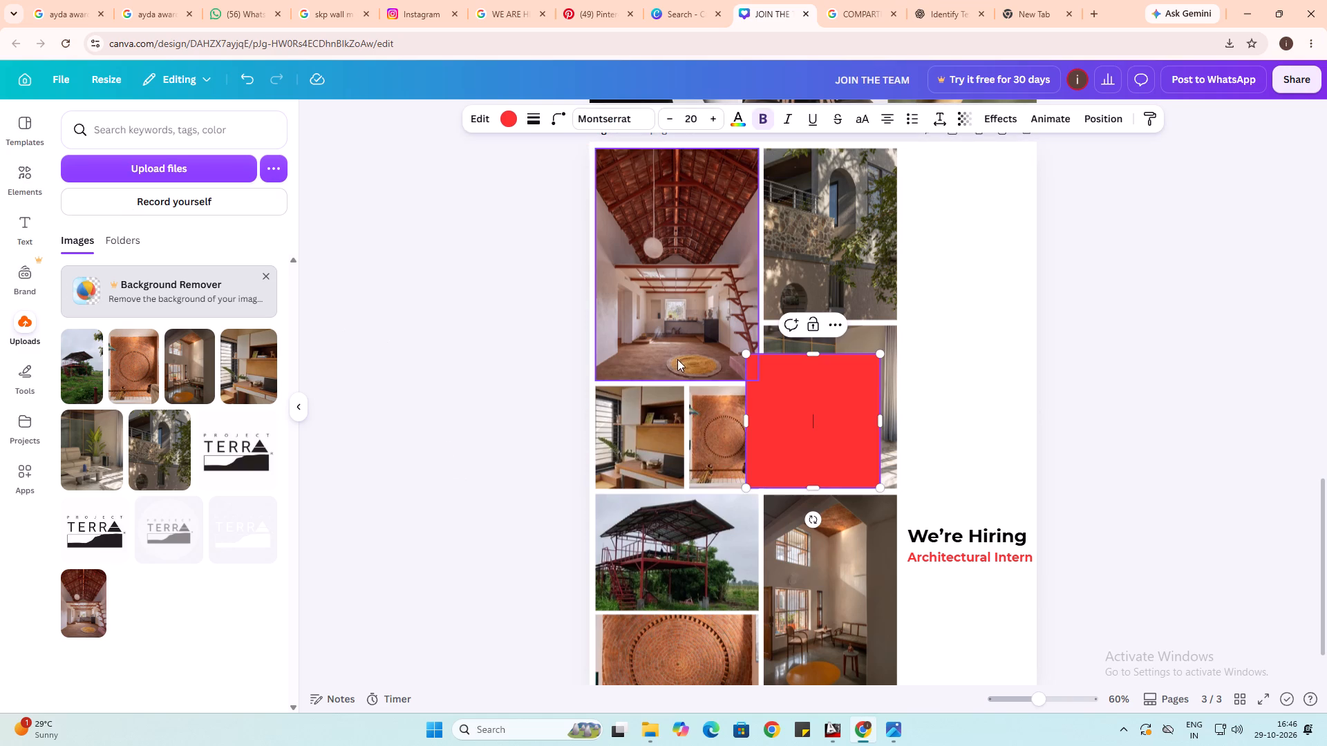
{"action": "left_click_drag", "start_coordinate": [774, 392], "coordinate": [618, 189]}
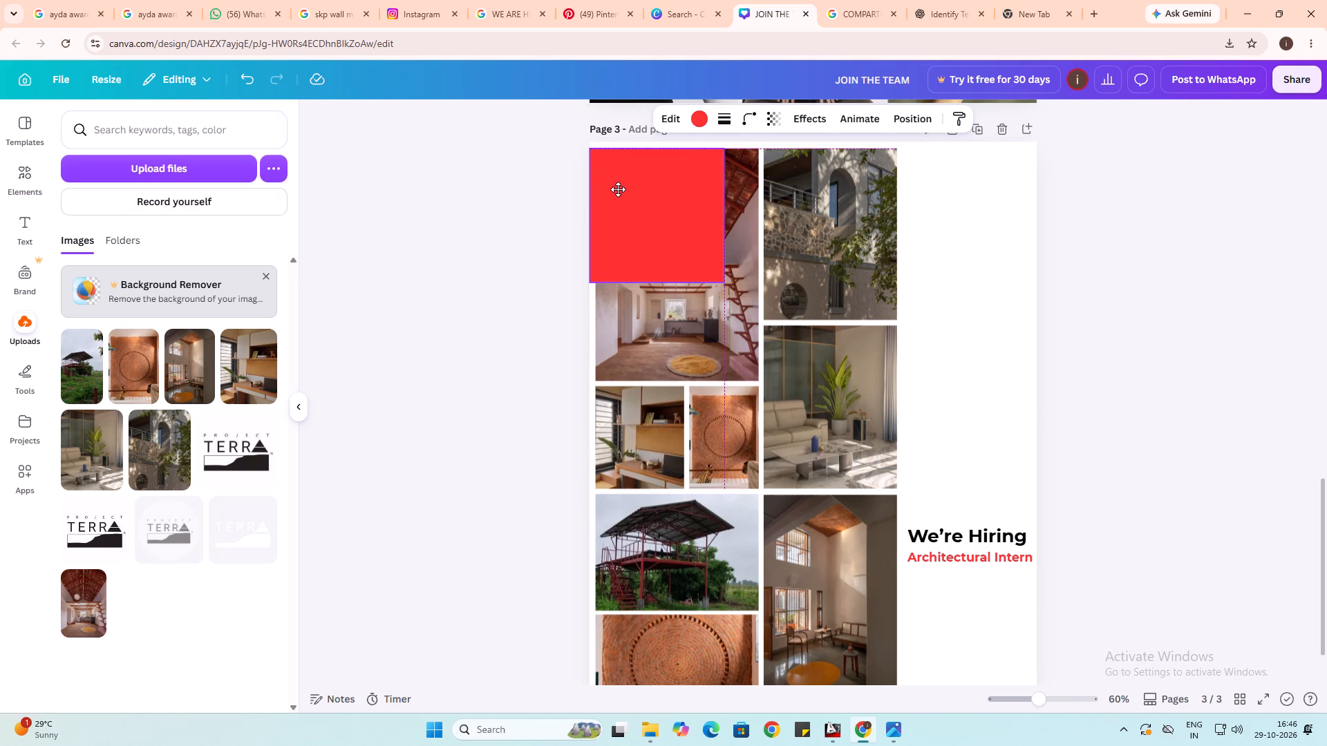
{"action": "left_click_drag", "start_coordinate": [618, 189], "coordinate": [618, 180]}
{"action": "left_click_drag", "start_coordinate": [724, 274], "coordinate": [889, 685]}
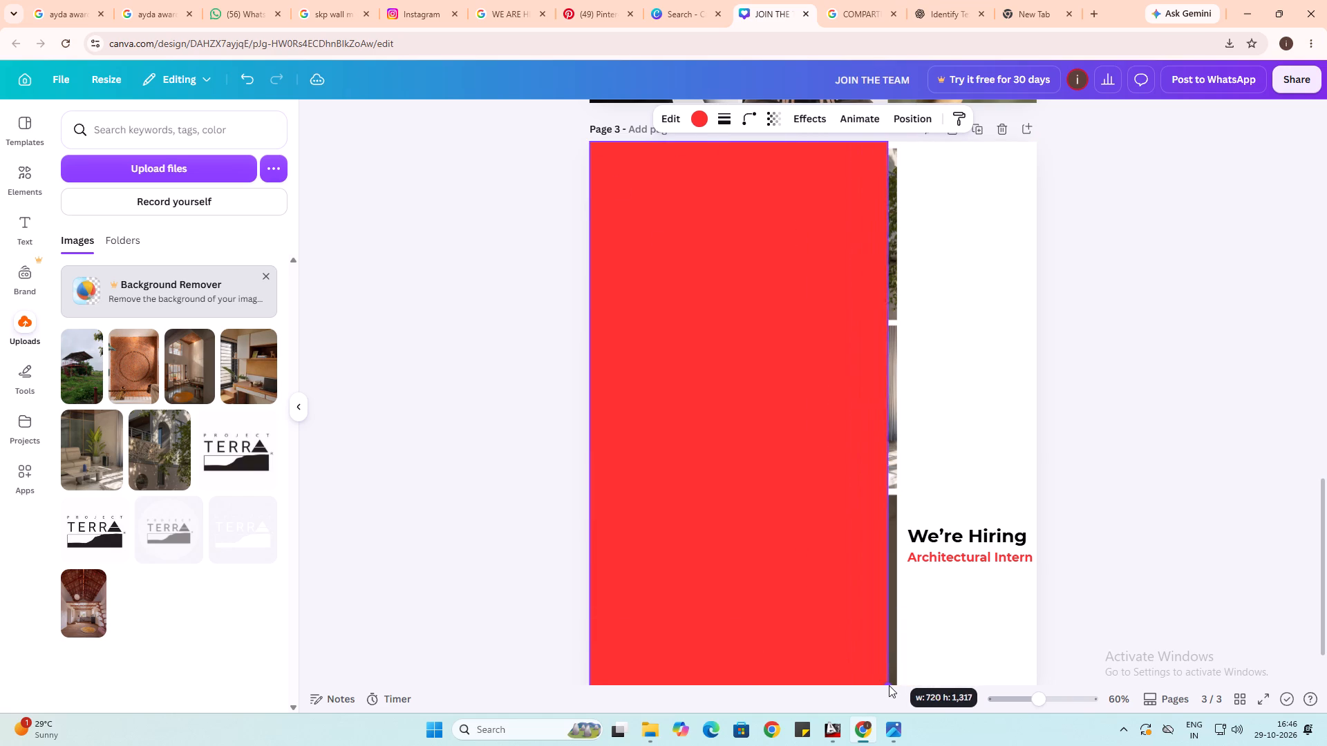
{"action": "left_click_drag", "start_coordinate": [889, 685], "coordinate": [897, 685]}
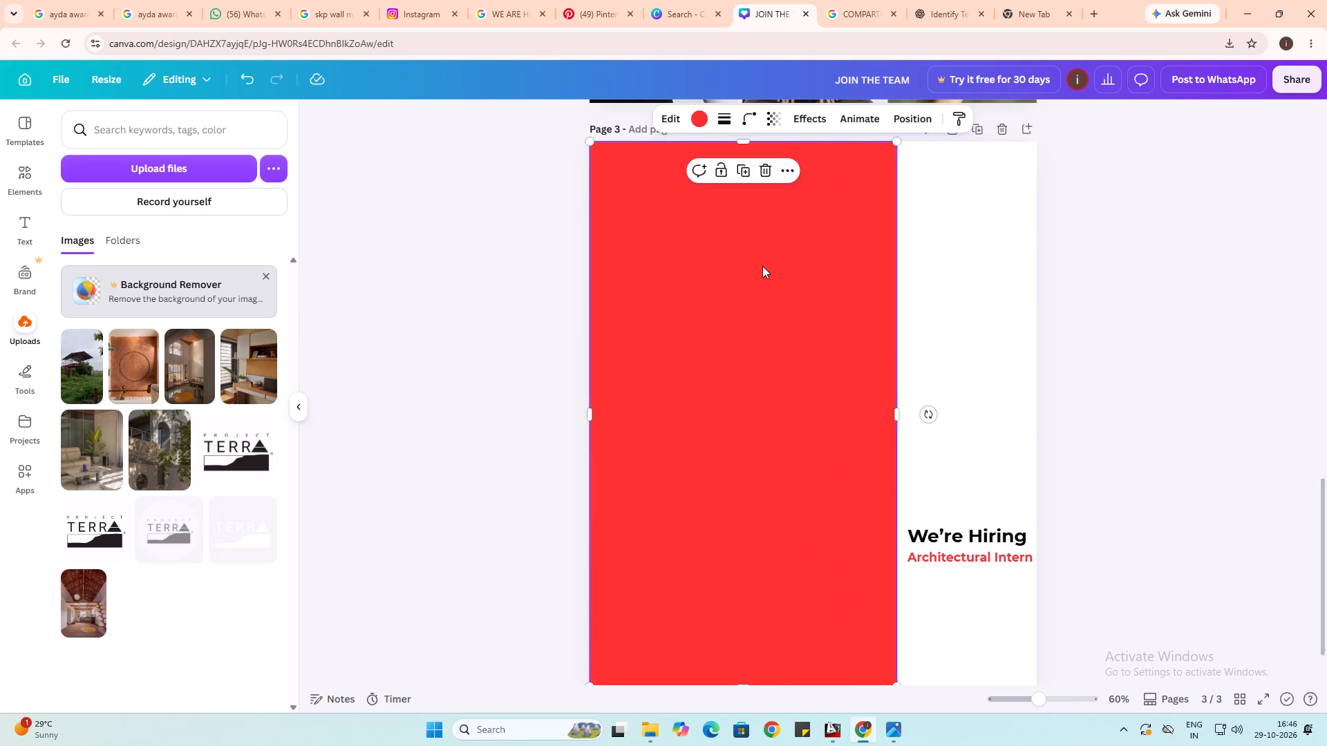
Recolour the new rectangle over the photos with the light beige from the living-room photo's colours.
{"action": "left_click", "coordinate": [698, 123]}
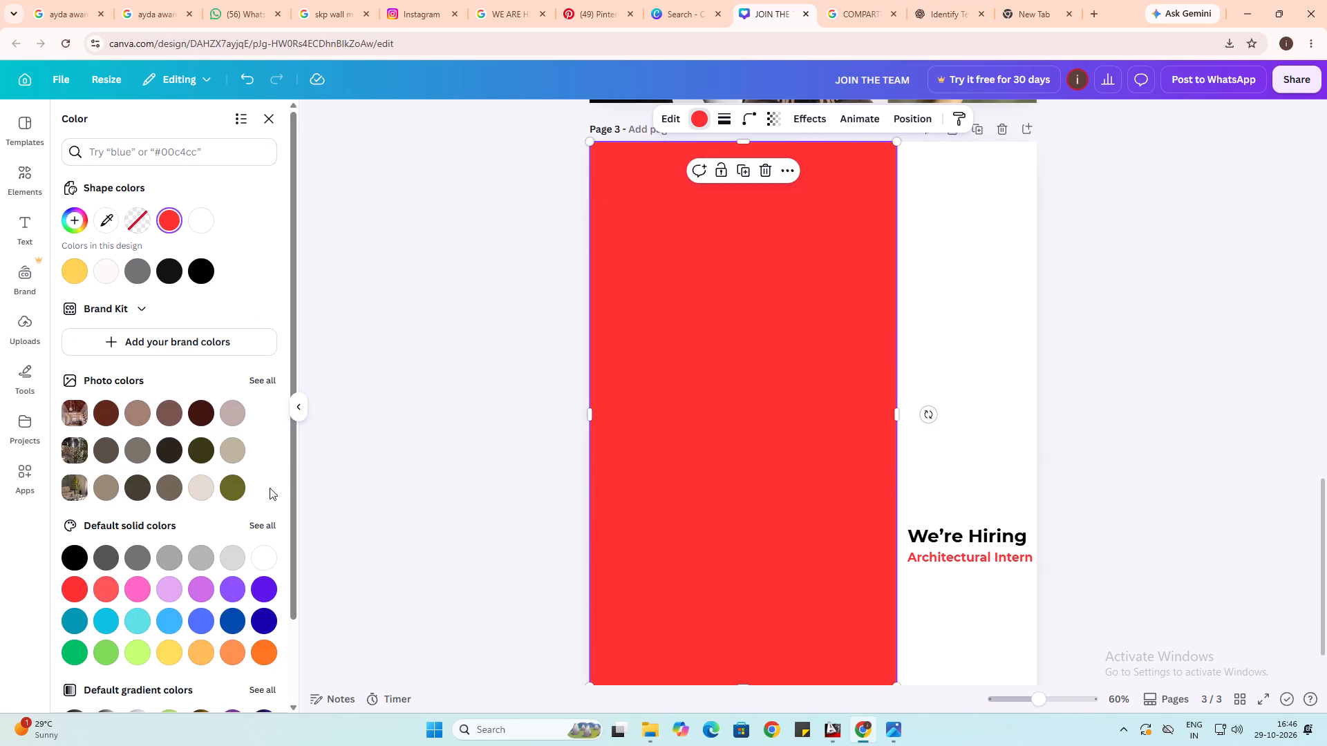
{"action": "left_click", "coordinate": [200, 486]}
Make the beige overlay see-through, trying transparency values of 30 and 45 and settling on 39.
{"action": "left_click", "coordinate": [802, 114]}
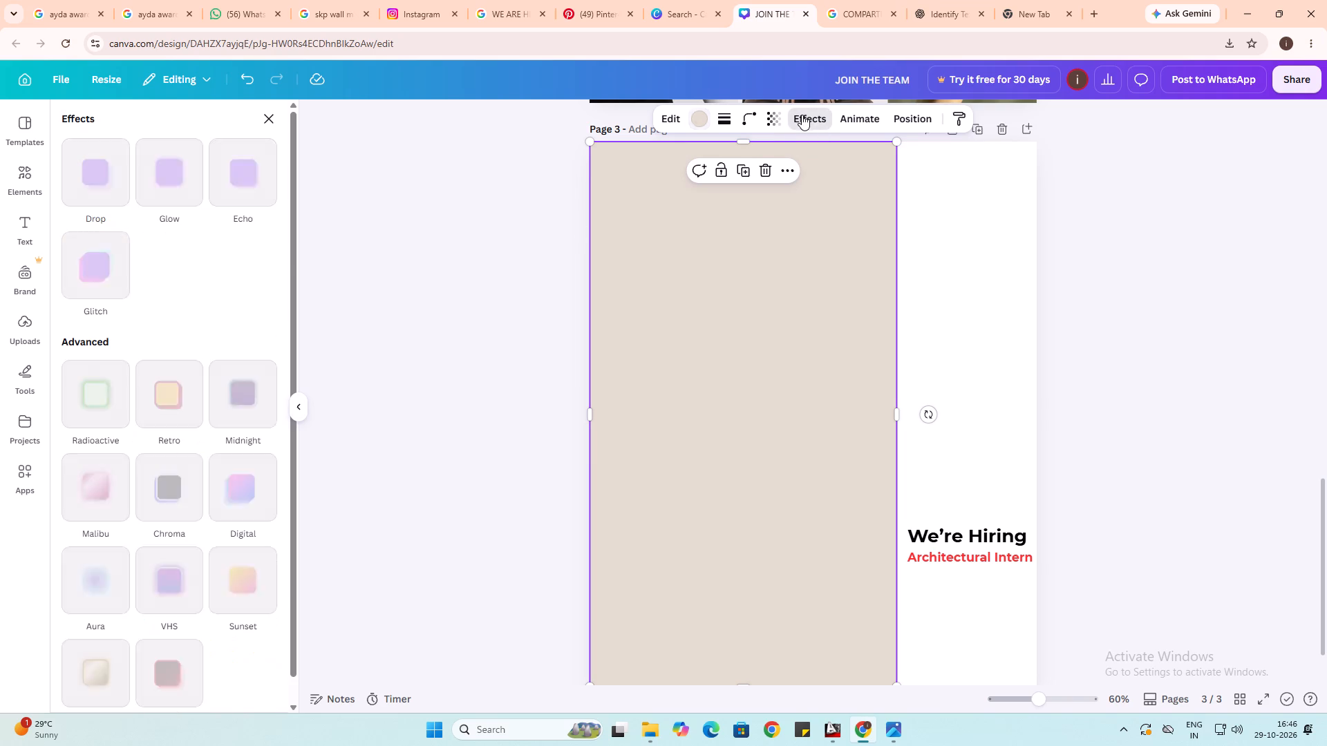
{"action": "left_click", "coordinate": [770, 120]}
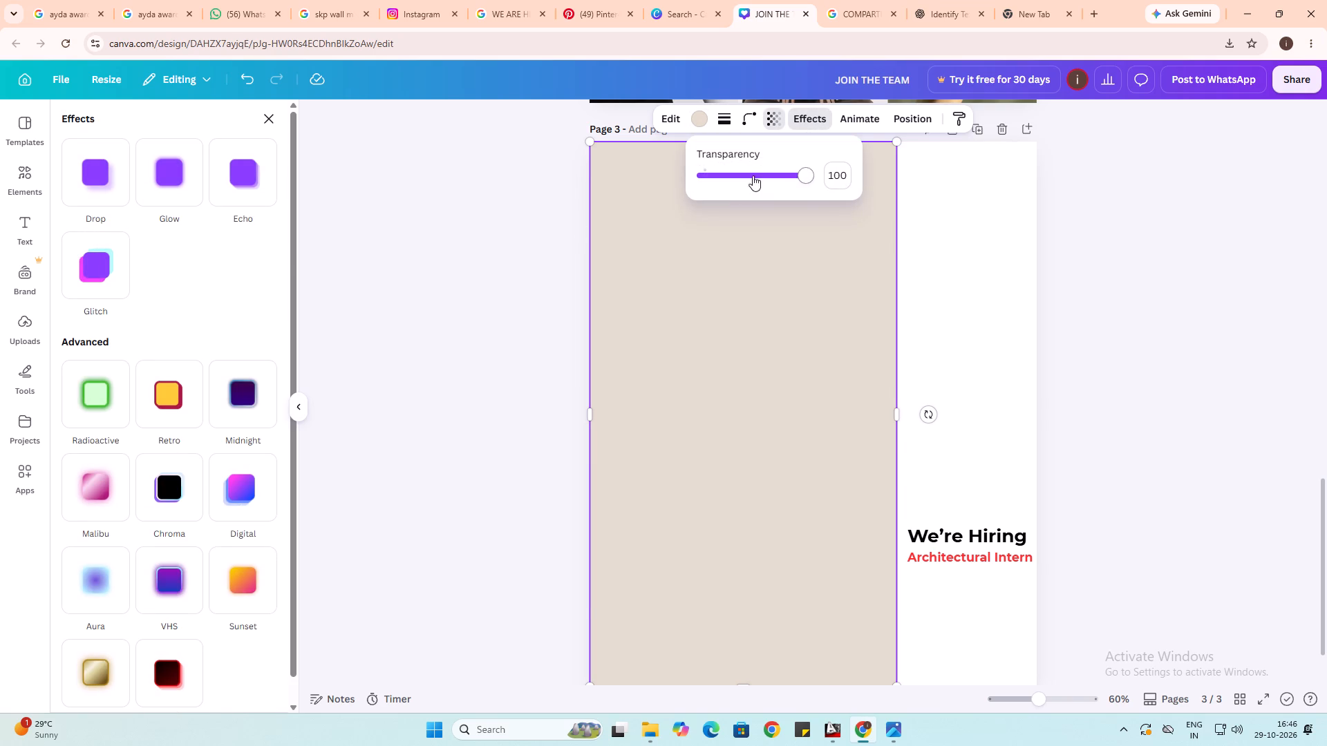
{"action": "left_click", "coordinate": [752, 175]}
{"action": "left_click", "coordinate": [733, 178]}
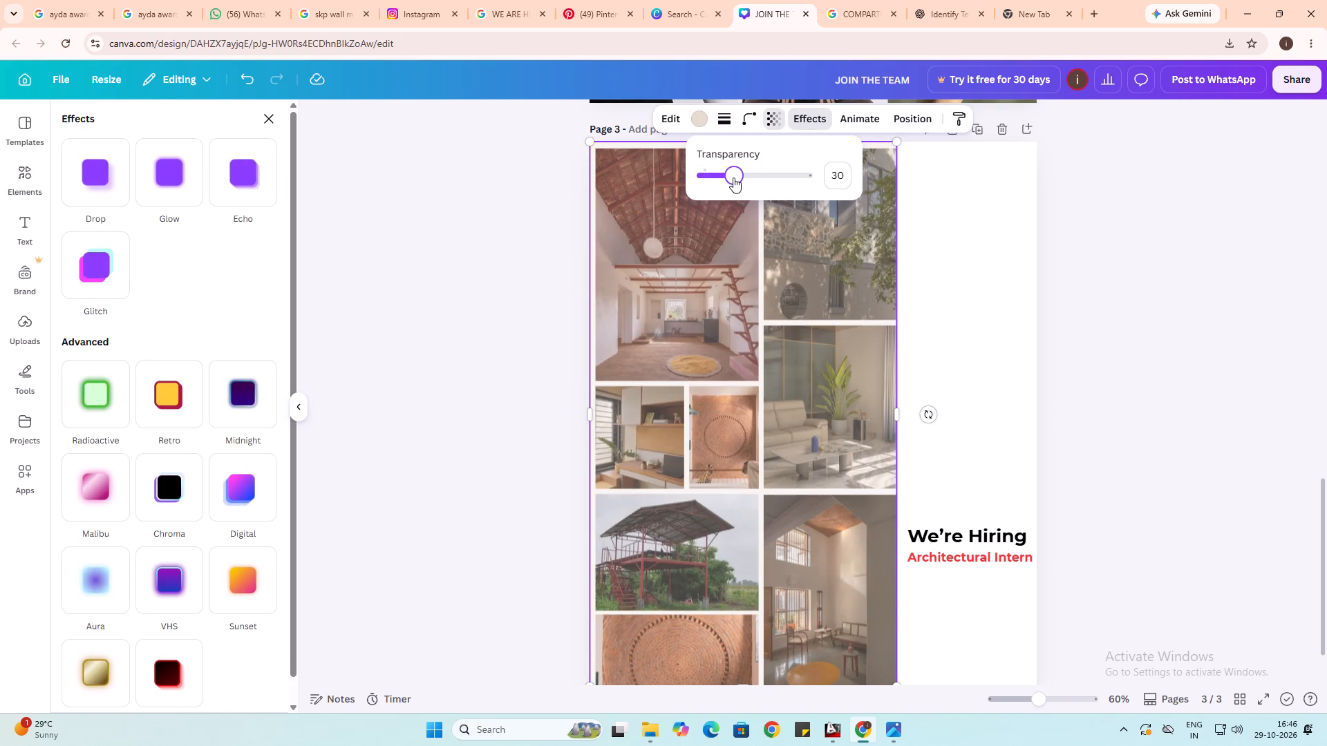
{"action": "left_click", "coordinate": [749, 180]}
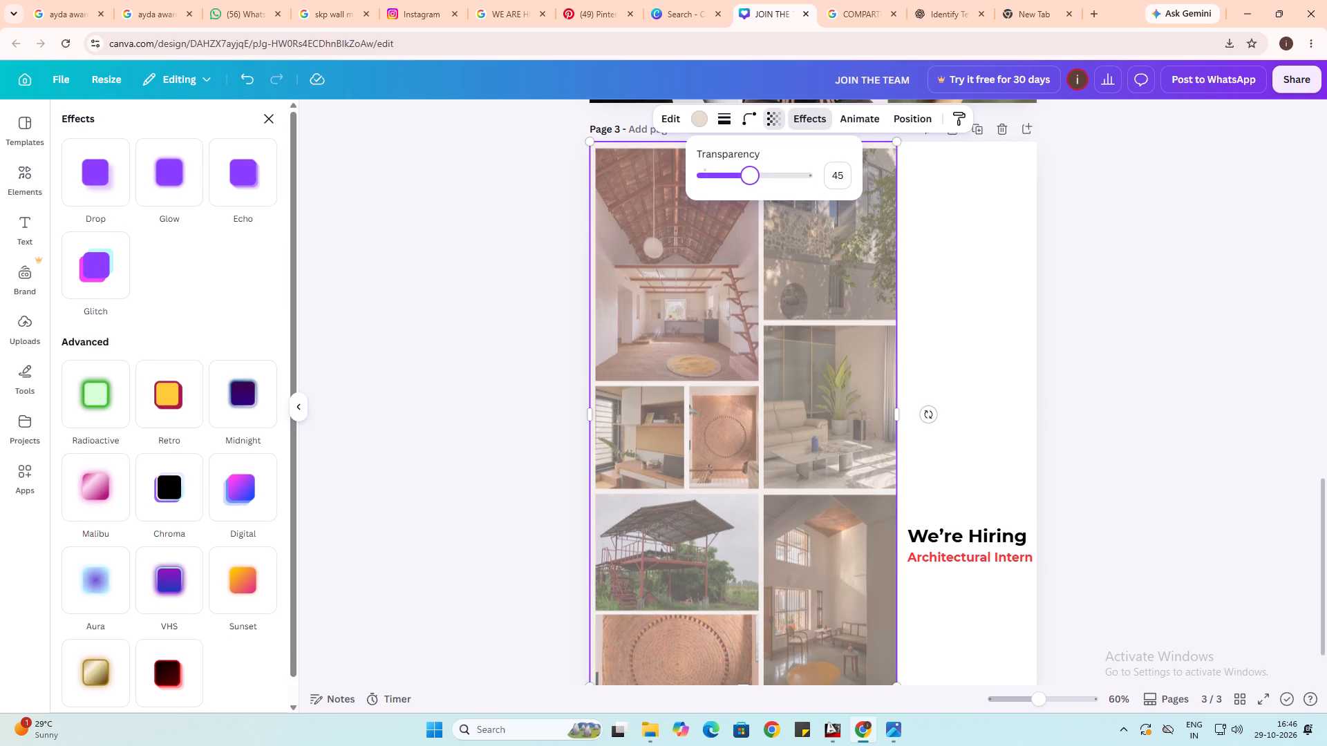
{"action": "left_click", "coordinate": [743, 180]}
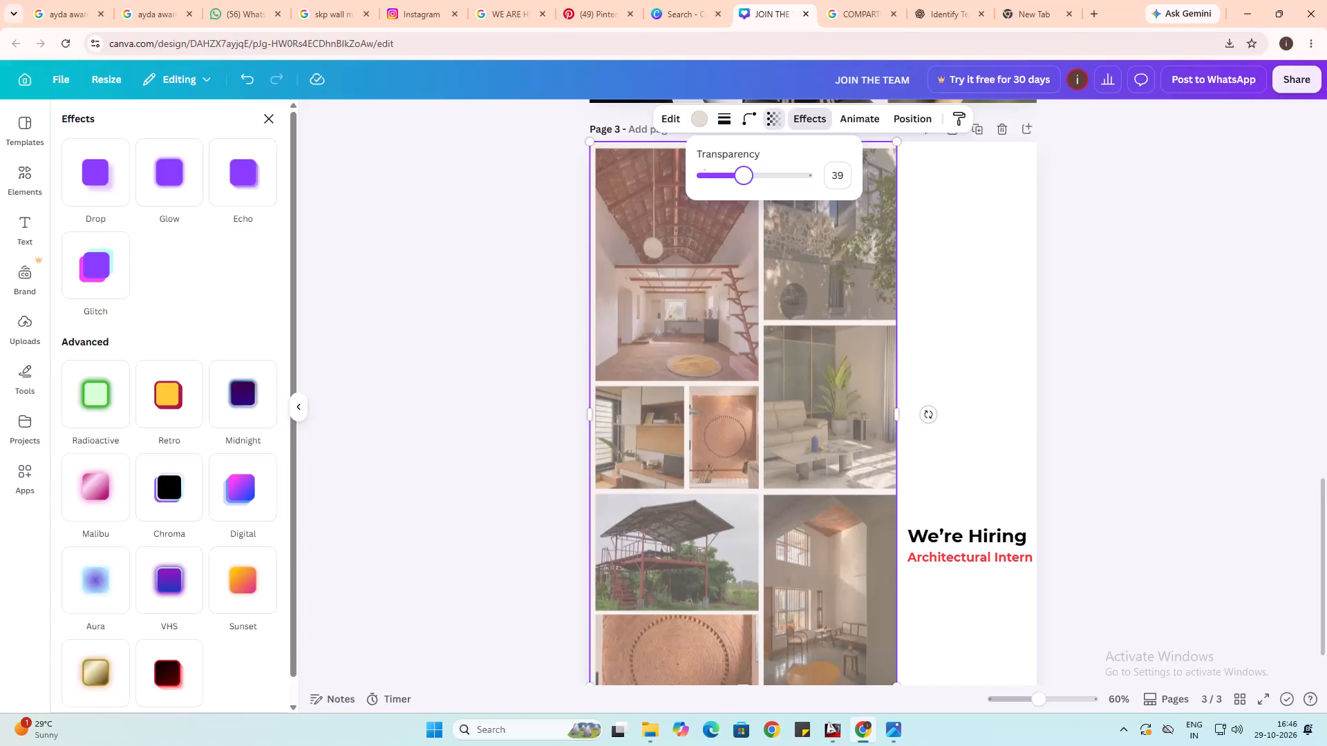
{"action": "left_click", "coordinate": [420, 392]}
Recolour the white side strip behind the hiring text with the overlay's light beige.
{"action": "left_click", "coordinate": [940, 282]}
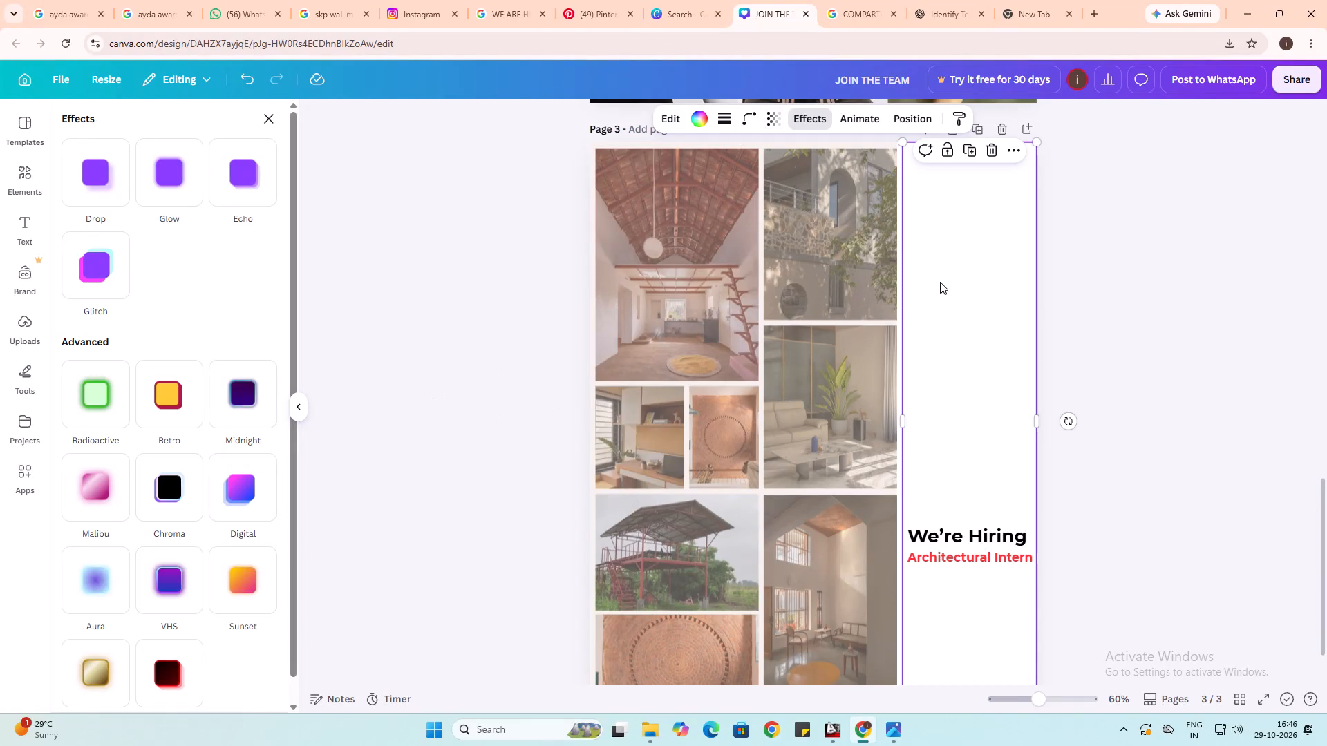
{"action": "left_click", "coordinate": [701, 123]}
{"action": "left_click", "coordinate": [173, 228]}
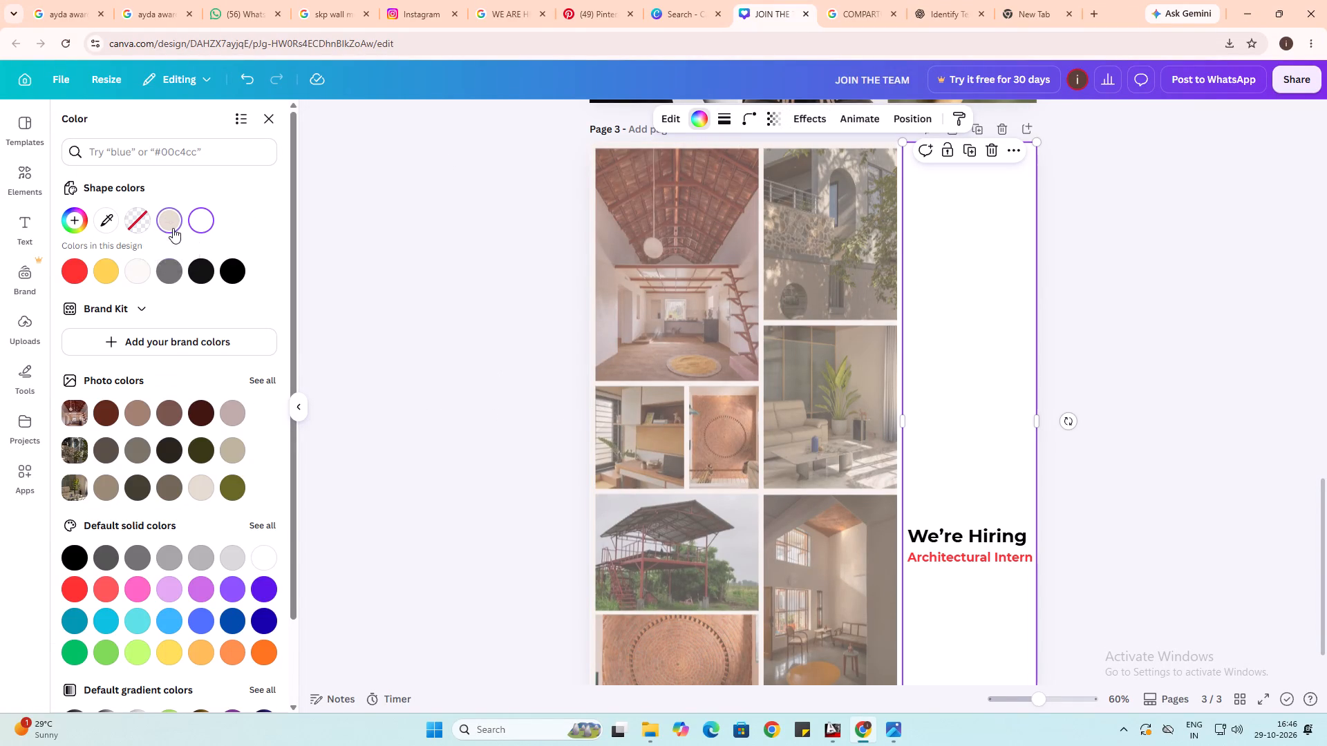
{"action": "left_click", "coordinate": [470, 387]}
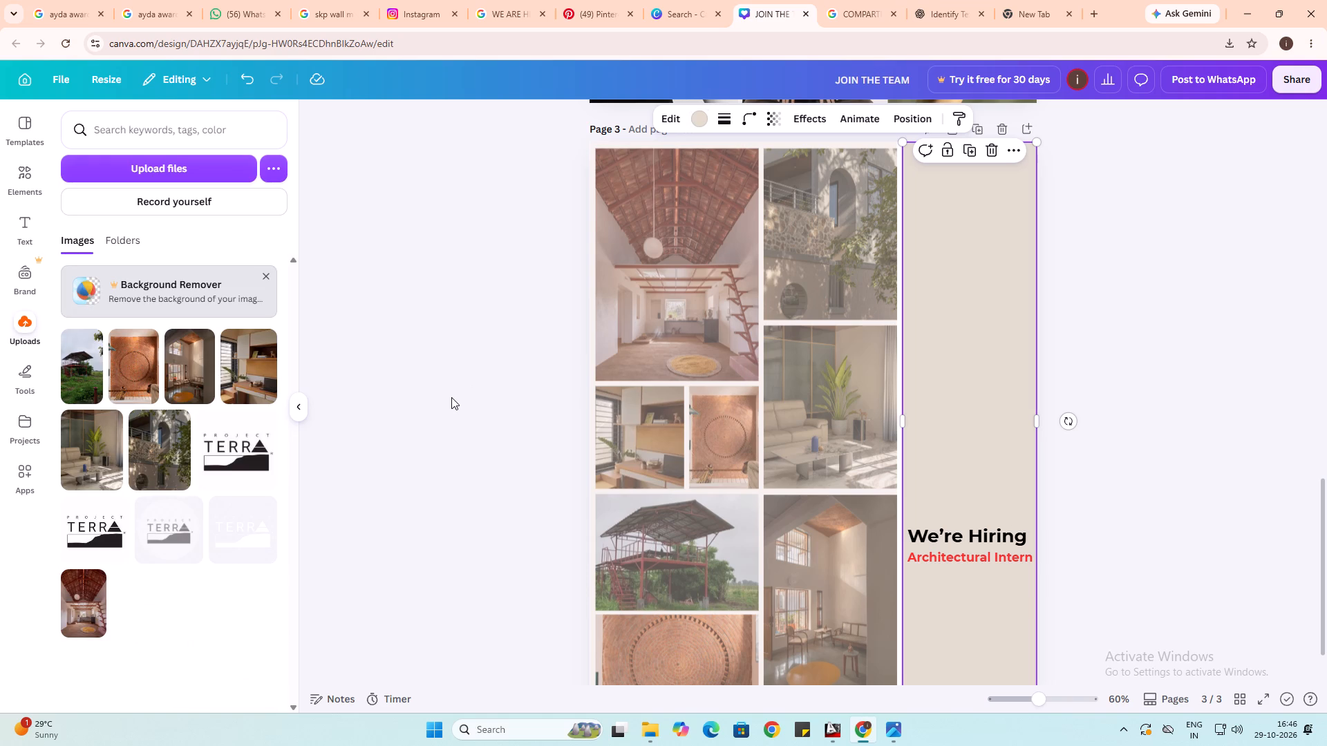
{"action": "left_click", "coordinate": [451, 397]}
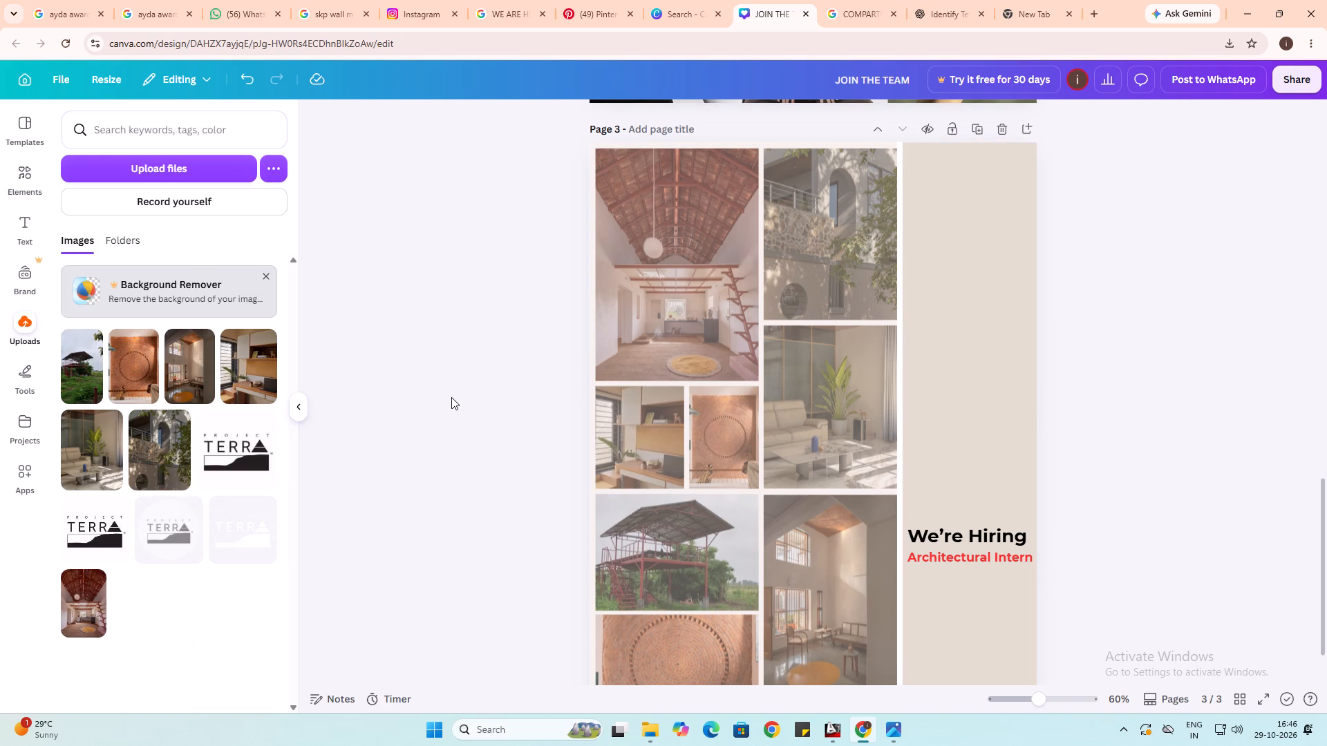
Extend the beige overlay to about 1,349 high so it covers the photo collage from page 3's top edge to its bottom.
{"action": "scroll", "coordinate": [451, 397], "scroll_direction": "down", "scroll_amount": 1}
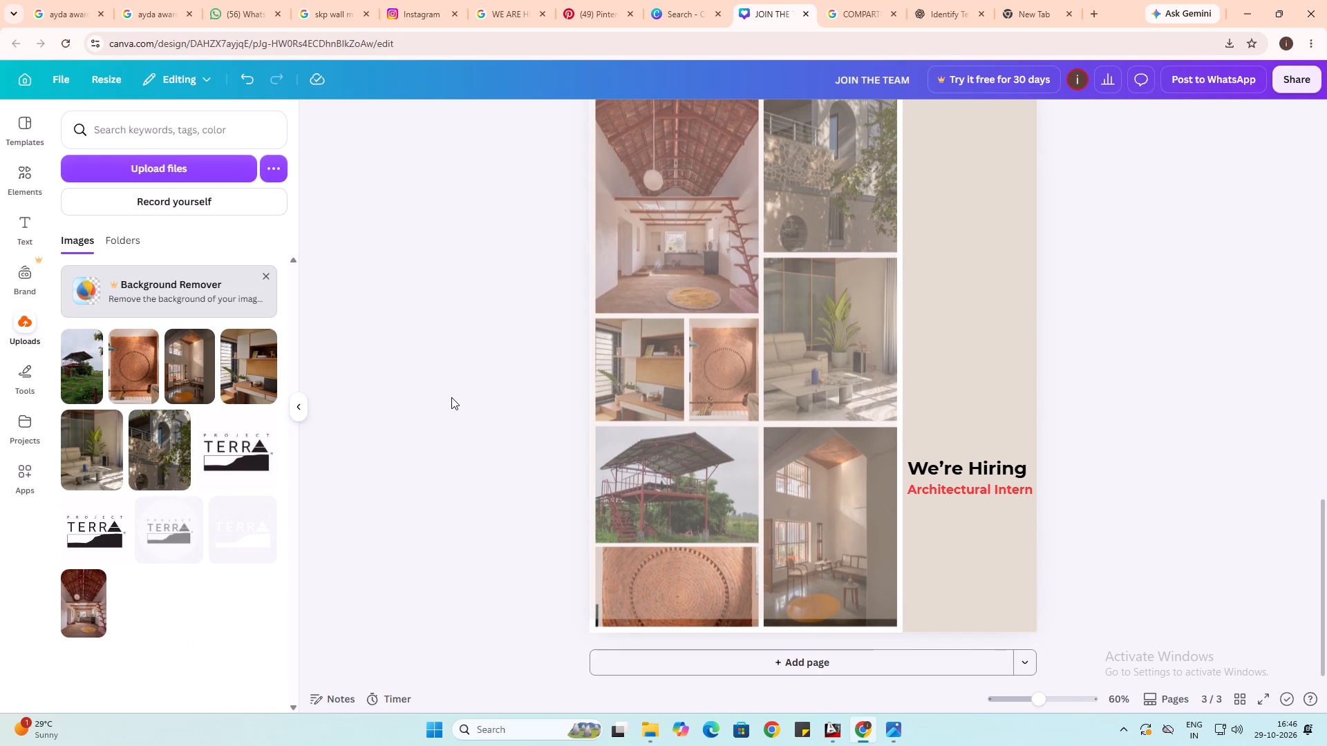
{"action": "left_click", "coordinate": [704, 535]}
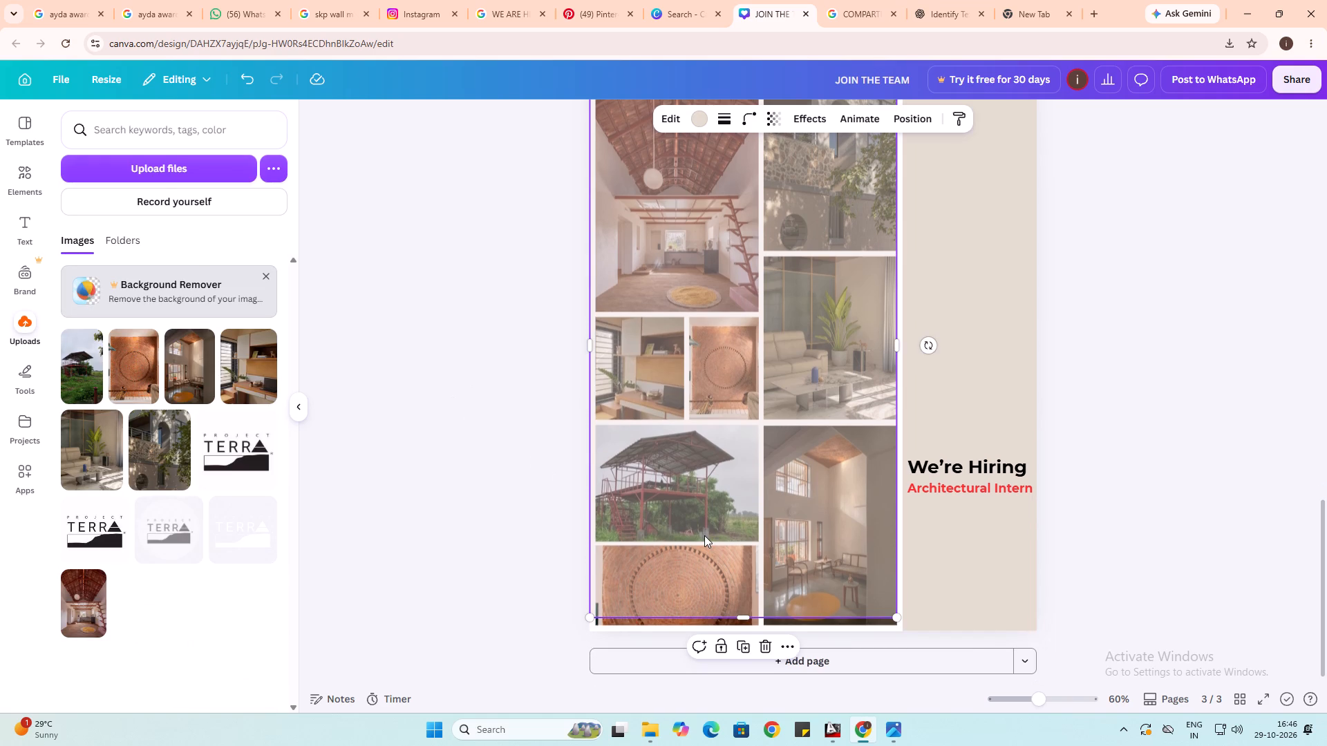
{"action": "left_click_drag", "start_coordinate": [704, 535], "coordinate": [705, 547]}
{"action": "scroll", "coordinate": [705, 548], "scroll_direction": "up", "scroll_amount": 2}
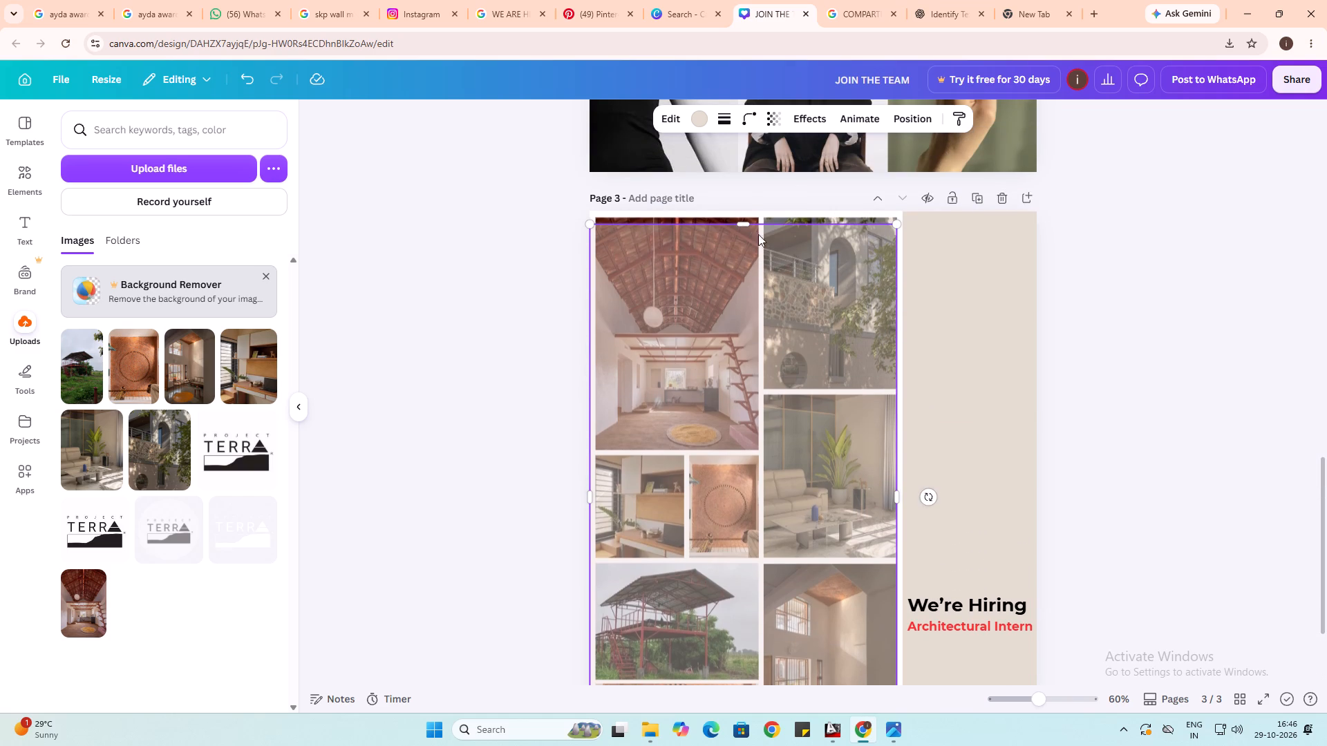
{"action": "left_click_drag", "start_coordinate": [742, 224], "coordinate": [741, 211]}
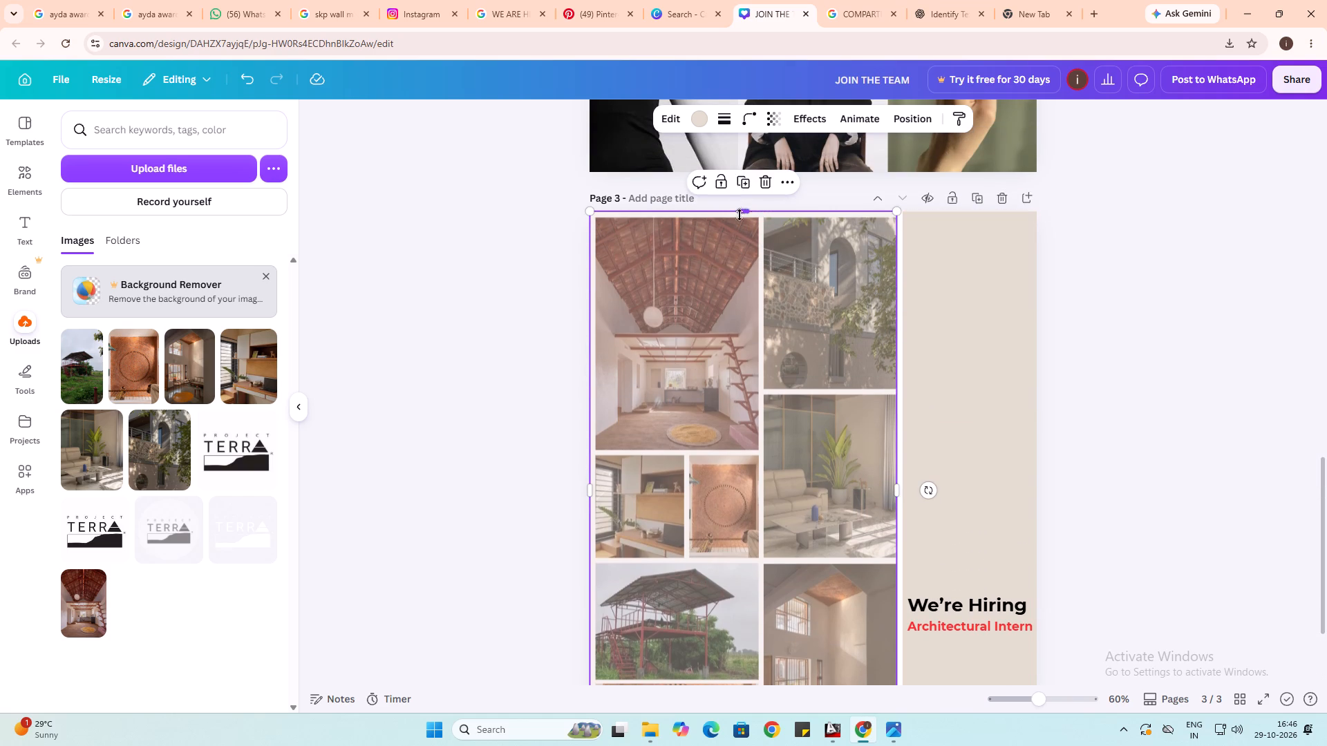
{"action": "left_click", "coordinate": [474, 403]}
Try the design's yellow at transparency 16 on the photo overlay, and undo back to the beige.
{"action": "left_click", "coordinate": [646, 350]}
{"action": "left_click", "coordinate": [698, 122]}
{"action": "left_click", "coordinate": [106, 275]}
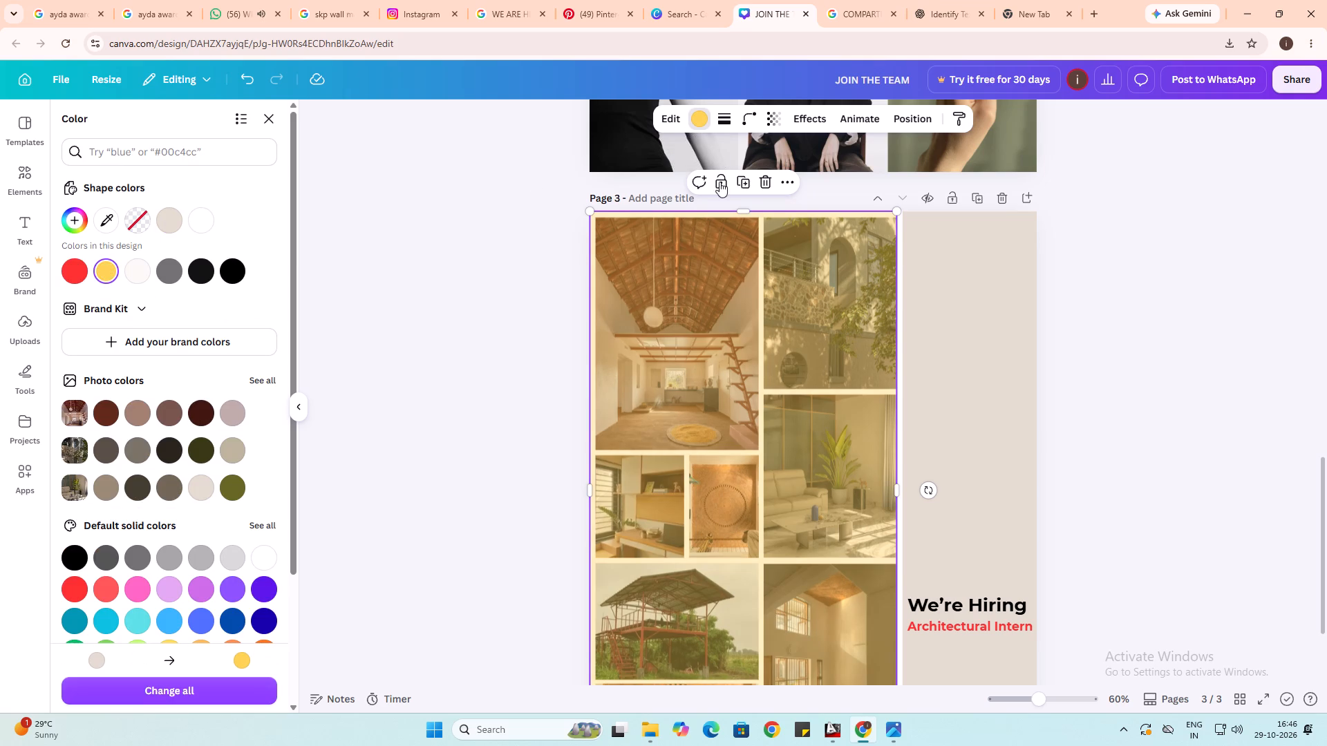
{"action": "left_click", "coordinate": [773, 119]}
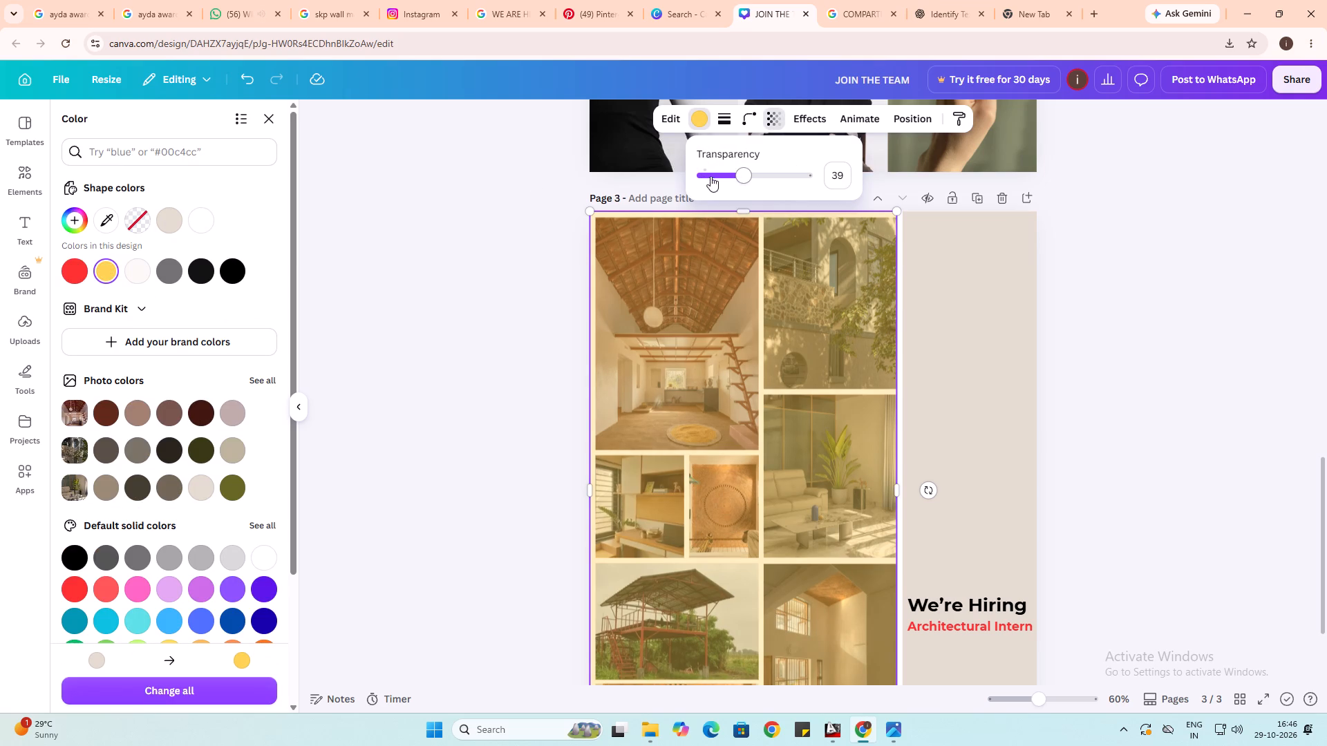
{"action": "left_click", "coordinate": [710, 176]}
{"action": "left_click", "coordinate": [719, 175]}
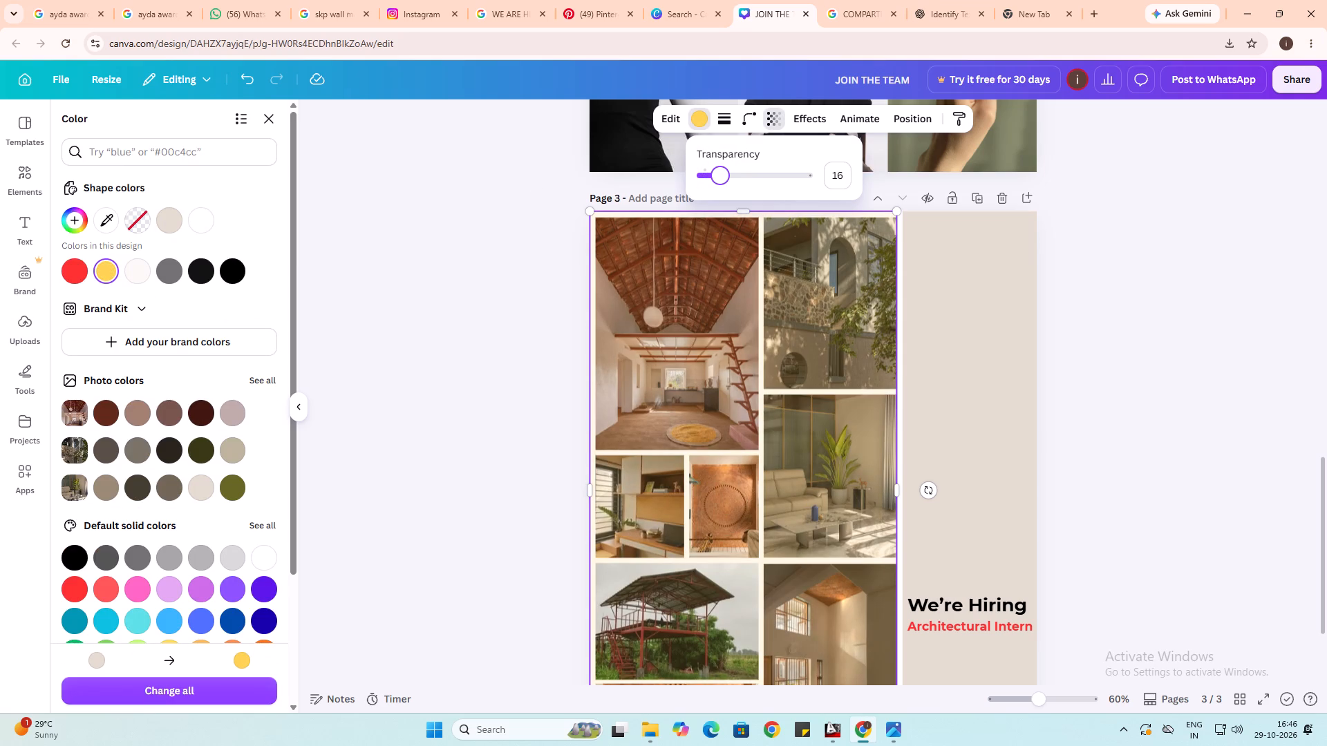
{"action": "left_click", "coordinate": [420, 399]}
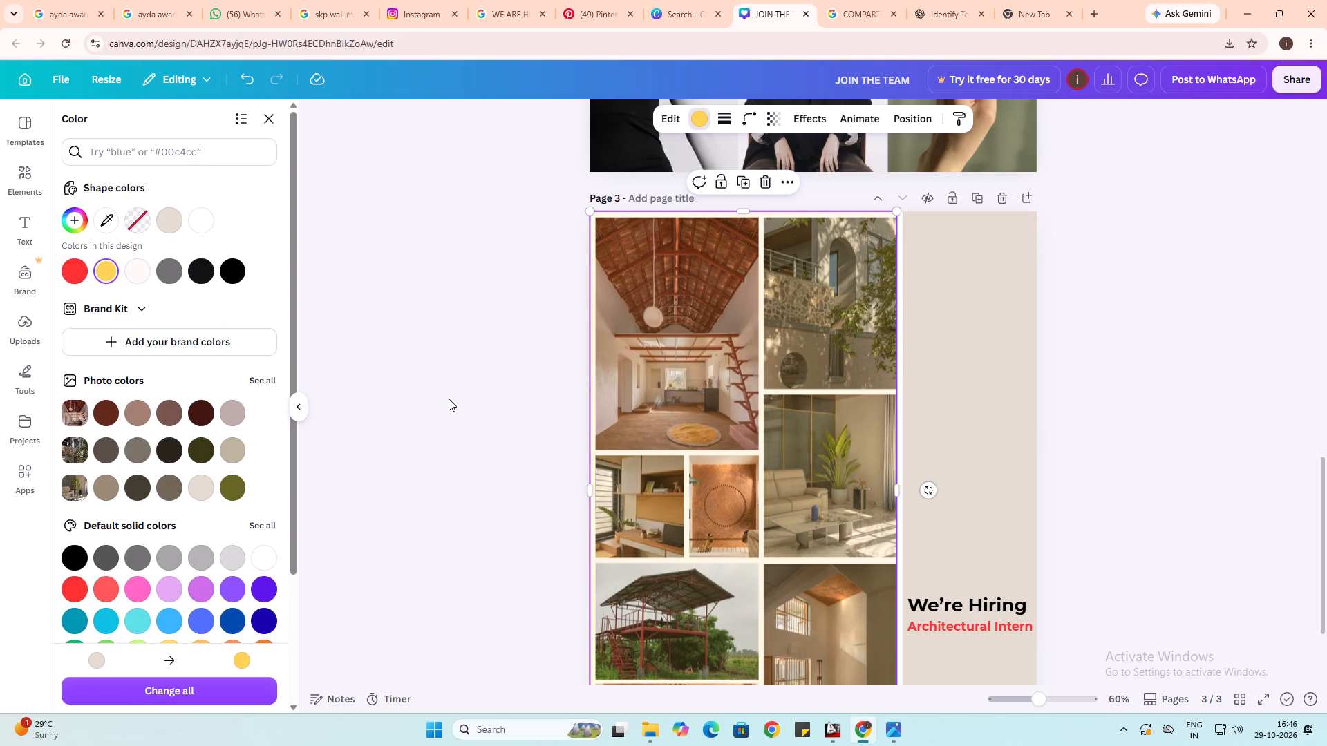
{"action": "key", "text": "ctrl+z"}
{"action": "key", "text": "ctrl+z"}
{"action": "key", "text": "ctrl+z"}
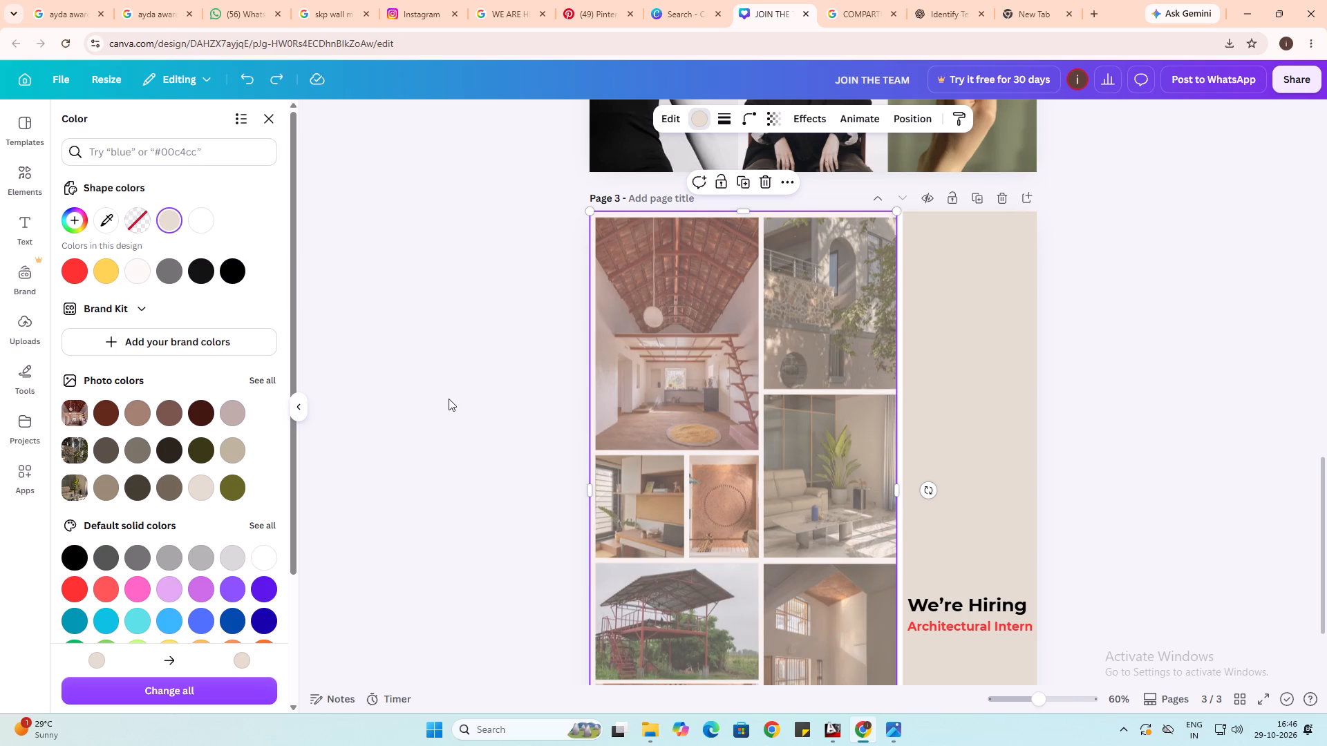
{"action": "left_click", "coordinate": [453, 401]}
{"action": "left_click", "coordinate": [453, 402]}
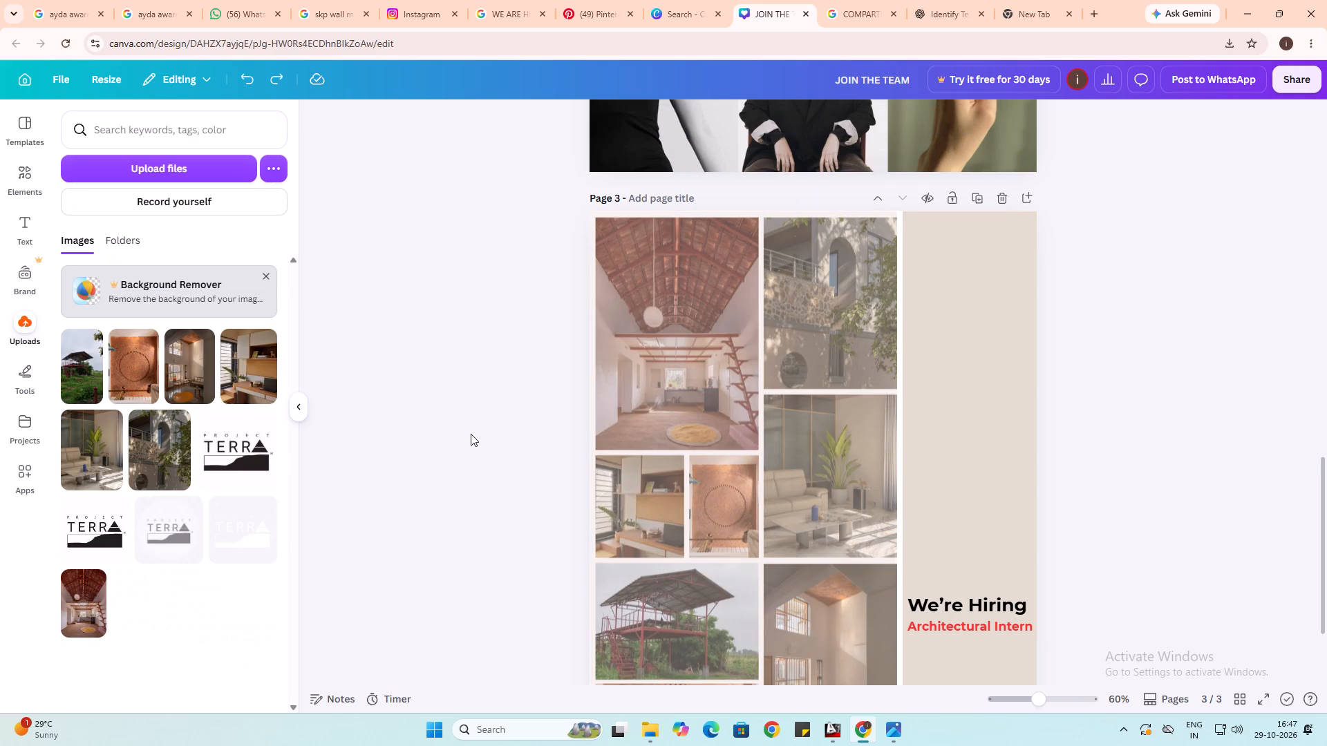
Widen the beige photo overlay to about 755 so it meets the side strip's edge.
{"action": "scroll", "coordinate": [471, 434], "scroll_direction": "down", "scroll_amount": 1}
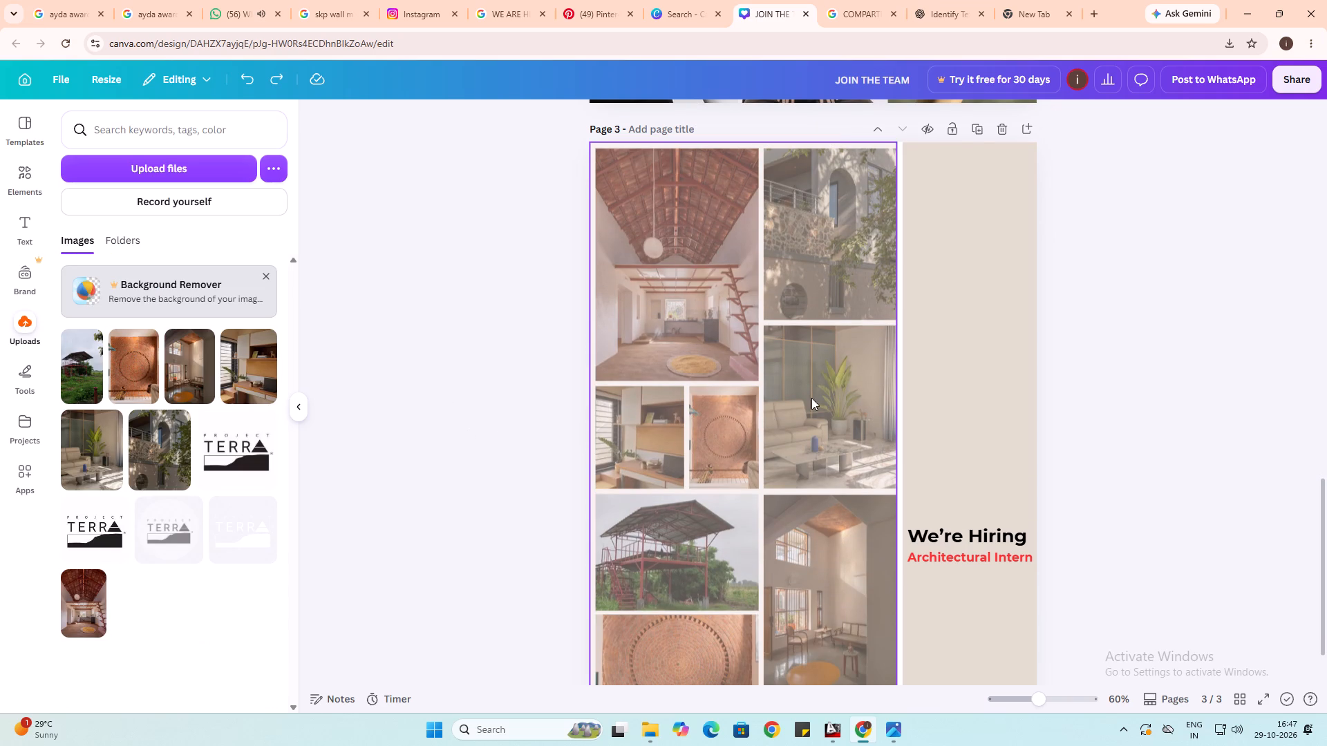
{"action": "left_click", "coordinate": [837, 392]}
{"action": "left_click", "coordinate": [900, 420]}
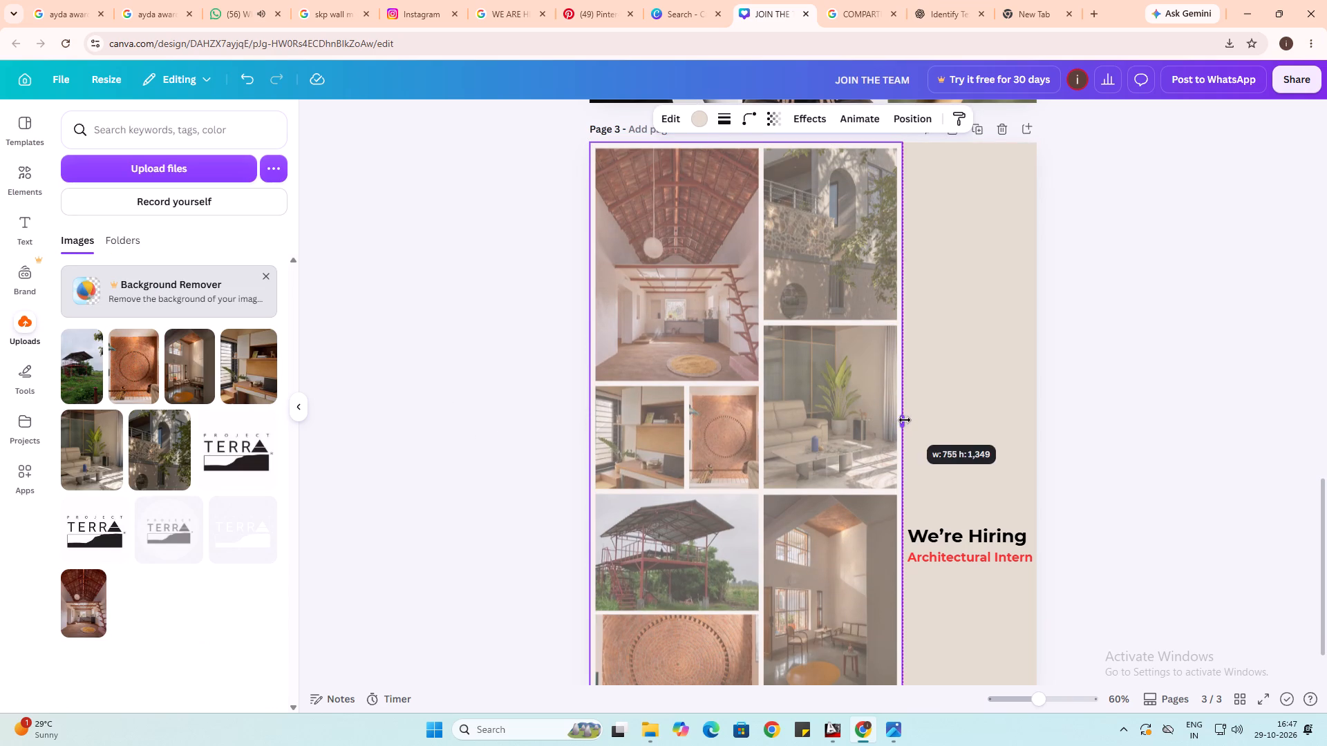
{"action": "left_click", "coordinate": [500, 430]}
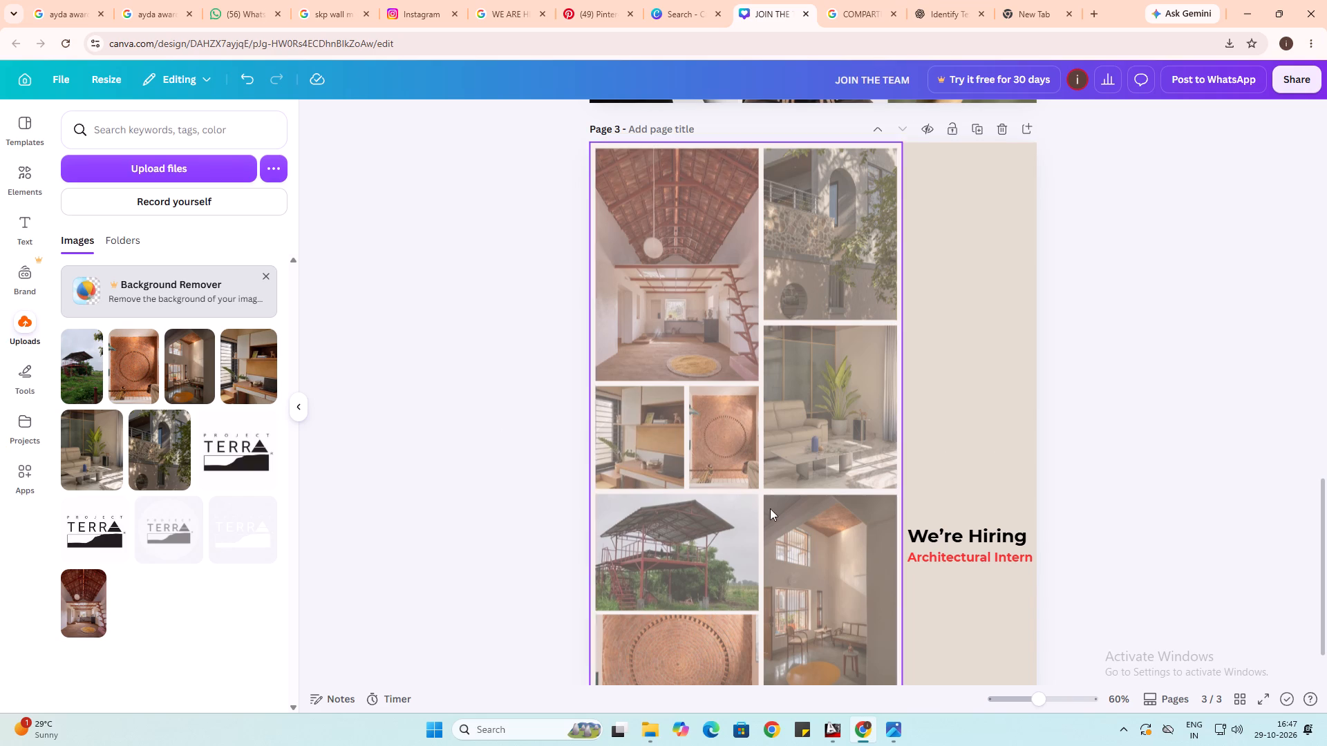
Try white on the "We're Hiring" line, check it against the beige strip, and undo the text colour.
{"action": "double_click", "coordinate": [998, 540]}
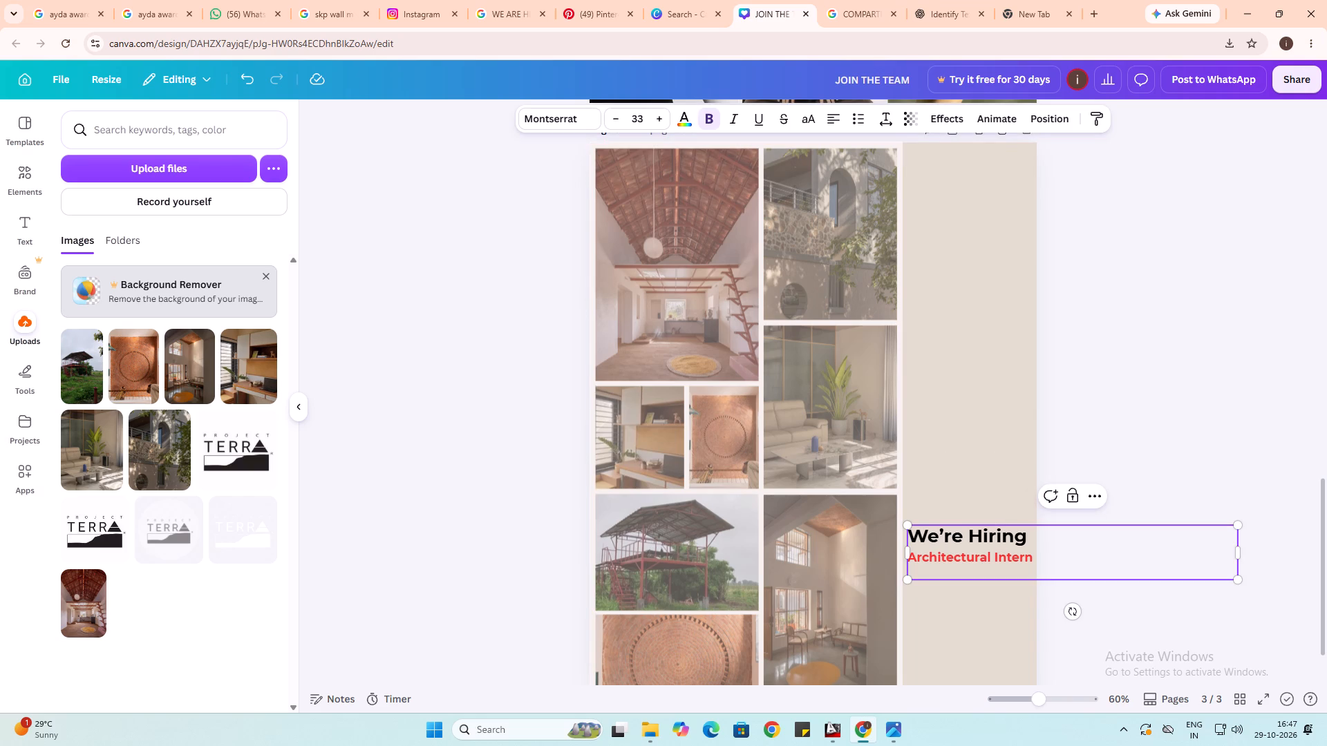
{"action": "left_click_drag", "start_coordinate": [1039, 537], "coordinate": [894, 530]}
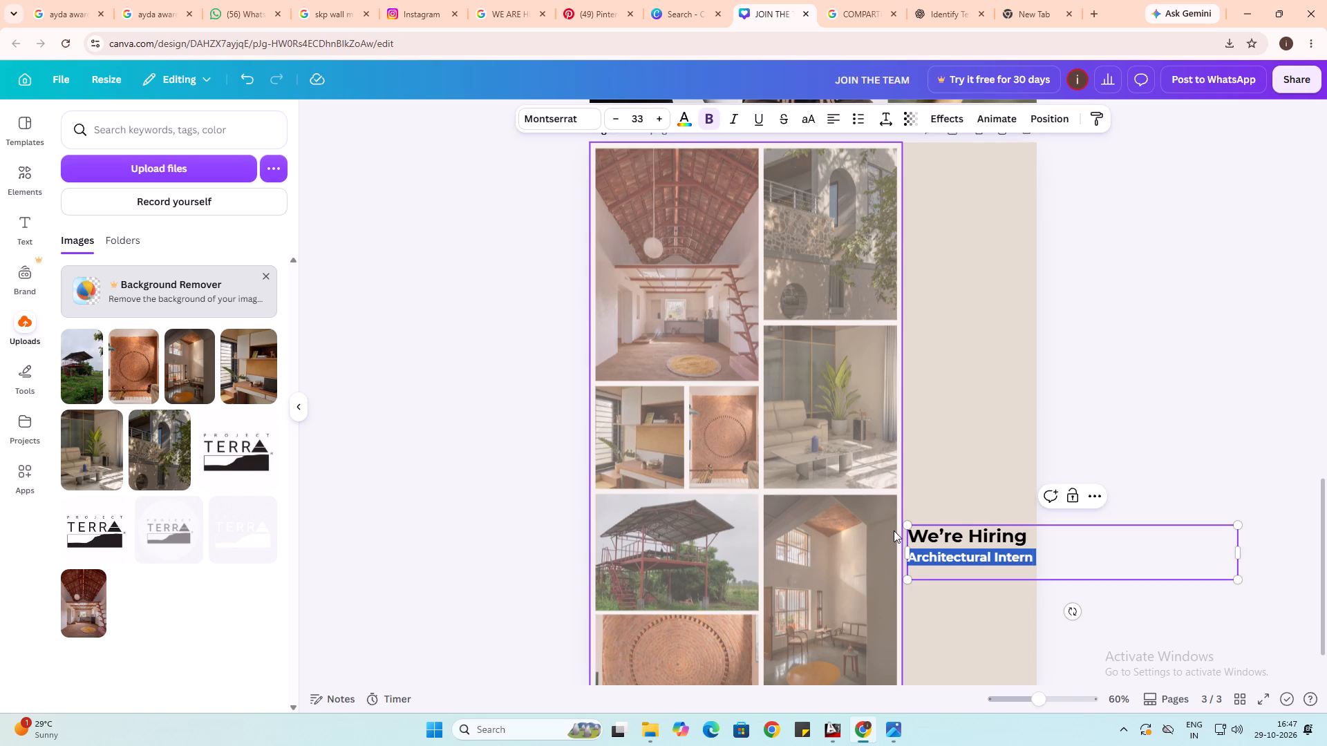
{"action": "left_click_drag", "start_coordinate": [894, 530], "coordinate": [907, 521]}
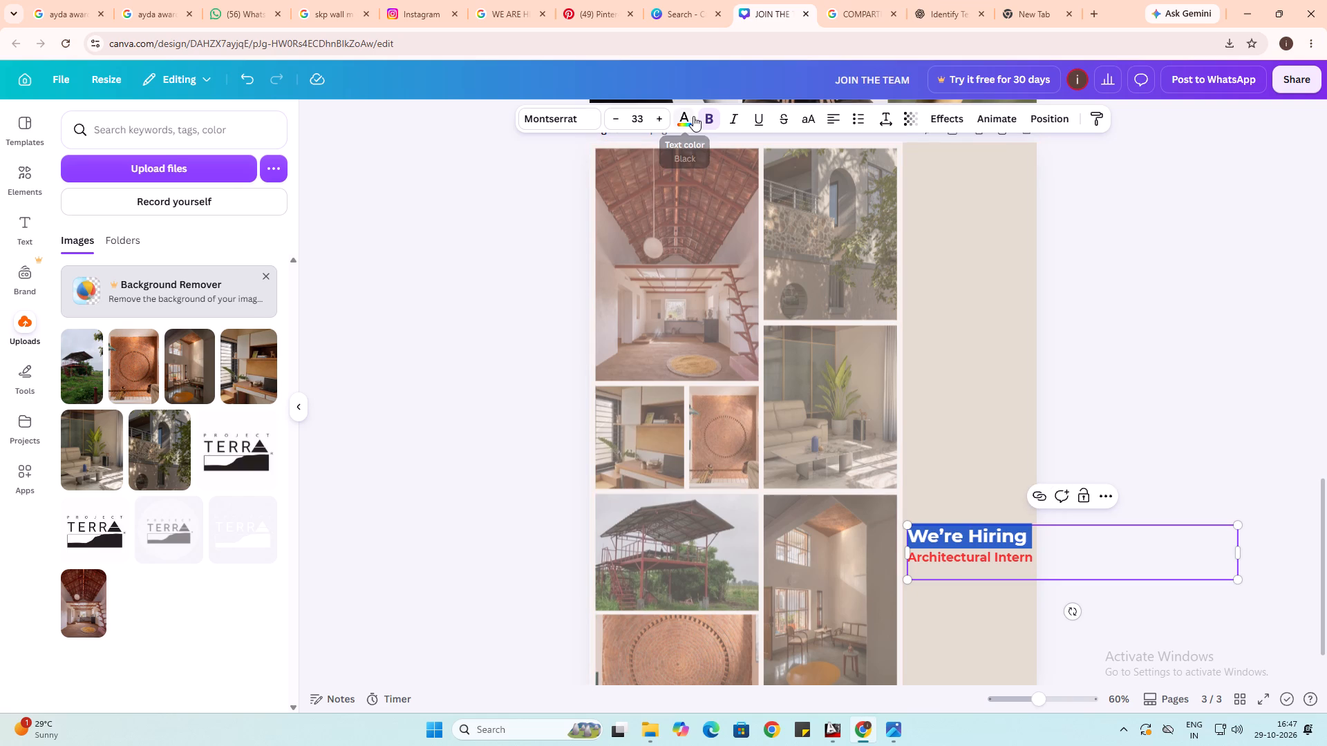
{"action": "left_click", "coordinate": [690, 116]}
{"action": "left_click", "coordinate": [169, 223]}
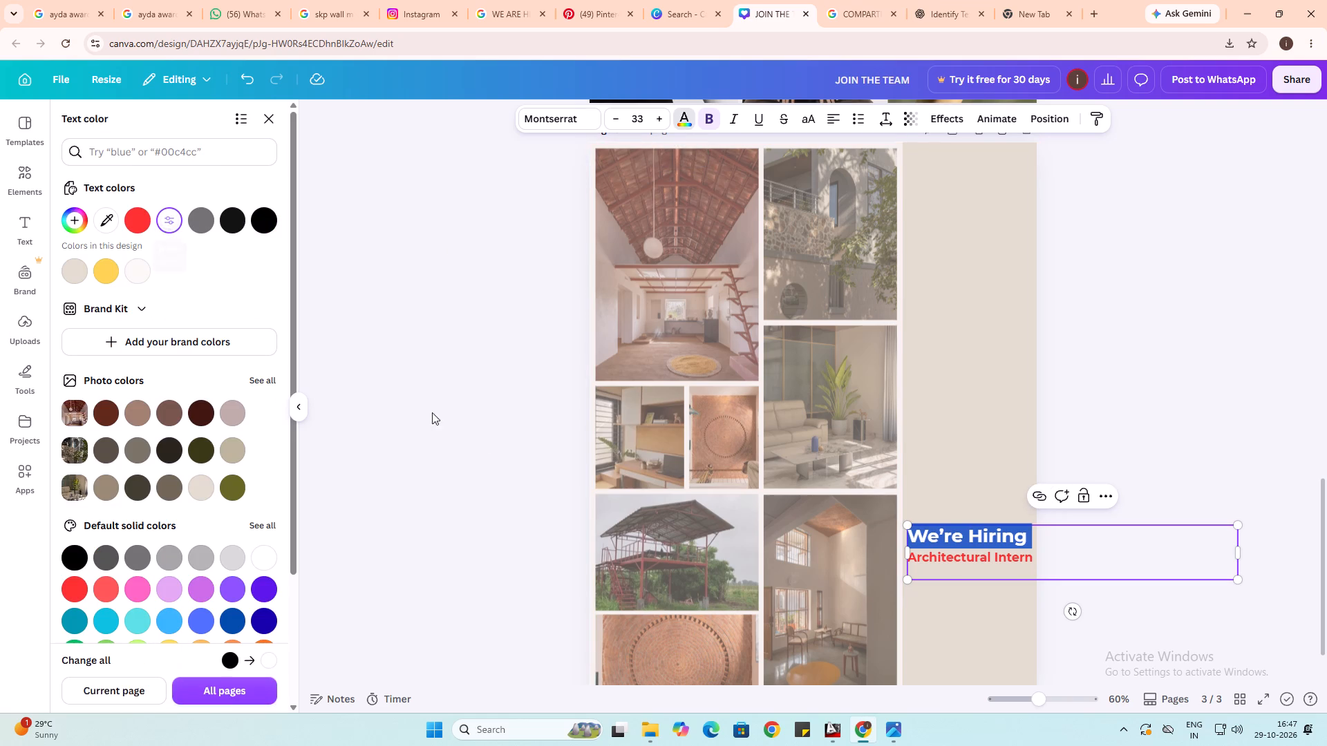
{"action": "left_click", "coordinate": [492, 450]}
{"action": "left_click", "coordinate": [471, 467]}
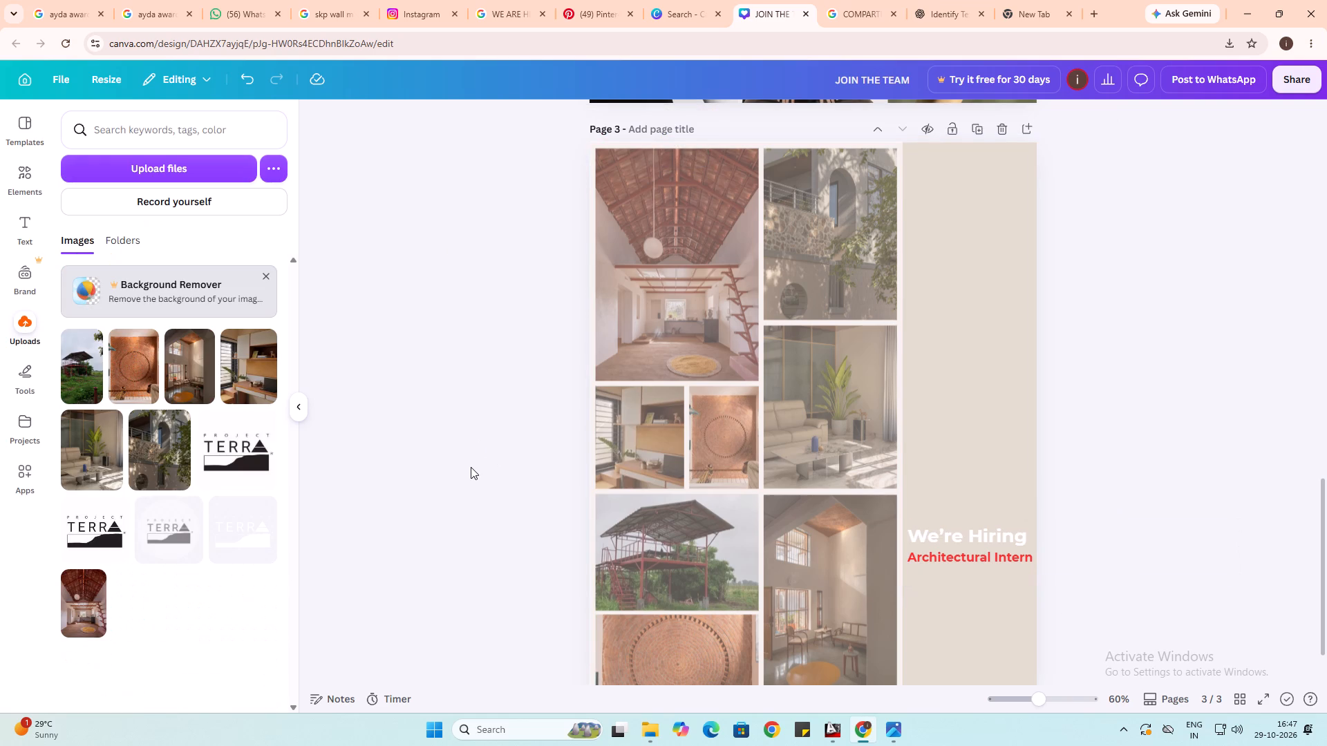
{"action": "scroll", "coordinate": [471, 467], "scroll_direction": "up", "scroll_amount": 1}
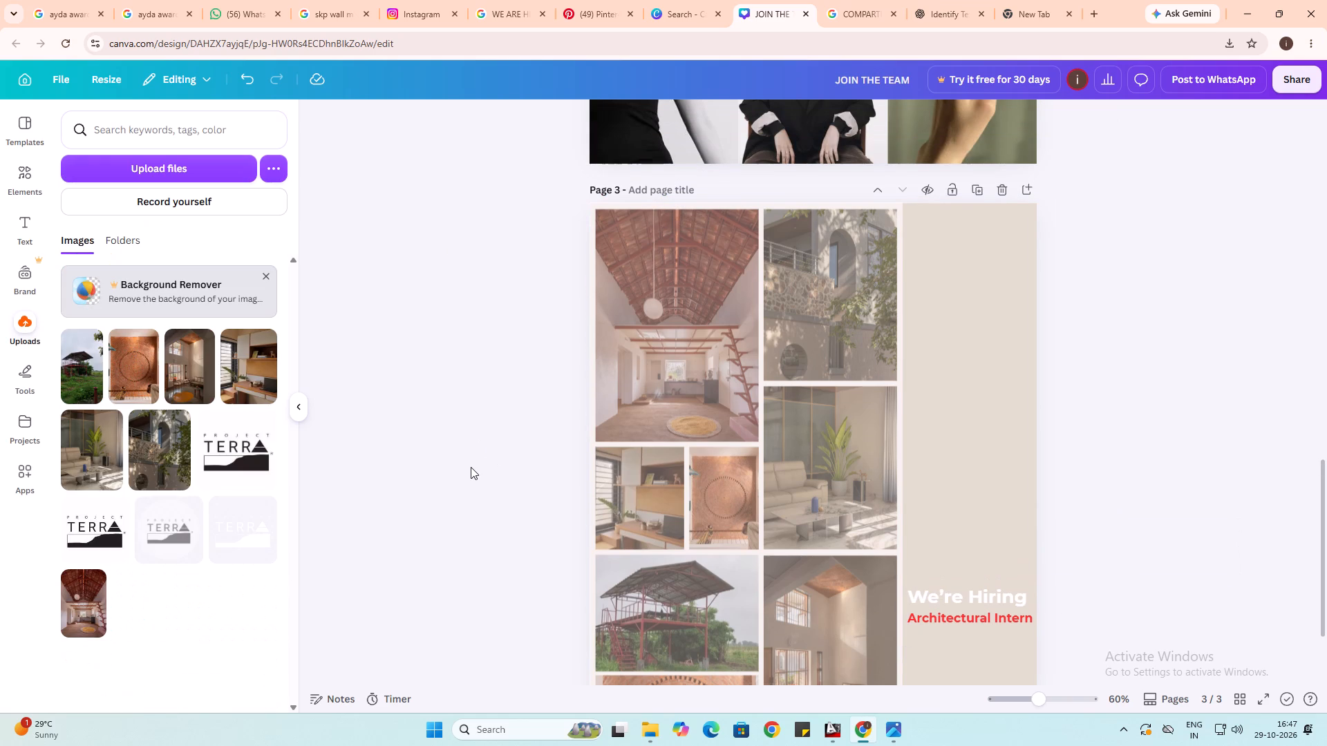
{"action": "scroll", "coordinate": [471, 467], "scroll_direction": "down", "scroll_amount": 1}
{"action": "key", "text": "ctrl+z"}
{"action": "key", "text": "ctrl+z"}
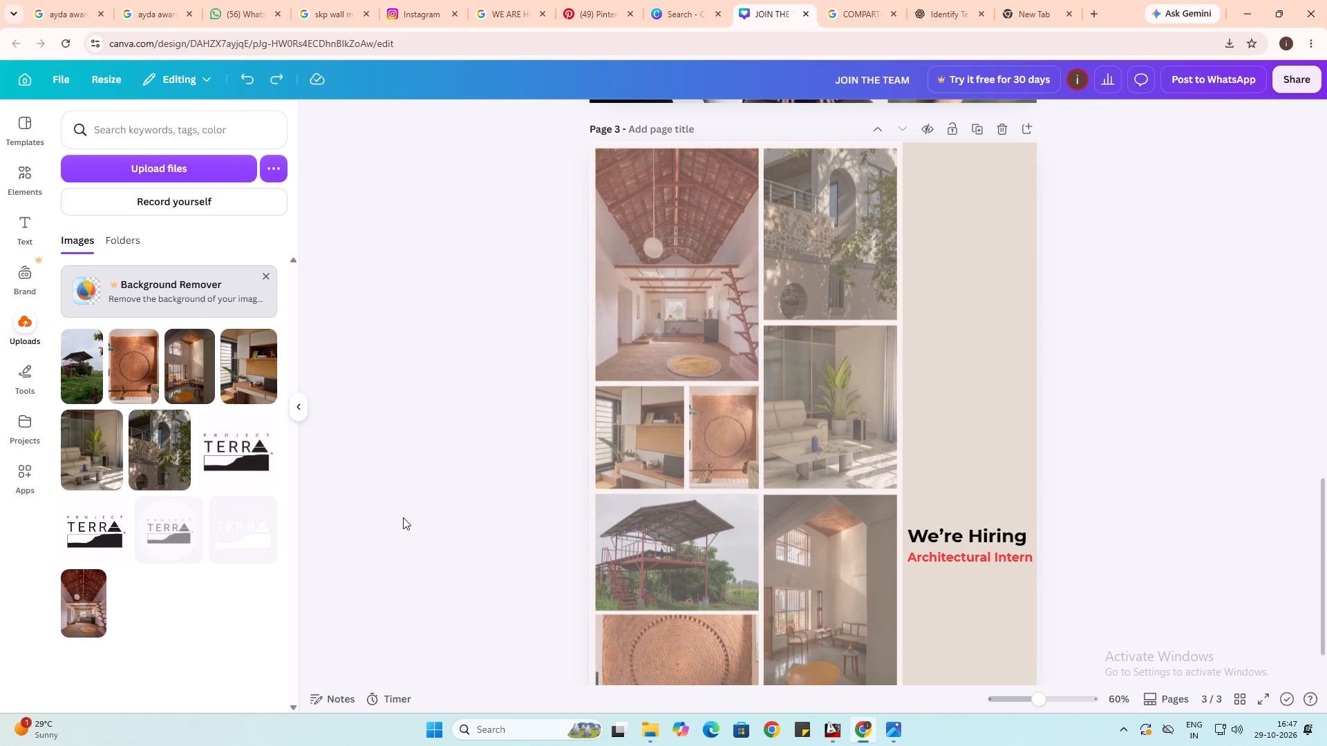
Recolour the side strip with the muted brown from the tiled-roof interior photo's colours, after trying that photo's pale mauve.
{"action": "scroll", "coordinate": [420, 514], "scroll_direction": "up", "scroll_amount": 1}
{"action": "scroll", "coordinate": [420, 514], "scroll_direction": "down", "scroll_amount": 1}
{"action": "left_click", "coordinate": [967, 407]}
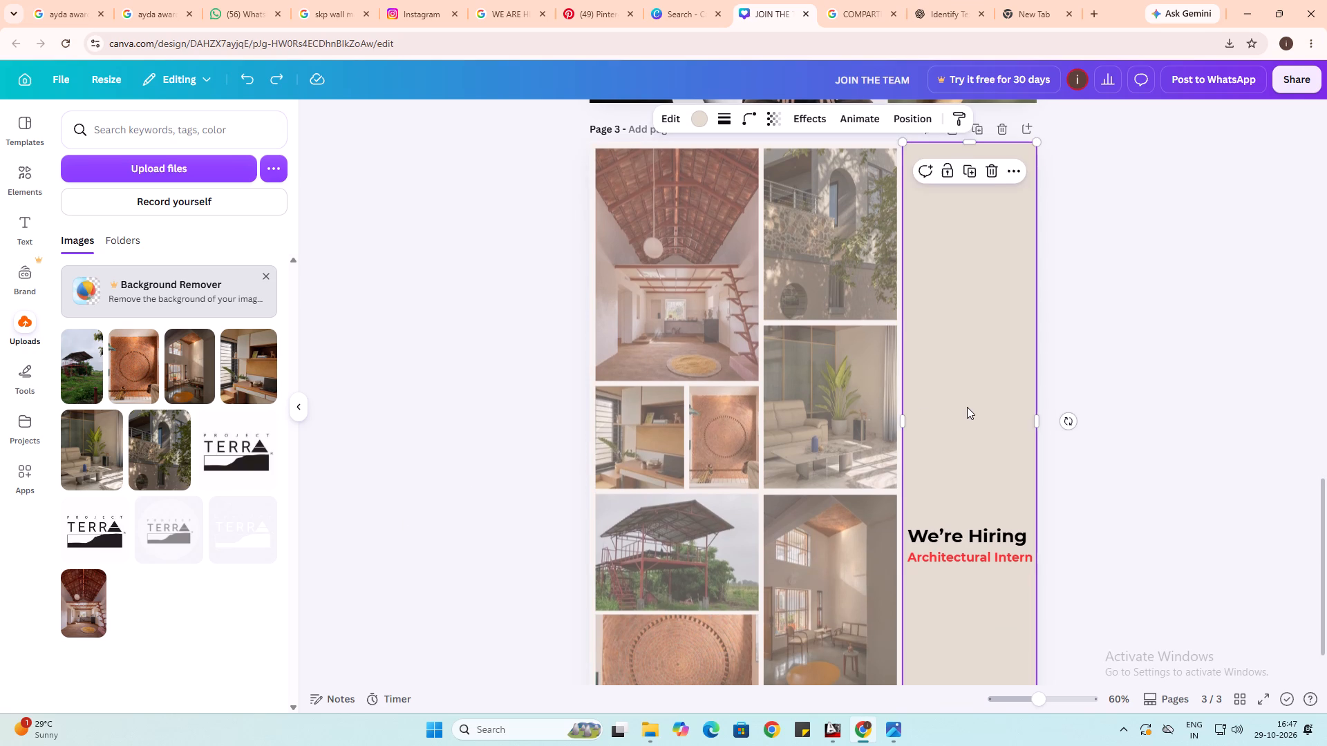
{"action": "left_click", "coordinate": [780, 119]}
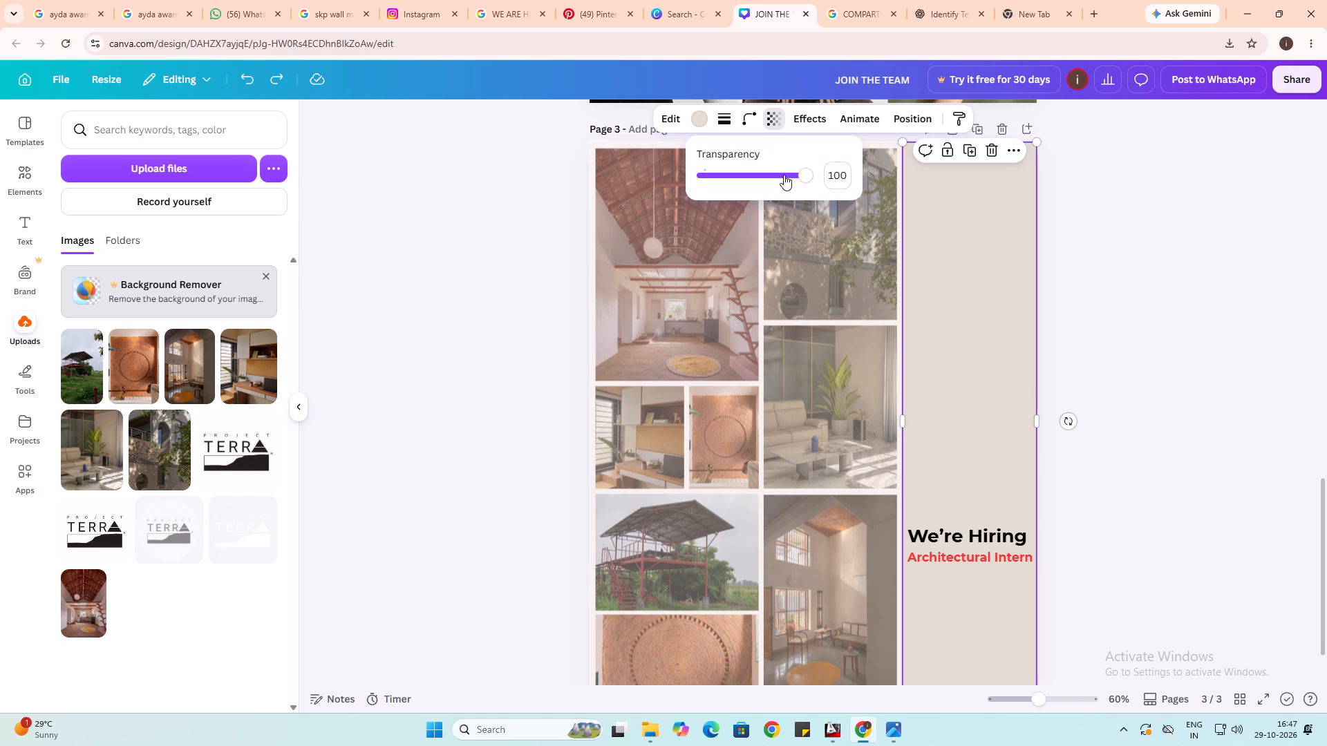
{"action": "left_click_drag", "start_coordinate": [809, 174], "coordinate": [824, 176]}
{"action": "left_click", "coordinate": [703, 119]}
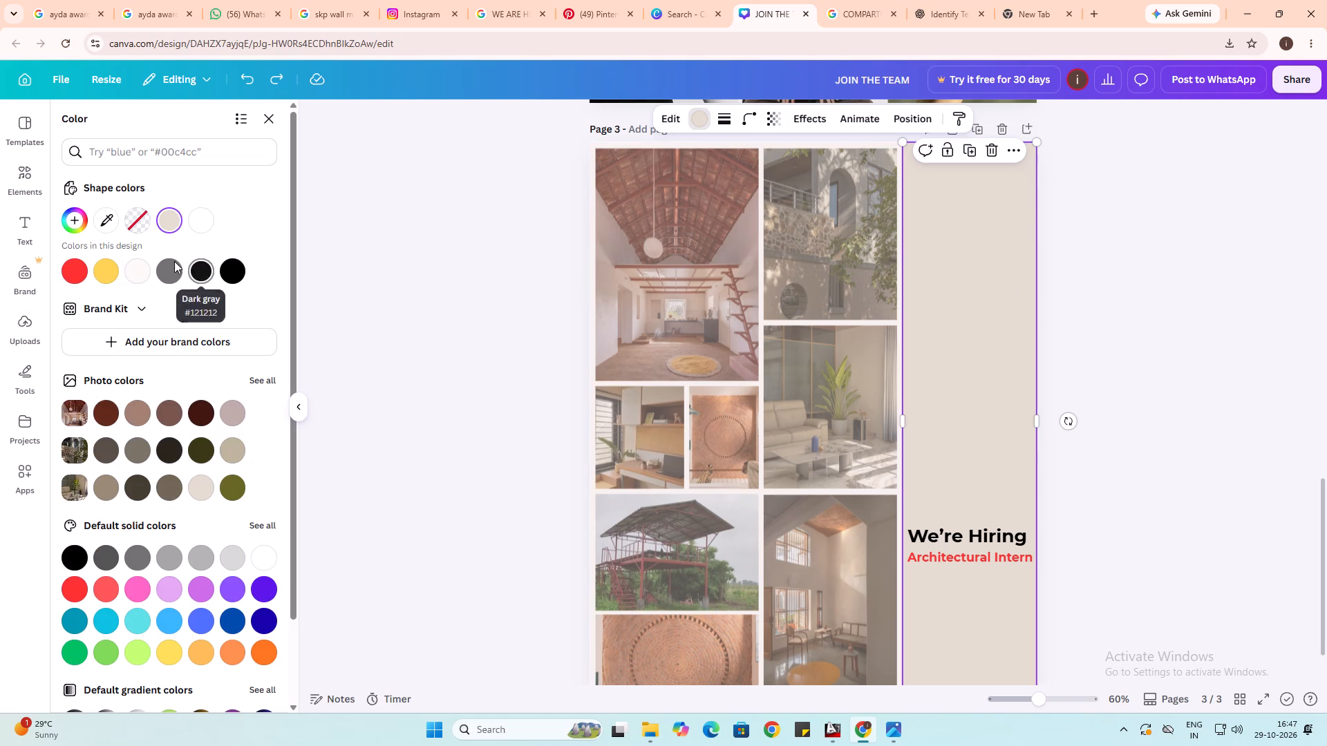
{"action": "left_click", "coordinate": [226, 414]}
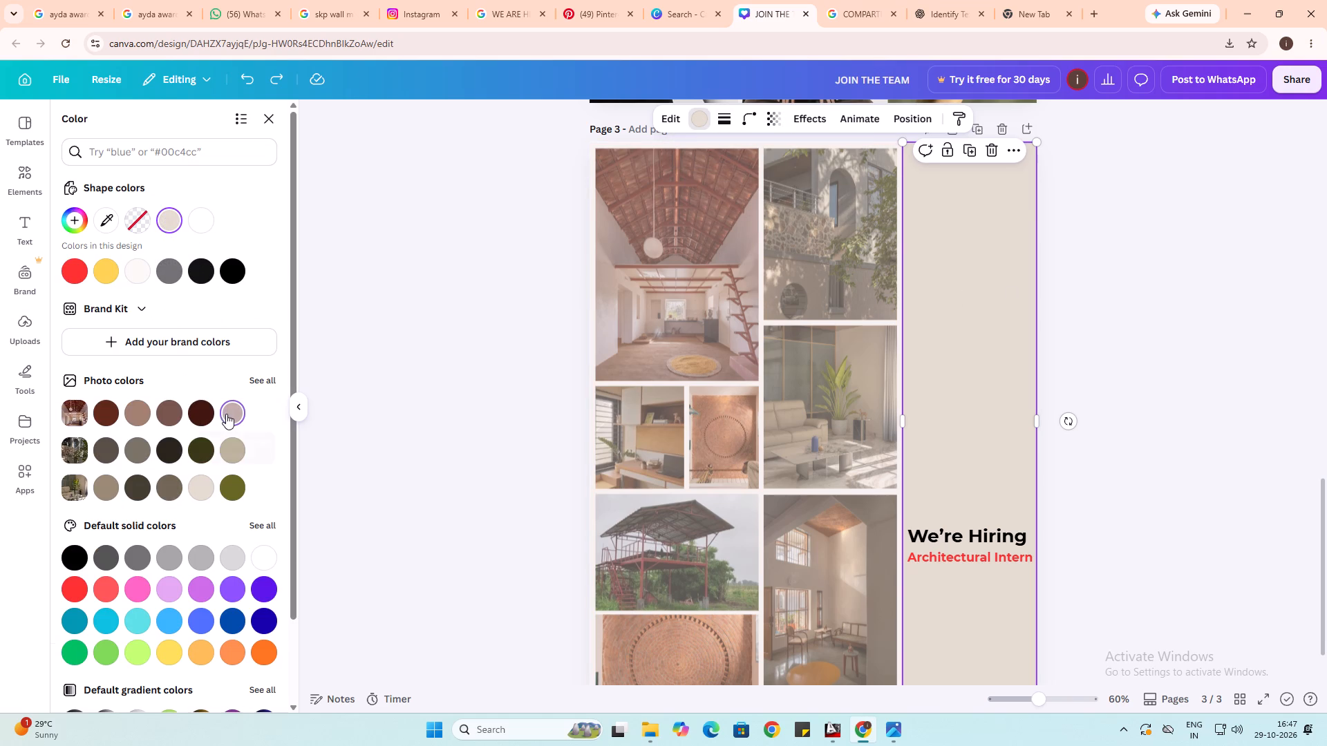
{"action": "left_click", "coordinate": [138, 419]}
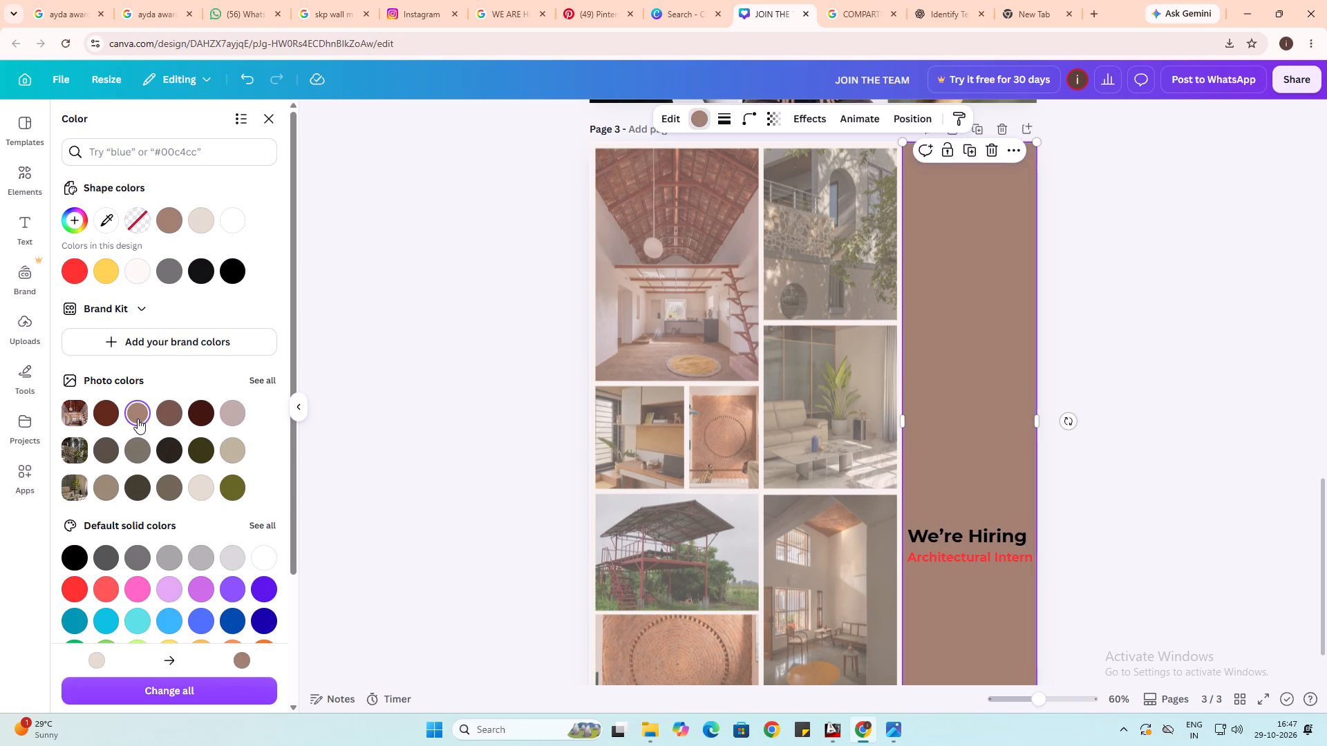
Recolour both lines of the hiring text, "We're Hiring" and "Architectural Intern", white (#ffffff).
{"action": "double_click", "coordinate": [1013, 542]}
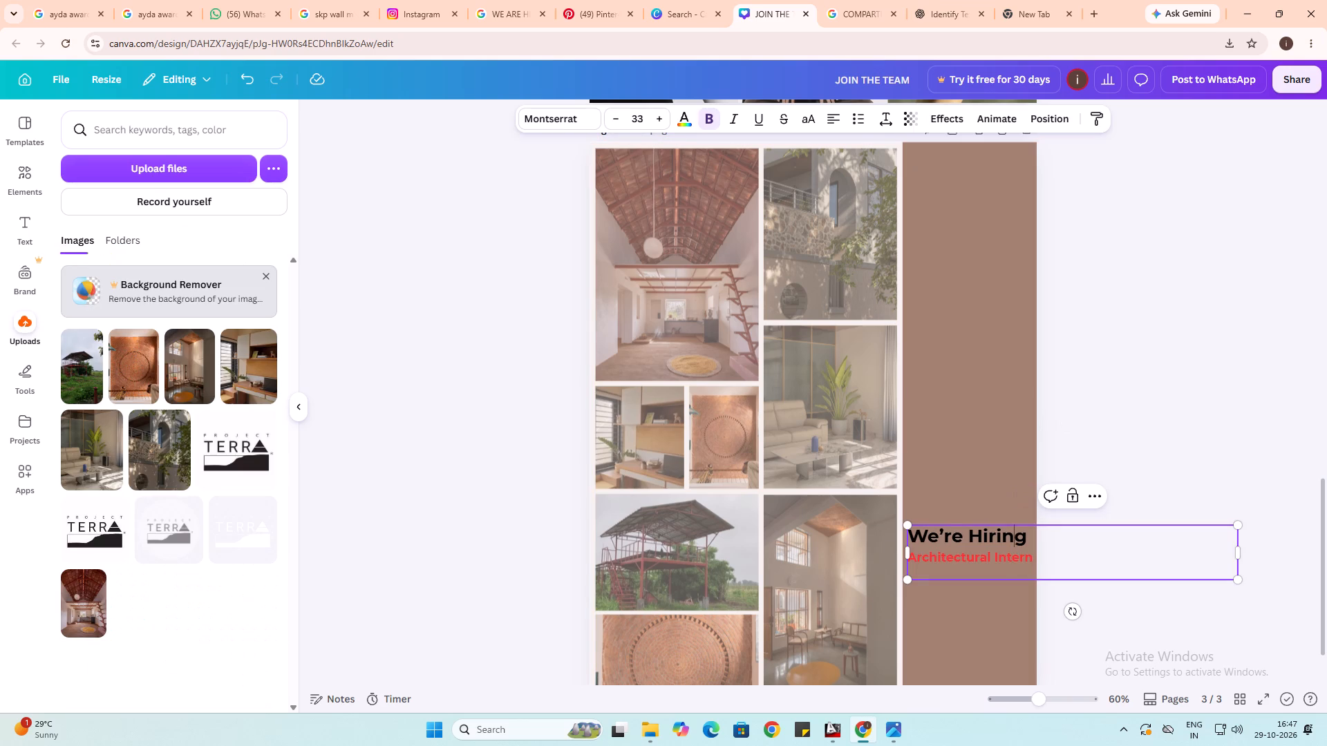
{"action": "key", "text": "ctrl+a"}
{"action": "left_click", "coordinate": [683, 124]}
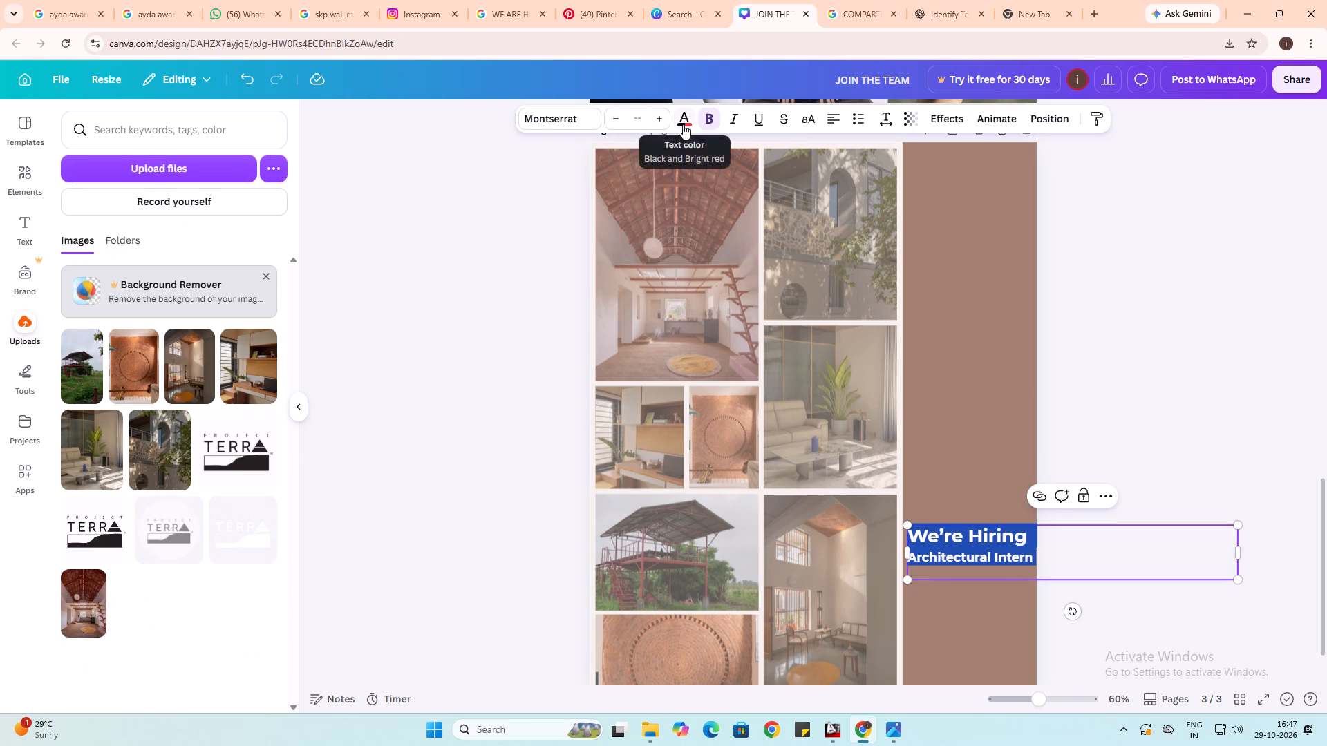
{"action": "left_click", "coordinate": [169, 229]}
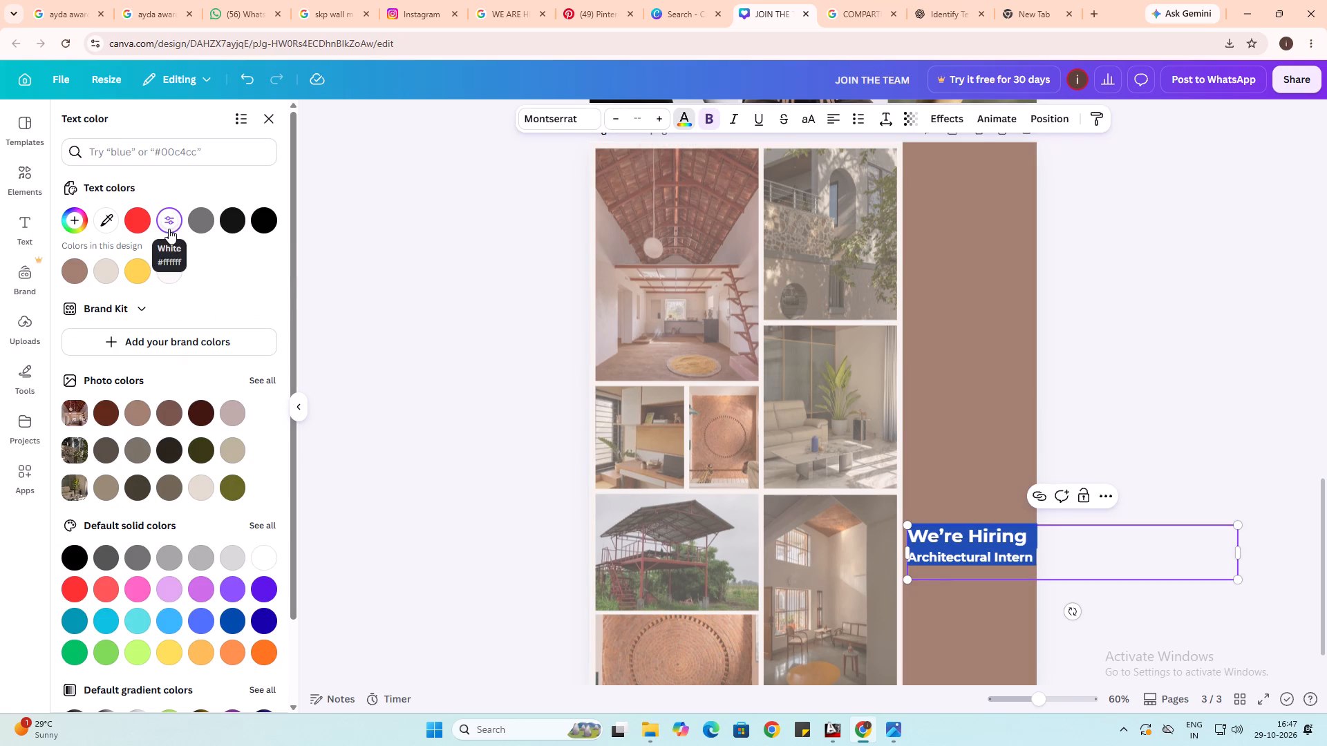
Recolour the "Architectural Intern" line with the dark red-brown from the tiled-roof interior photo's colours, after trying red #ff3131.
{"action": "left_click", "coordinate": [454, 361]}
{"action": "left_click", "coordinate": [455, 385]}
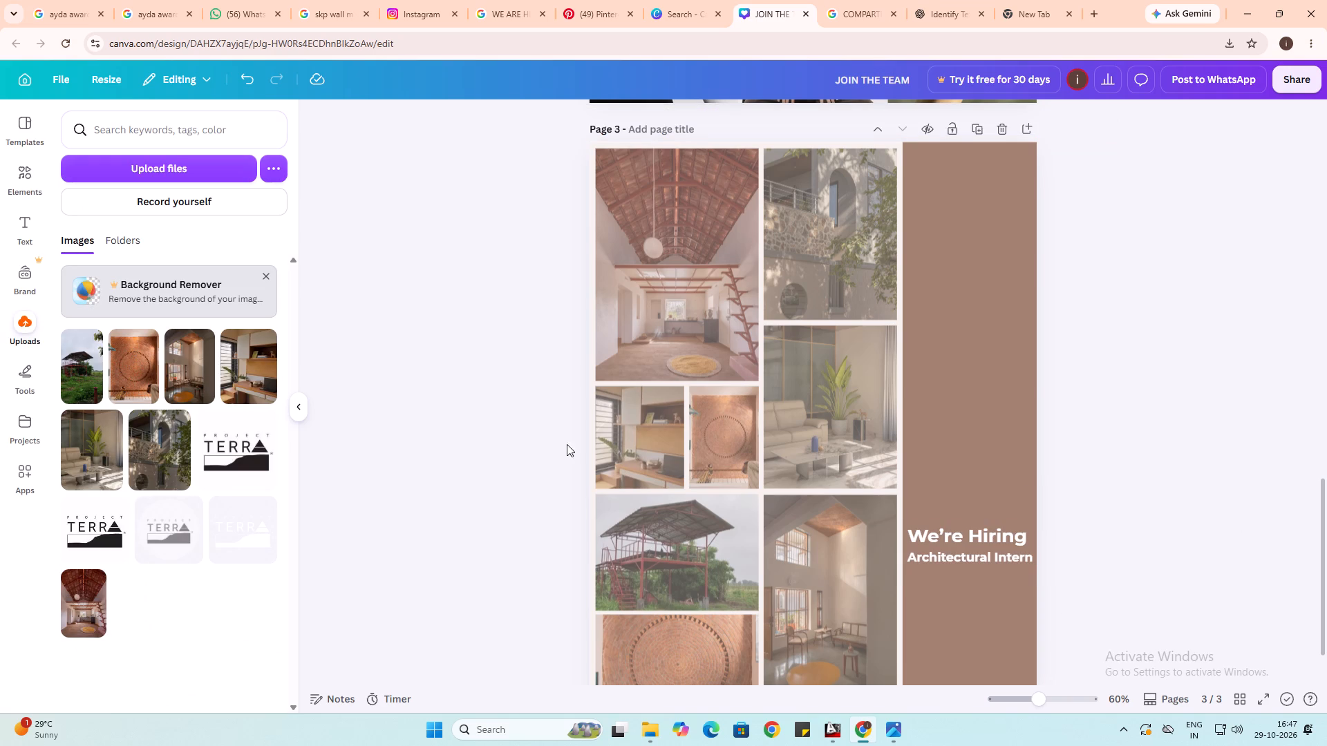
{"action": "left_click", "coordinate": [966, 562]}
{"action": "left_click", "coordinate": [966, 562]}
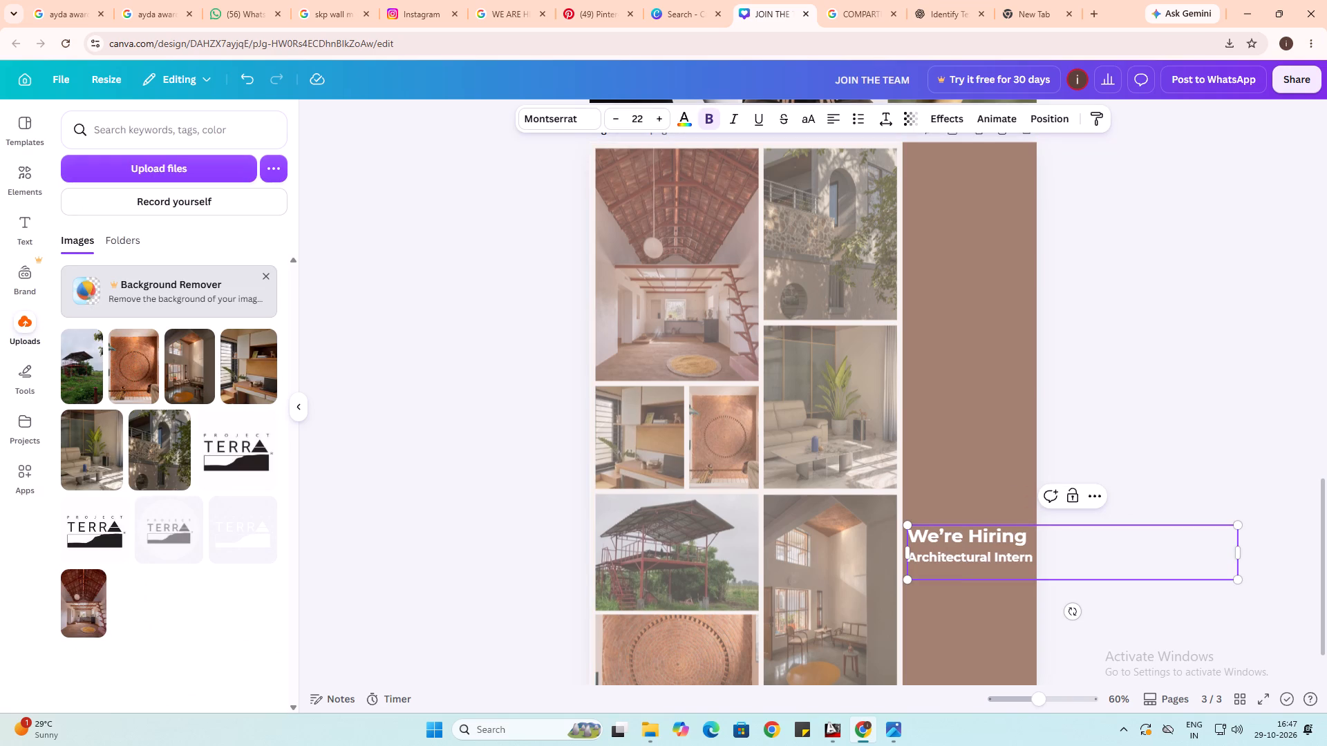
{"action": "left_click_drag", "start_coordinate": [1033, 560], "coordinate": [908, 564]}
{"action": "left_click", "coordinate": [684, 128]}
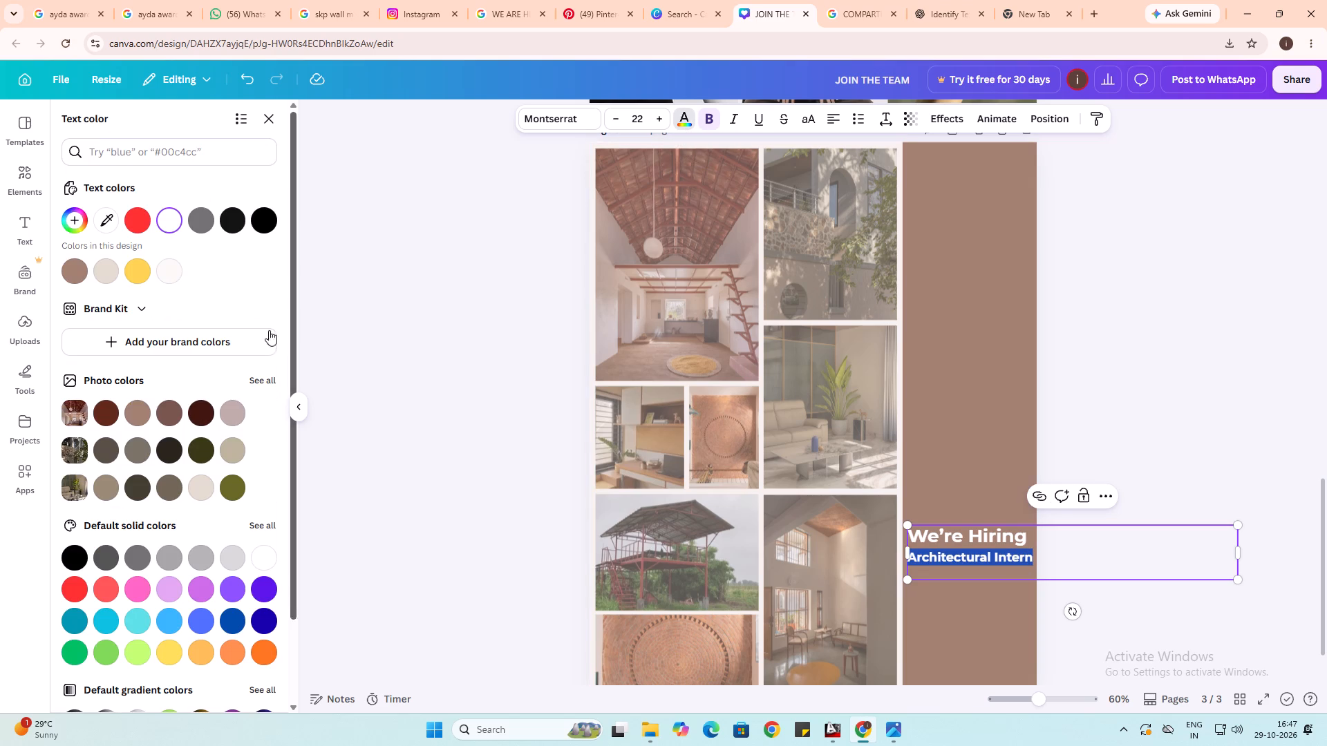
{"action": "left_click", "coordinate": [80, 589]}
{"action": "scroll", "coordinate": [204, 593], "scroll_direction": "down", "scroll_amount": 1}
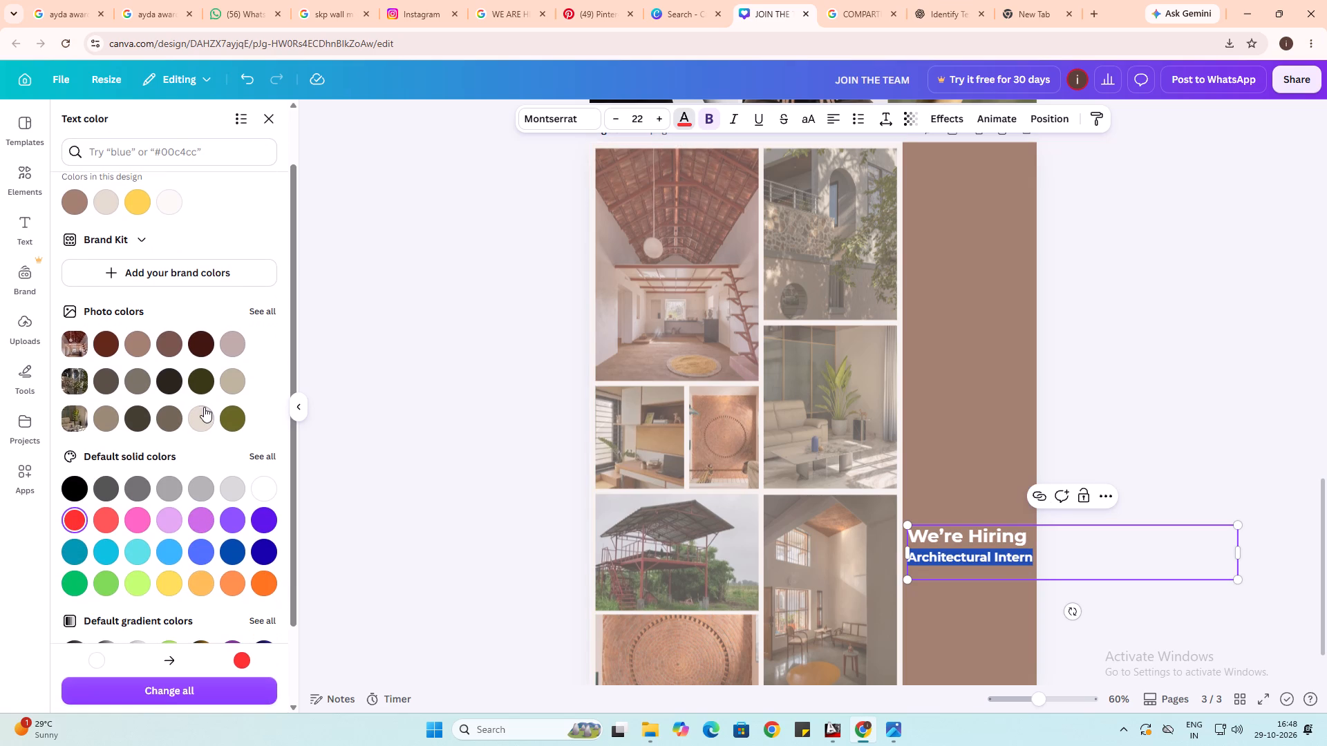
{"action": "left_click", "coordinate": [102, 344]}
{"action": "left_click", "coordinate": [440, 422]}
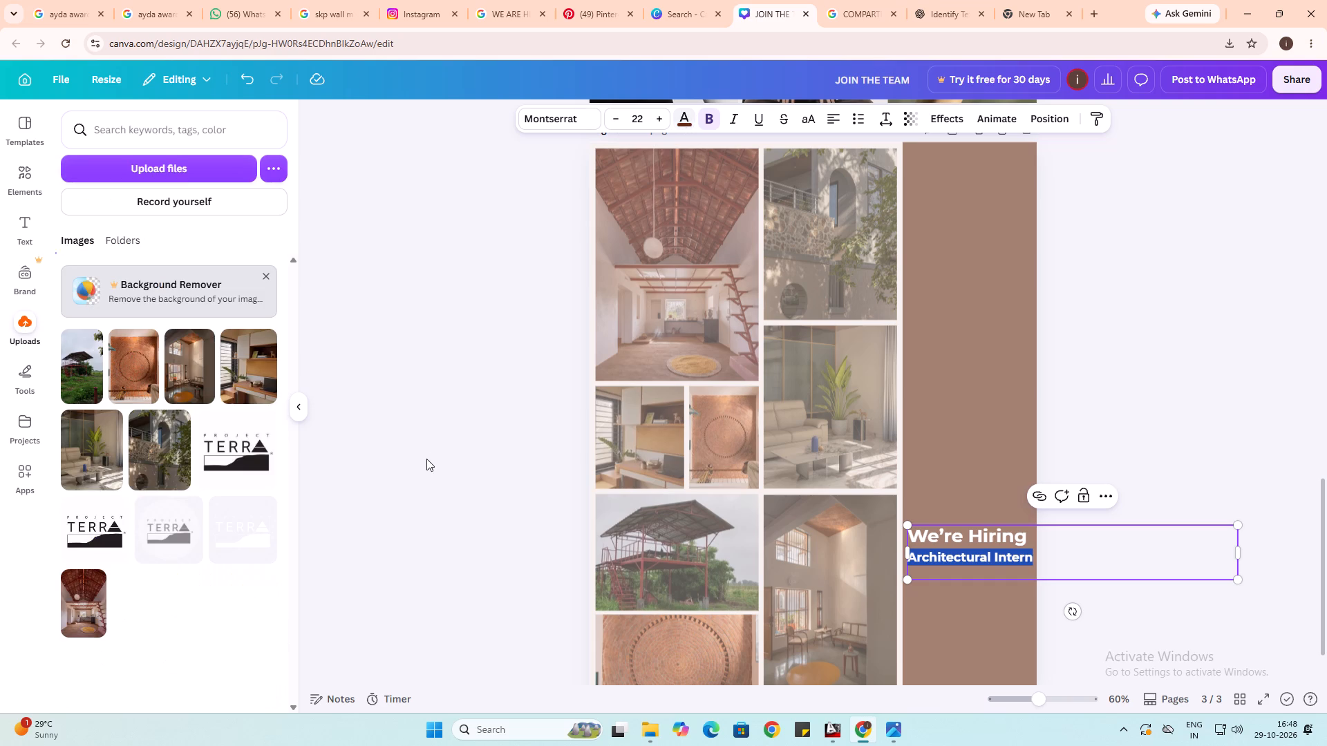
{"action": "left_click", "coordinate": [426, 461]}
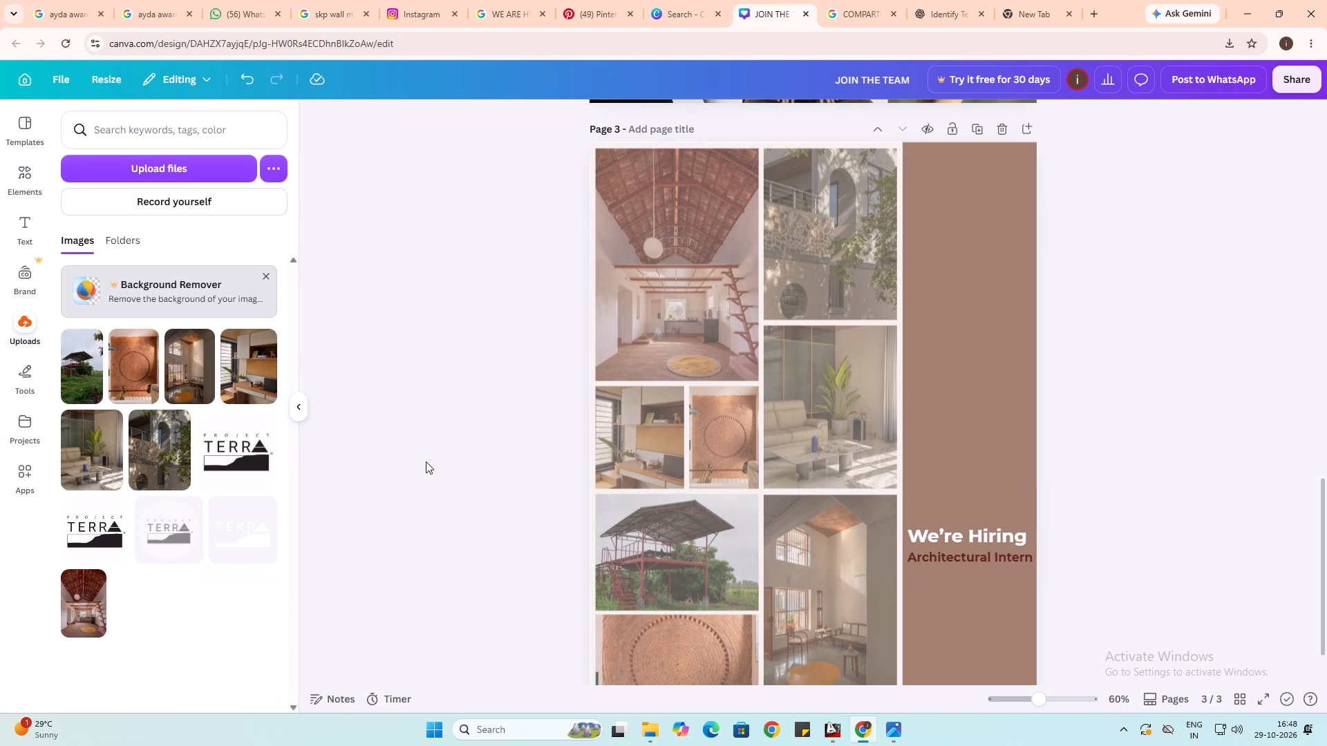
{"action": "scroll", "coordinate": [426, 461], "scroll_direction": "up", "scroll_amount": 1}
{"action": "scroll", "coordinate": [426, 461], "scroll_direction": "down", "scroll_amount": 1}
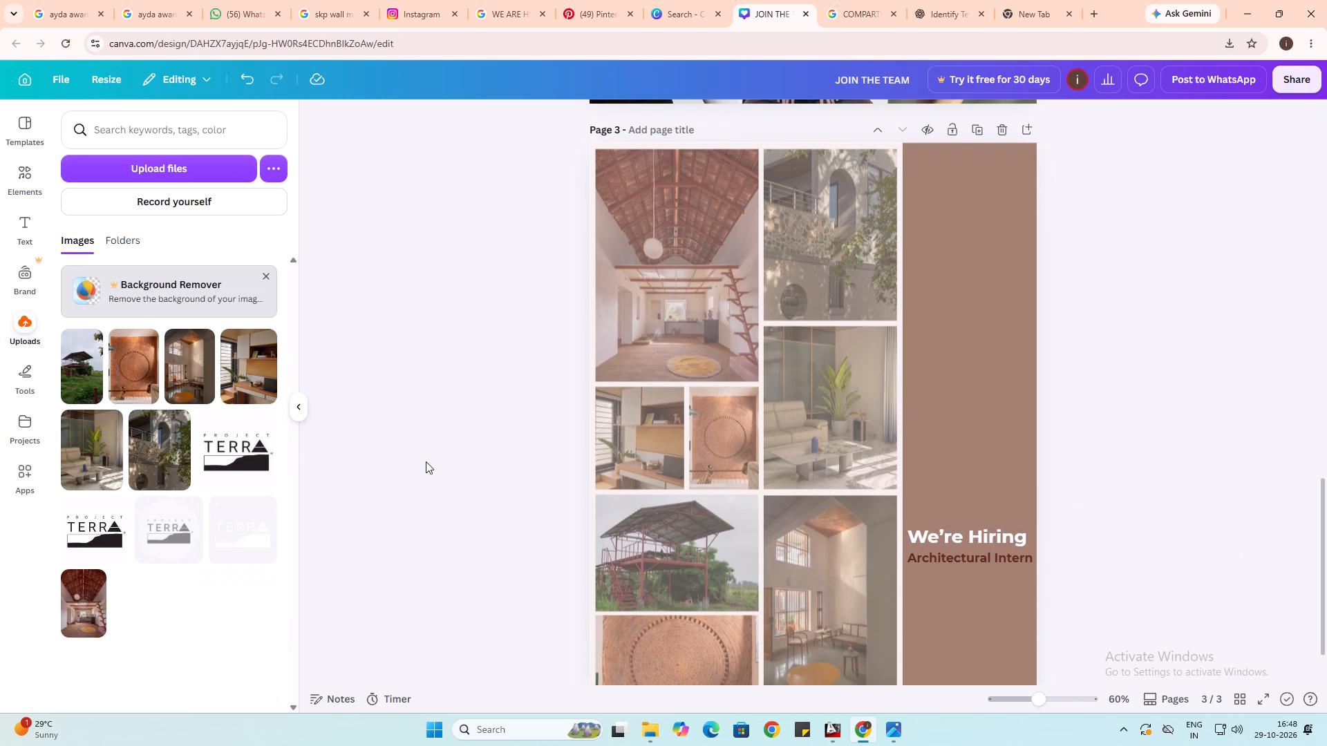
Increase the font size of the "We're Hiring" line to 36.
{"action": "double_click", "coordinate": [983, 536]}
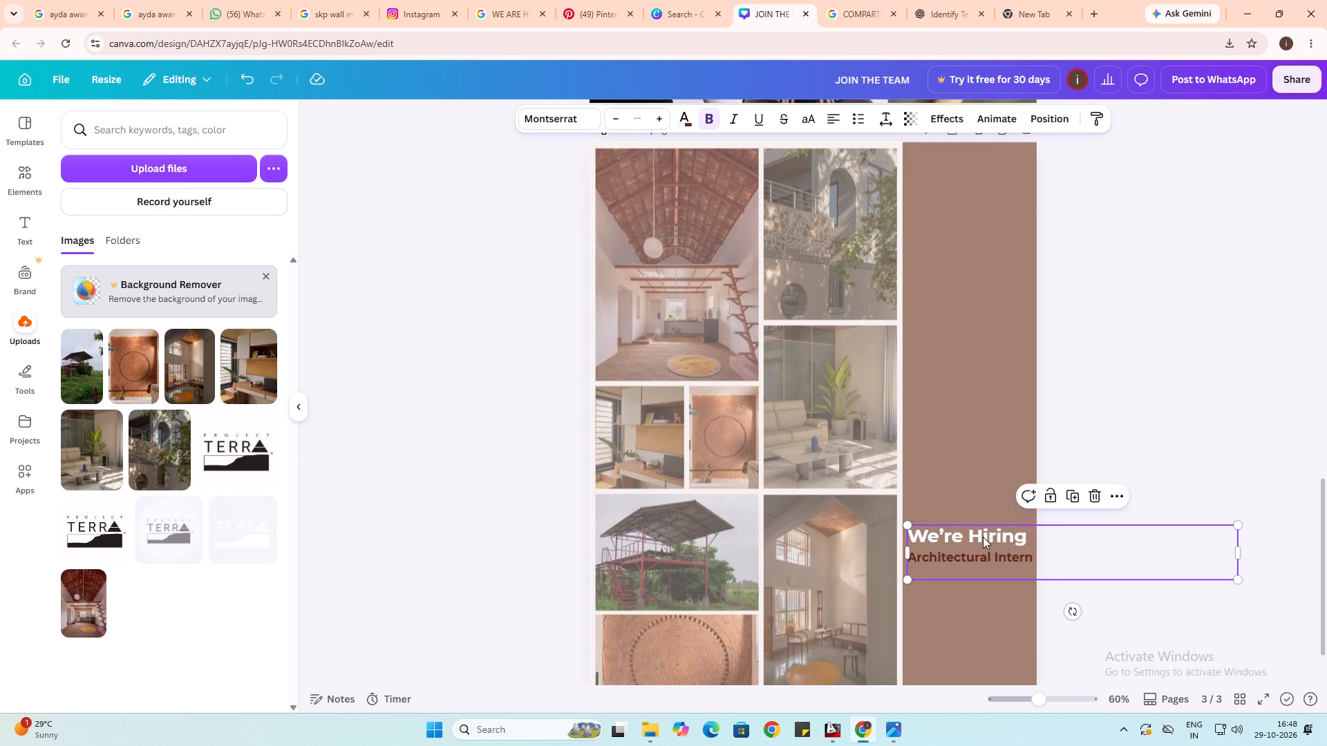
{"action": "left_click_drag", "start_coordinate": [1030, 535], "coordinate": [899, 534]}
{"action": "left_click", "coordinate": [659, 121]}
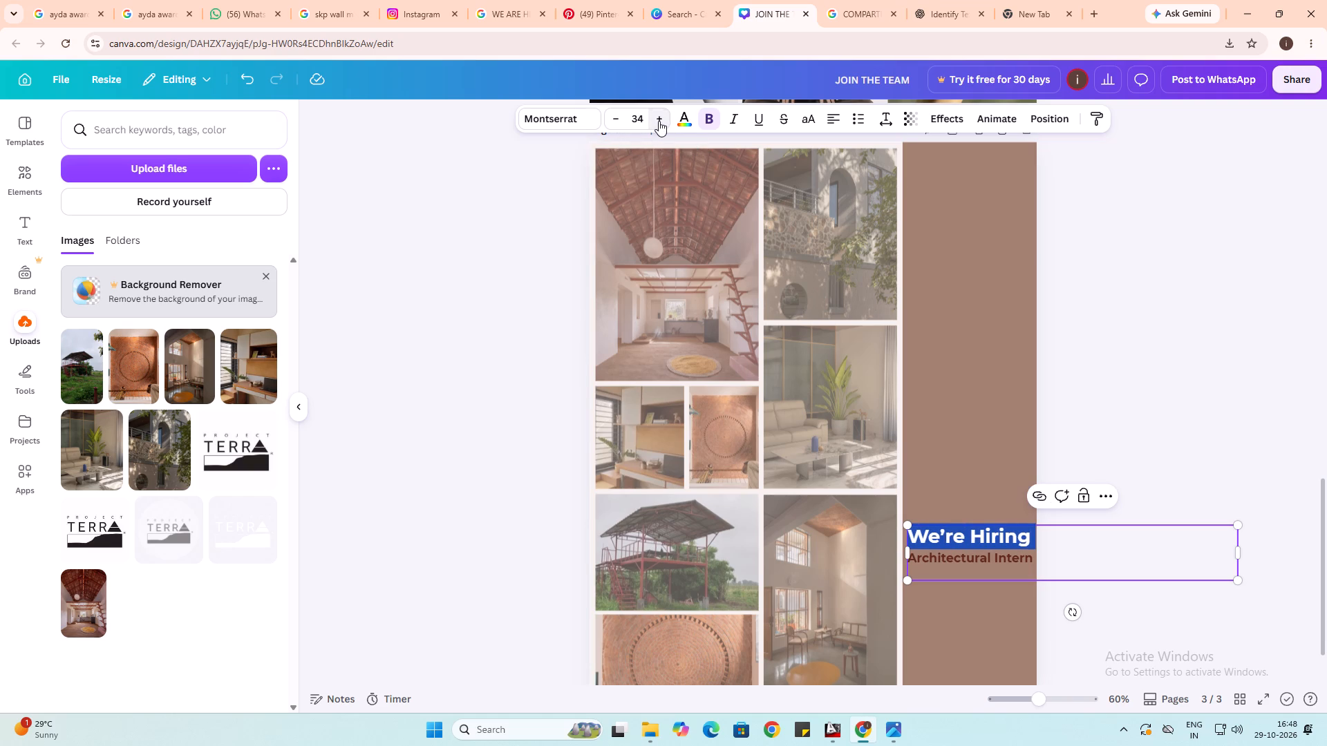
{"action": "left_click", "coordinate": [659, 121]}
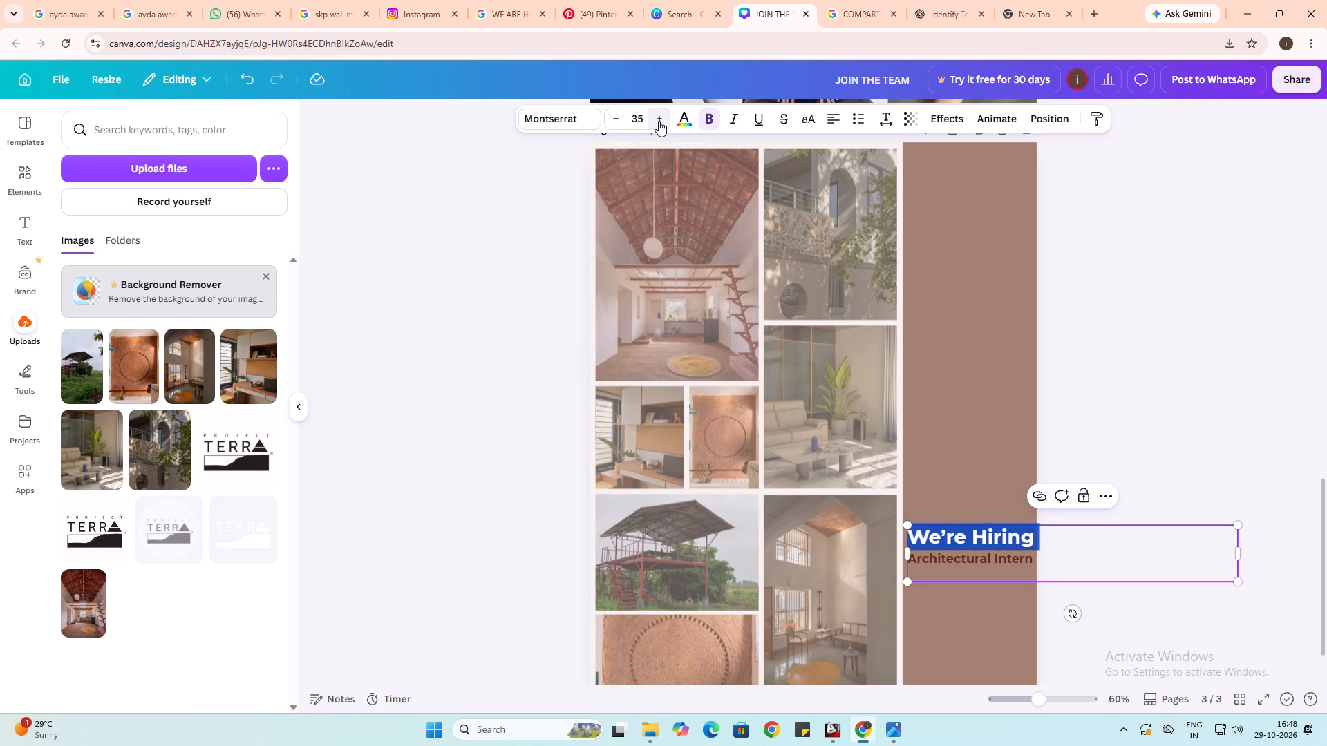
{"action": "left_click", "coordinate": [659, 121]}
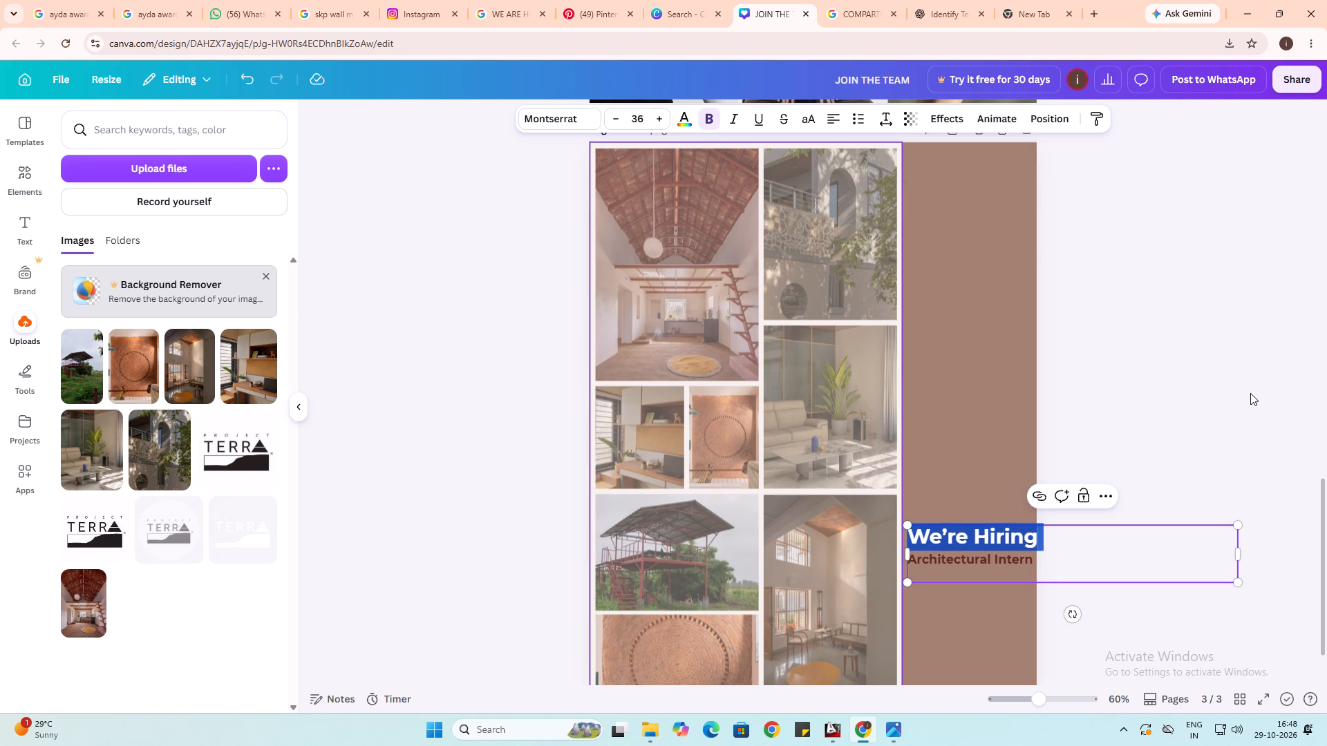
{"action": "left_click", "coordinate": [1200, 399]}
Shift the hiring text block slightly left so that the enlarged "We're Hiring" line fits inside the brown side strip.
{"action": "left_click", "coordinate": [980, 537]}
{"action": "left_click", "coordinate": [986, 539]}
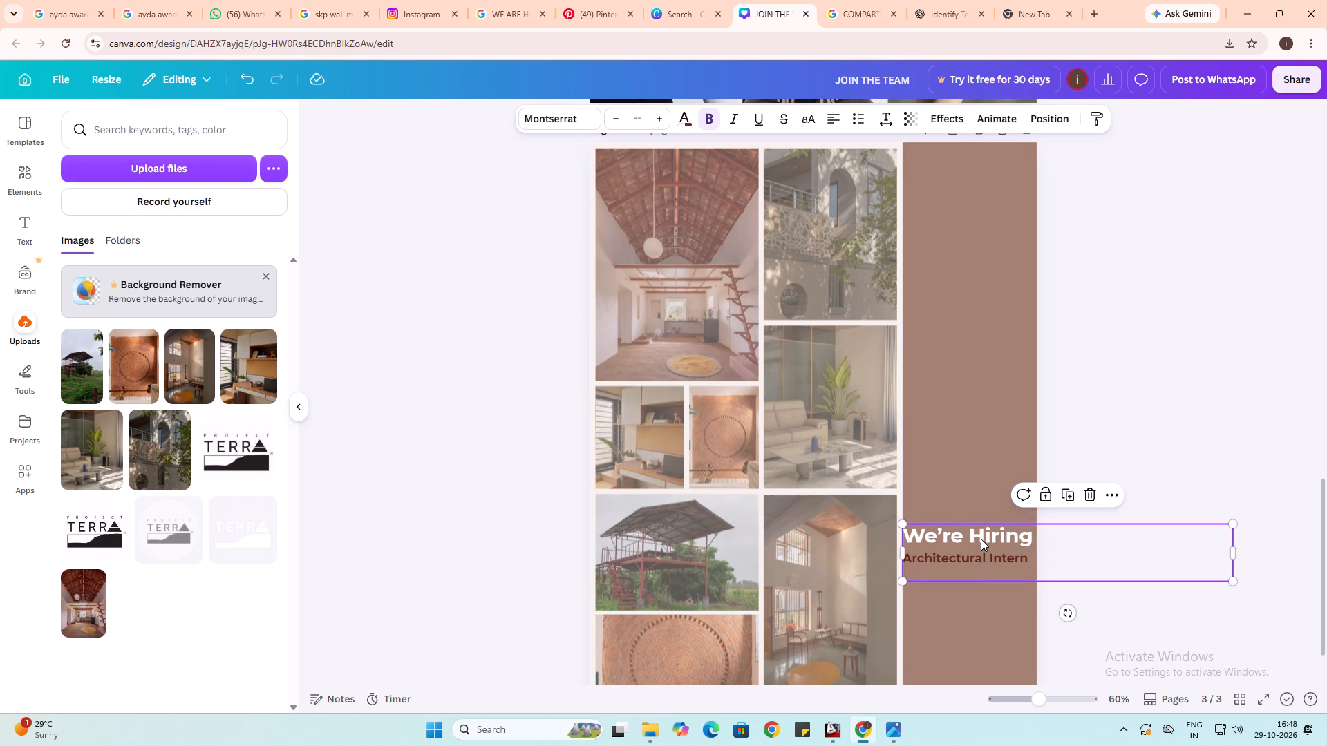
{"action": "key", "text": "Right"}
{"action": "key", "text": "Right"}
{"action": "key", "text": "Right"}
{"action": "key", "text": "Right"}
{"action": "key", "text": "Right"}
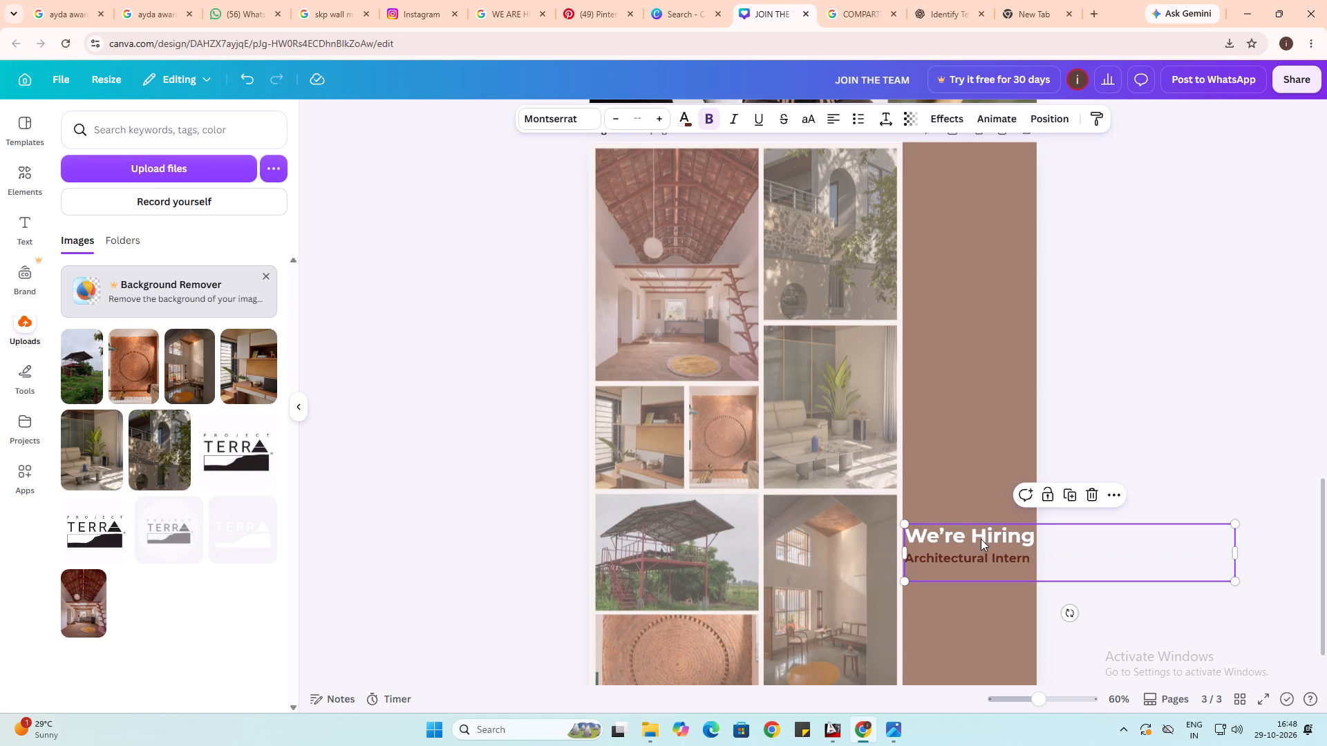
{"action": "left_click", "coordinate": [1181, 408]}
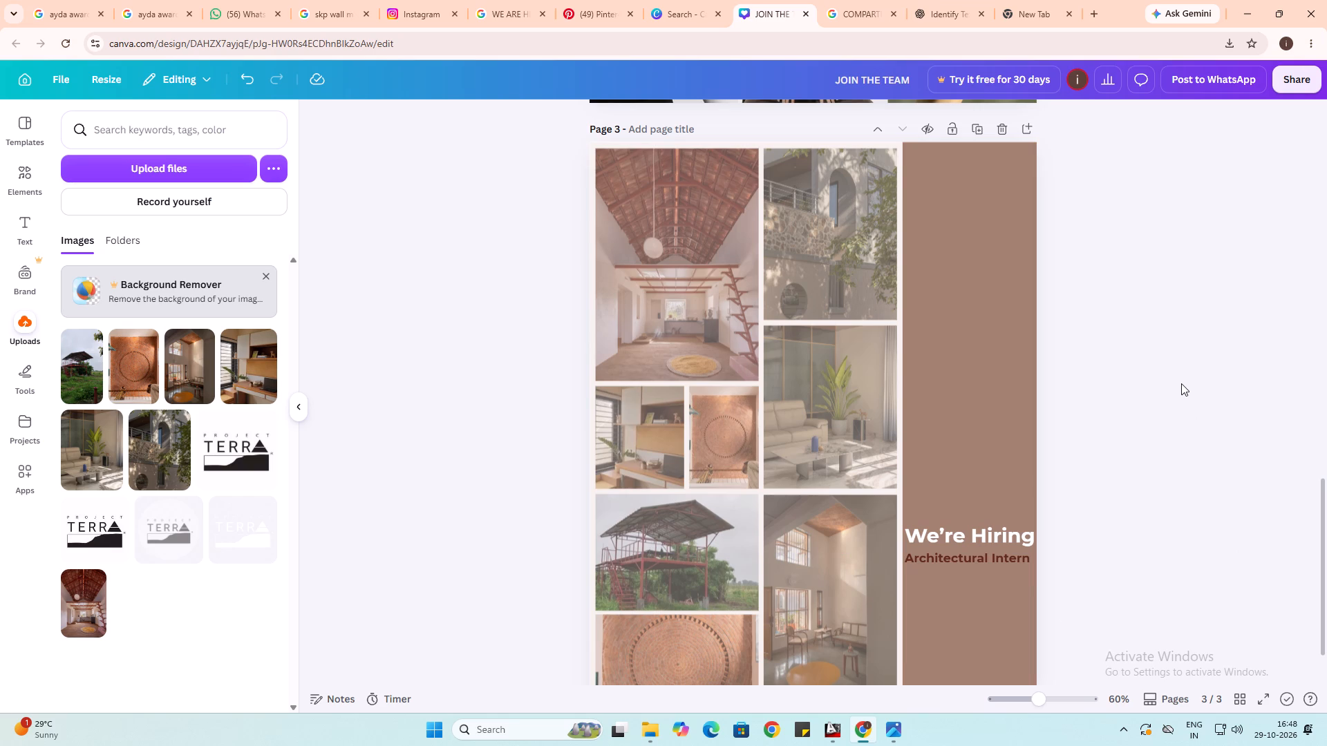
Break the "We're Hiring" heading into two lines, with "Hiring" below "We're".
{"action": "double_click", "coordinate": [986, 538]}
{"action": "left_click", "coordinate": [970, 538]}
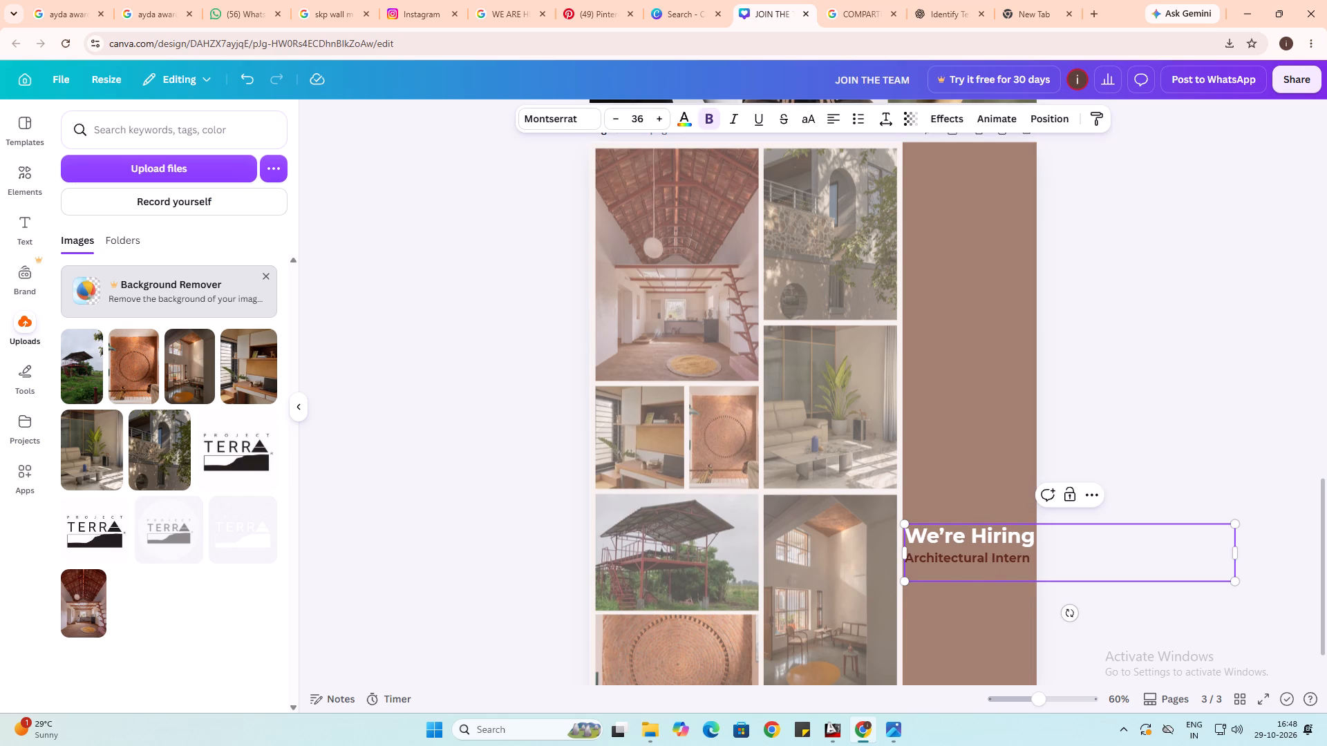
{"action": "key", "text": "Return"}
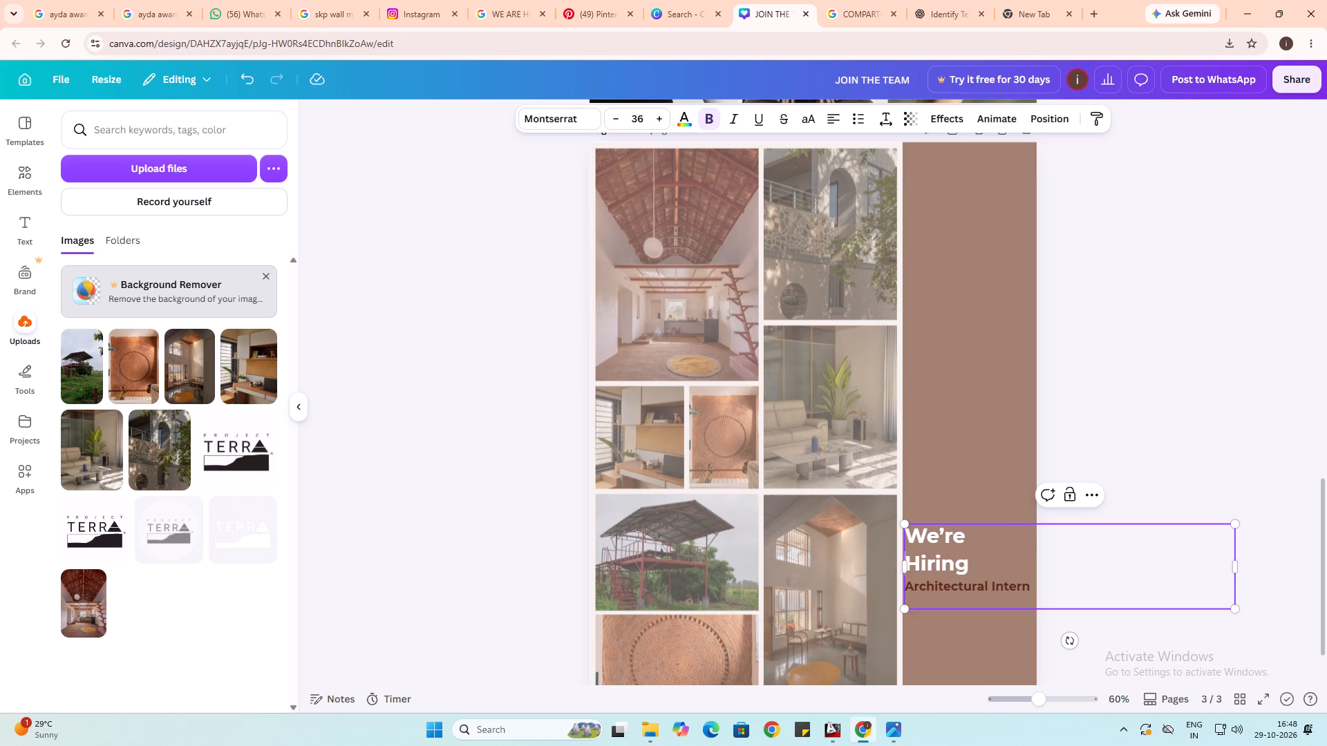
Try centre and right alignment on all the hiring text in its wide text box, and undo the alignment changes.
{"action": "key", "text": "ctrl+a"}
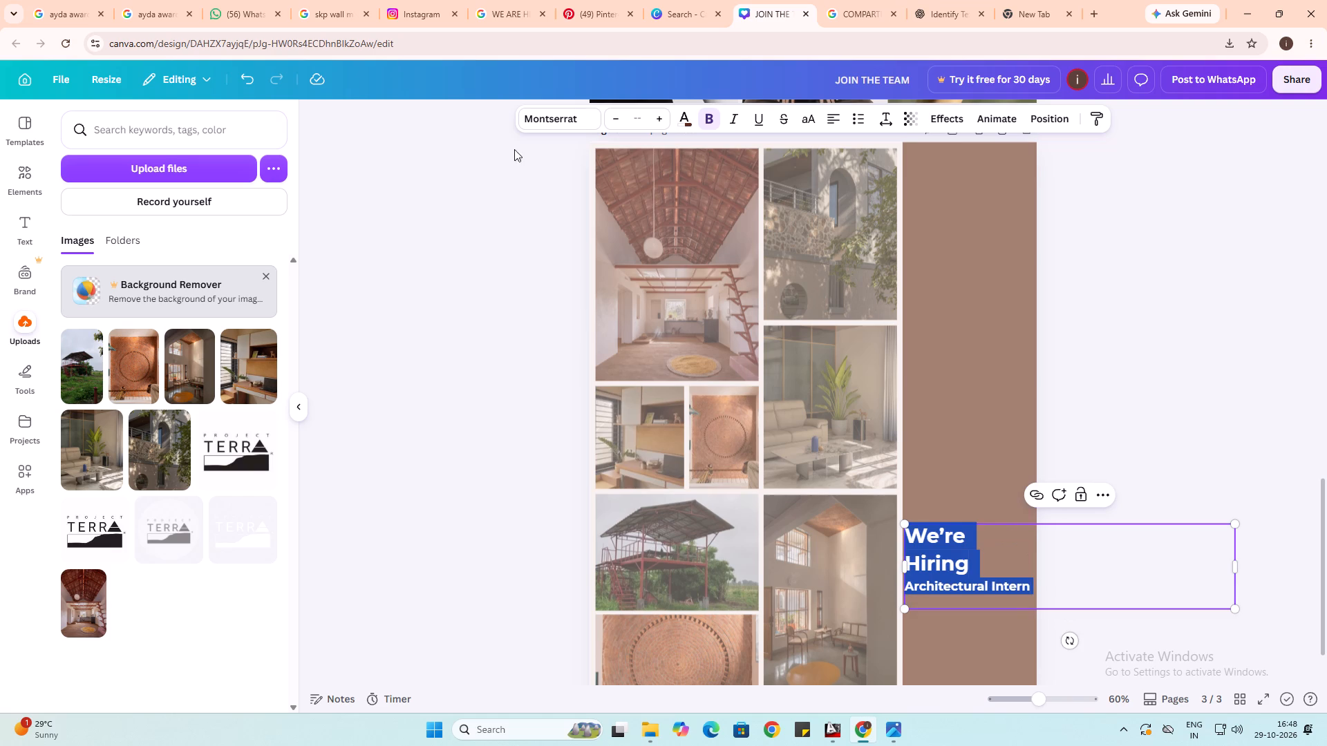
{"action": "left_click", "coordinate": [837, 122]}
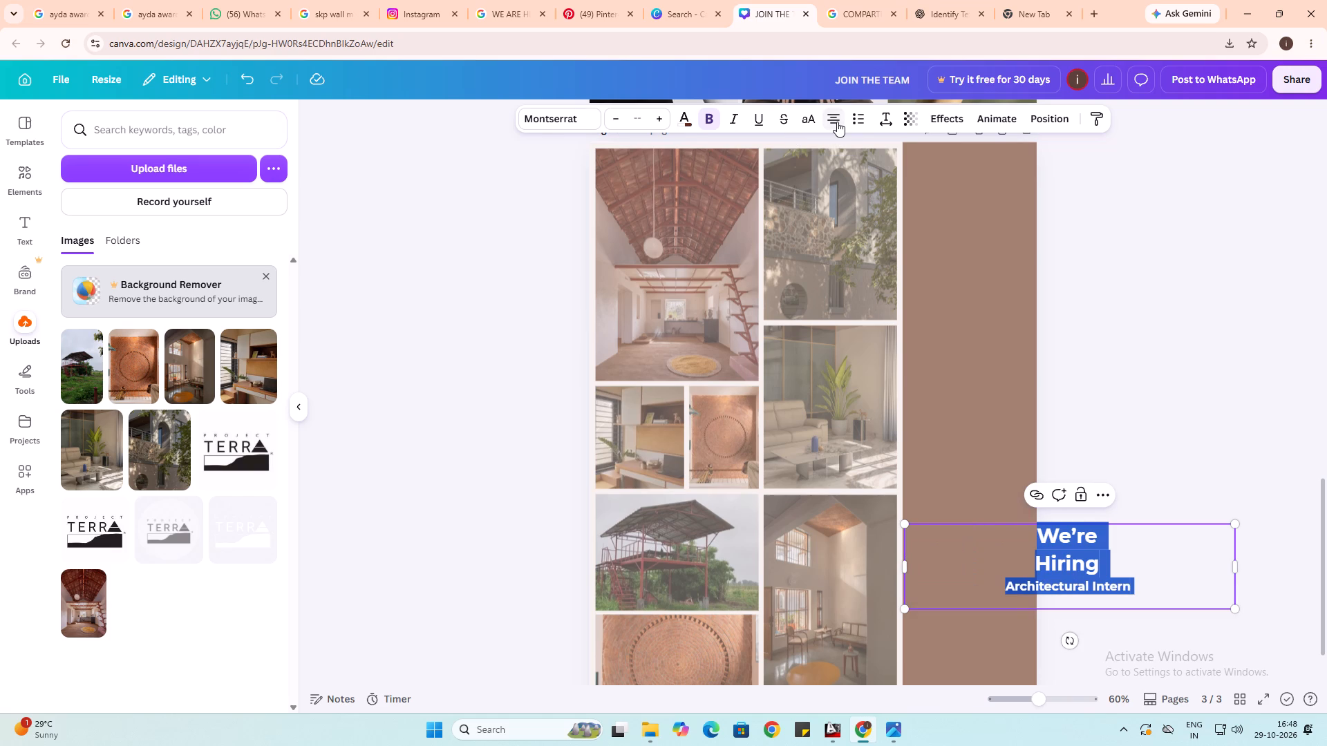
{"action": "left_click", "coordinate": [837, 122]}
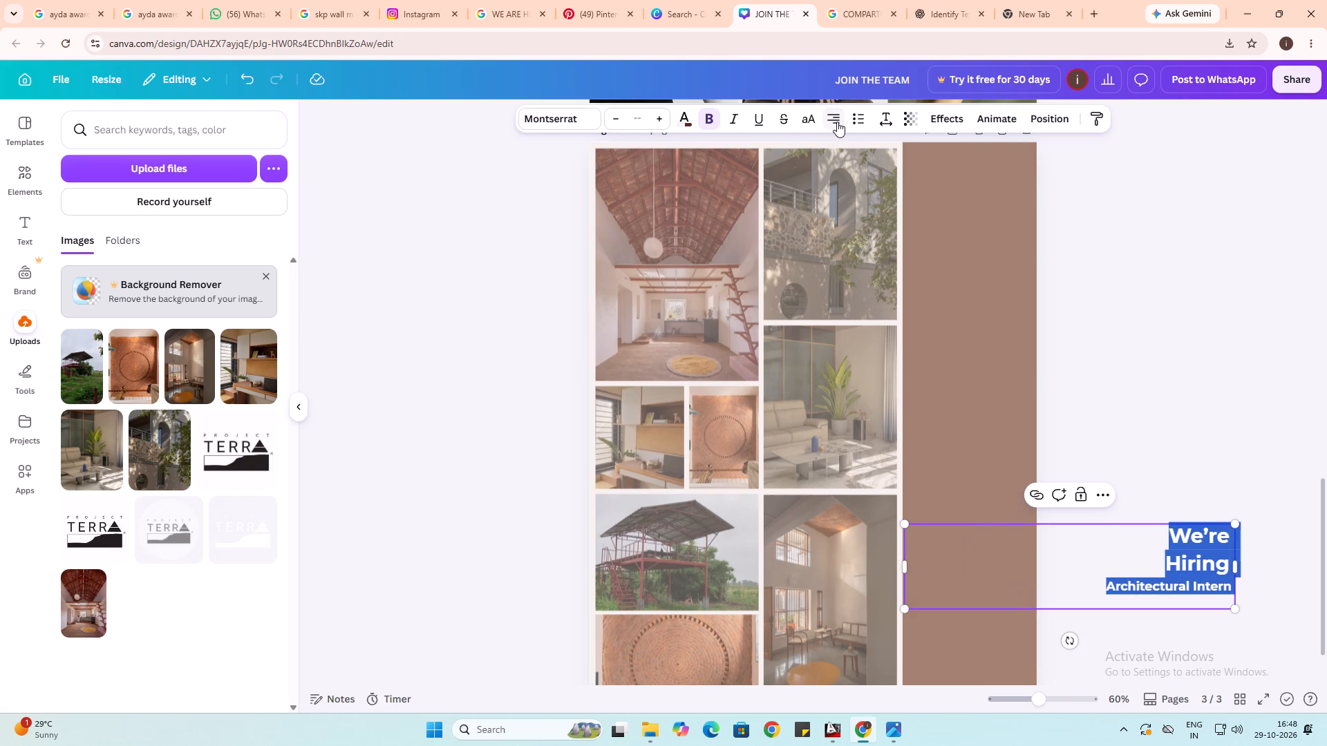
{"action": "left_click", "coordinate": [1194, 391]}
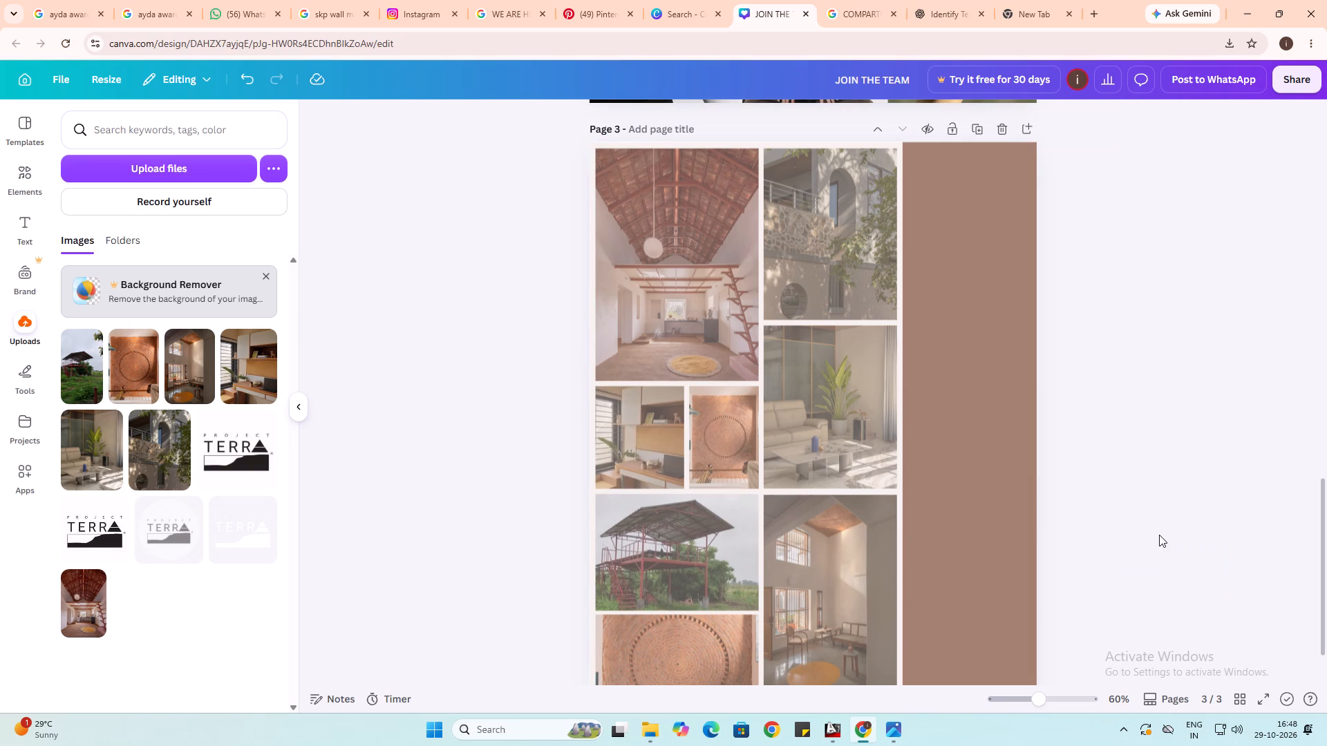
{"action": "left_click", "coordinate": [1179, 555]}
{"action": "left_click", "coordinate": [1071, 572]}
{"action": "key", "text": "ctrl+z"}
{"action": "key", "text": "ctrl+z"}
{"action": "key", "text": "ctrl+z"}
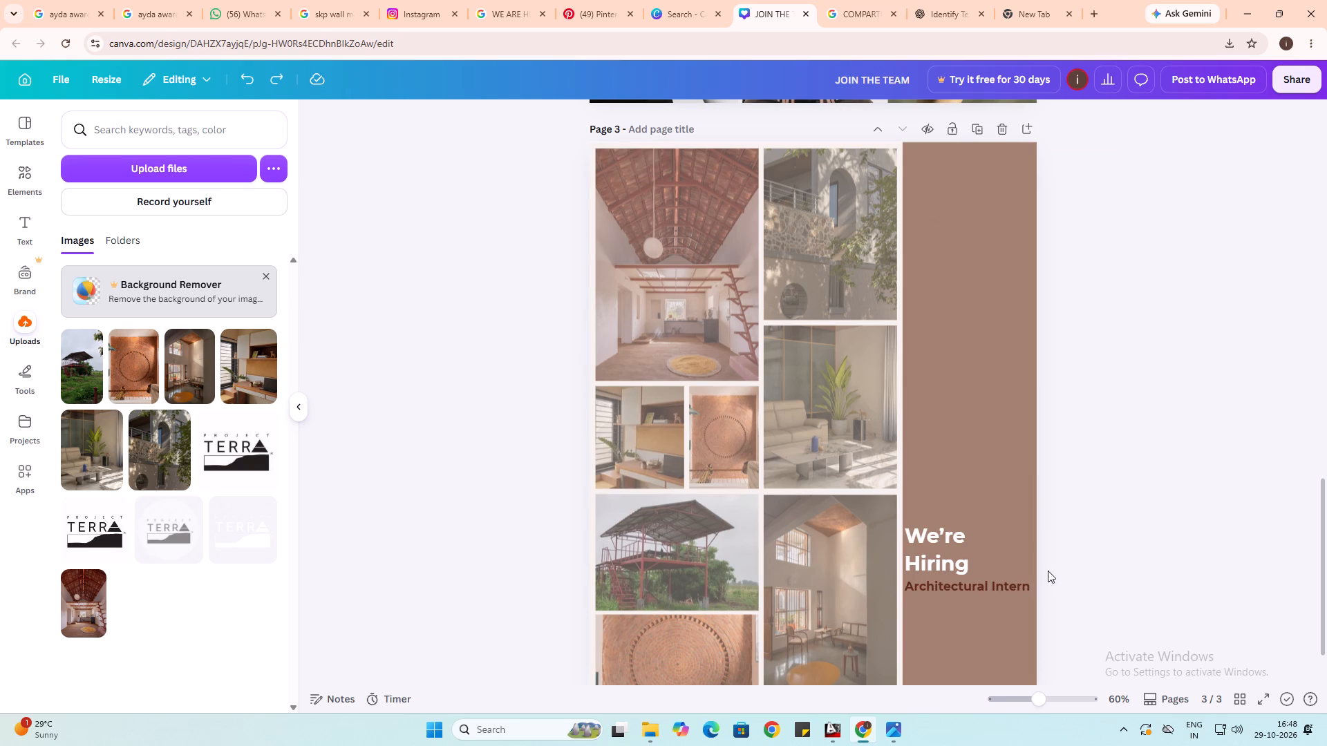
Narrow the hiring text box to the brown strip's outer edge and right-align its text, after trying centre alignment.
{"action": "left_click", "coordinate": [939, 561]}
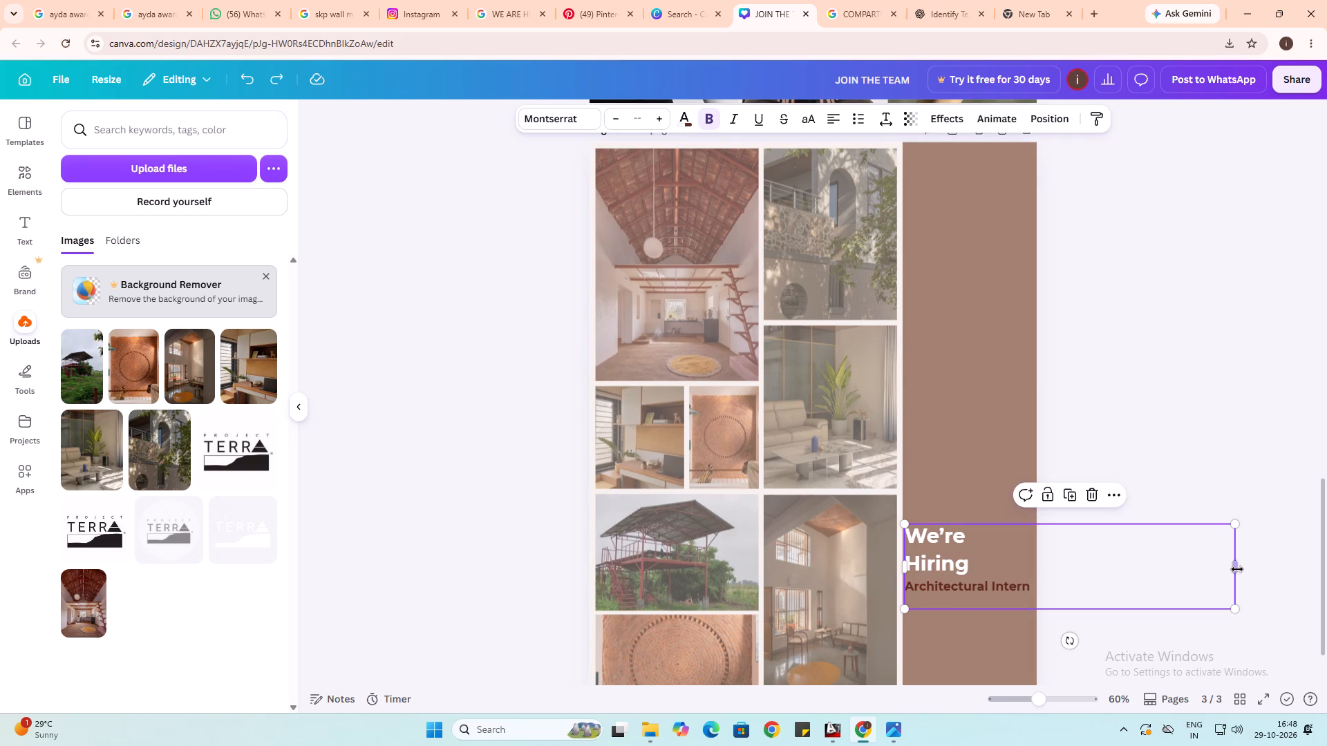
{"action": "left_click", "coordinate": [1234, 565]}
{"action": "left_click", "coordinate": [957, 568]}
{"action": "left_click_drag", "start_coordinate": [1236, 563], "coordinate": [1037, 565]}
{"action": "left_click", "coordinate": [835, 119]}
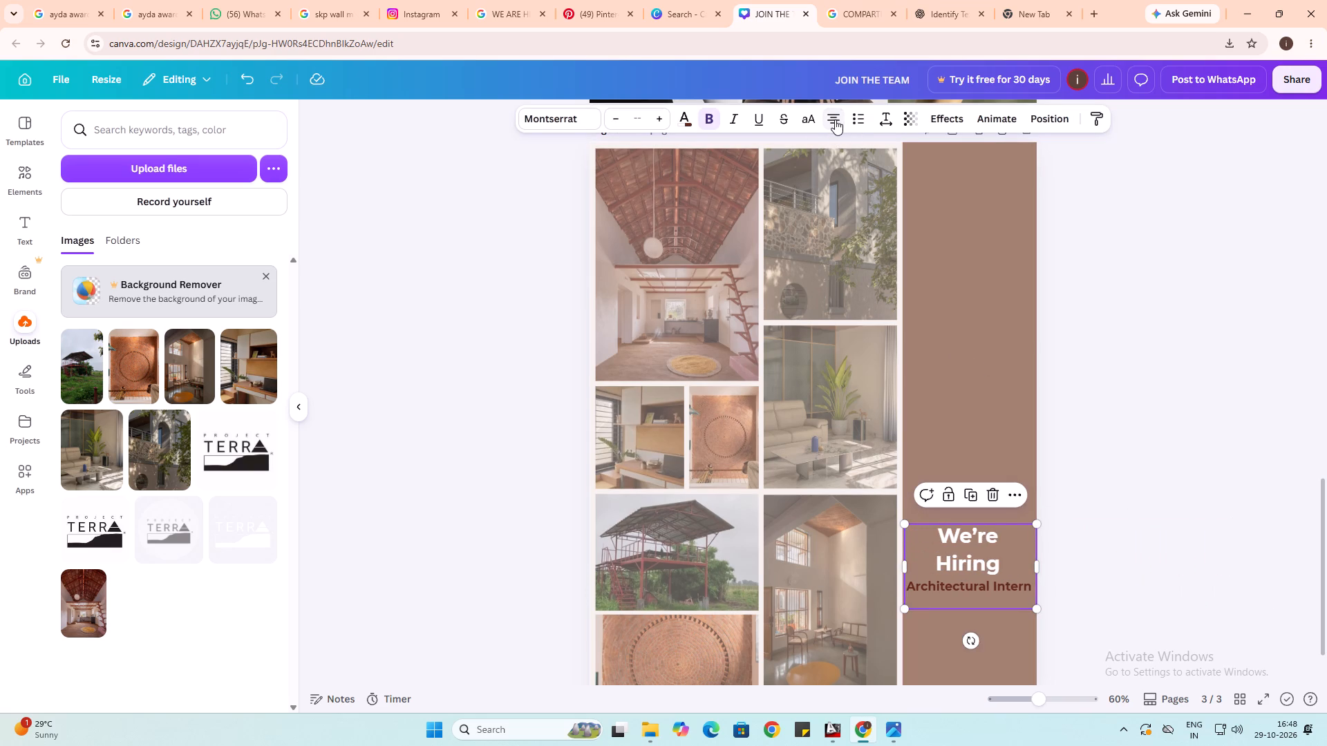
{"action": "left_click", "coordinate": [835, 119]}
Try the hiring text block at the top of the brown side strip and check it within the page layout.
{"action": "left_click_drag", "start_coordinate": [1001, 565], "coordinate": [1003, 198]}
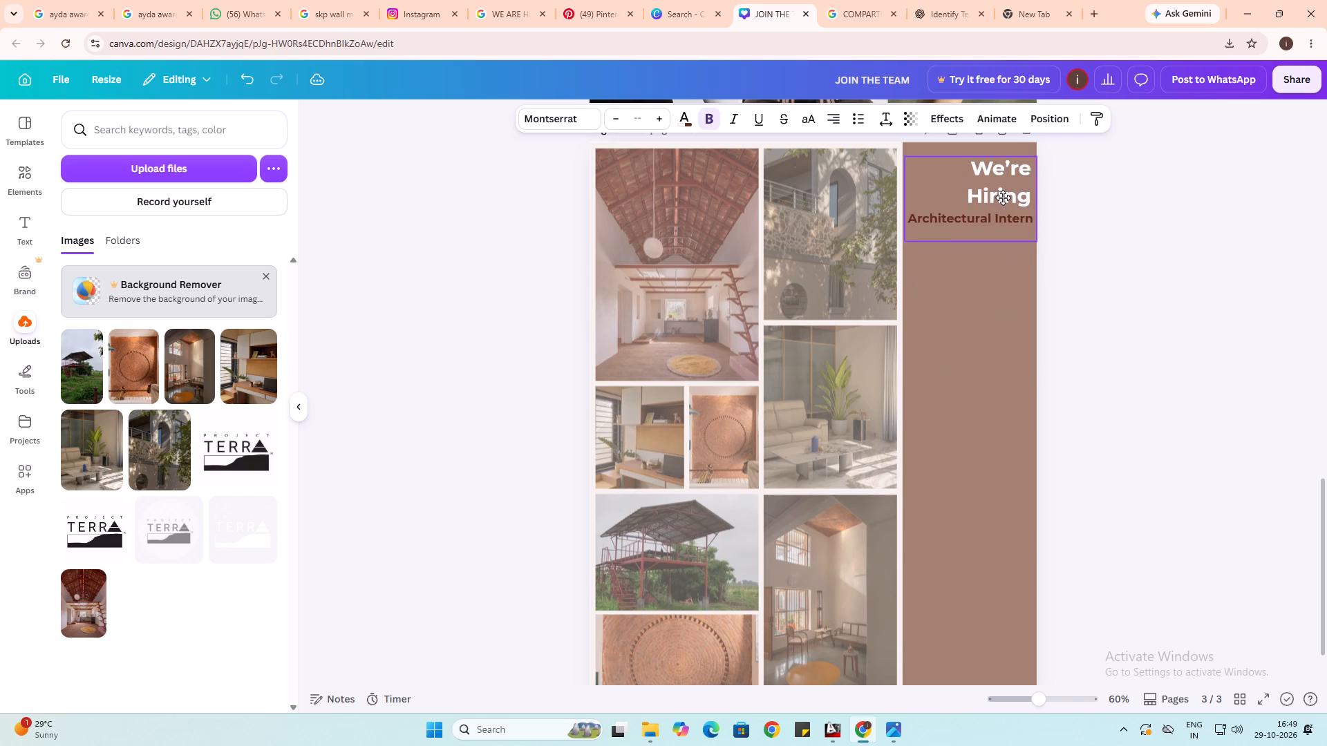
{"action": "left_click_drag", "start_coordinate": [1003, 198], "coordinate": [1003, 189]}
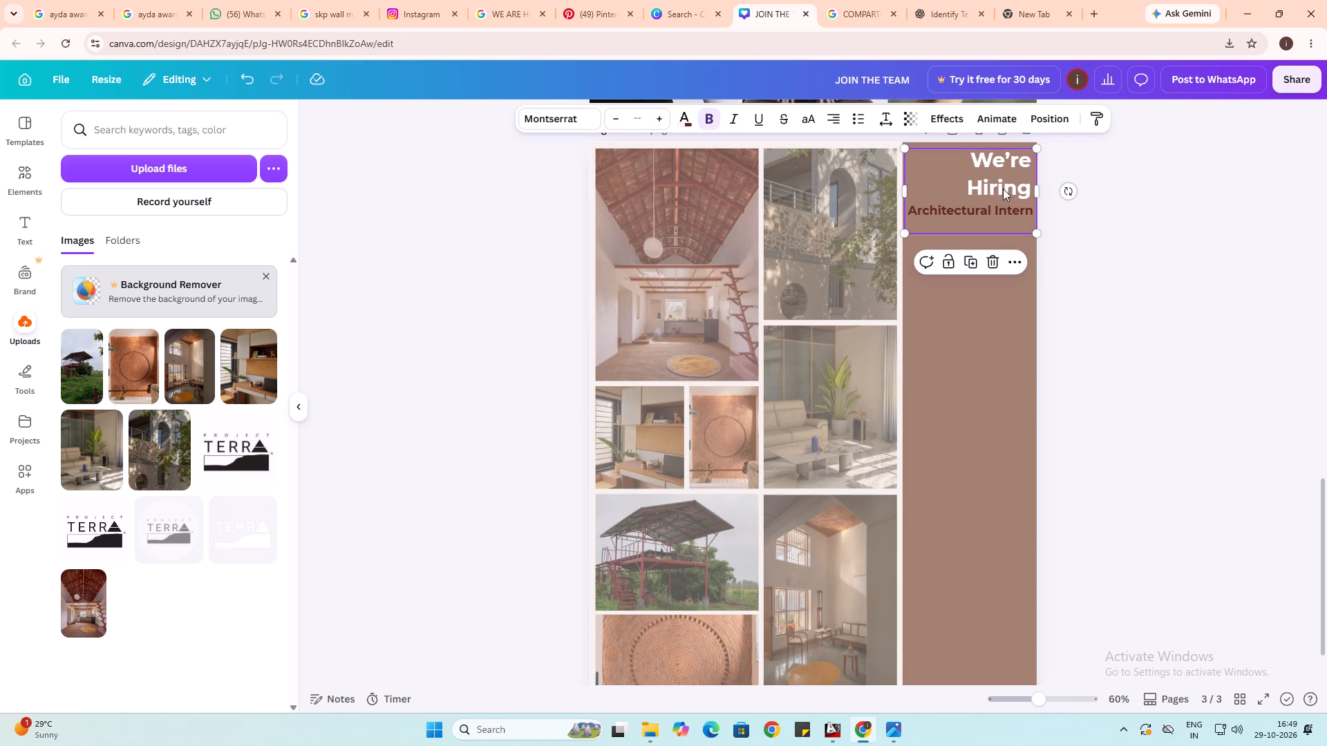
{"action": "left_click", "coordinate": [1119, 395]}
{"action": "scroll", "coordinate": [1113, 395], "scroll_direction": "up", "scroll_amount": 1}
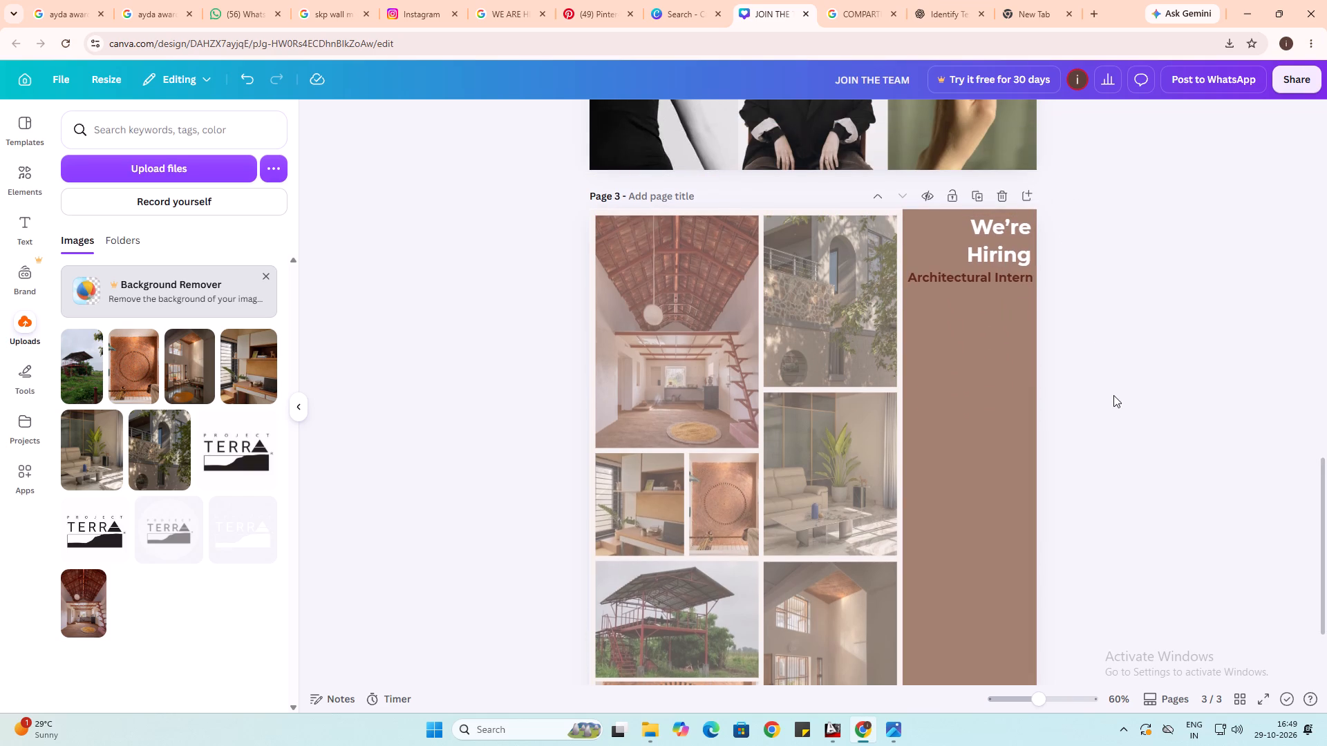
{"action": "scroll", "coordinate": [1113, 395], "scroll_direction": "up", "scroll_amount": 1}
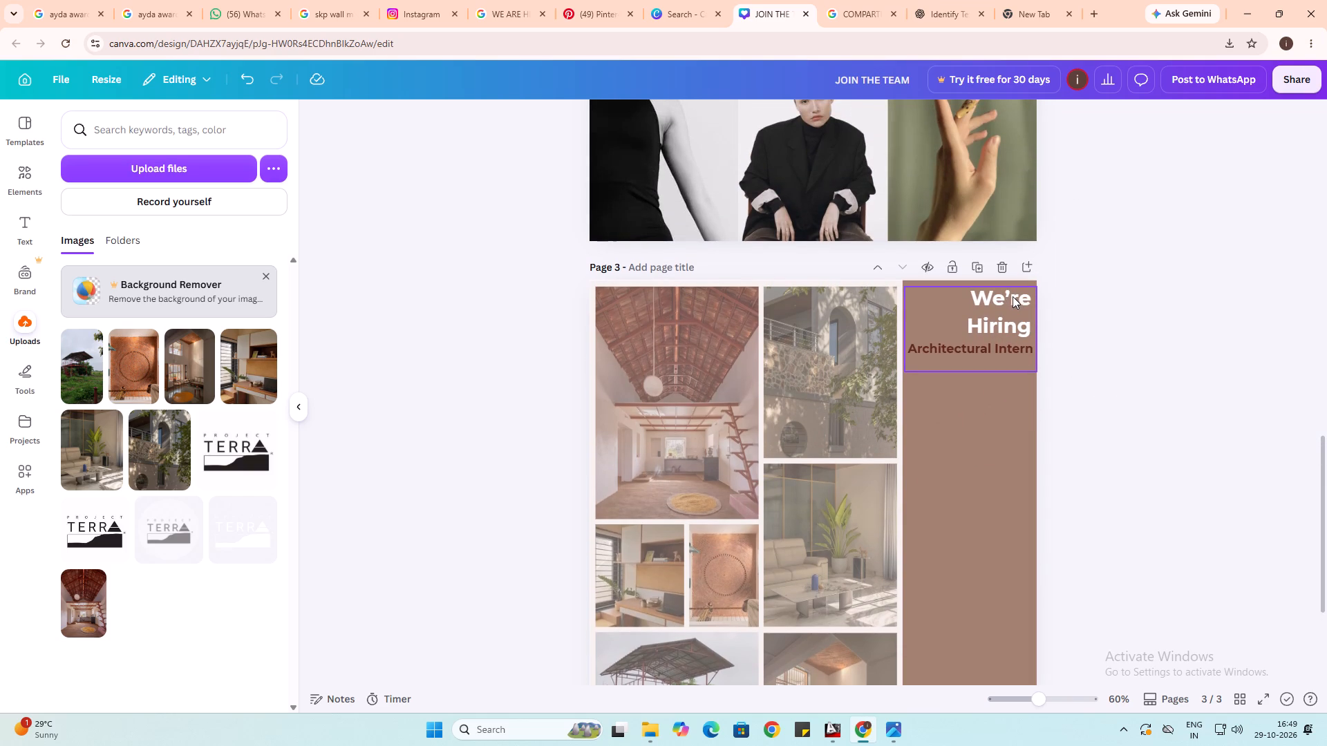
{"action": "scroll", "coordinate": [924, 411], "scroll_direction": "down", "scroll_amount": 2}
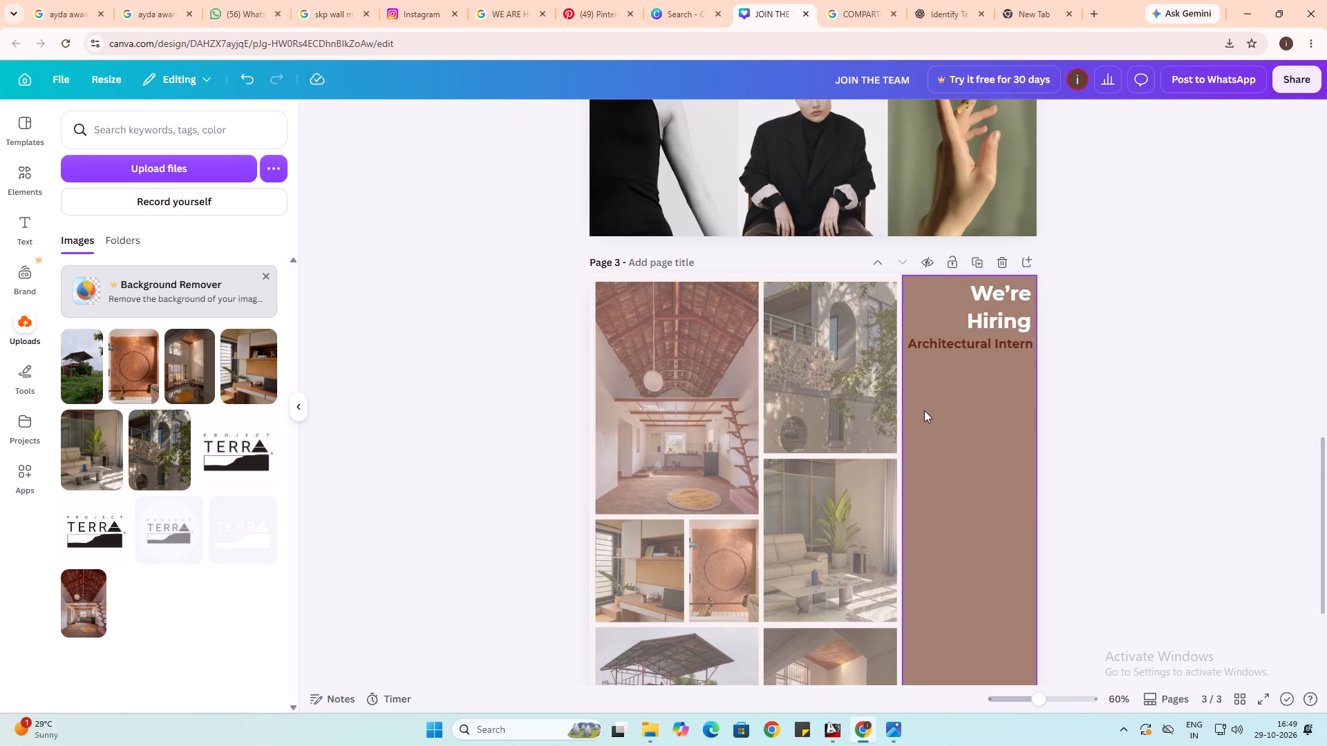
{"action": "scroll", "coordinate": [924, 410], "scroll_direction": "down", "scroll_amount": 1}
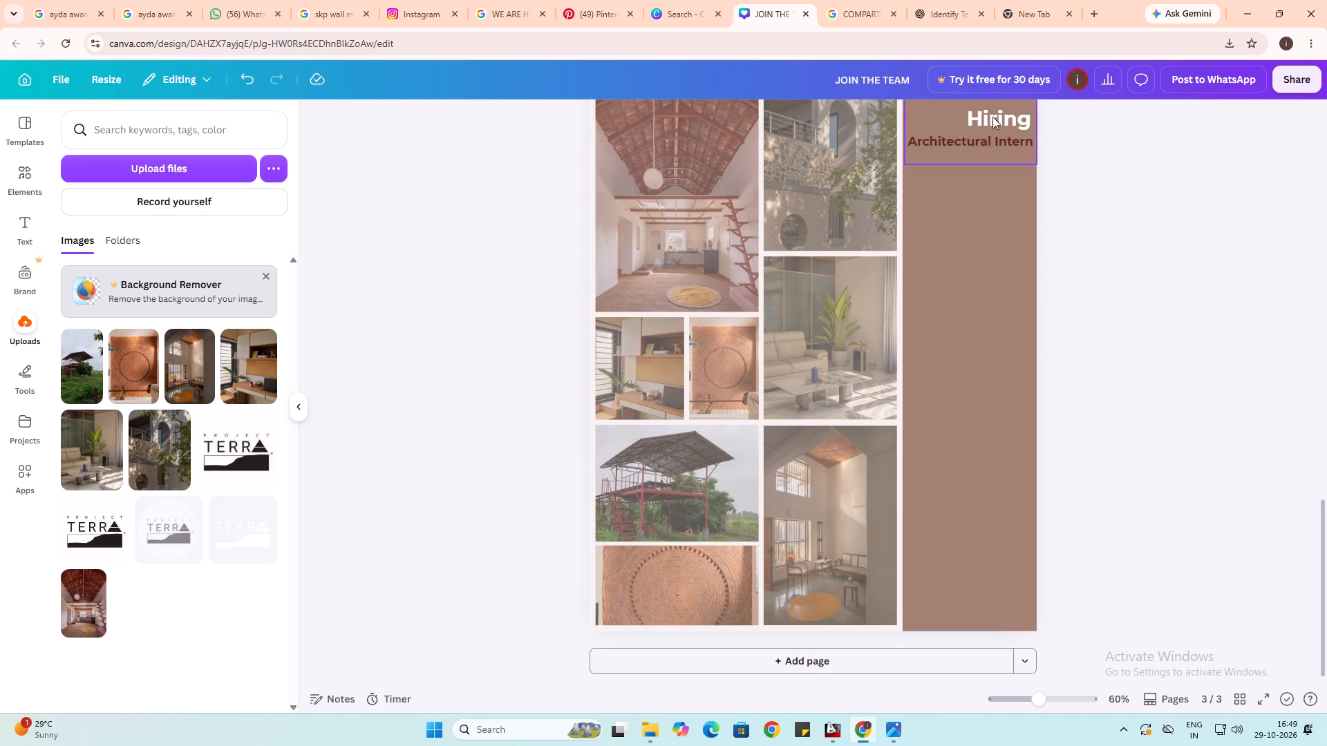
Move the hiring text block down to the lower part of the brown side strip, beside the double-height interior photo.
{"action": "left_click", "coordinate": [989, 117]}
{"action": "left_click_drag", "start_coordinate": [954, 143], "coordinate": [948, 398]}
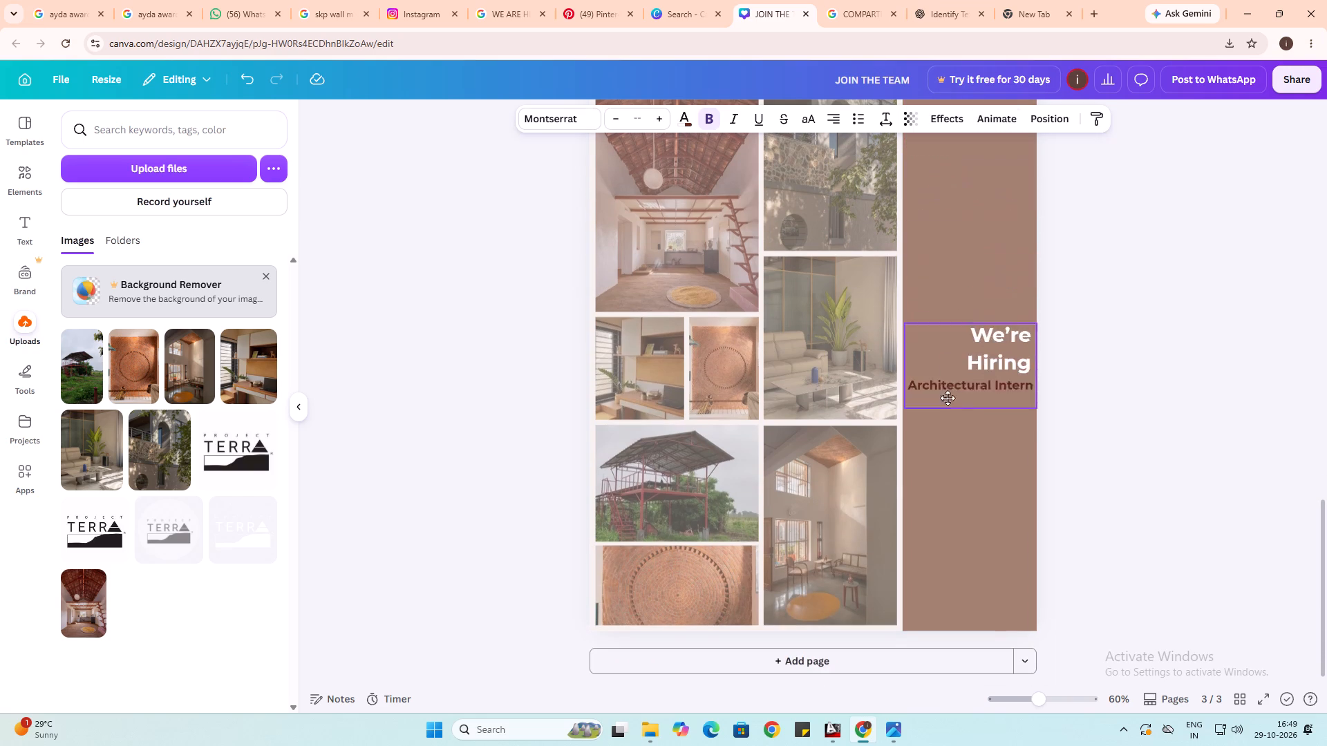
{"action": "left_click_drag", "start_coordinate": [948, 398], "coordinate": [952, 500]}
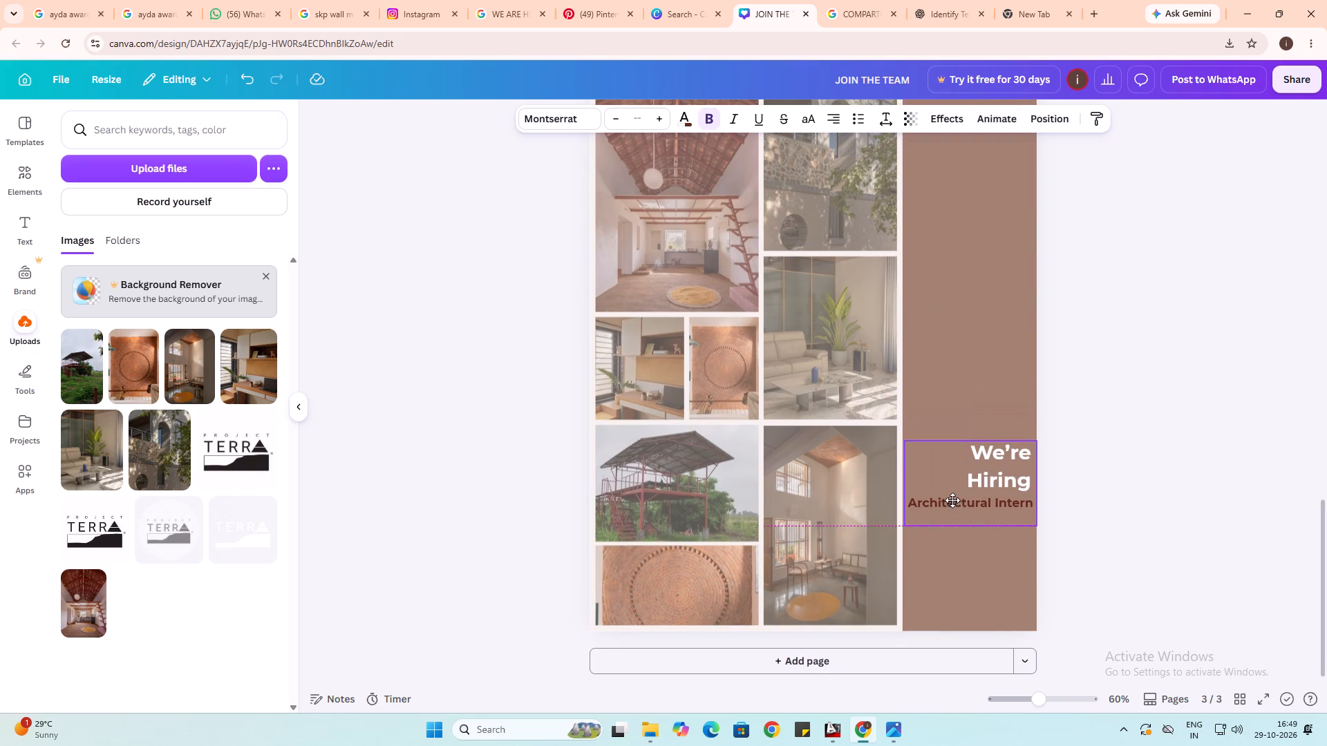
{"action": "left_click_drag", "start_coordinate": [952, 500], "coordinate": [952, 496]}
{"action": "left_click", "coordinate": [1082, 515]}
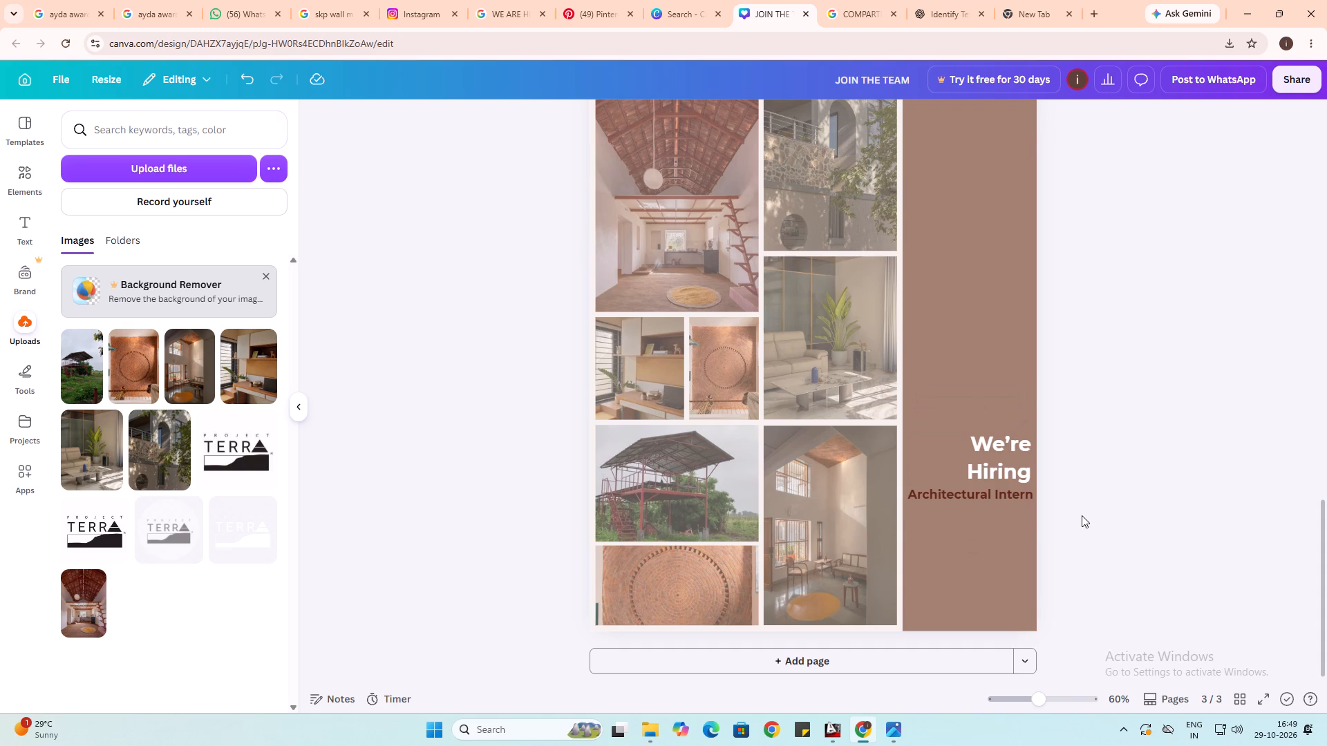
{"action": "scroll", "coordinate": [980, 514], "scroll_direction": "up", "scroll_amount": 1}
{"action": "scroll", "coordinate": [959, 456], "scroll_direction": "down", "scroll_amount": 1}
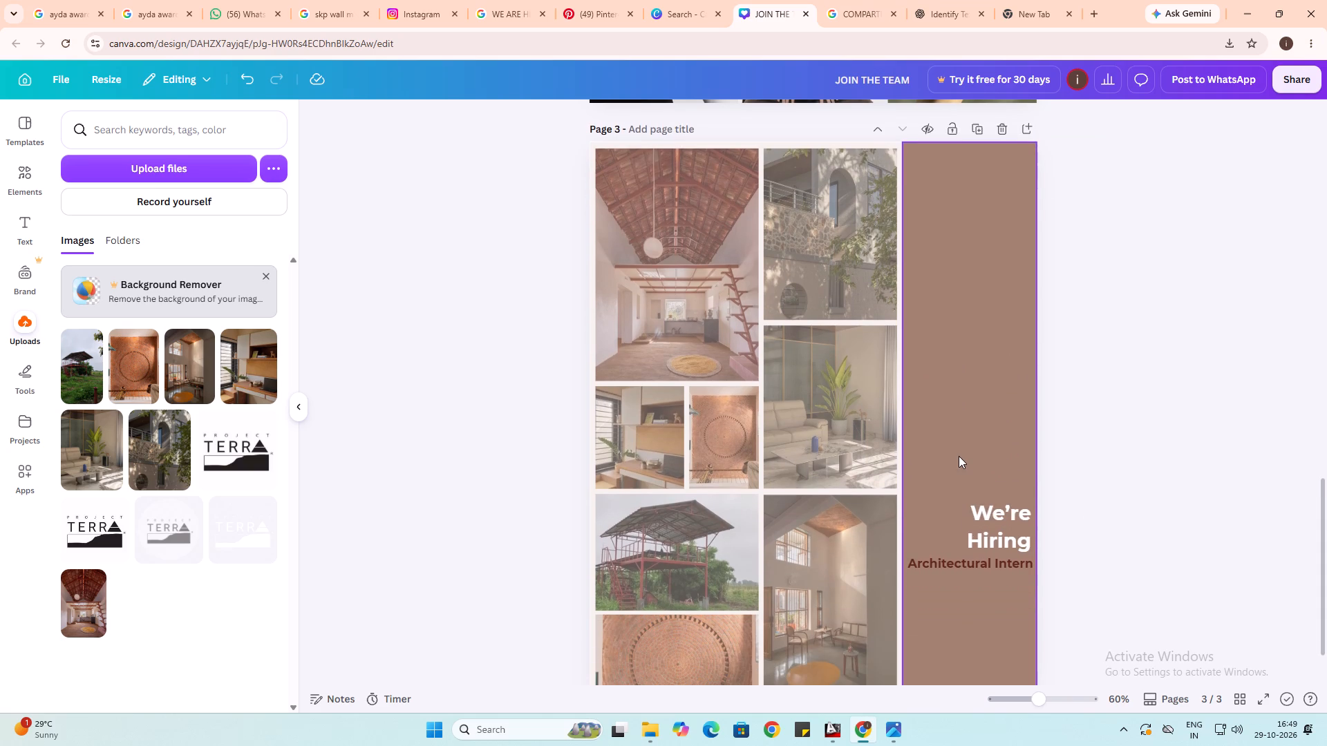
Look through the default solid colours for a different fill for page 3's brown side strip.
{"action": "scroll", "coordinate": [959, 455], "scroll_direction": "down", "scroll_amount": 1}
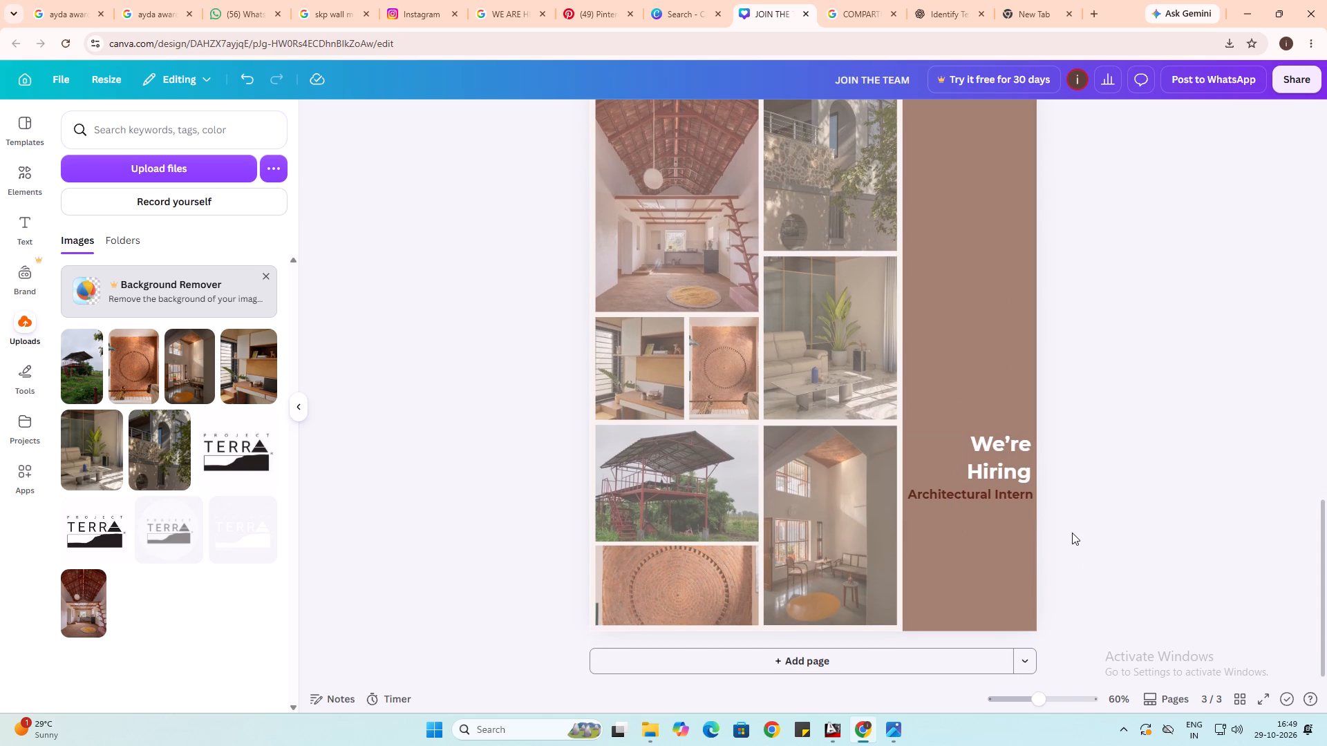
{"action": "left_click", "coordinate": [1072, 533]}
{"action": "scroll", "coordinate": [1072, 533], "scroll_direction": "up", "scroll_amount": 1}
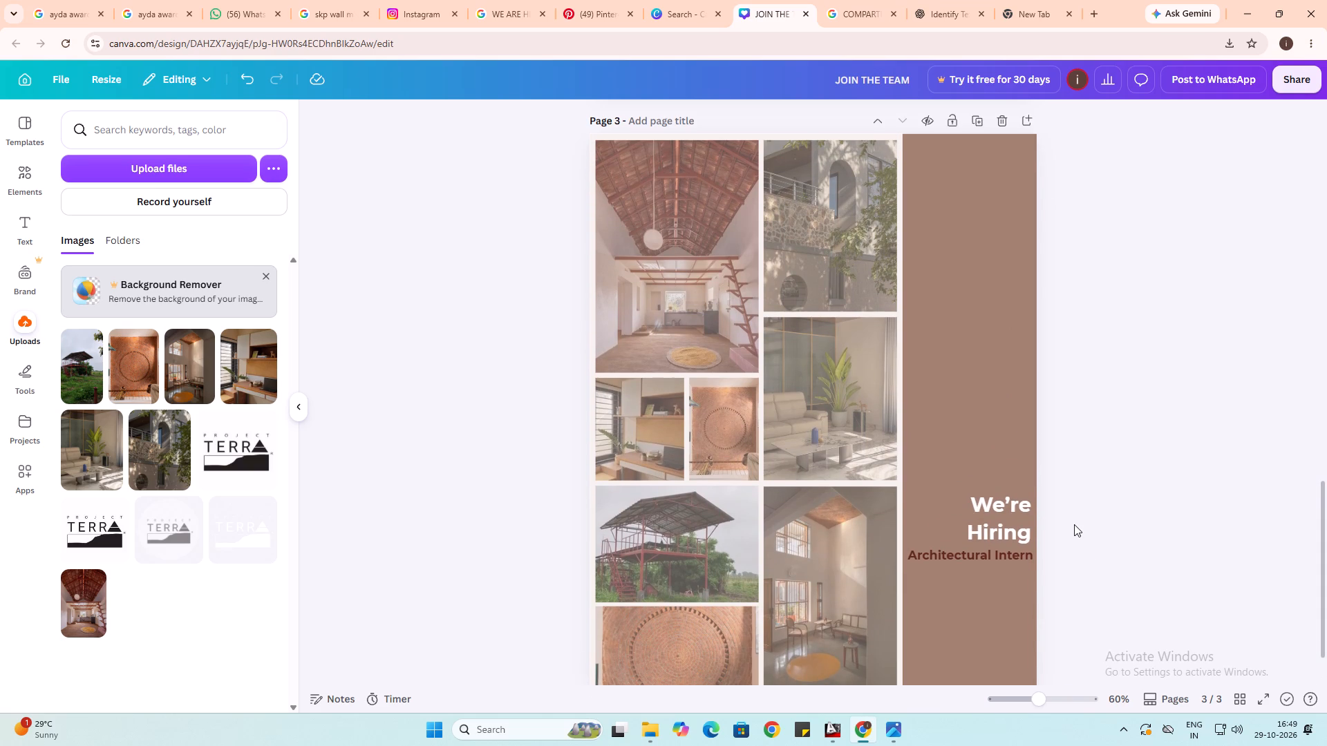
{"action": "left_click", "coordinate": [974, 411]}
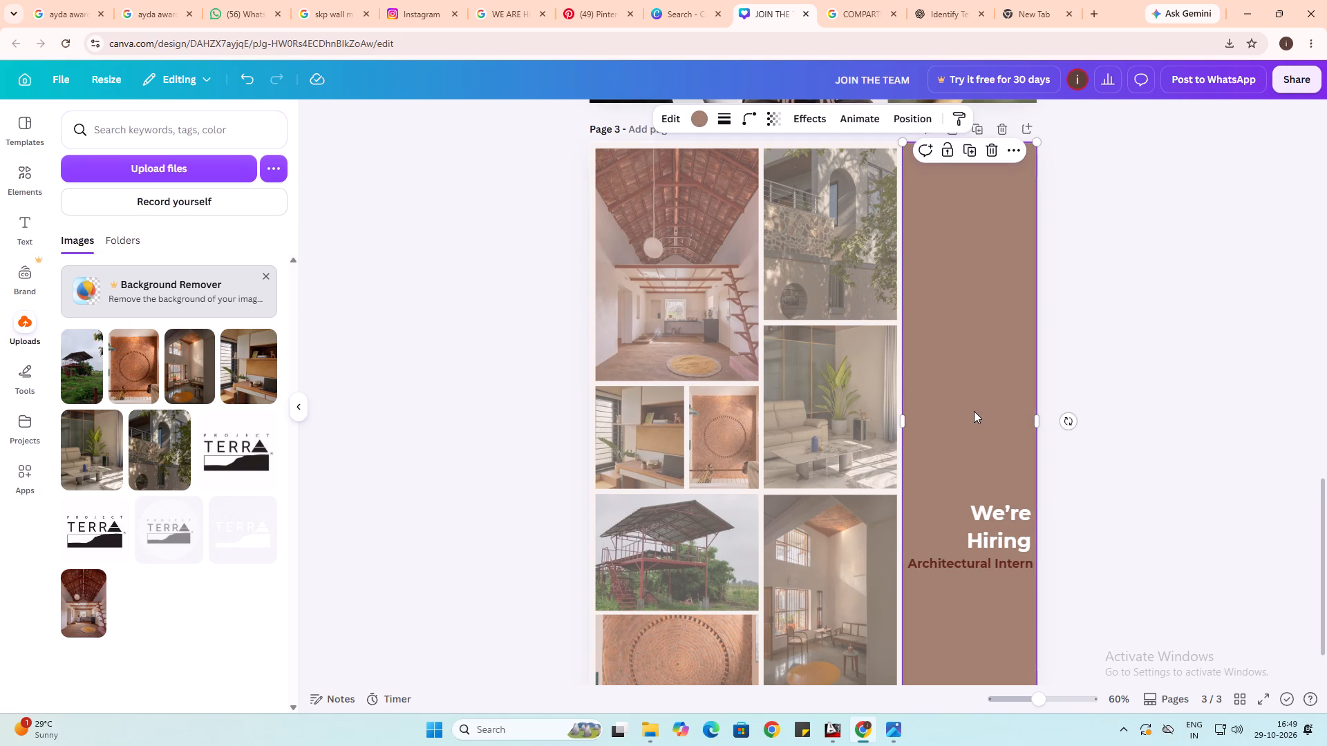
{"action": "left_click", "coordinate": [698, 118]}
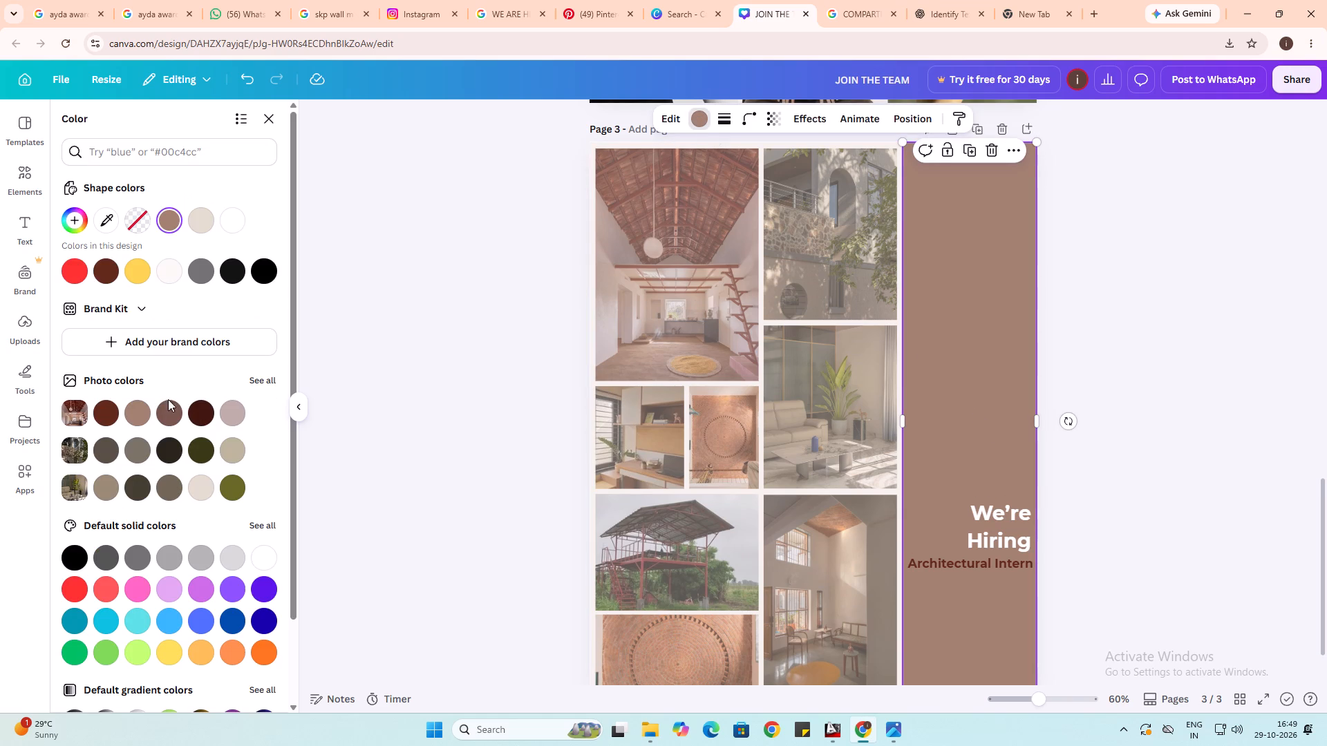
{"action": "scroll", "coordinate": [164, 425], "scroll_direction": "down", "scroll_amount": 1}
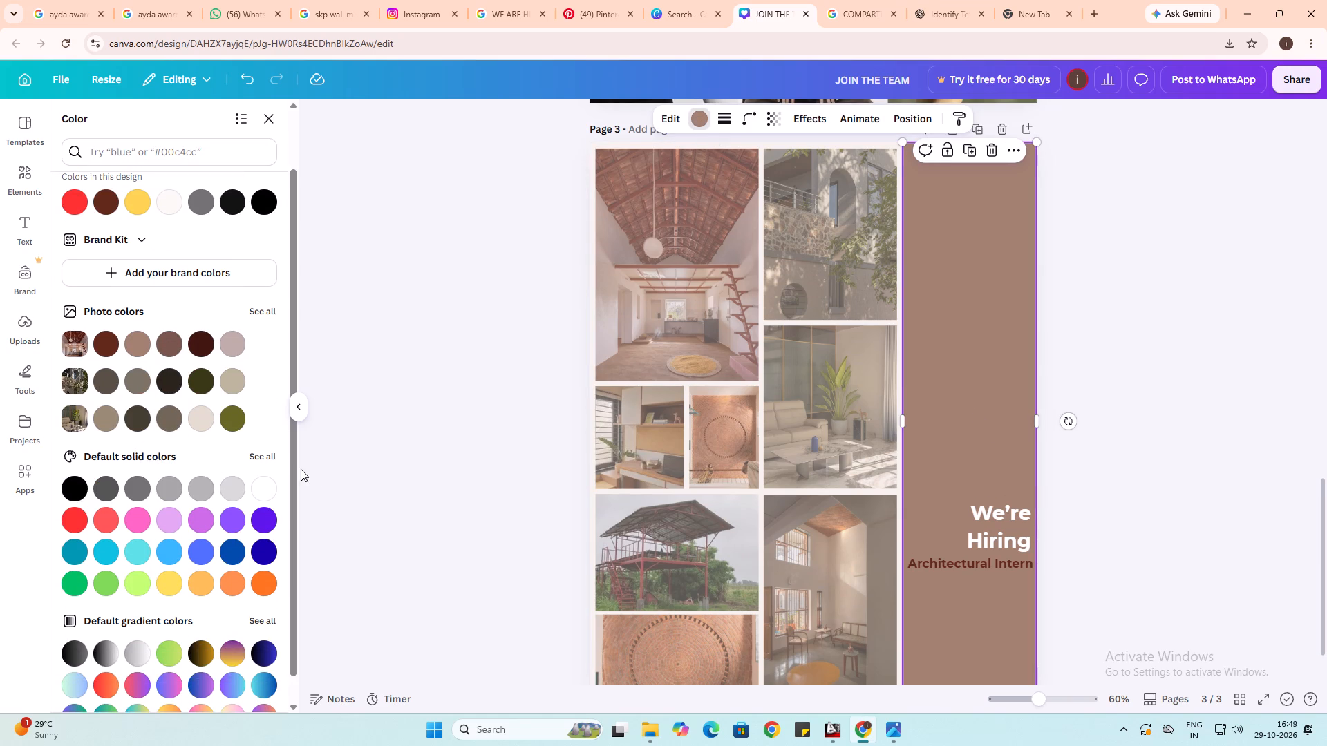
{"action": "left_click", "coordinate": [255, 455]}
{"action": "scroll", "coordinate": [255, 455], "scroll_direction": "down", "scroll_amount": 7}
{"action": "scroll", "coordinate": [255, 455], "scroll_direction": "up", "scroll_amount": 3}
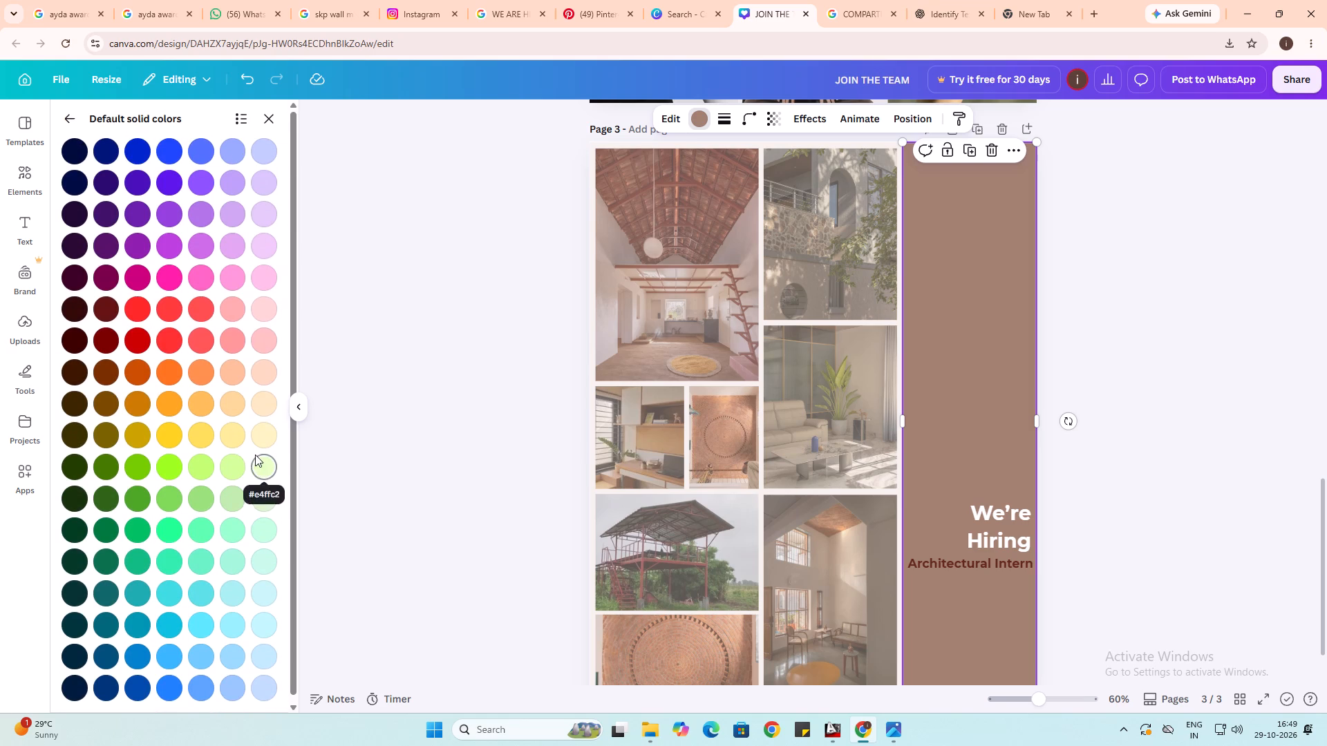
{"action": "scroll", "coordinate": [255, 455], "scroll_direction": "up", "scroll_amount": 2}
{"action": "left_click", "coordinate": [232, 120]}
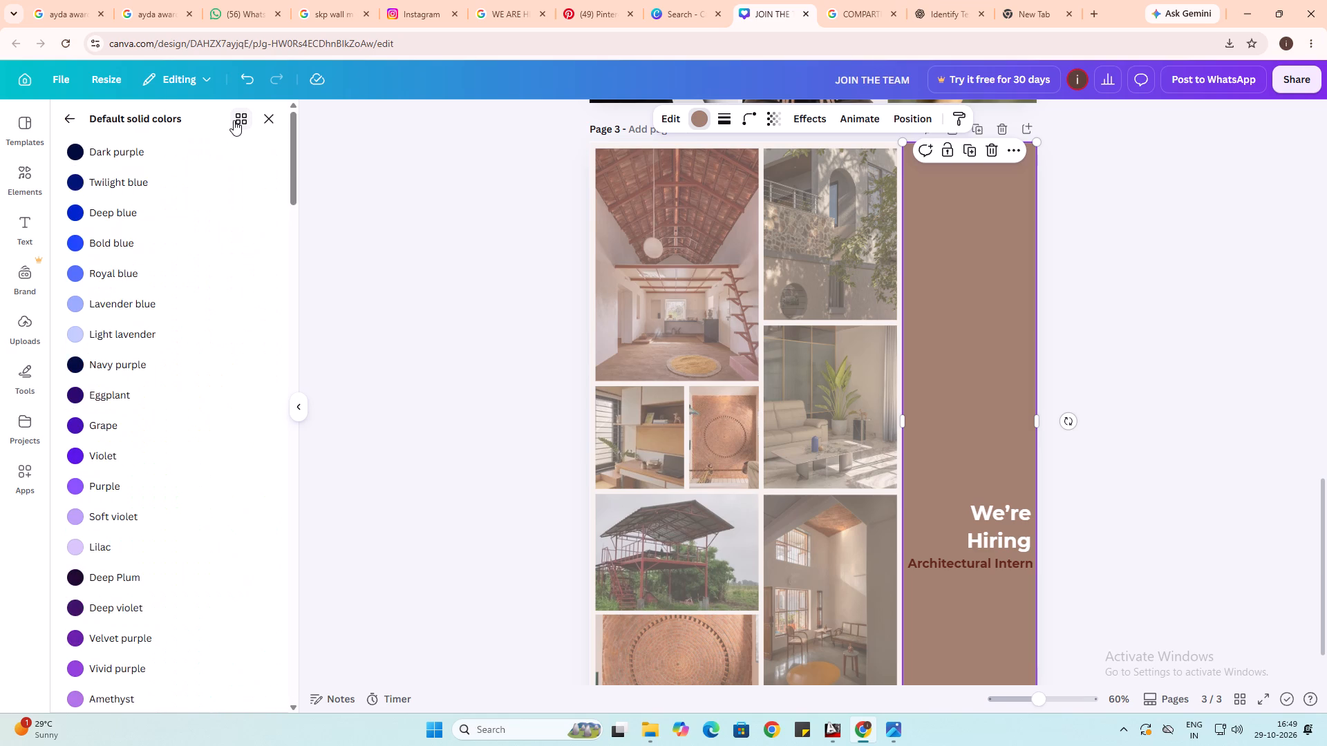
{"action": "scroll", "coordinate": [171, 327], "scroll_direction": "down", "scroll_amount": 12}
{"action": "scroll", "coordinate": [171, 328], "scroll_direction": "up", "scroll_amount": 3}
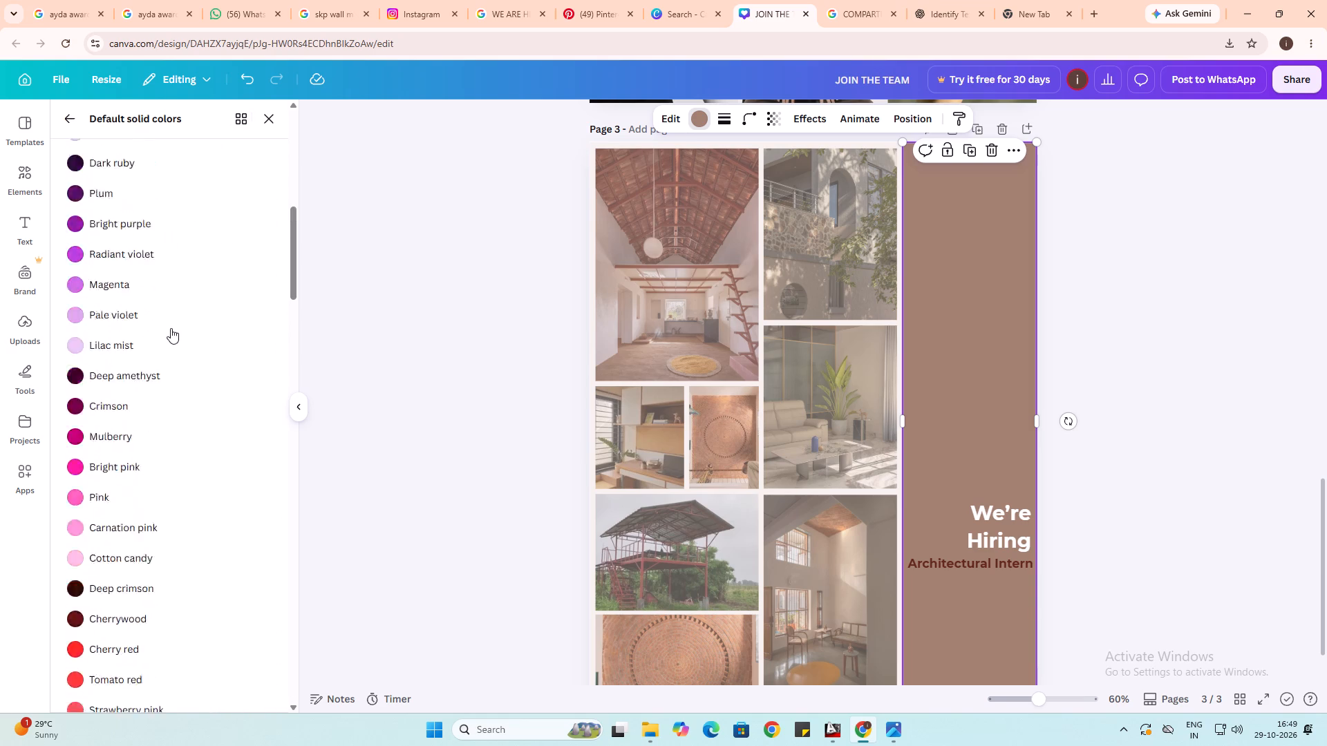
{"action": "scroll", "coordinate": [171, 328], "scroll_direction": "up", "scroll_amount": 12}
{"action": "left_click", "coordinate": [238, 119]}
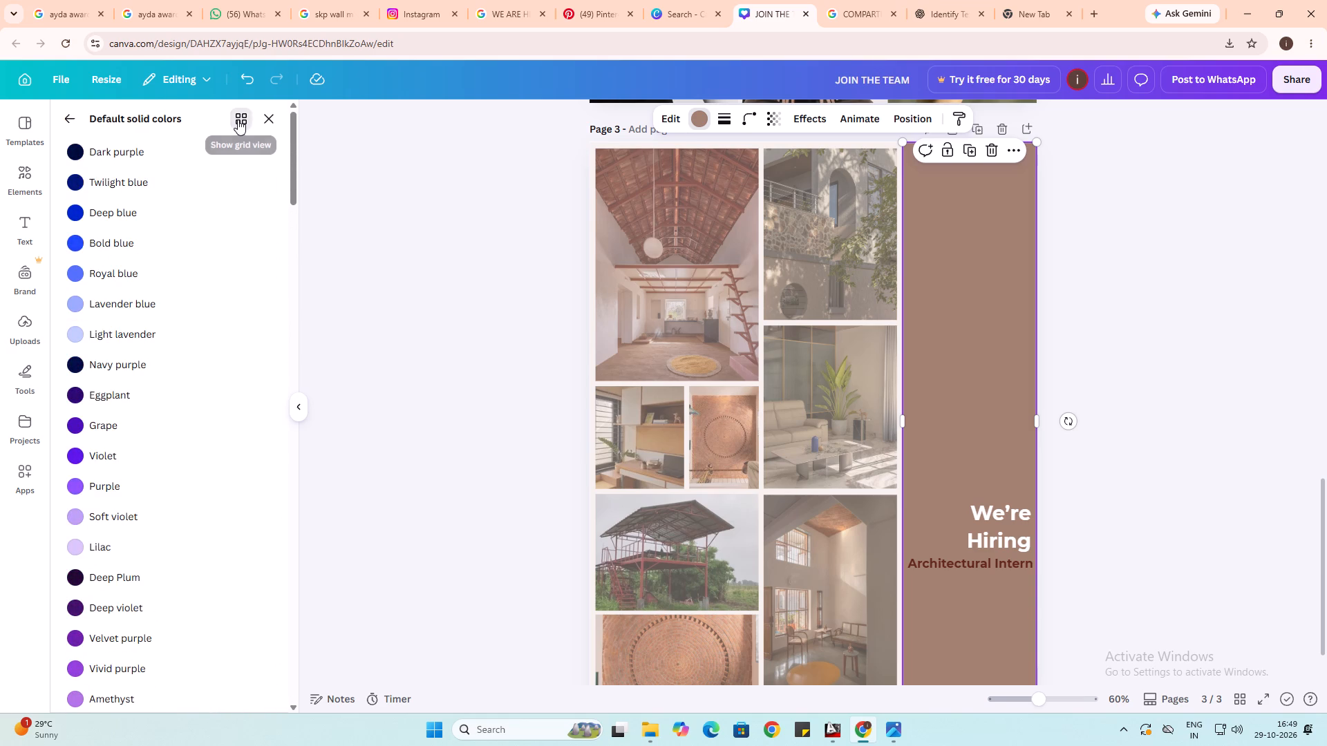
{"action": "left_click", "coordinate": [69, 117]}
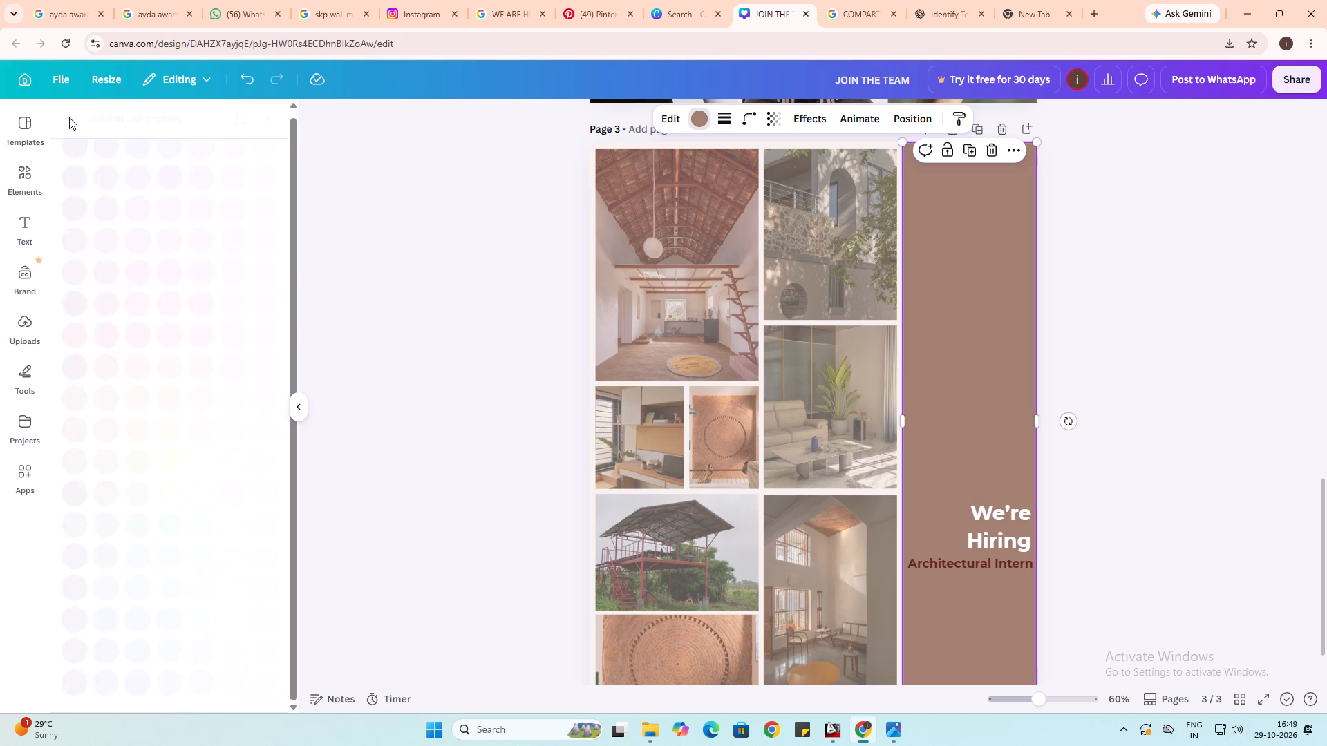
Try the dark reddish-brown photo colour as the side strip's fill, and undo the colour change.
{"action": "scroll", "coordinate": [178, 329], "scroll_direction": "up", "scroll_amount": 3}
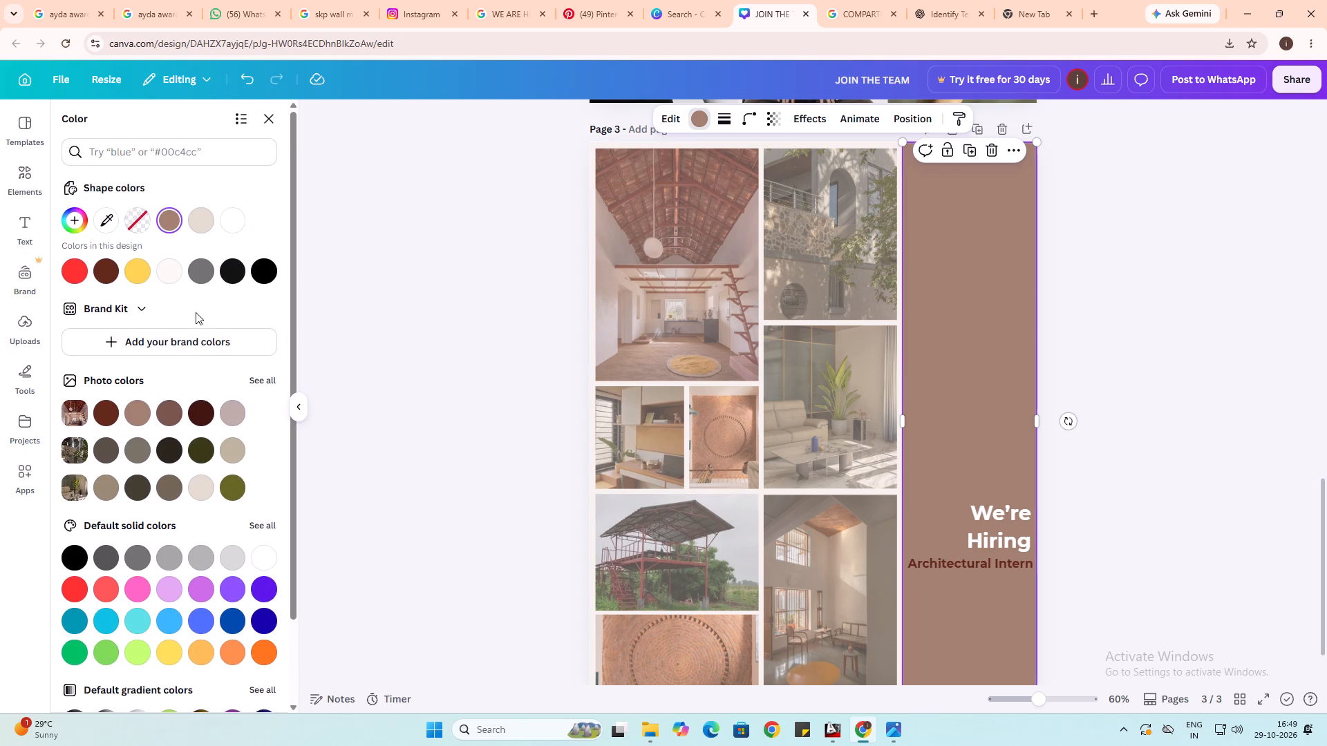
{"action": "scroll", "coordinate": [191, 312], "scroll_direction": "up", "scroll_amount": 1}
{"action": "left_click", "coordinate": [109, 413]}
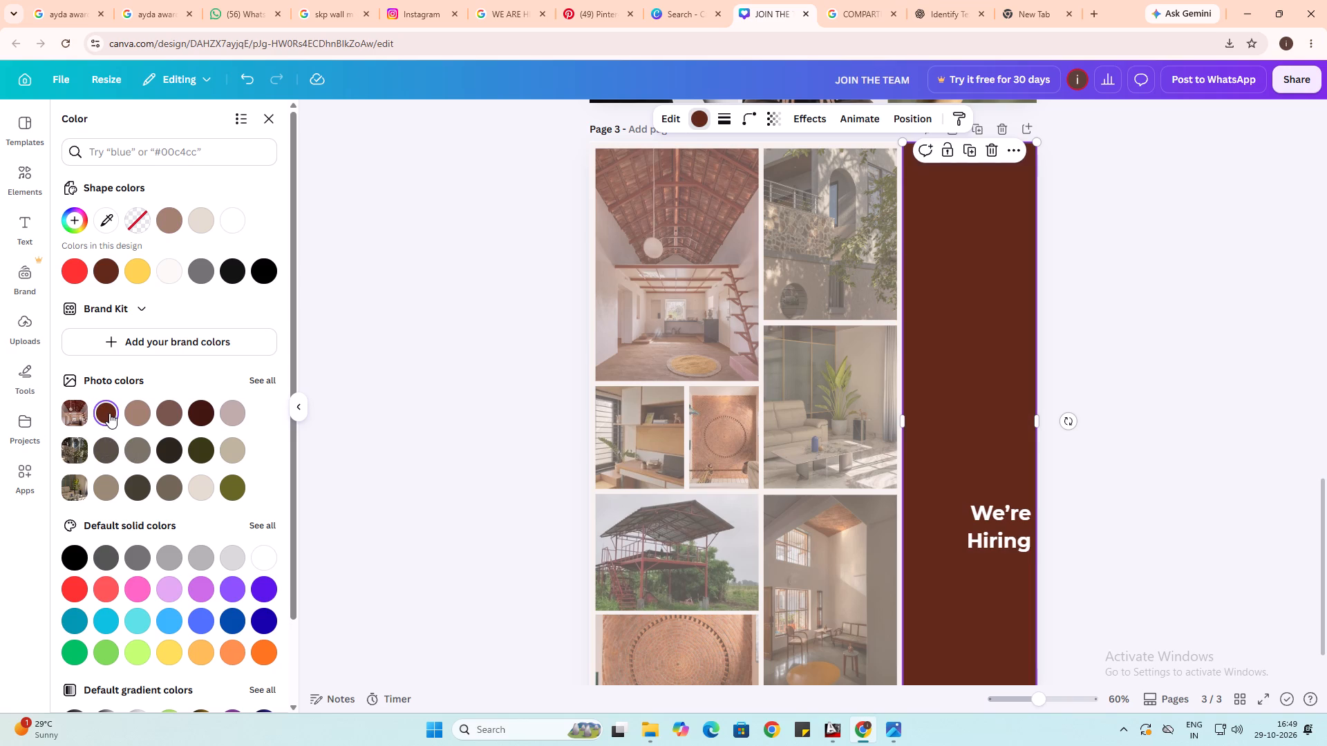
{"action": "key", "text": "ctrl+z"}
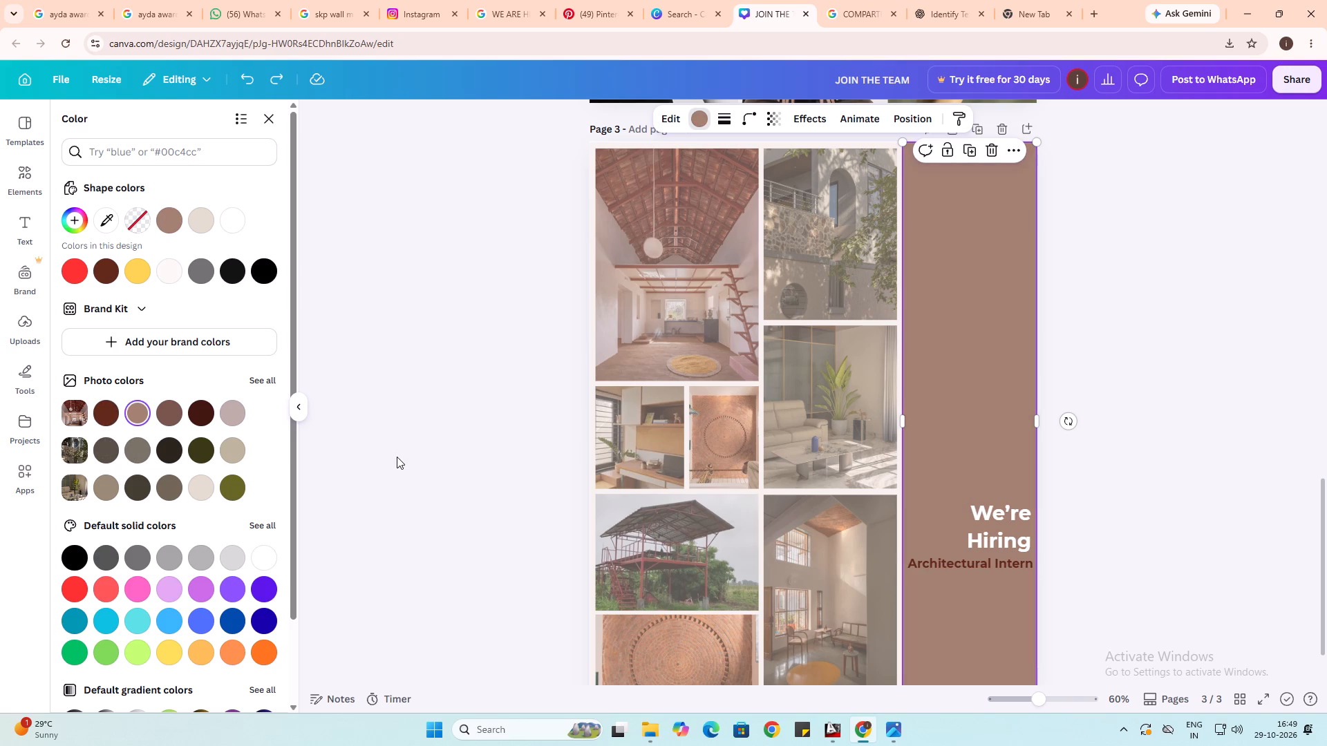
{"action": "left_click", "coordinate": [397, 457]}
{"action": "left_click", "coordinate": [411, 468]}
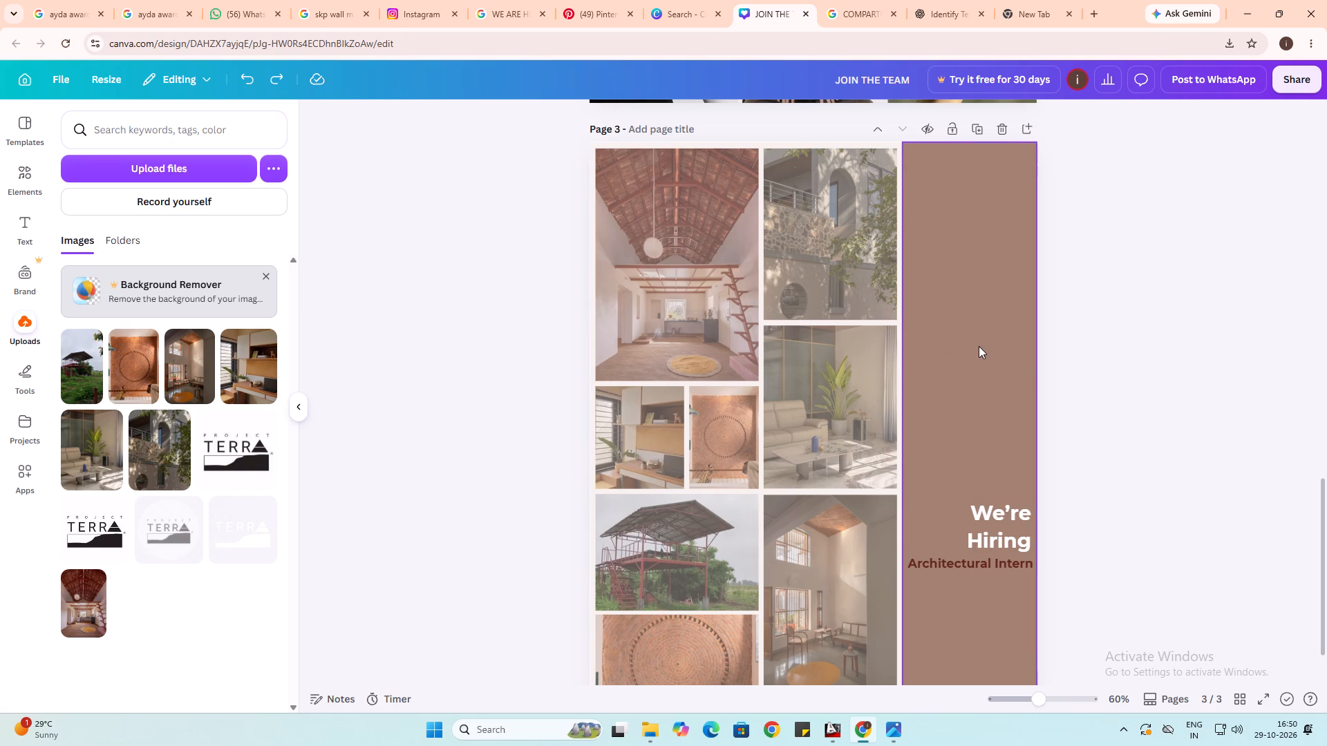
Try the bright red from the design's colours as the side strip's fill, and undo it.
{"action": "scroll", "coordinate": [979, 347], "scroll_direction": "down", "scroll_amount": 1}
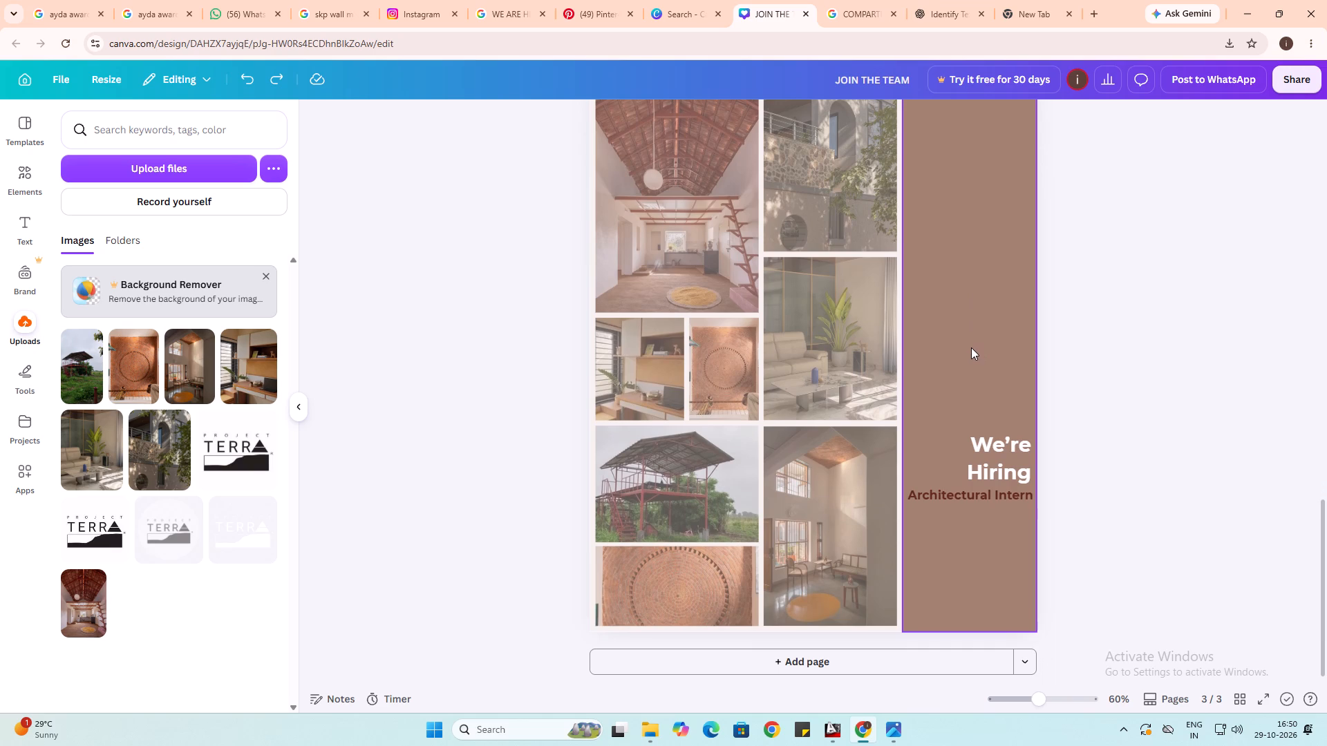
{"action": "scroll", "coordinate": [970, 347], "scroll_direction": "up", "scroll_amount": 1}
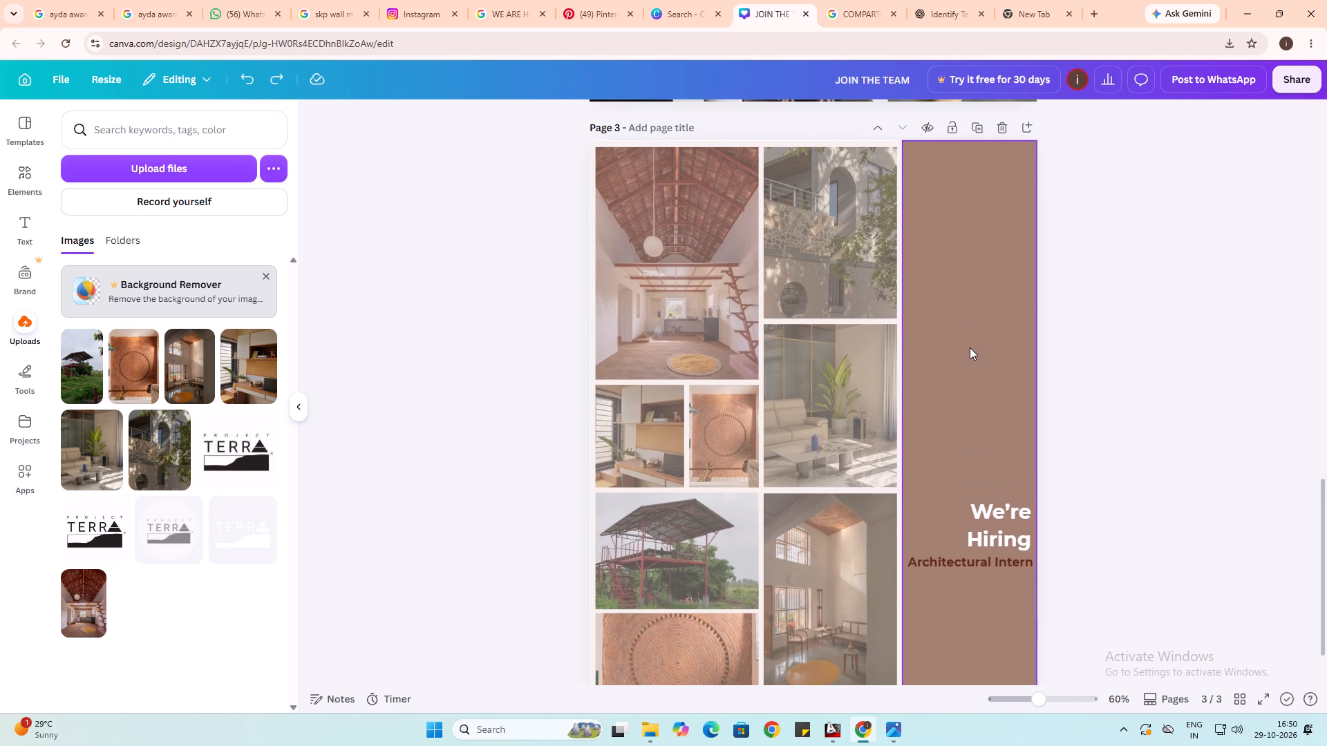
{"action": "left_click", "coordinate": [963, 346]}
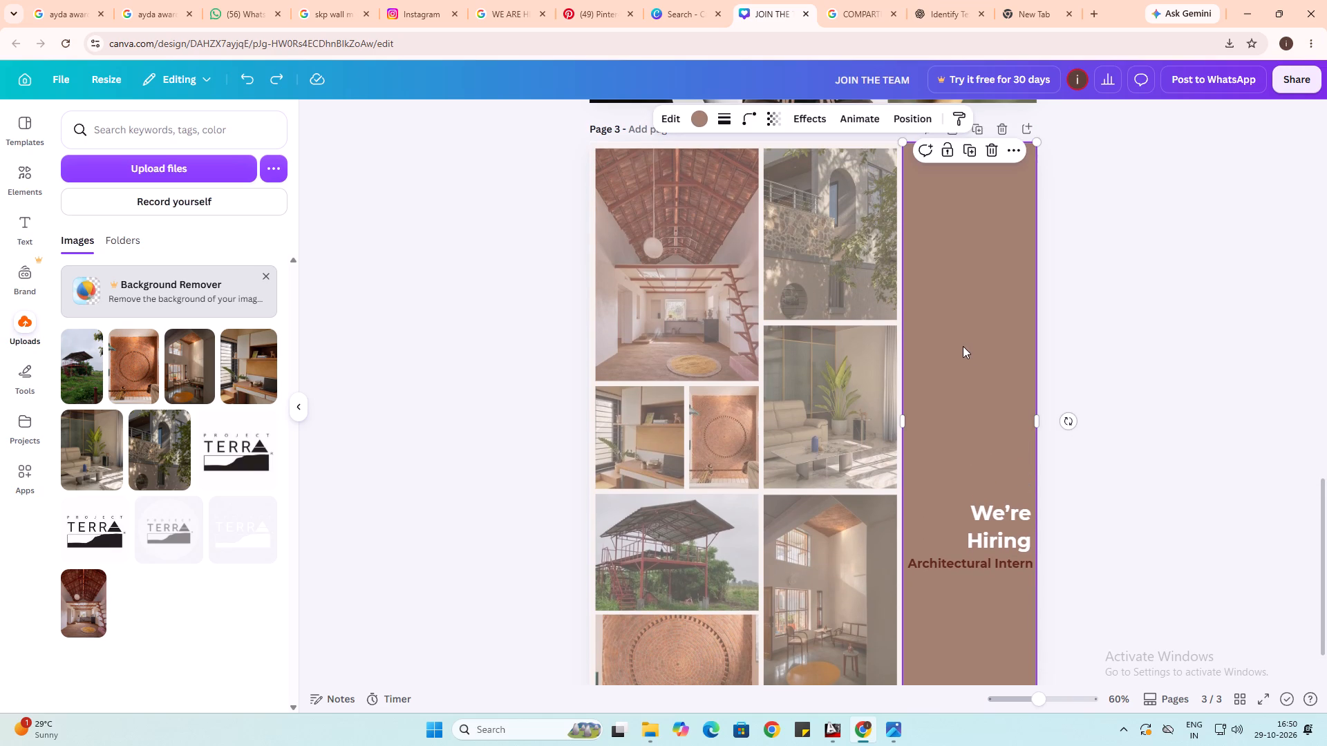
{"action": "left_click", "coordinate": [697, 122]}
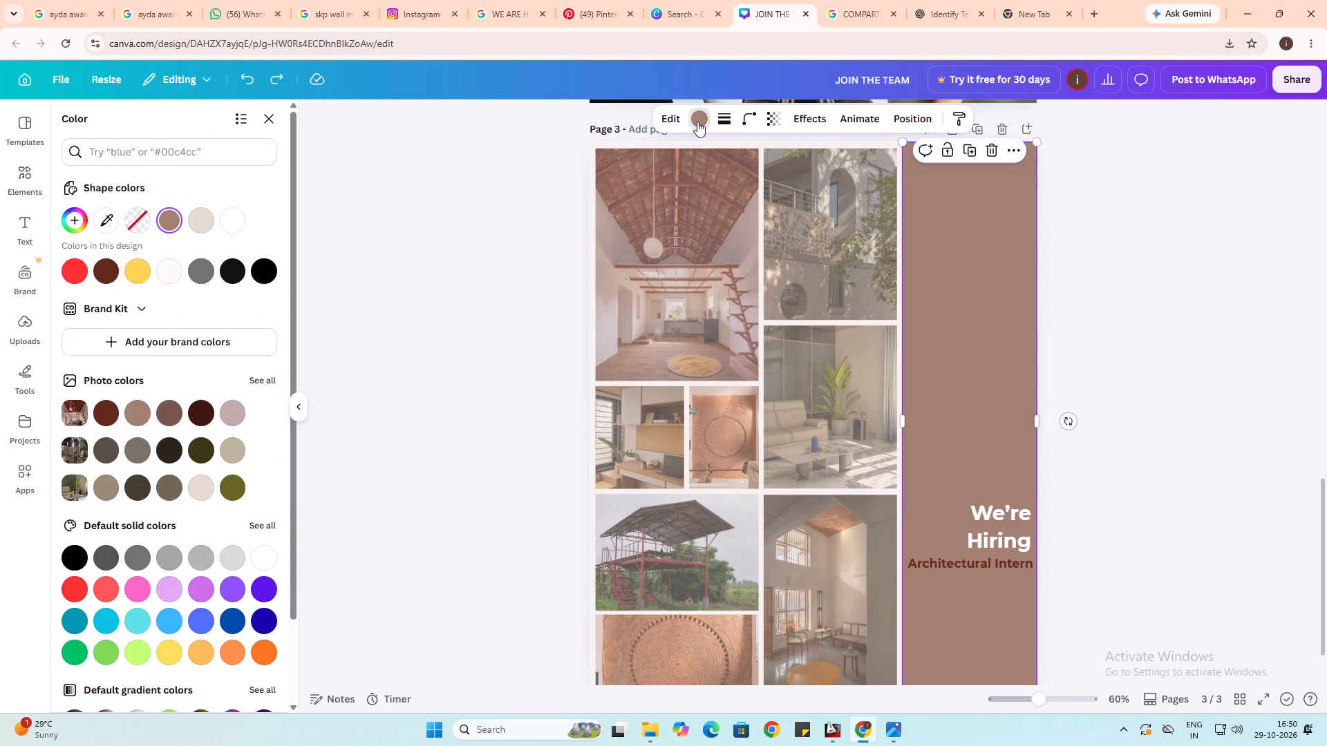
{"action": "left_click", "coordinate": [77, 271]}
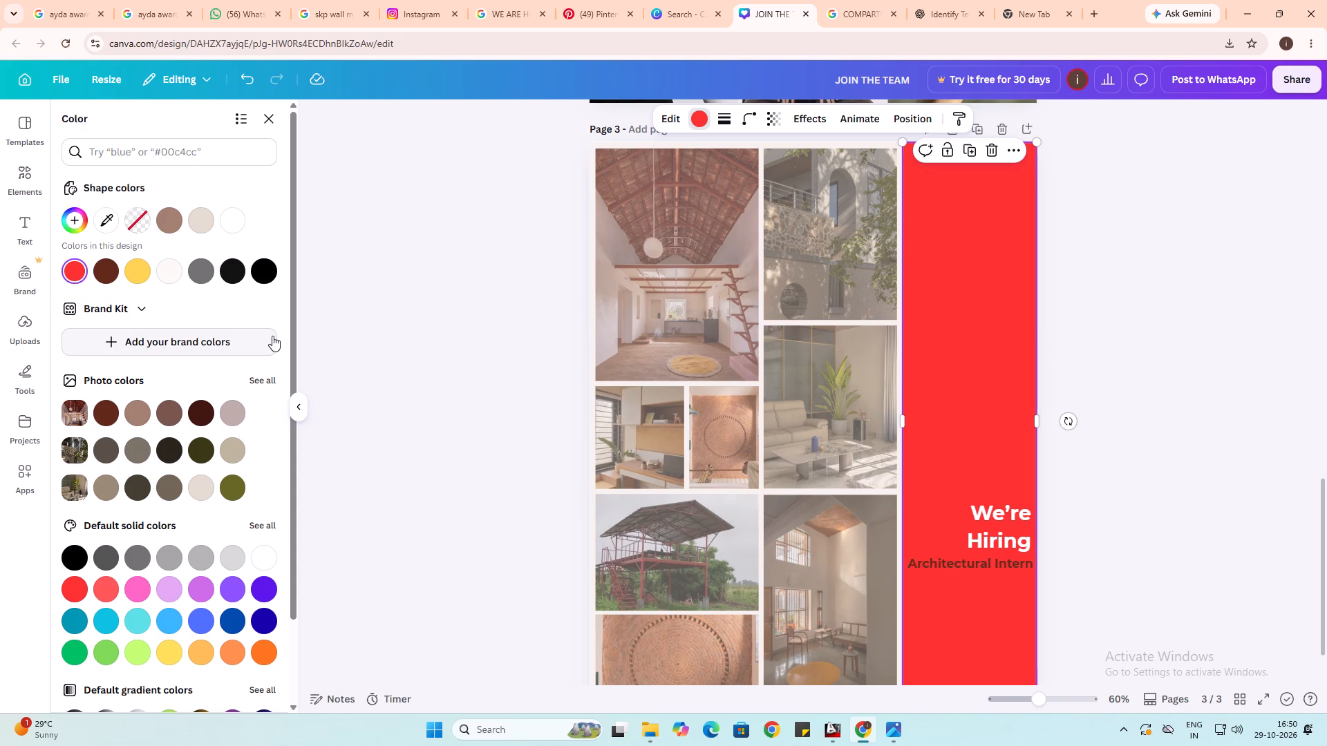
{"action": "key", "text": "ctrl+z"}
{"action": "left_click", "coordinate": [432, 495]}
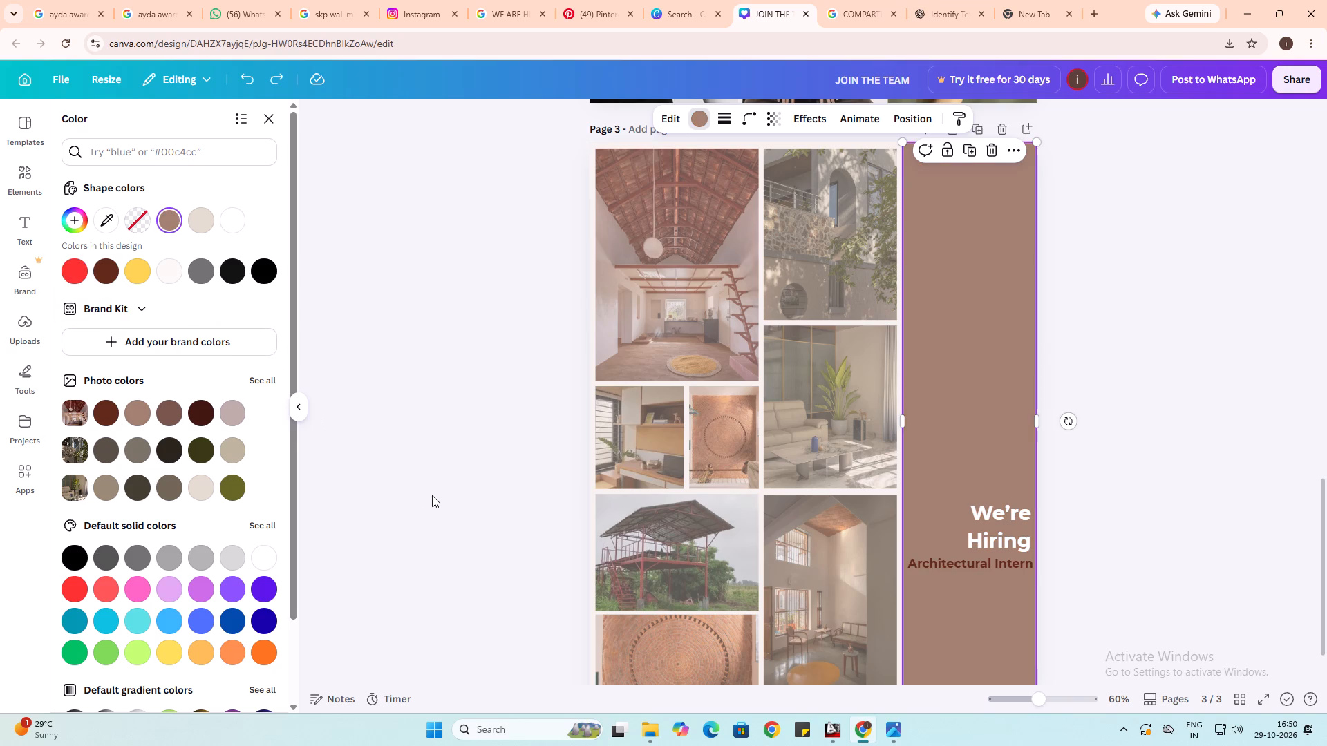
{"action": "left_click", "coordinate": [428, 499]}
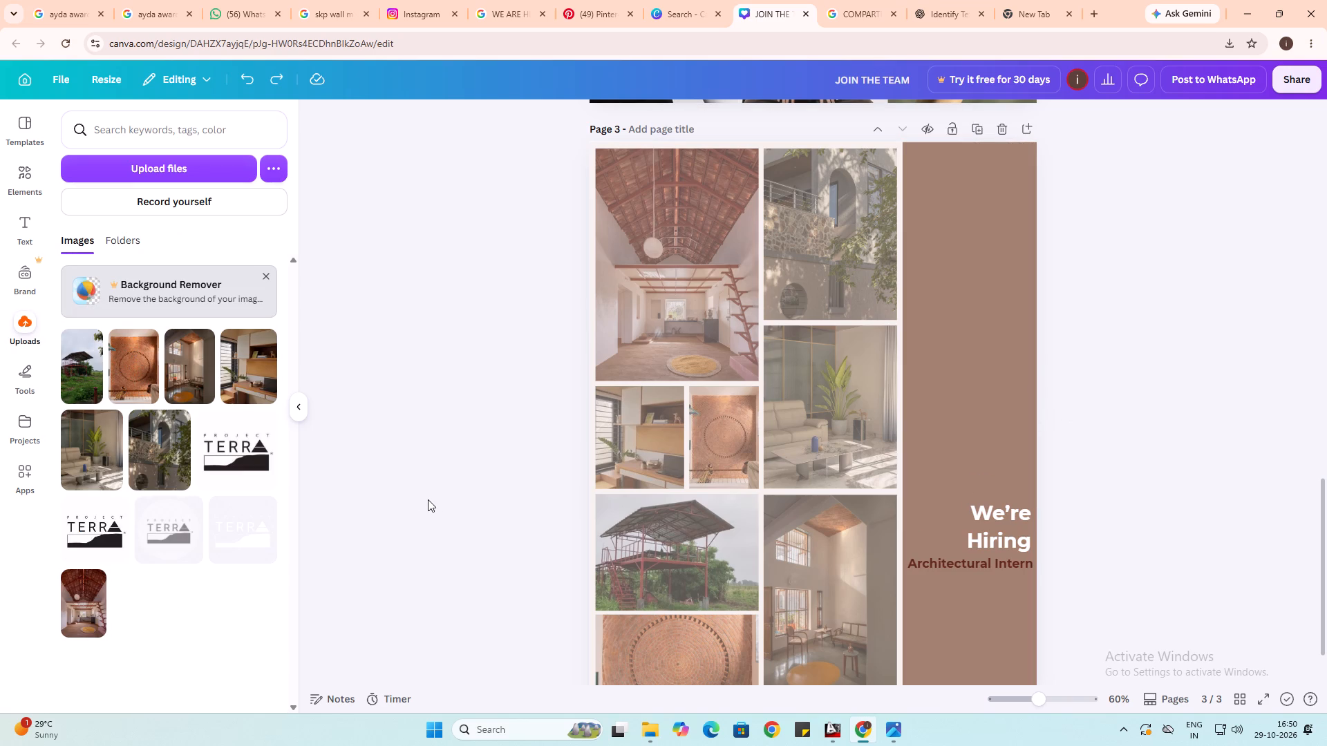
Review the page 1 hiring post's text and logo against the page 3 collage layout.
{"action": "scroll", "coordinate": [428, 499], "scroll_direction": "up", "scroll_amount": 1}
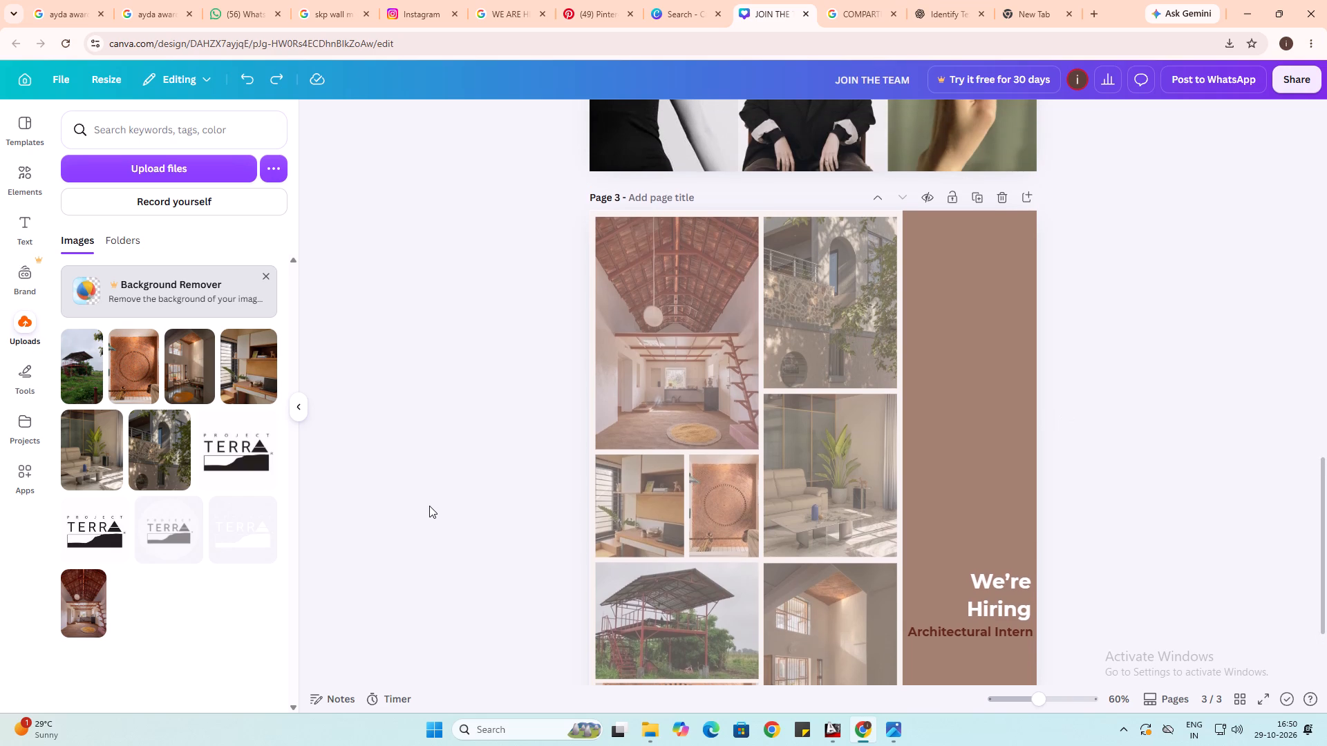
{"action": "scroll", "coordinate": [433, 500], "scroll_direction": "down", "scroll_amount": 2}
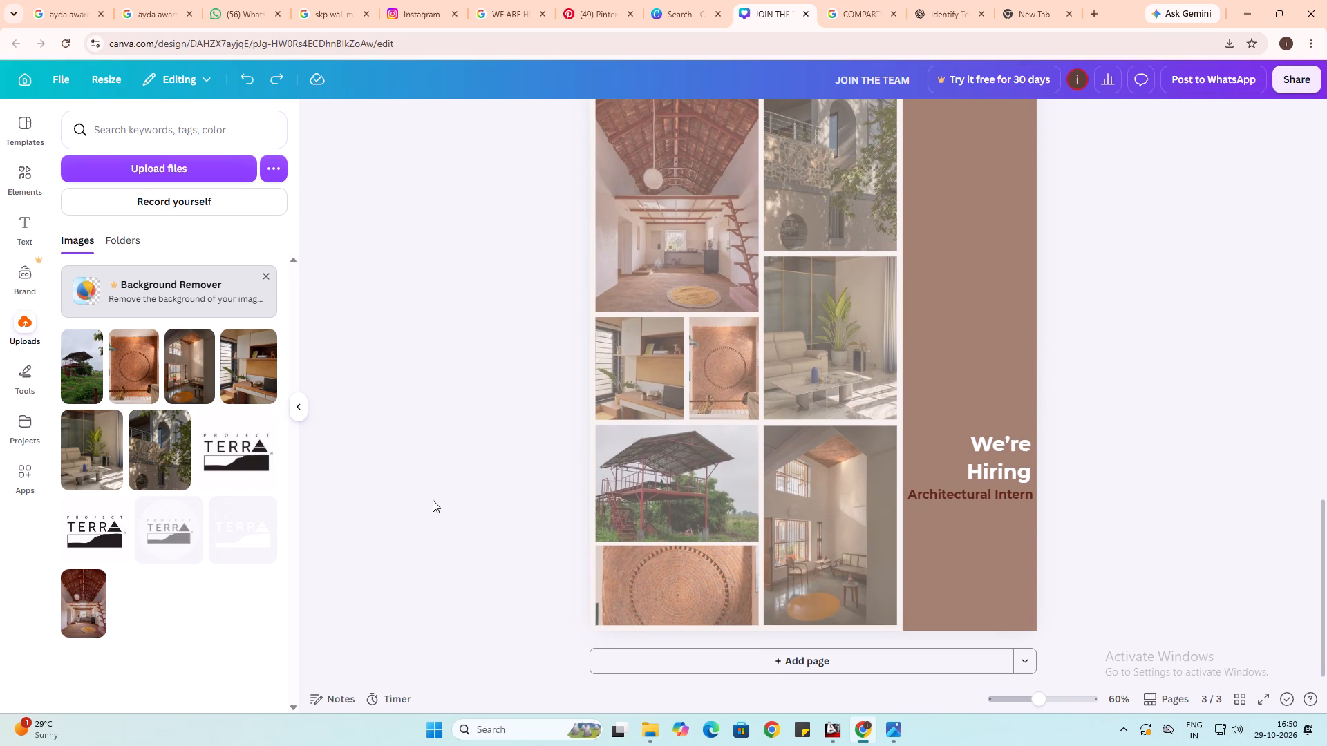
{"action": "scroll", "coordinate": [432, 492], "scroll_direction": "up", "scroll_amount": 7}
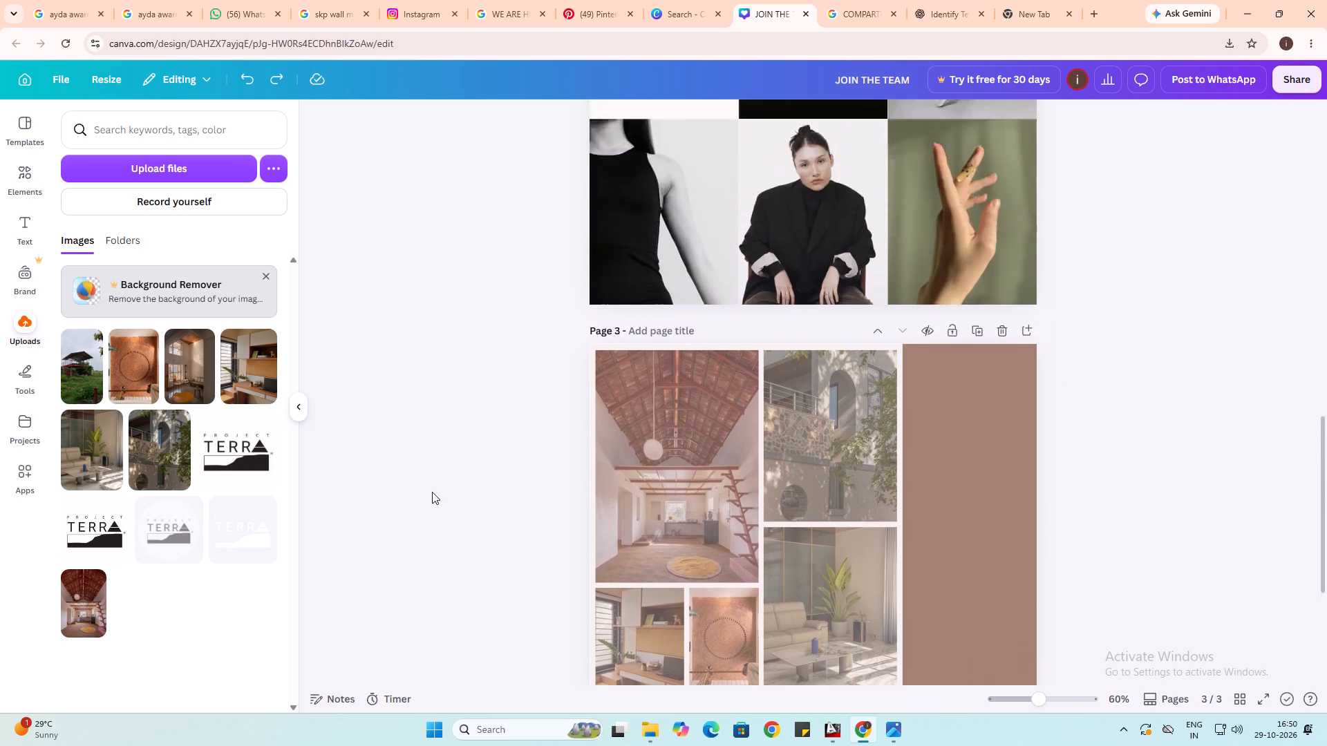
{"action": "scroll", "coordinate": [432, 492], "scroll_direction": "up", "scroll_amount": 10}
{"action": "scroll", "coordinate": [432, 492], "scroll_direction": "down", "scroll_amount": 1}
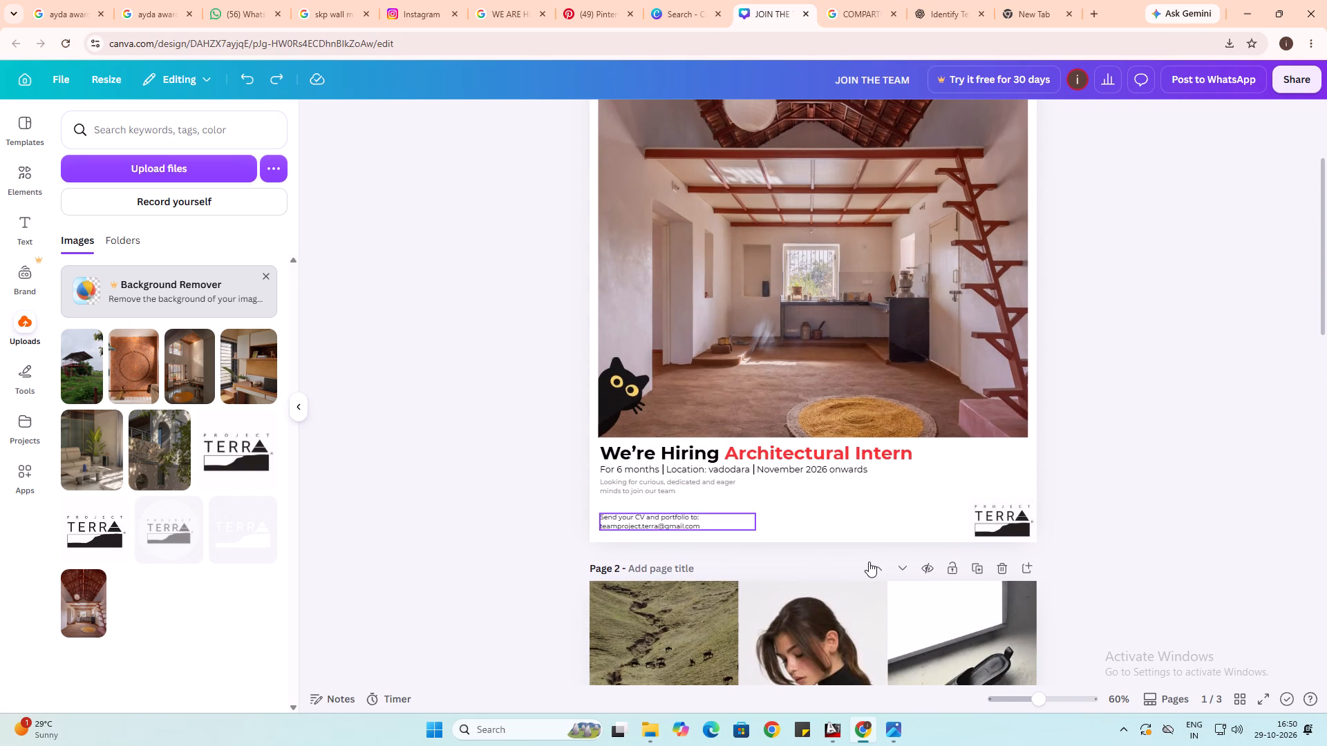
{"action": "scroll", "coordinate": [1001, 517], "scroll_direction": "up", "scroll_amount": 3}
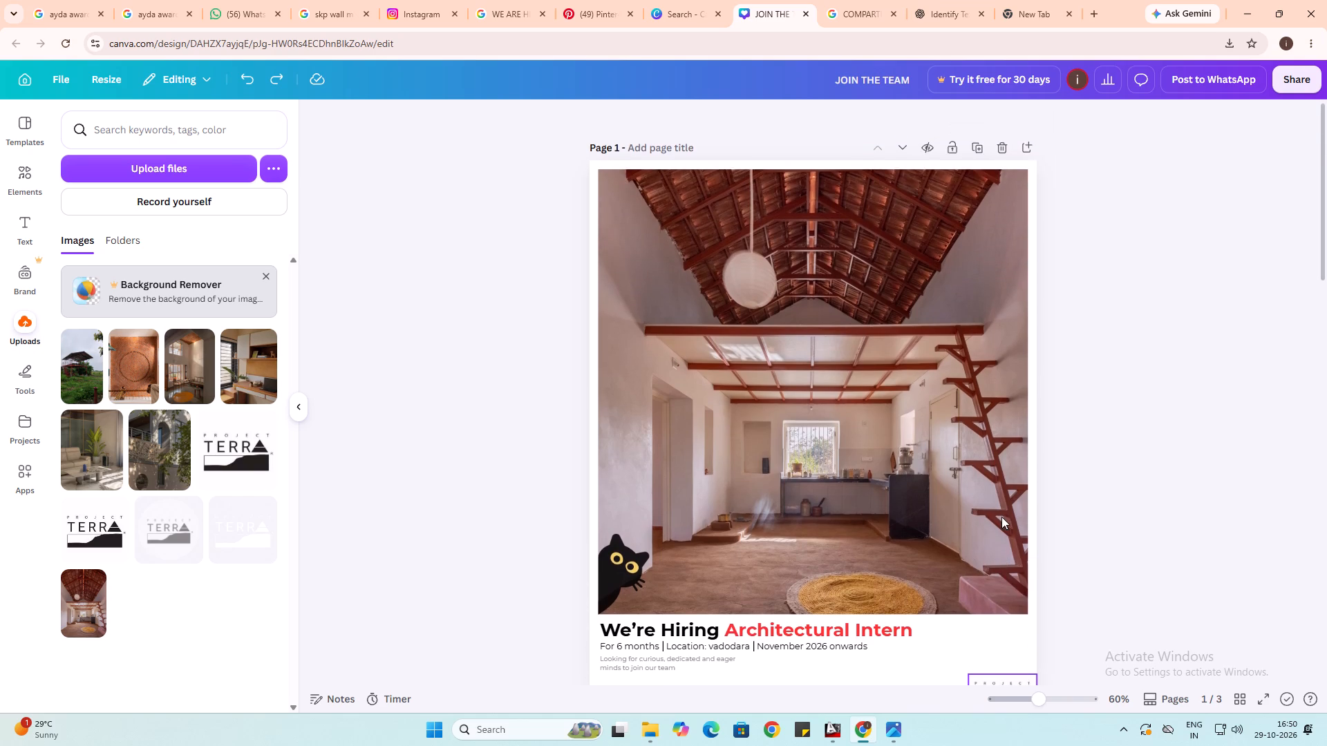
{"action": "scroll", "coordinate": [1001, 517], "scroll_direction": "down", "scroll_amount": 17}
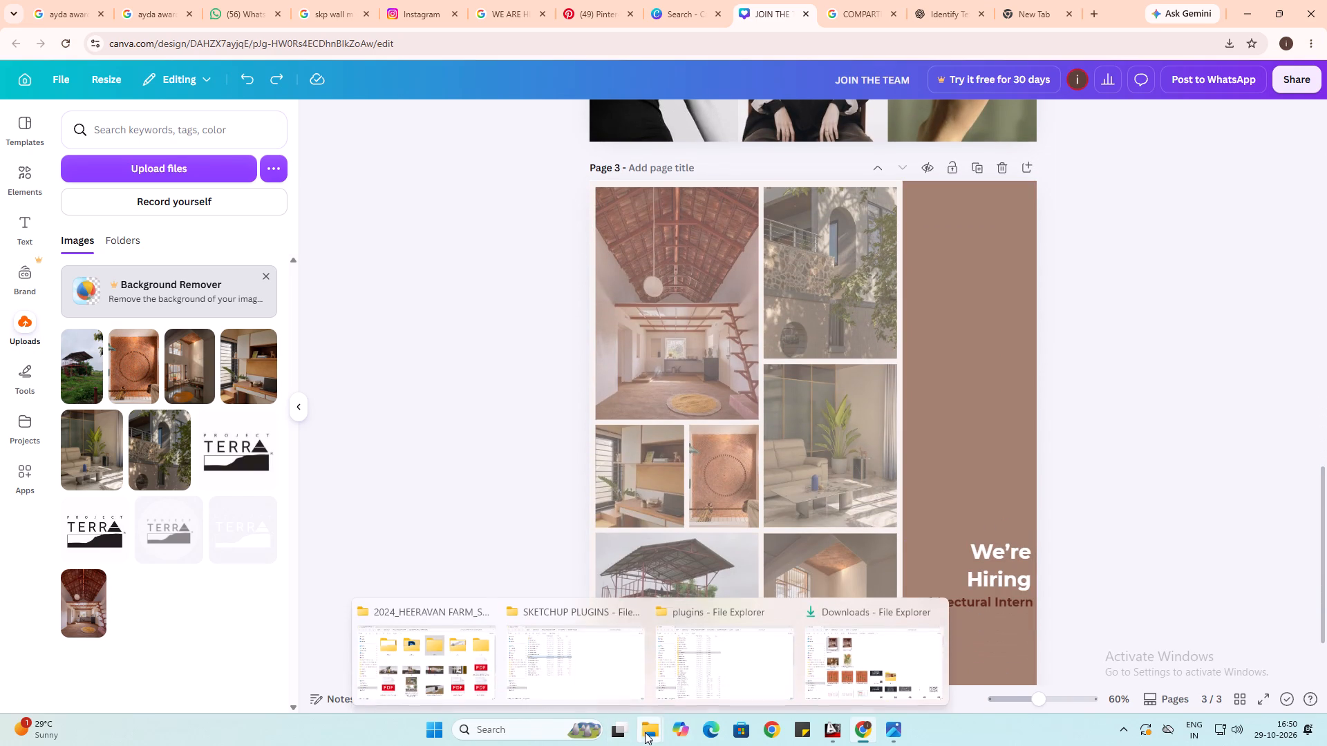
Add the white logo file from File Explorer's PROJECT TERRA OFFICE DATA > 00_PT_LOGOS folder onto page 3 of the design.
{"action": "left_click", "coordinate": [534, 686]}
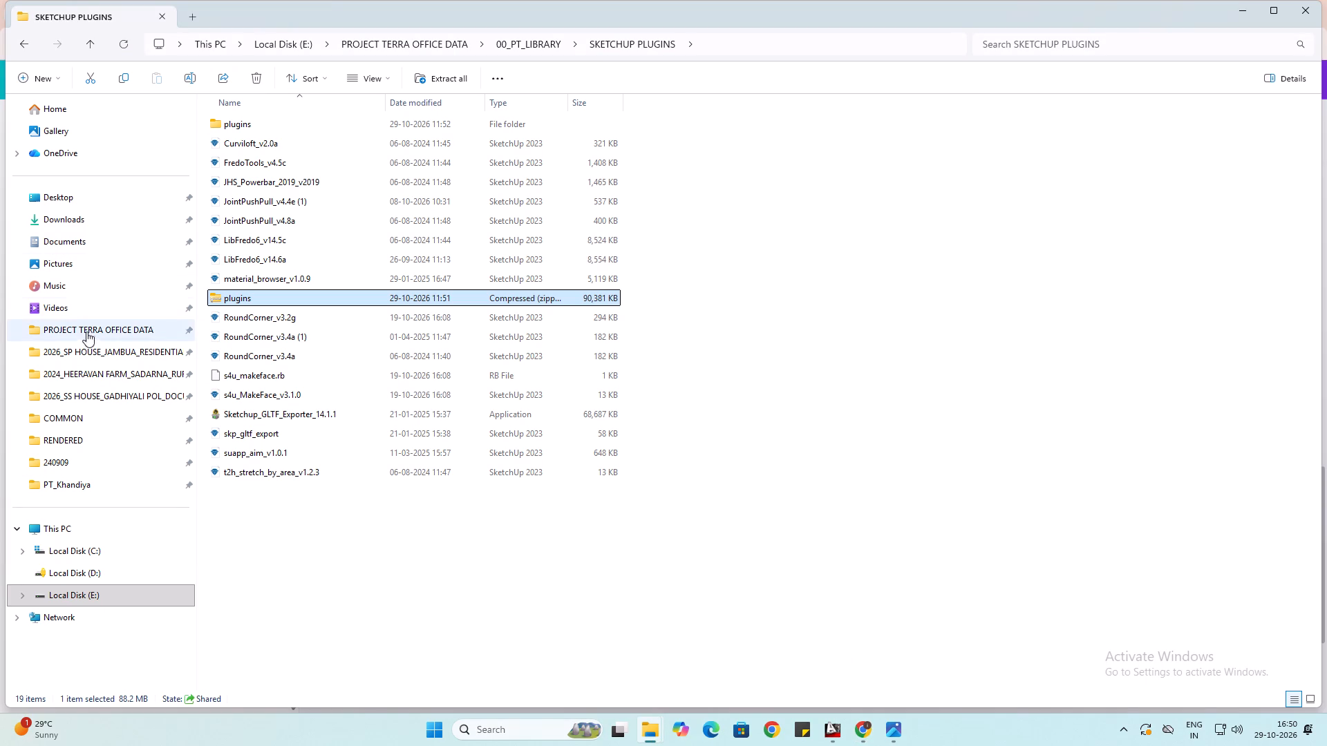
{"action": "left_click", "coordinate": [88, 334]}
{"action": "left_click", "coordinate": [276, 240]}
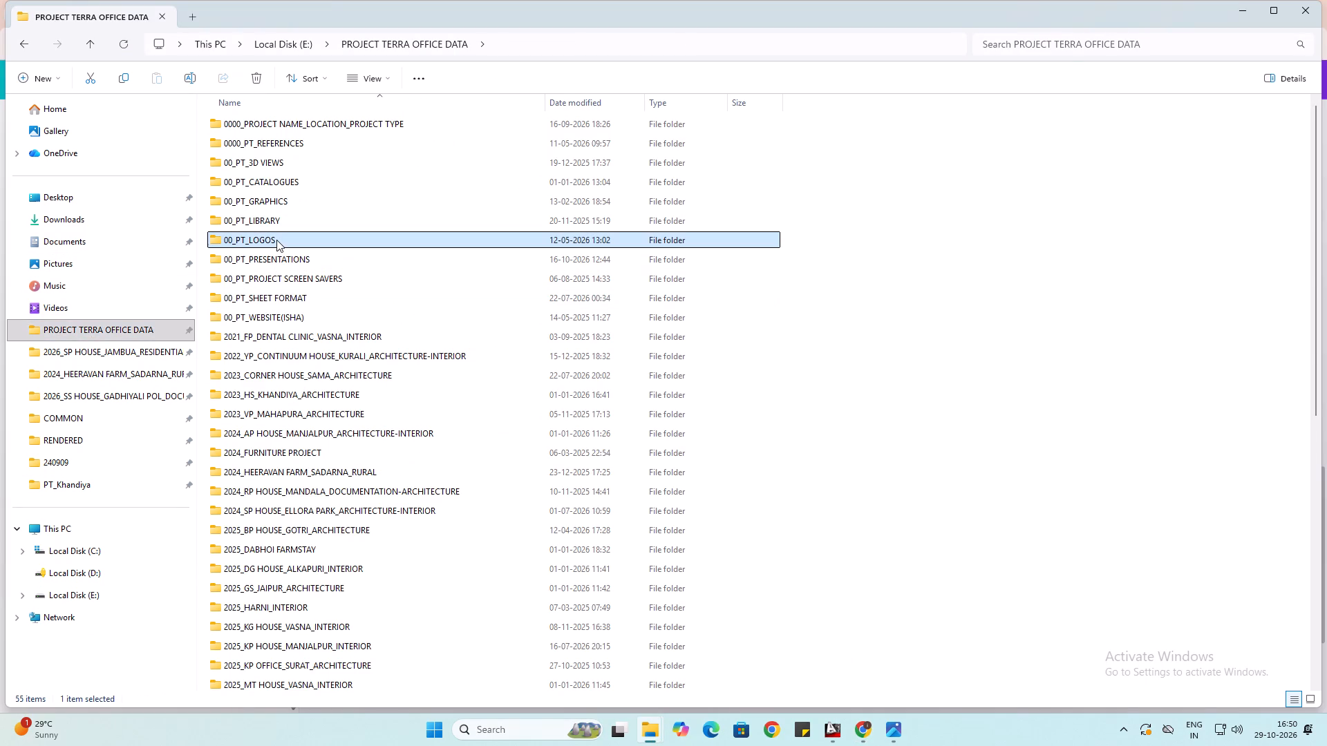
{"action": "double_click", "coordinate": [276, 240]}
{"action": "left_click", "coordinate": [594, 146]}
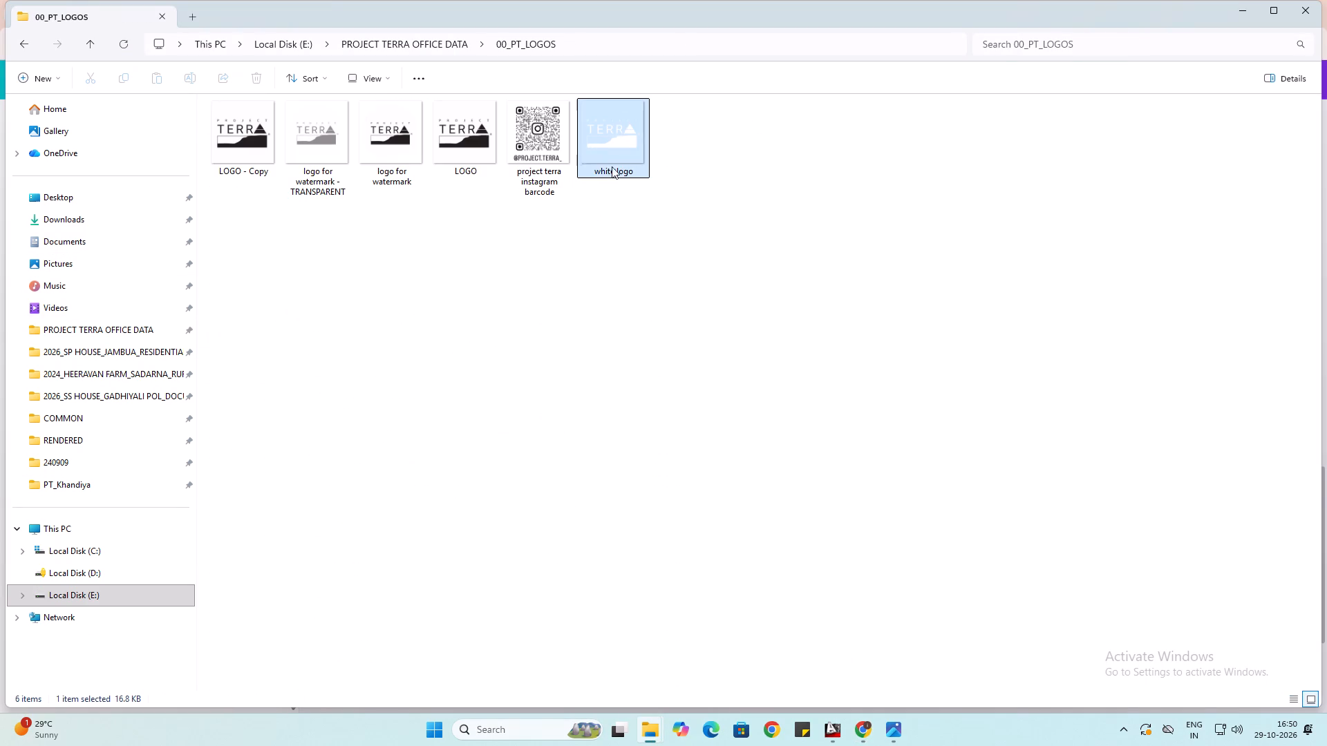
{"action": "left_click_drag", "start_coordinate": [608, 159], "coordinate": [860, 728]}
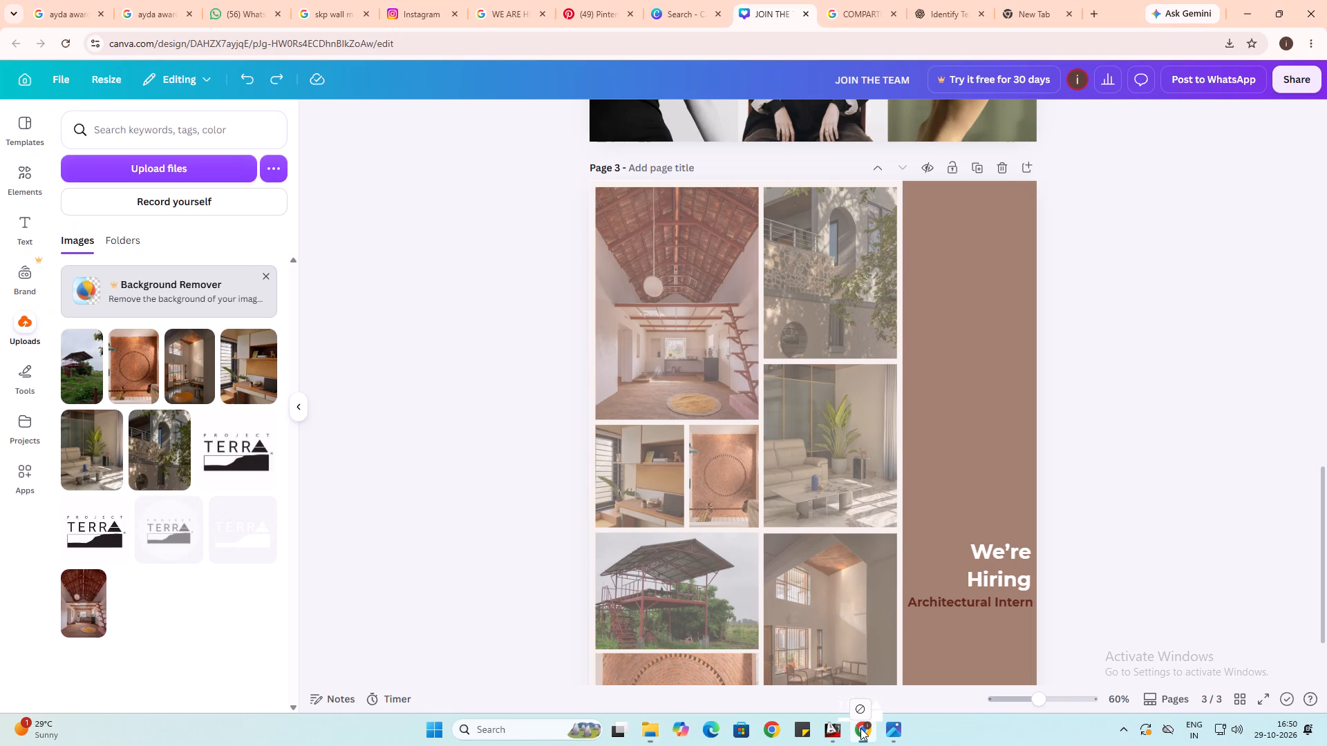
{"action": "left_click_drag", "start_coordinate": [860, 728], "coordinate": [919, 265]}
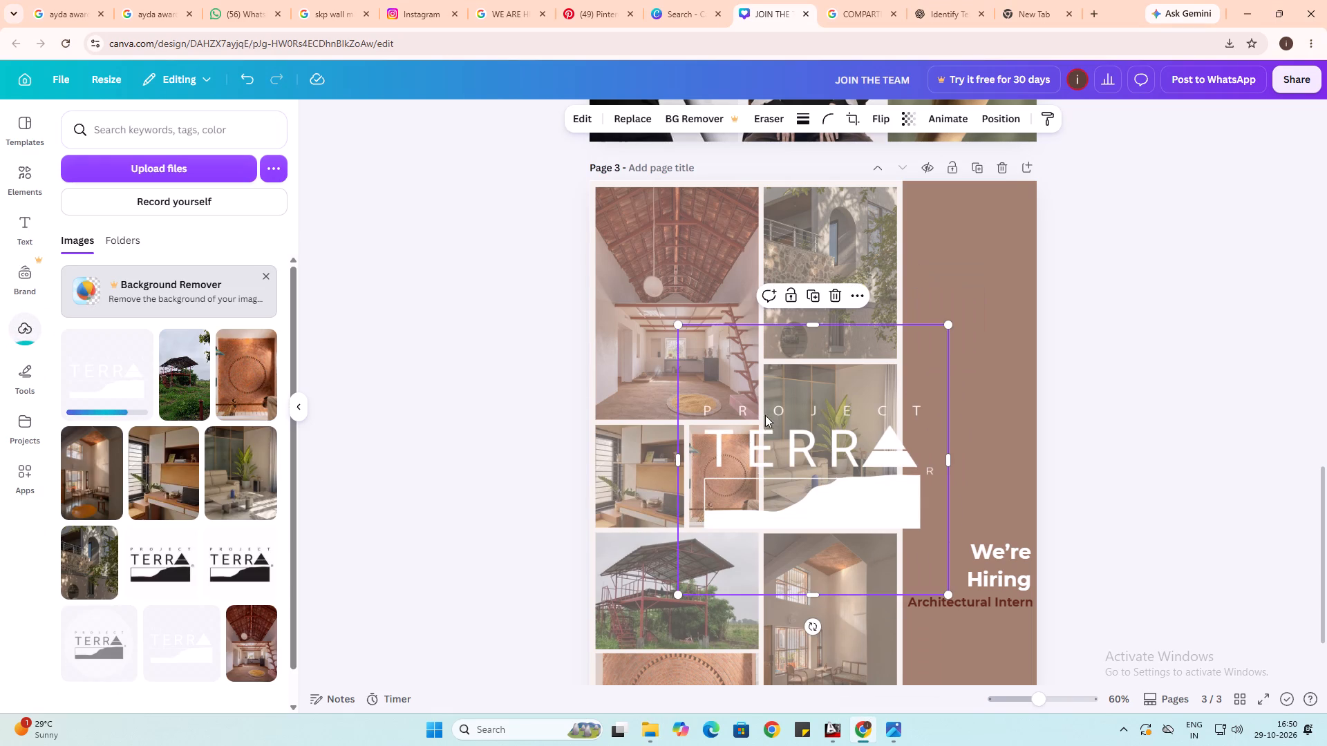
Shrink the white PROJECT TERRA logo and centre it near the top of page 3's brown side strip.
{"action": "left_click_drag", "start_coordinate": [679, 326], "coordinate": [831, 470]}
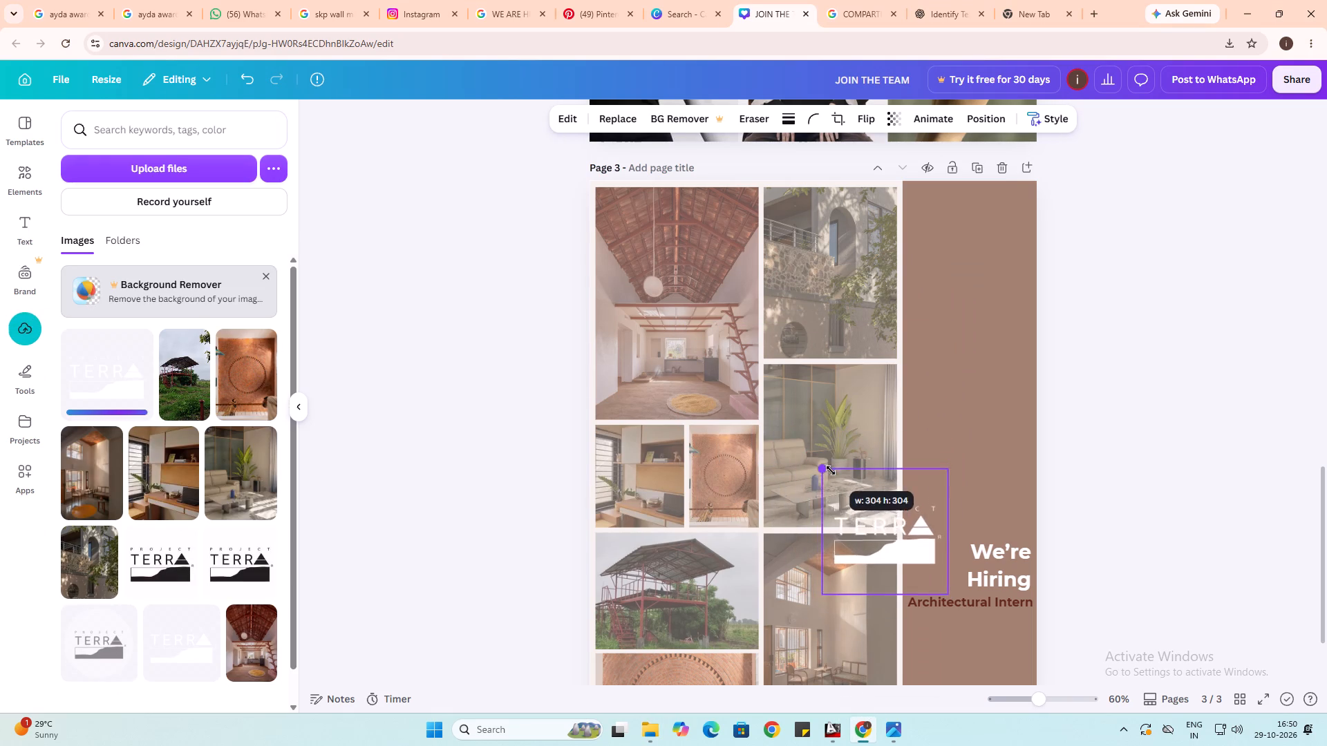
{"action": "left_click_drag", "start_coordinate": [831, 470], "coordinate": [846, 490]}
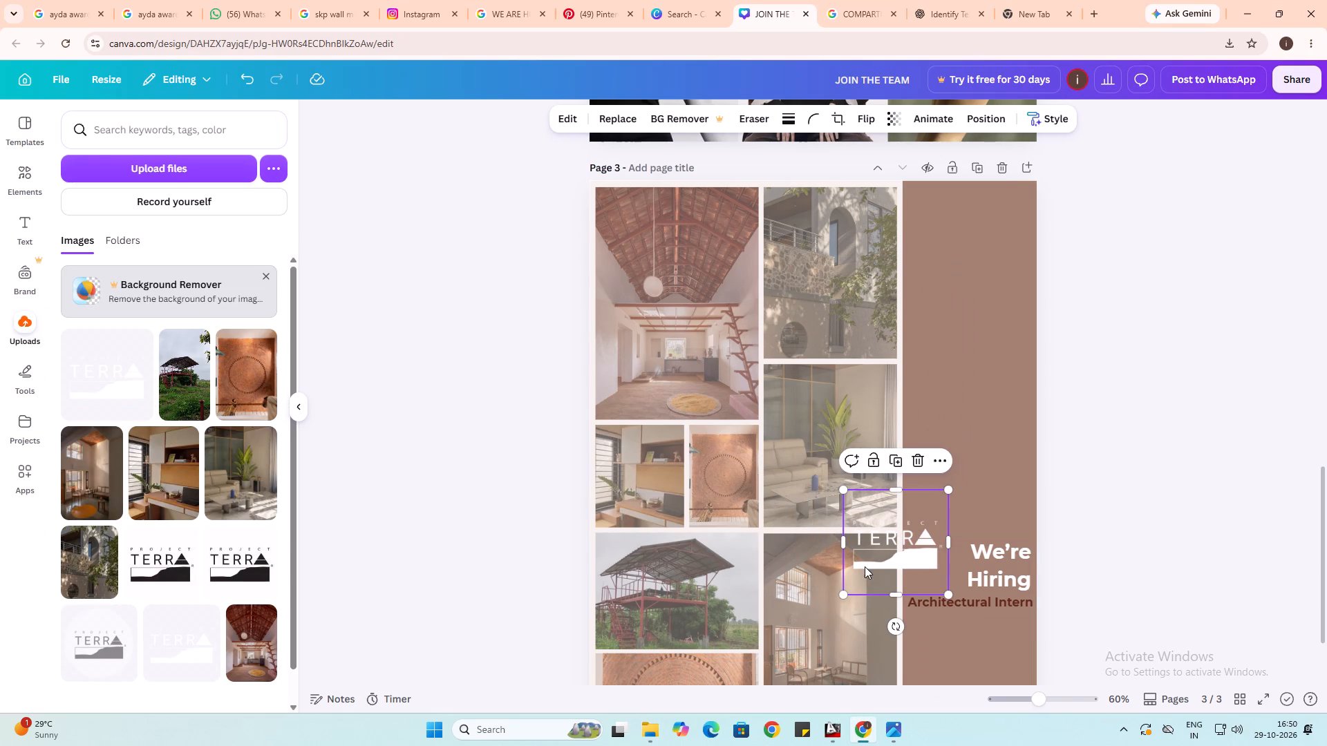
{"action": "left_click_drag", "start_coordinate": [863, 564], "coordinate": [936, 262]}
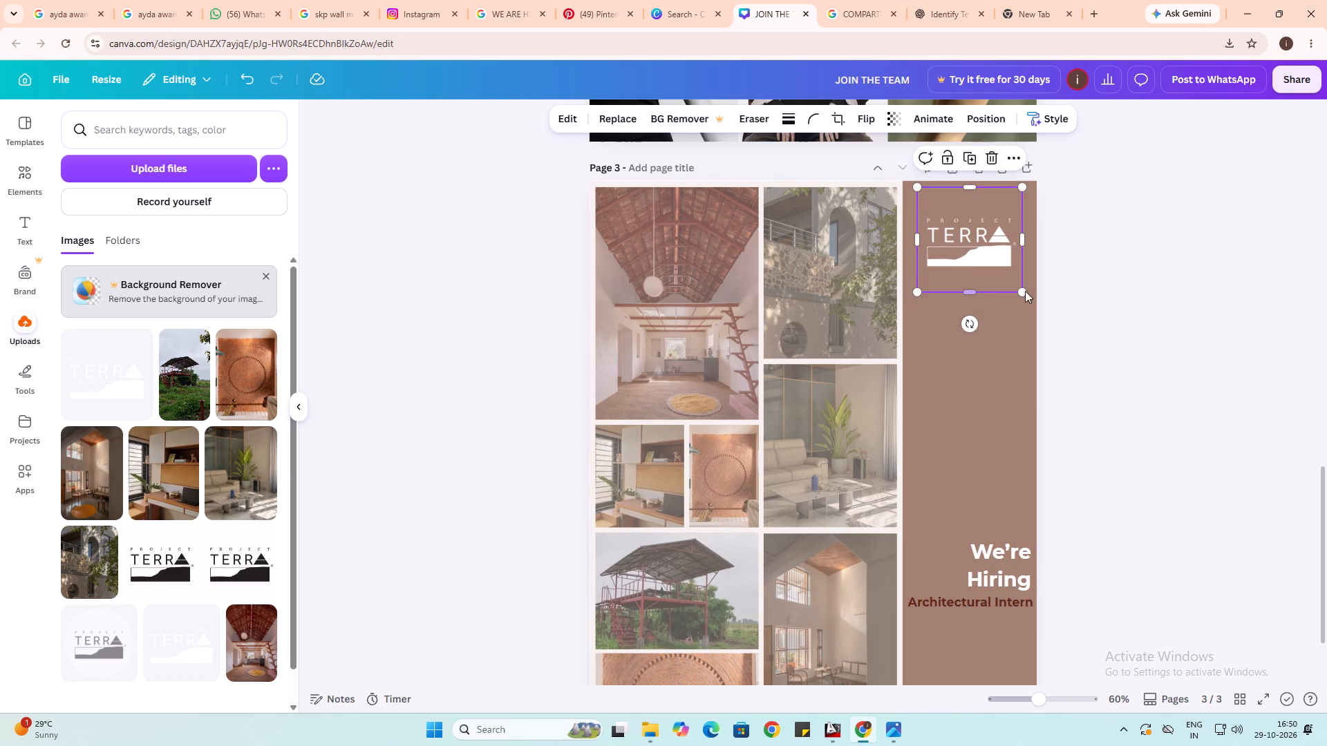
{"action": "left_click_drag", "start_coordinate": [1022, 293], "coordinate": [991, 265]}
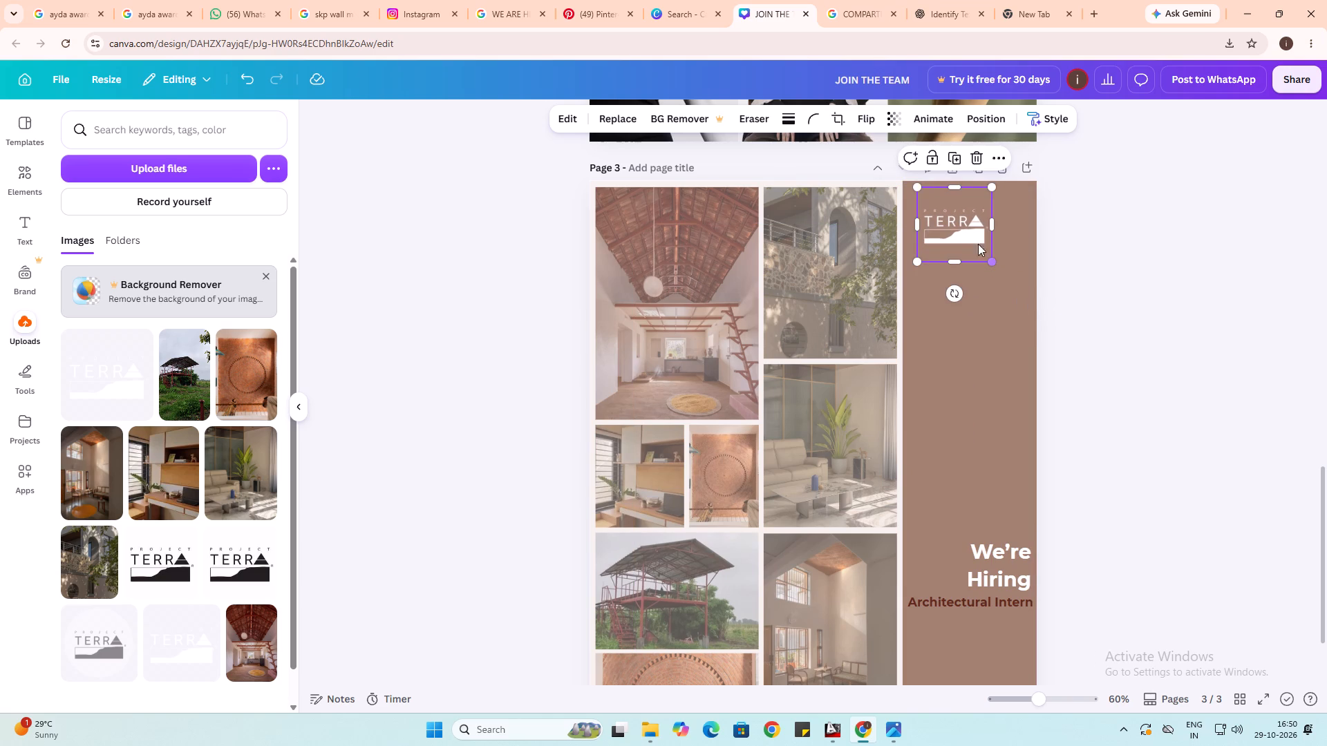
{"action": "left_click_drag", "start_coordinate": [965, 236], "coordinate": [980, 236]}
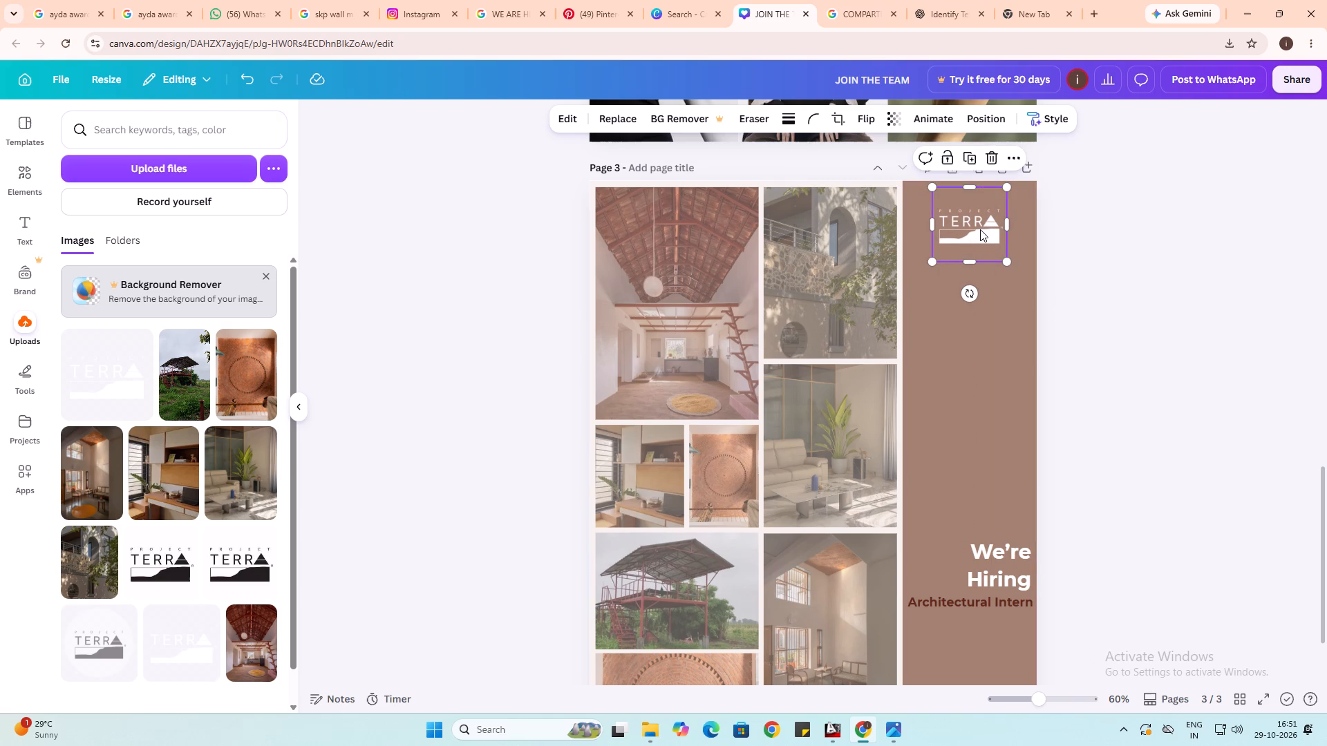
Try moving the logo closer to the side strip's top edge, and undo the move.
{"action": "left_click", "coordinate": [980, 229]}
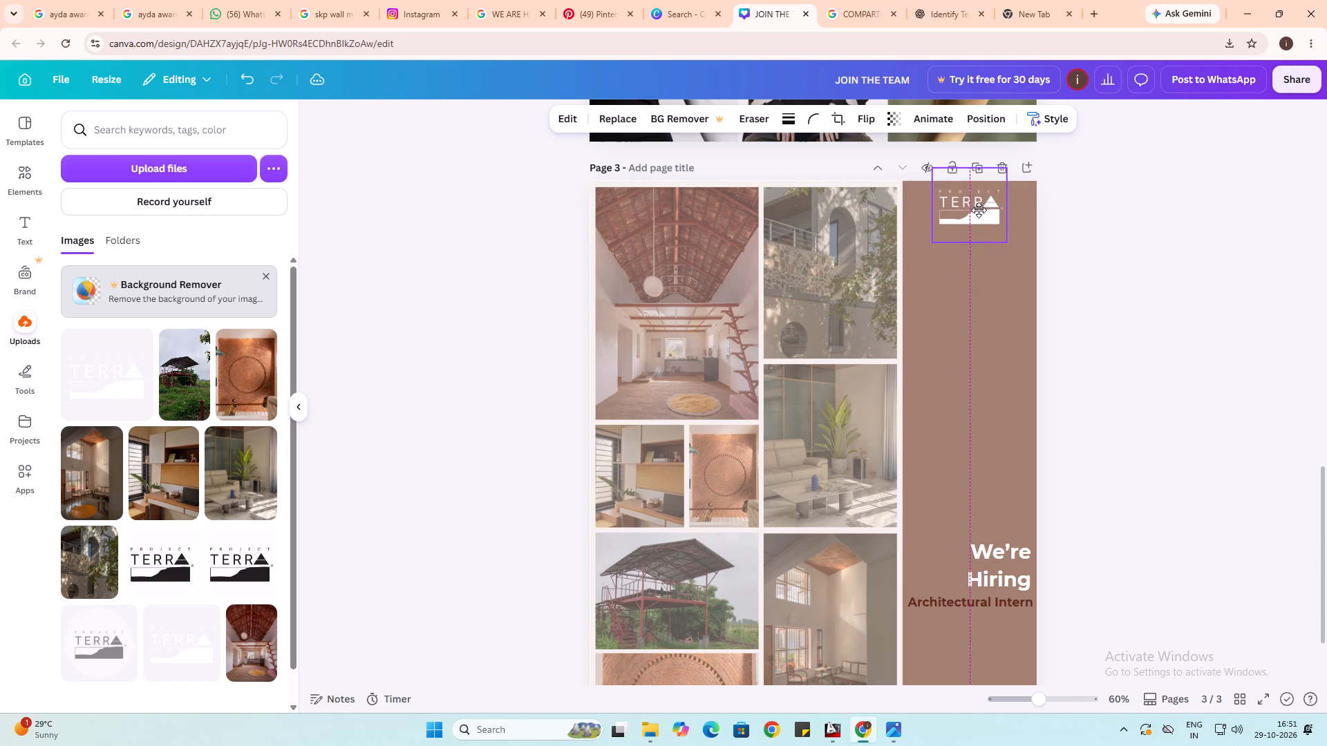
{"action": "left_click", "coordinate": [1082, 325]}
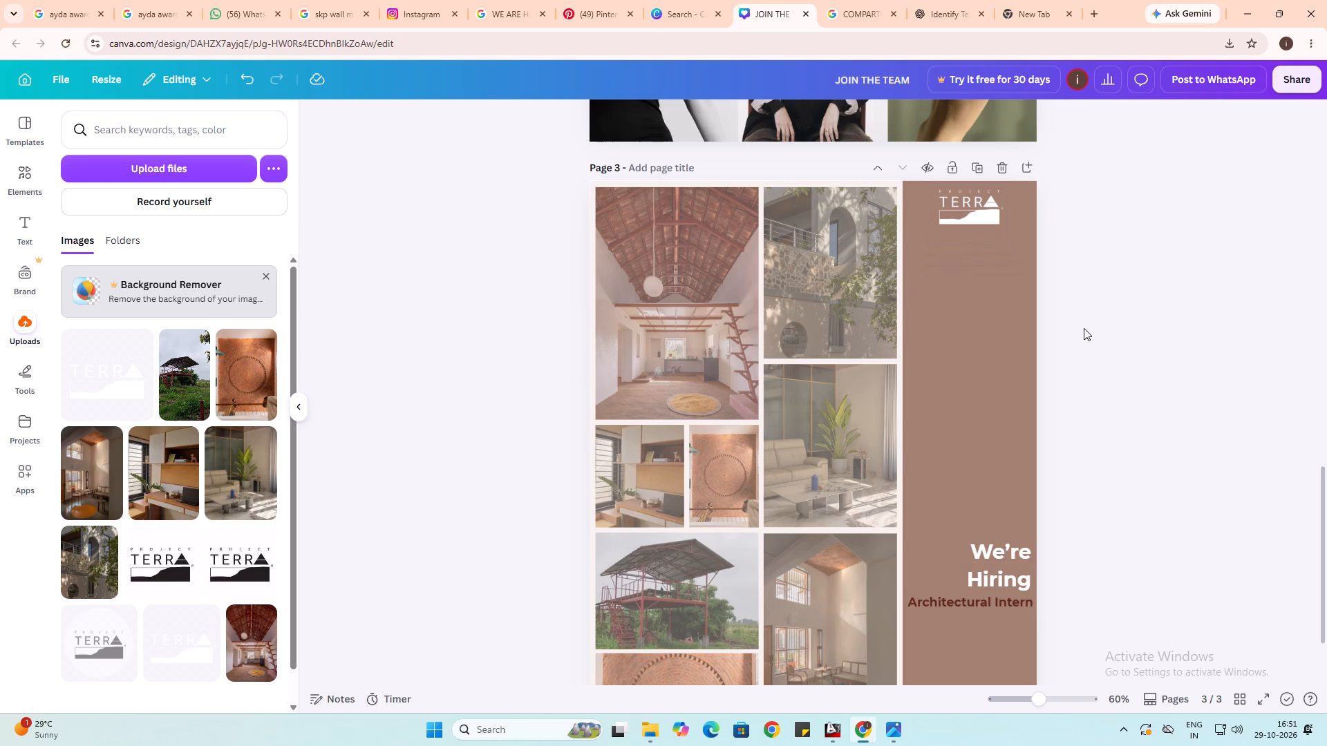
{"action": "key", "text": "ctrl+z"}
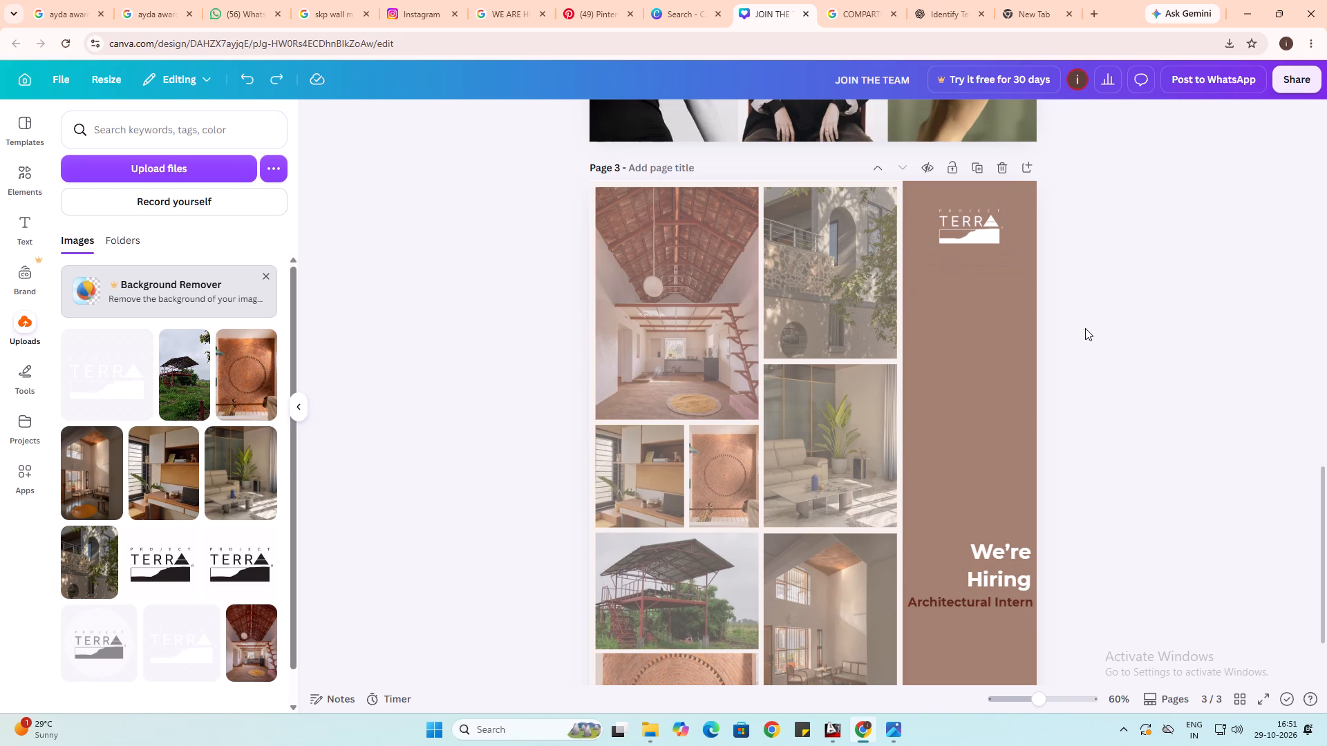
Copy page 1's duration, location and start-date line onto page 3's brown strip, directly below "Architectural Intern".
{"action": "scroll", "coordinate": [1085, 328], "scroll_direction": "down", "scroll_amount": 1}
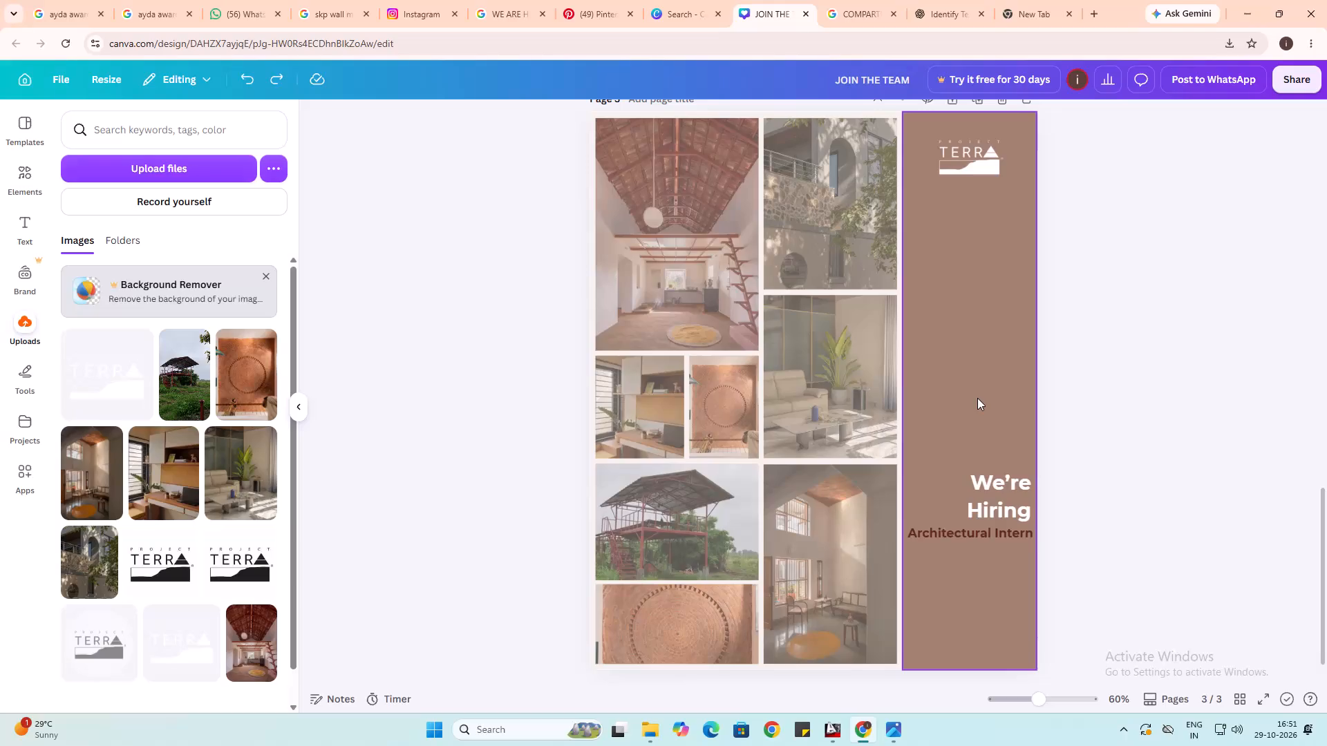
{"action": "scroll", "coordinate": [977, 398], "scroll_direction": "up", "scroll_amount": 13}
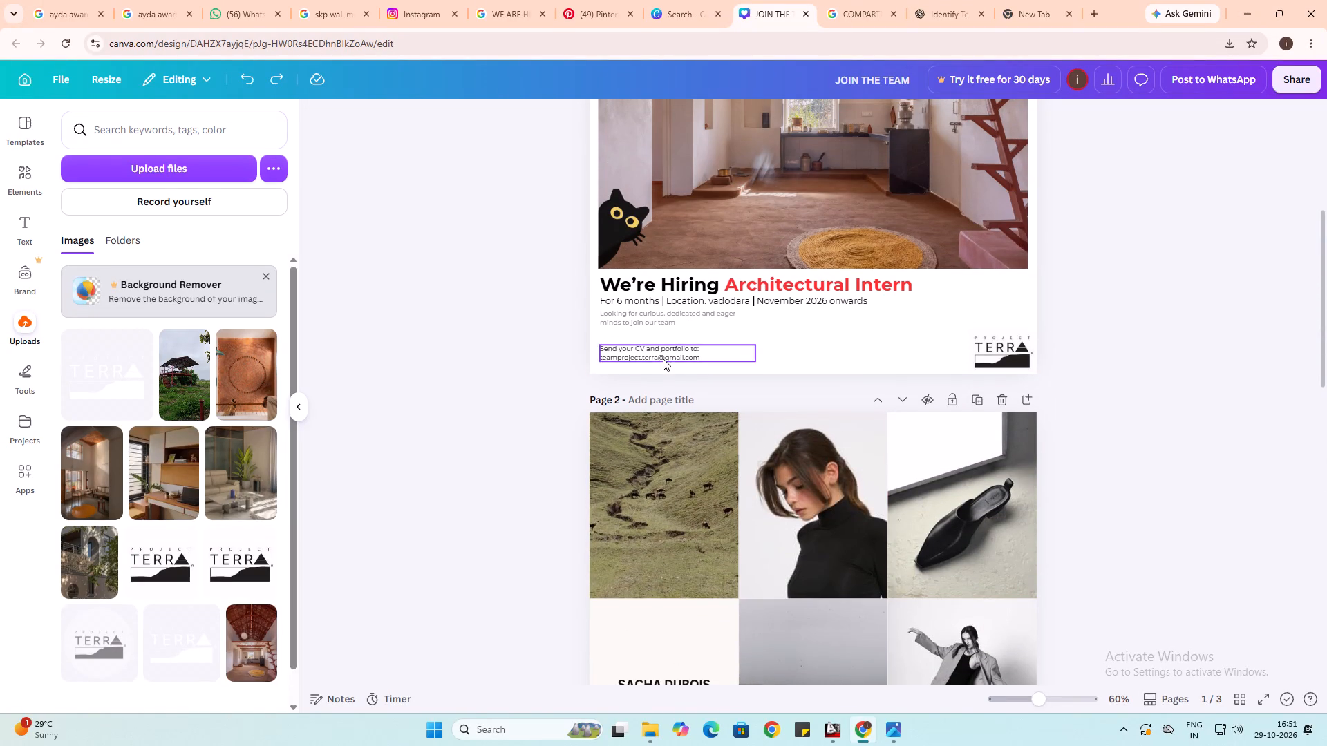
{"action": "left_click", "coordinate": [643, 303]}
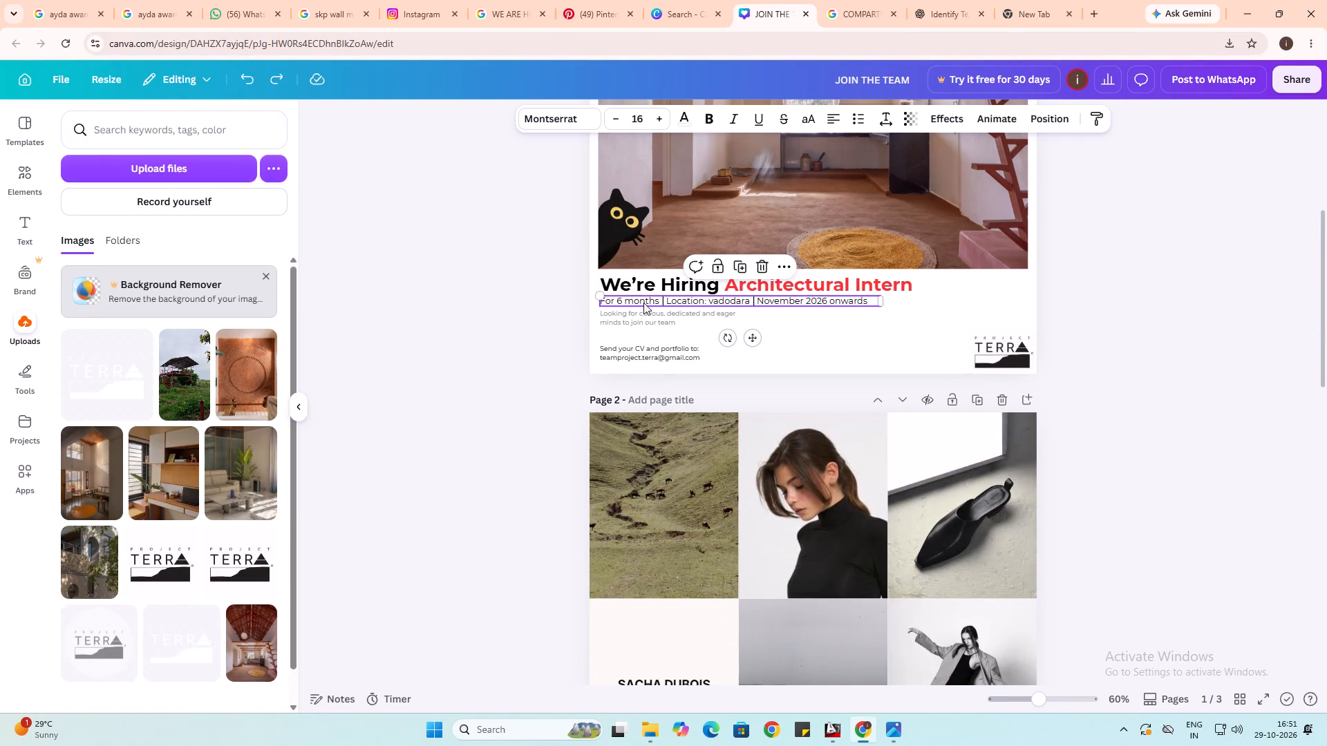
{"action": "key", "text": "ctrl+c"}
{"action": "scroll", "coordinate": [643, 303], "scroll_direction": "down", "scroll_amount": 7}
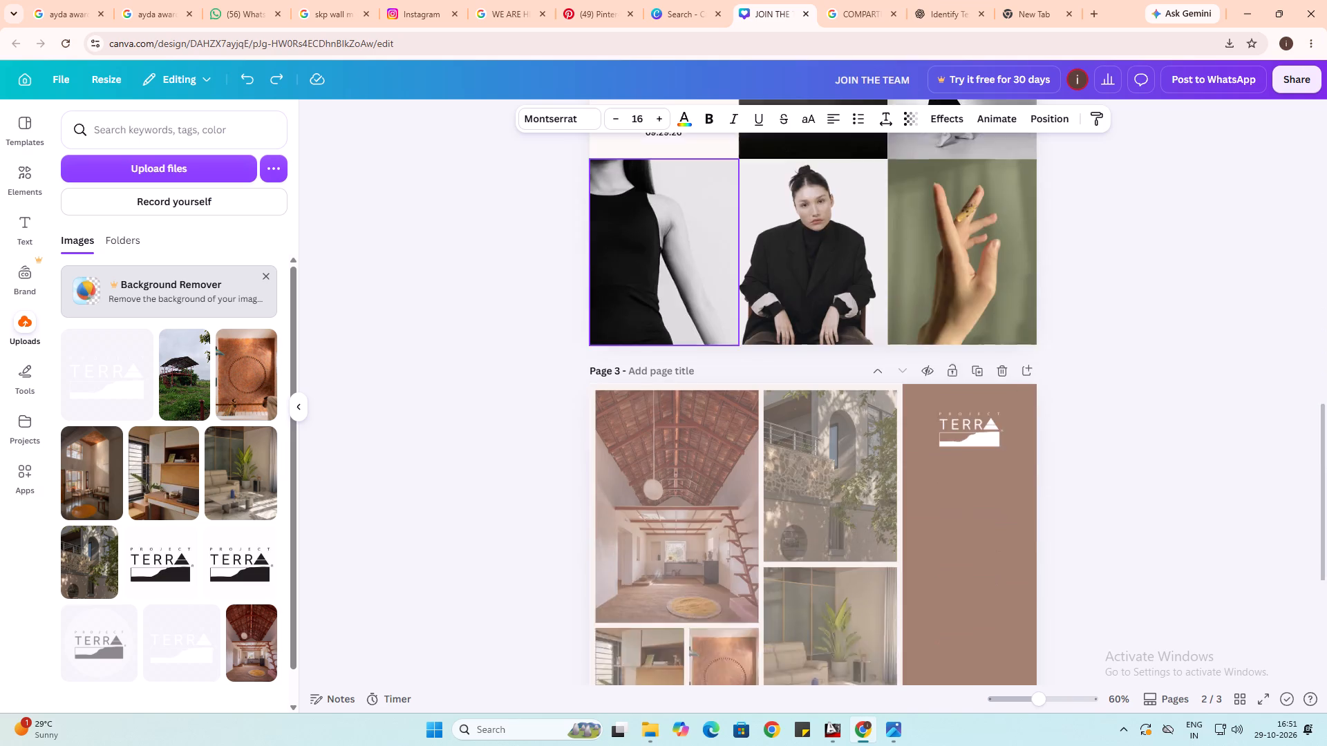
{"action": "scroll", "coordinate": [643, 303], "scroll_direction": "down", "scroll_amount": 6}
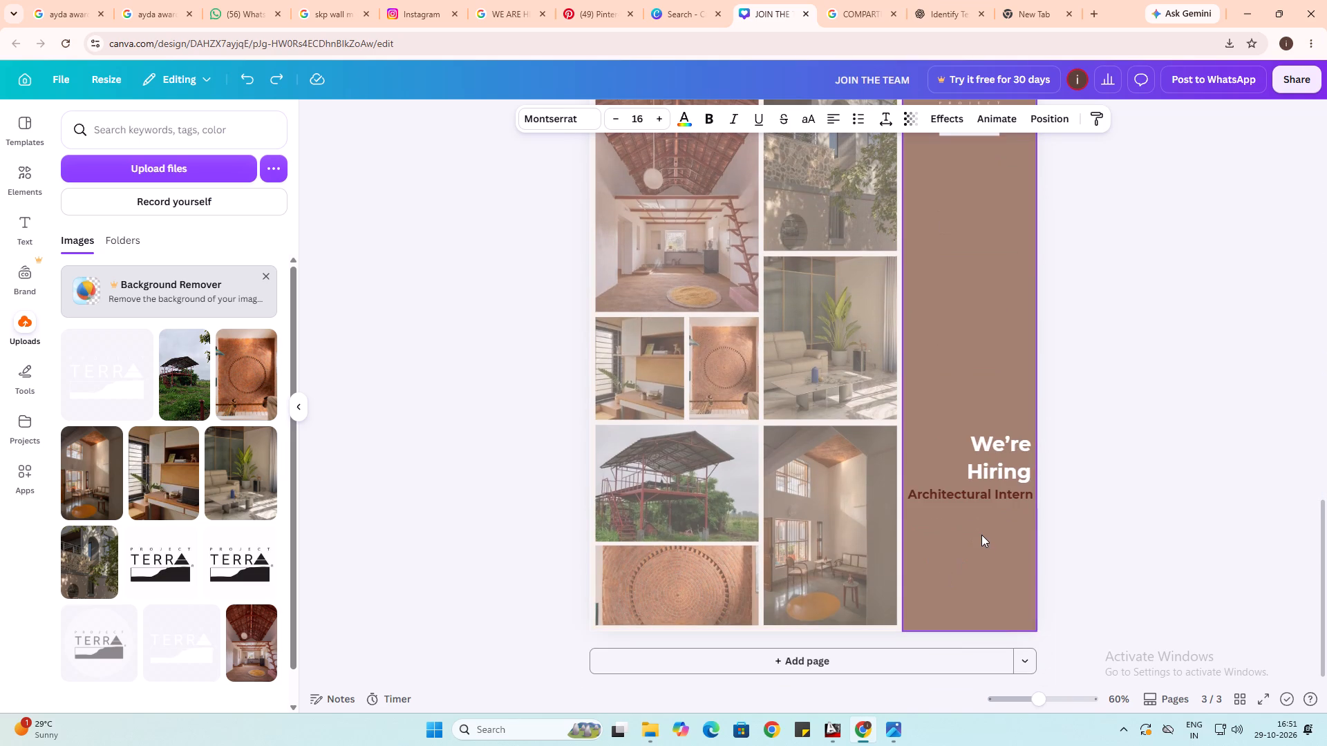
{"action": "key", "text": "ctrl+v"}
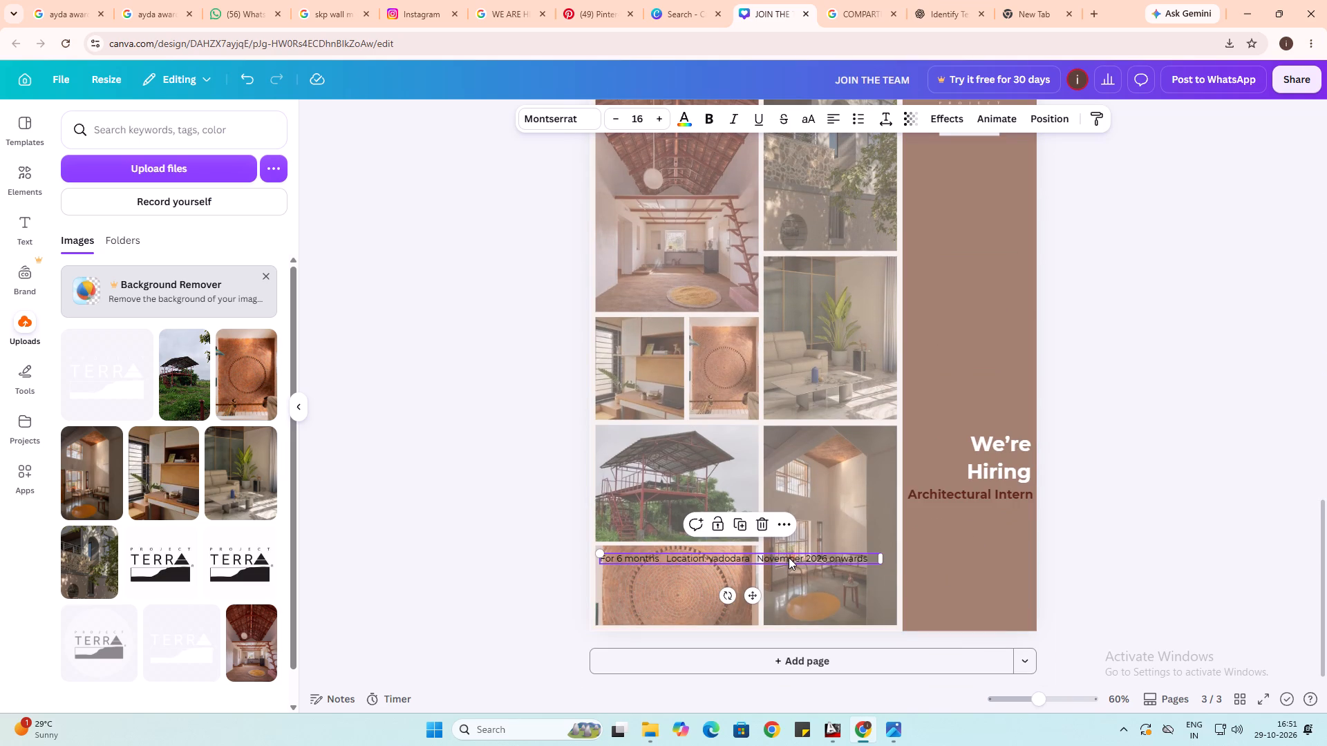
{"action": "left_click_drag", "start_coordinate": [789, 557], "coordinate": [1100, 508]}
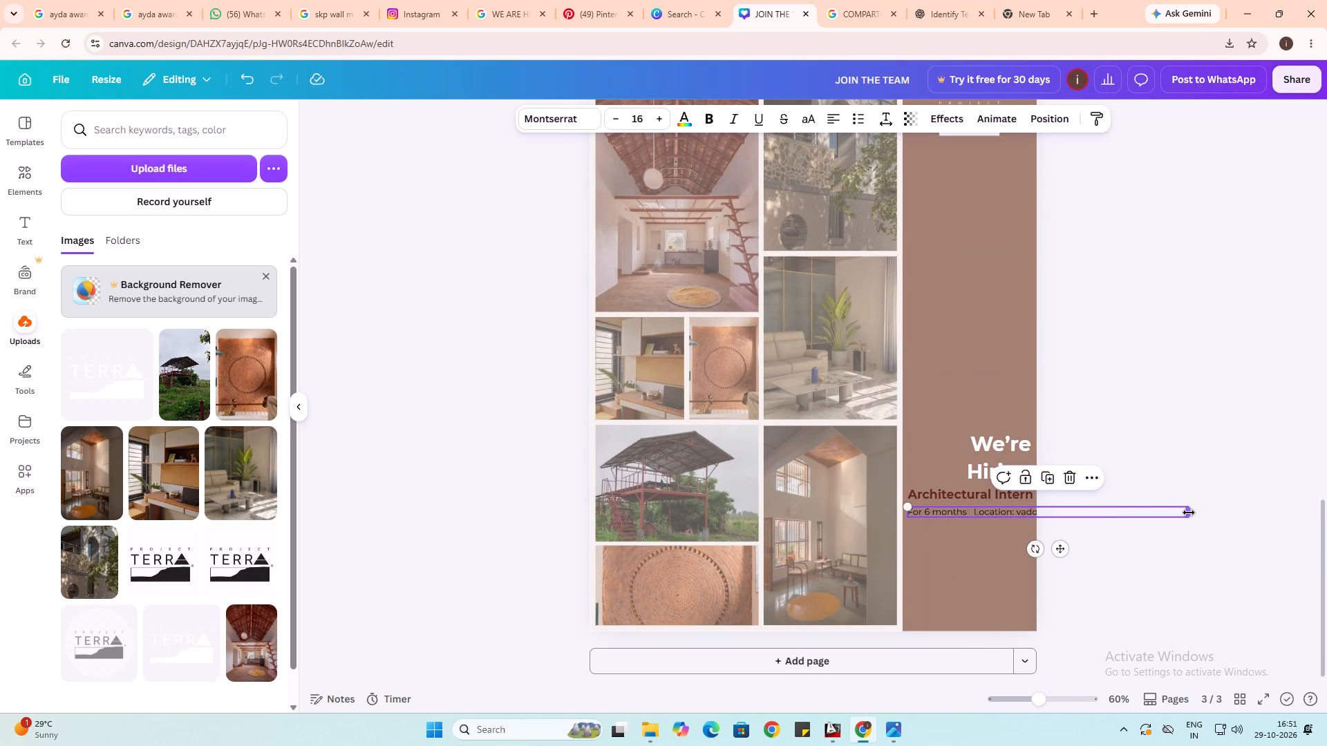
Fit the copied details text to the strip's width, about 324 wide, with a line break before "Location: vadodara".
{"action": "left_click_drag", "start_coordinate": [1189, 513], "coordinate": [1034, 525]}
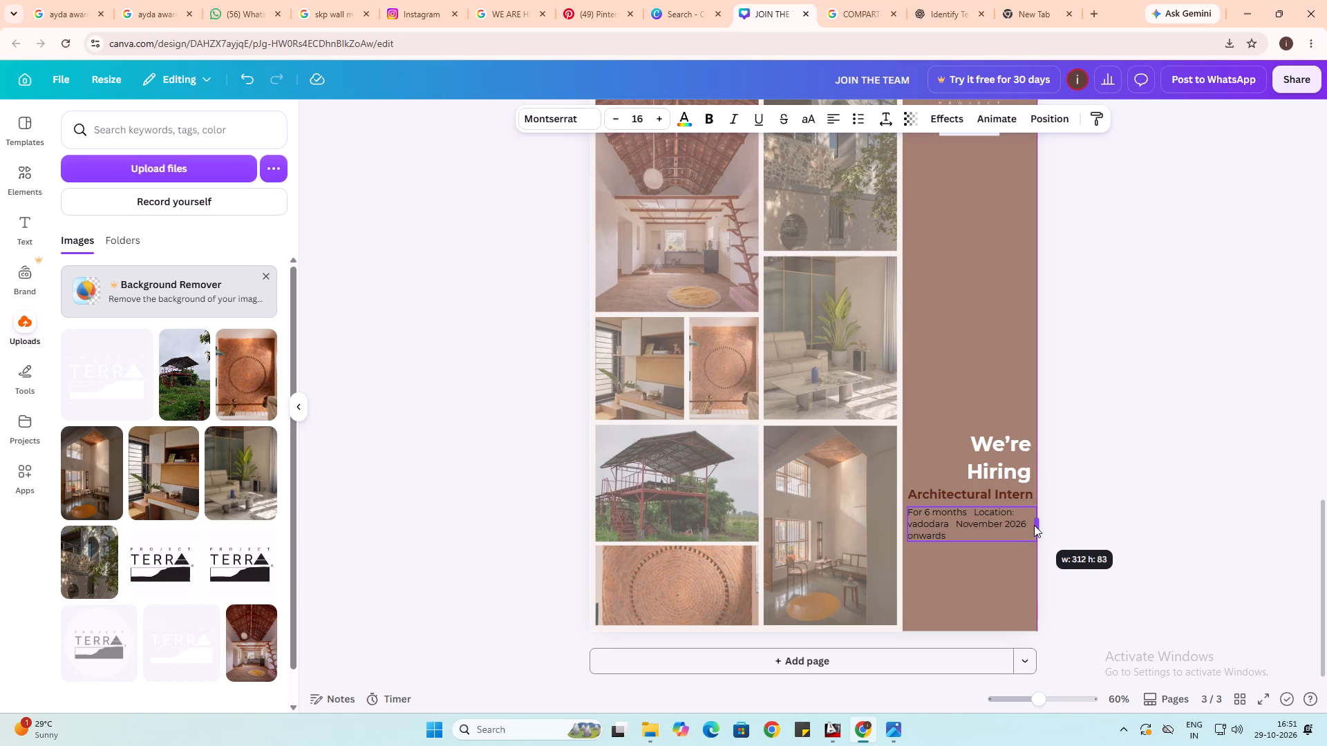
{"action": "left_click_drag", "start_coordinate": [1034, 525], "coordinate": [1011, 528]}
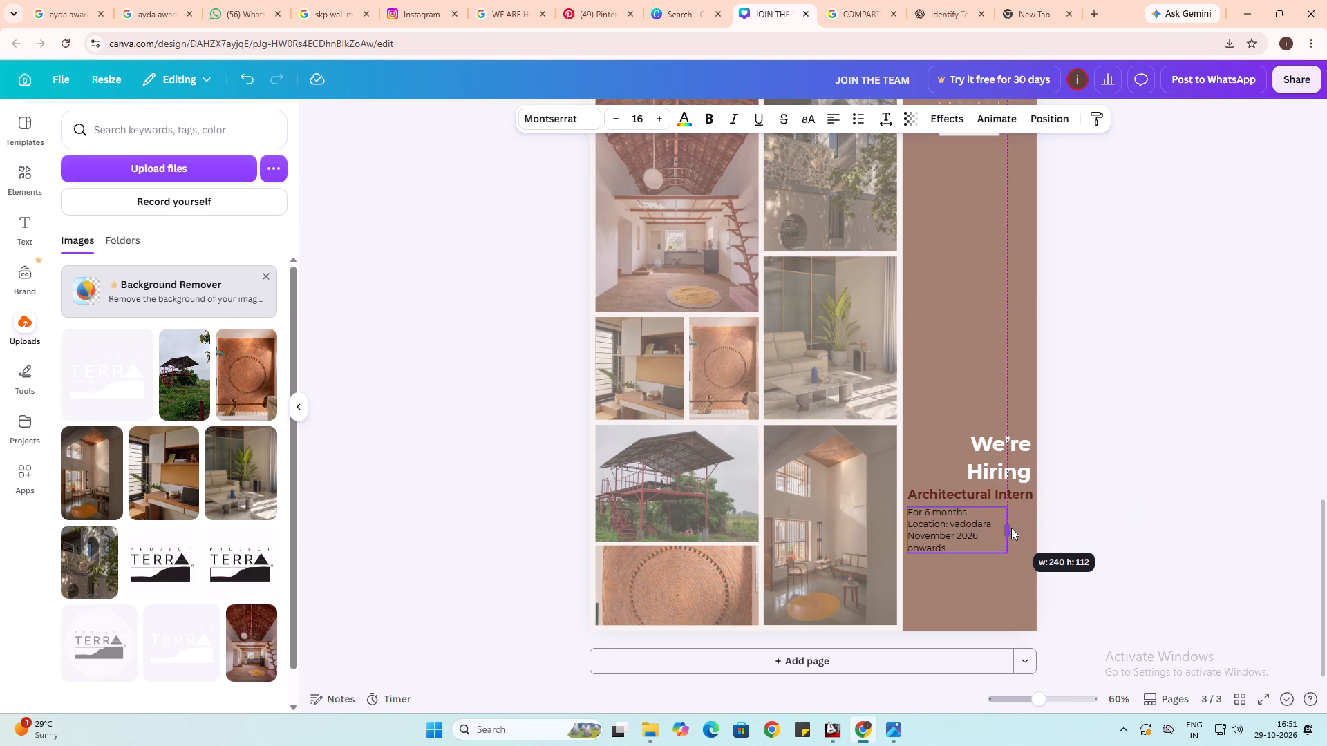
{"action": "left_click_drag", "start_coordinate": [1011, 528], "coordinate": [1019, 528]}
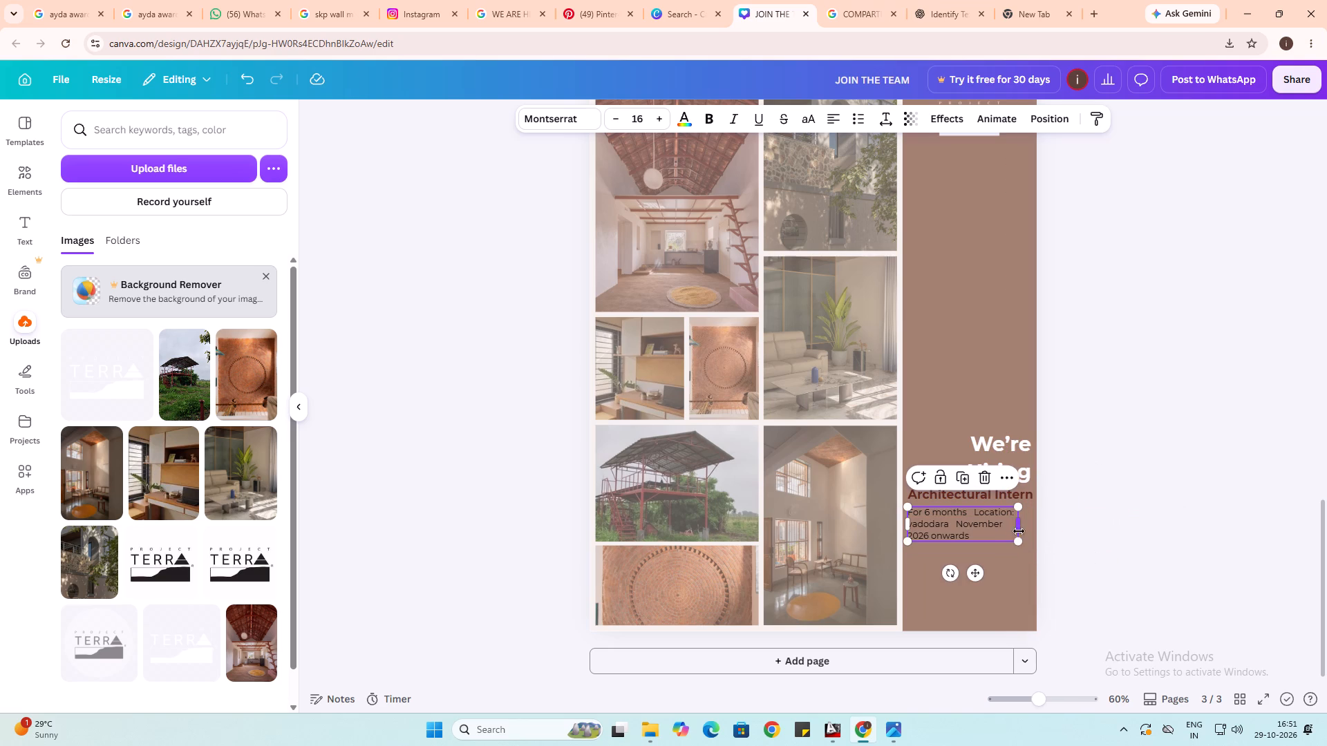
{"action": "left_click", "coordinate": [975, 510]}
{"action": "left_click", "coordinate": [973, 513]}
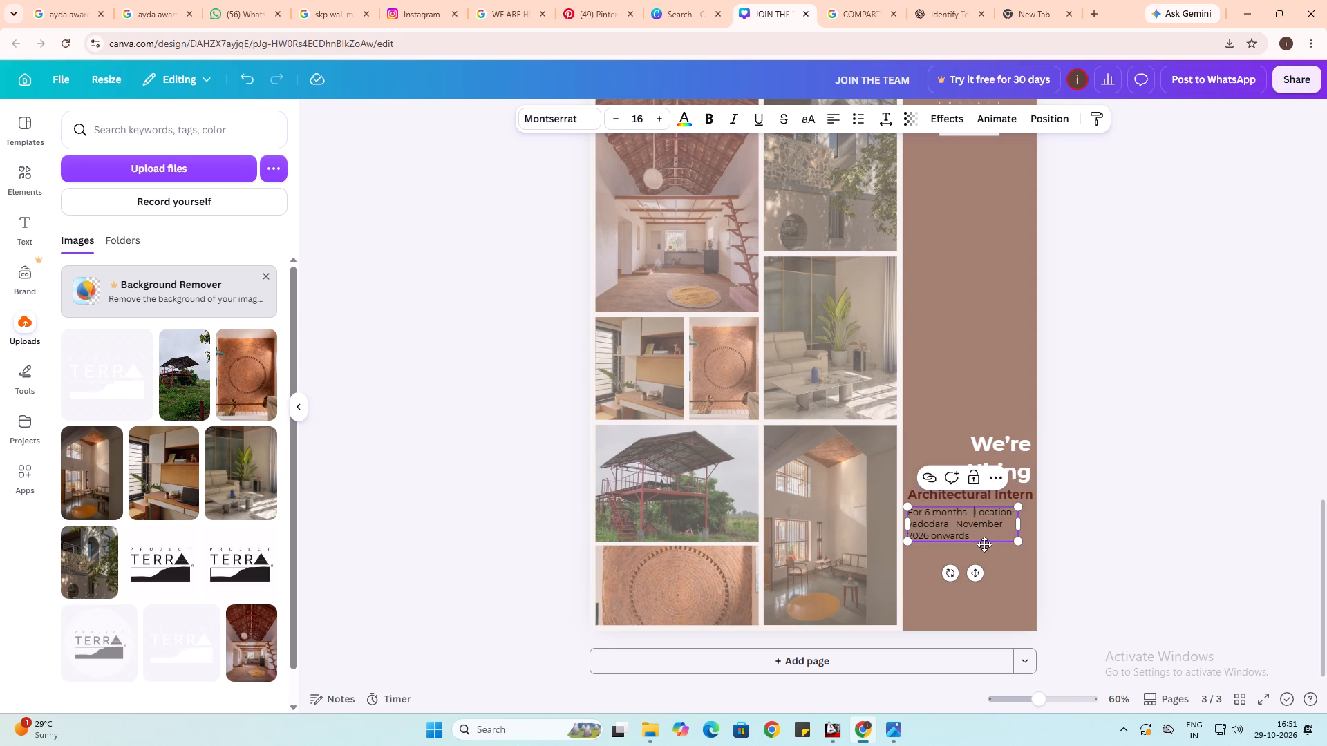
{"action": "key", "text": "Return"}
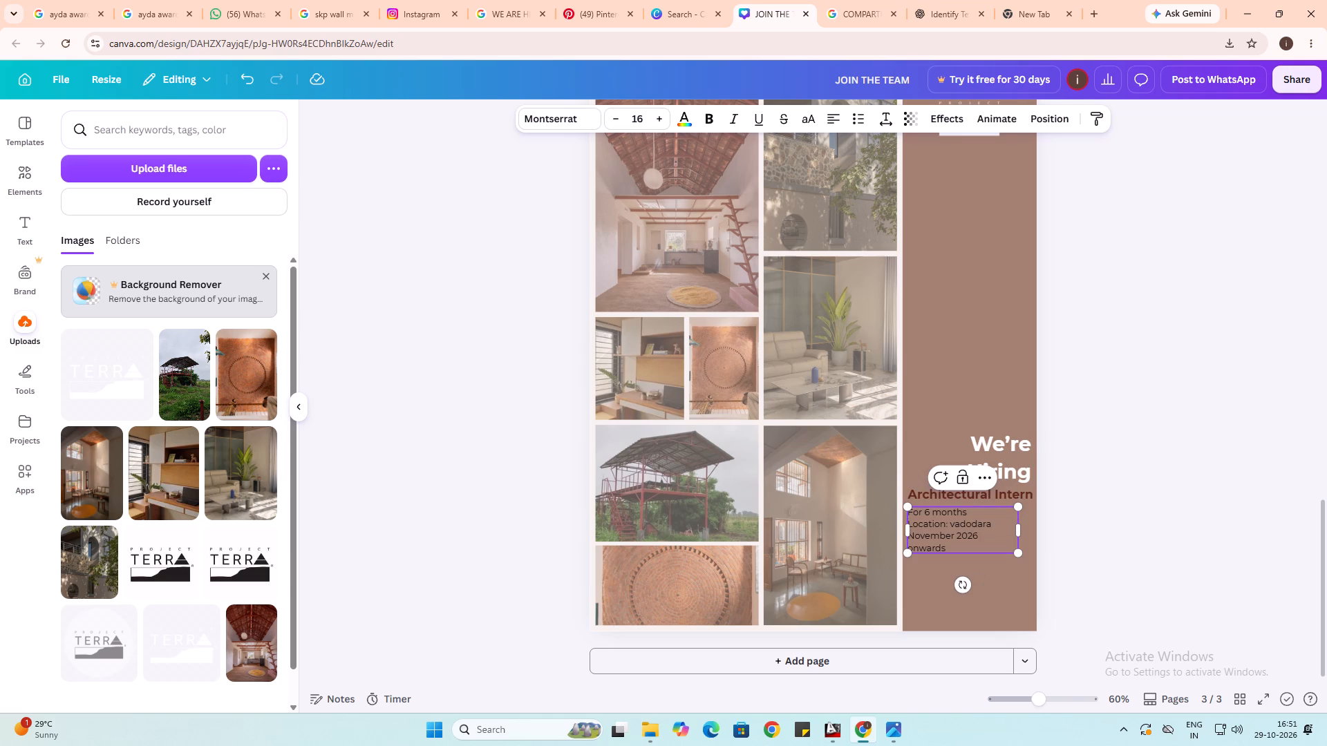
{"action": "left_click_drag", "start_coordinate": [1021, 531], "coordinate": [1032, 528]}
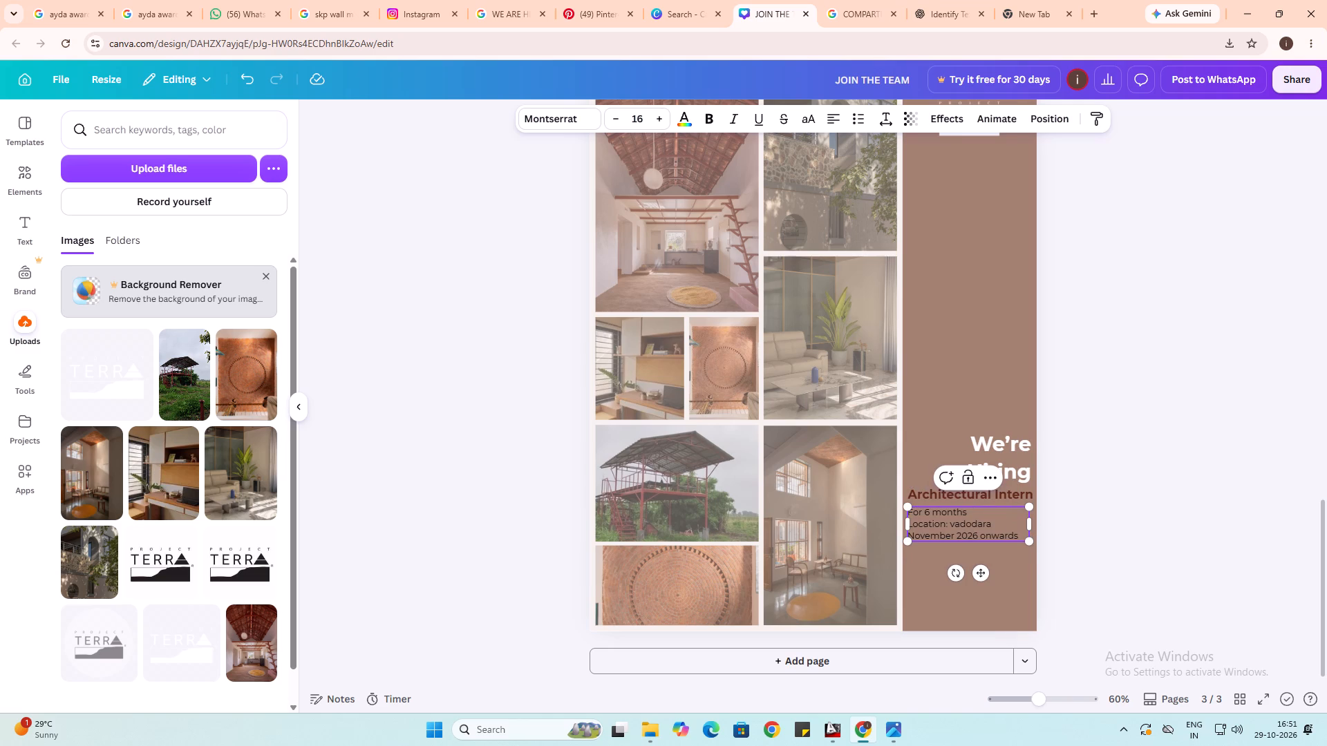
{"action": "left_click", "coordinate": [1033, 526]}
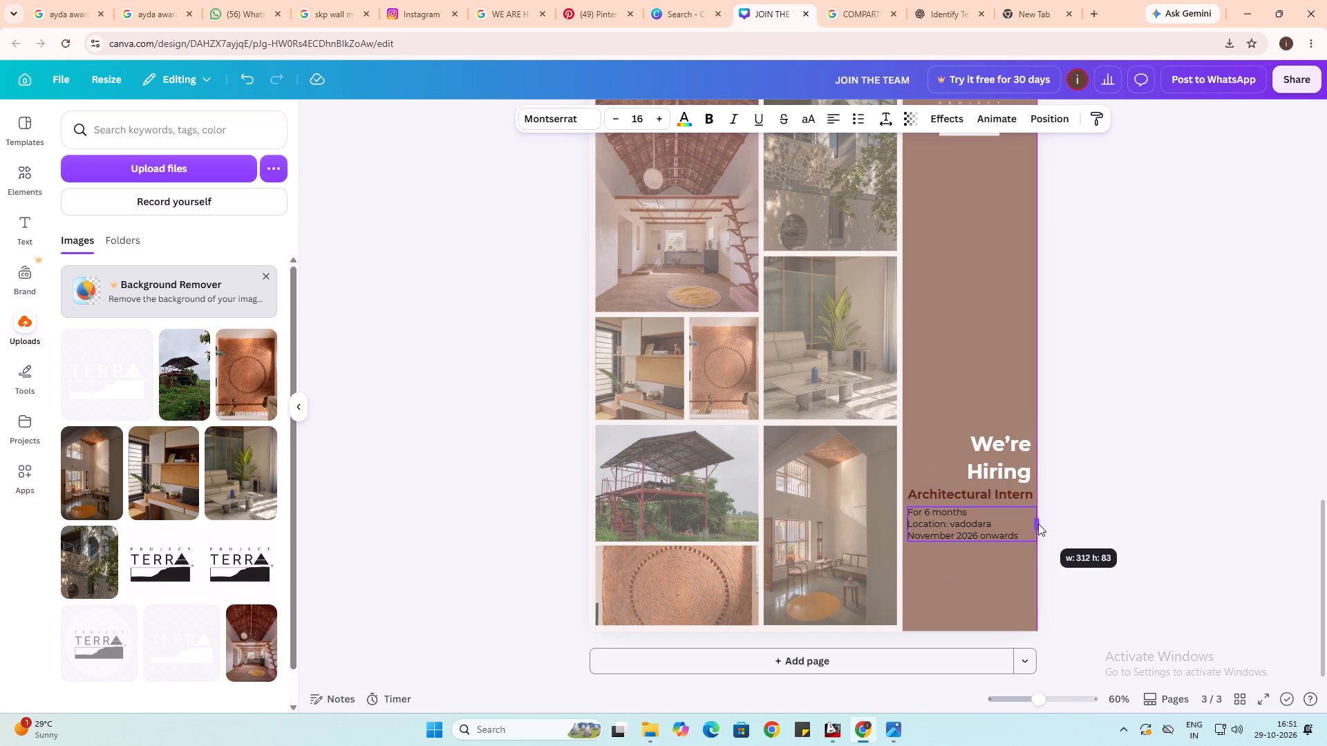
{"action": "left_click", "coordinate": [907, 524]}
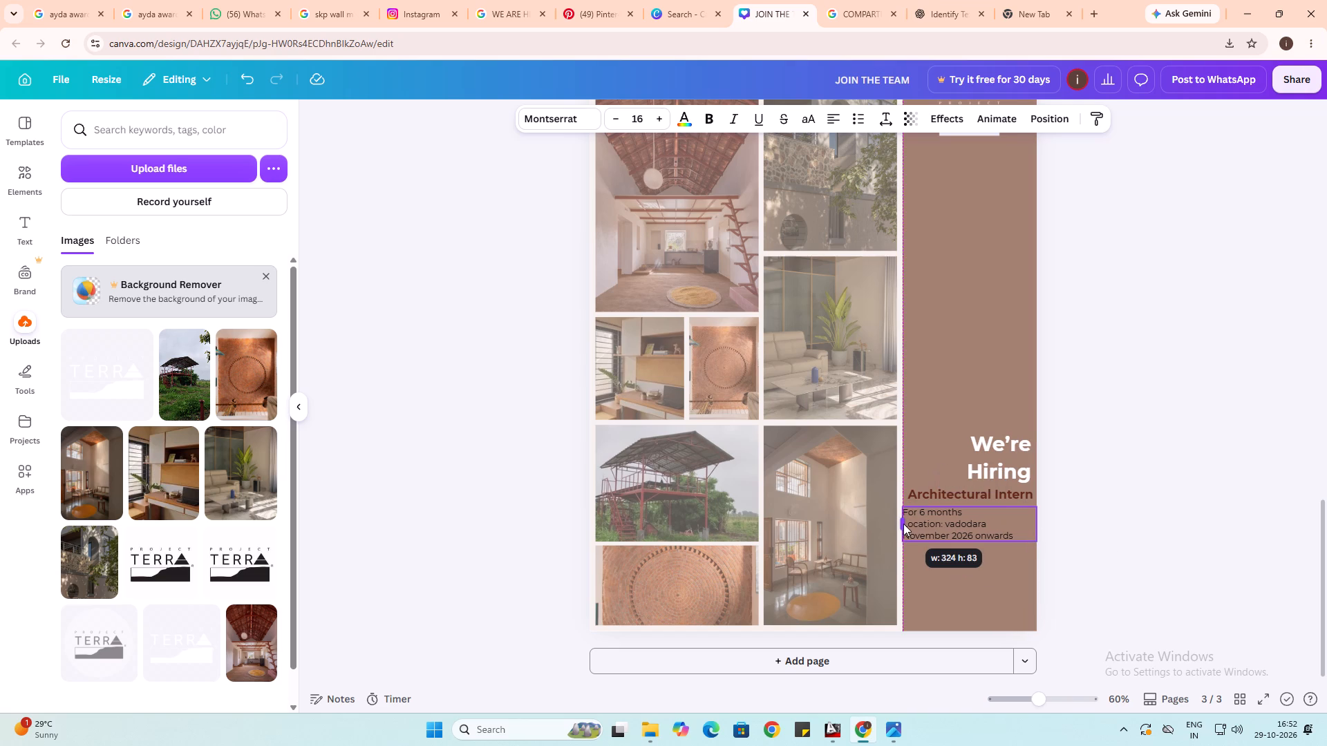
Right-align all lines of the duration, location and start-date text on the strip.
{"action": "left_click", "coordinate": [836, 119]}
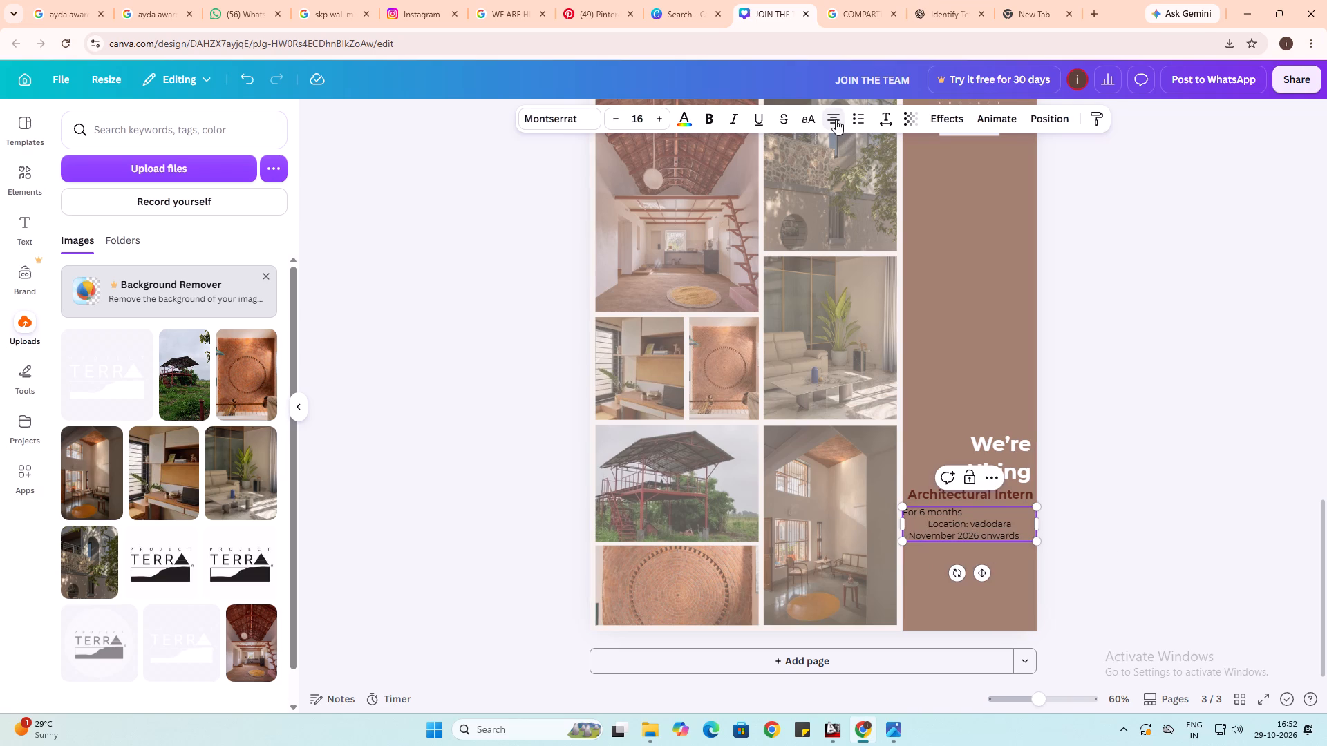
{"action": "left_click", "coordinate": [836, 119]}
{"action": "left_click", "coordinate": [834, 119]}
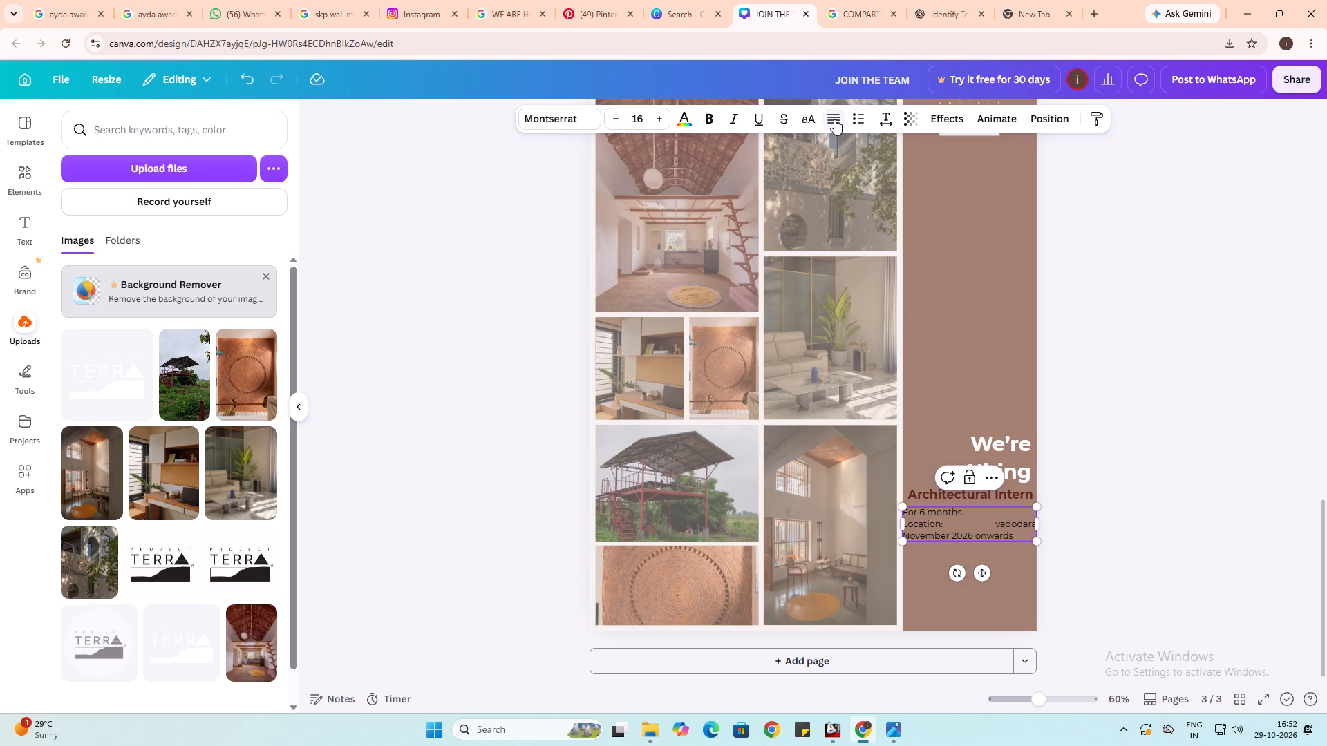
{"action": "key", "text": "ctrl+a"}
{"action": "left_click", "coordinate": [834, 119]}
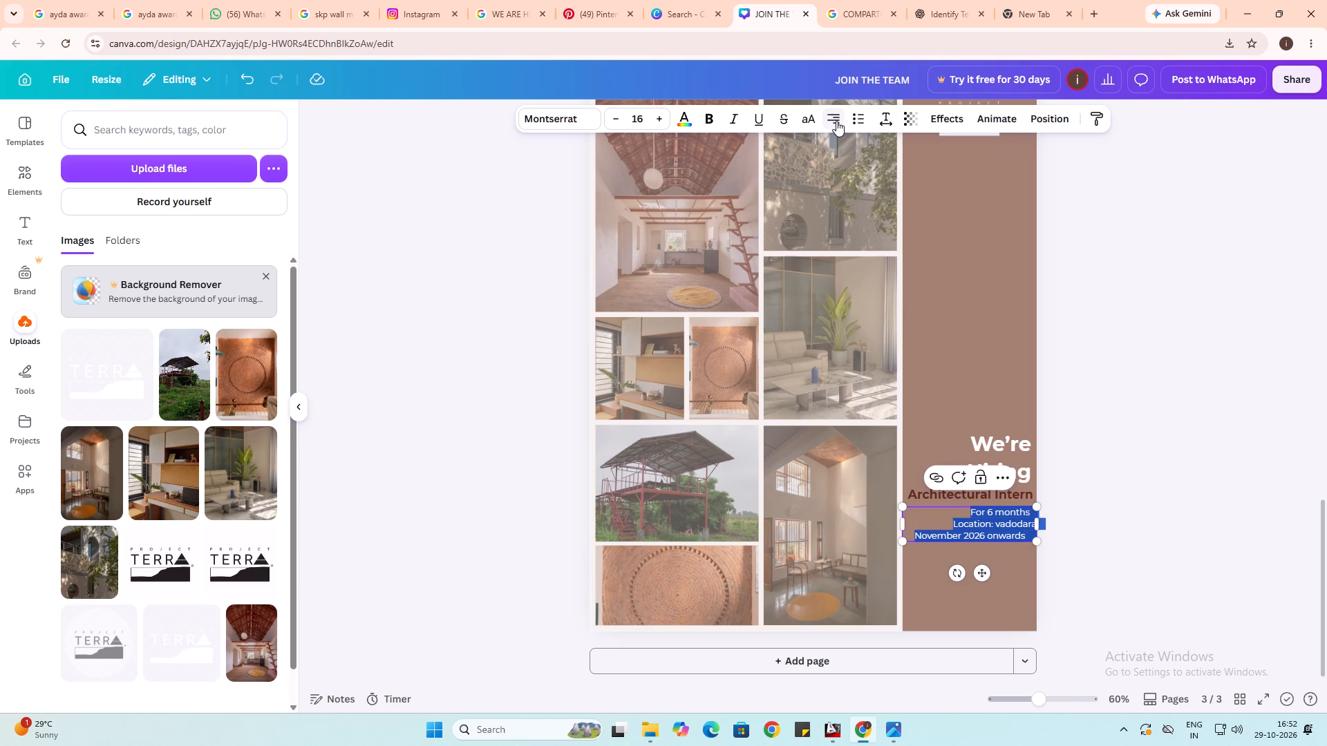
{"action": "left_click", "coordinate": [836, 121]}
{"action": "left_click", "coordinate": [835, 121]}
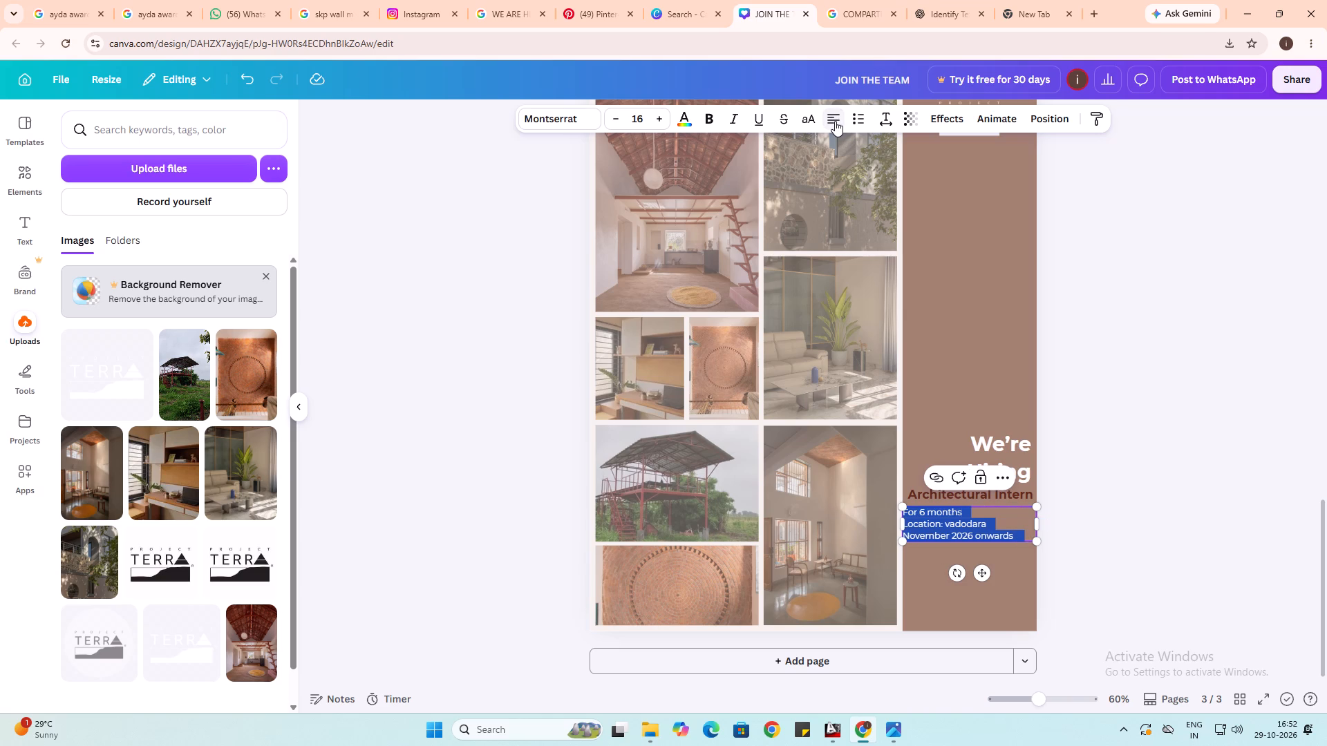
{"action": "left_click", "coordinate": [835, 121]}
{"action": "left_click", "coordinate": [835, 121]}
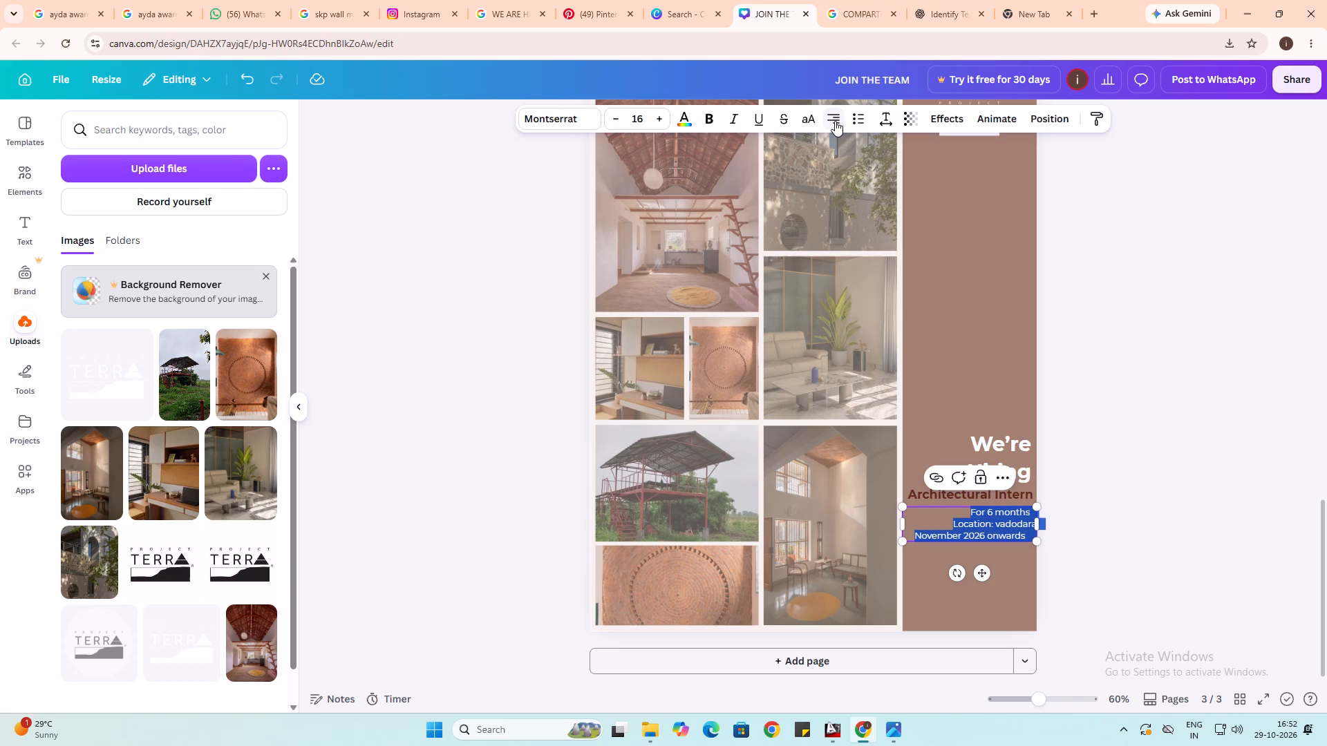
Remove the trailing spaces after "onwards" in the start-date line.
{"action": "left_click", "coordinate": [1027, 536]}
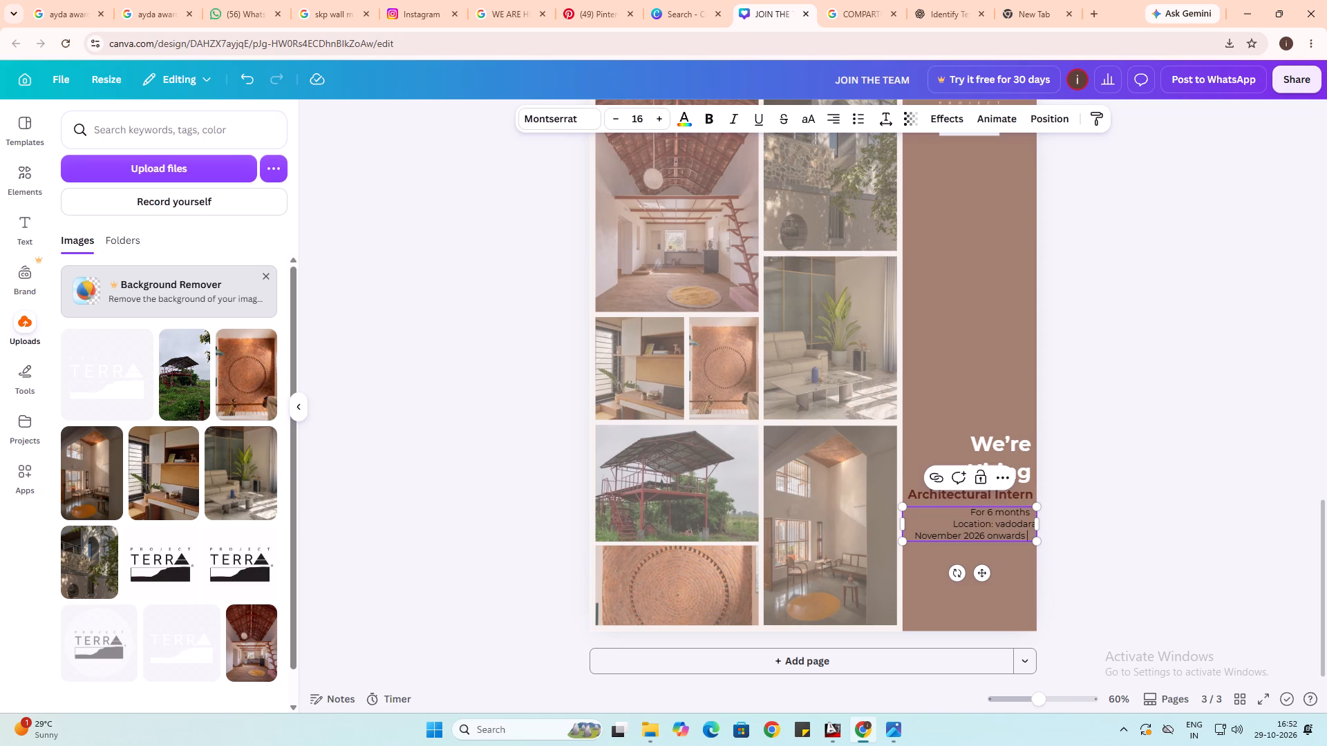
{"action": "left_click", "coordinate": [1025, 535]}
{"action": "key", "text": "Delete"}
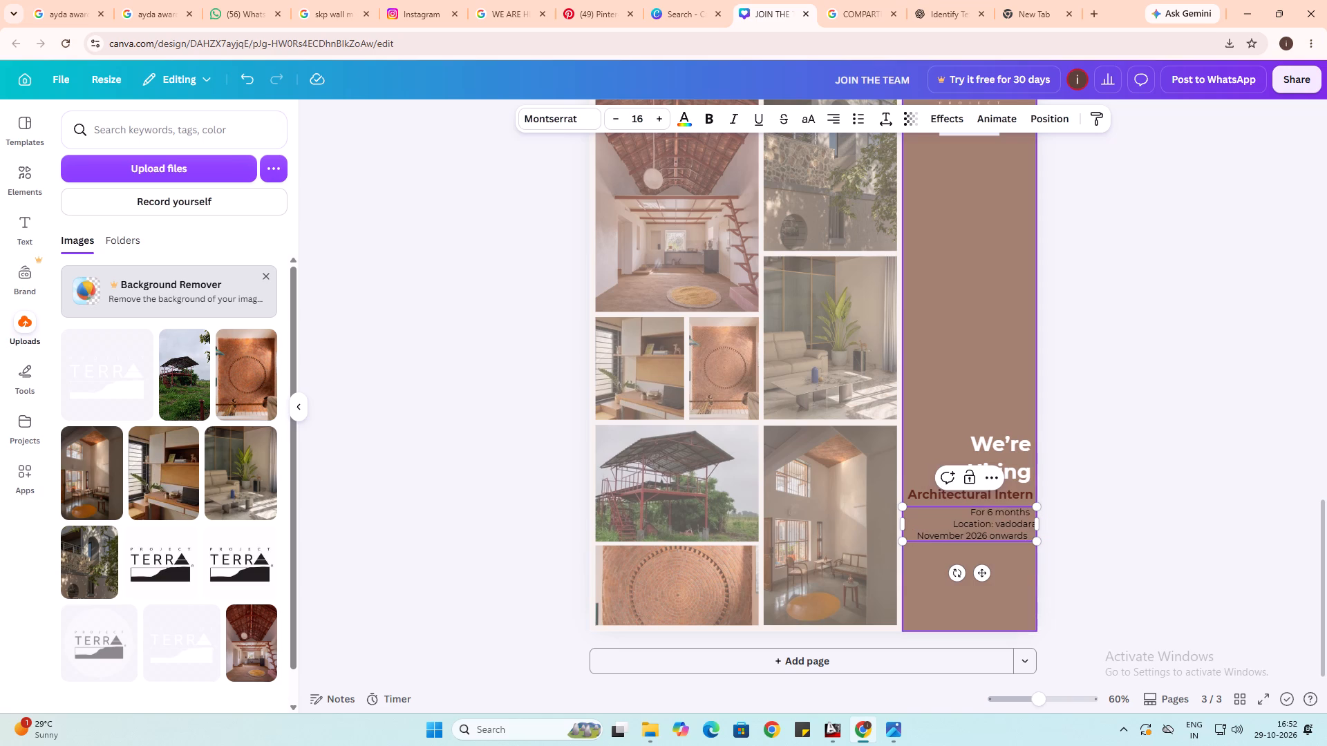
{"action": "key", "text": "Delete"}
{"action": "key", "text": "Delete"}
{"action": "key", "text": "Delete"}
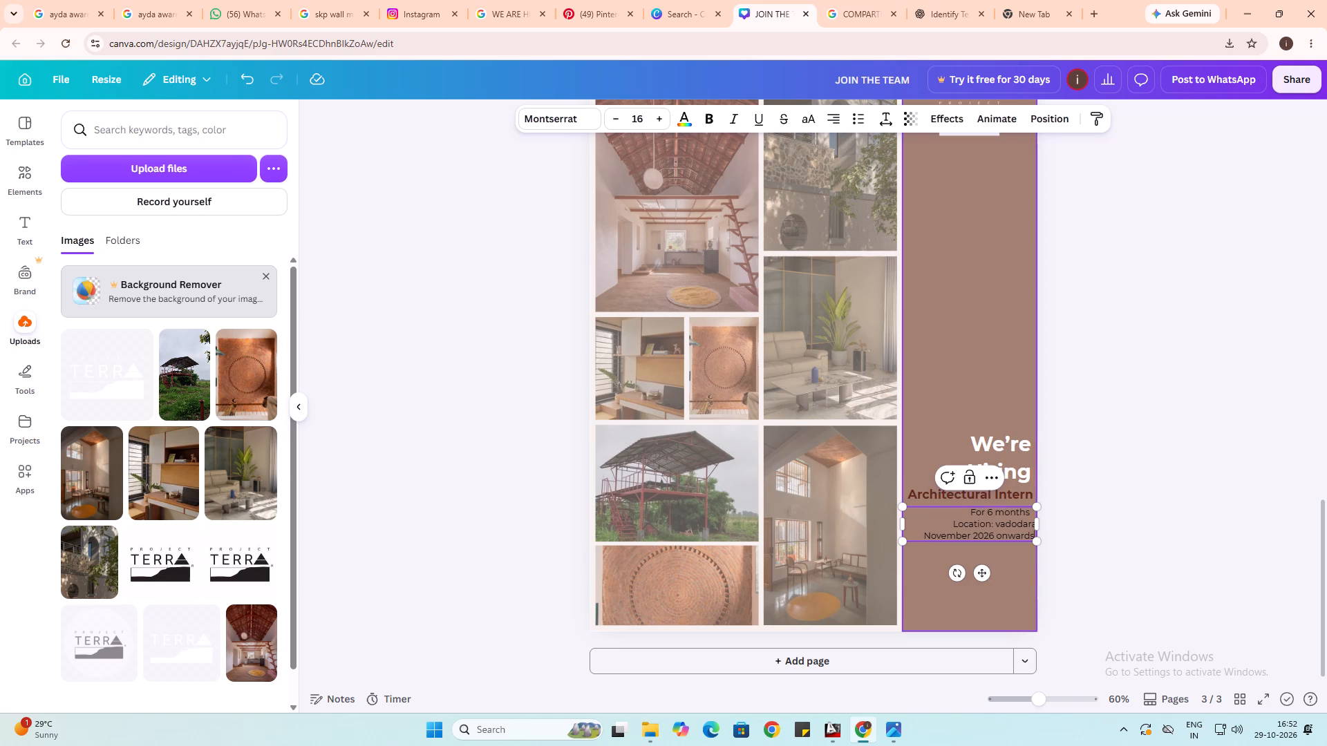
{"action": "key", "text": "Delete"}
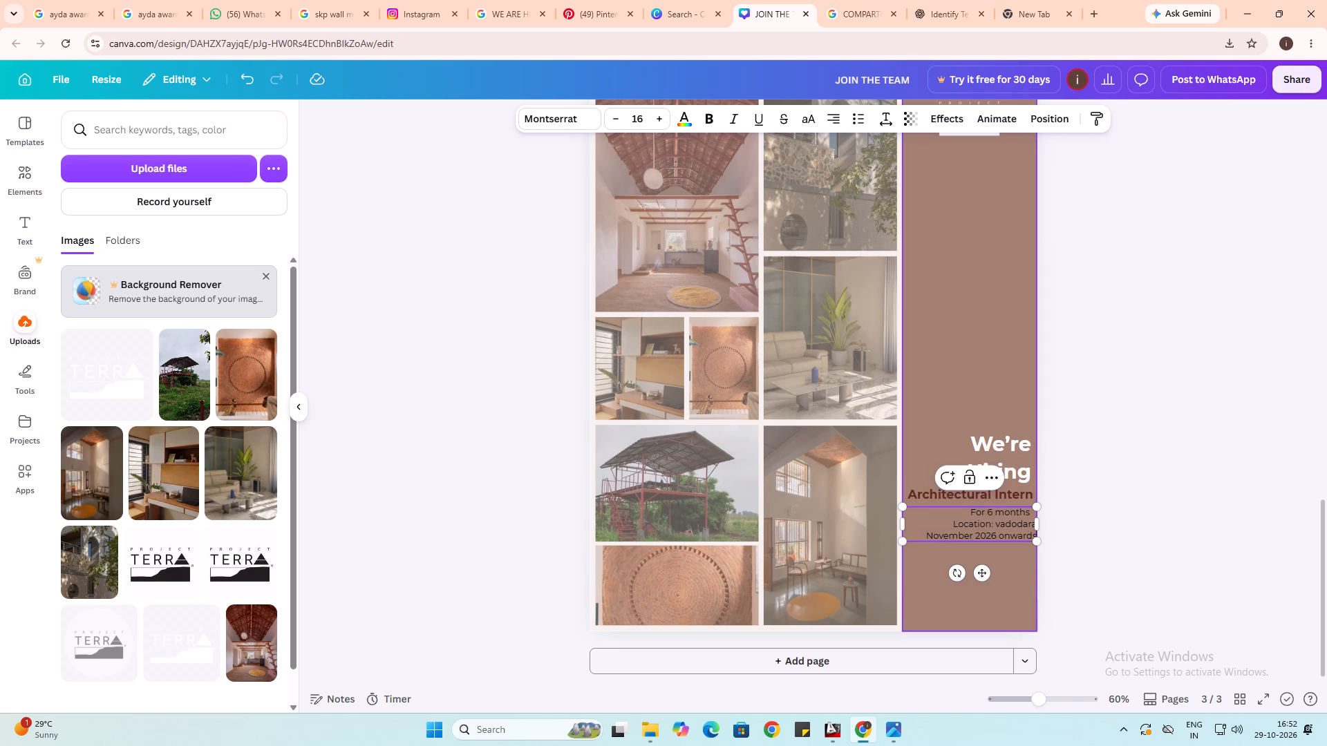
Replace the month in the strip's start-date line with "december".
{"action": "left_click", "coordinate": [972, 535]}
{"action": "key", "text": "BackSpace"}
{"action": "key", "text": "BackSpace"}
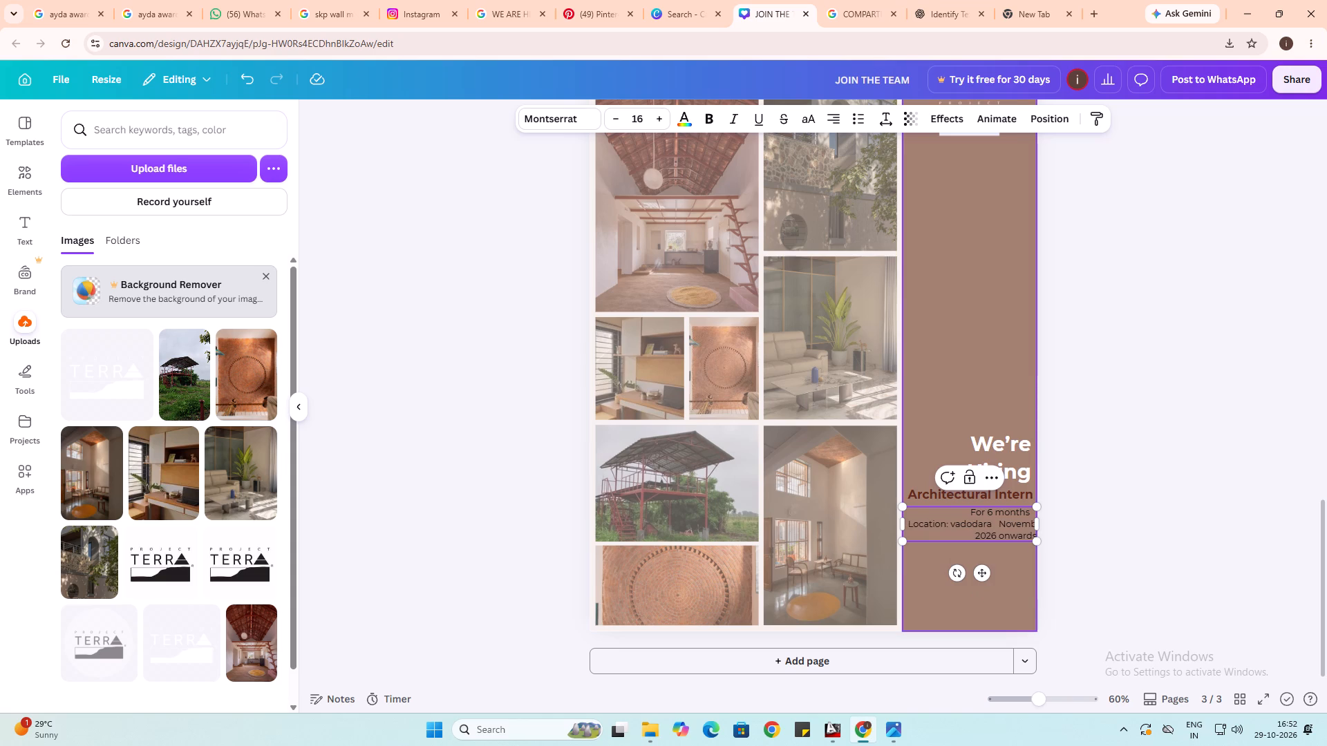
{"action": "key", "text": "BackSpace"}
{"action": "key", "text": "BackSpace"}
{"action": "key", "text": "BackSpace"}
{"action": "key", "text": "BackSpace"}
{"action": "key", "text": "BackSpace"}
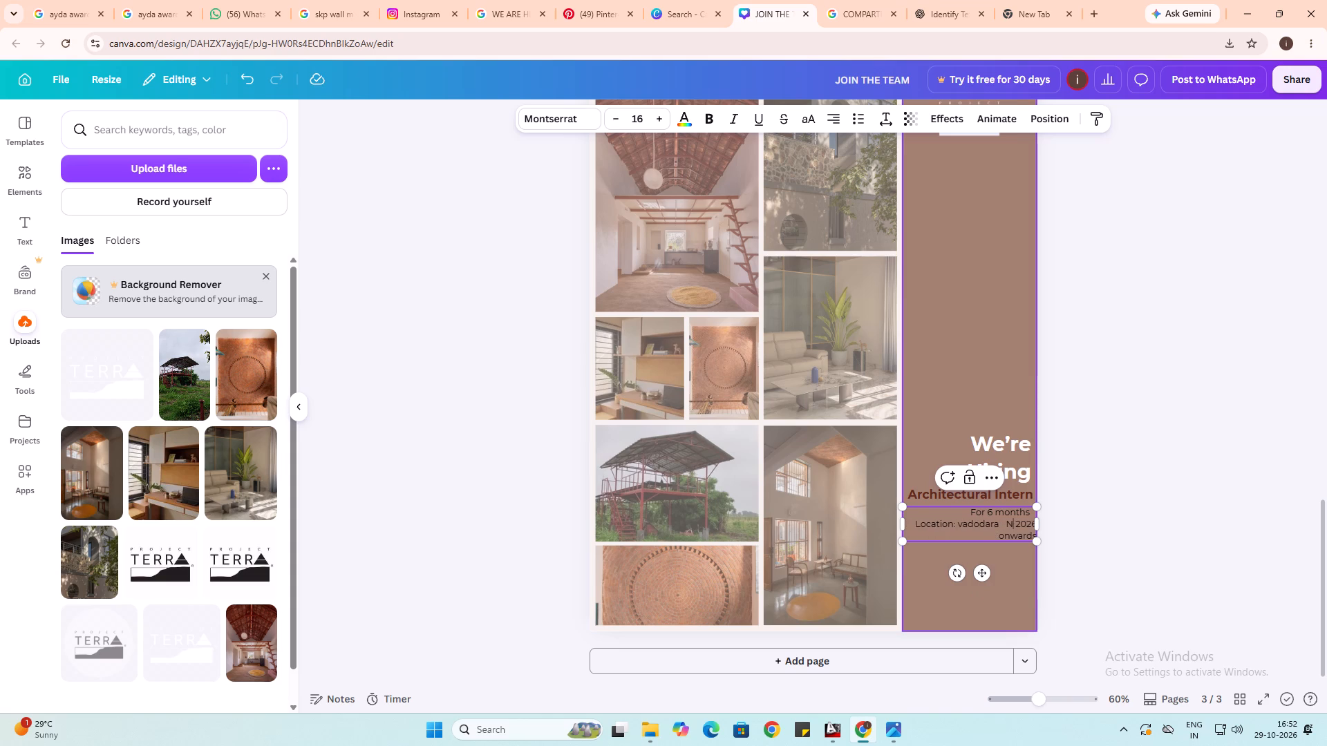
{"action": "key", "text": "BackSpace"}
{"action": "type", "text": "december"}
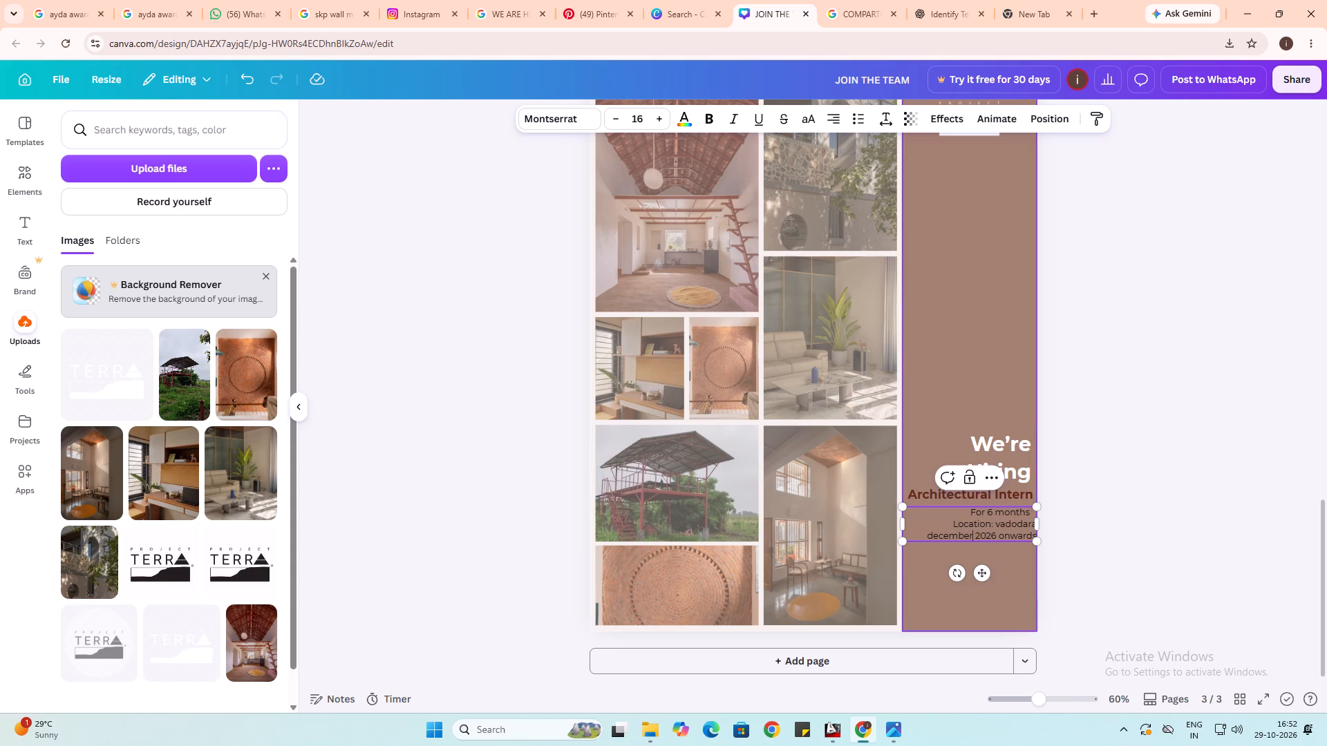
Capitalize the first letter of the month in the strip's start-date line so it reads "December".
{"action": "key", "text": "Left"}
{"action": "key", "text": "Left"}
{"action": "key", "text": "Left"}
{"action": "key", "text": "Left"}
{"action": "key", "text": "Left"}
{"action": "key", "text": "Left"}
{"action": "key", "text": "Left"}
{"action": "key", "text": "BackSpace"}
{"action": "key", "text": "shift+d"}
Colour all of the duration, location and start-date text on the strip white.
{"action": "key", "text": "ctrl+a"}
{"action": "left_click", "coordinate": [683, 121]}
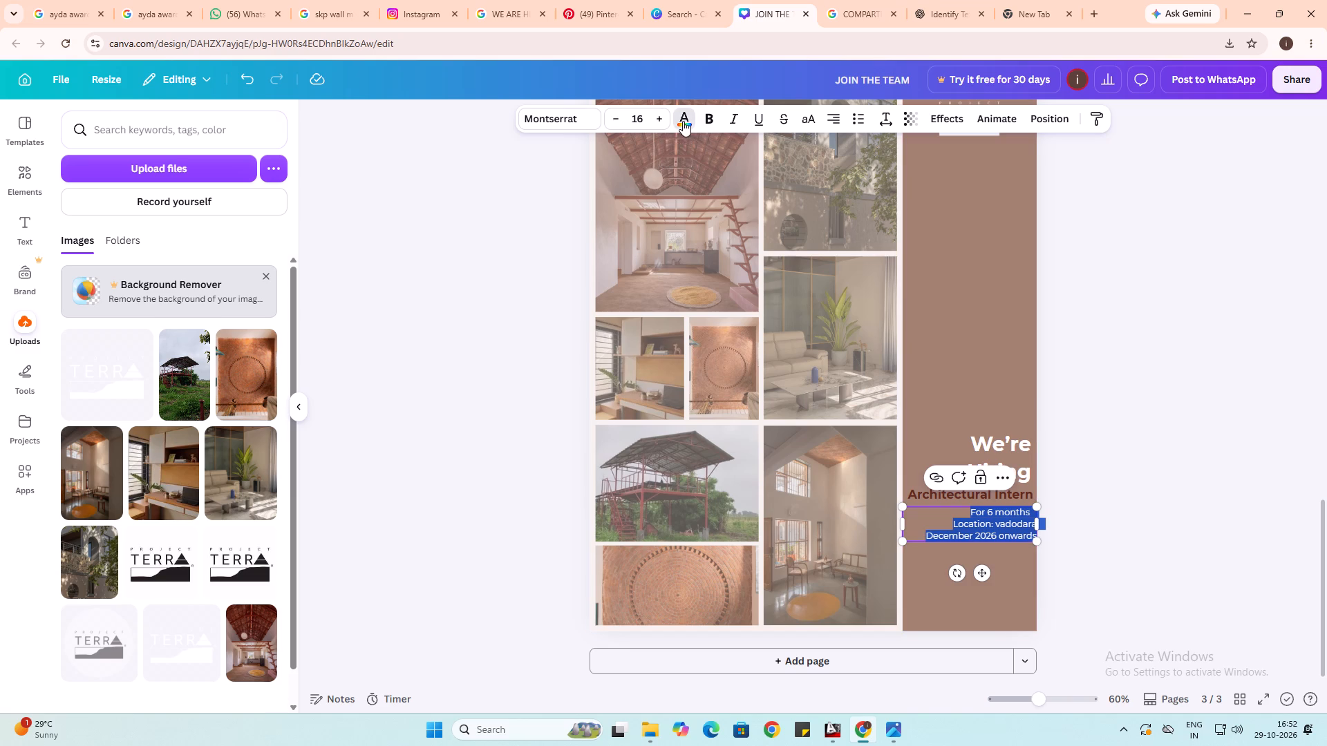
{"action": "left_click", "coordinate": [207, 220]}
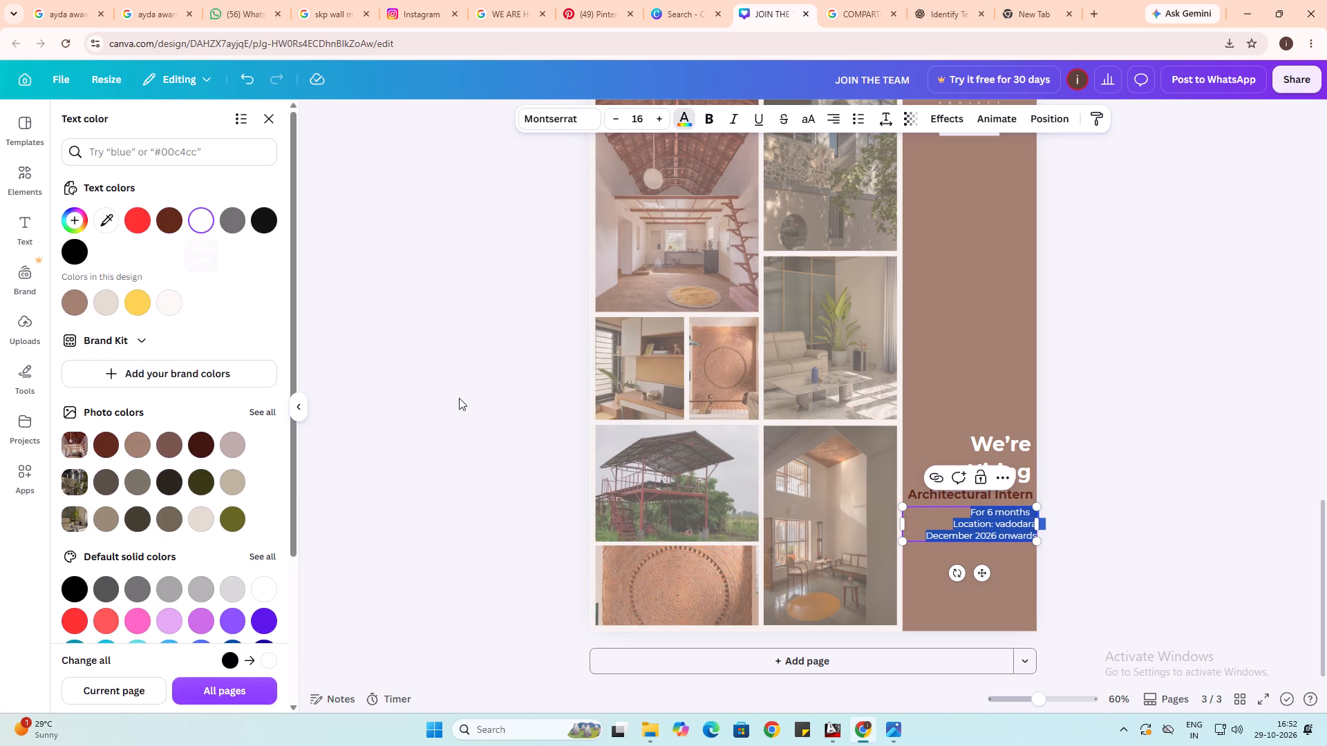
{"action": "left_click", "coordinate": [459, 398]}
{"action": "left_click", "coordinate": [460, 400]}
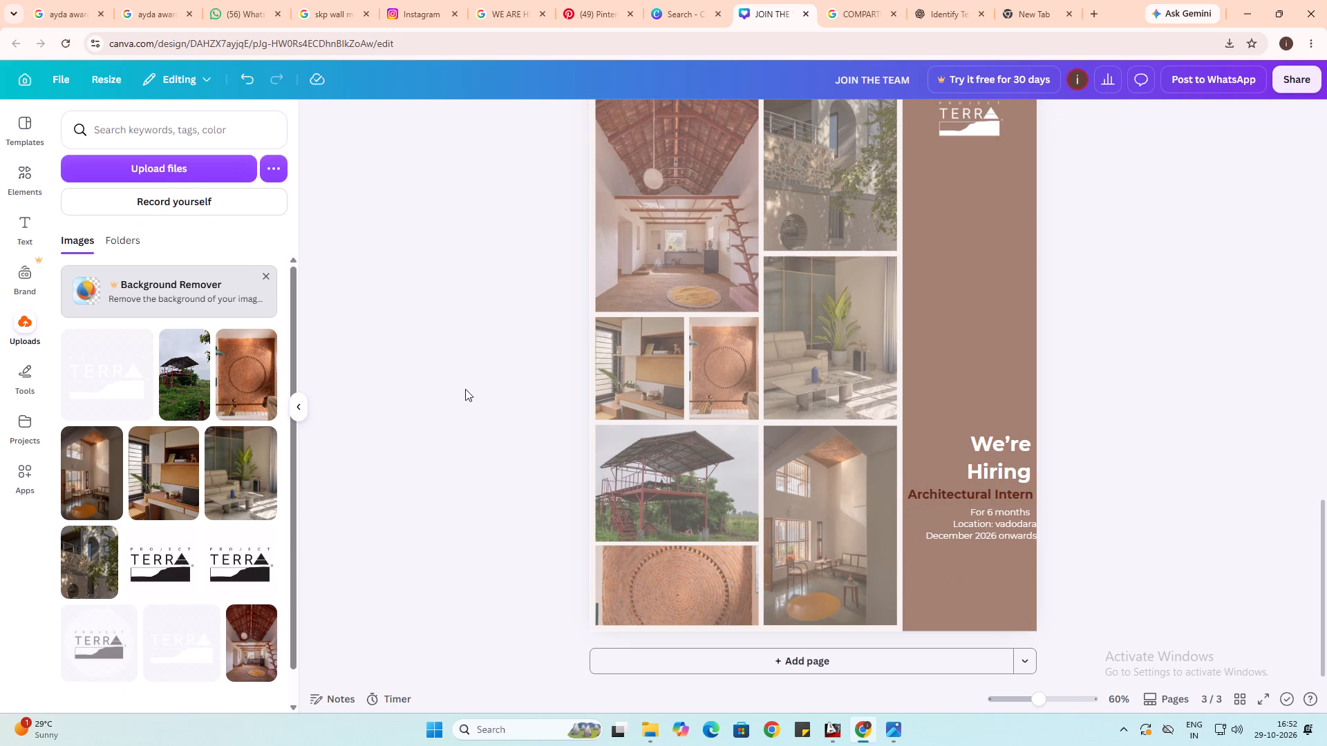
Nudge the white details text slightly to the left, away from the strip's outer edge.
{"action": "left_click", "coordinate": [977, 533]}
{"action": "key", "text": "Left"}
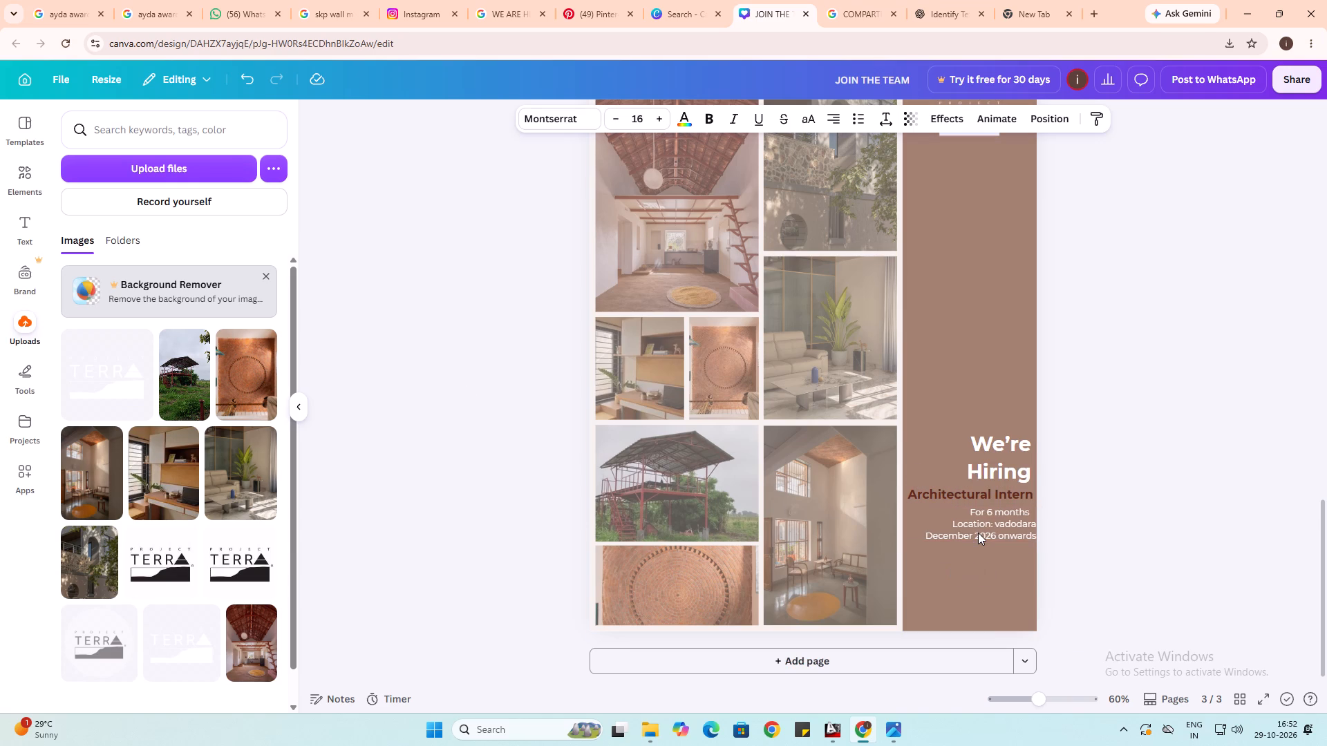
{"action": "key", "text": "Left"}
{"action": "key", "text": "Left"}
{"action": "key", "text": "Left"}
{"action": "key", "text": "Left"}
{"action": "key", "text": "Left"}
{"action": "key", "text": "Left"}
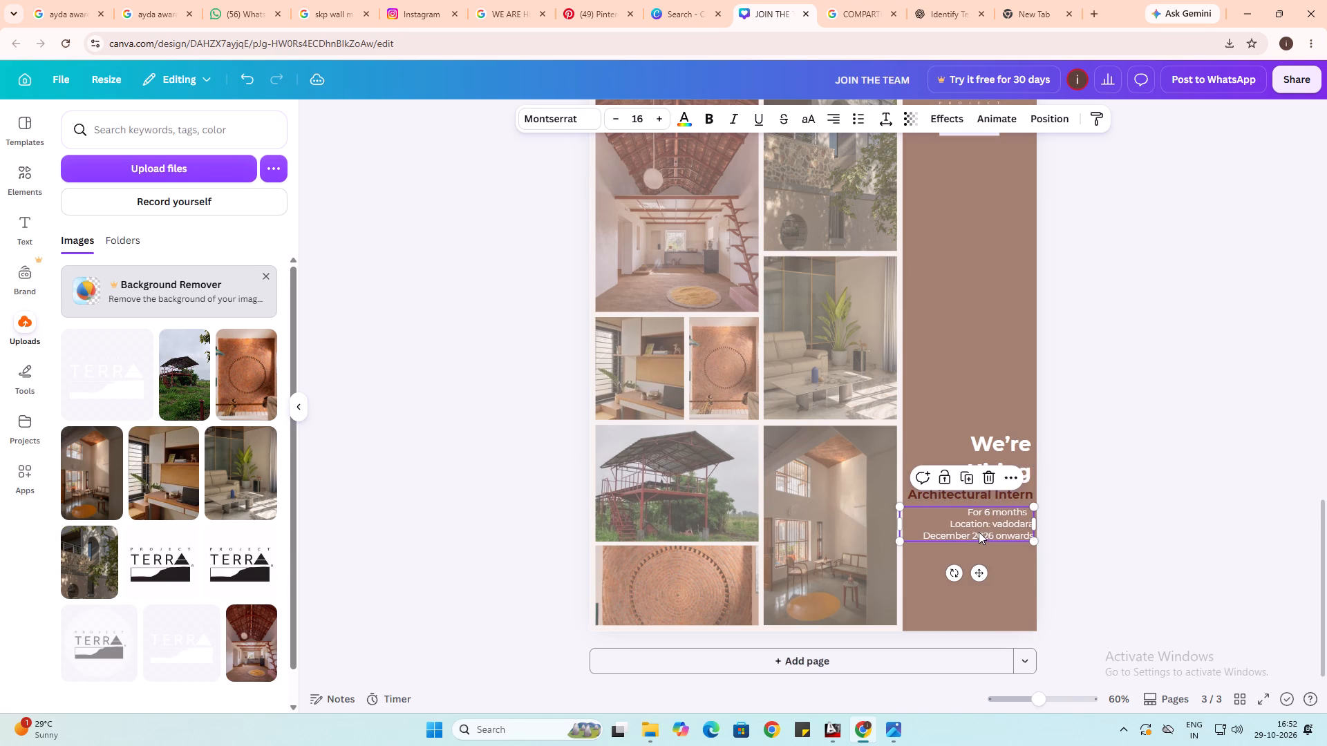
Remove the trailing spaces after "For 6 months" in the strip's details text.
{"action": "double_click", "coordinate": [1007, 513]}
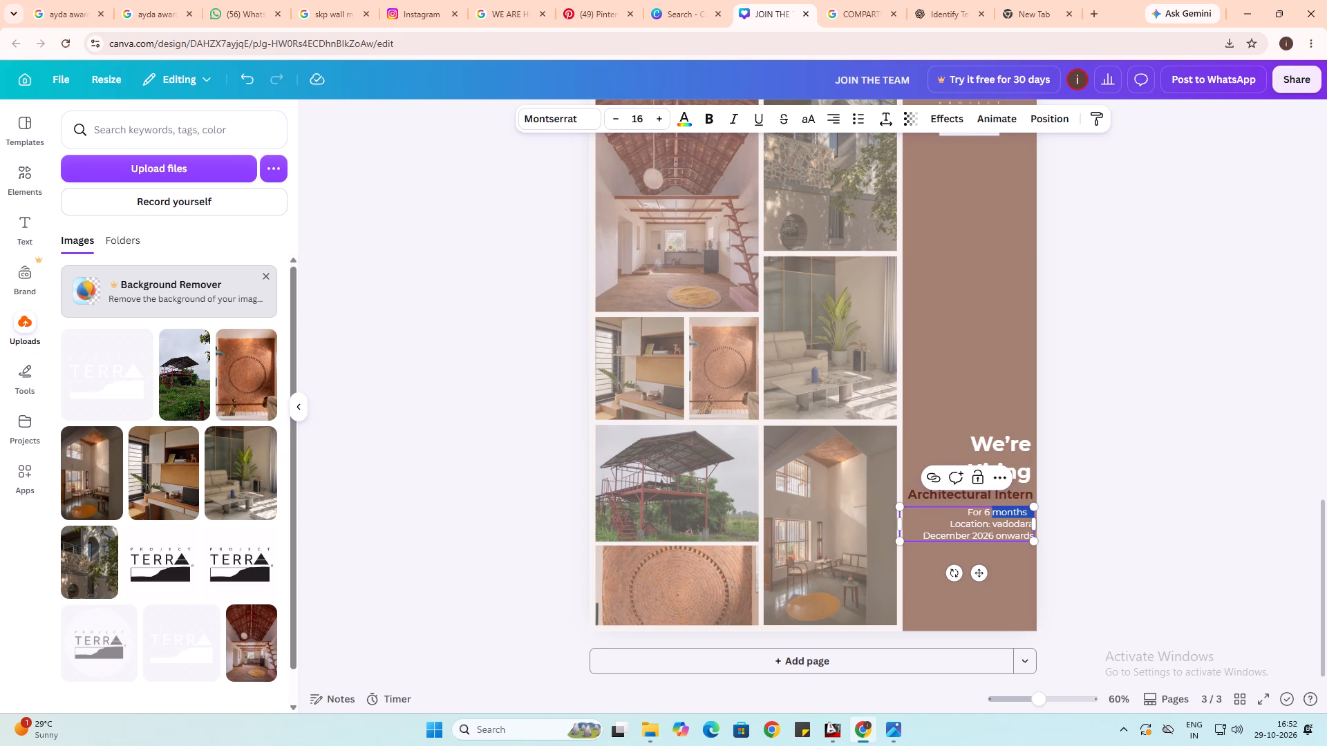
{"action": "left_click", "coordinate": [1026, 515]}
{"action": "key", "text": "Delete"}
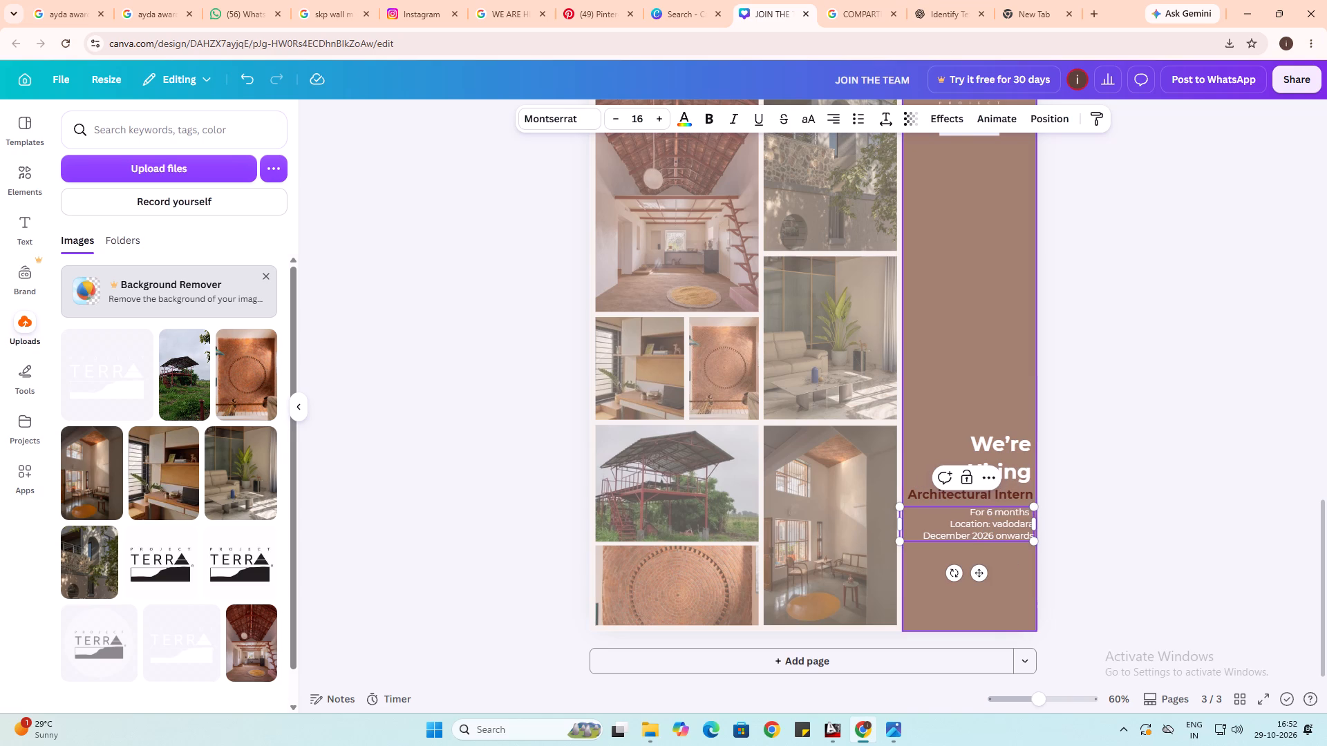
{"action": "key", "text": "Delete"}
{"action": "key", "text": "Delete"}
{"action": "left_click", "coordinate": [1106, 535]}
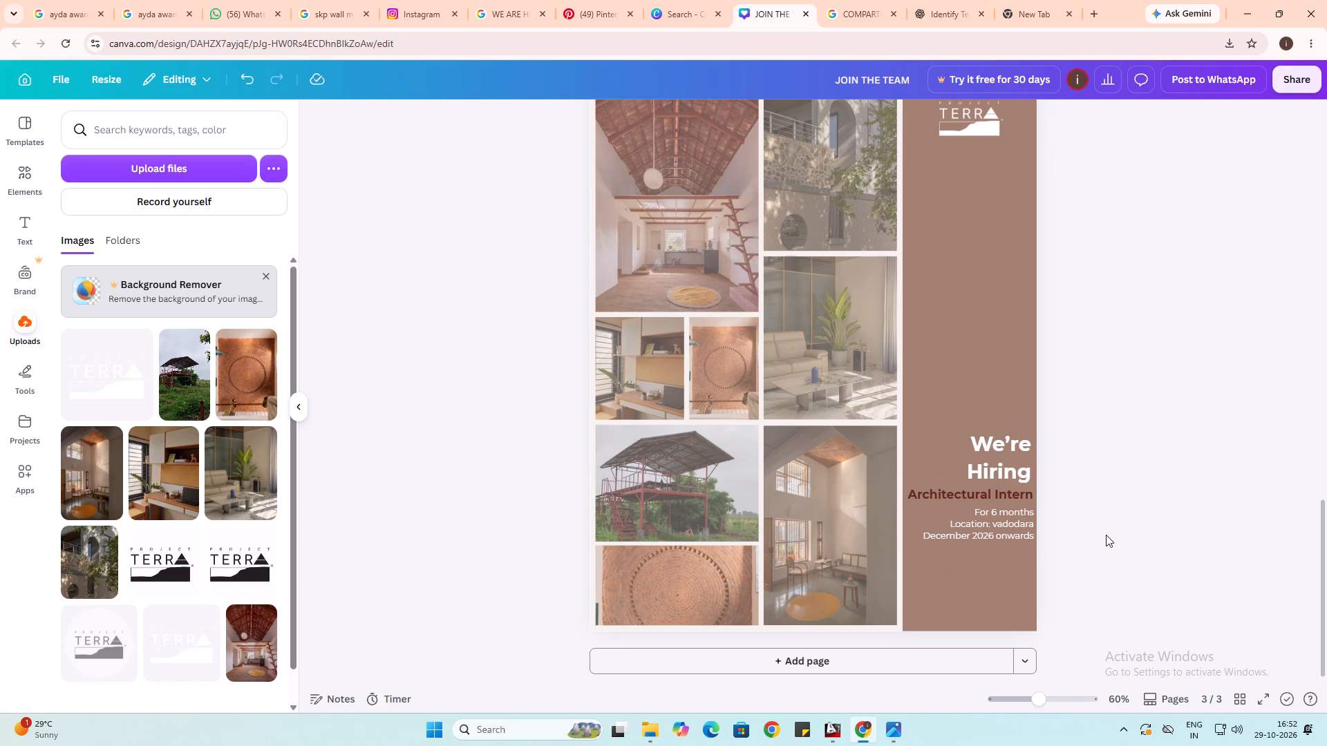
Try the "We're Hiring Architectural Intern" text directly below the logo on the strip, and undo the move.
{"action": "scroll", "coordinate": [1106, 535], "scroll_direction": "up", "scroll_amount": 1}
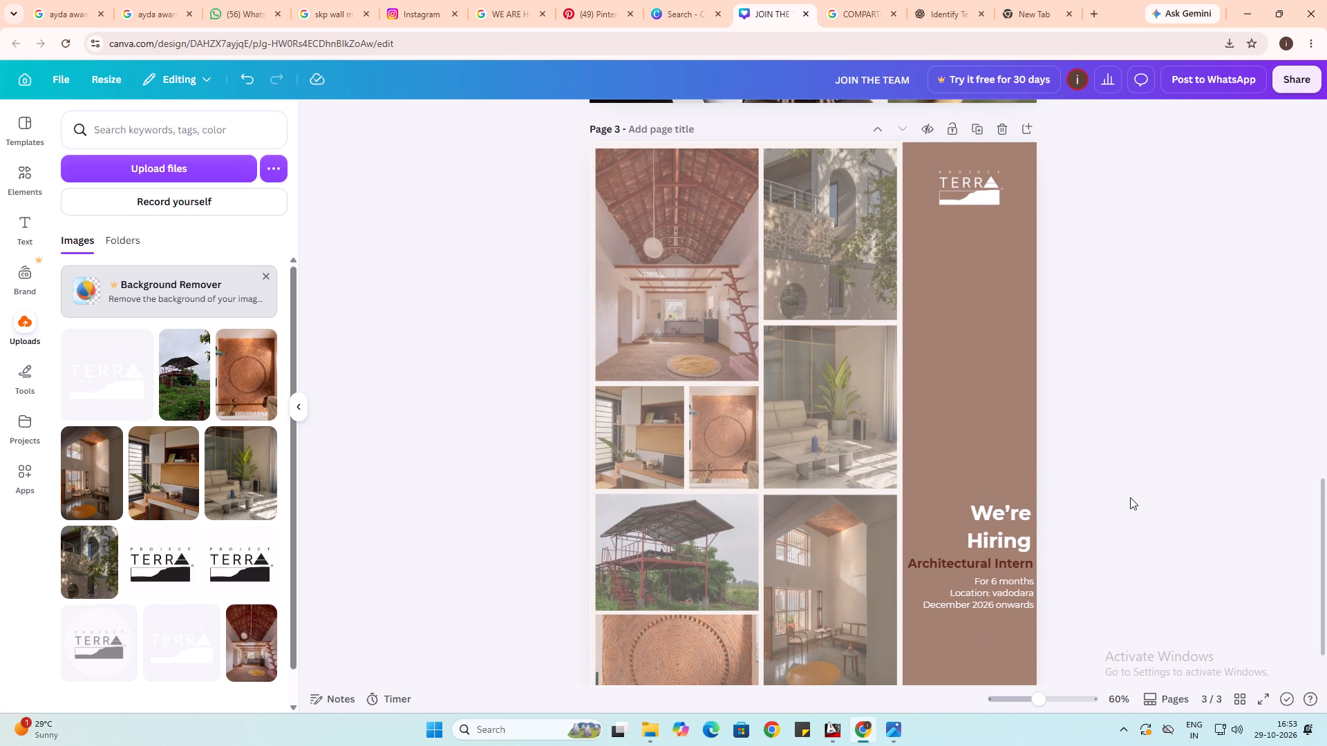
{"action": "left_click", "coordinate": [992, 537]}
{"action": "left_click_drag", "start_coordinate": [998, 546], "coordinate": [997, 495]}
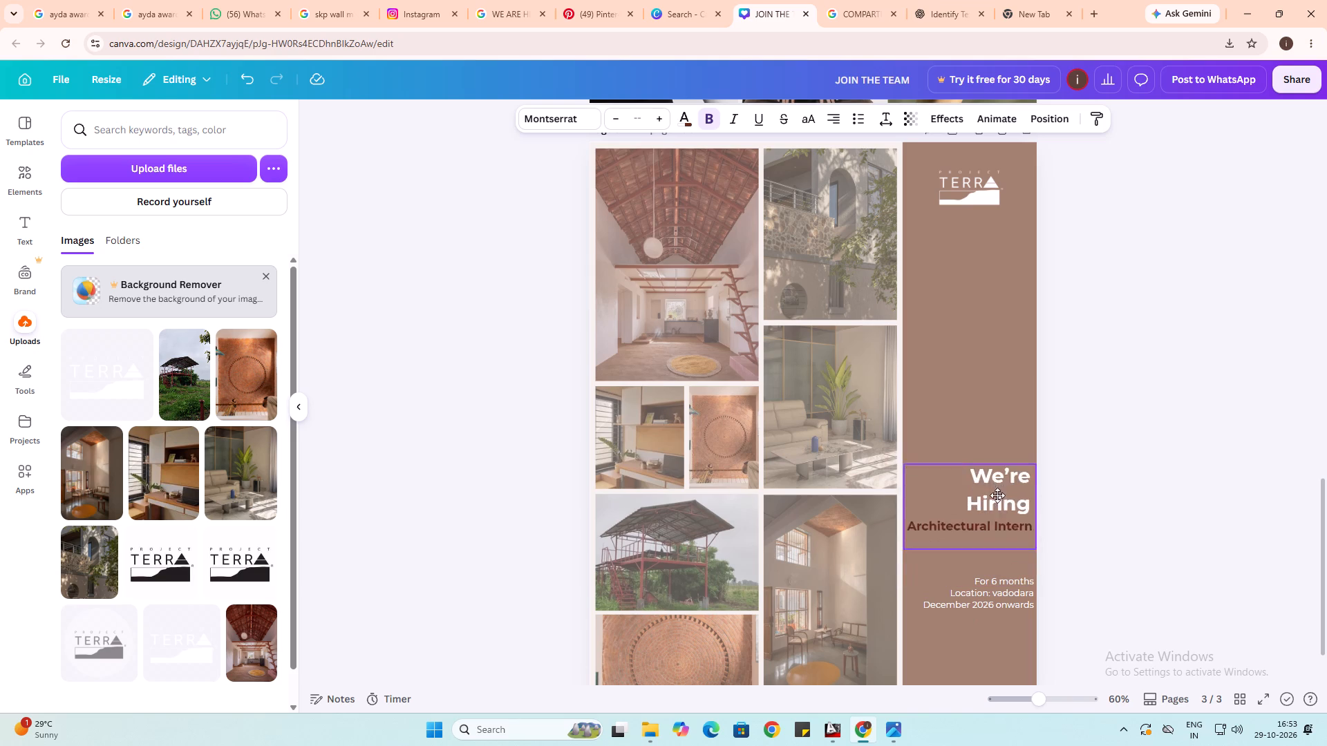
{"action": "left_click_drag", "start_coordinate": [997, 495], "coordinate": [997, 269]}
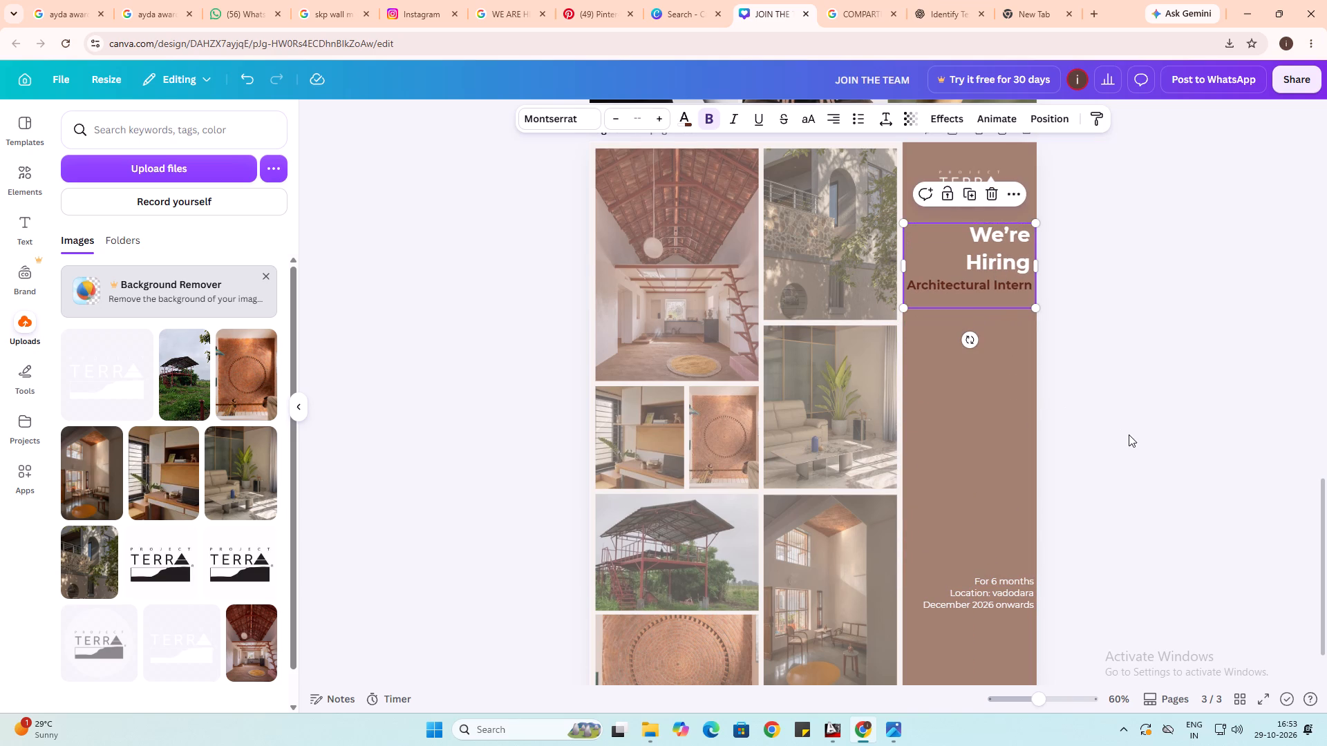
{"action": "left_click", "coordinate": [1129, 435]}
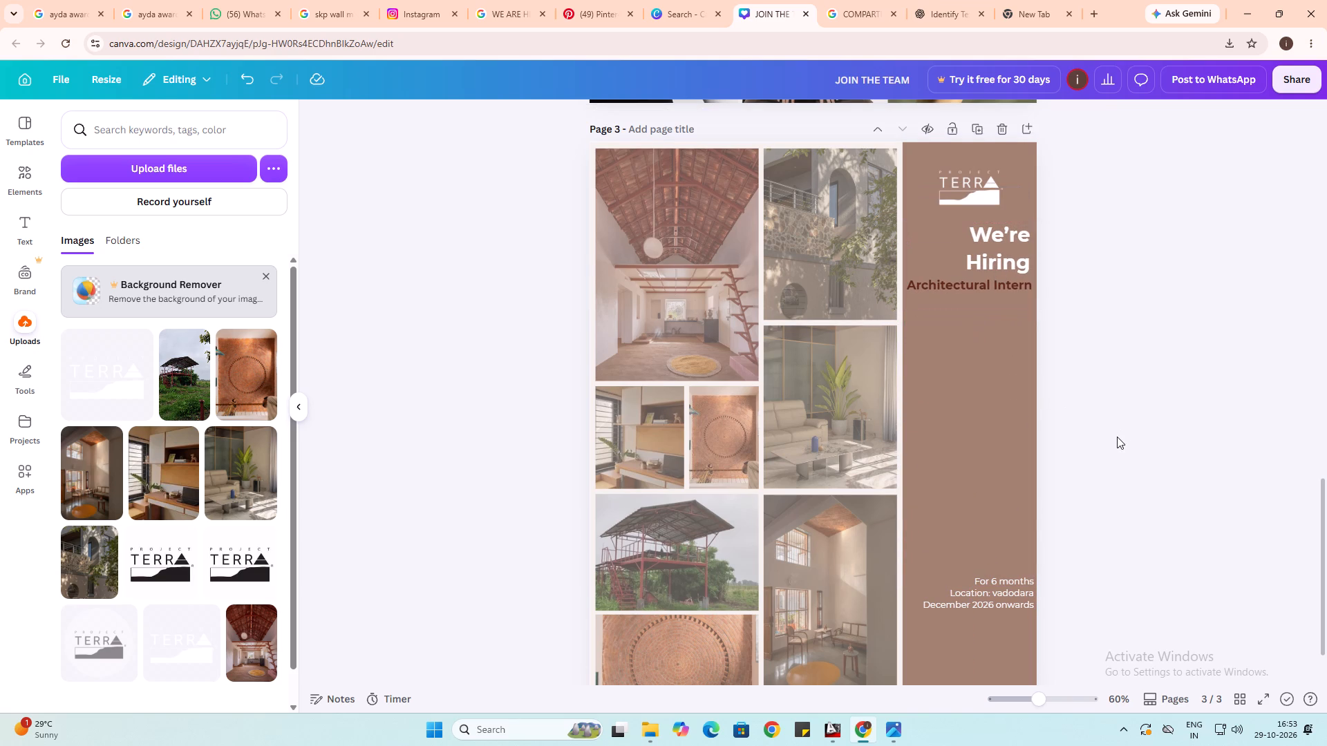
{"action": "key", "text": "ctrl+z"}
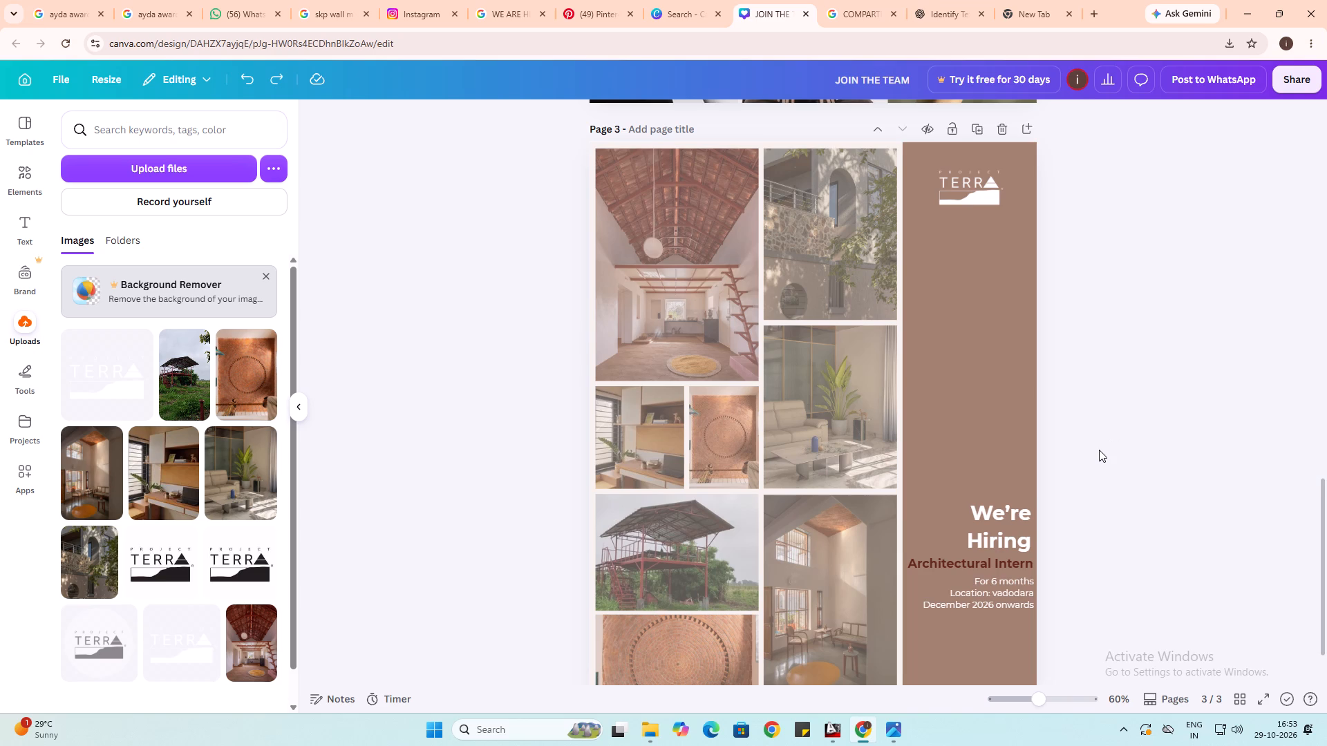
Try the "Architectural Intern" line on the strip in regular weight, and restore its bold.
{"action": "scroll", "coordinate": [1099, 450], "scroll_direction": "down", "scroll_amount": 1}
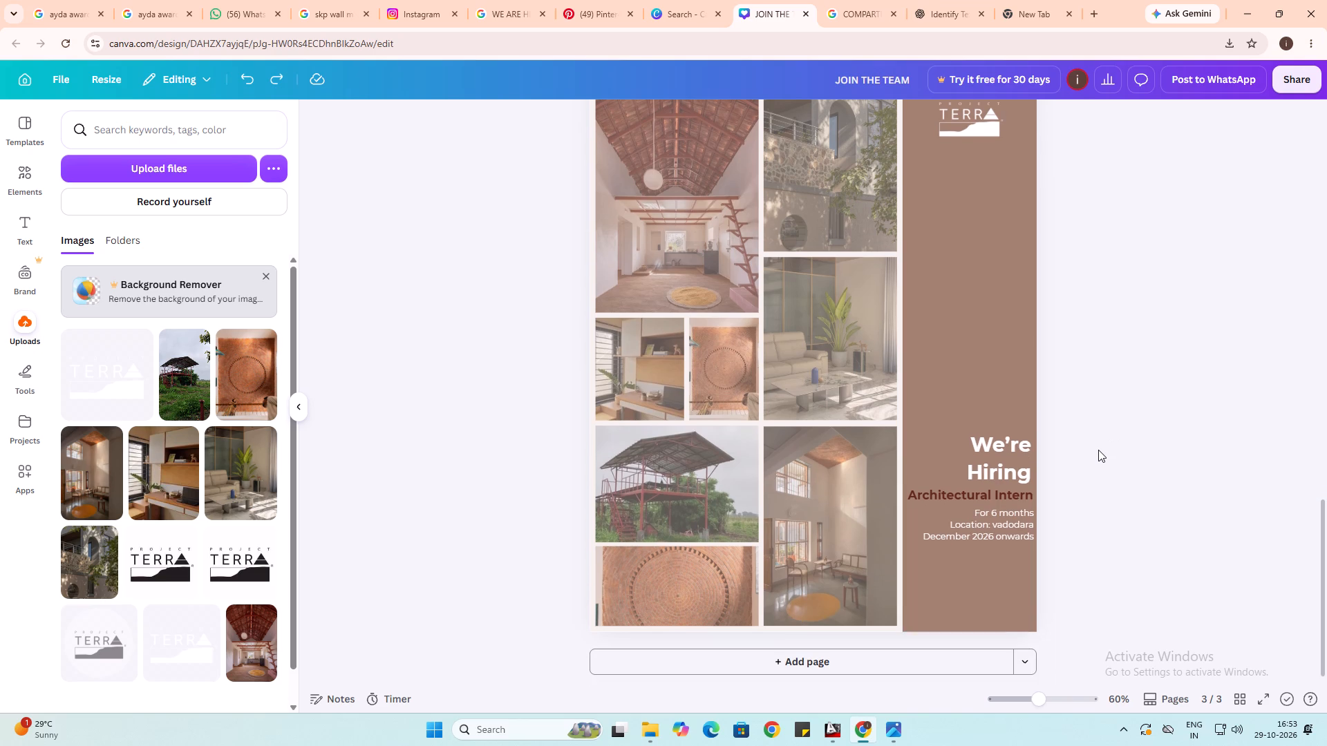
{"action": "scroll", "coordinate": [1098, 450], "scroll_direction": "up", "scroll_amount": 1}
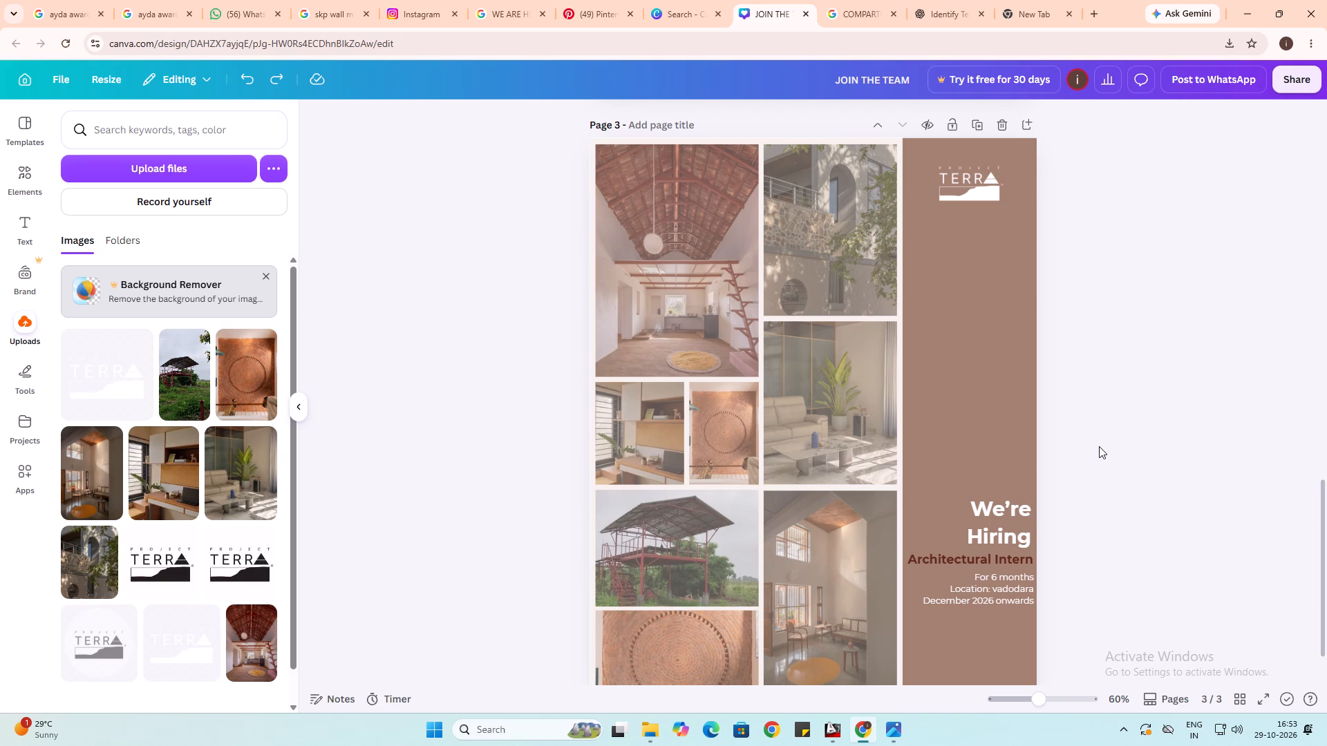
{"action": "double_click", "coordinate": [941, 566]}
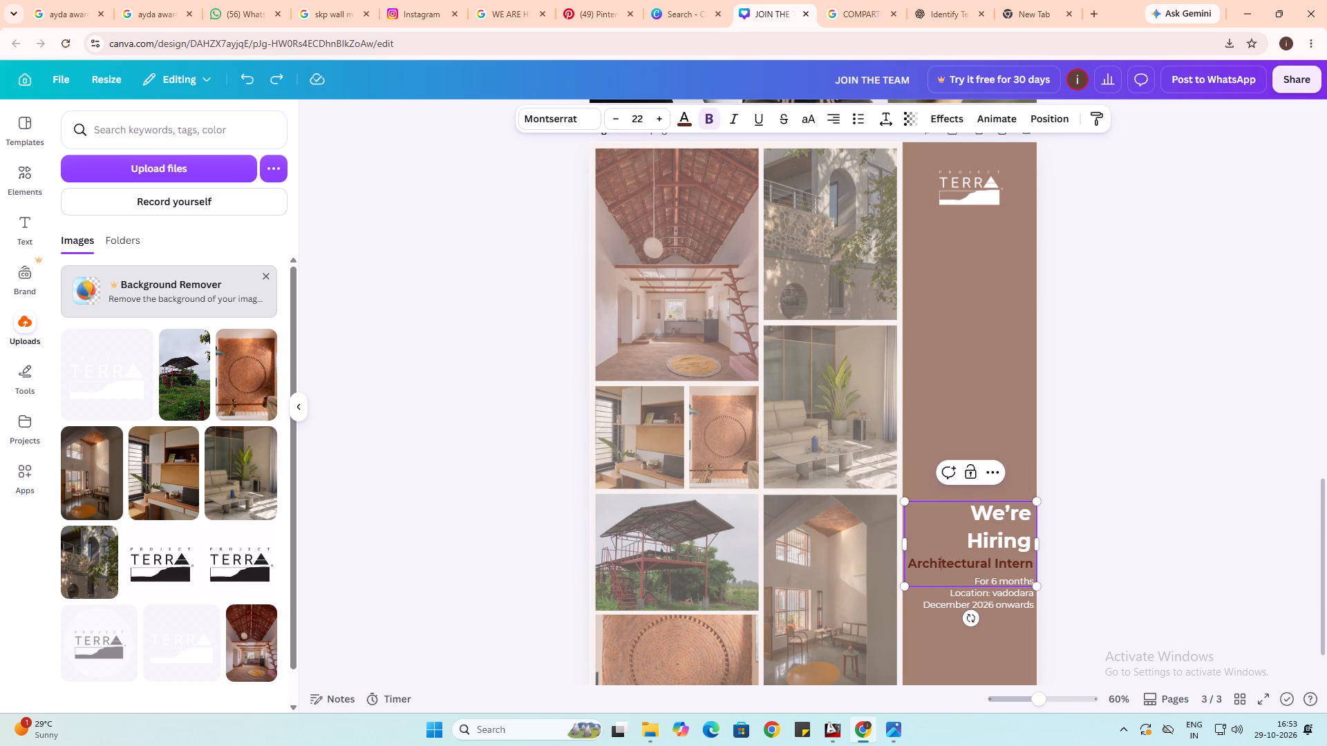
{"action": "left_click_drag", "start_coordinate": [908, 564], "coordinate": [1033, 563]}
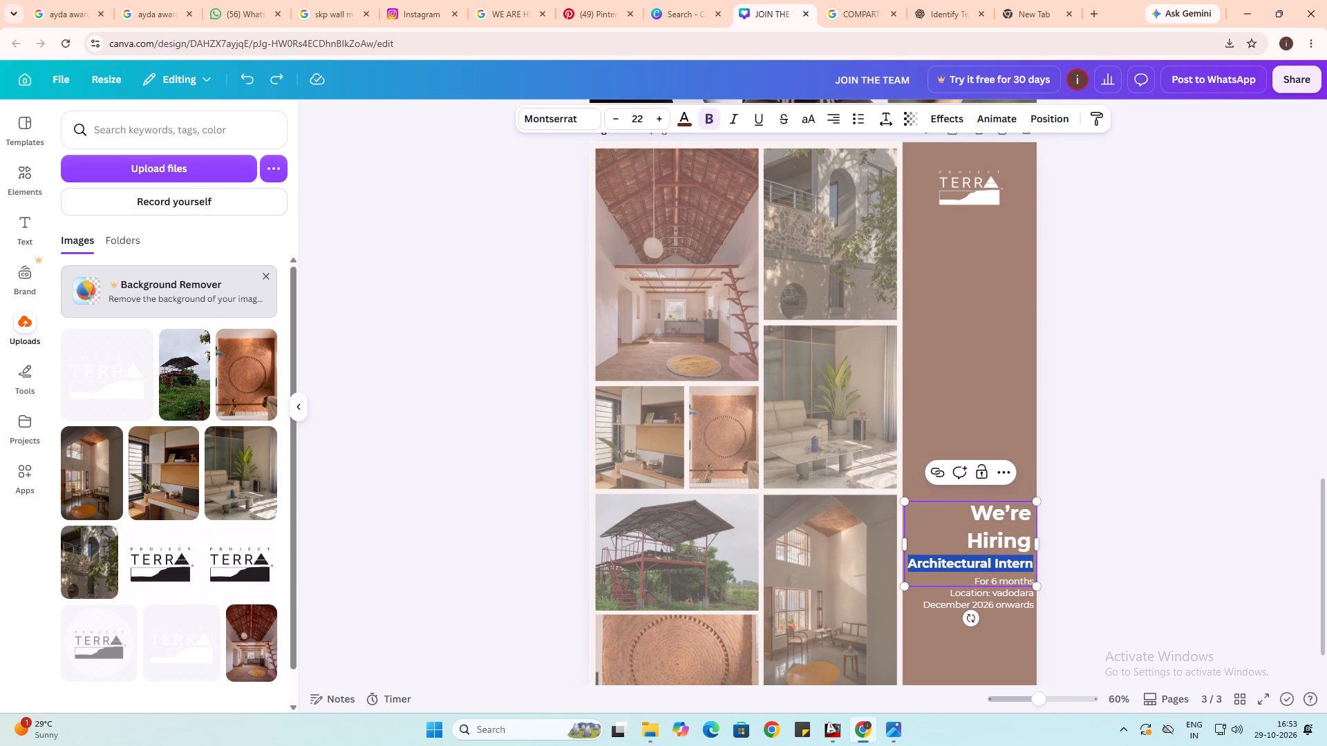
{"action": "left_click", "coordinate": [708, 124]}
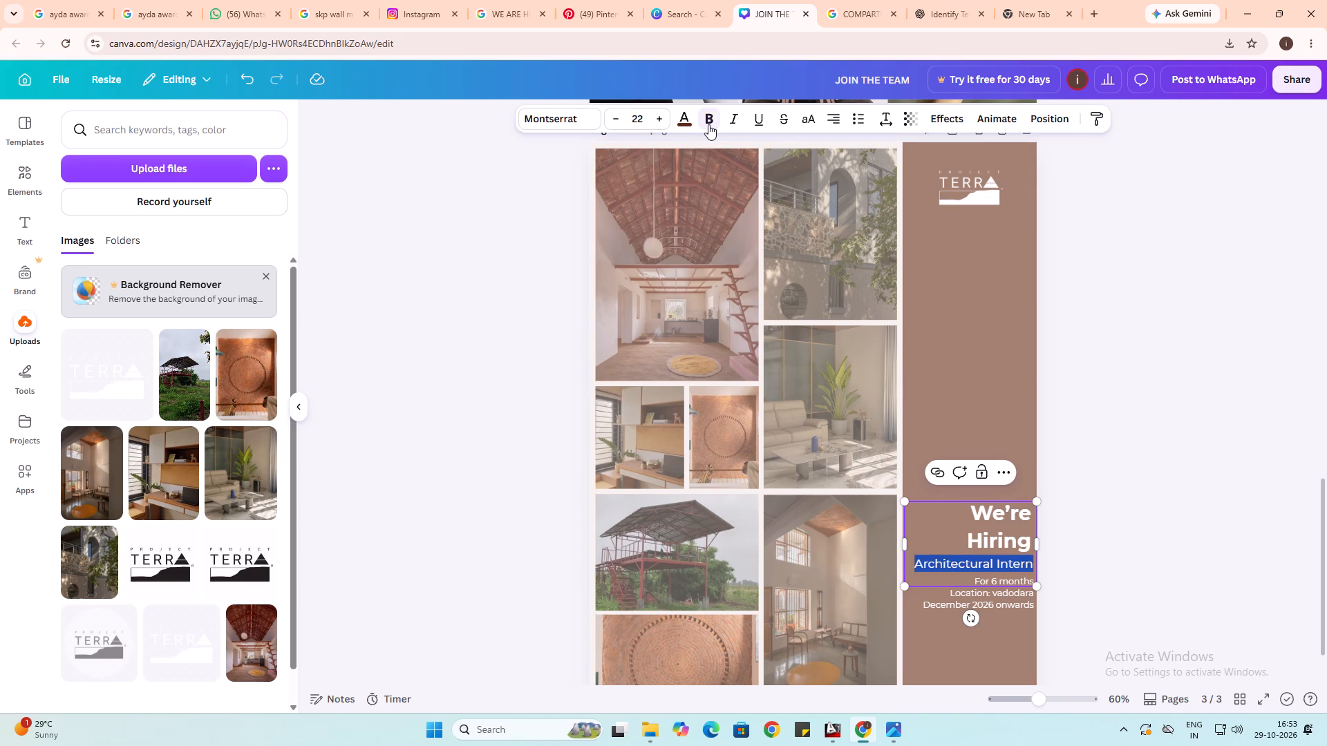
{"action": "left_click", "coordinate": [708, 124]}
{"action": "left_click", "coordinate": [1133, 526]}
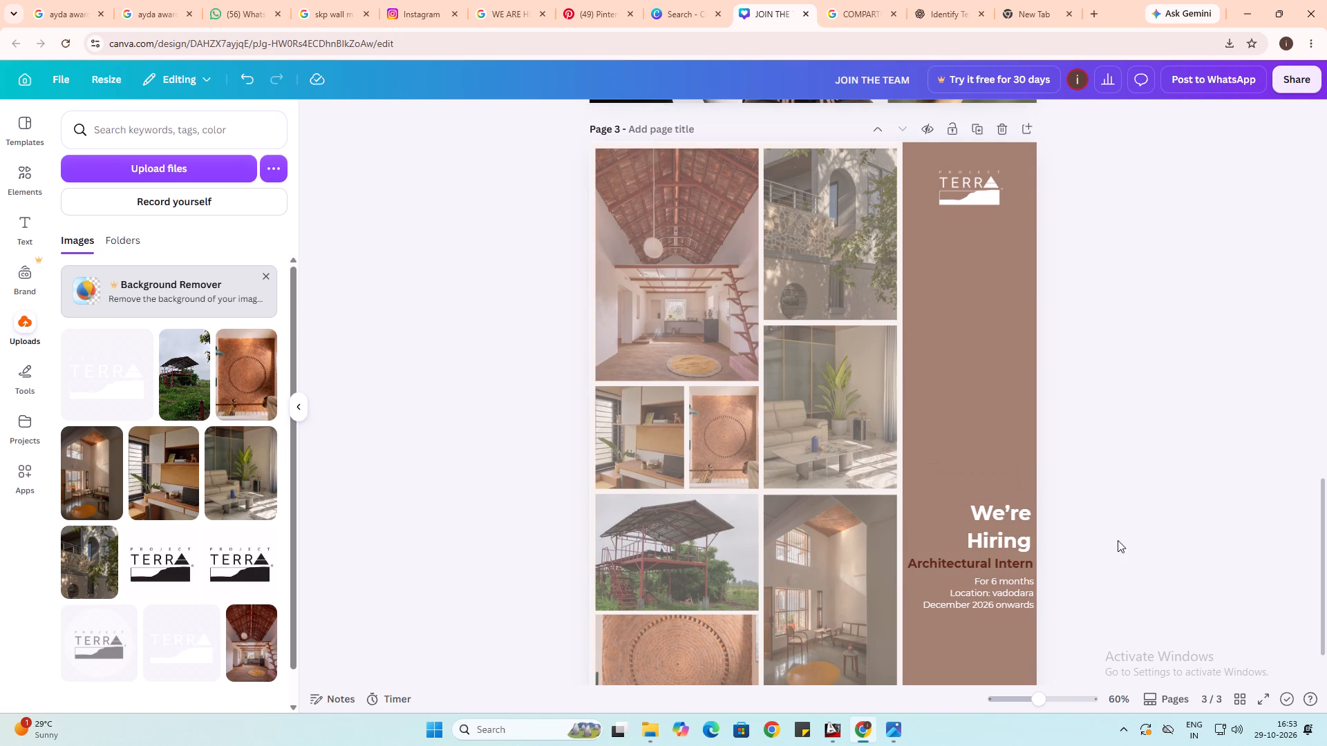
Review the page 3 layout and compare it with the content of pages 1 and 2.
{"action": "scroll", "coordinate": [1007, 539], "scroll_direction": "down", "scroll_amount": 1}
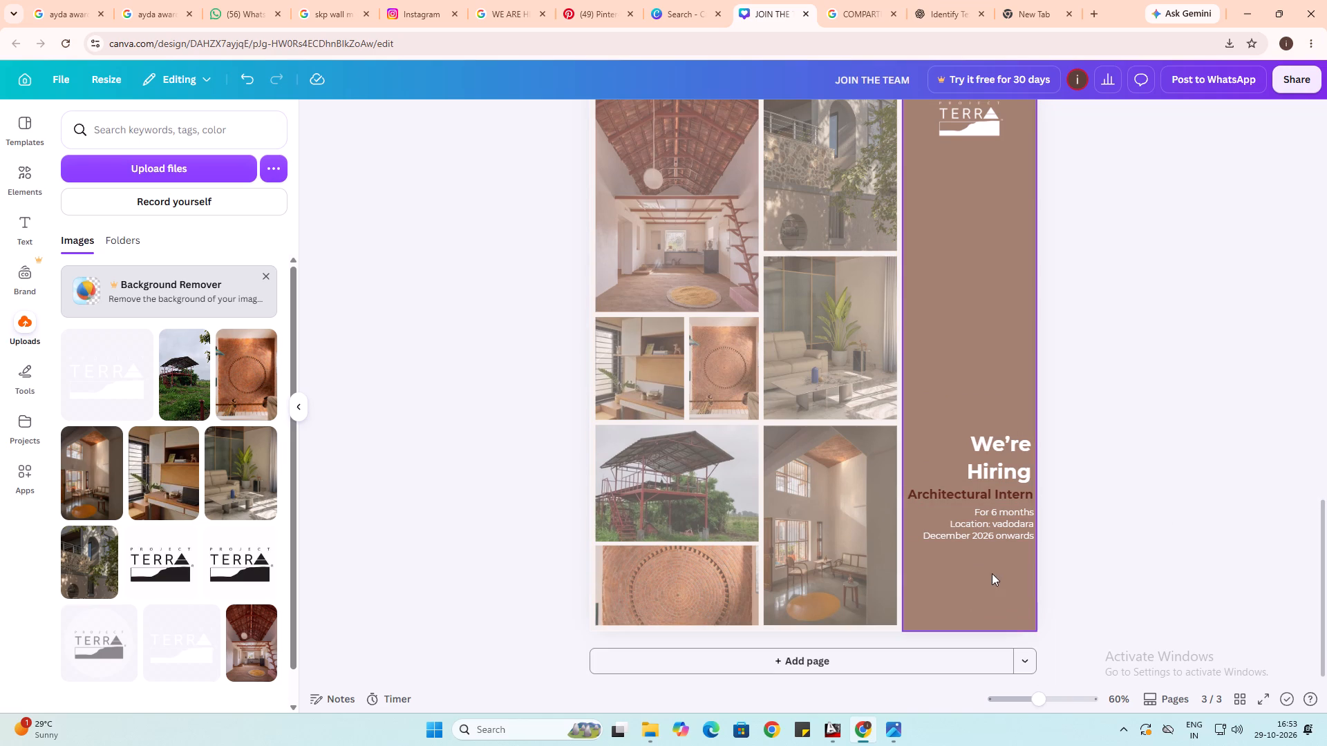
{"action": "scroll", "coordinate": [988, 580], "scroll_direction": "up", "scroll_amount": 1}
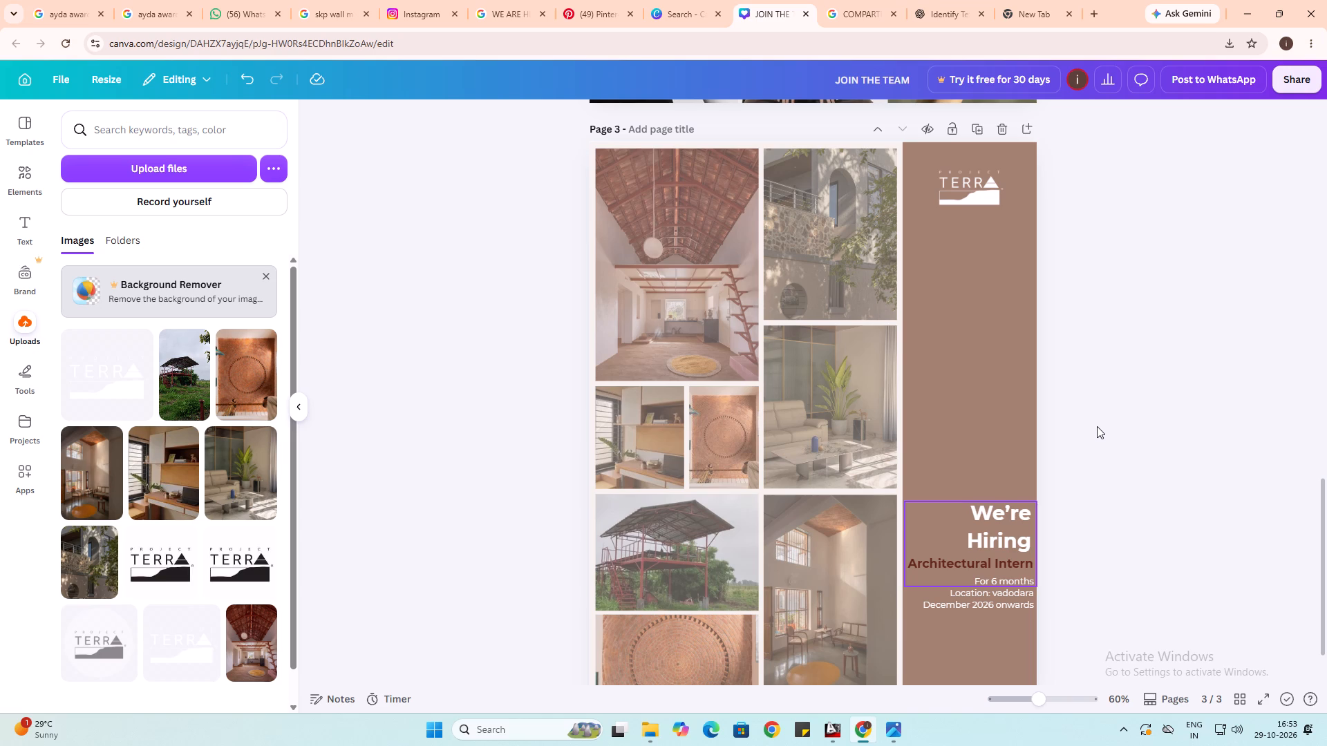
{"action": "scroll", "coordinate": [1097, 426], "scroll_direction": "down", "scroll_amount": 1}
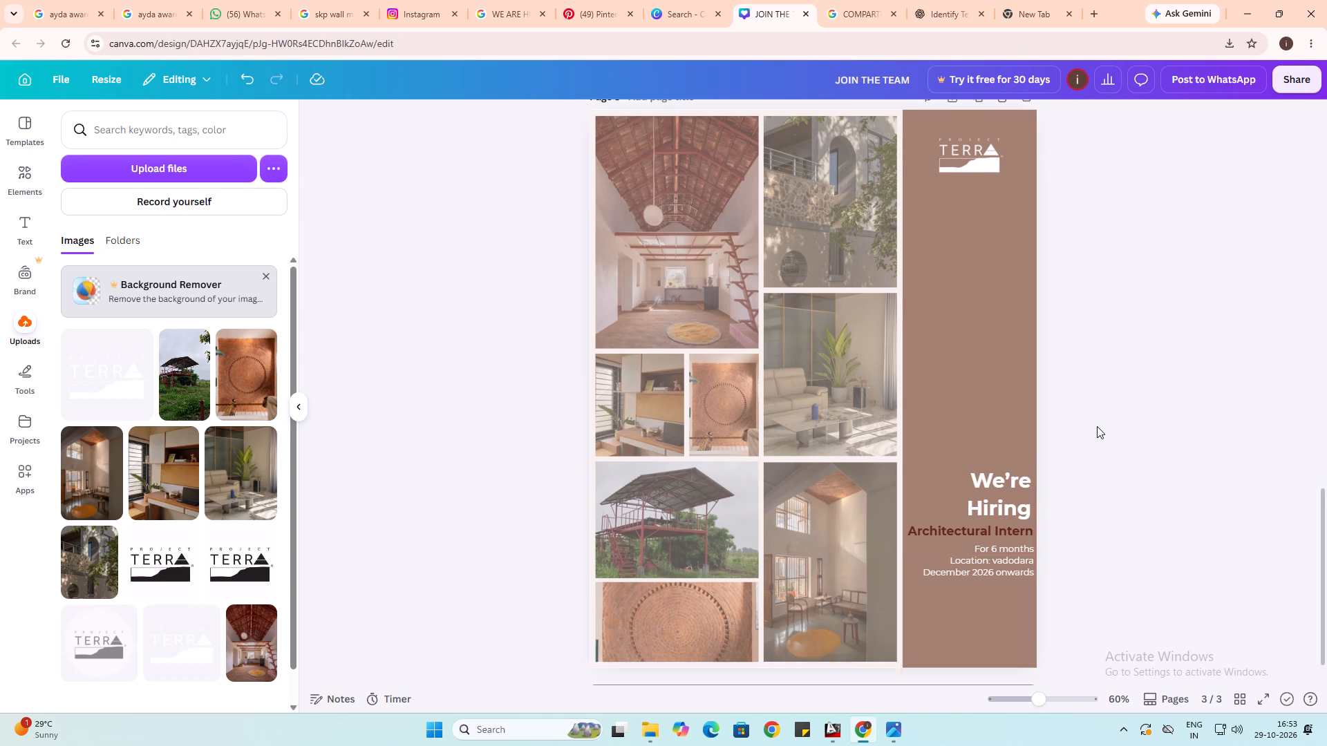
{"action": "scroll", "coordinate": [1097, 426], "scroll_direction": "up", "scroll_amount": 1}
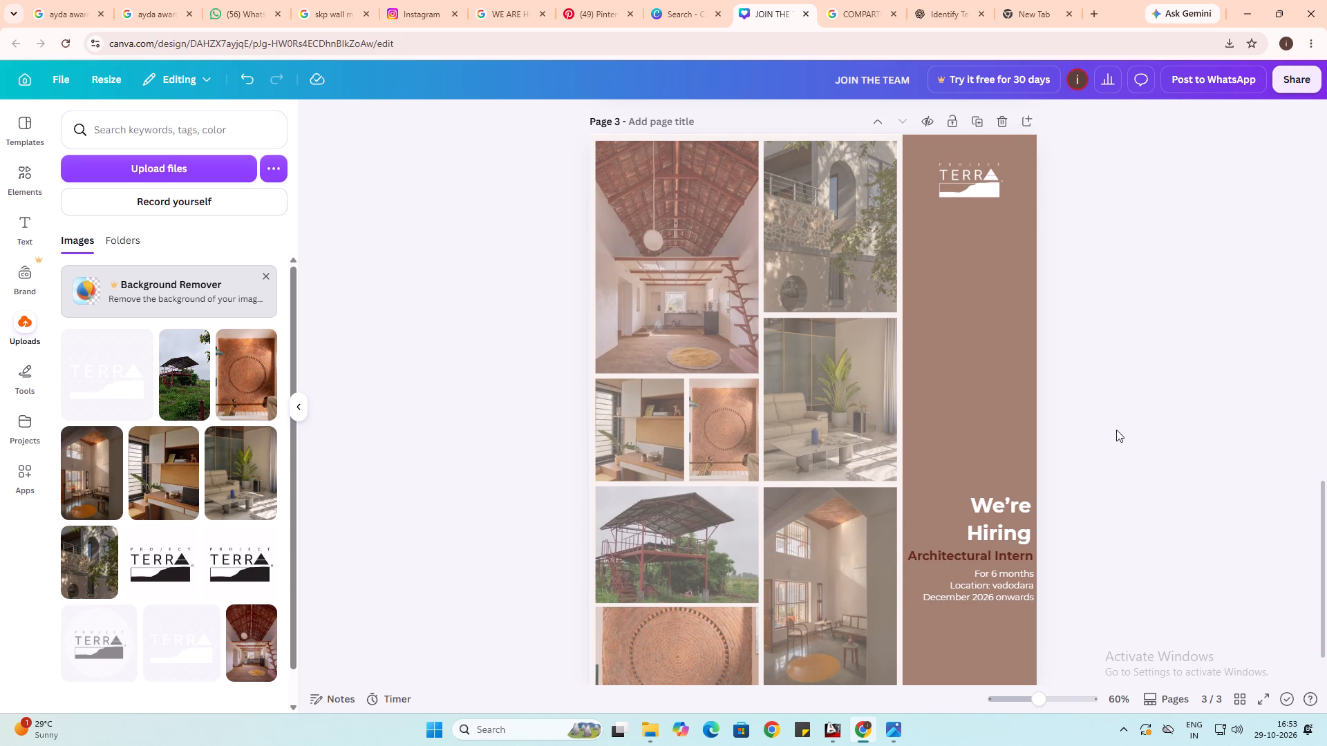
{"action": "scroll", "coordinate": [1116, 430], "scroll_direction": "up", "scroll_amount": 8}
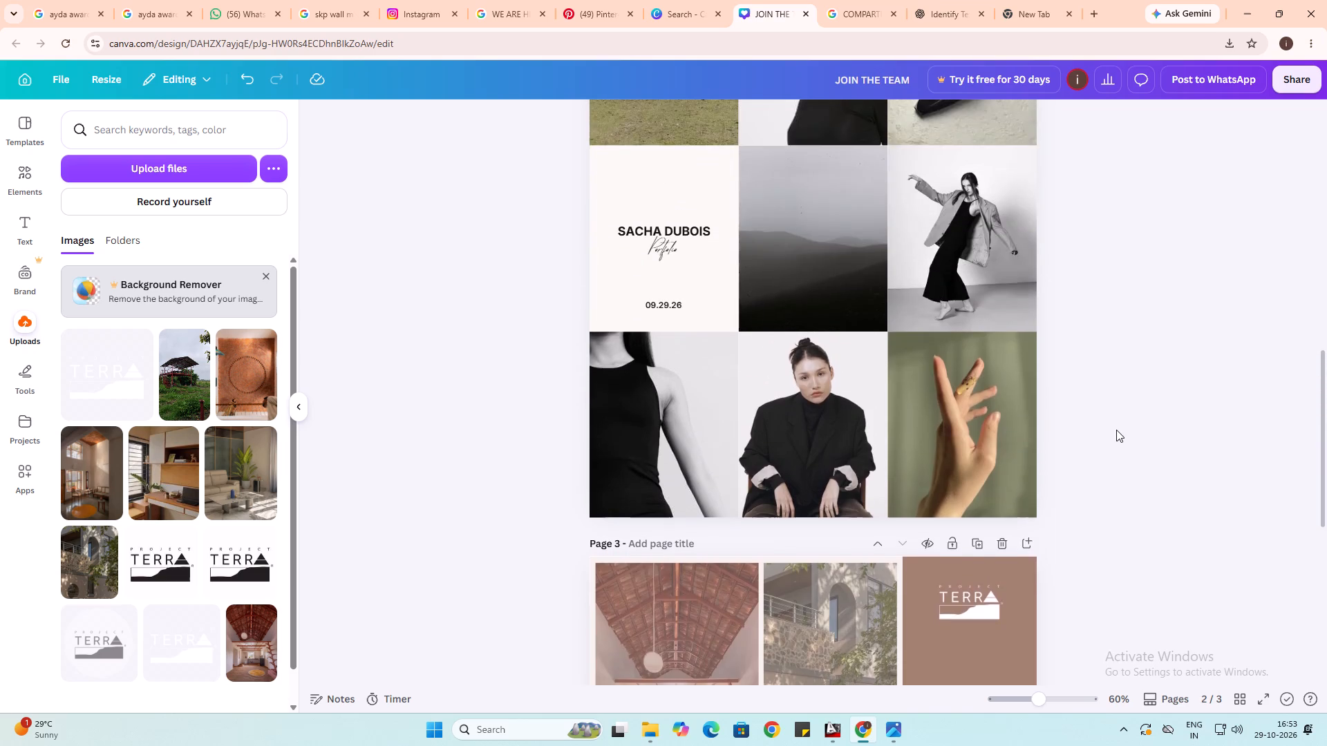
{"action": "scroll", "coordinate": [1116, 430], "scroll_direction": "up", "scroll_amount": 7}
{"action": "scroll", "coordinate": [1116, 430], "scroll_direction": "down", "scroll_amount": 6}
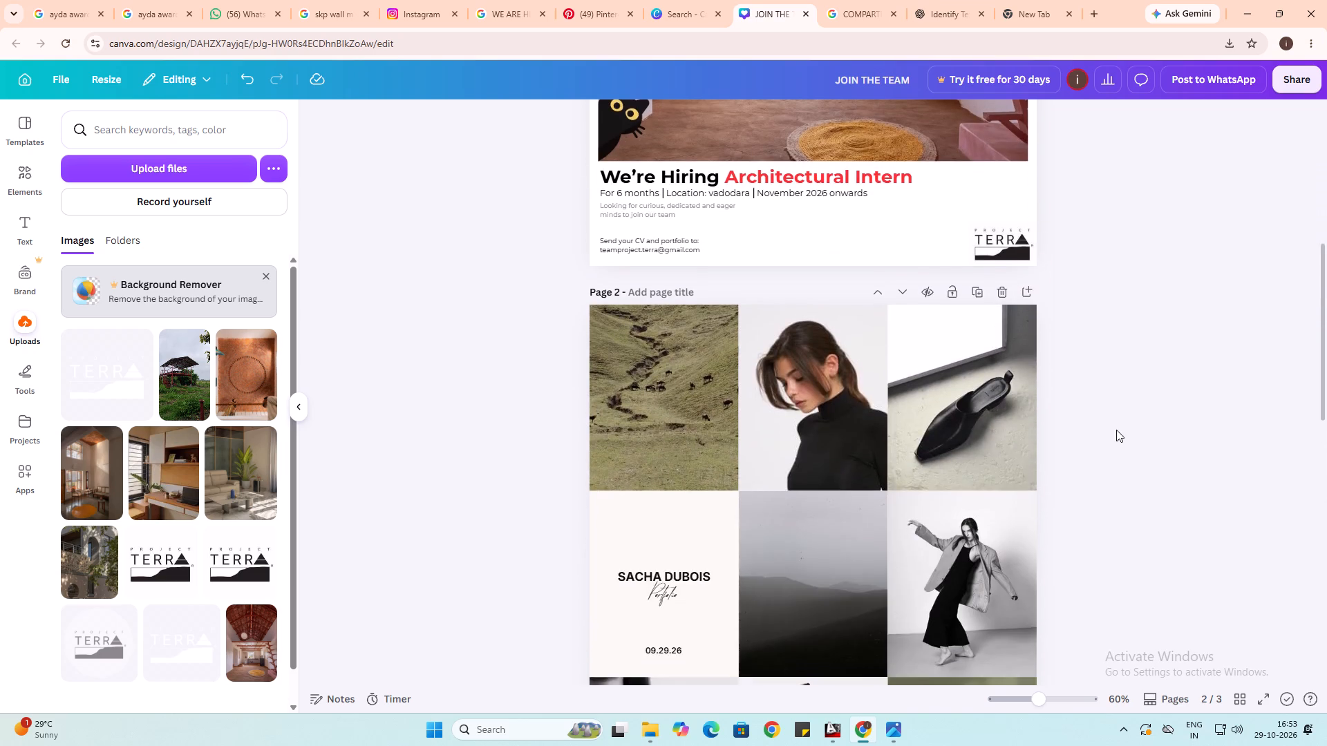
{"action": "scroll", "coordinate": [1116, 430], "scroll_direction": "down", "scroll_amount": 11}
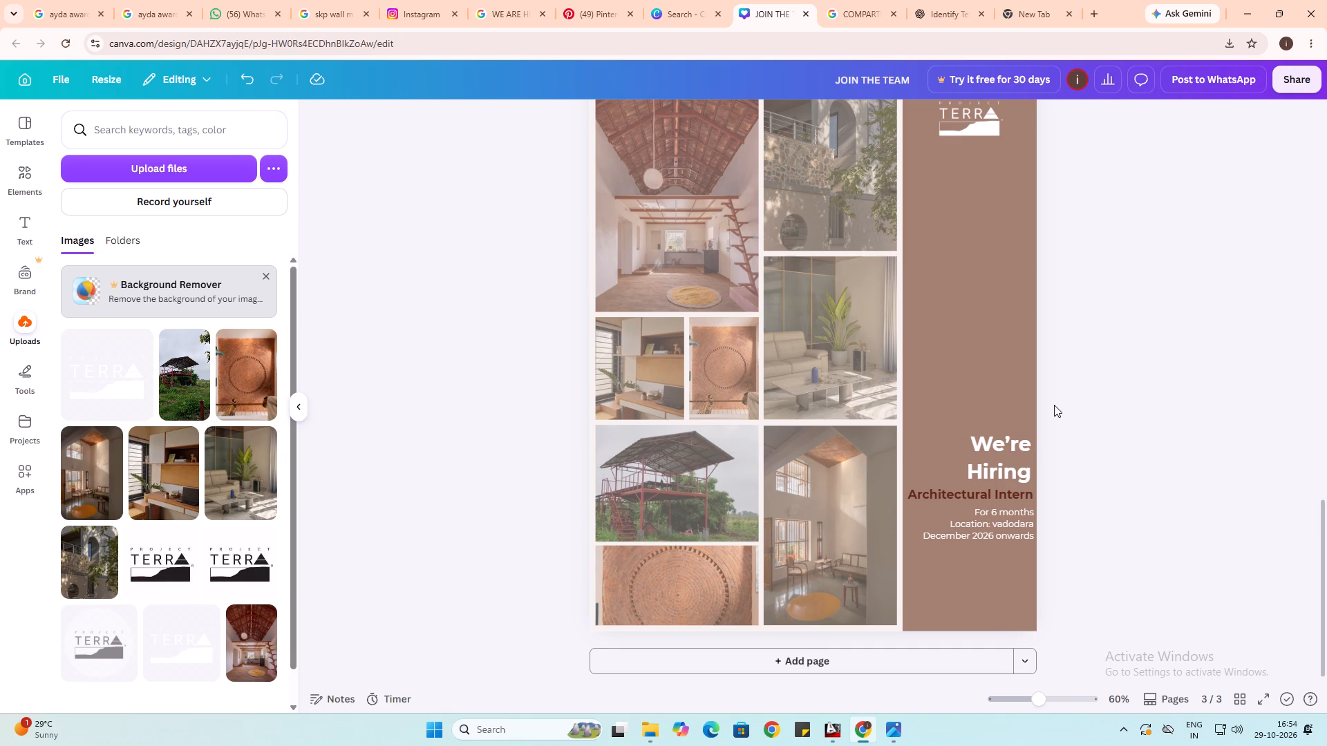
Copy the "Send your CV and portfolio to" contact text from page 1 and paste it onto page 3.
{"action": "scroll", "coordinate": [1054, 405], "scroll_direction": "up", "scroll_amount": 2}
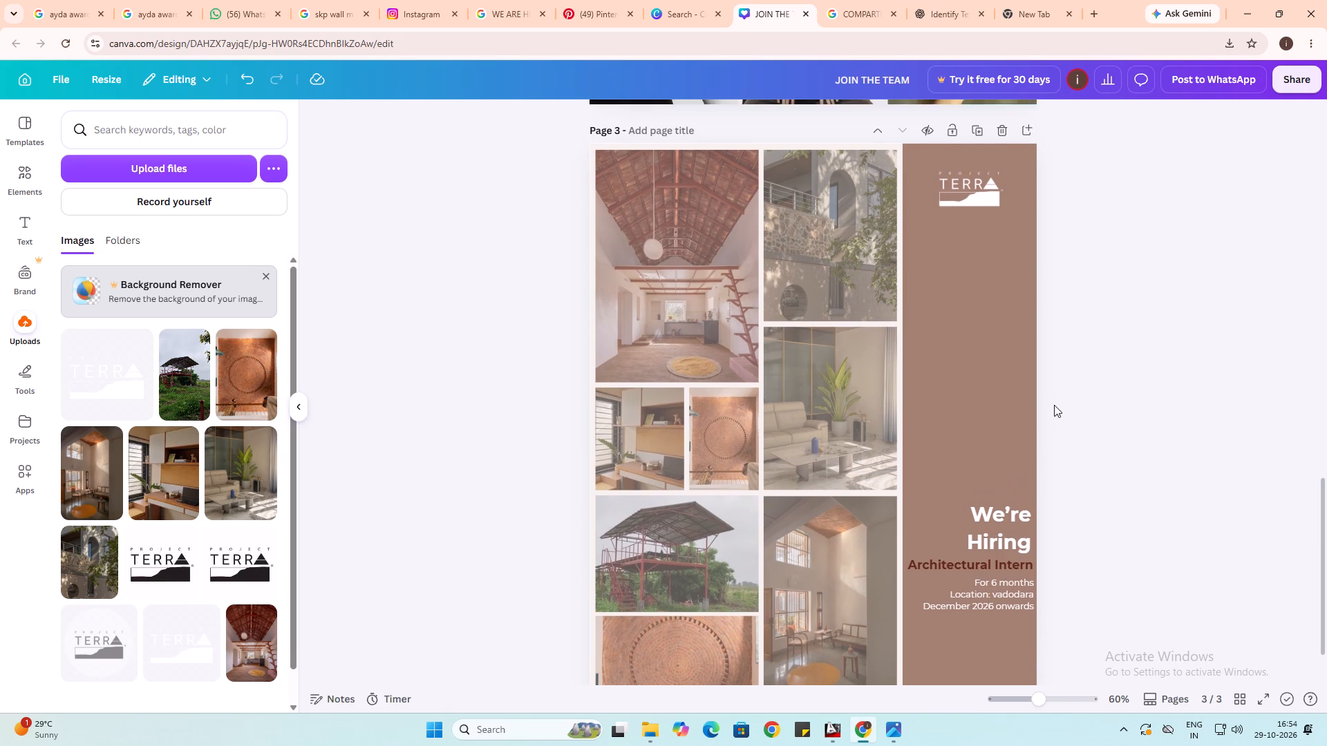
{"action": "scroll", "coordinate": [1054, 405], "scroll_direction": "up", "scroll_amount": 12}
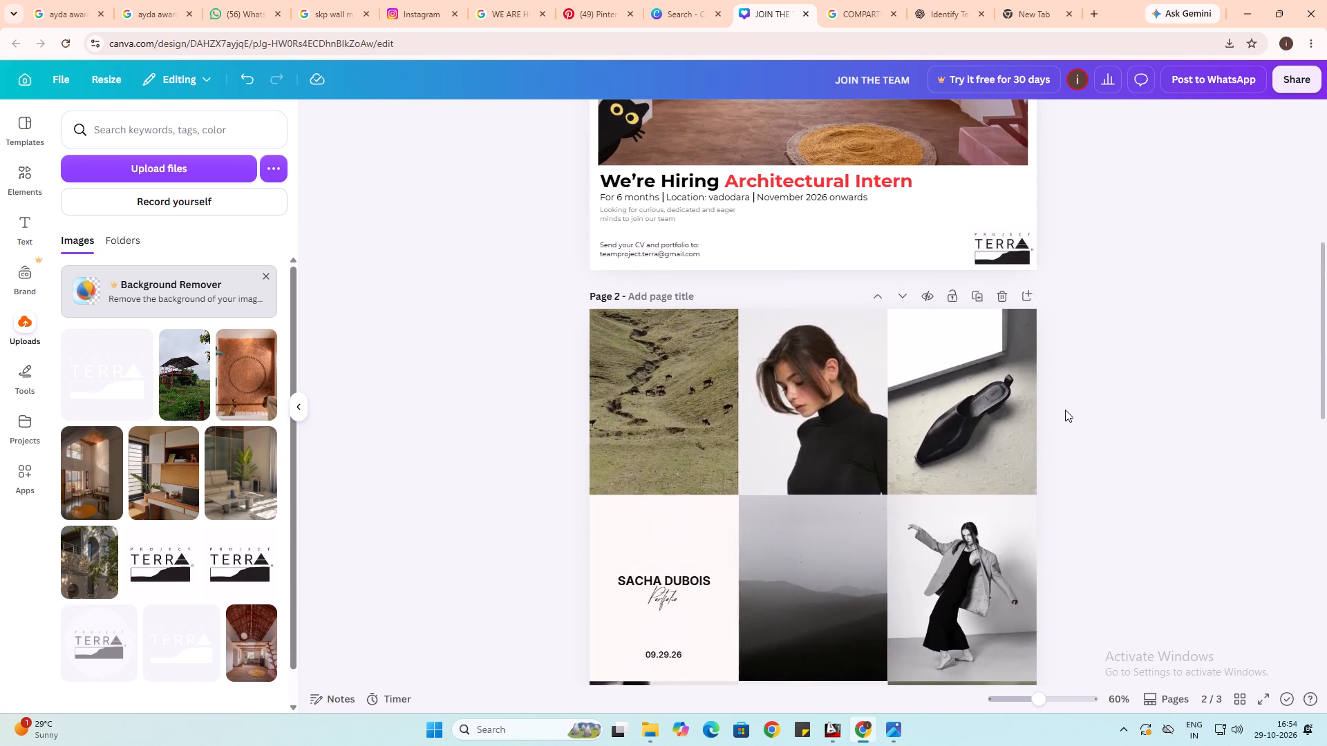
{"action": "scroll", "coordinate": [1065, 410], "scroll_direction": "up", "scroll_amount": 2}
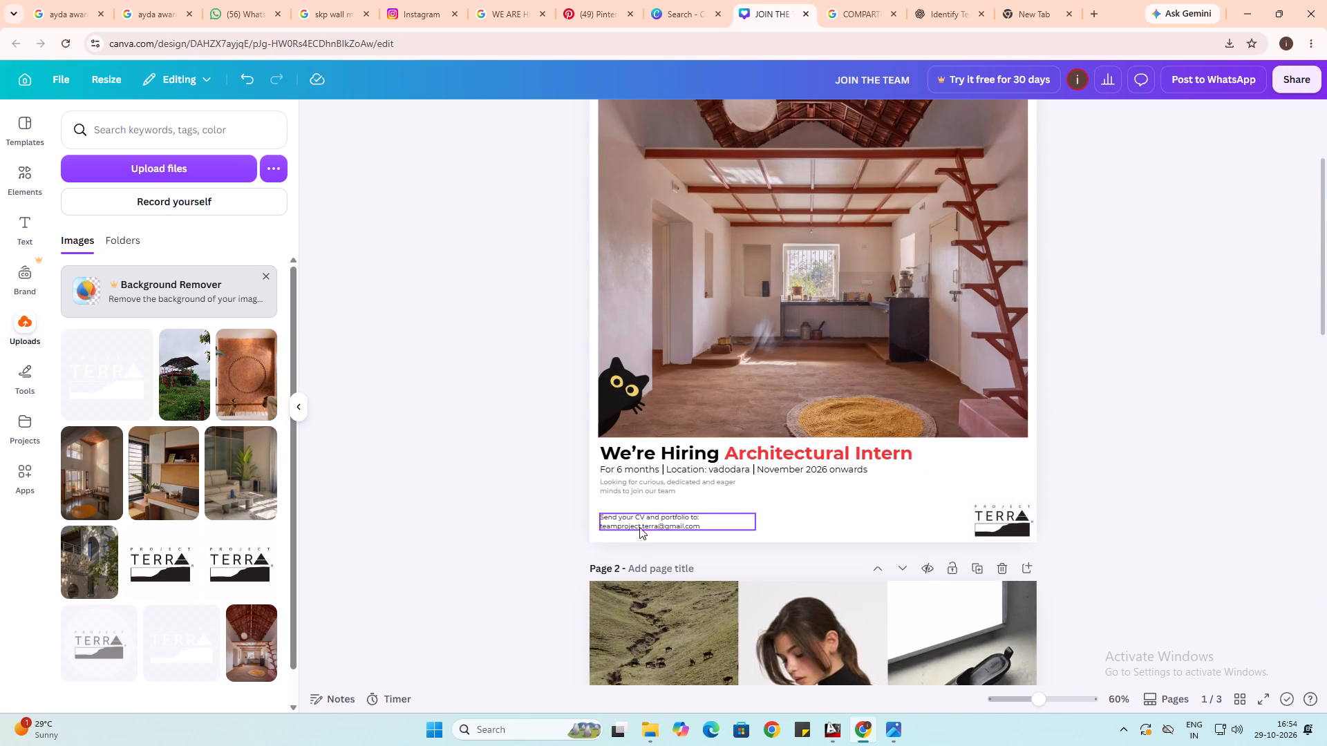
{"action": "left_click", "coordinate": [637, 522]}
{"action": "key", "text": "ctrl+c"}
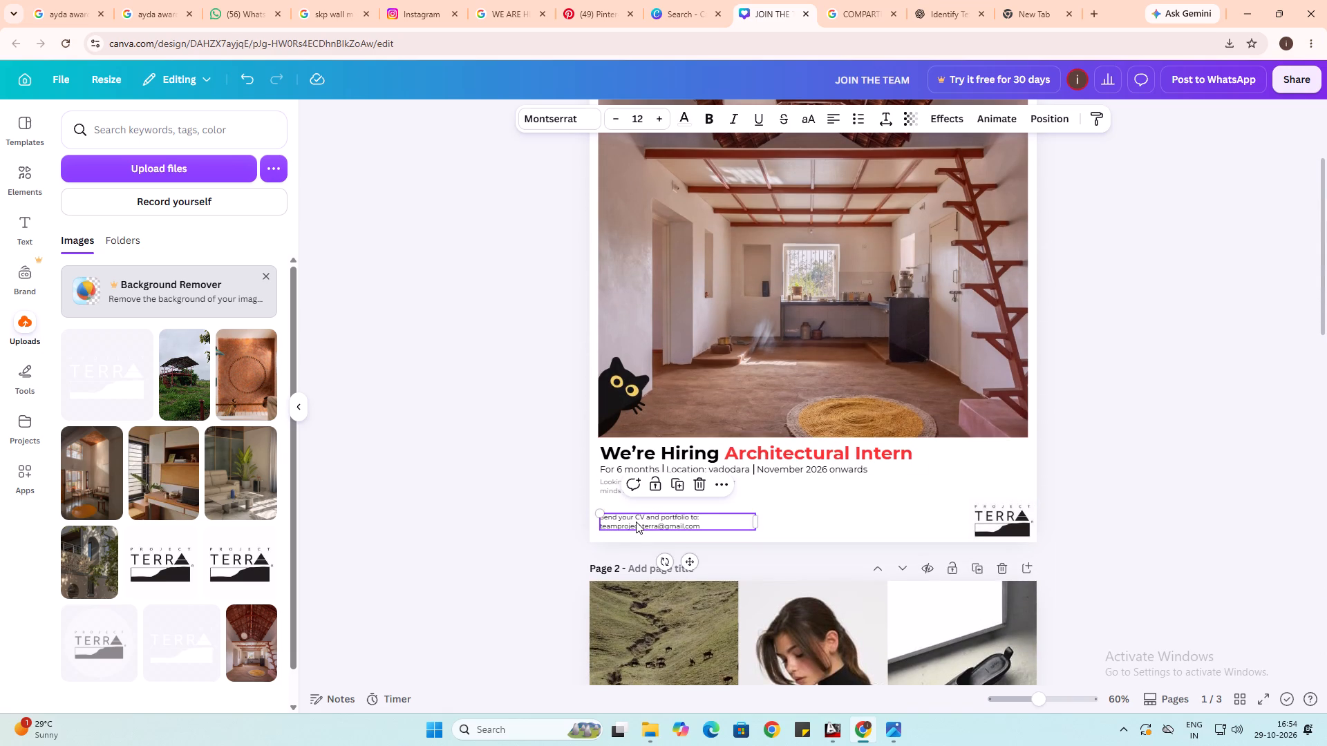
{"action": "scroll", "coordinate": [636, 522], "scroll_direction": "down", "scroll_amount": 13}
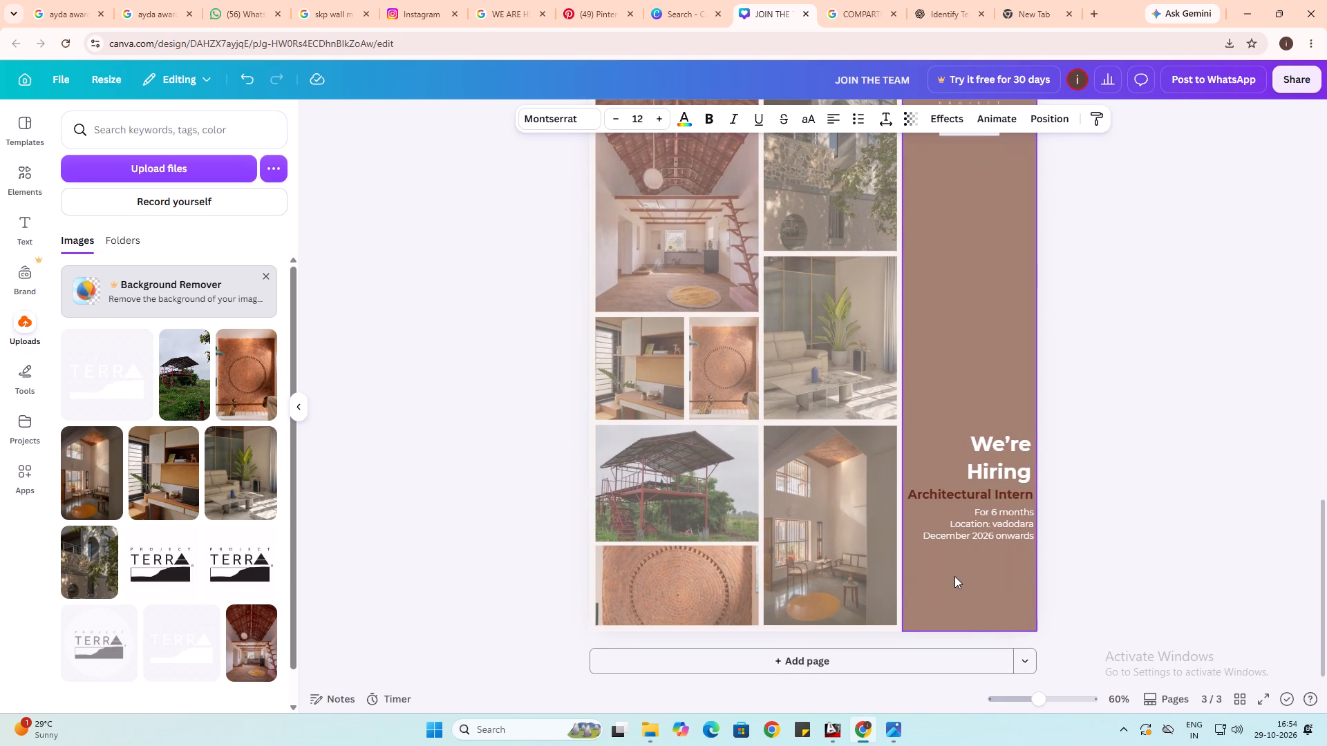
{"action": "left_click", "coordinate": [954, 576]}
{"action": "key", "text": "ctrl+v"}
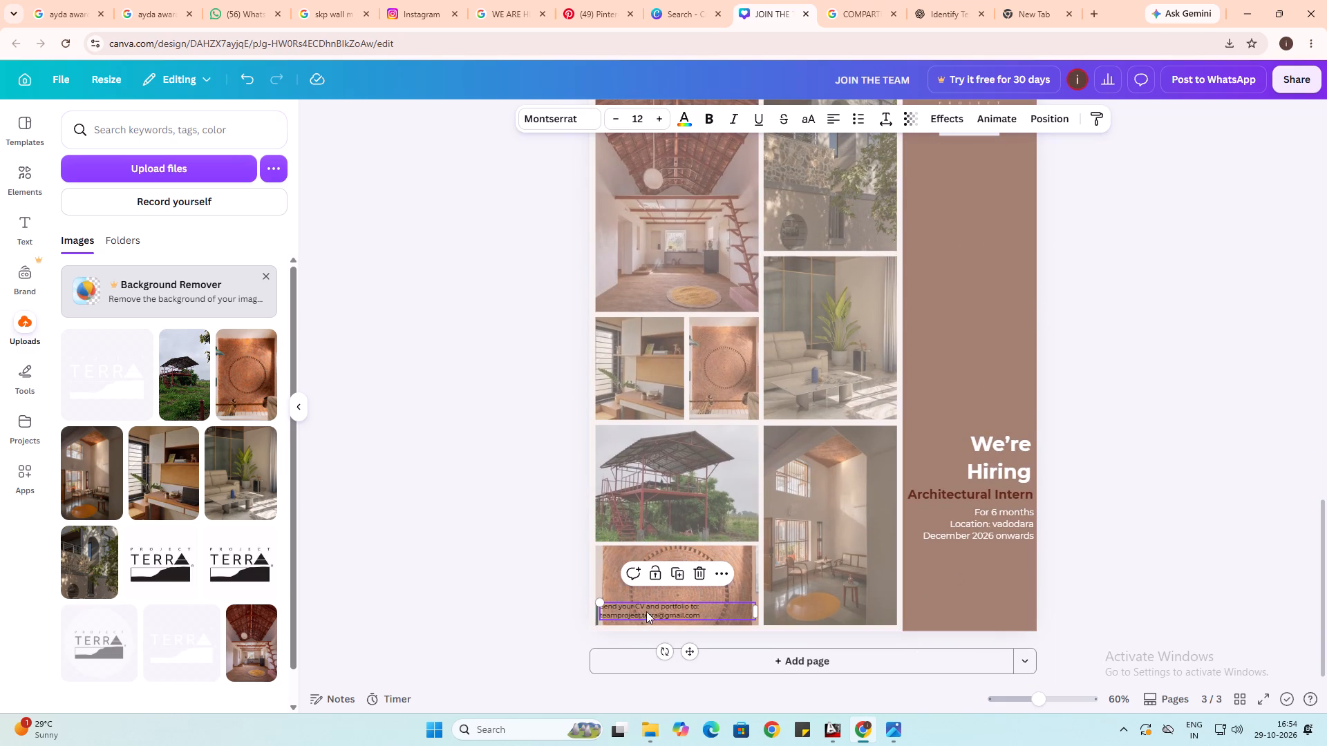
Move the pasted "Send your CV and portfolio to" text to the bottom of the brown strip and colour it white.
{"action": "left_click", "coordinate": [645, 607]}
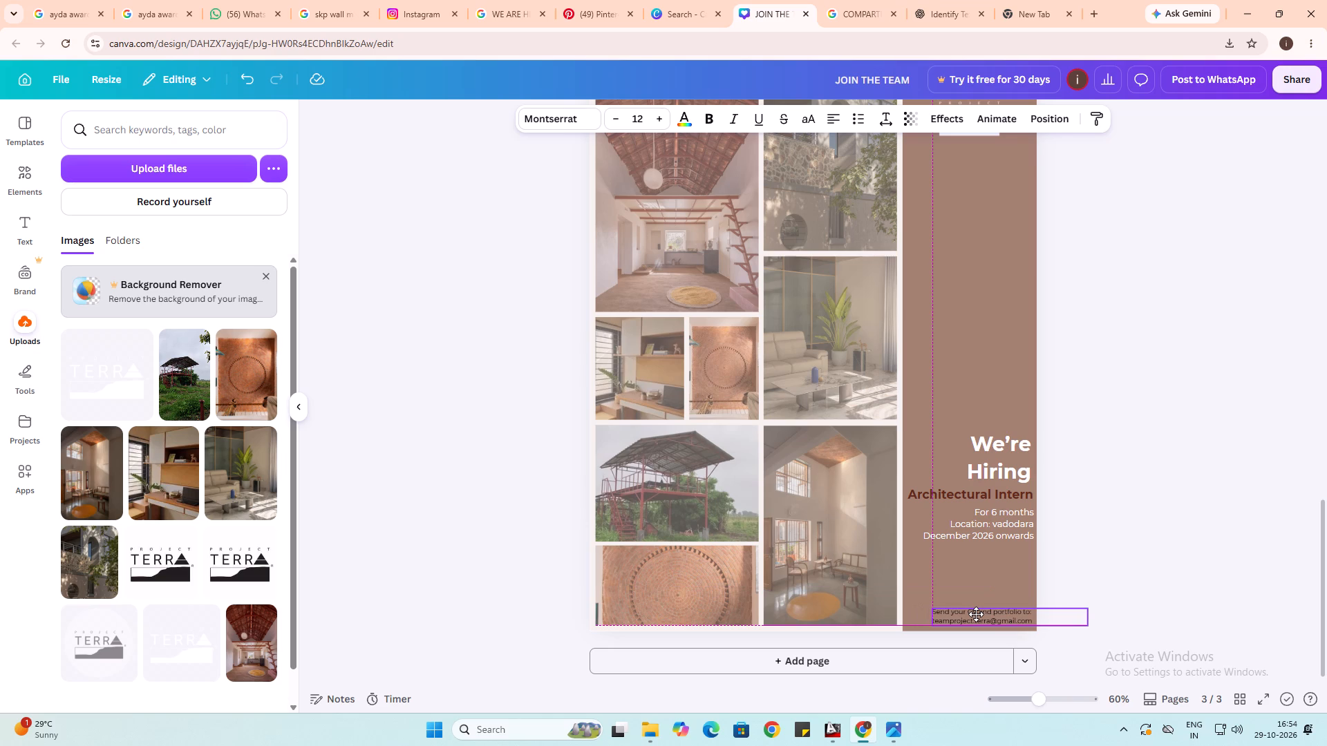
{"action": "double_click", "coordinate": [976, 619]}
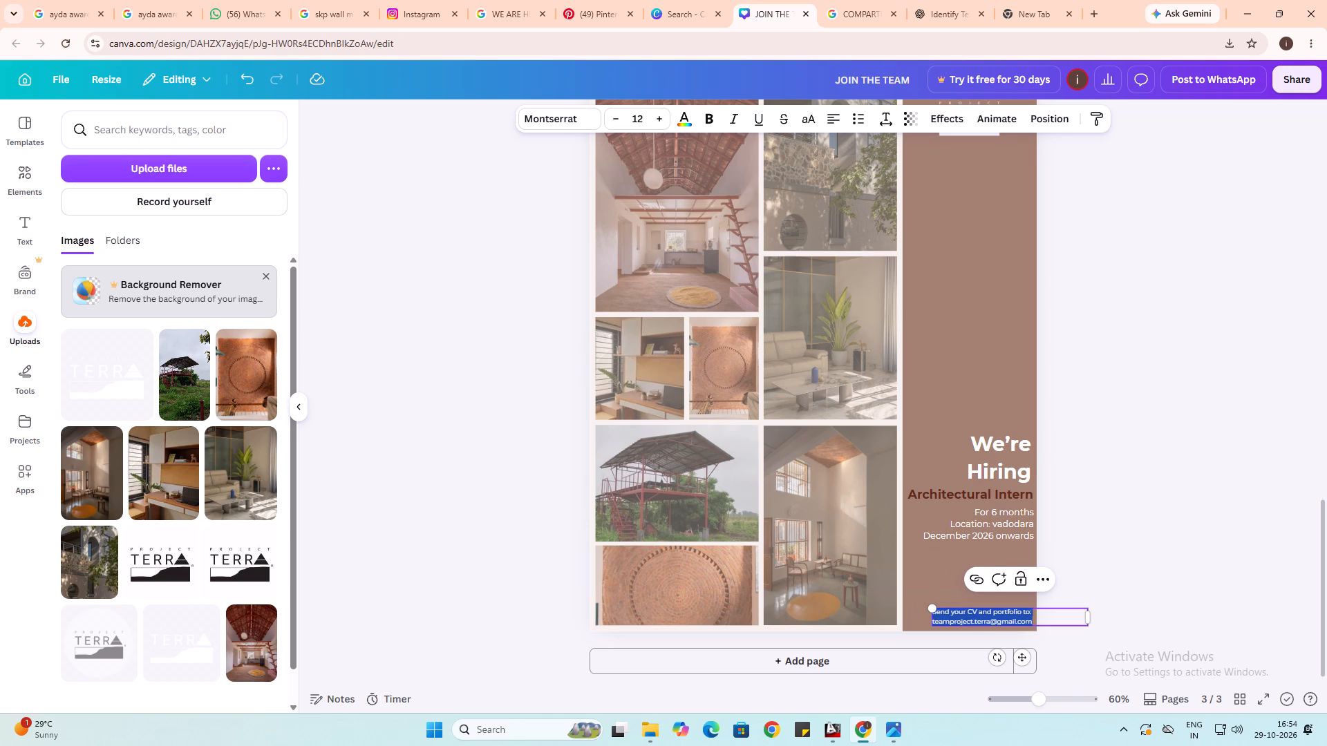
{"action": "left_click", "coordinate": [684, 122]}
{"action": "left_click", "coordinate": [203, 226]}
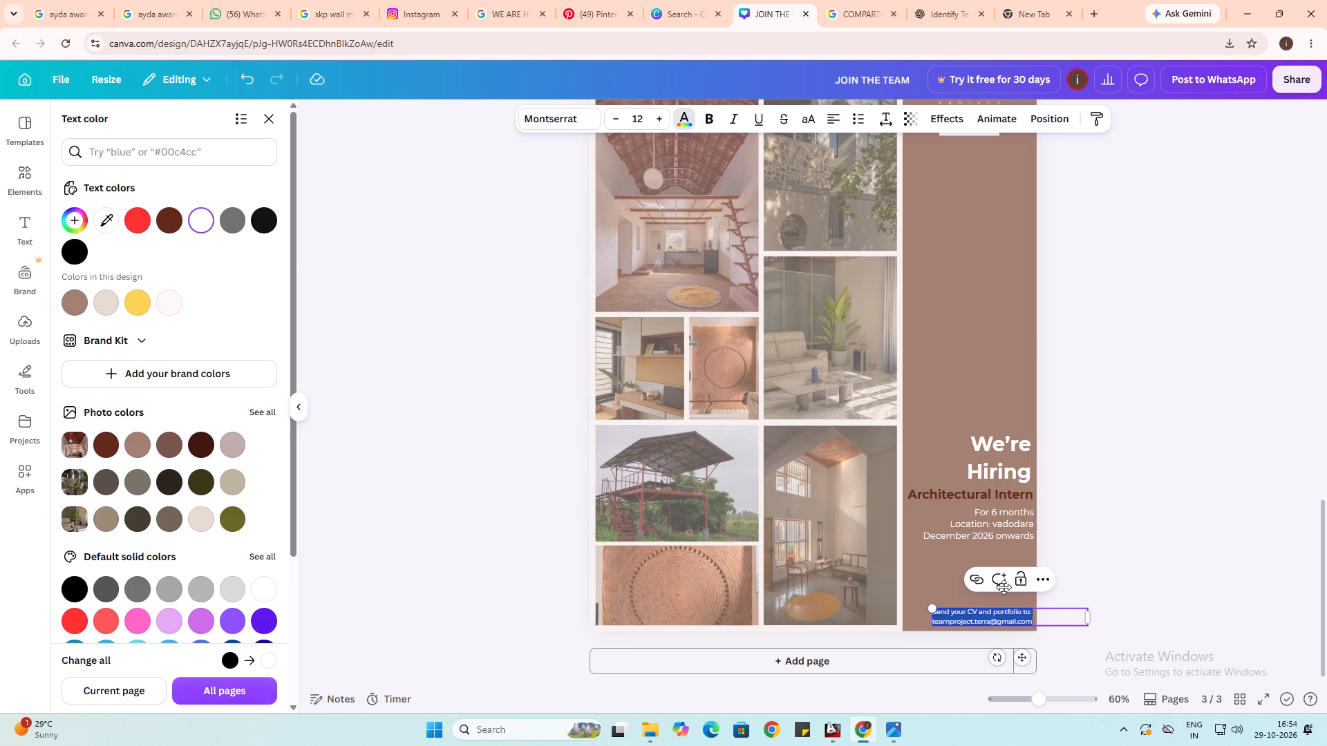
{"action": "left_click", "coordinate": [1104, 574]}
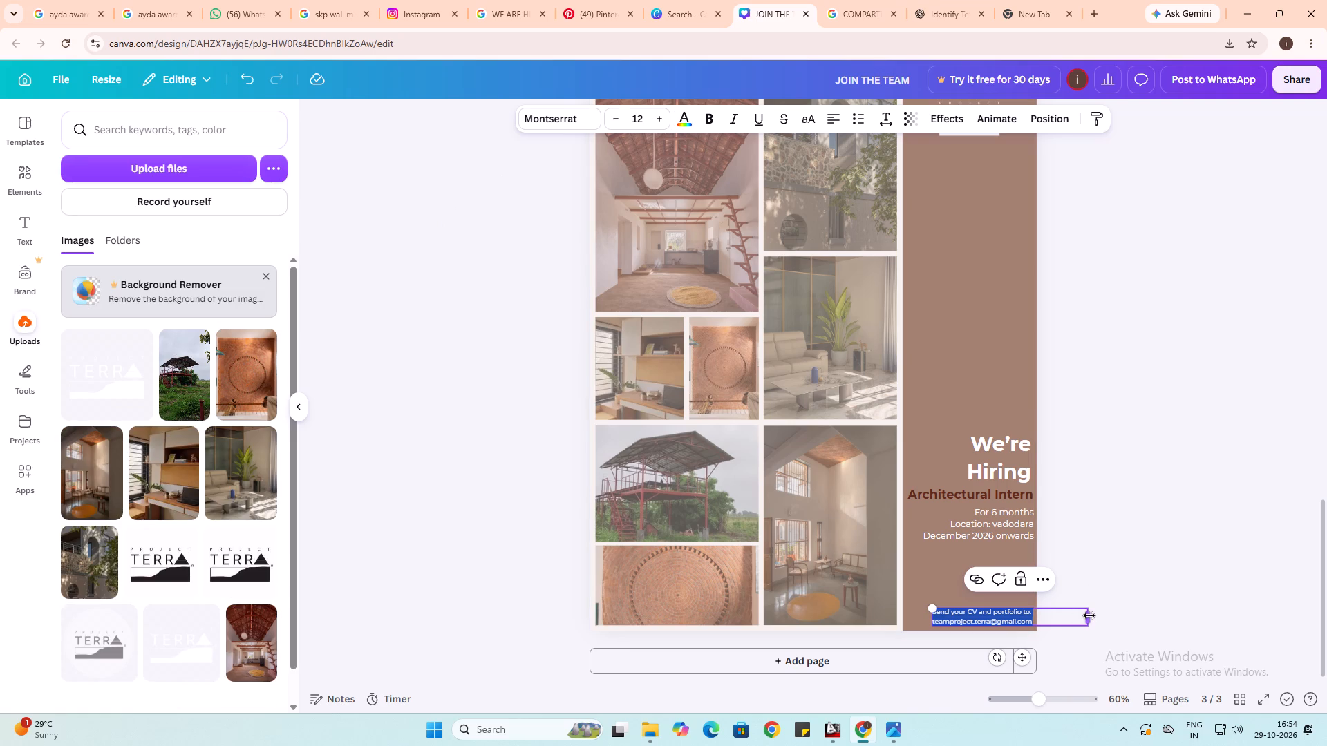
Right-align the contact text and resize its text box to span the width of the brown strip.
{"action": "left_click_drag", "start_coordinate": [1089, 615], "coordinate": [1037, 615]}
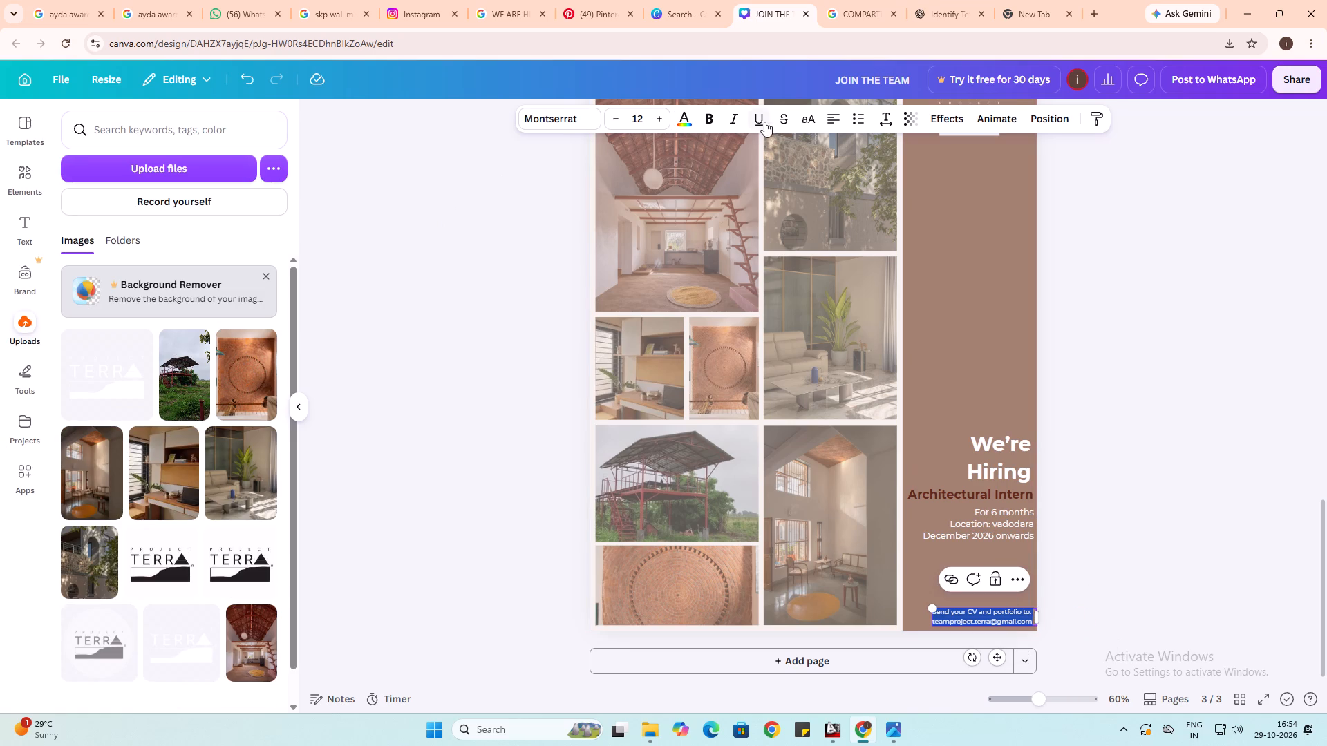
{"action": "left_click", "coordinate": [828, 120]}
{"action": "left_click", "coordinate": [828, 120]}
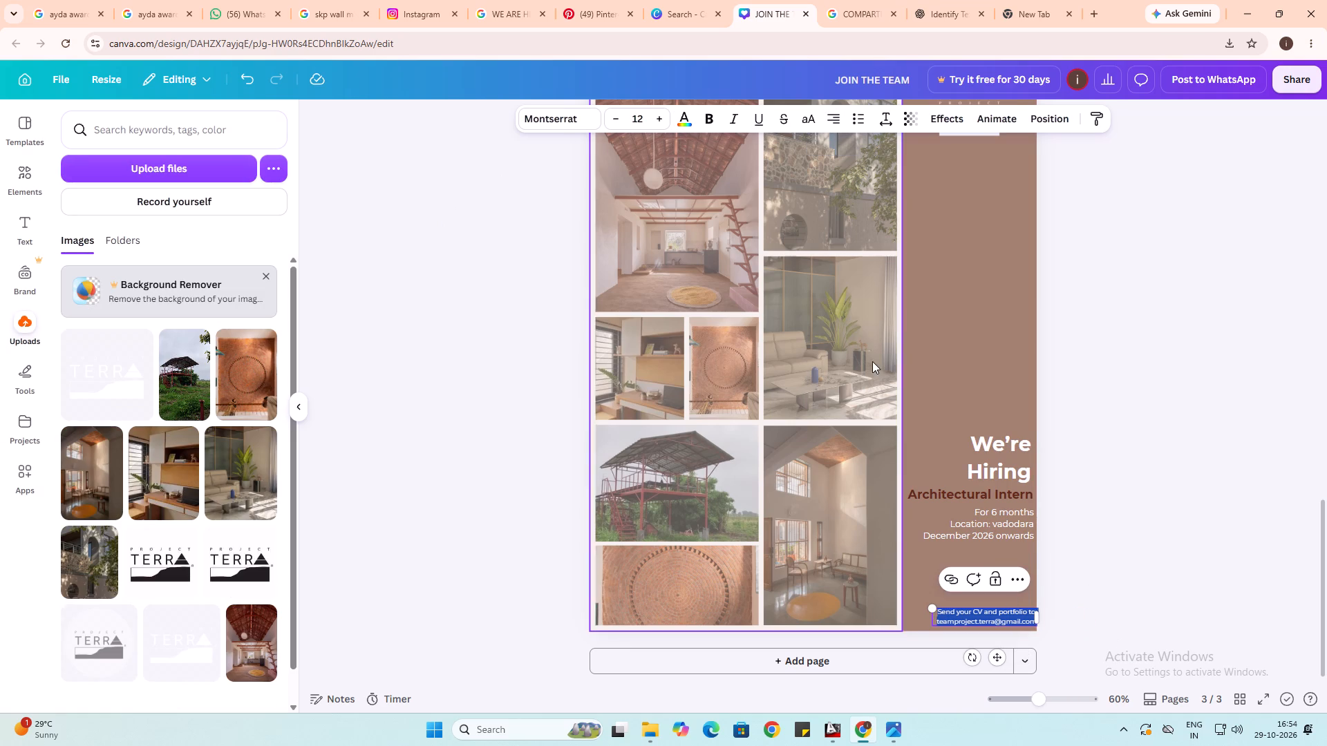
{"action": "scroll", "coordinate": [934, 620], "scroll_direction": "up", "scroll_amount": 1}
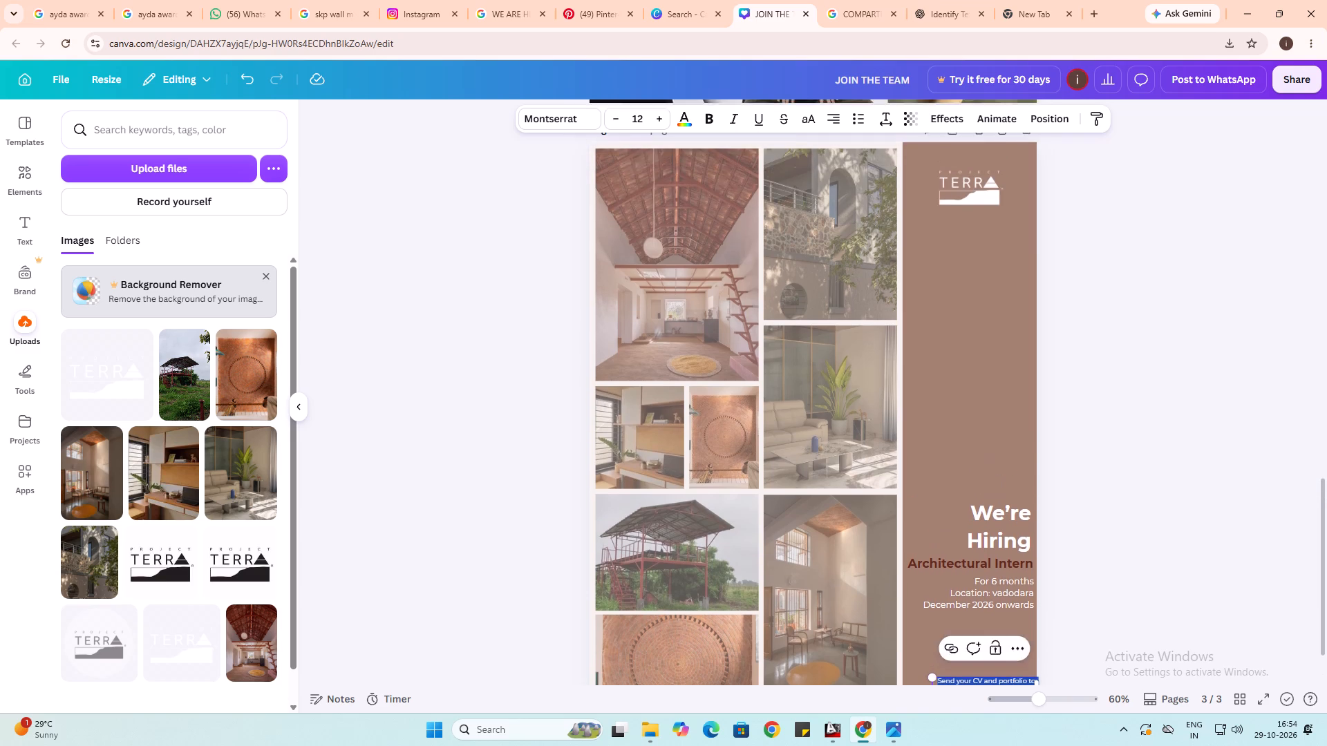
{"action": "scroll", "coordinate": [934, 620], "scroll_direction": "down", "scroll_amount": 1}
{"action": "scroll", "coordinate": [937, 622], "scroll_direction": "up", "scroll_amount": 3, "text": "ctrl"}
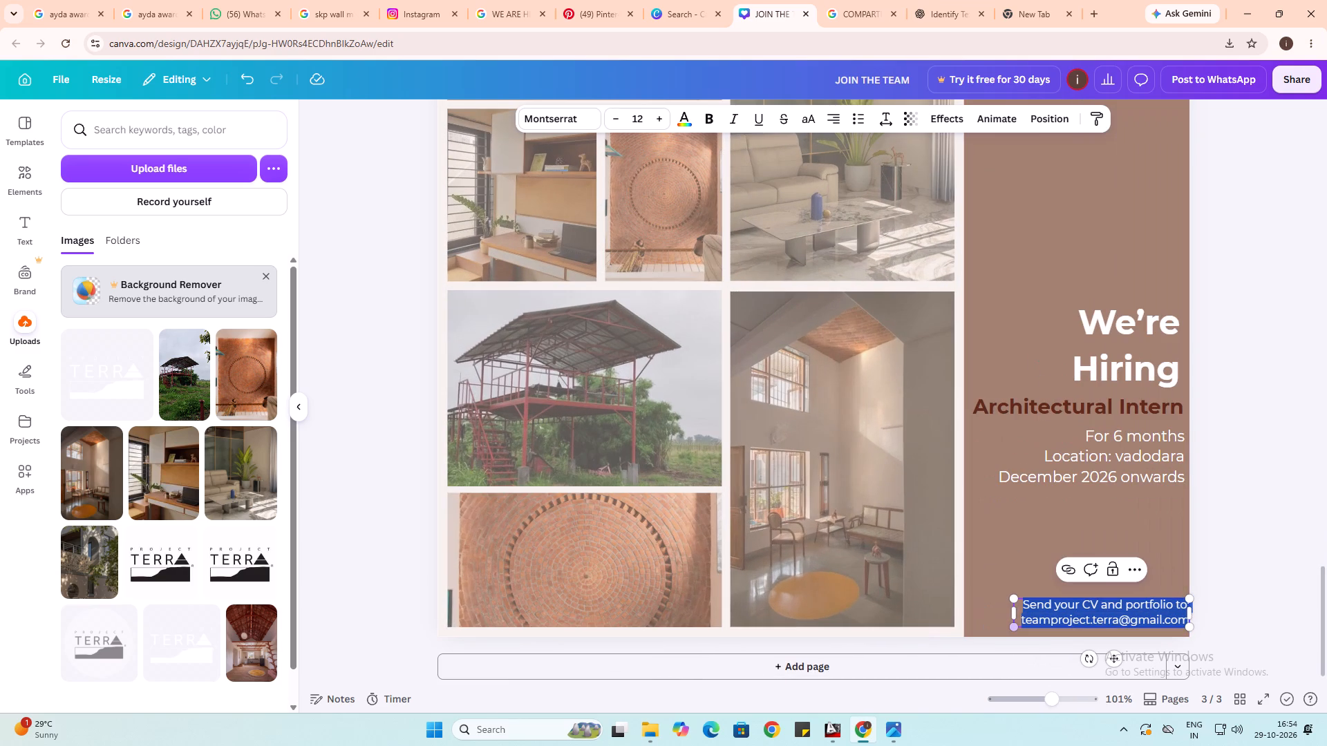
{"action": "left_click_drag", "start_coordinate": [1011, 610], "coordinate": [964, 612]}
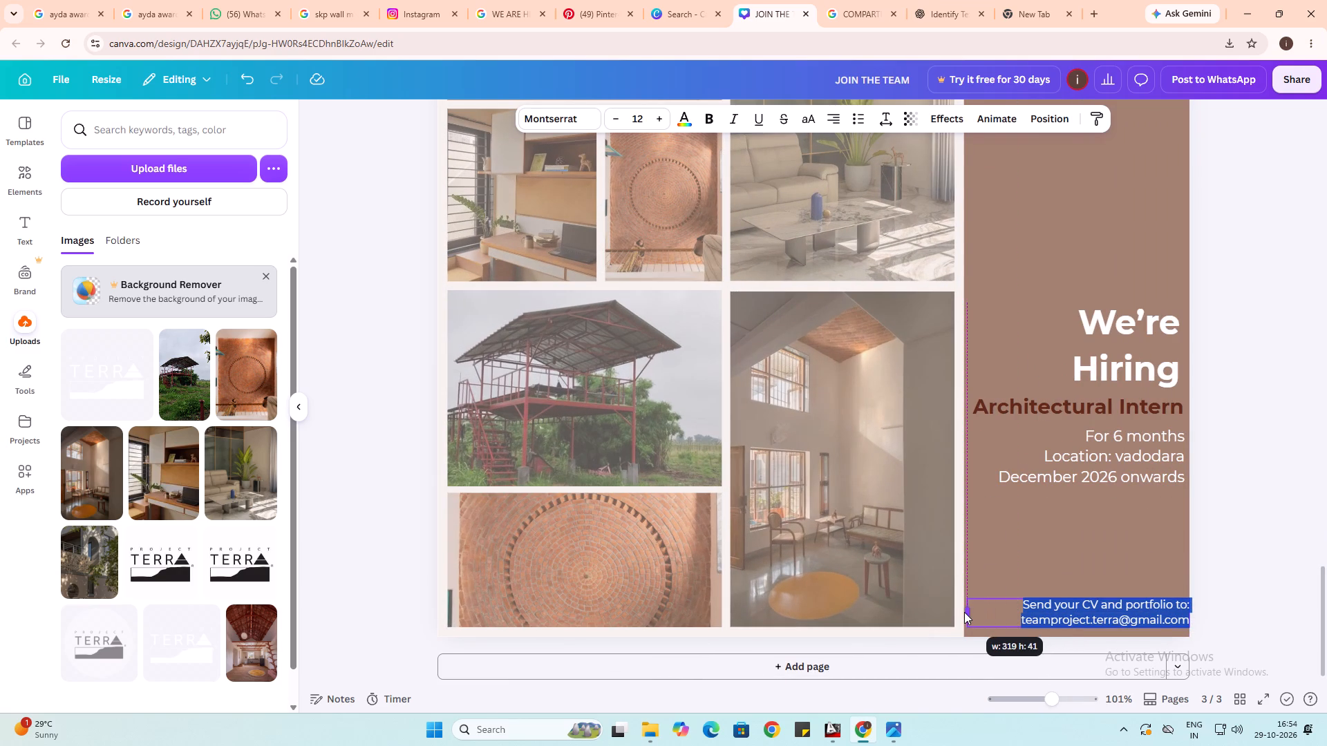
{"action": "left_click_drag", "start_coordinate": [964, 612], "coordinate": [961, 612]}
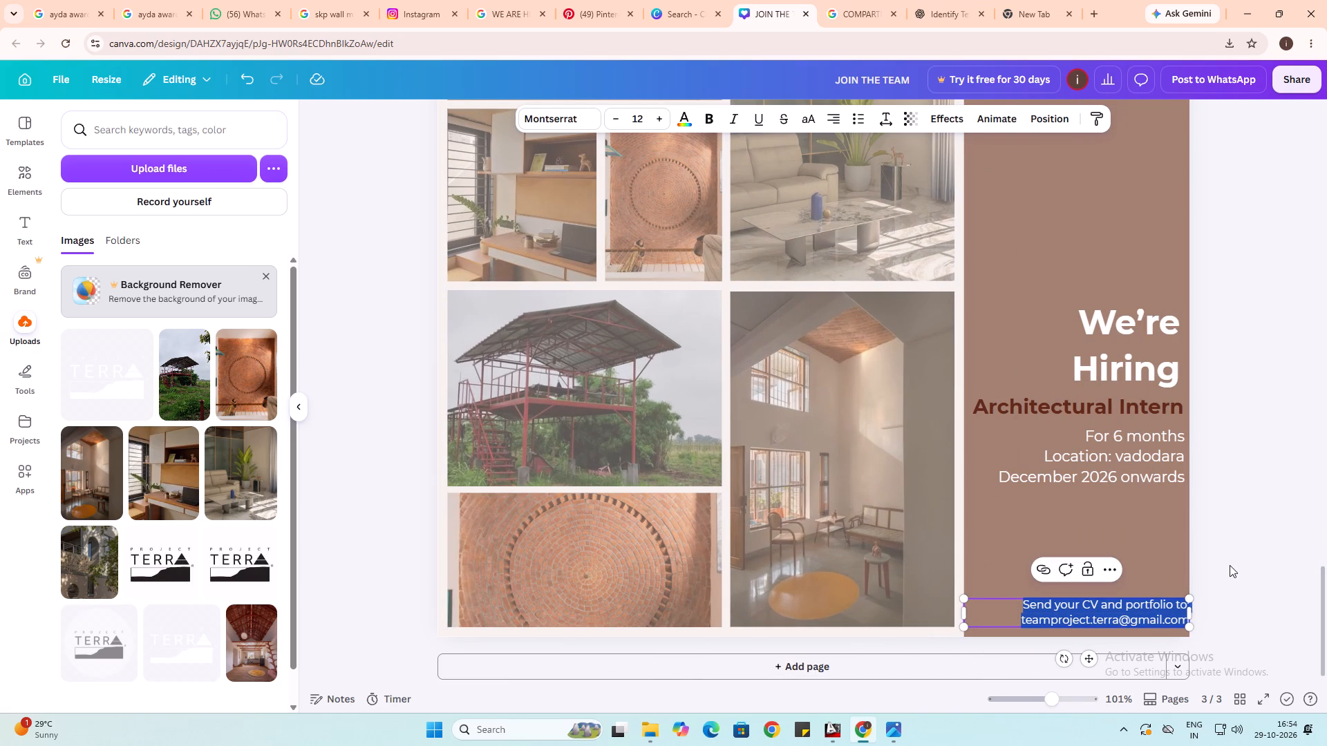
{"action": "left_click", "coordinate": [1228, 565]}
Nudge the contact text slightly left off the strip's outer edge and trim its box to the strip's inner edge.
{"action": "left_click", "coordinate": [1057, 618]}
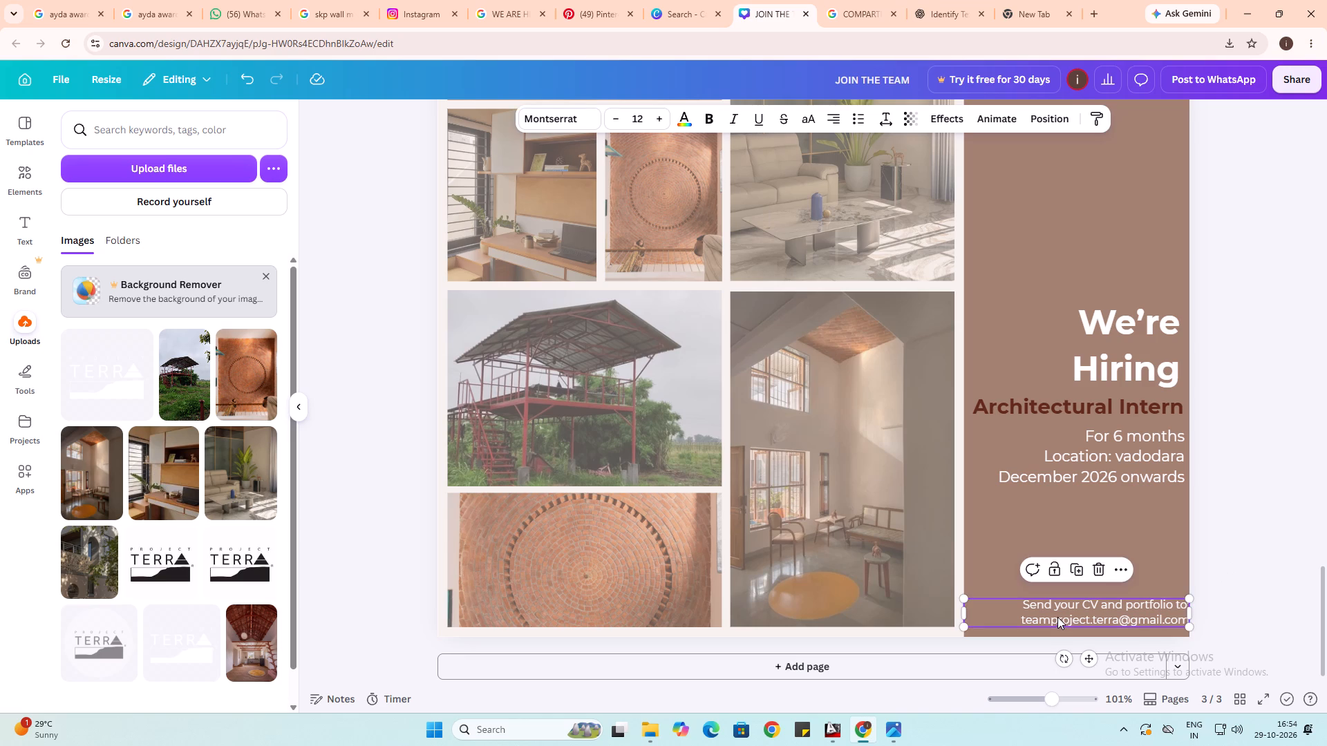
{"action": "key", "text": "Left"}
{"action": "key", "text": "Left"}
{"action": "key", "text": "Left"}
{"action": "key", "text": "Left"}
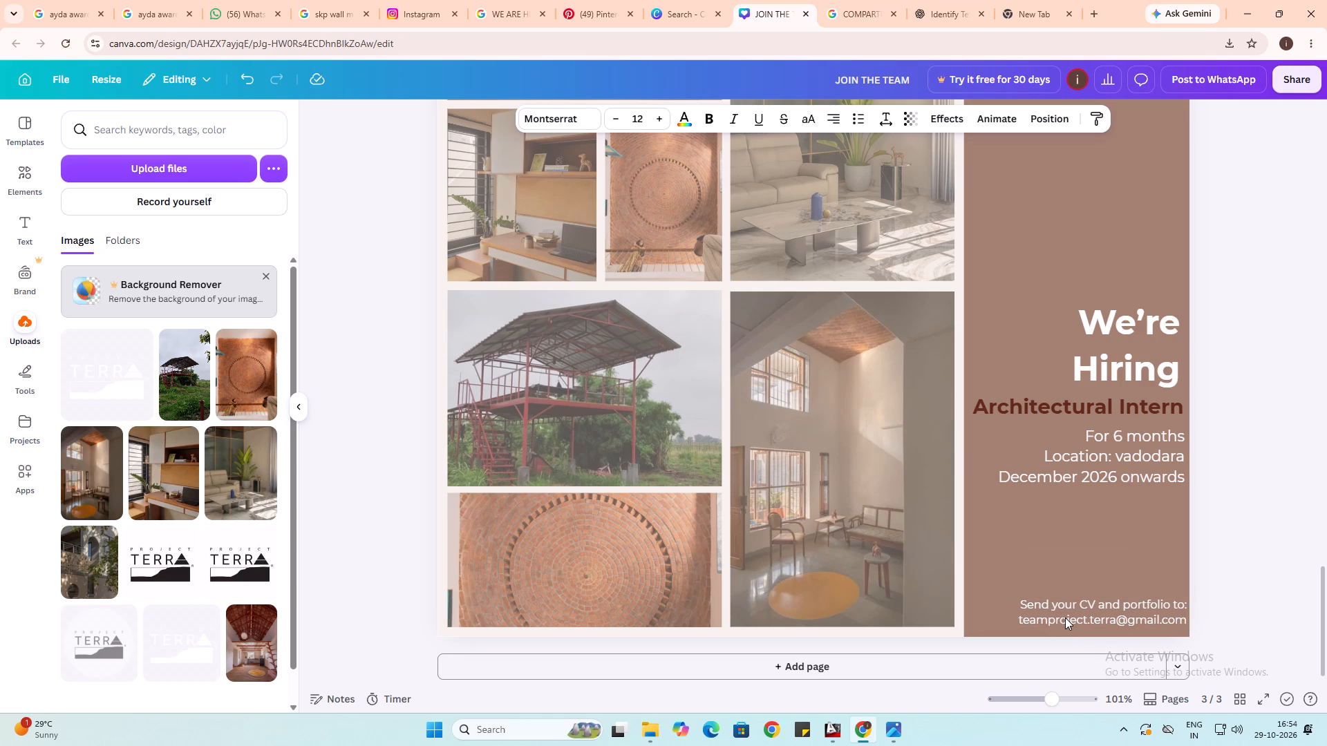
{"action": "key", "text": "Left"}
{"action": "key", "text": "Left"}
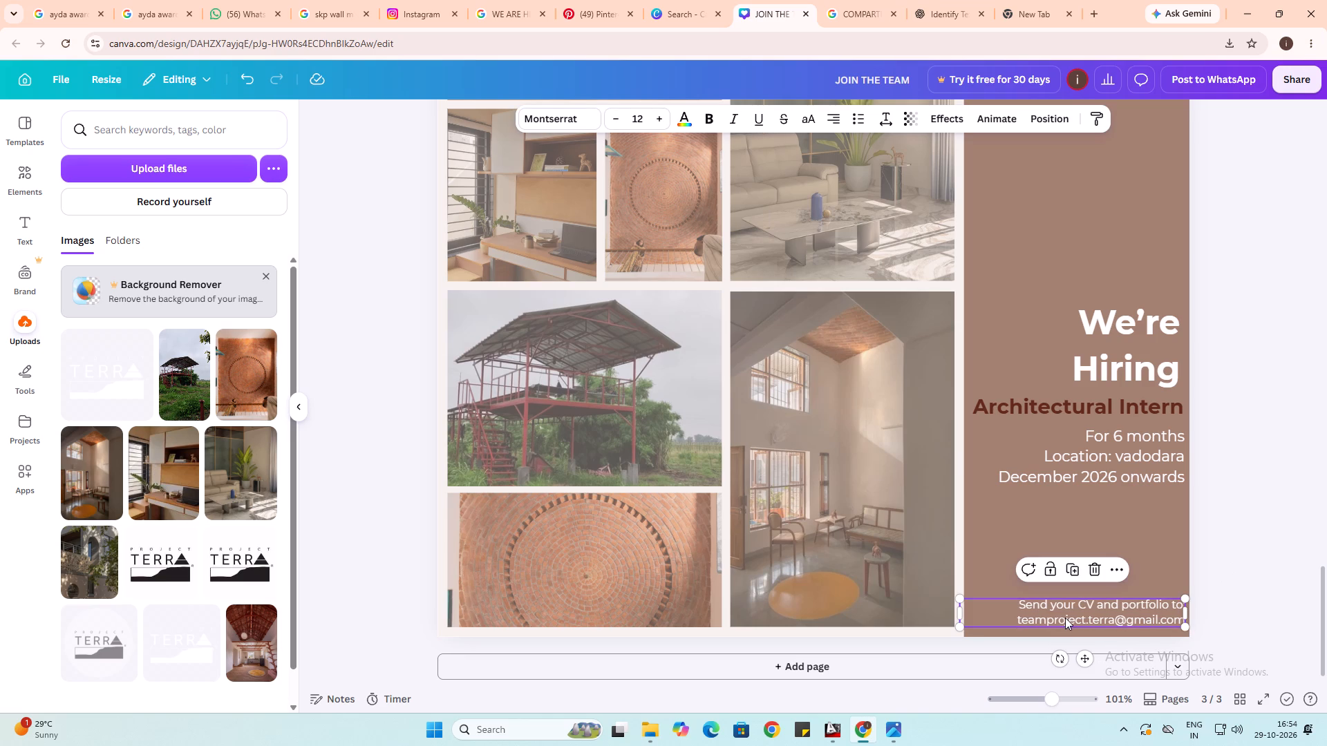
{"action": "left_click", "coordinate": [960, 611]}
{"action": "left_click", "coordinate": [957, 607]}
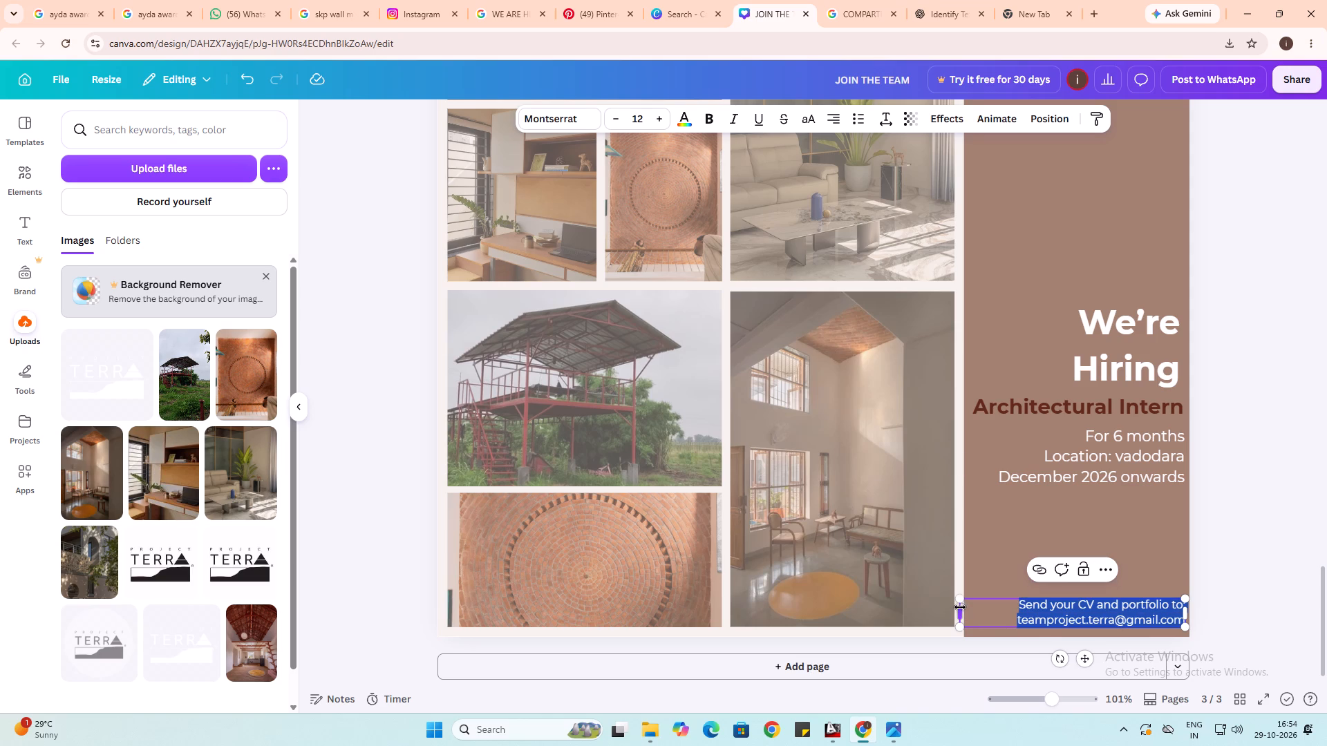
{"action": "left_click", "coordinate": [1214, 582]}
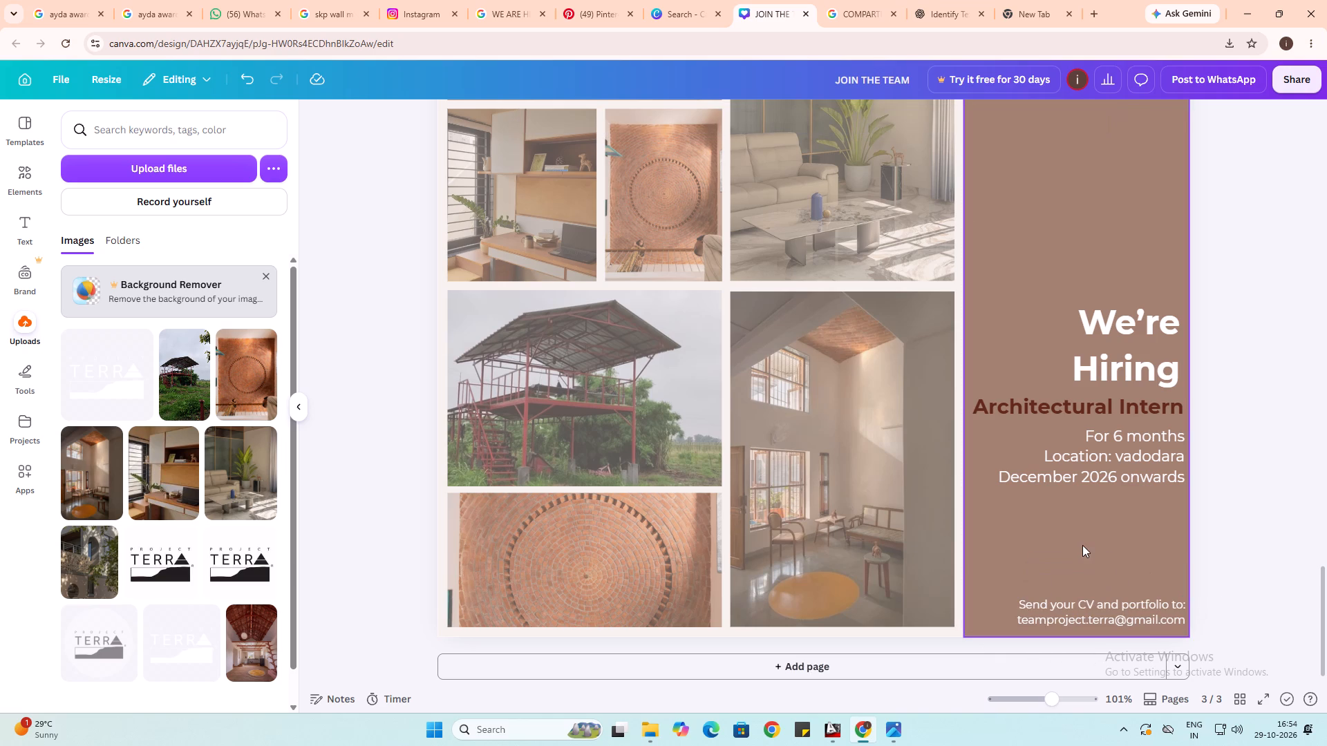
Set the contact text's font size to 14.
{"action": "scroll", "coordinate": [1028, 529], "scroll_direction": "down", "scroll_amount": 2, "text": "ctrl"}
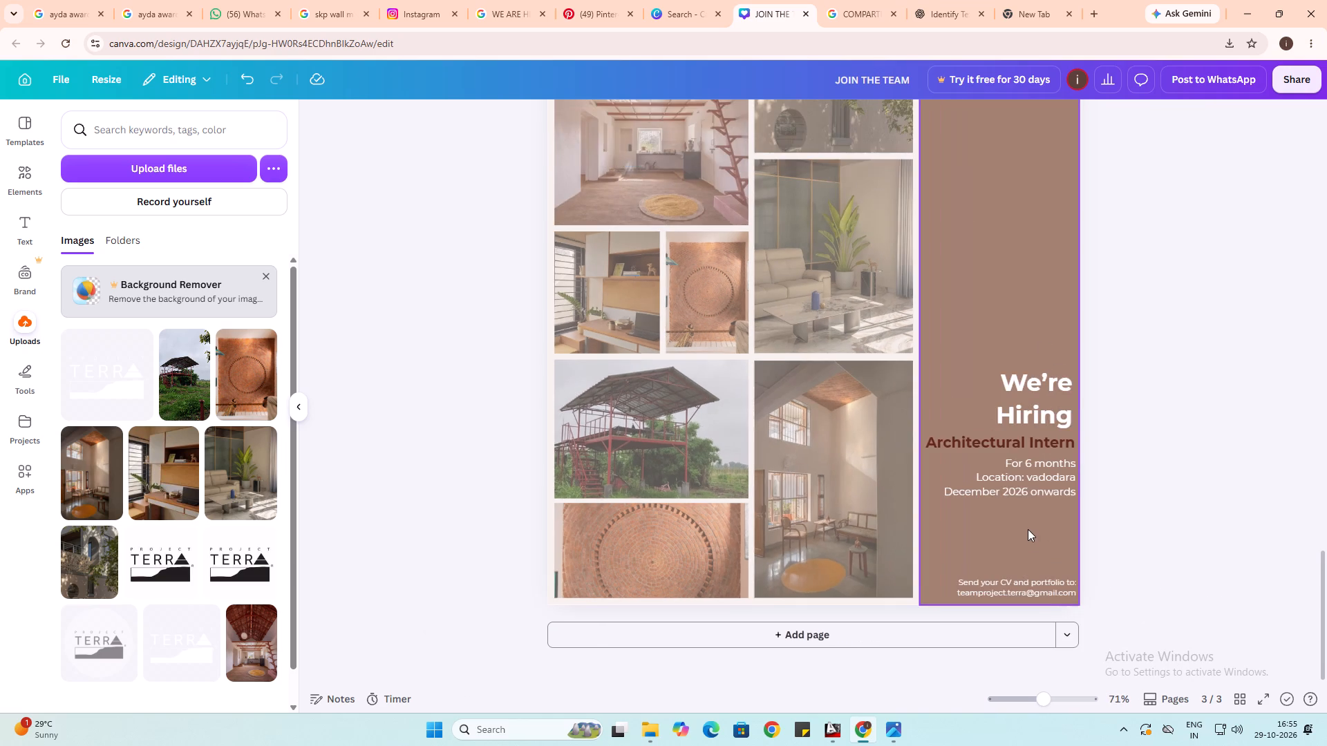
{"action": "scroll", "coordinate": [1028, 529], "scroll_direction": "down", "scroll_amount": 1, "text": "ctrl"}
{"action": "scroll", "coordinate": [1028, 529], "scroll_direction": "up", "scroll_amount": 1}
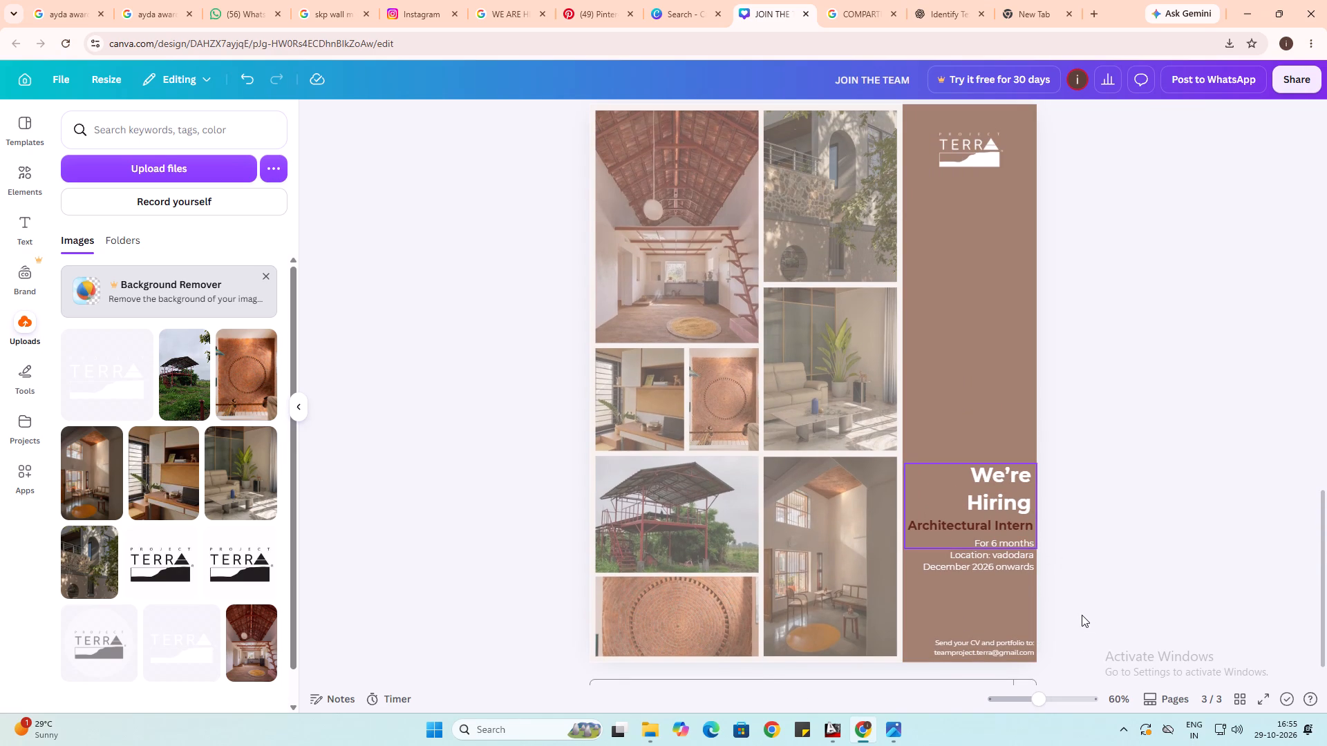
{"action": "scroll", "coordinate": [1082, 615], "scroll_direction": "up", "scroll_amount": 1}
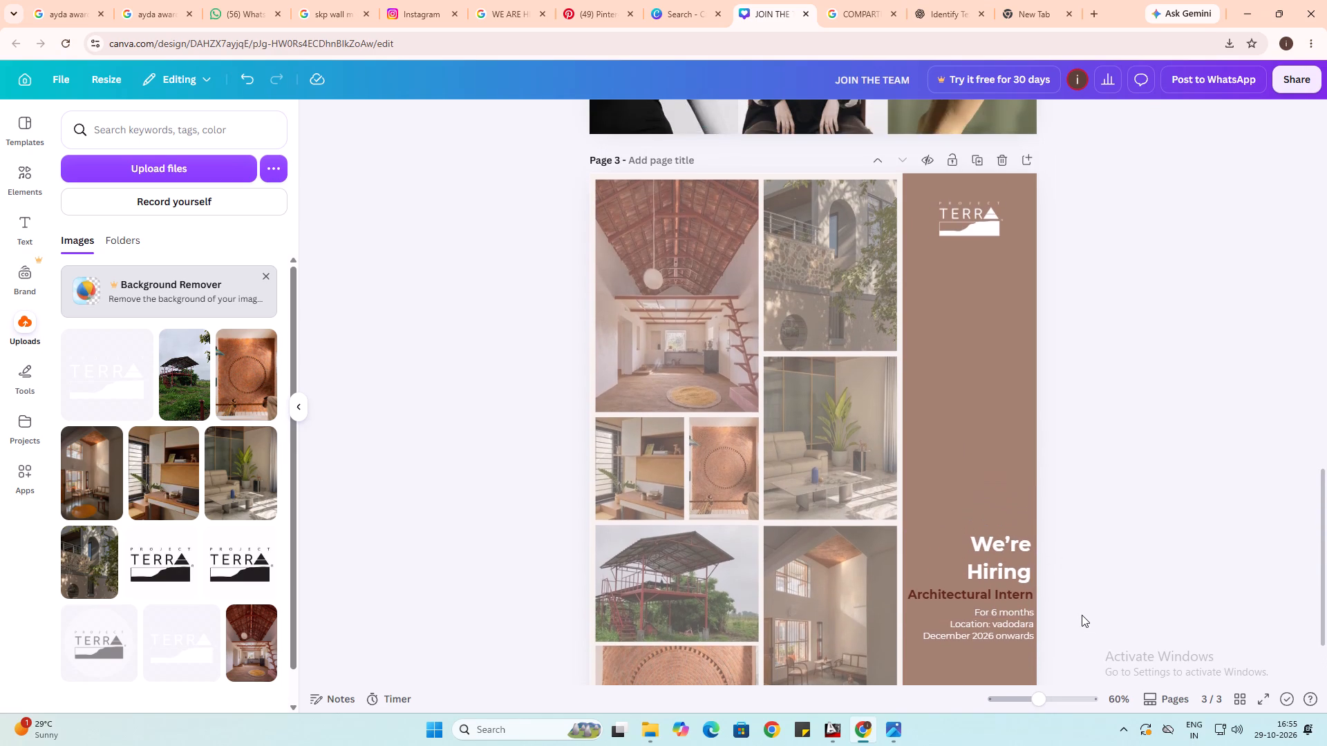
{"action": "scroll", "coordinate": [1082, 615], "scroll_direction": "down", "scroll_amount": 1}
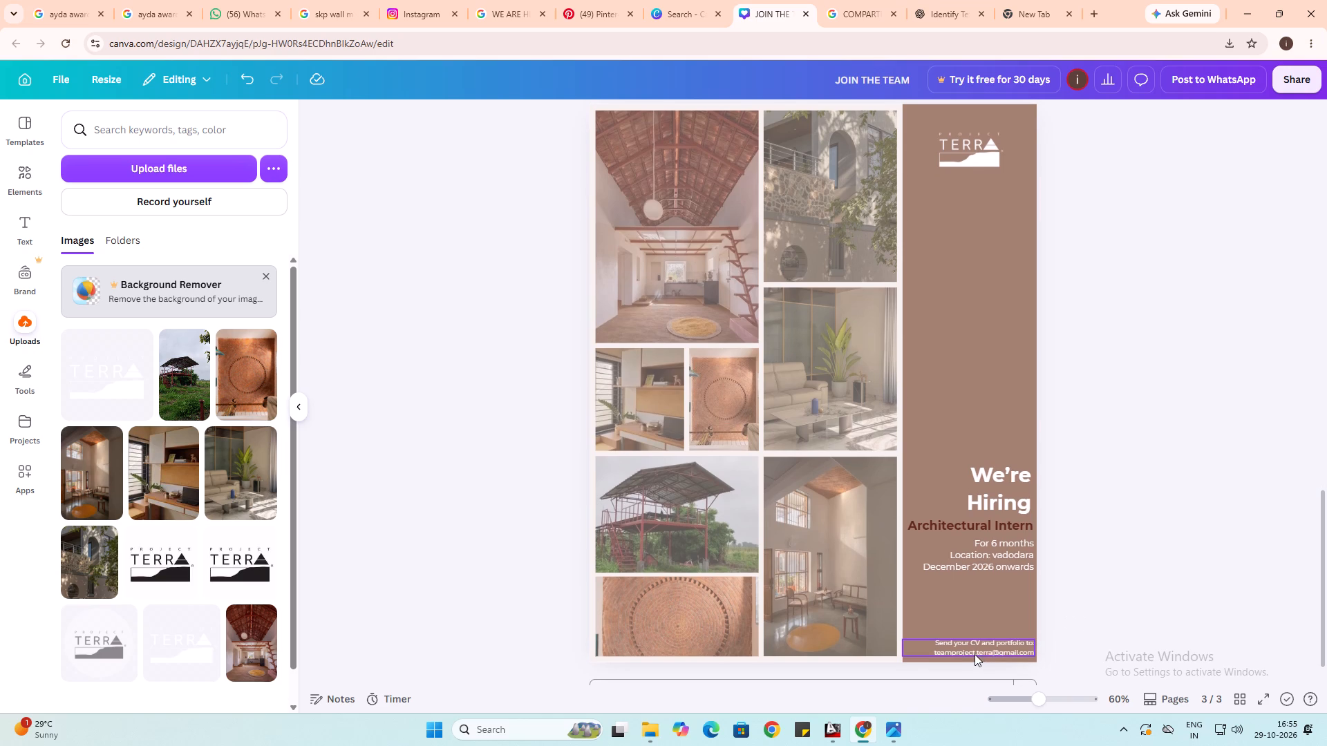
{"action": "left_click", "coordinate": [972, 653]}
{"action": "left_click", "coordinate": [661, 119]}
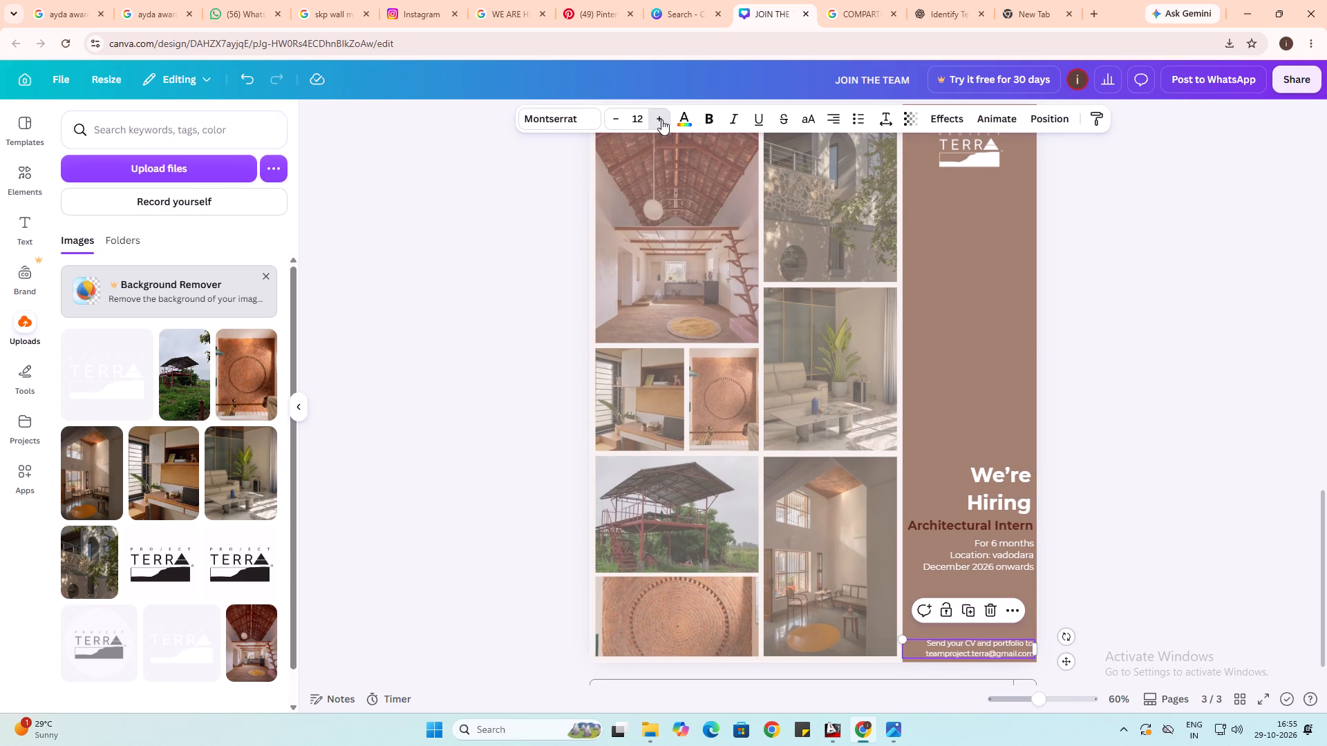
{"action": "left_click", "coordinate": [661, 119]}
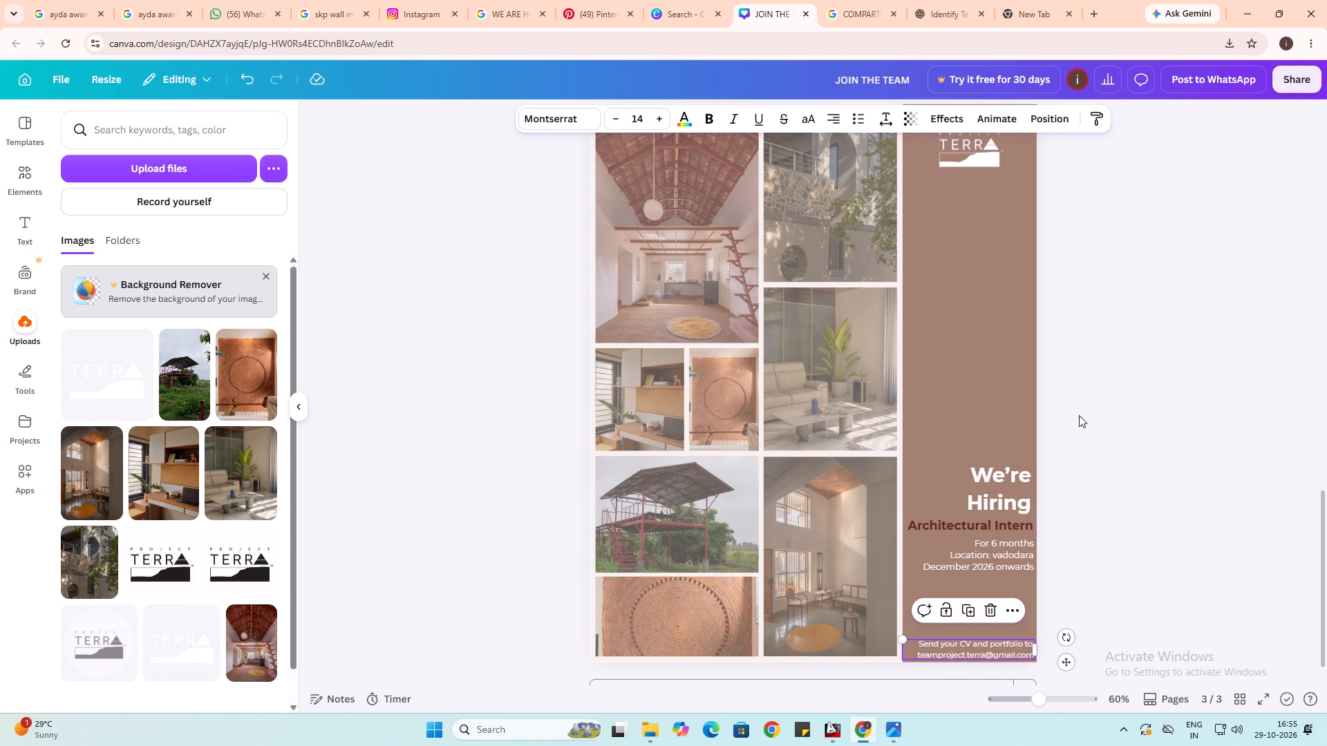
{"action": "left_click", "coordinate": [1104, 450]}
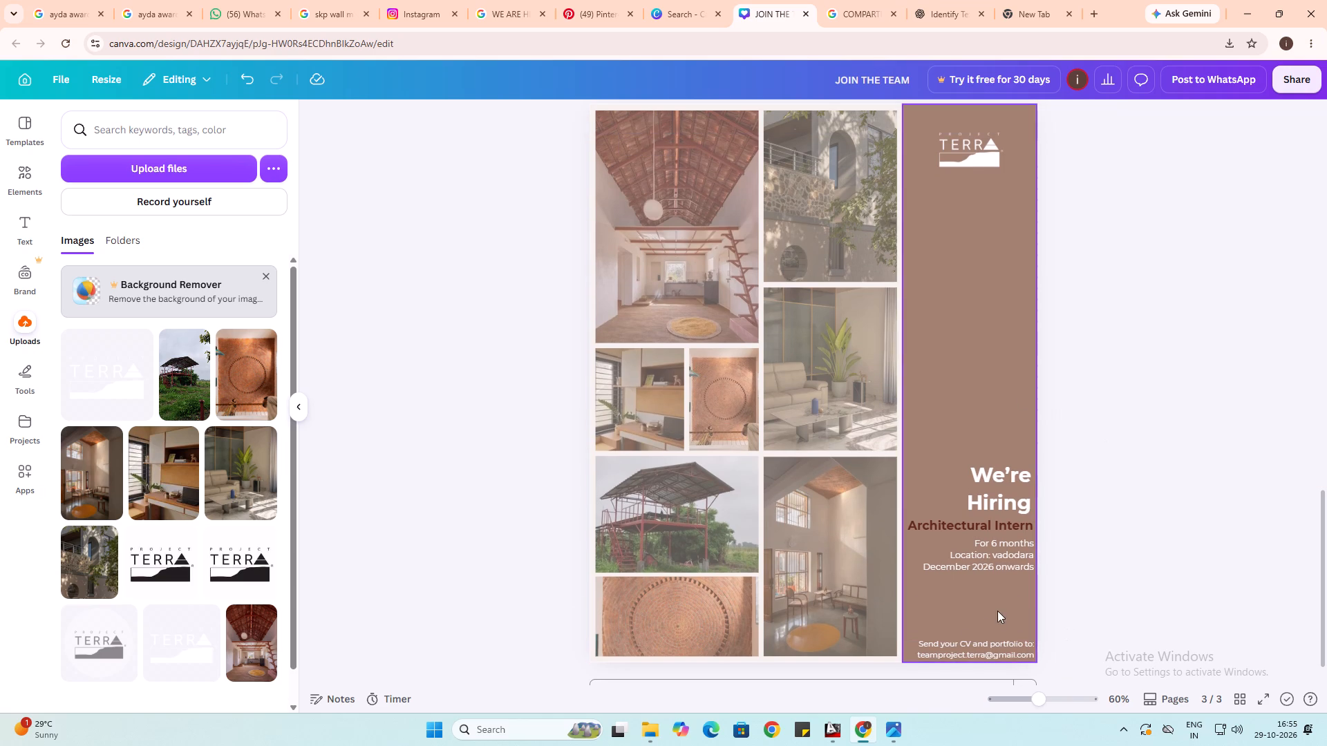
Raise the contact text slightly and nudge it right to line up with the internship details above.
{"action": "left_click", "coordinate": [960, 648]}
{"action": "left_click", "coordinate": [947, 646]}
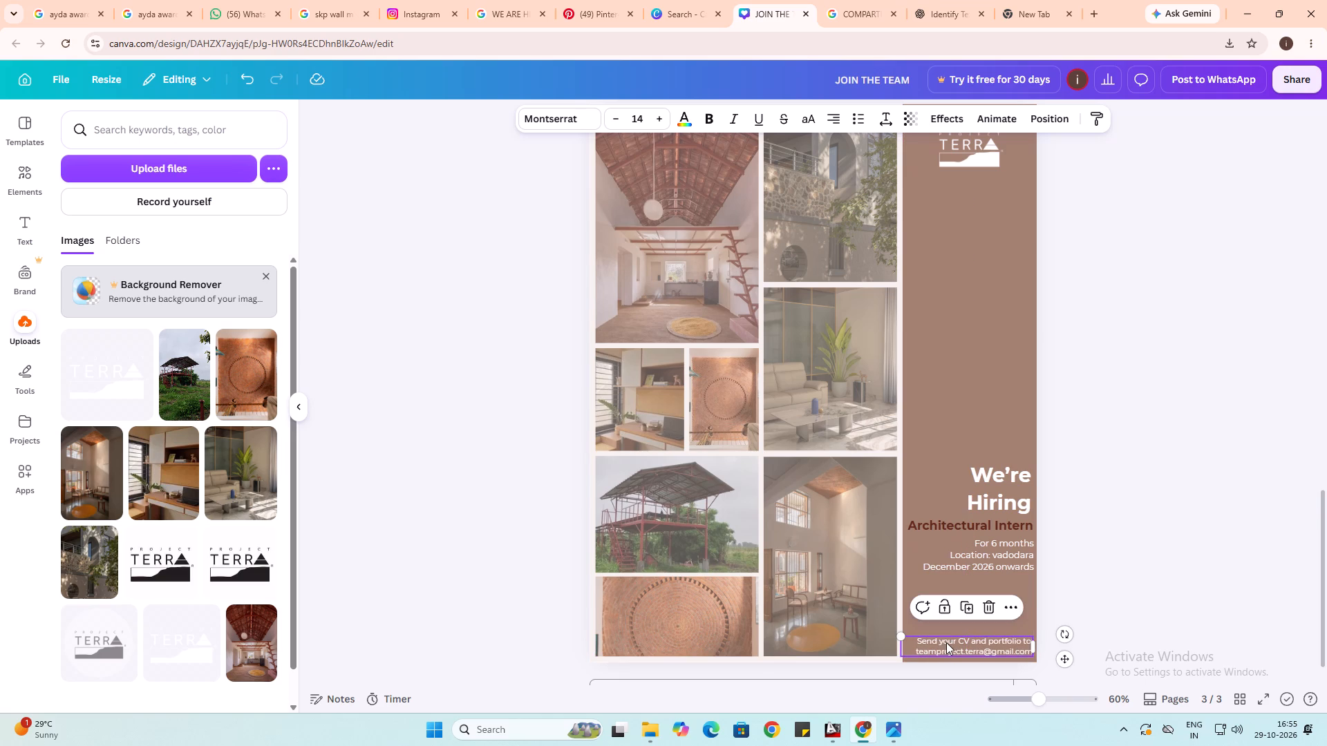
{"action": "key", "text": "Right"}
{"action": "key", "text": "Right"}
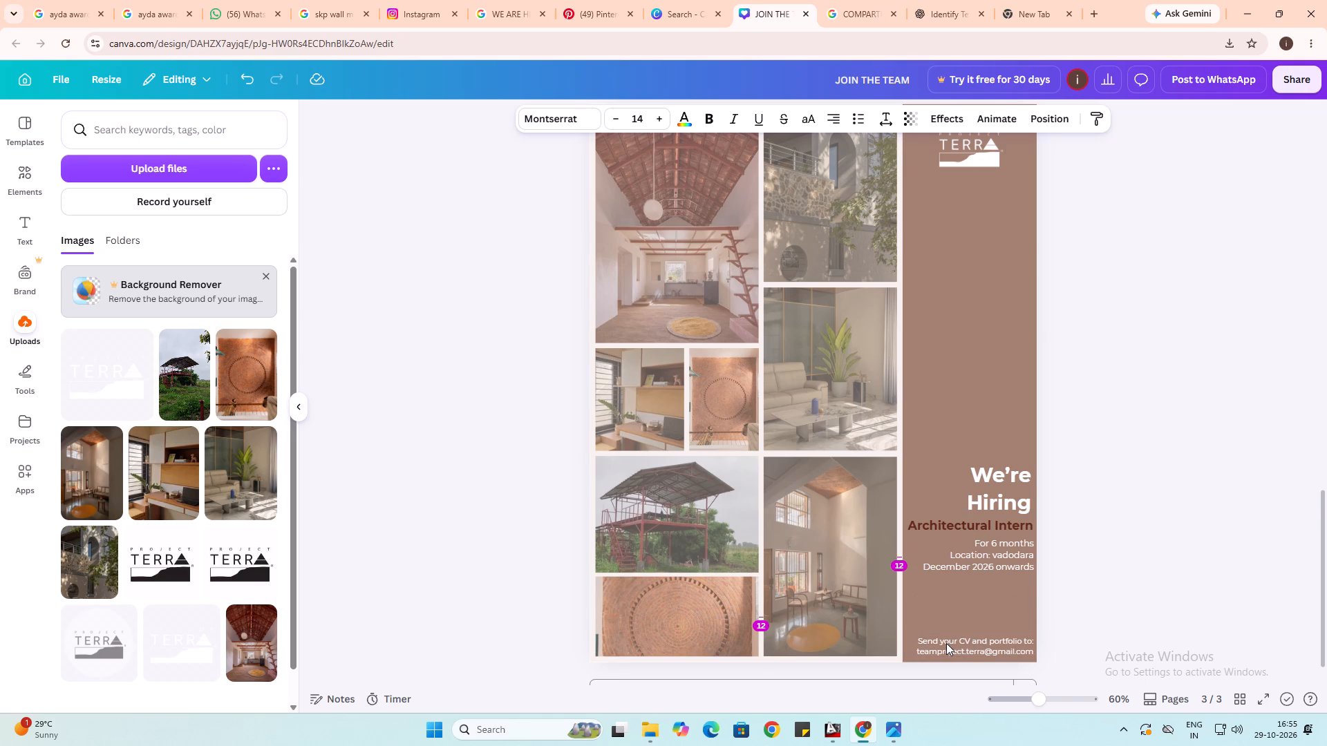
{"action": "left_click", "coordinate": [1069, 555]}
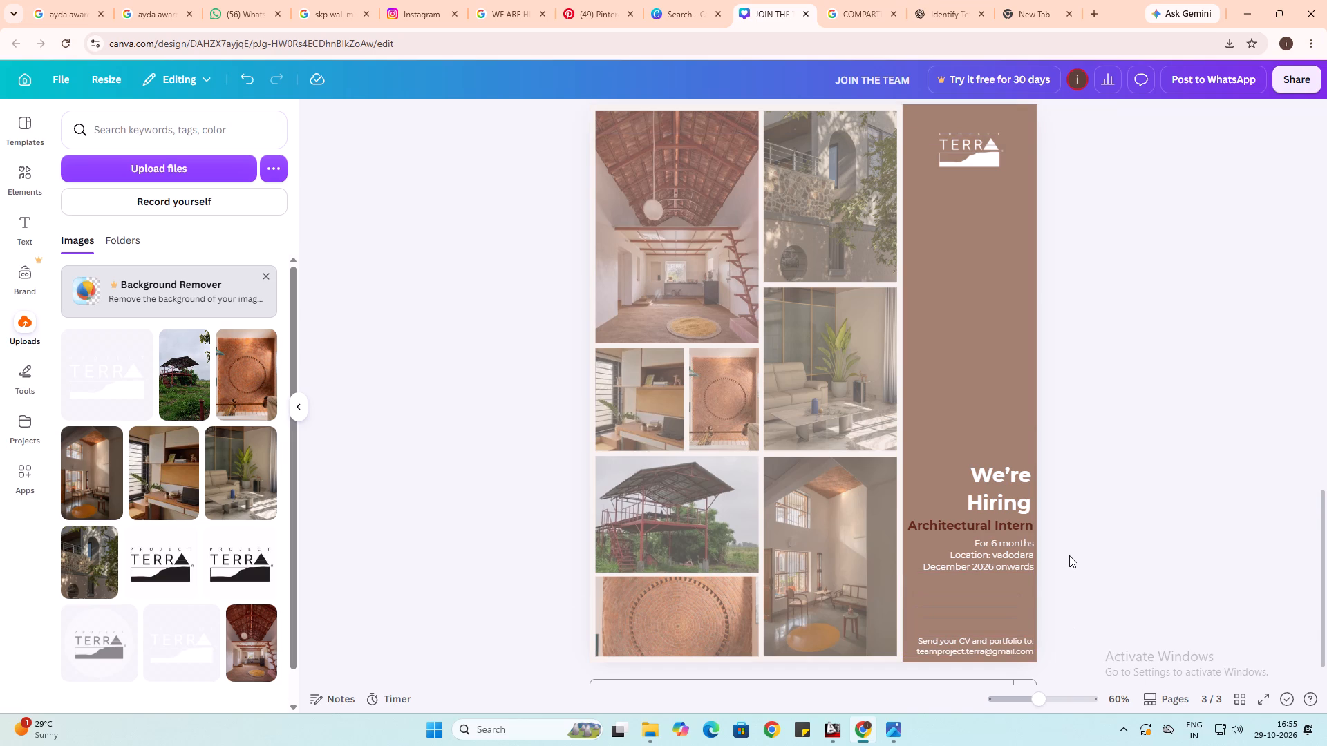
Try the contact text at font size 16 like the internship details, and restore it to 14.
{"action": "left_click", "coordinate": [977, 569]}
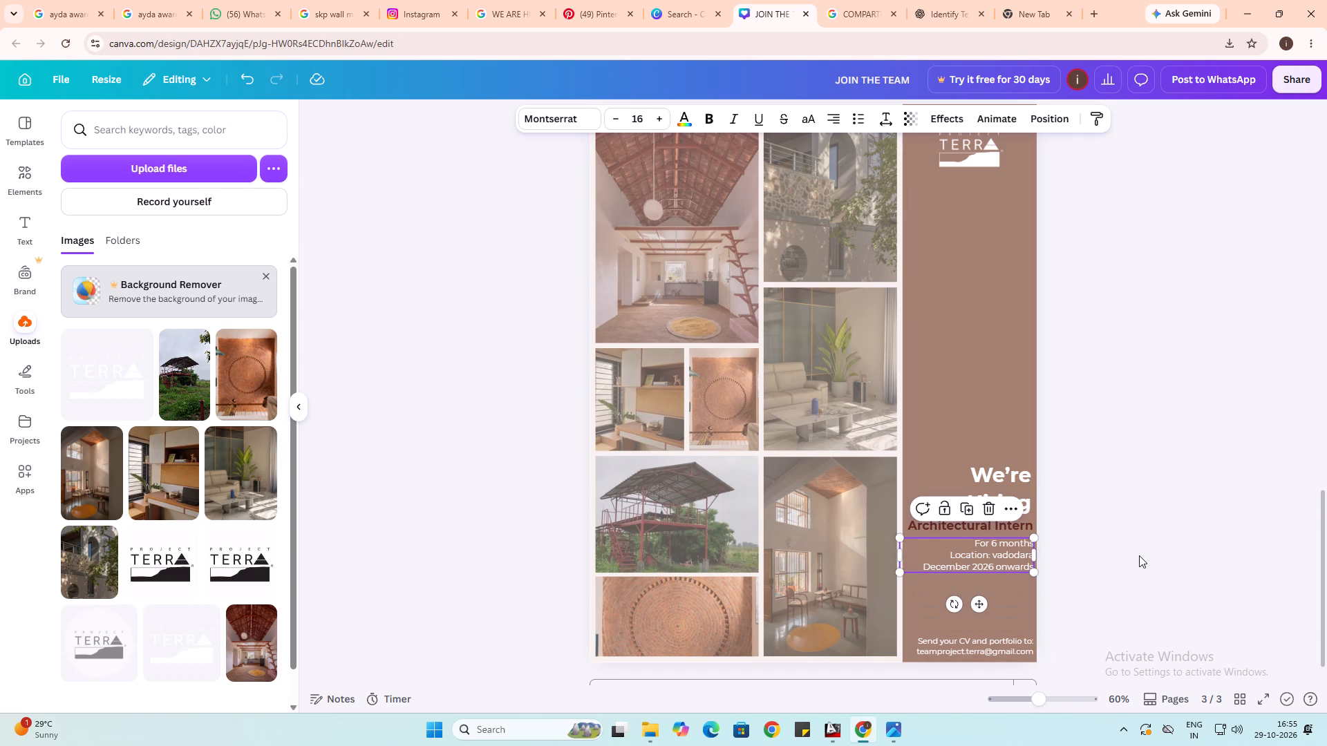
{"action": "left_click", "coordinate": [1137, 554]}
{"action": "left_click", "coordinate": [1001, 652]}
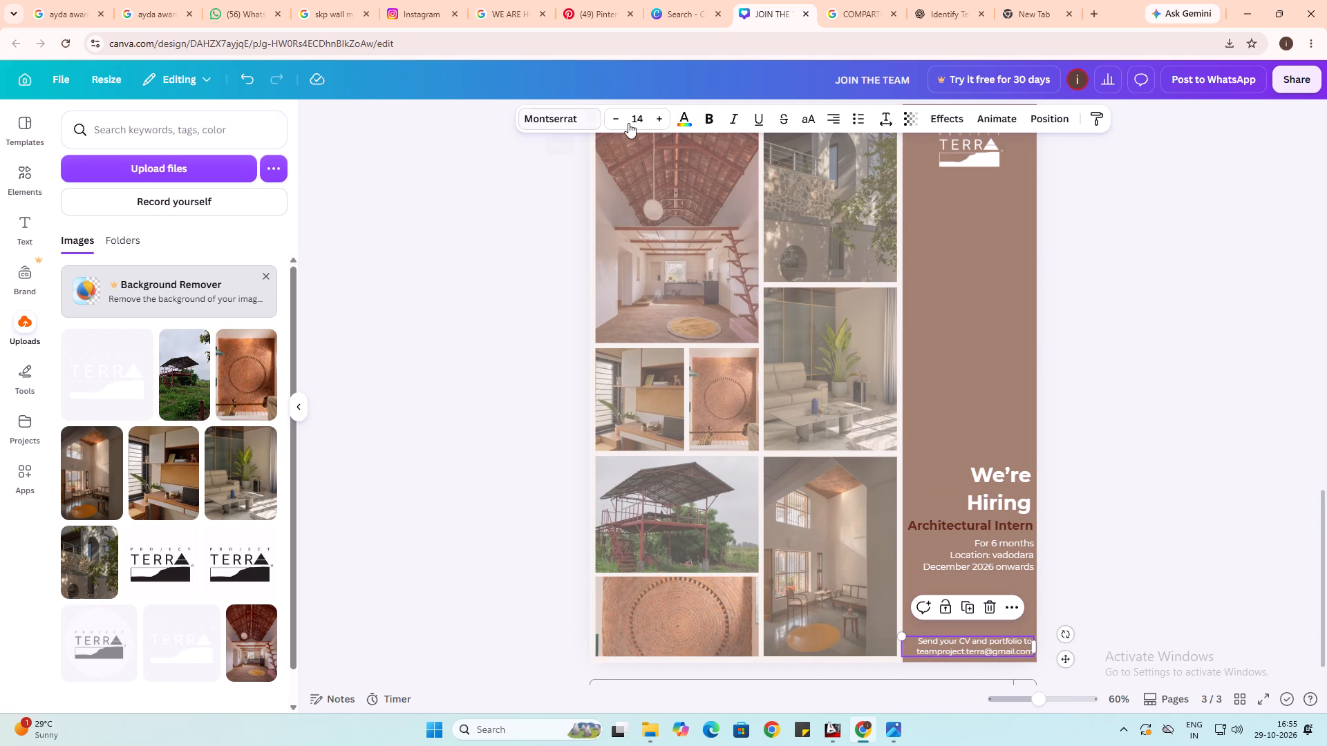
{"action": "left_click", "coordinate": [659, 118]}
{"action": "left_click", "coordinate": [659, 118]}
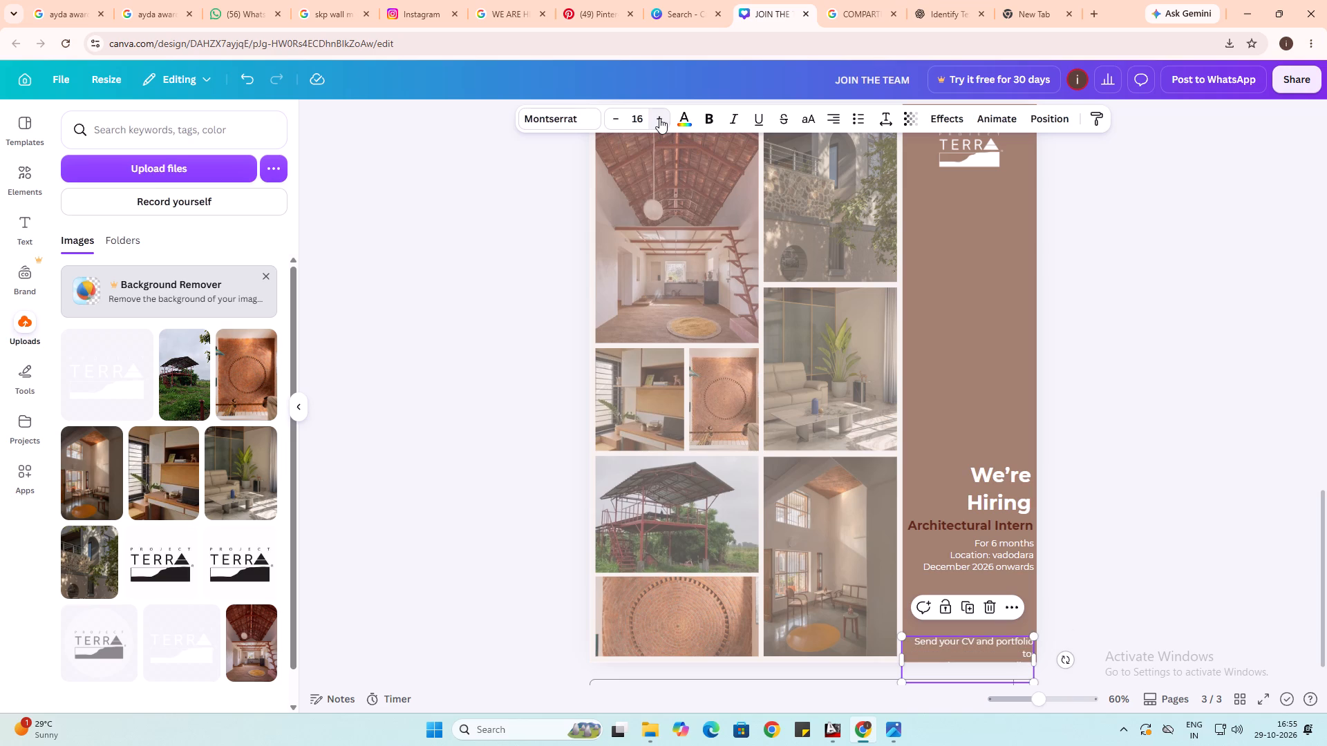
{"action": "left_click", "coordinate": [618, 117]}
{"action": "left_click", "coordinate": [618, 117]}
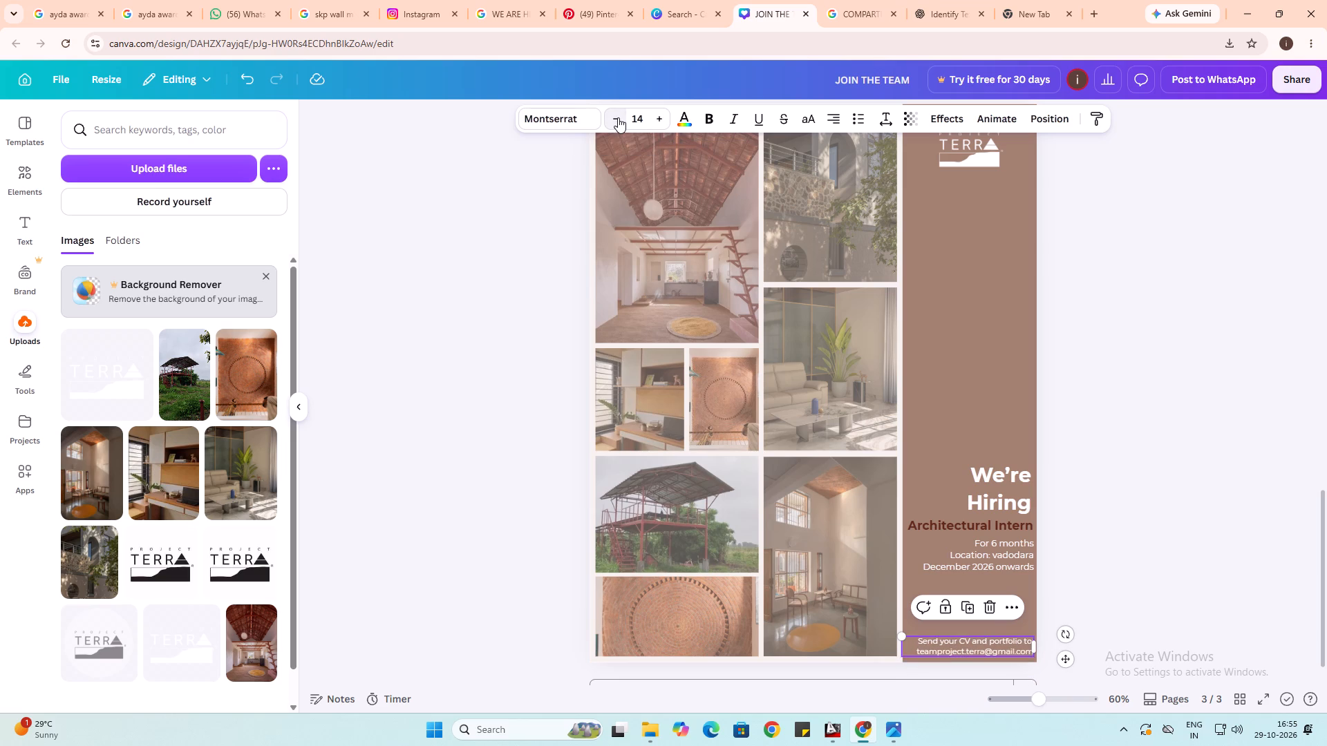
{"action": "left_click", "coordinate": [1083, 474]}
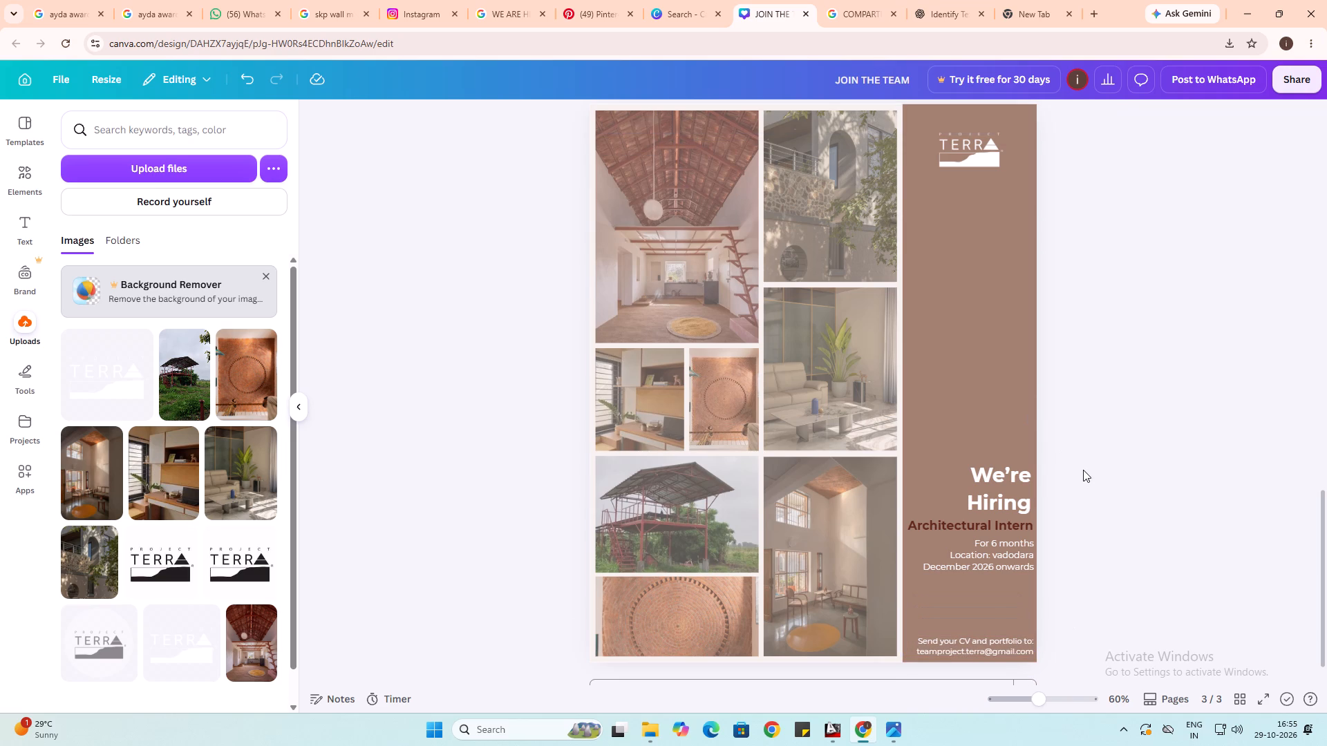
Move the "We're Hiring Architectural Intern" text and the internship details together higher up the brown strip.
{"action": "left_click", "coordinate": [986, 499]}
{"action": "left_click", "coordinate": [1001, 559], "text": "shift"}
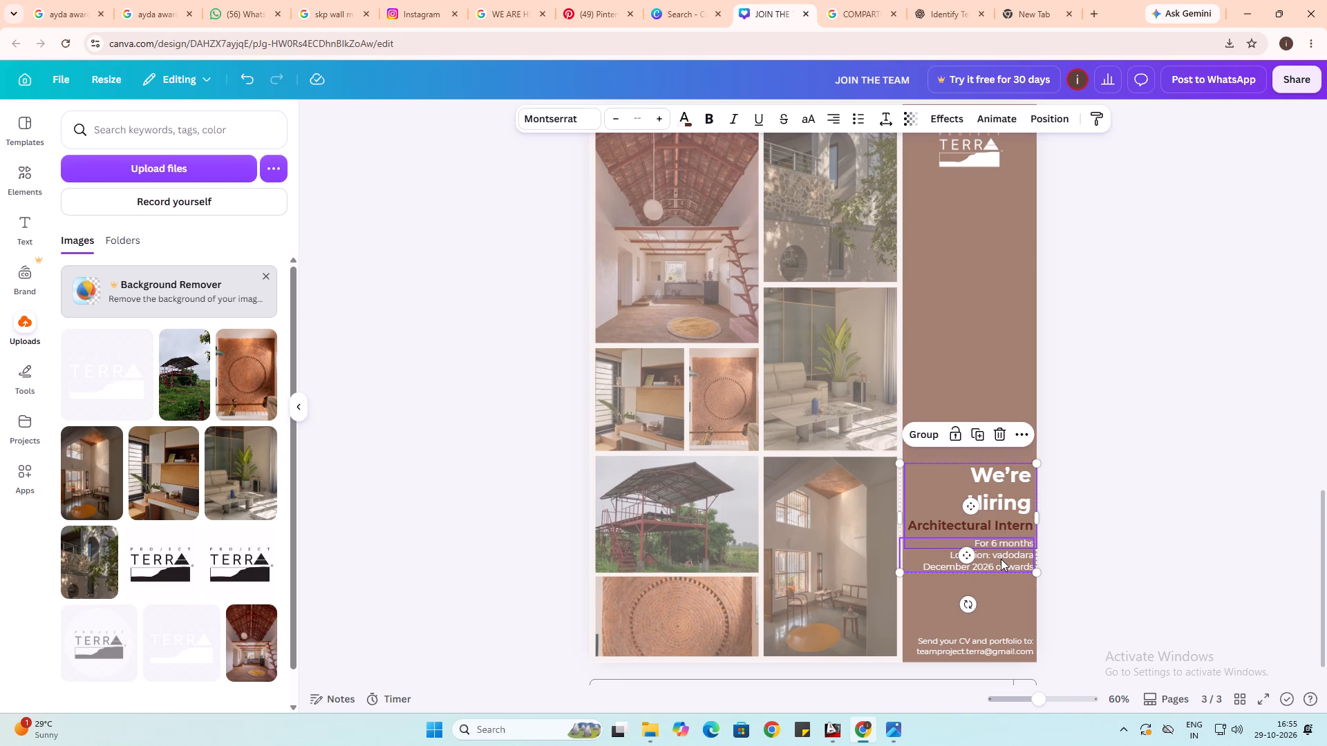
{"action": "left_click_drag", "start_coordinate": [1001, 558], "coordinate": [1003, 534]}
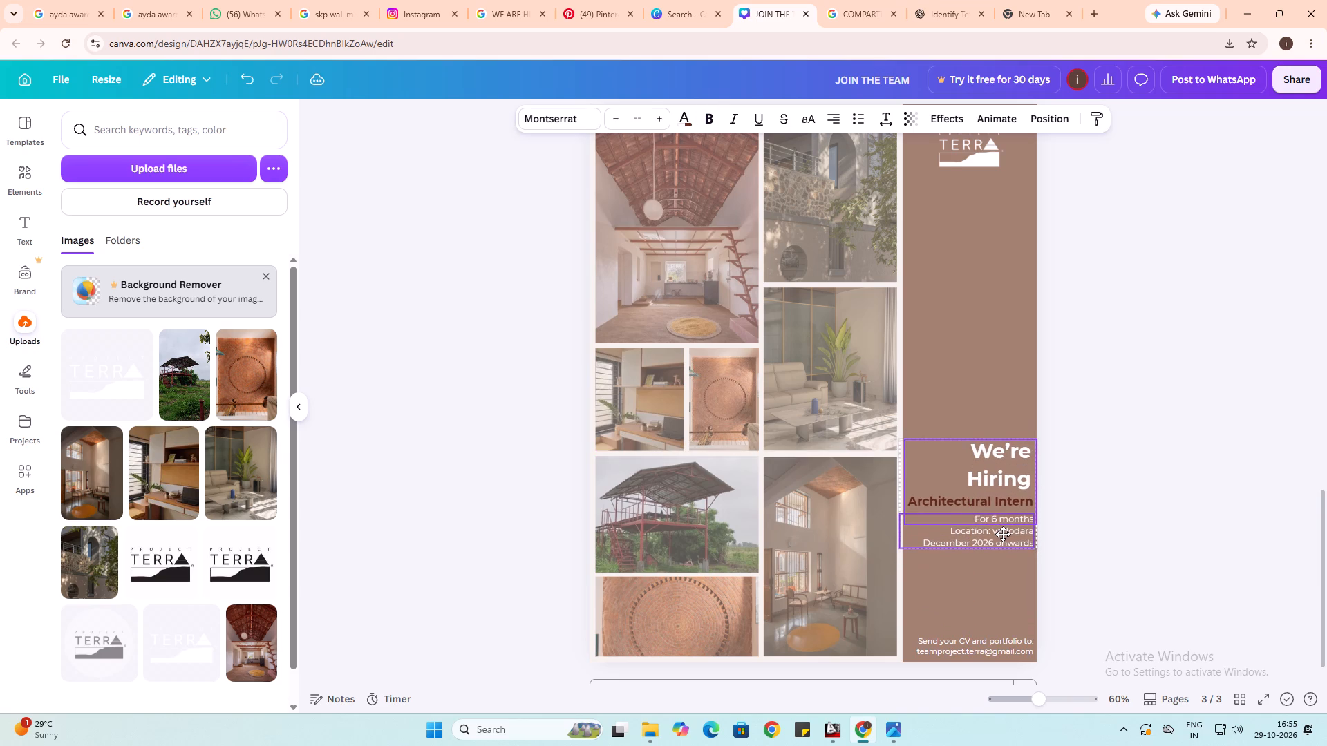
{"action": "left_click_drag", "start_coordinate": [1003, 534], "coordinate": [1003, 530]}
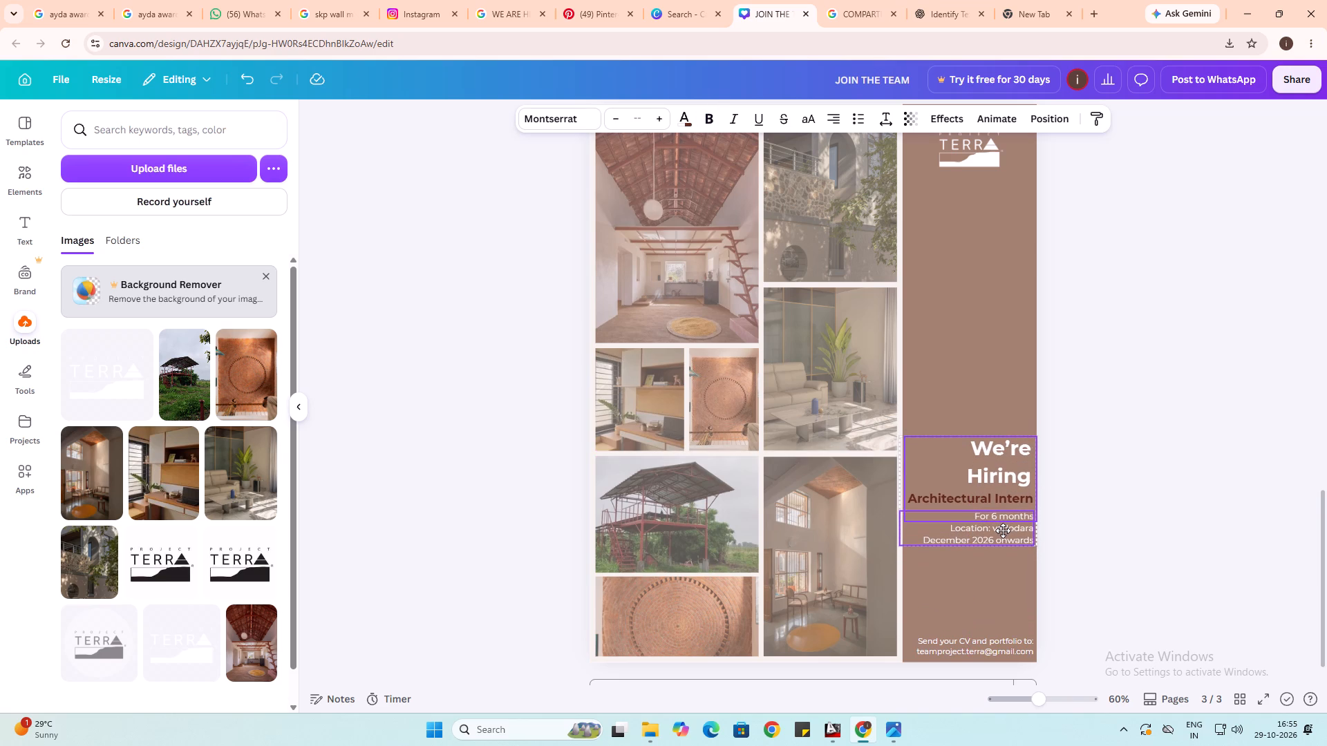
{"action": "left_click_drag", "start_coordinate": [1003, 530], "coordinate": [1003, 511]}
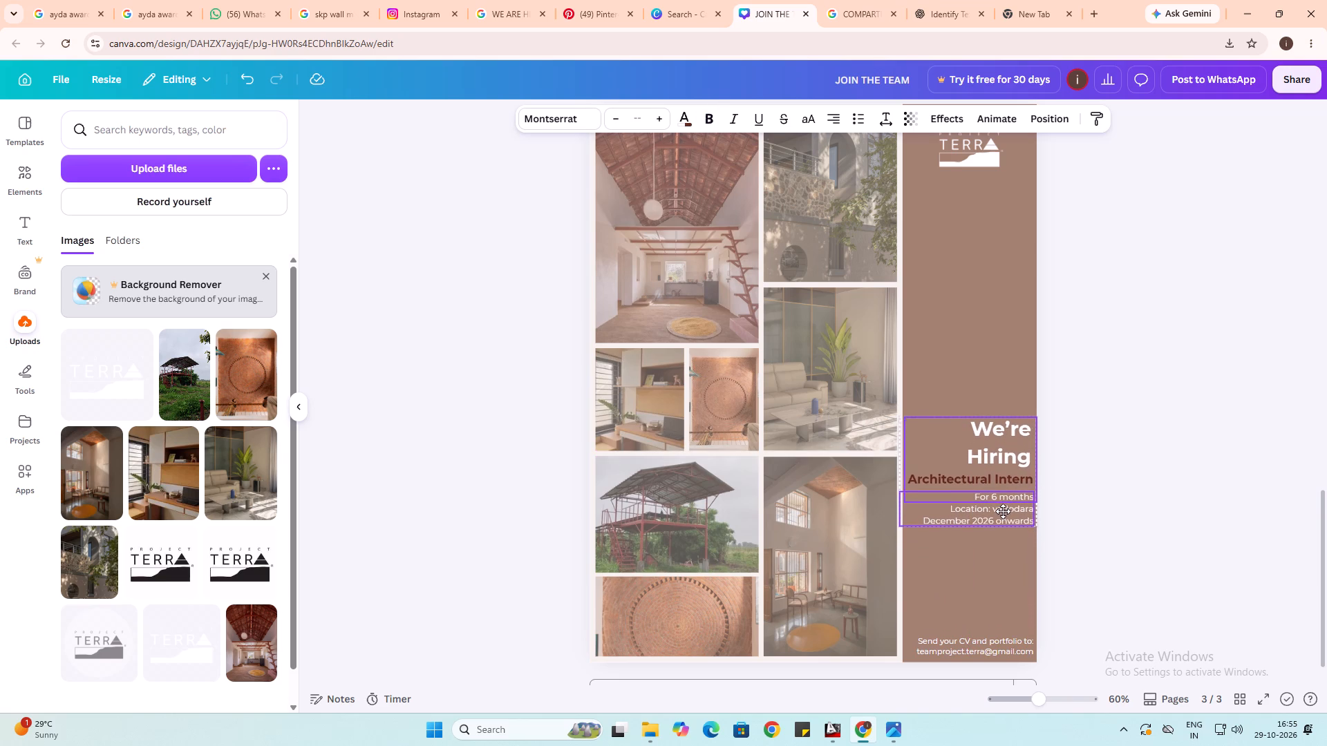
{"action": "left_click_drag", "start_coordinate": [1003, 511], "coordinate": [1002, 497]}
{"action": "left_click", "coordinate": [1070, 545]}
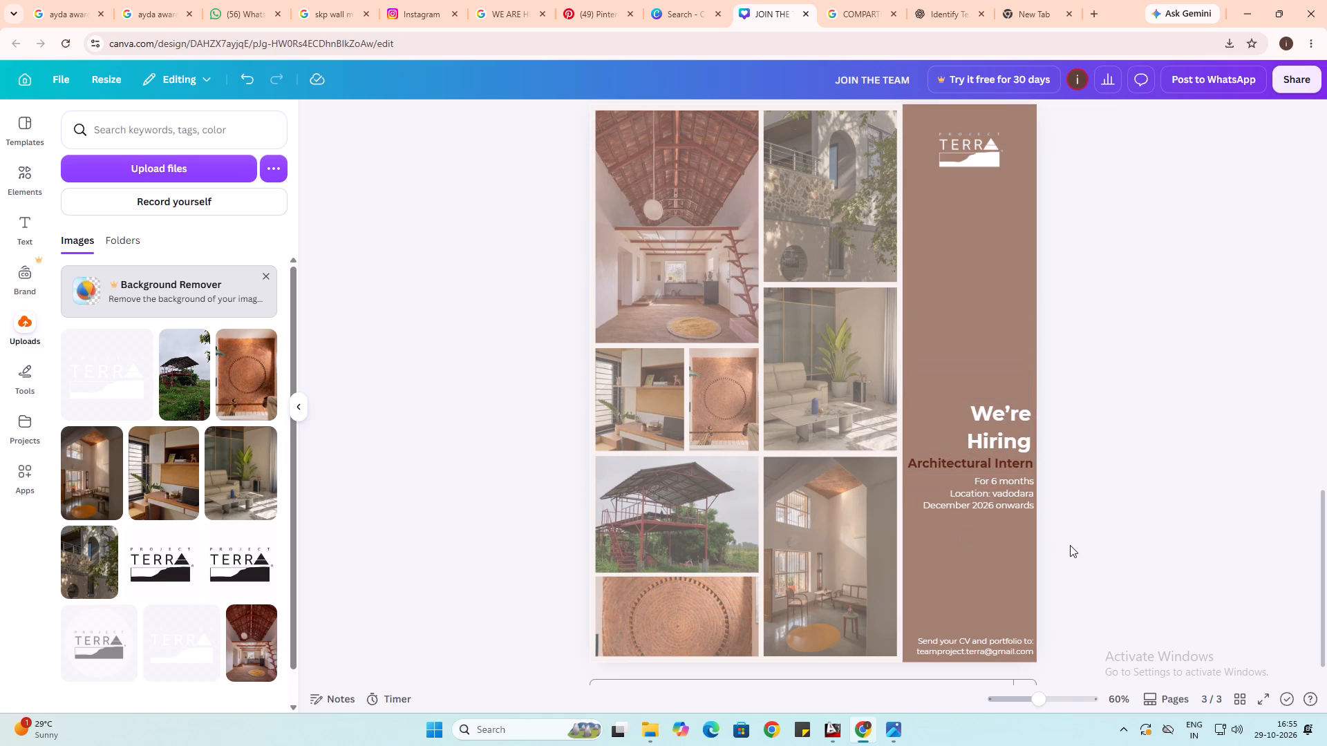
Undo the last upward move of the hiring text and internship details on the brown strip.
{"action": "scroll", "coordinate": [1070, 545], "scroll_direction": "up", "scroll_amount": 1}
{"action": "scroll", "coordinate": [1070, 545], "scroll_direction": "down", "scroll_amount": 1}
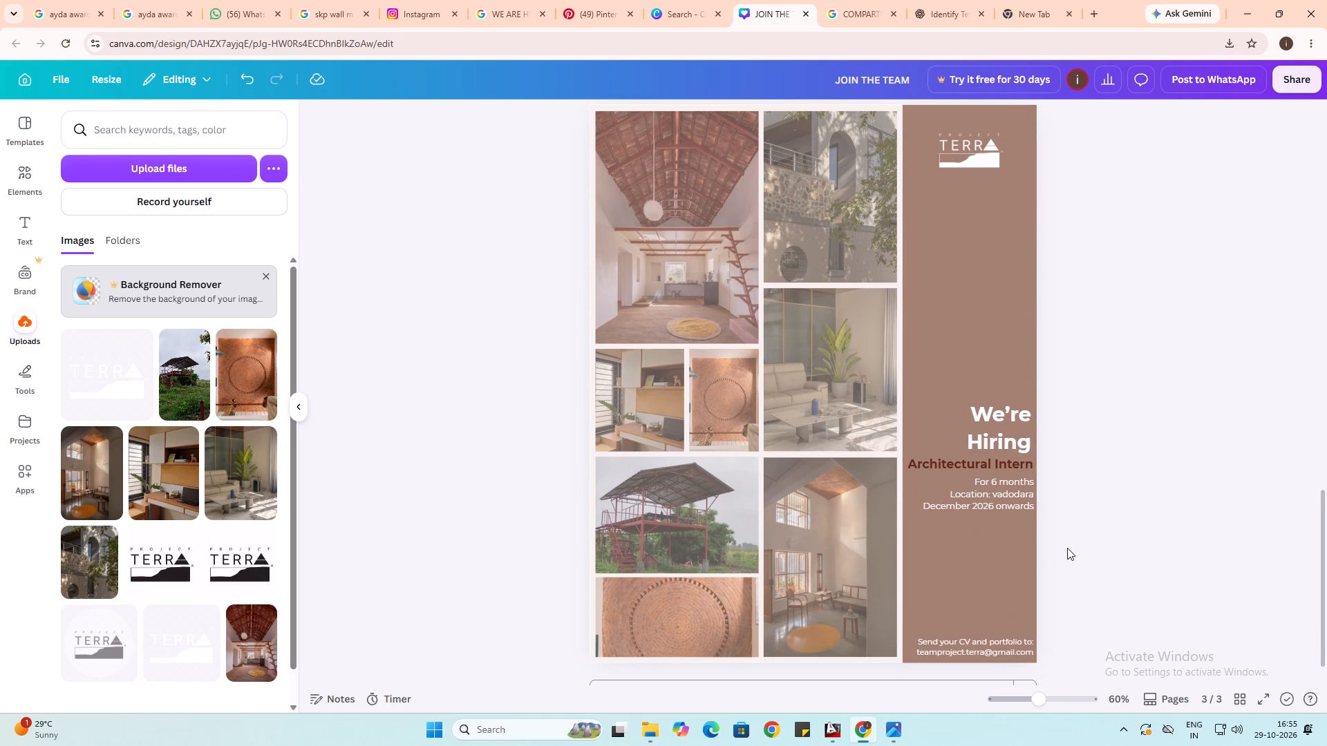
{"action": "key", "text": "ctrl+z"}
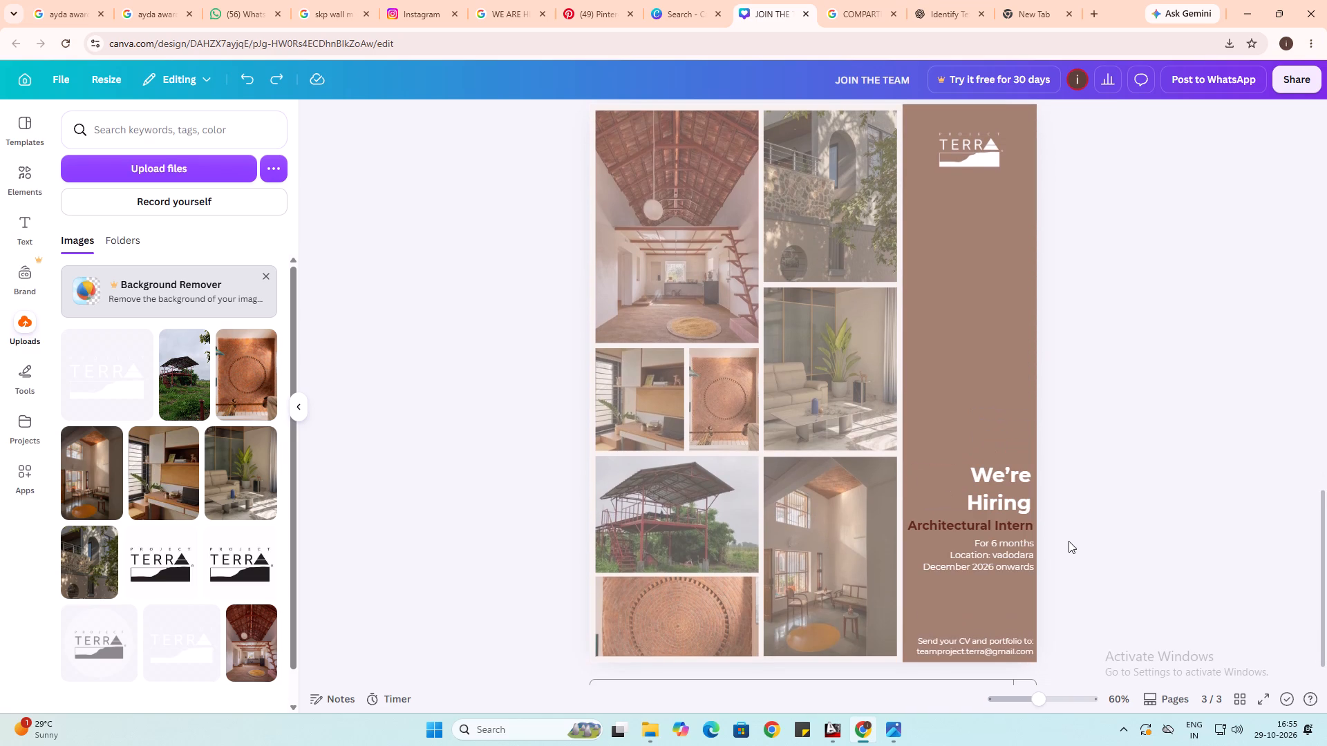
Copy the "Looking for curious, dedicated and eager minds to join our team" text from page 1 and paste it onto page 3.
{"action": "scroll", "coordinate": [1069, 541], "scroll_direction": "up", "scroll_amount": 9}
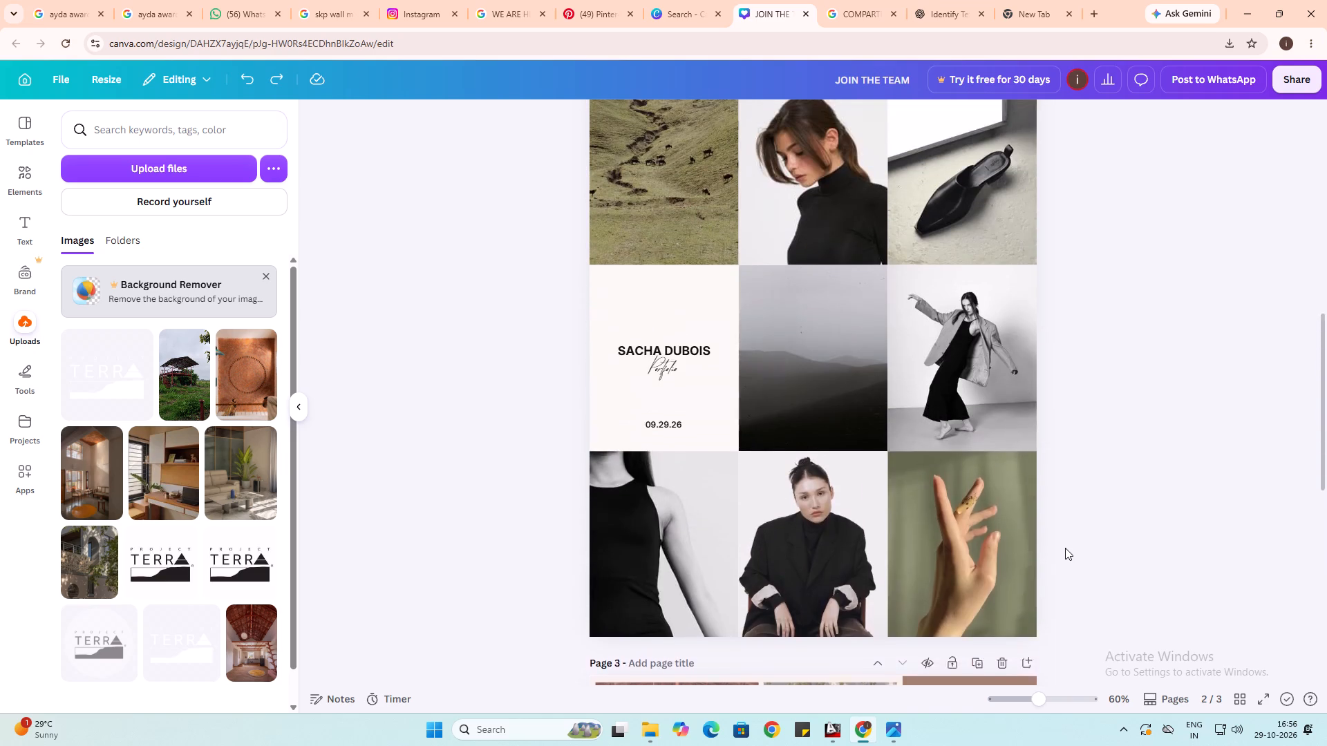
{"action": "scroll", "coordinate": [1065, 548], "scroll_direction": "up", "scroll_amount": 4}
{"action": "left_click", "coordinate": [648, 314]}
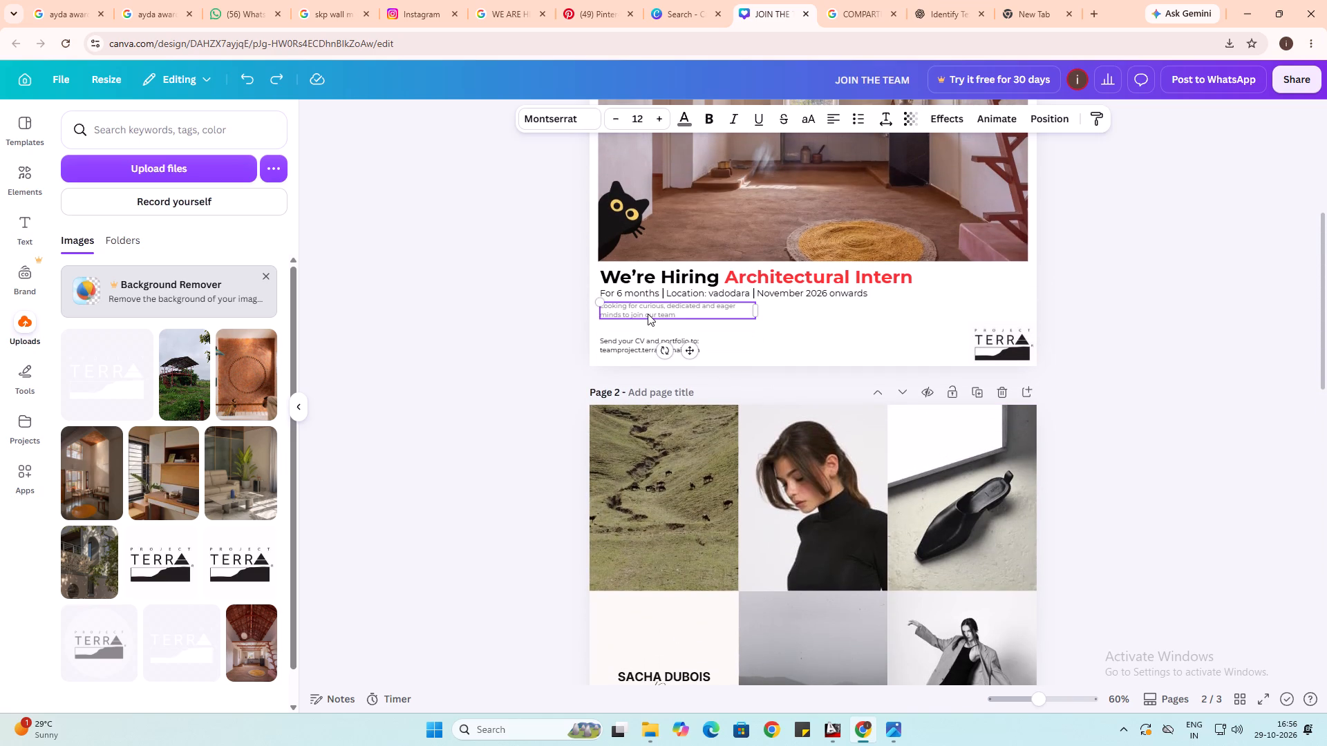
{"action": "key", "text": "ctrl+c"}
{"action": "scroll", "coordinate": [648, 314], "scroll_direction": "down", "scroll_amount": 11}
{"action": "left_click", "coordinate": [968, 573]}
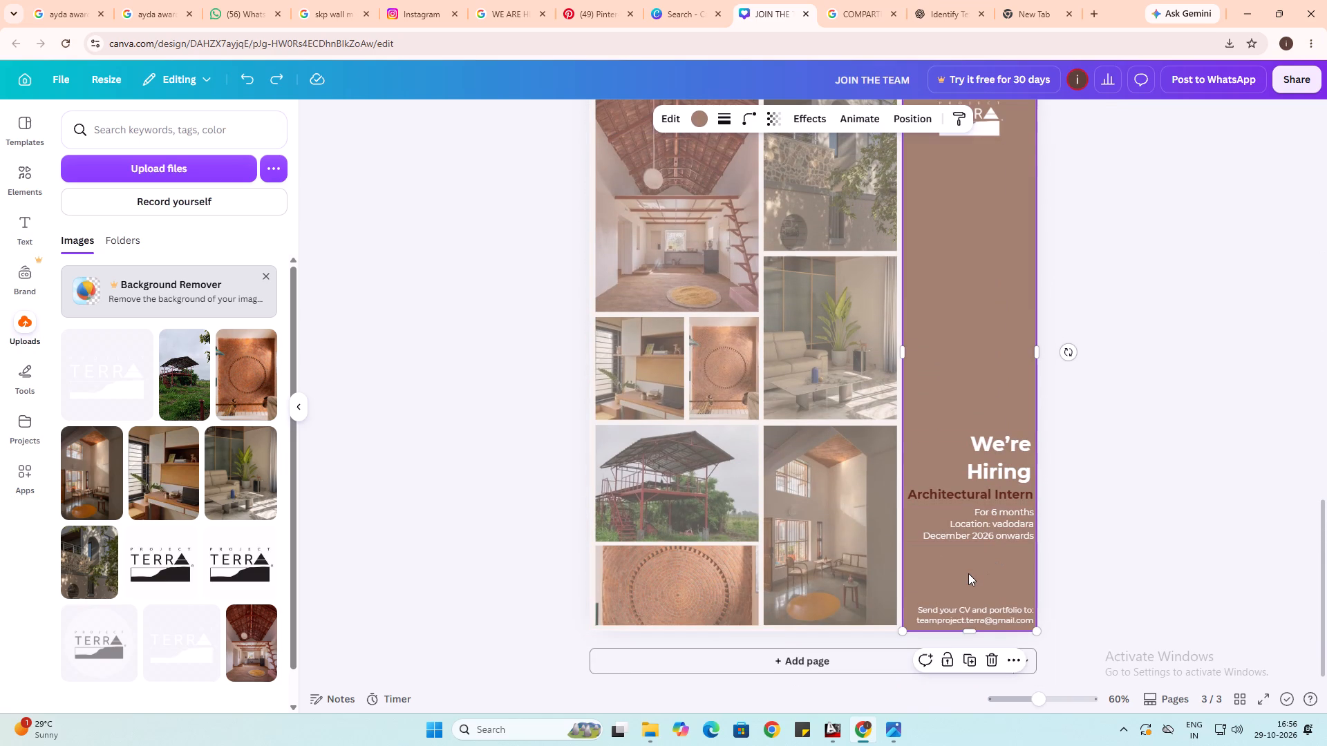
{"action": "key", "text": "ctrl+v"}
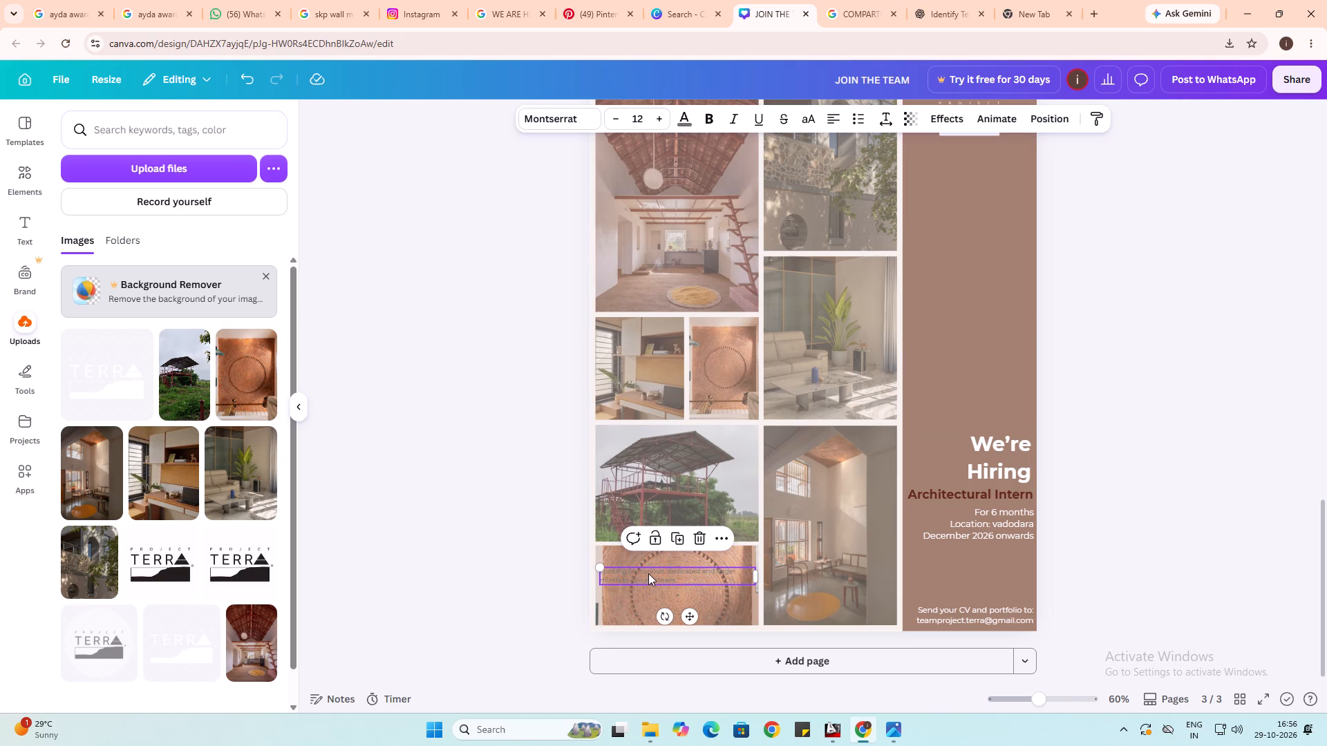
Place the pasted text on the brown strip between the internship and contact details, and narrow its box to the strip's width.
{"action": "left_click_drag", "start_coordinate": [647, 572], "coordinate": [961, 552]}
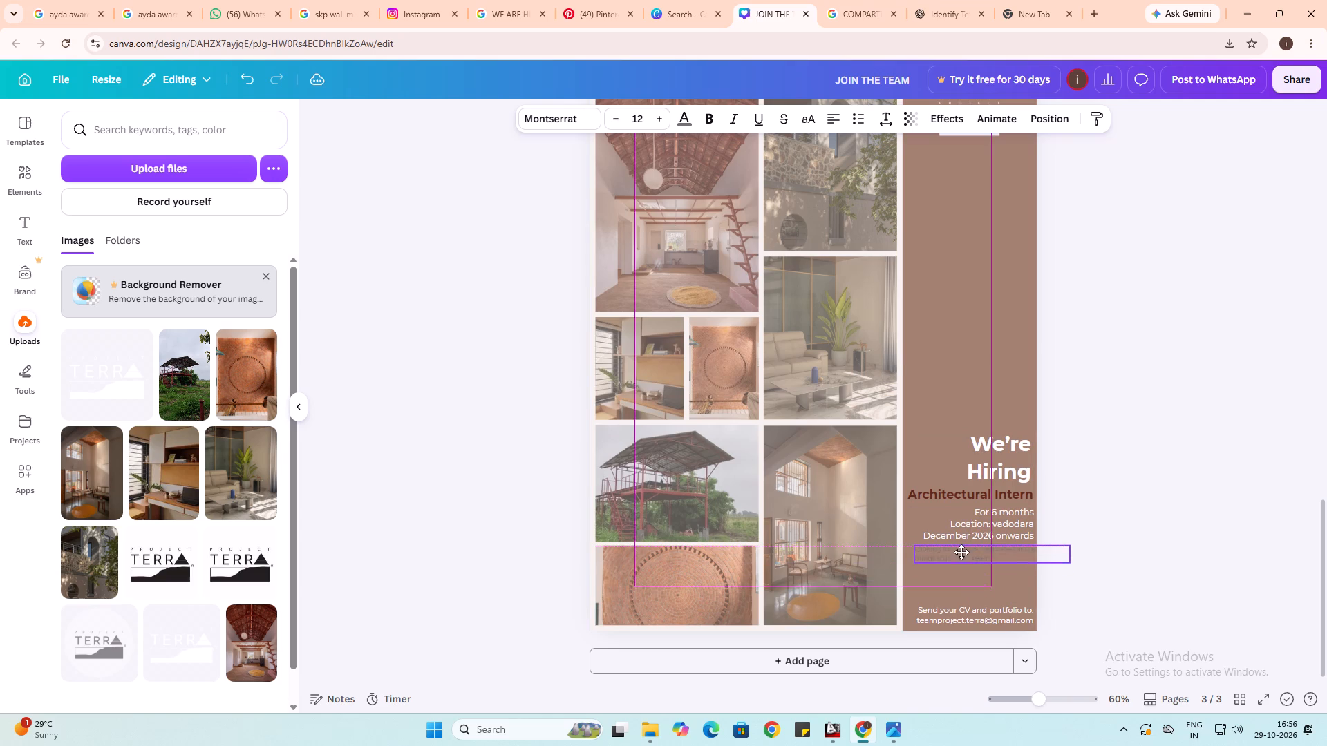
{"action": "left_click_drag", "start_coordinate": [961, 552], "coordinate": [949, 552]}
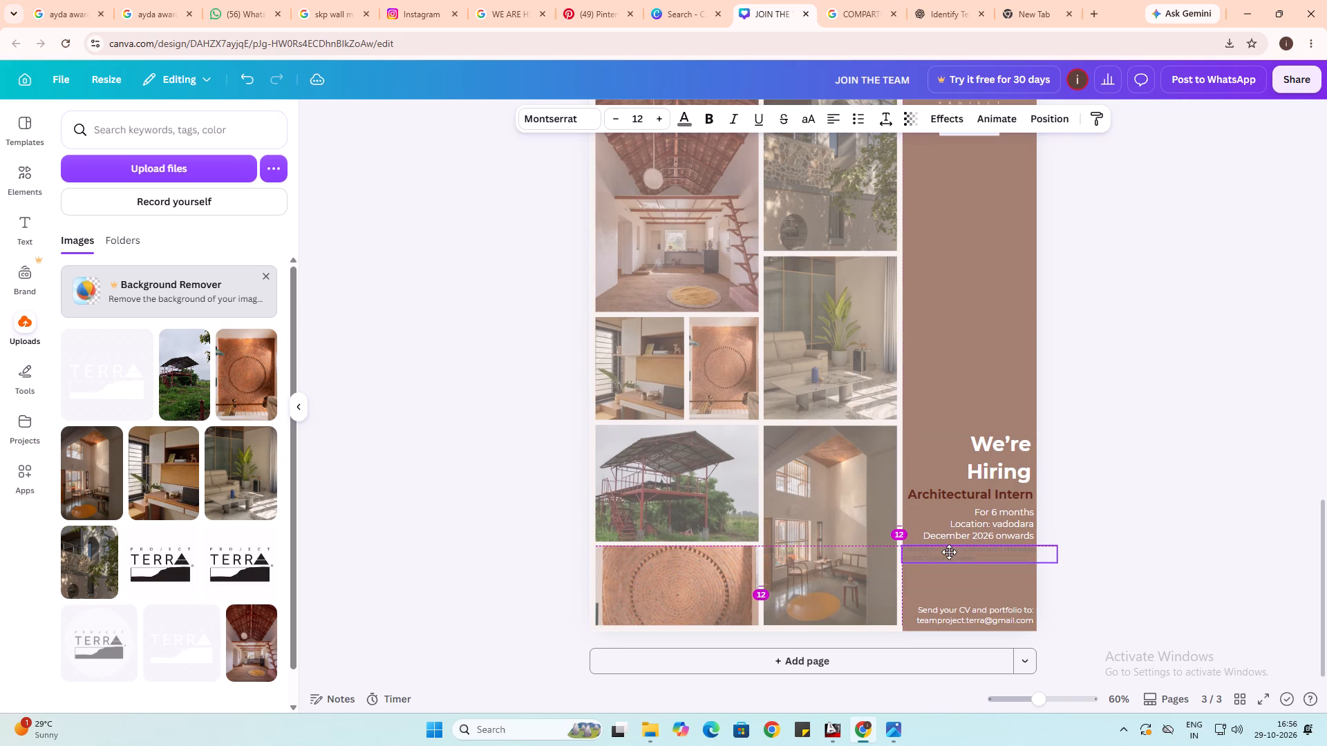
{"action": "left_click_drag", "start_coordinate": [949, 552], "coordinate": [950, 555]}
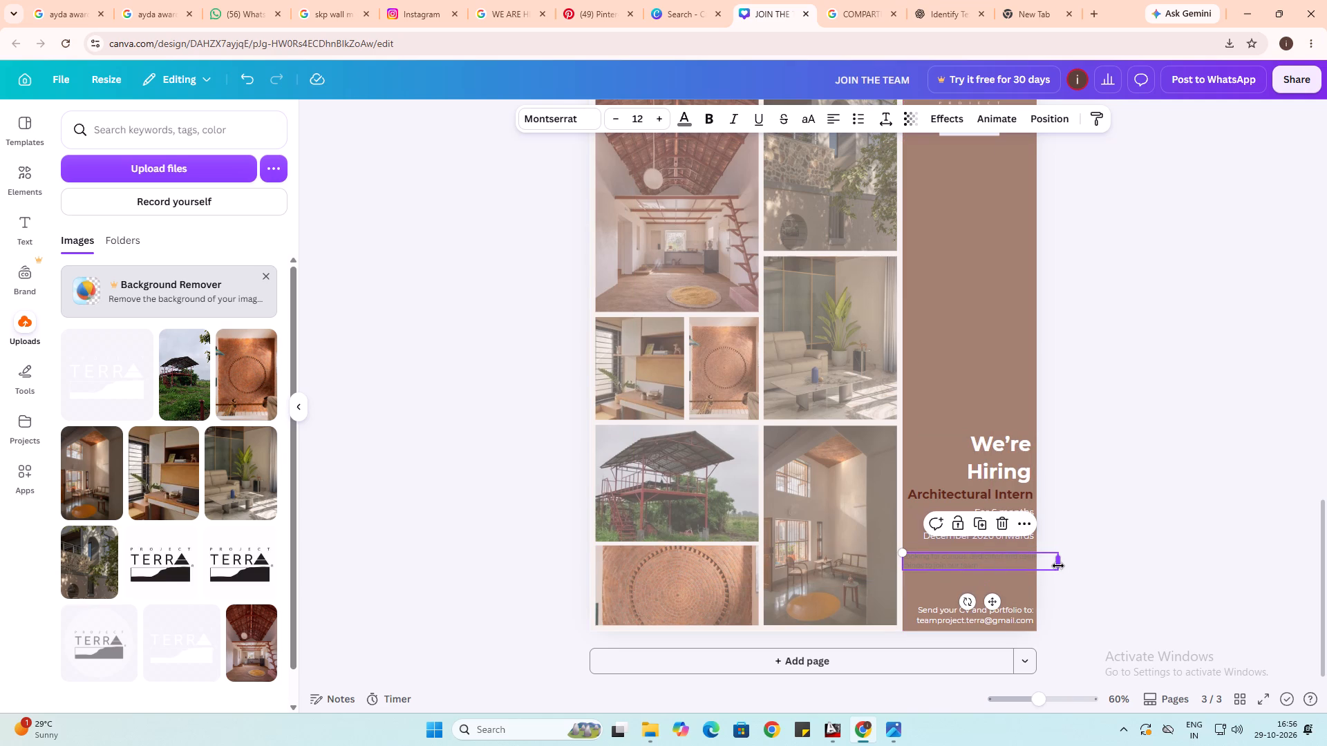
{"action": "left_click_drag", "start_coordinate": [1059, 565], "coordinate": [1037, 565]}
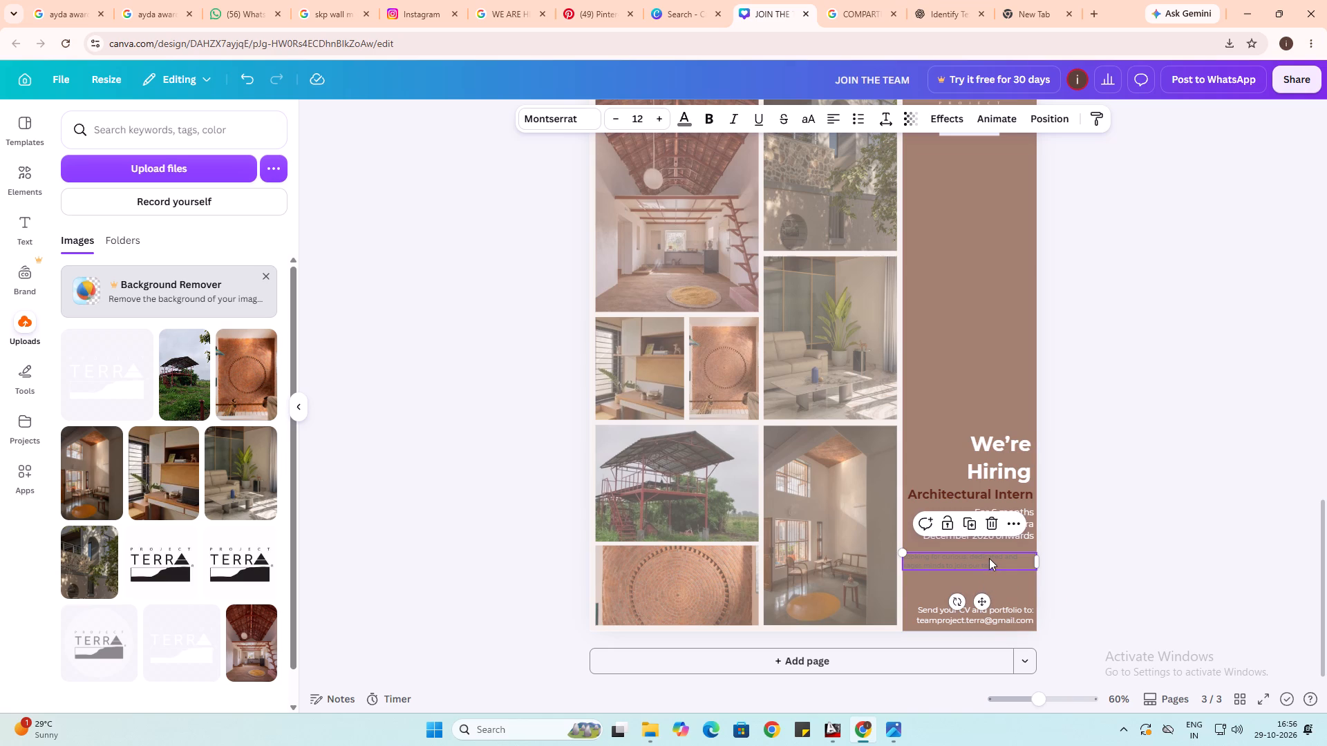
Right-align the "Looking for curious, dedicated and eager minds" text on the brown strip.
{"action": "left_click", "coordinate": [989, 558]}
{"action": "left_click", "coordinate": [827, 120]}
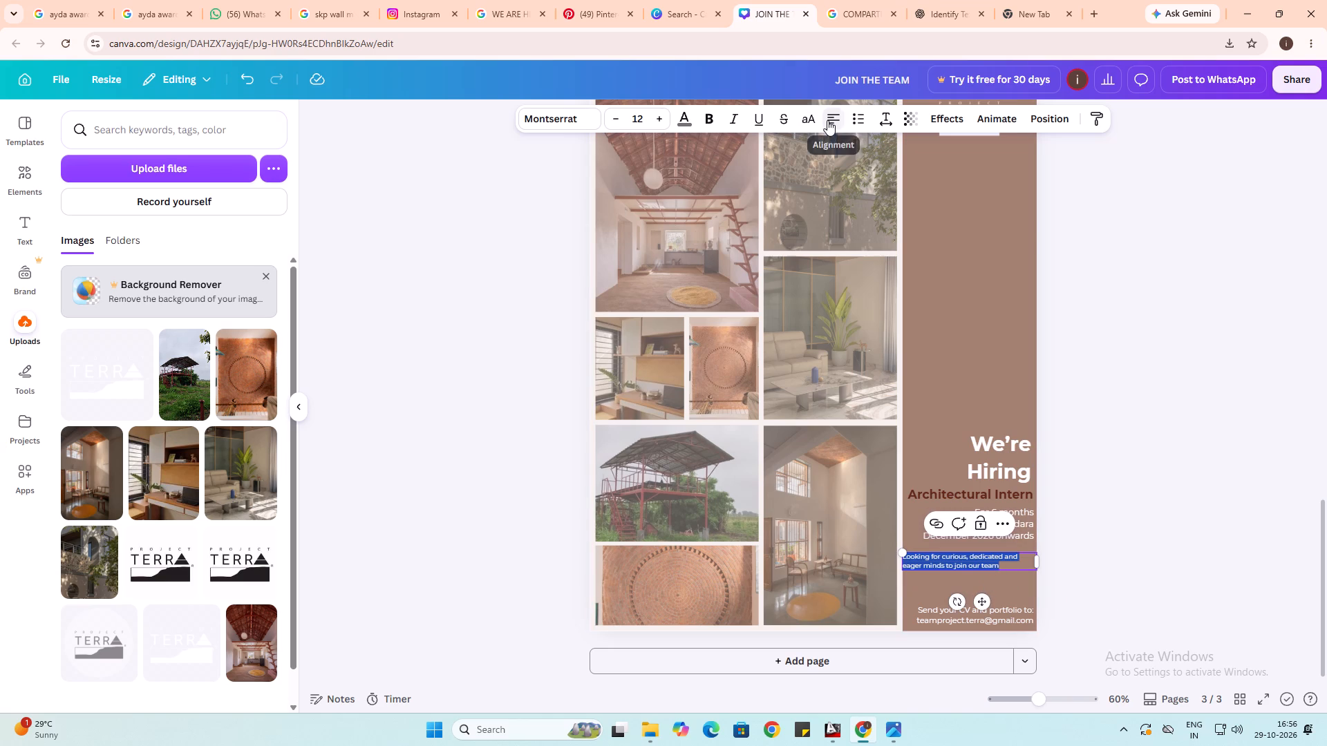
{"action": "left_click", "coordinate": [827, 120]}
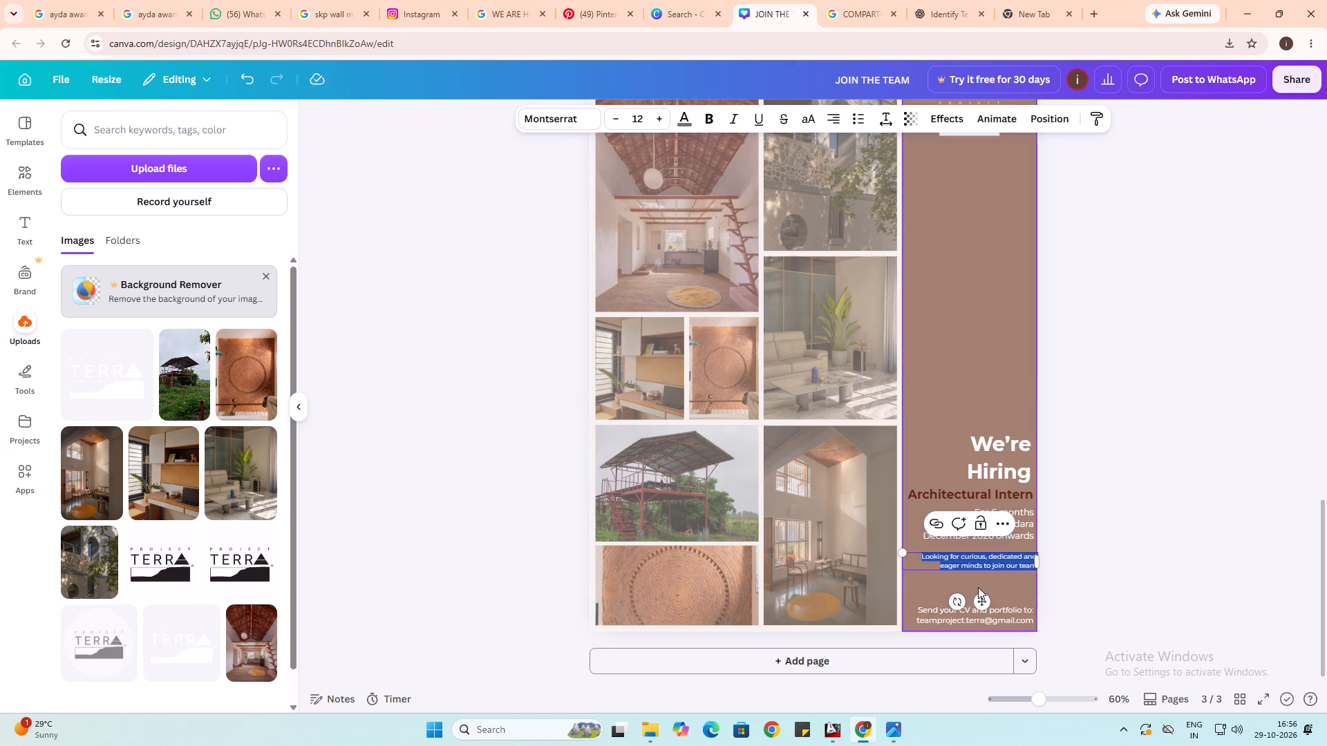
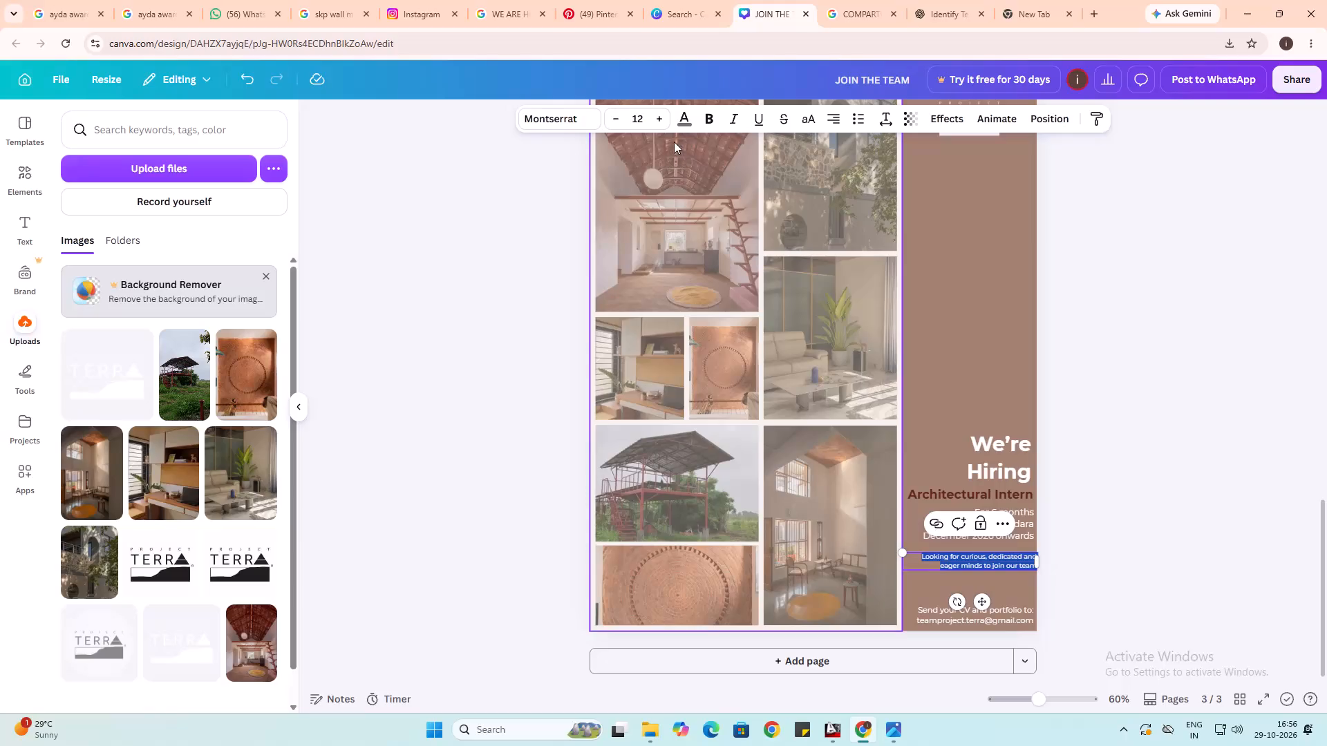
Set the font size of the "Looking for curious, dedicated and eager minds" text to 14.
{"action": "left_click", "coordinate": [659, 119]}
{"action": "left_click", "coordinate": [659, 119]}
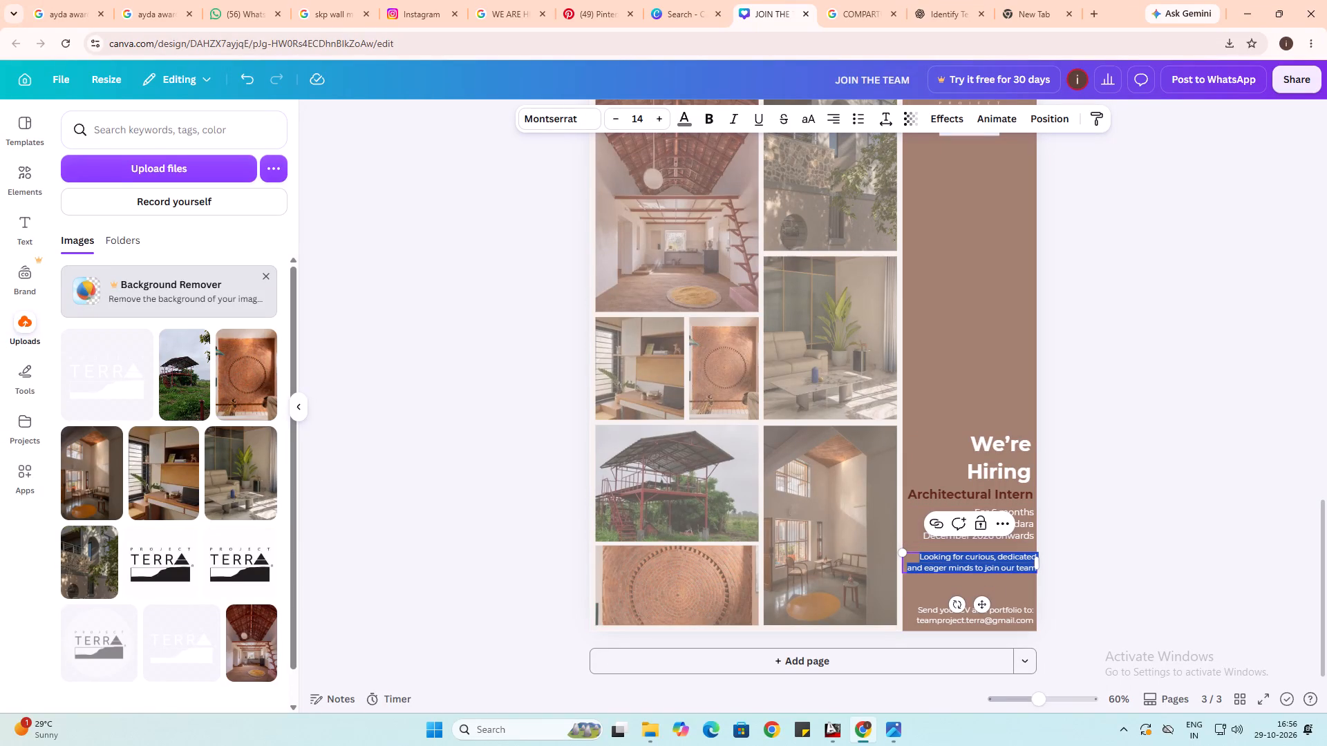
{"action": "left_click", "coordinate": [1069, 564]}
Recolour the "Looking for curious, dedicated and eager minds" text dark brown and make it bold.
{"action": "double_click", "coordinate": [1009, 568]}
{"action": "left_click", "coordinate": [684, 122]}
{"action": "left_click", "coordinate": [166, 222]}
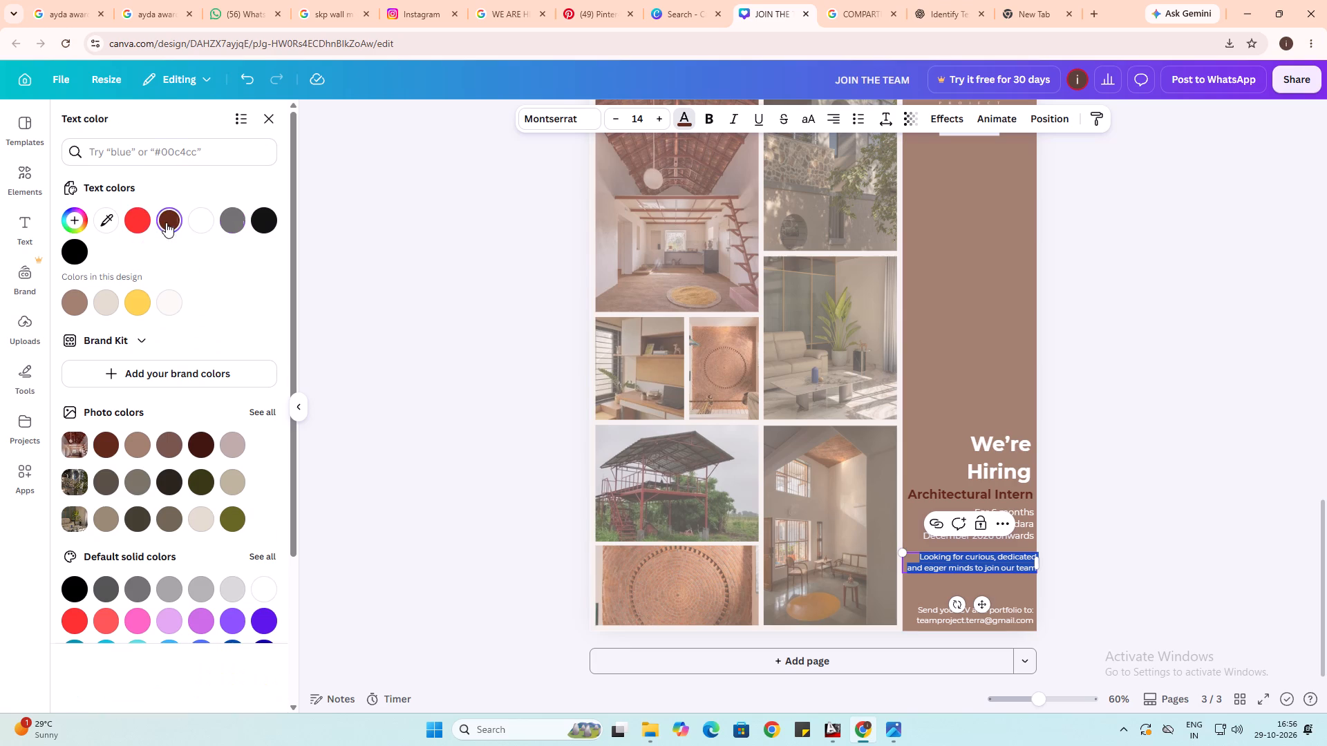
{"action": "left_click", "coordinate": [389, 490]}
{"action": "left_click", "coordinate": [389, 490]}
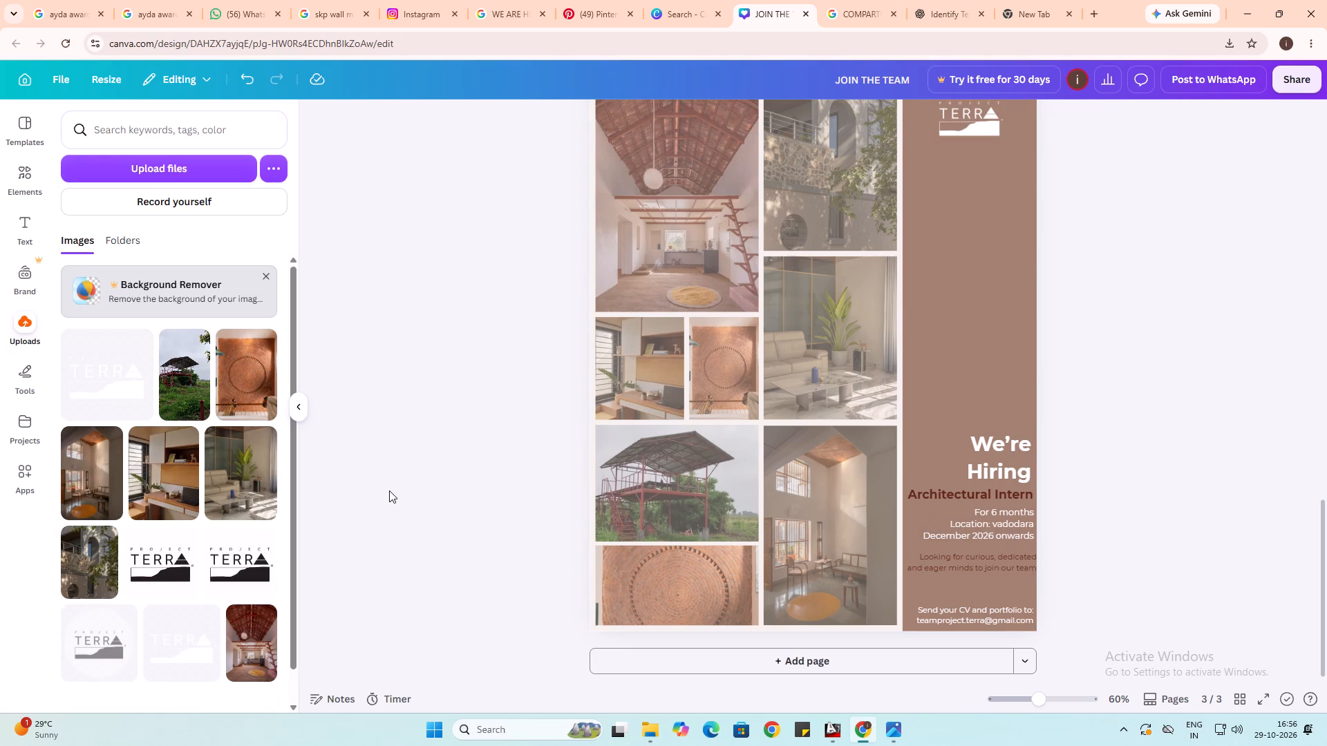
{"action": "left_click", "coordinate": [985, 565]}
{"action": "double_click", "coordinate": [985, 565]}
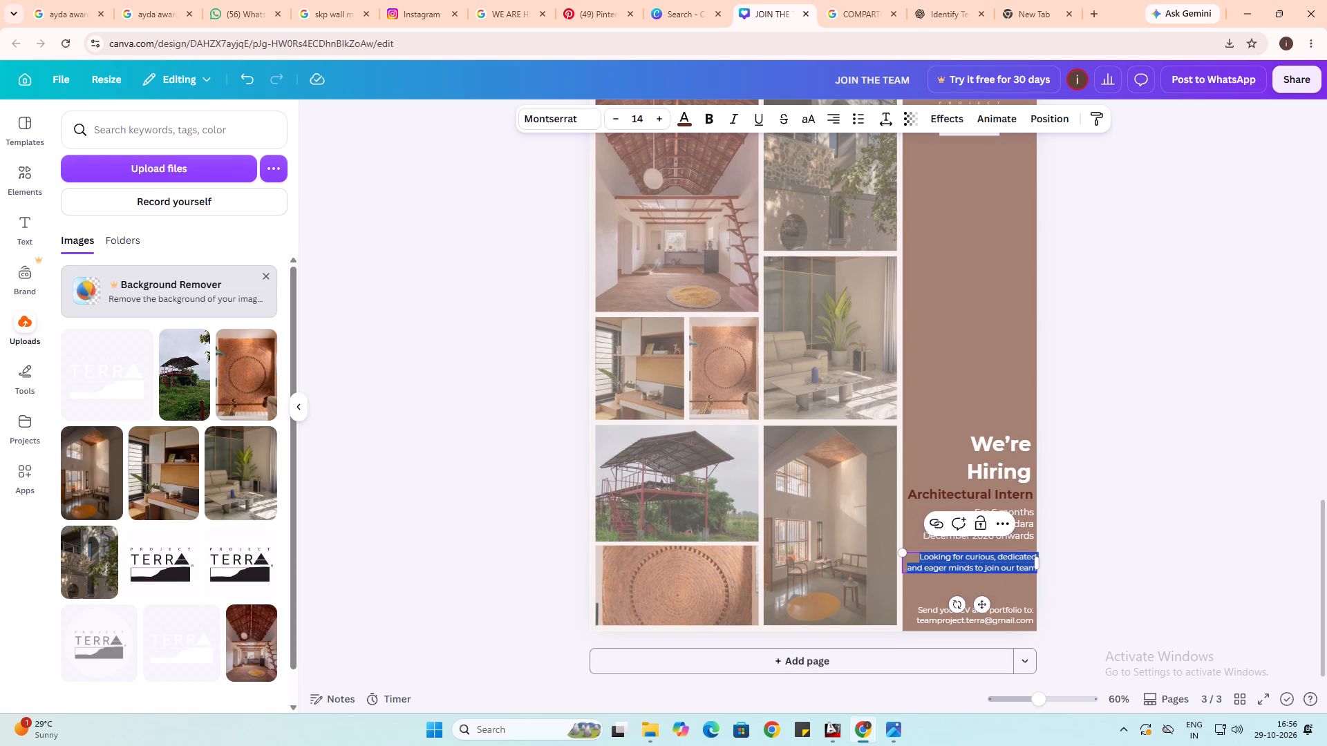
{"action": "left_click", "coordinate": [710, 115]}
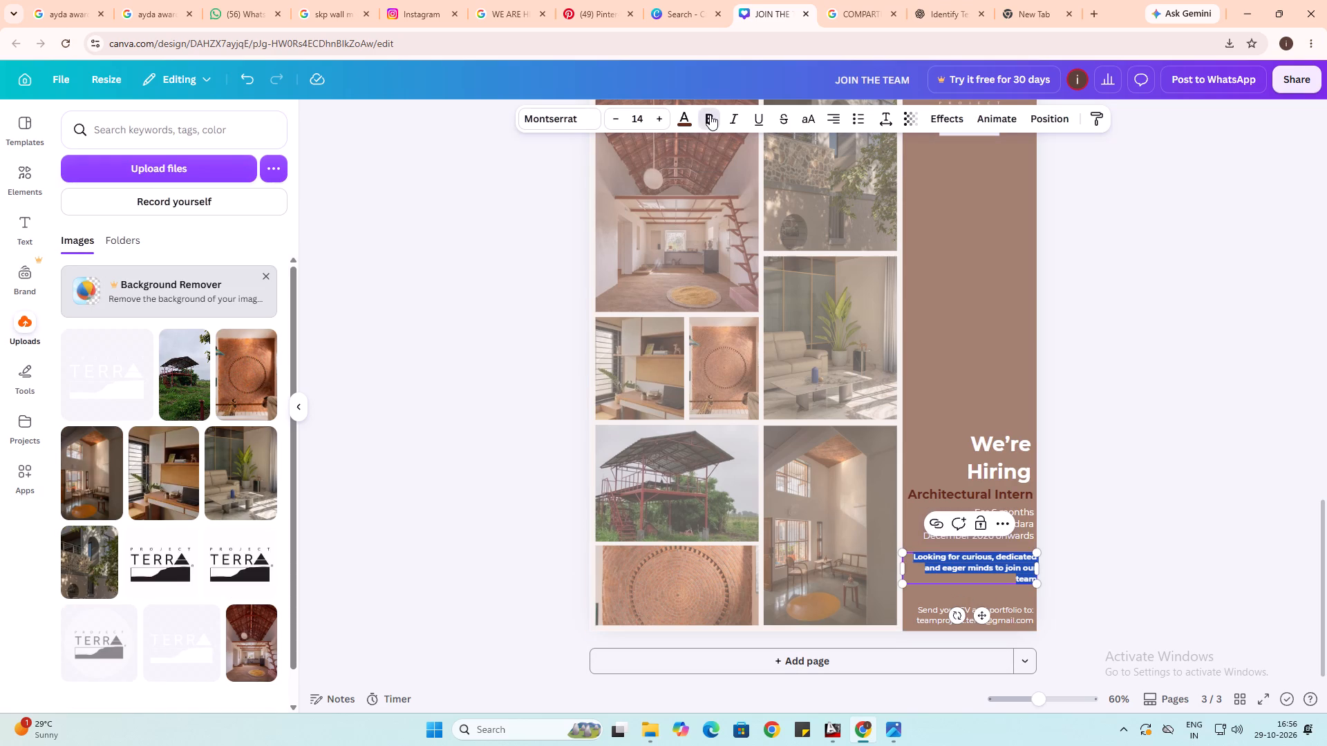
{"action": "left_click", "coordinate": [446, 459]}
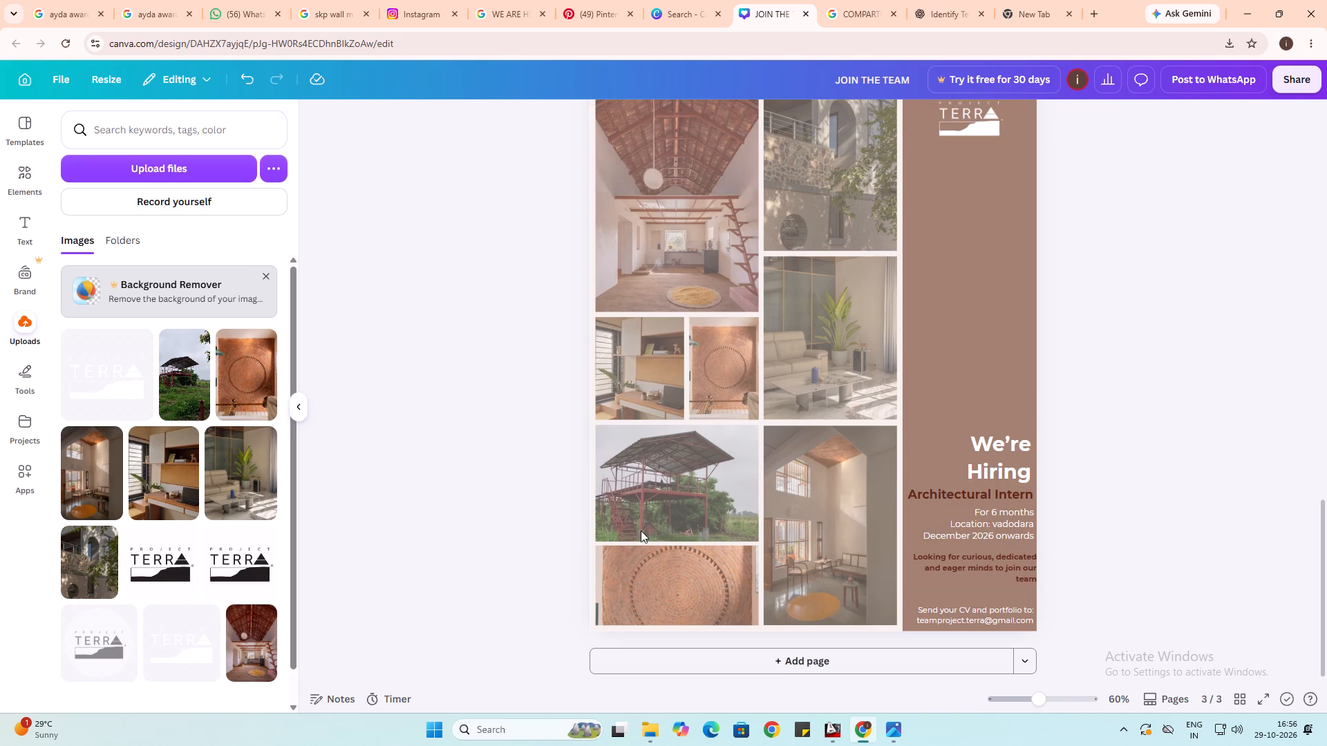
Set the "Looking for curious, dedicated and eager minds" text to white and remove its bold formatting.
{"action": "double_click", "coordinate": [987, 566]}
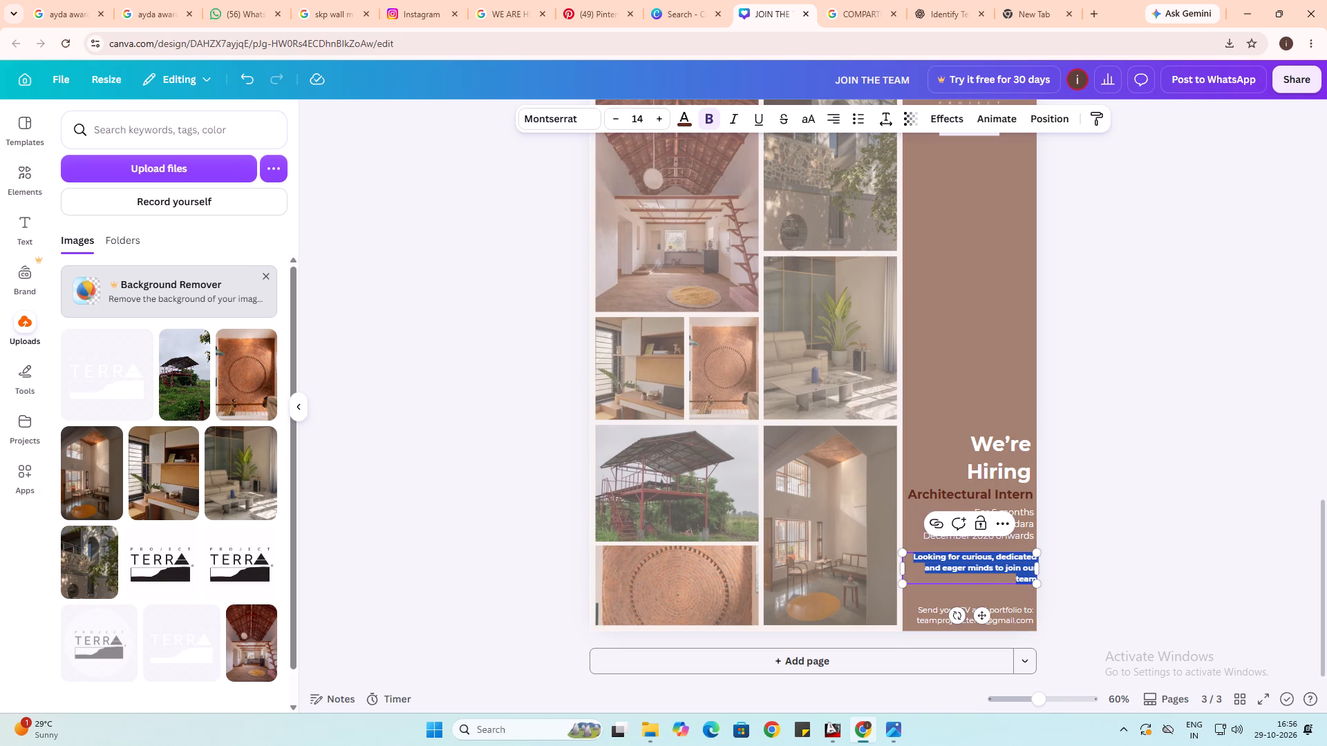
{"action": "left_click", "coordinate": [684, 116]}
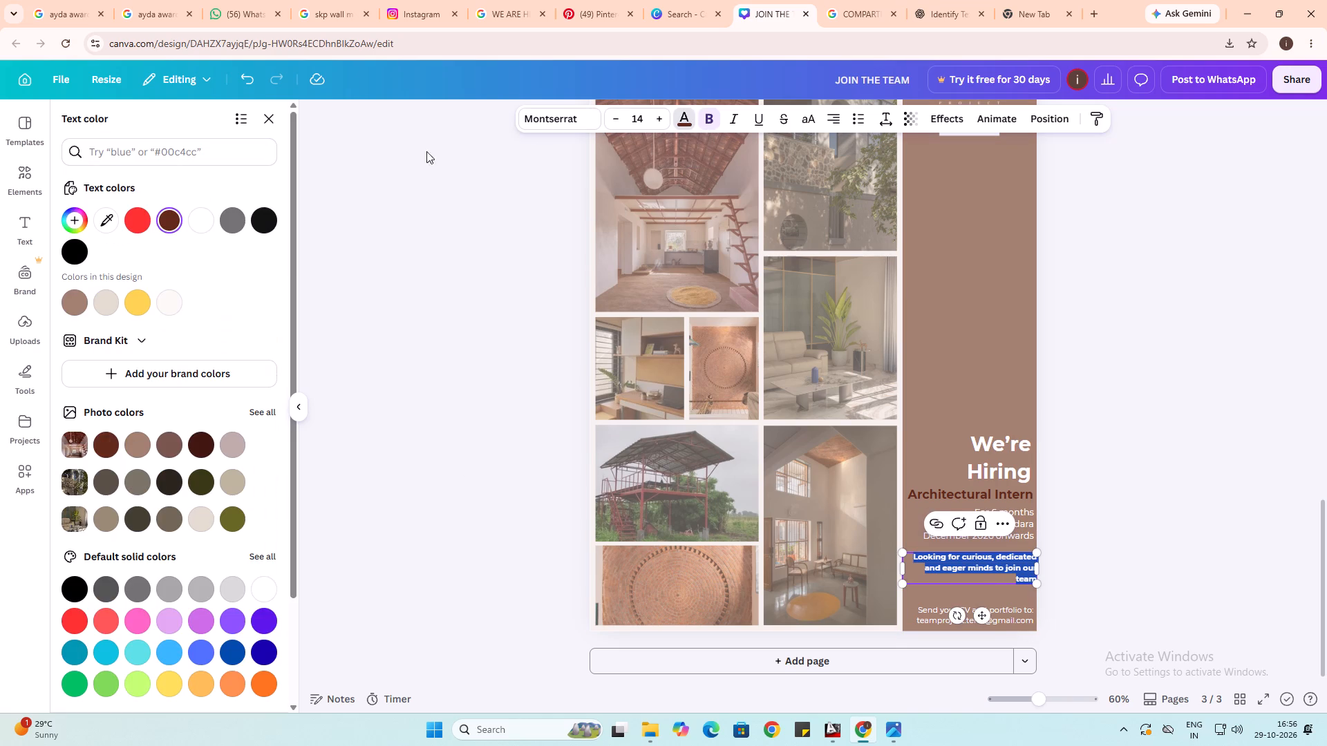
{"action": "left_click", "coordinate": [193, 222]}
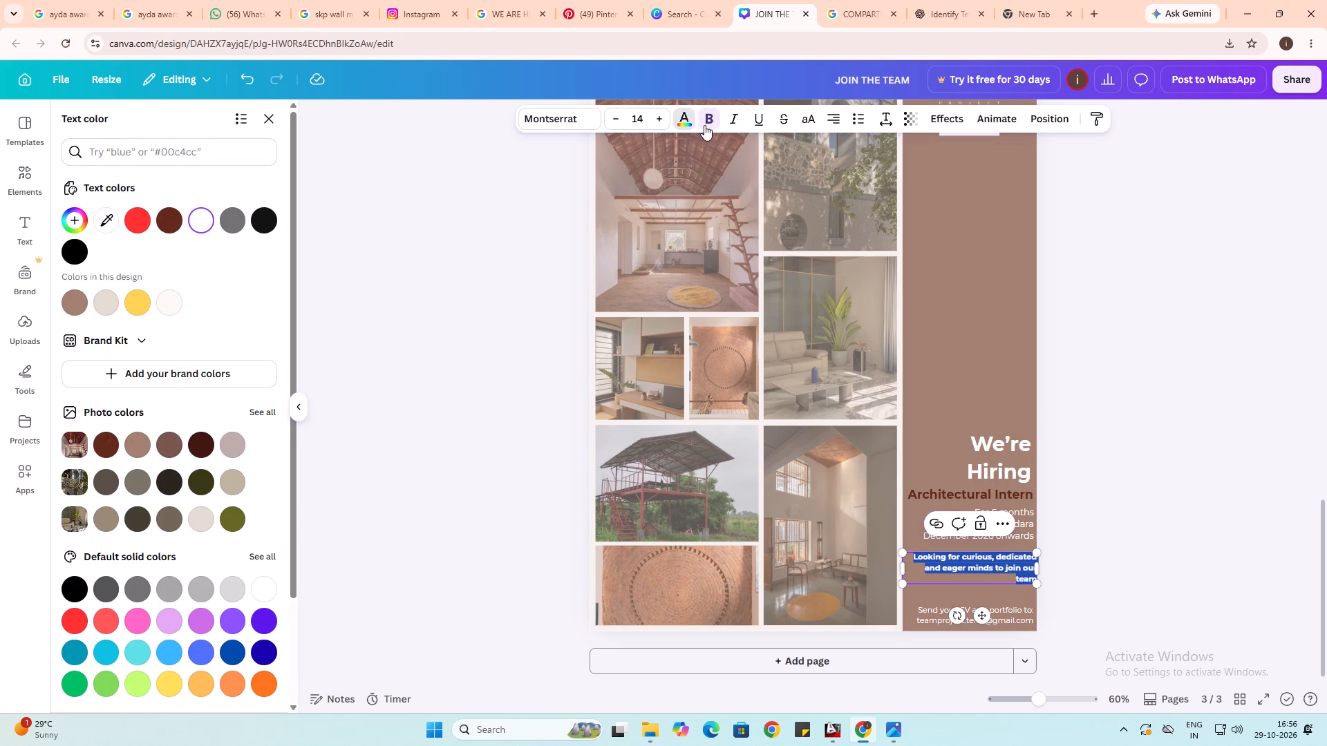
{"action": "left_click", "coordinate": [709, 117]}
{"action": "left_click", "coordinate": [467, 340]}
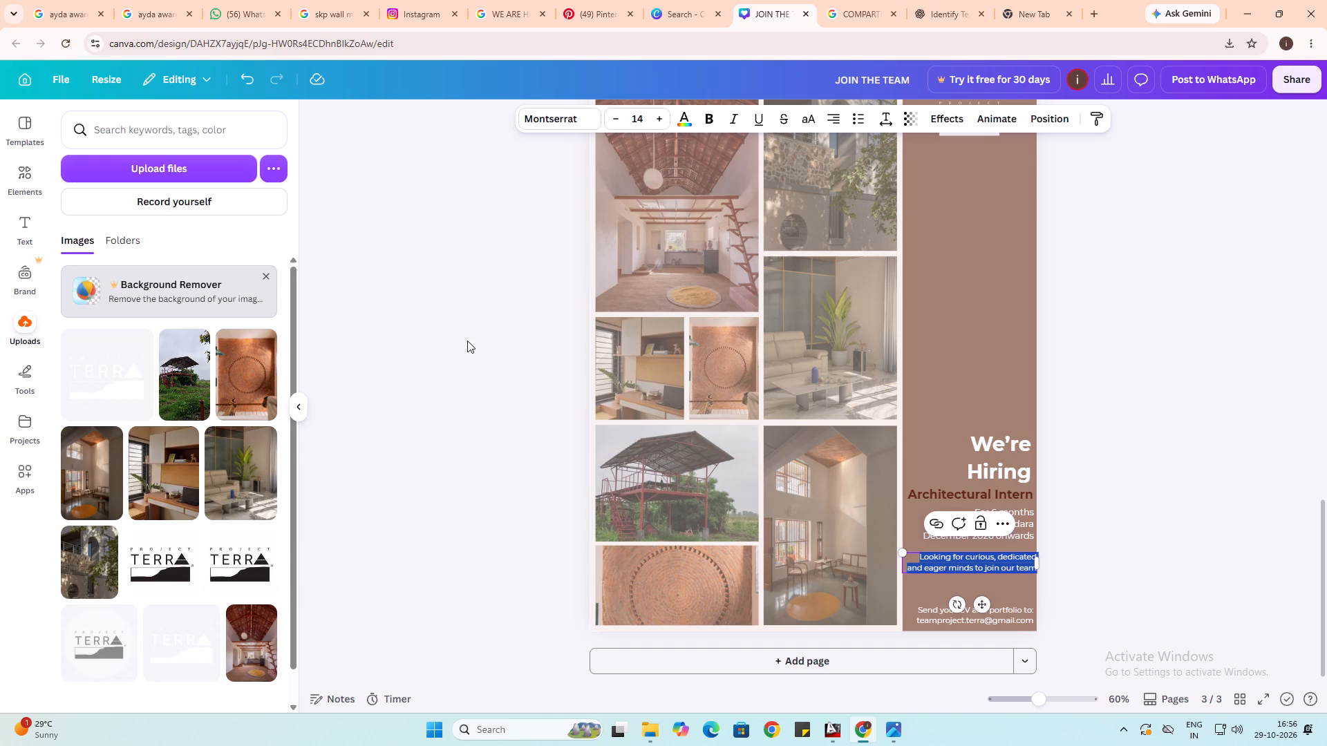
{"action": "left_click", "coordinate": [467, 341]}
Move the "Looking for curious, dedicated and eager minds" text up, just below the "December 2026 onwards" line.
{"action": "left_click", "coordinate": [986, 569]}
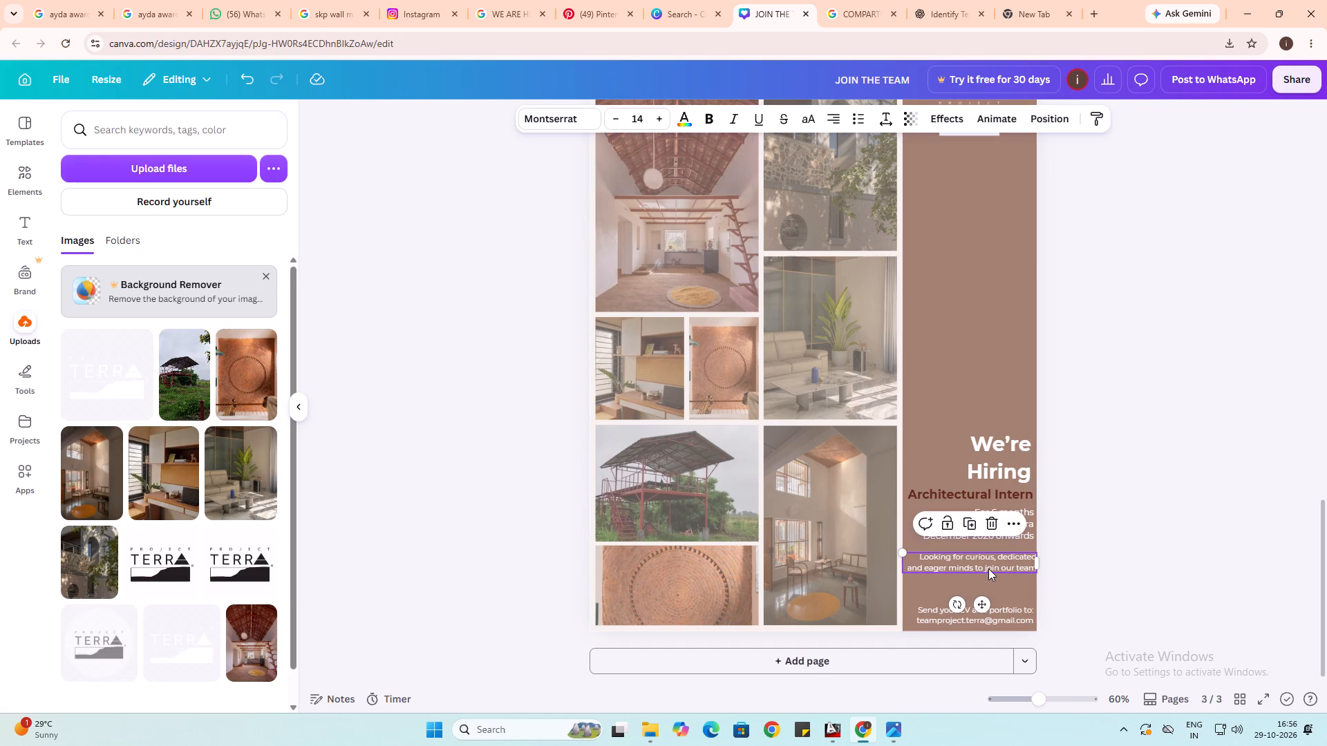
{"action": "left_click_drag", "start_coordinate": [988, 568], "coordinate": [988, 564]}
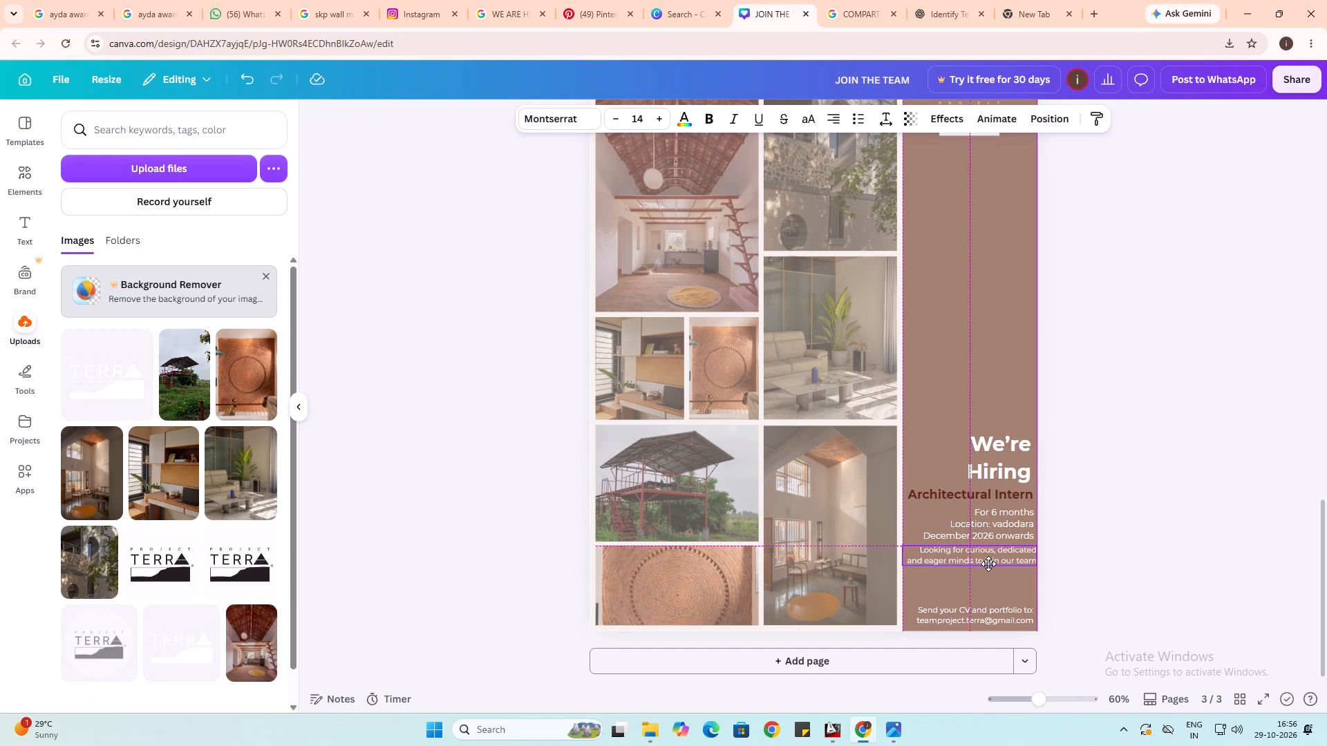
{"action": "left_click_drag", "start_coordinate": [988, 564], "coordinate": [988, 570]}
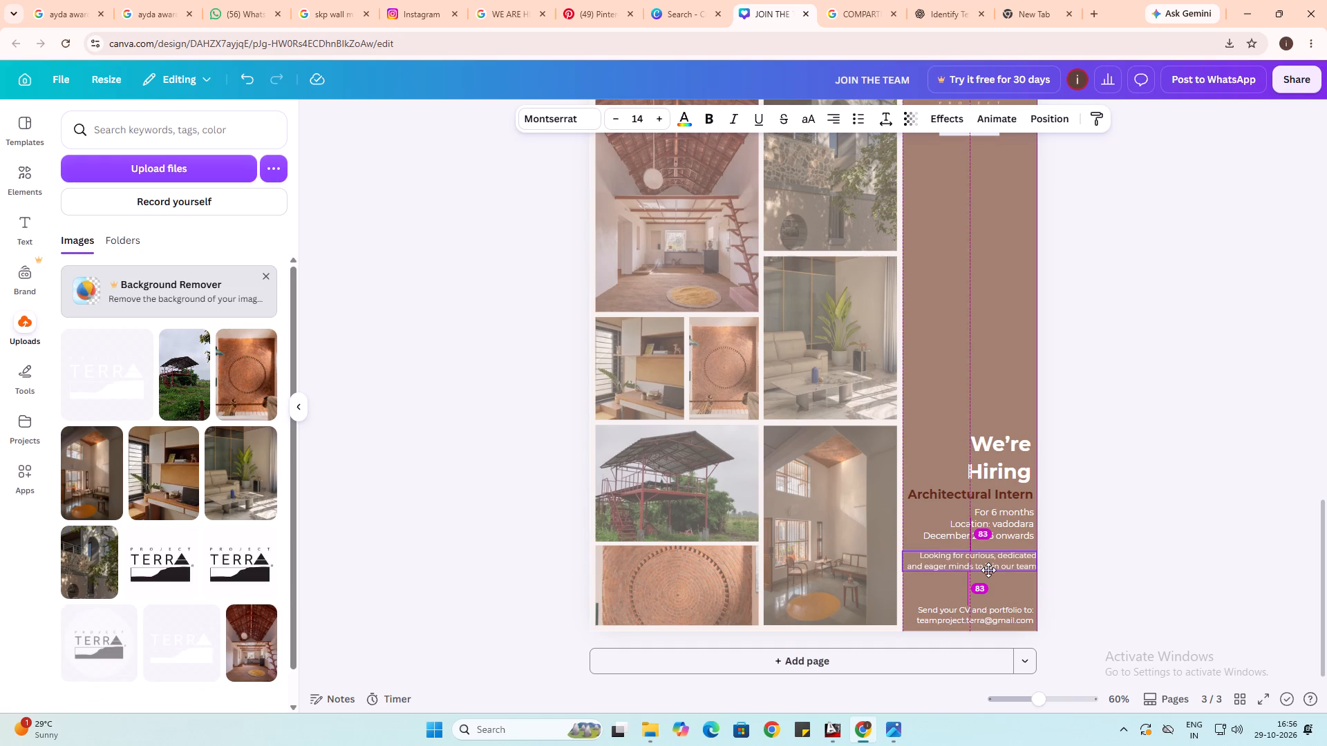
{"action": "left_click_drag", "start_coordinate": [988, 570], "coordinate": [988, 564]}
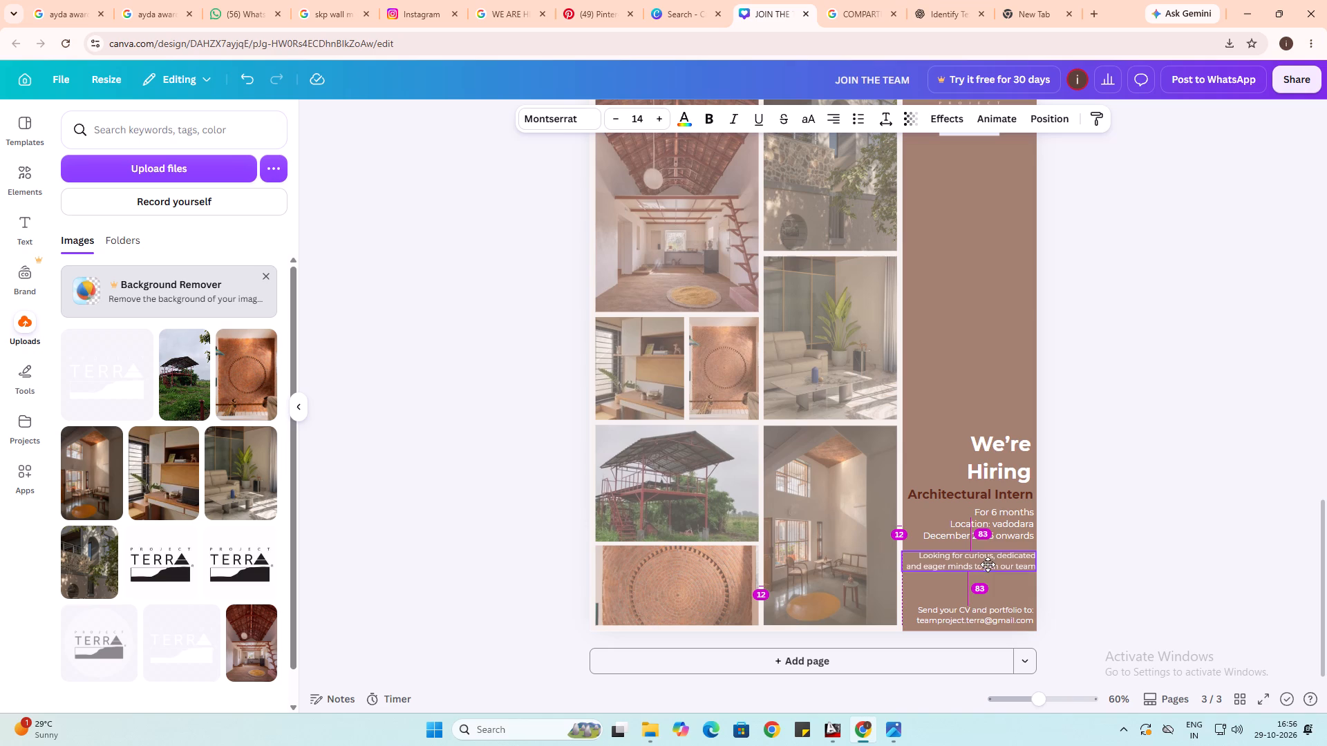
{"action": "left_click_drag", "start_coordinate": [988, 564], "coordinate": [987, 561]}
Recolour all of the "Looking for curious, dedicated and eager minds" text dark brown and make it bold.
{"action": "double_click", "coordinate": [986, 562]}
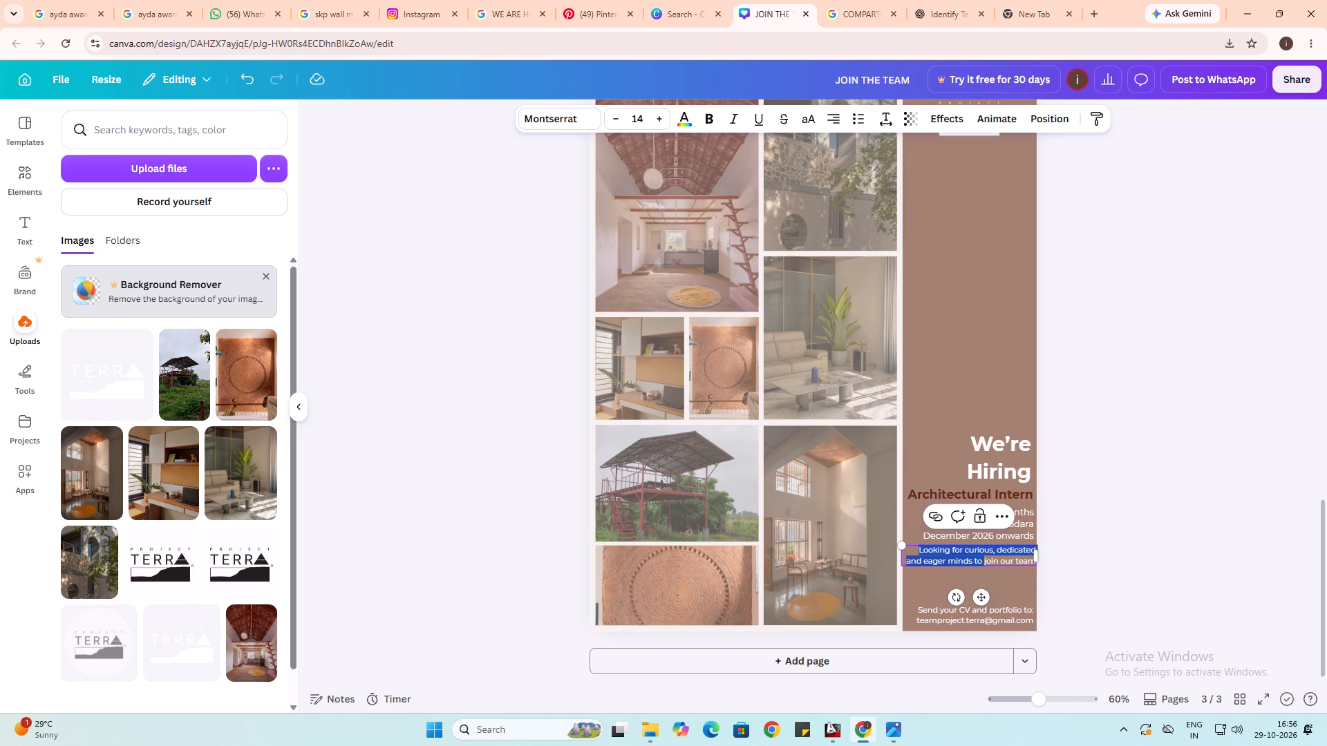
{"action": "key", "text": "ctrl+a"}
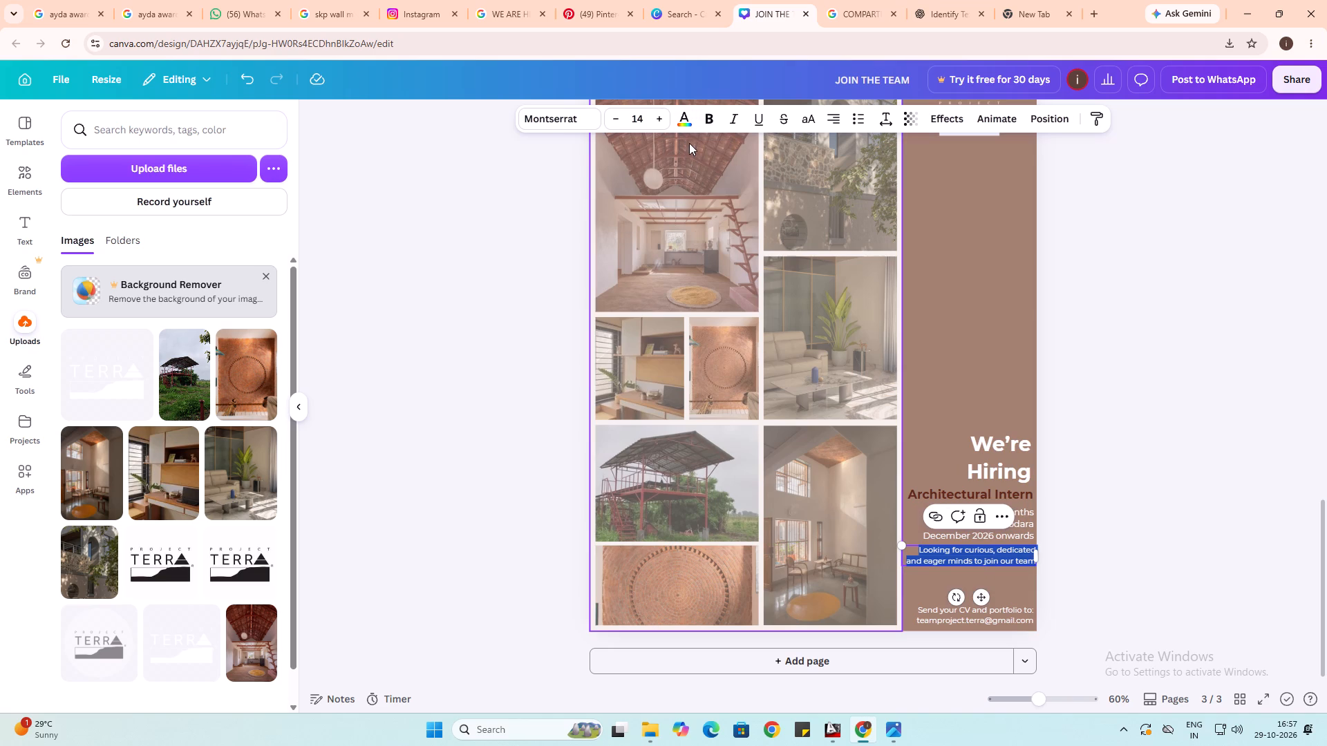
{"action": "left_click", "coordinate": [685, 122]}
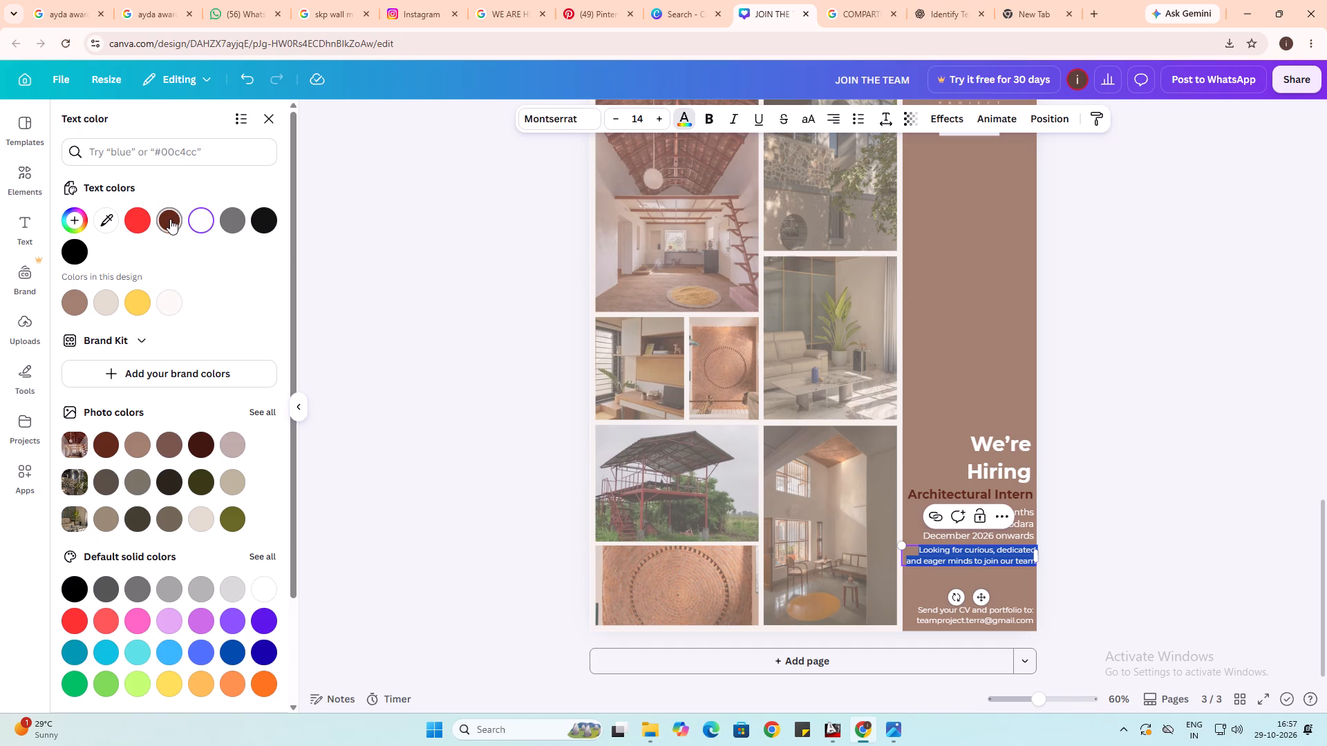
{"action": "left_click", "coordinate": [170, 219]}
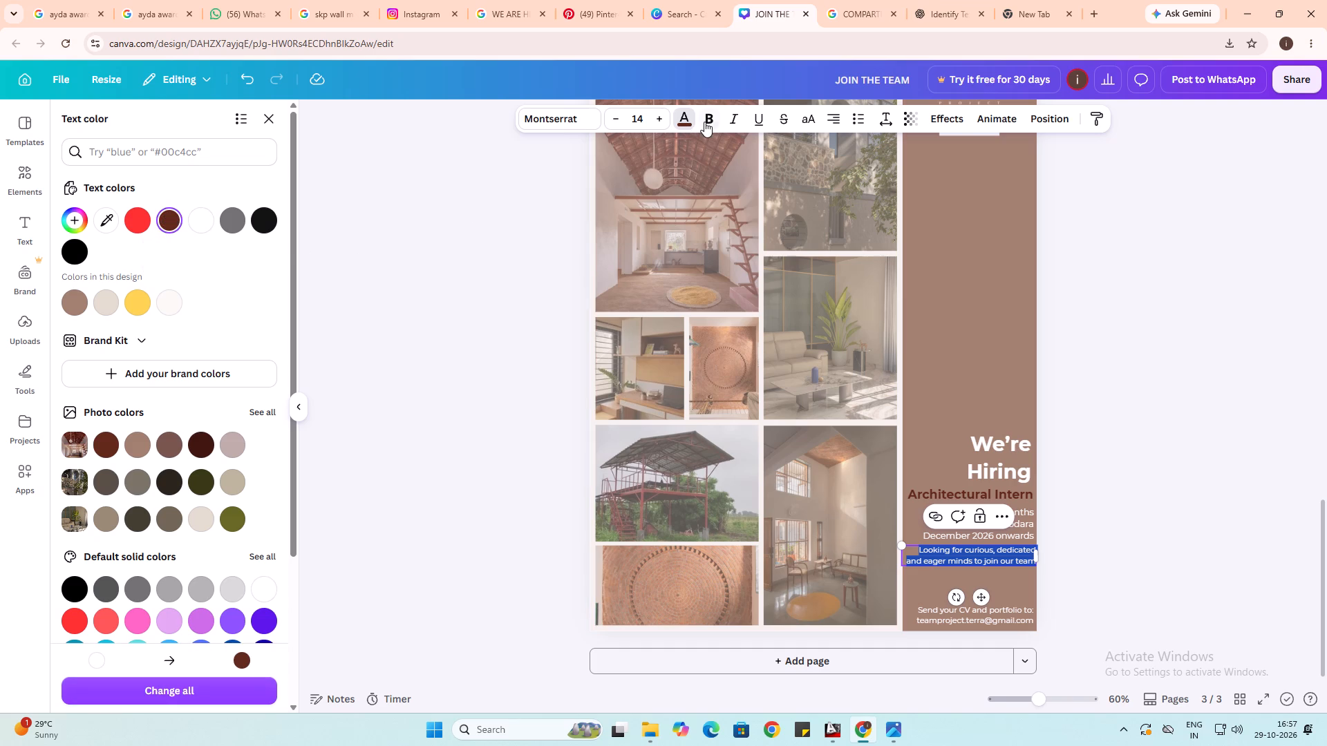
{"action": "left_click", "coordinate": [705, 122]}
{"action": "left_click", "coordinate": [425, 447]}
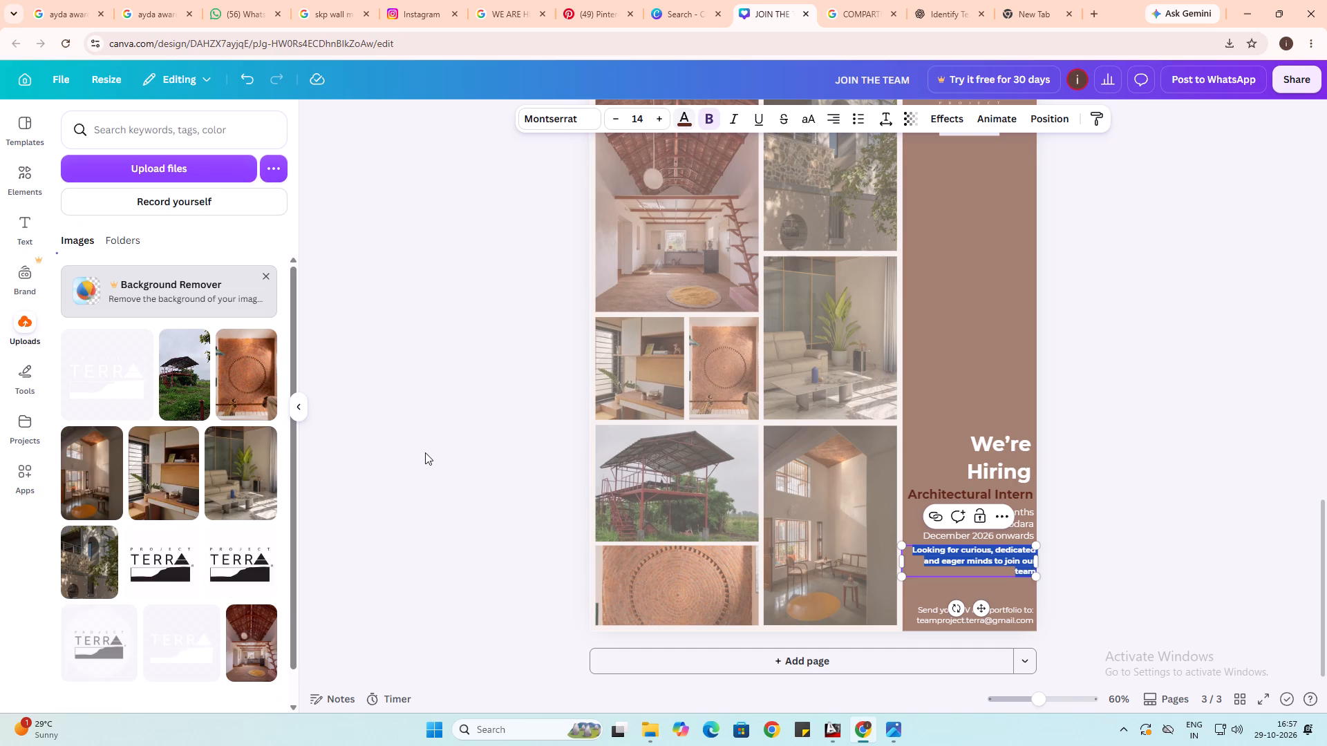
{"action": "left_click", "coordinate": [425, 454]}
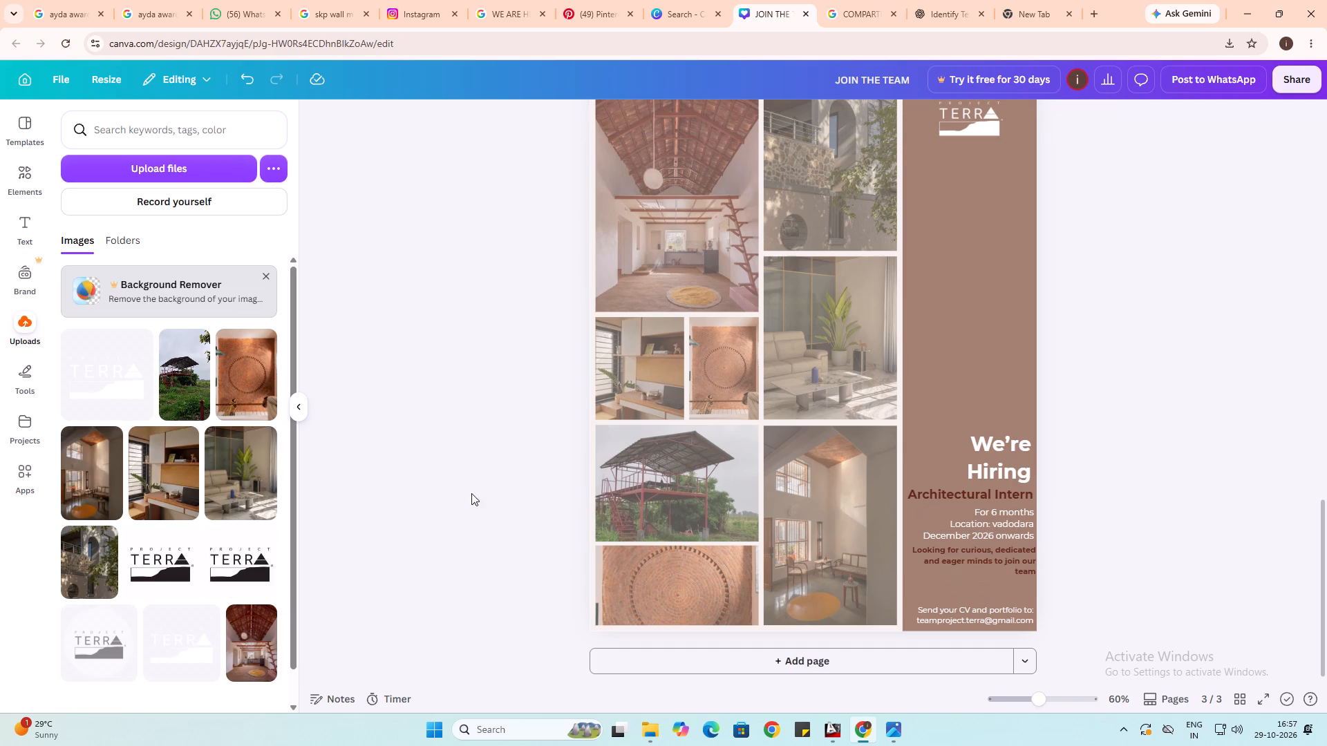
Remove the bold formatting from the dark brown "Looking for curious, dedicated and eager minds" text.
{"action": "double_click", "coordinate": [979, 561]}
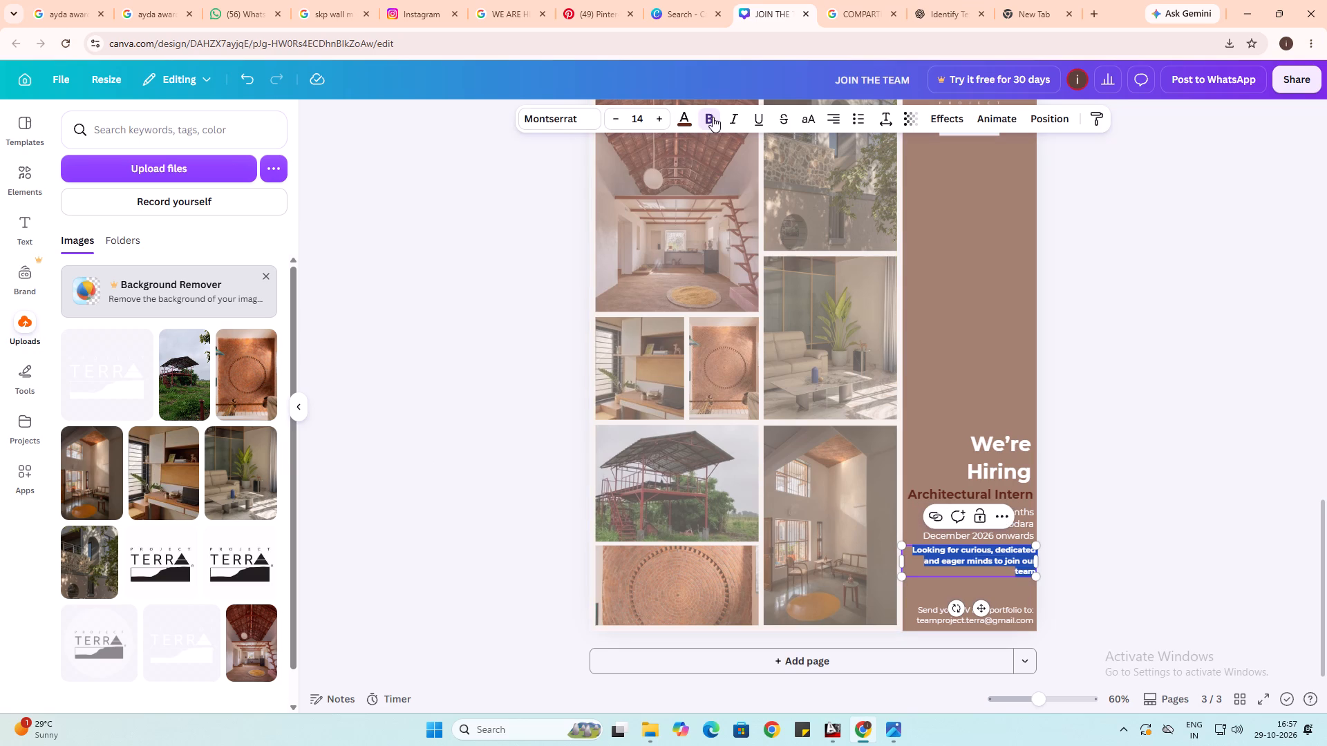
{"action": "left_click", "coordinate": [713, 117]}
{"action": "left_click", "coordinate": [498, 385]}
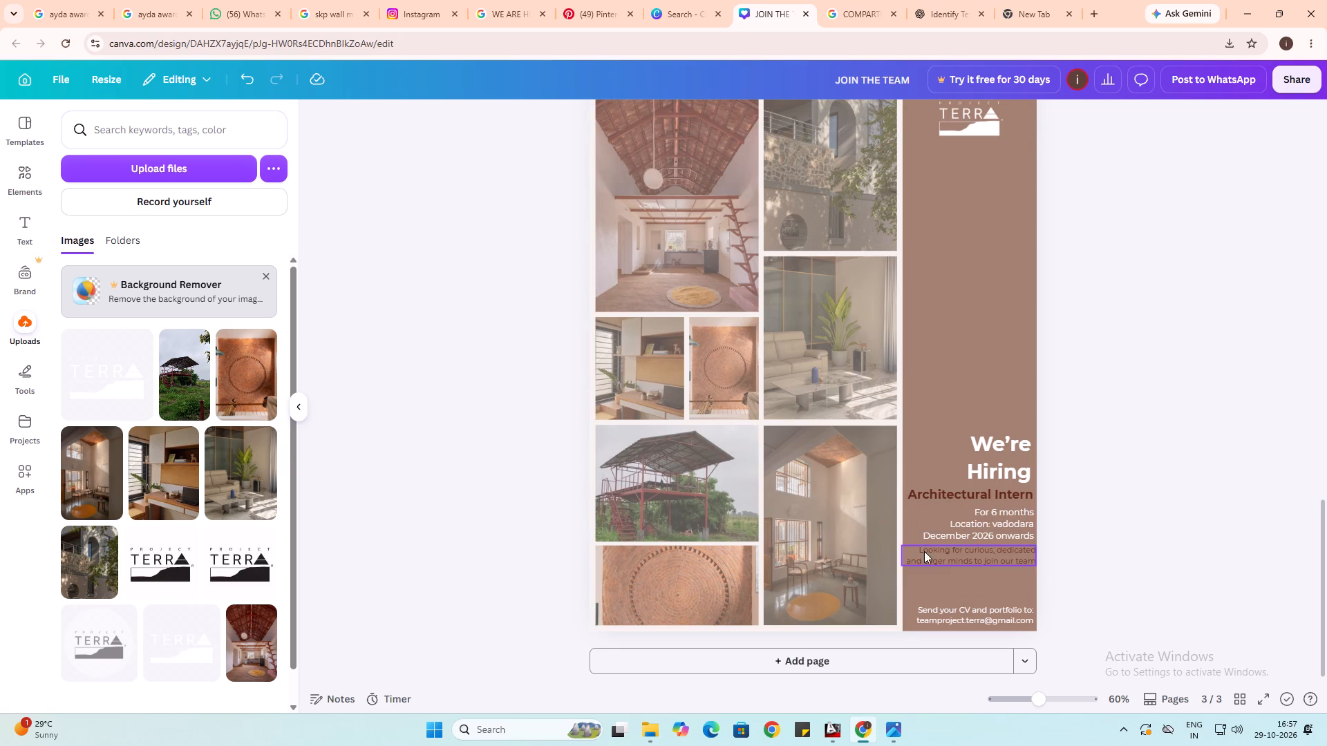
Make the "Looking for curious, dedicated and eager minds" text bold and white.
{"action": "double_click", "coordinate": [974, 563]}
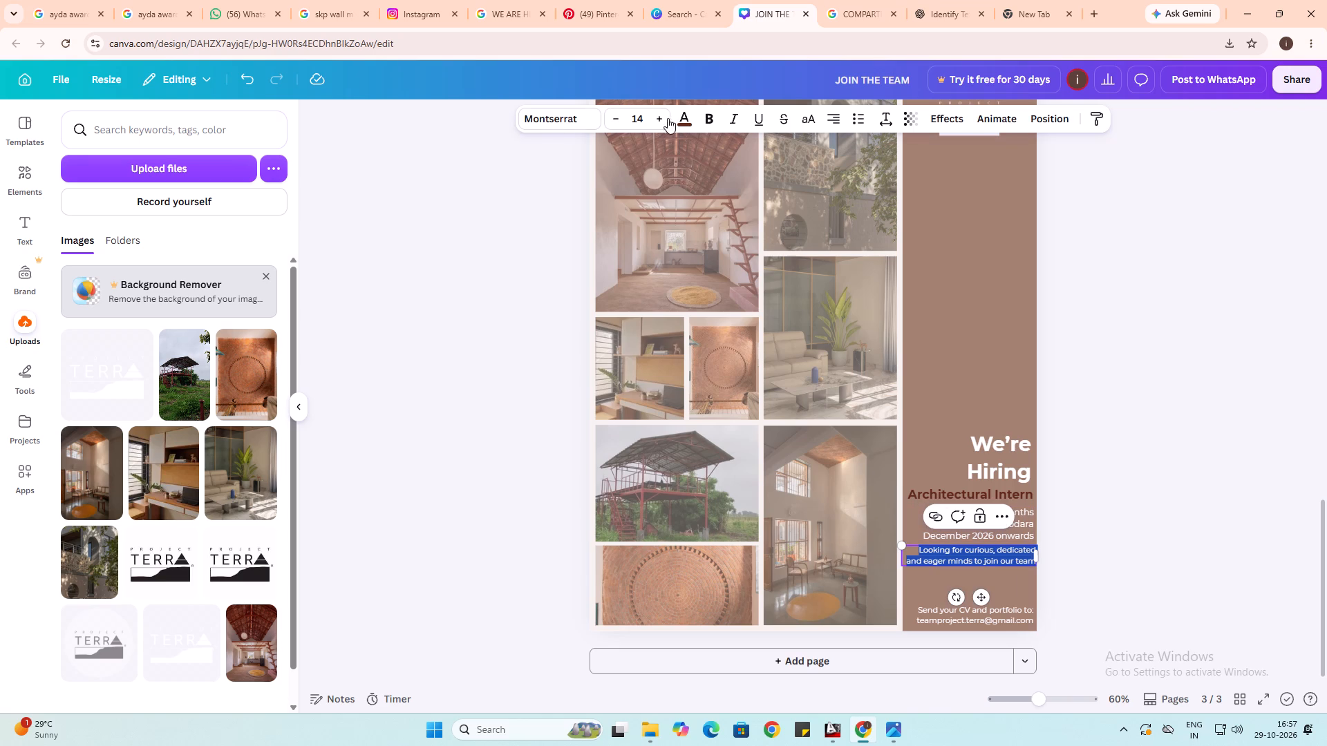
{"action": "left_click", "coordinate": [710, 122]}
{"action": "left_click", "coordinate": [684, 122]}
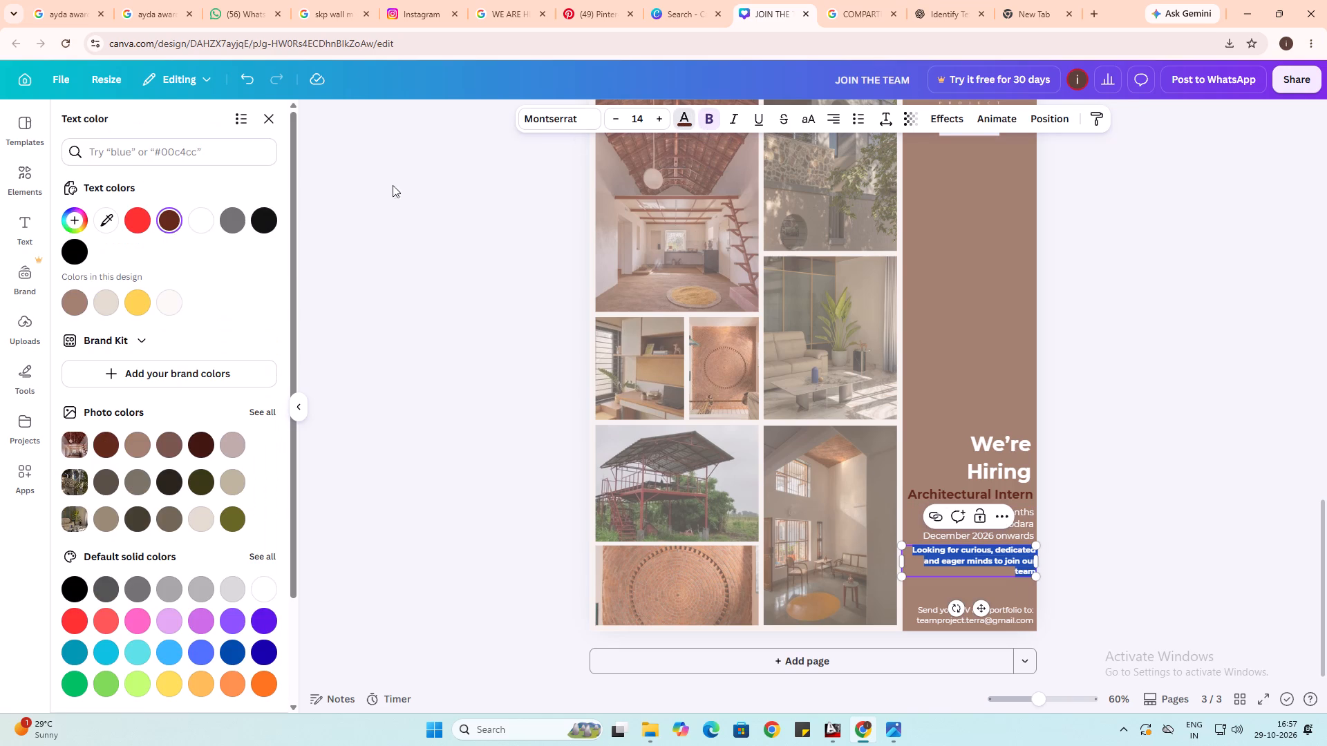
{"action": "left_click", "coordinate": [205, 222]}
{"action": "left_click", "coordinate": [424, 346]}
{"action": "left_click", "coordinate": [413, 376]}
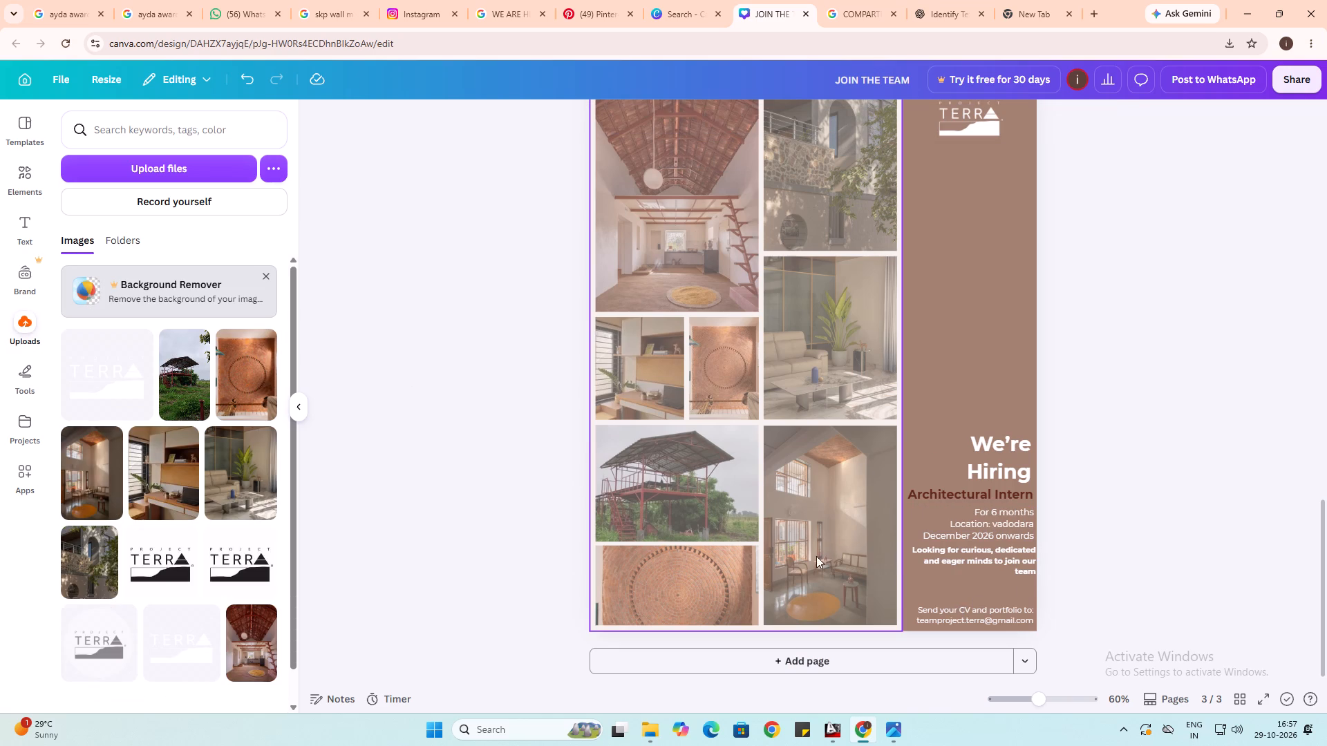
Recolour the "Send your CV and portfolio to" contact text dark brown and make it bold.
{"action": "left_click", "coordinate": [1001, 620]}
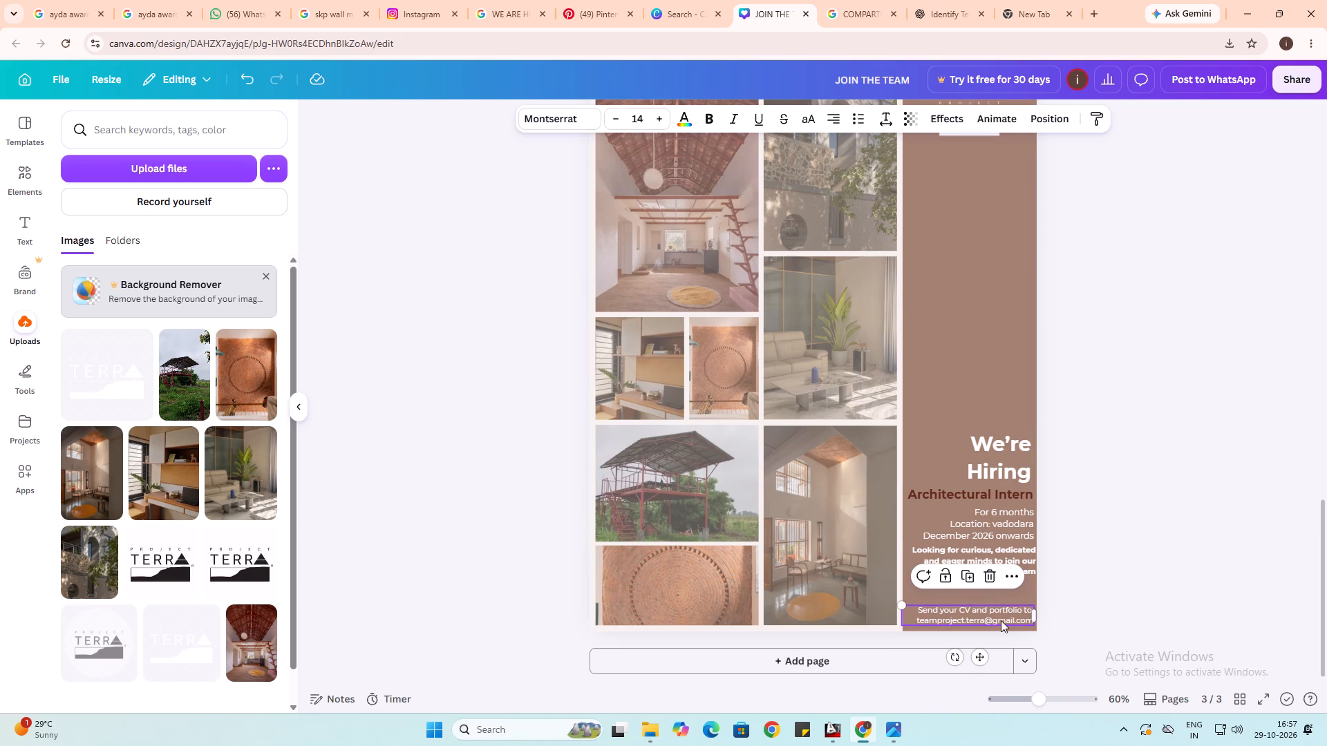
{"action": "left_click", "coordinate": [681, 119]}
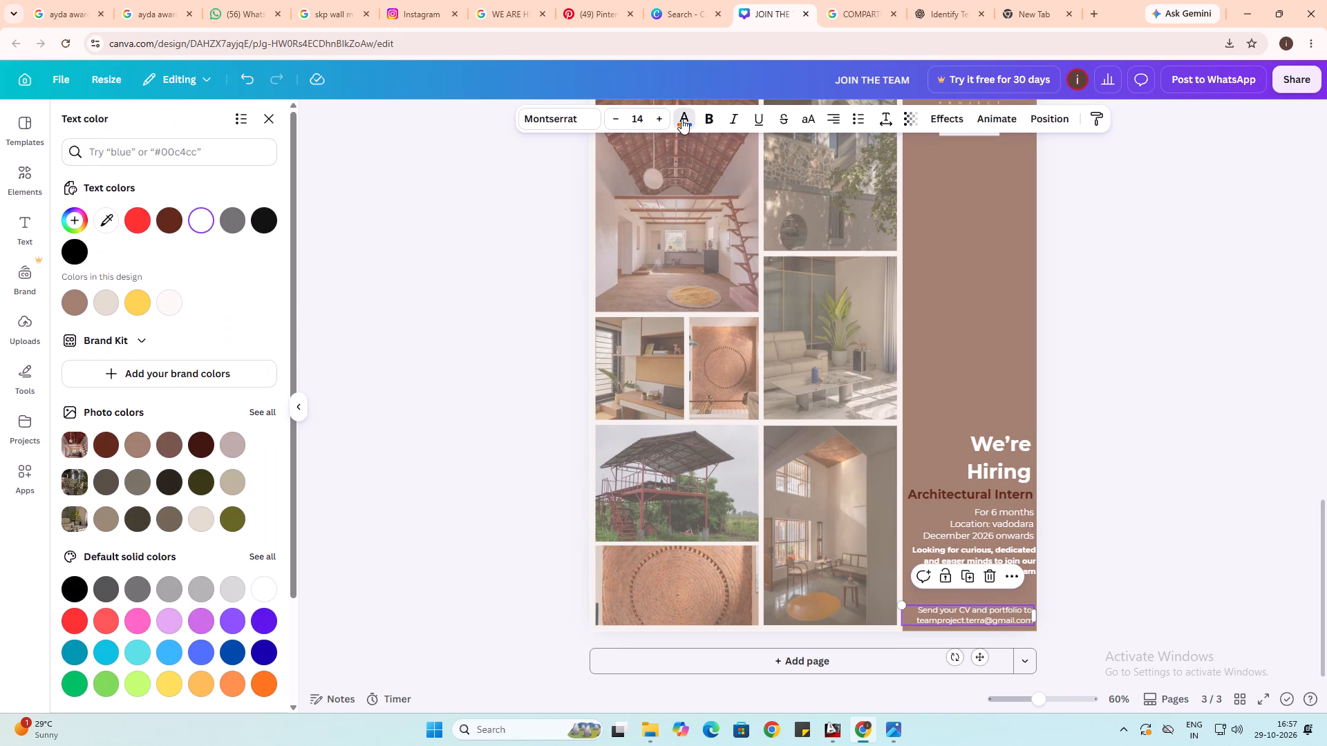
{"action": "left_click", "coordinate": [169, 219]}
{"action": "left_click", "coordinate": [404, 403]}
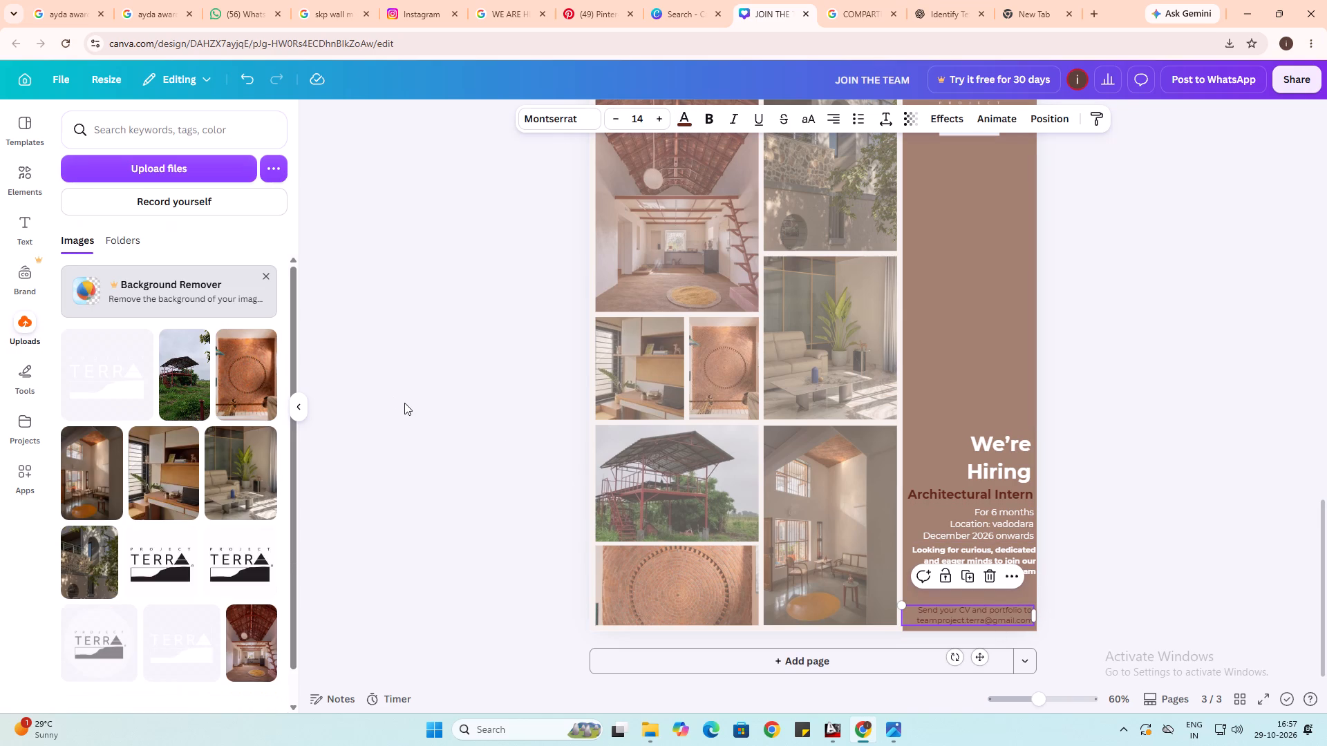
{"action": "double_click", "coordinate": [979, 621]}
{"action": "left_click", "coordinate": [704, 119]}
{"action": "left_click", "coordinate": [464, 417]}
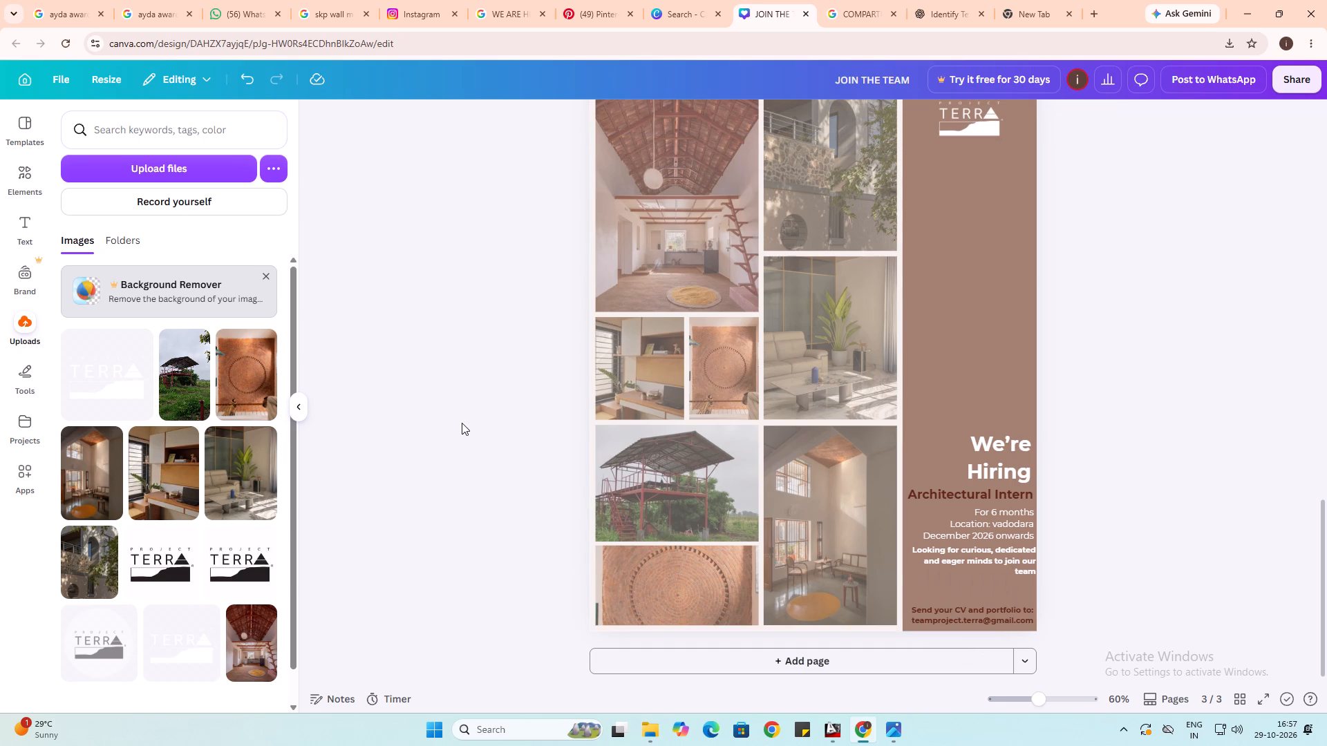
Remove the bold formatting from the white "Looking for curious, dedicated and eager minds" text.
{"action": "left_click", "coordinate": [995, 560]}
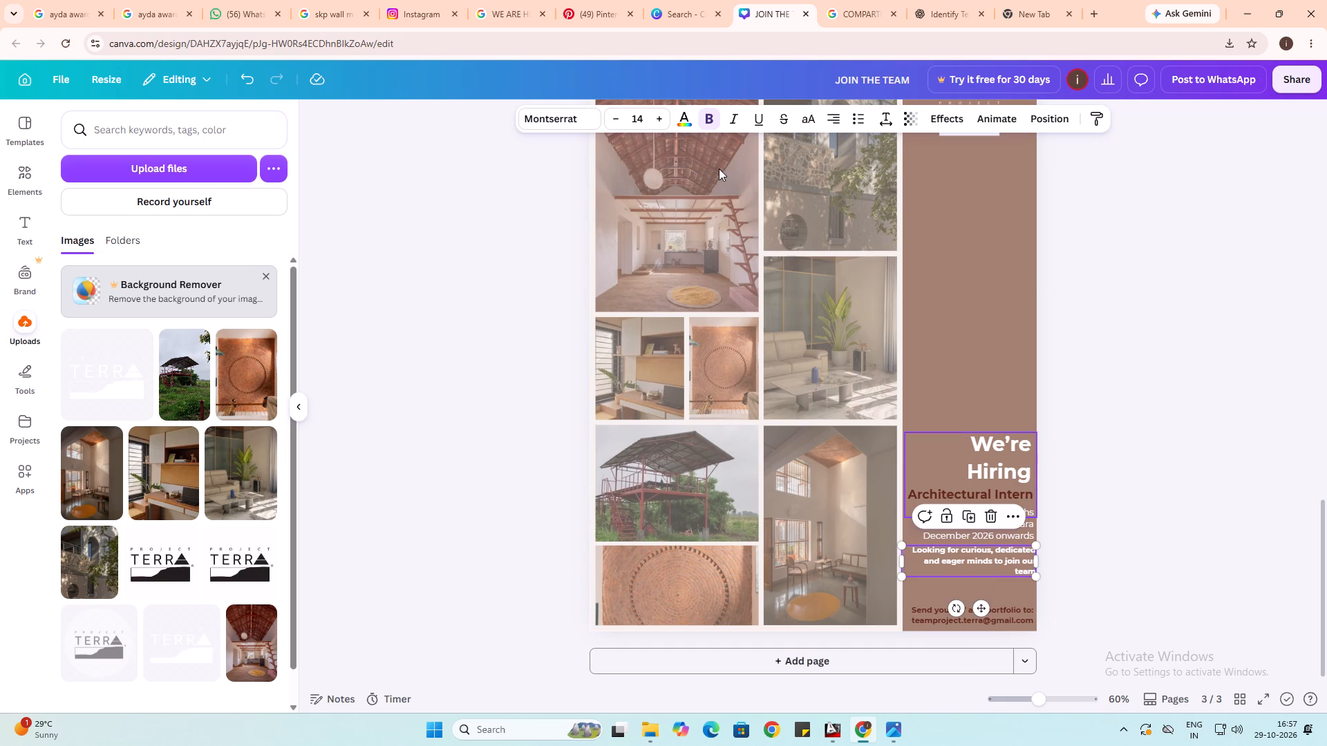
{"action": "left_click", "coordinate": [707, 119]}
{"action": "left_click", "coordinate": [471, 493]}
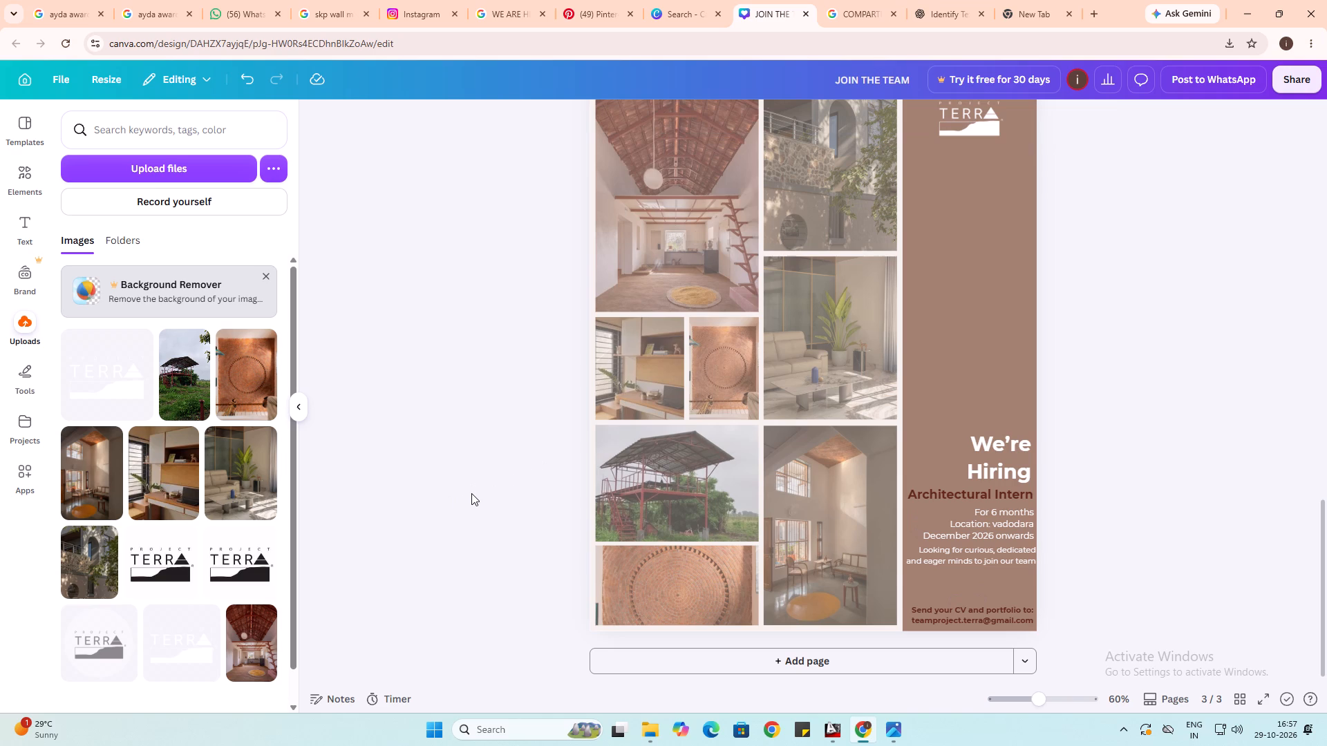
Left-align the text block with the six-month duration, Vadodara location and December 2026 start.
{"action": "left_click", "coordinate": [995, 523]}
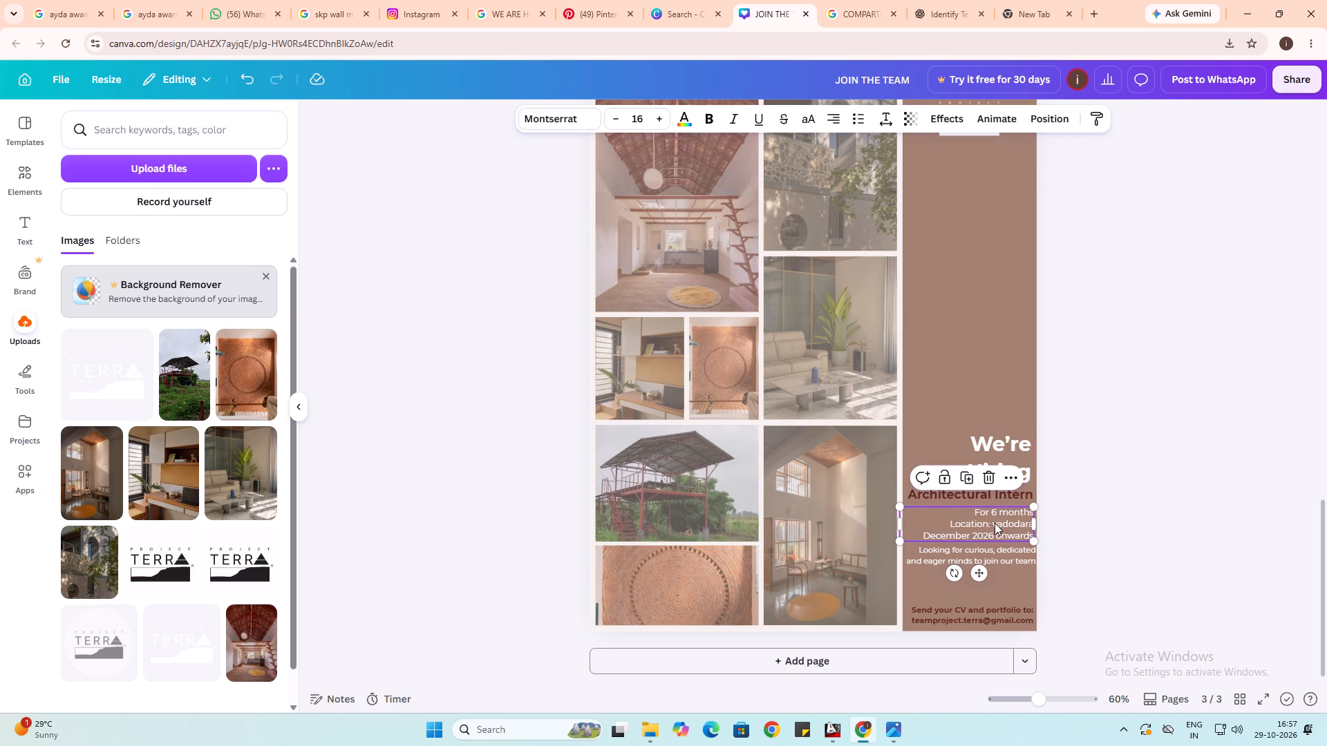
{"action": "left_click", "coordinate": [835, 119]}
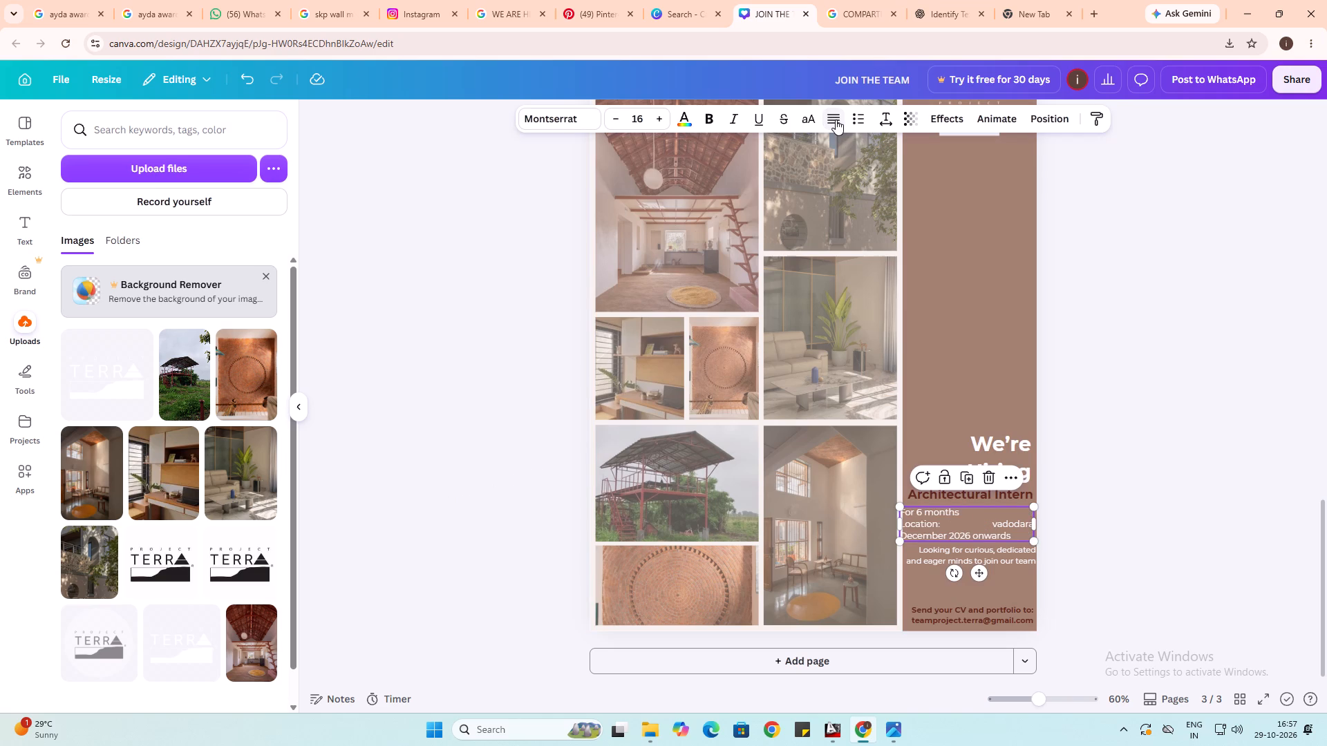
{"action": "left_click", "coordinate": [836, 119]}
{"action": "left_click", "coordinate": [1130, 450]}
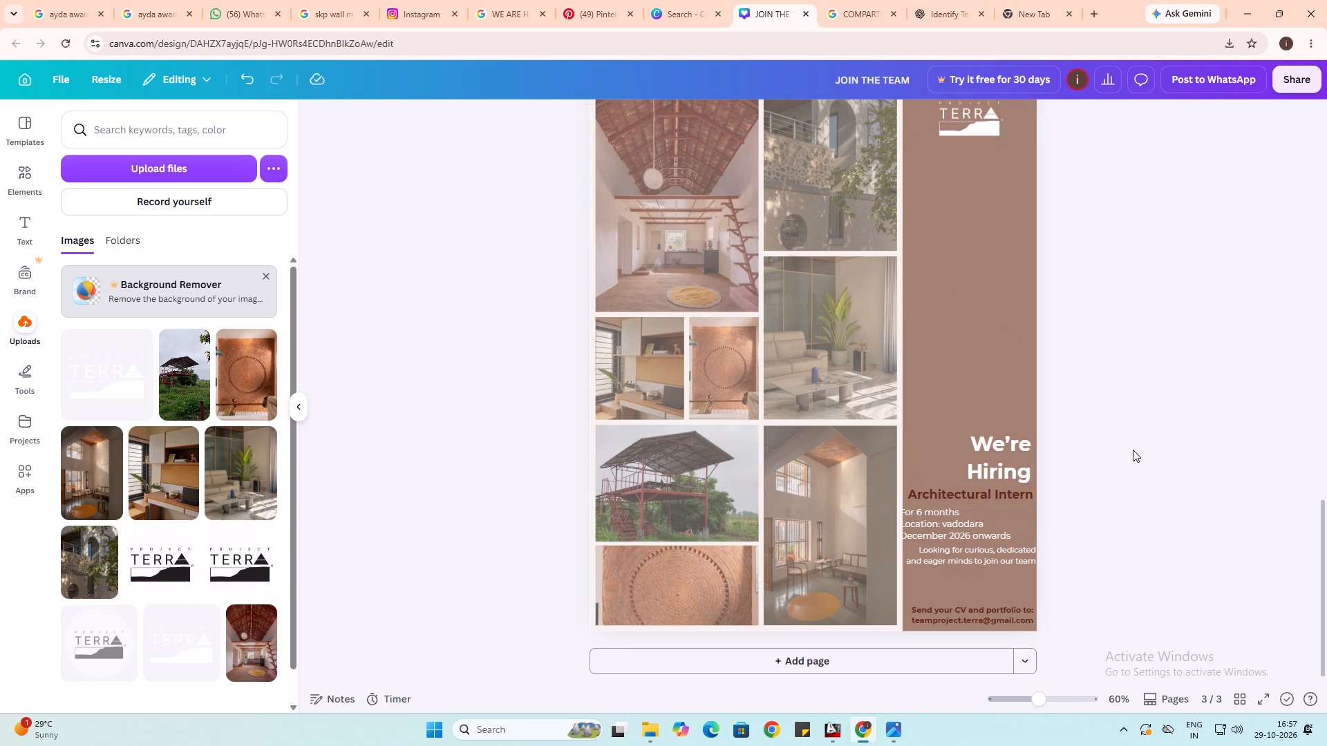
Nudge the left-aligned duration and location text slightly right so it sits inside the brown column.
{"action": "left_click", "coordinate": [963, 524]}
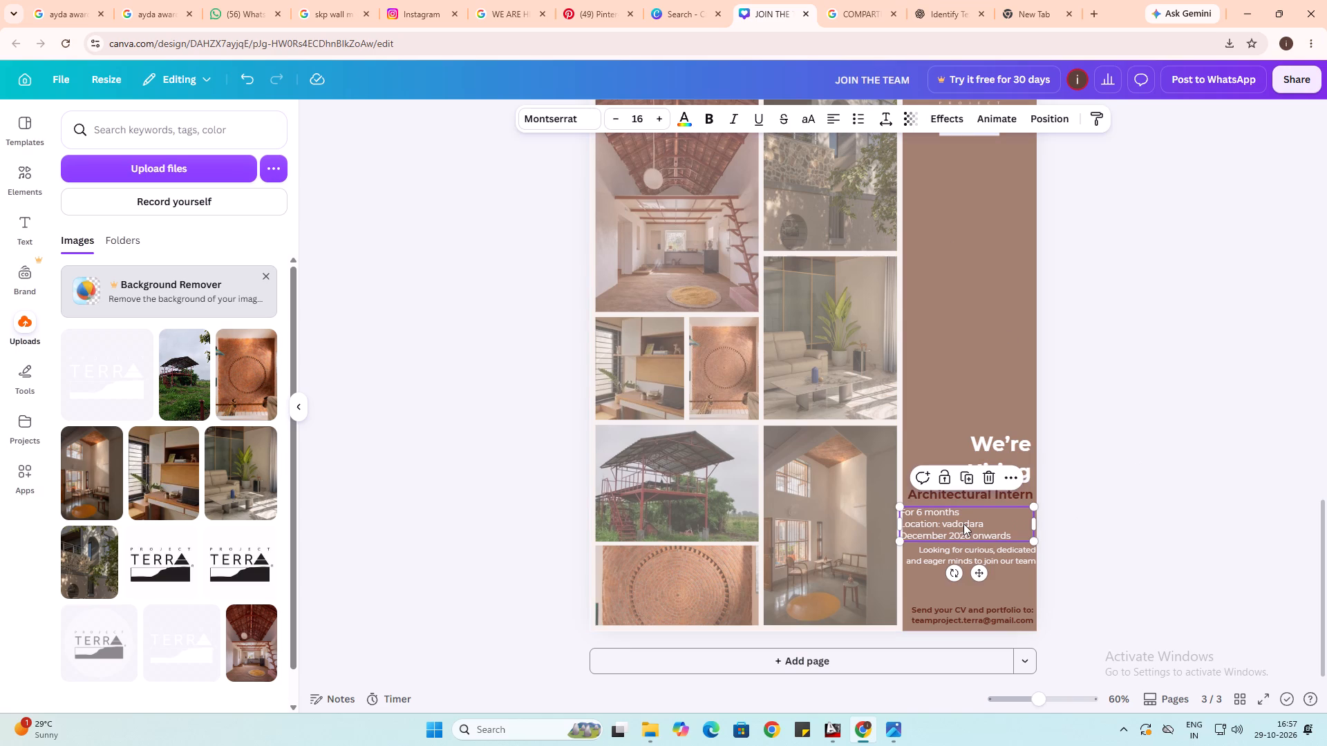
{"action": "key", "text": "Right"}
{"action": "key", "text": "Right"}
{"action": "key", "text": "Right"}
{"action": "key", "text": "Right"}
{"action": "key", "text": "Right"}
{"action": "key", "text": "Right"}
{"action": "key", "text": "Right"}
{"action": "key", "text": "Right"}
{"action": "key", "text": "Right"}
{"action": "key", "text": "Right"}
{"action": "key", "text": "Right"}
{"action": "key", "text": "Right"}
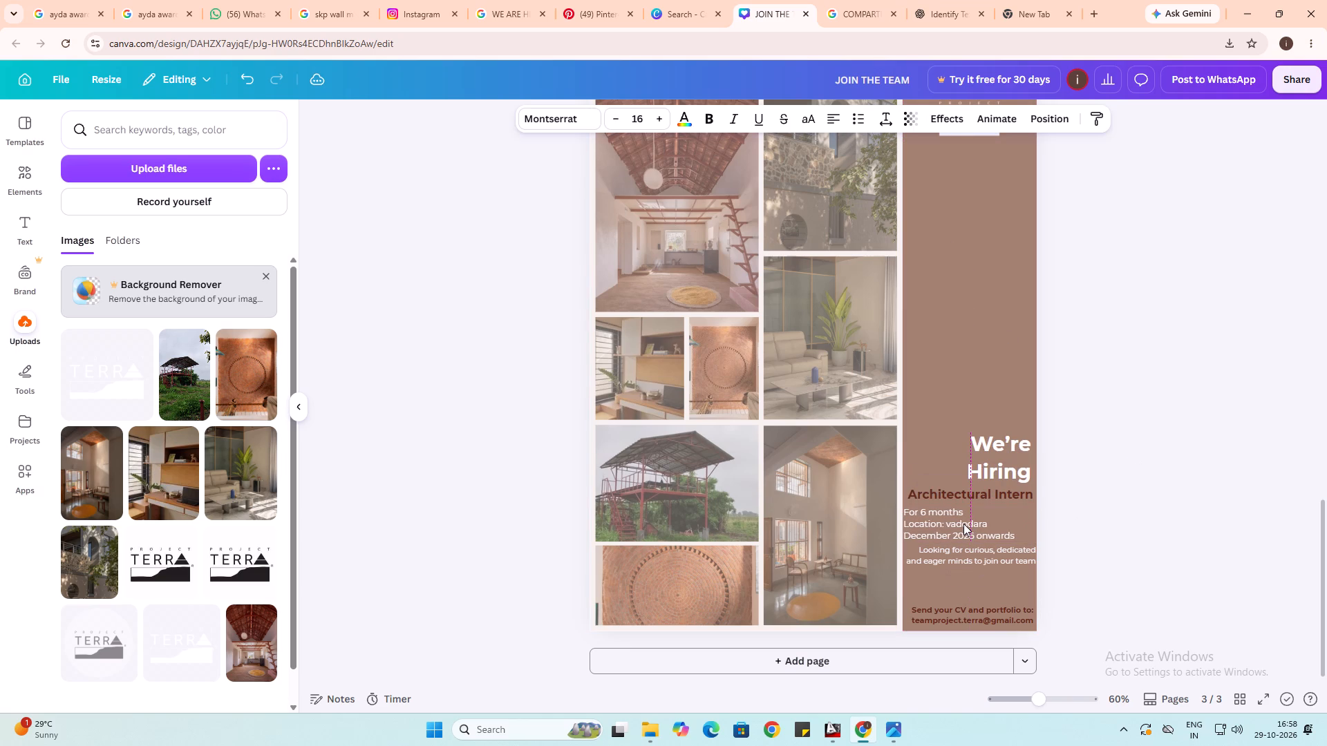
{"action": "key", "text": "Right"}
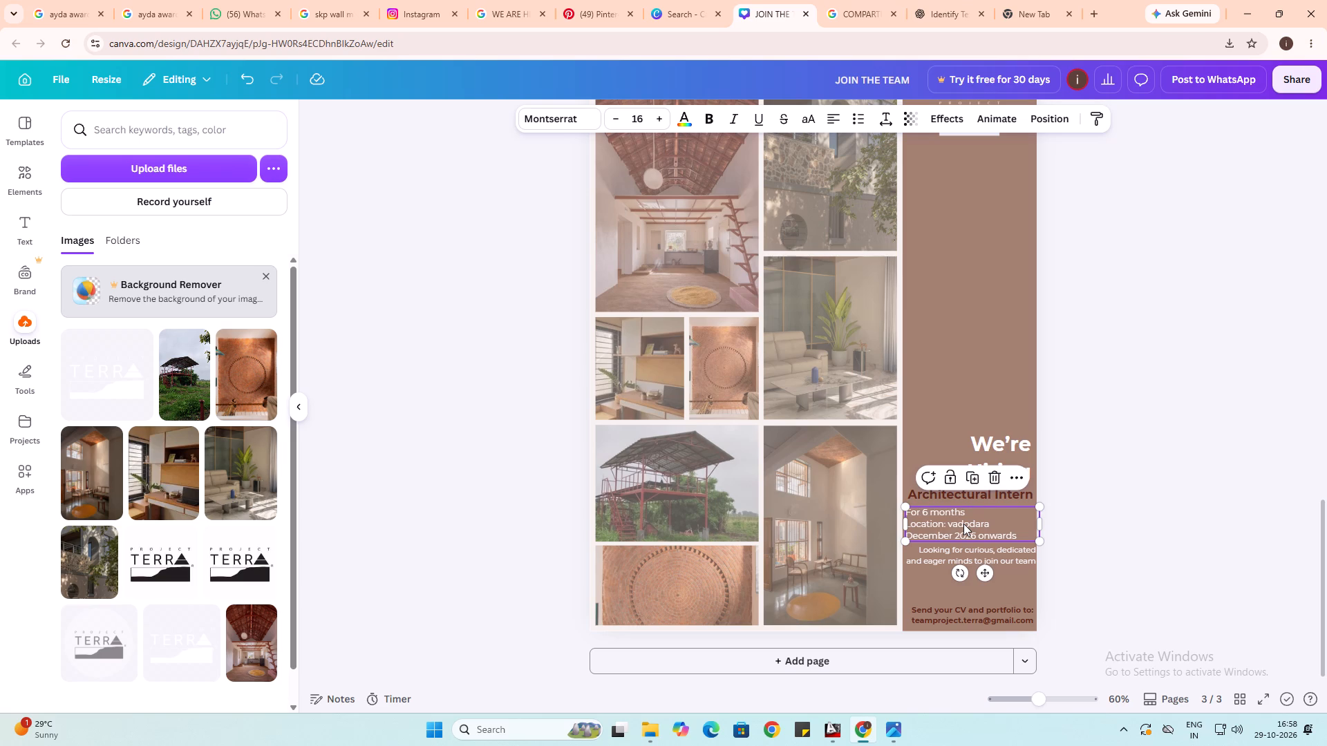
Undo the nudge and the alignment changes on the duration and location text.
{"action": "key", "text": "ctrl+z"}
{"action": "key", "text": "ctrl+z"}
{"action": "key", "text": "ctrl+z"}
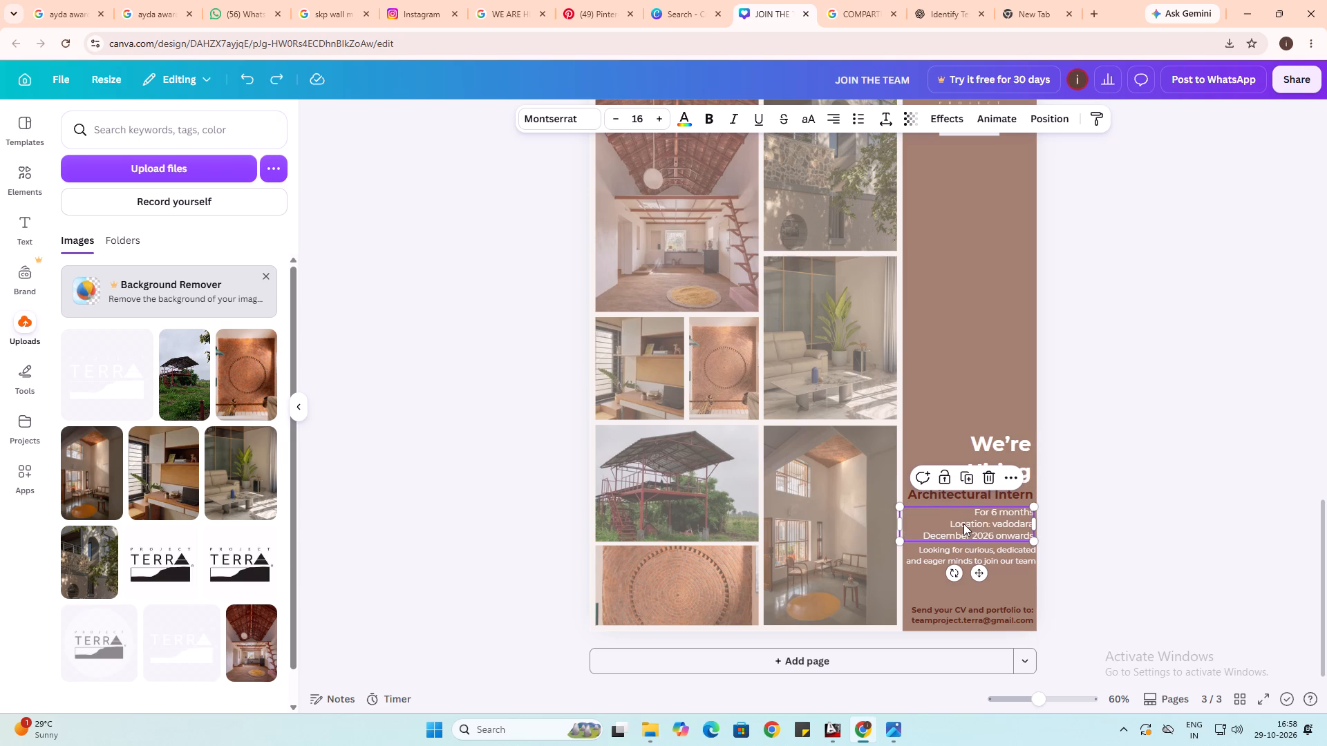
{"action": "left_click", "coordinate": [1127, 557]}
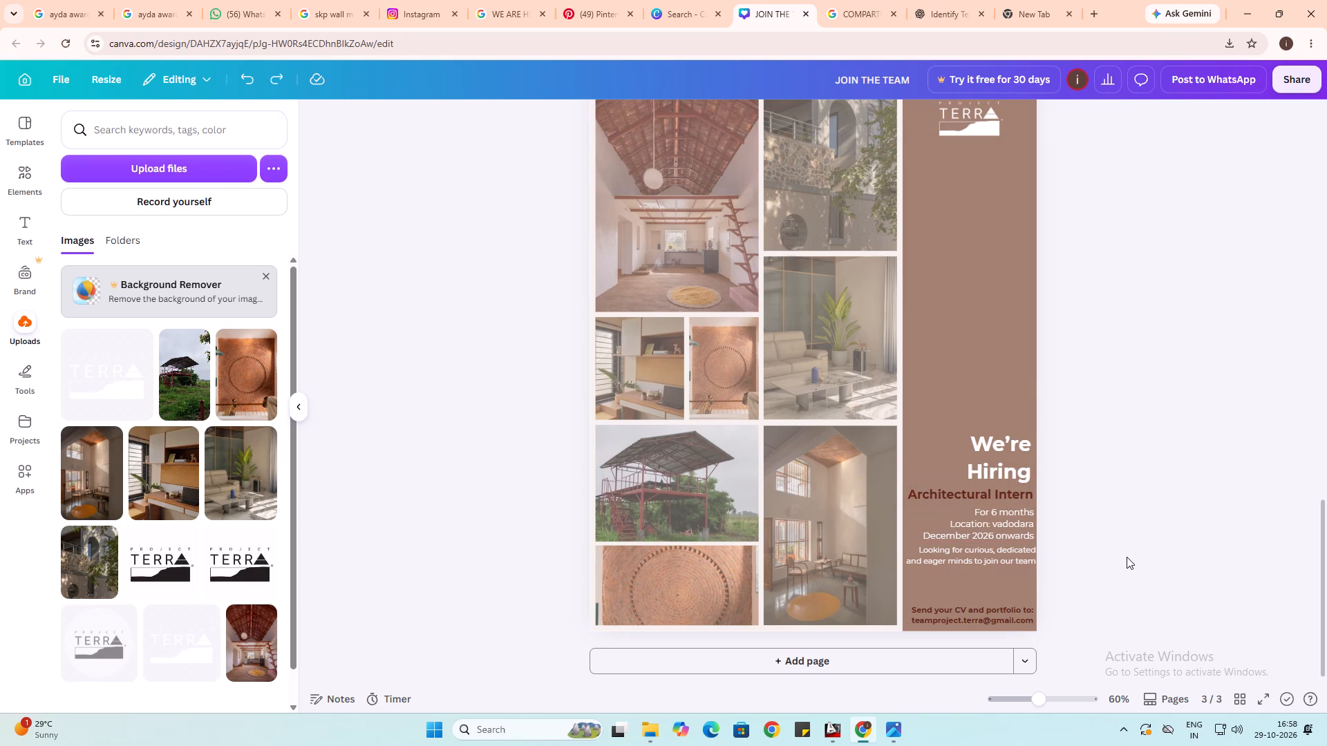
Nudge the "Looking for curious, dedicated and eager minds" text slightly left to line up with the duration and location text's right edge.
{"action": "left_click", "coordinate": [995, 562]}
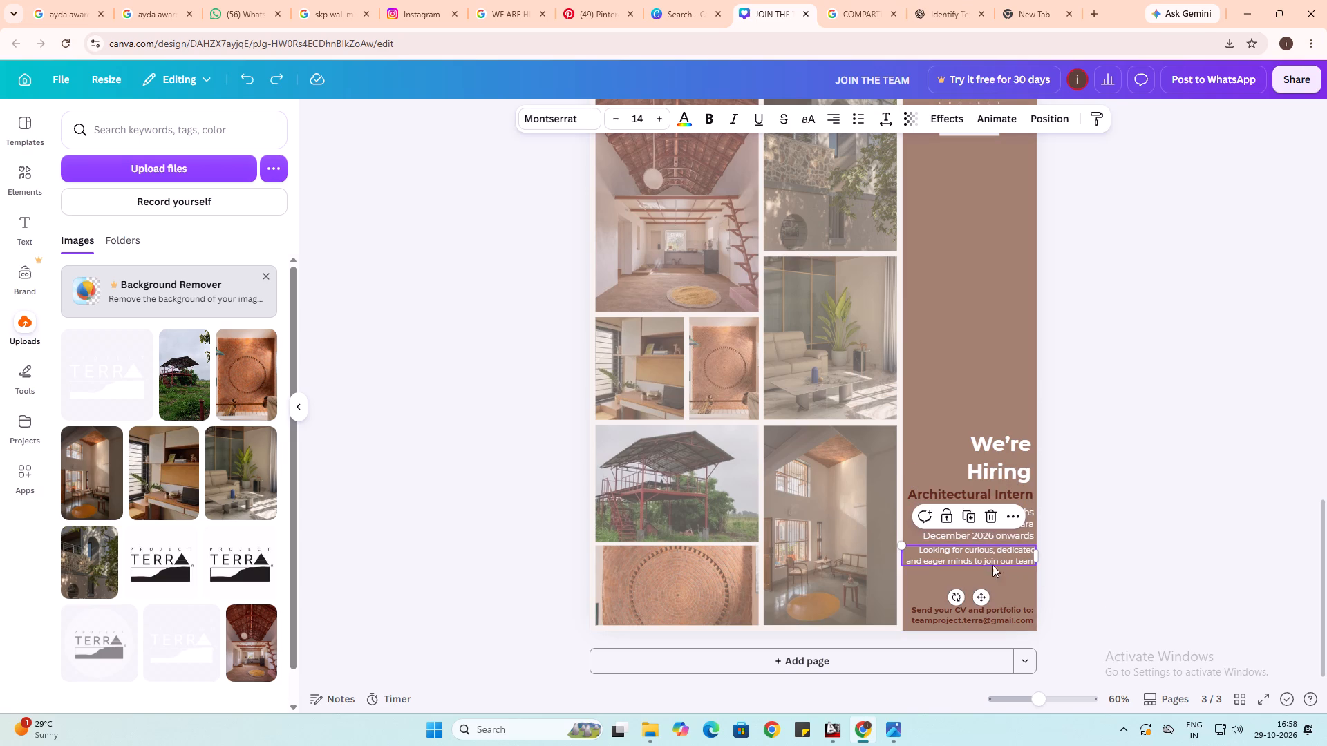
{"action": "key", "text": "Left"}
{"action": "key", "text": "Left"}
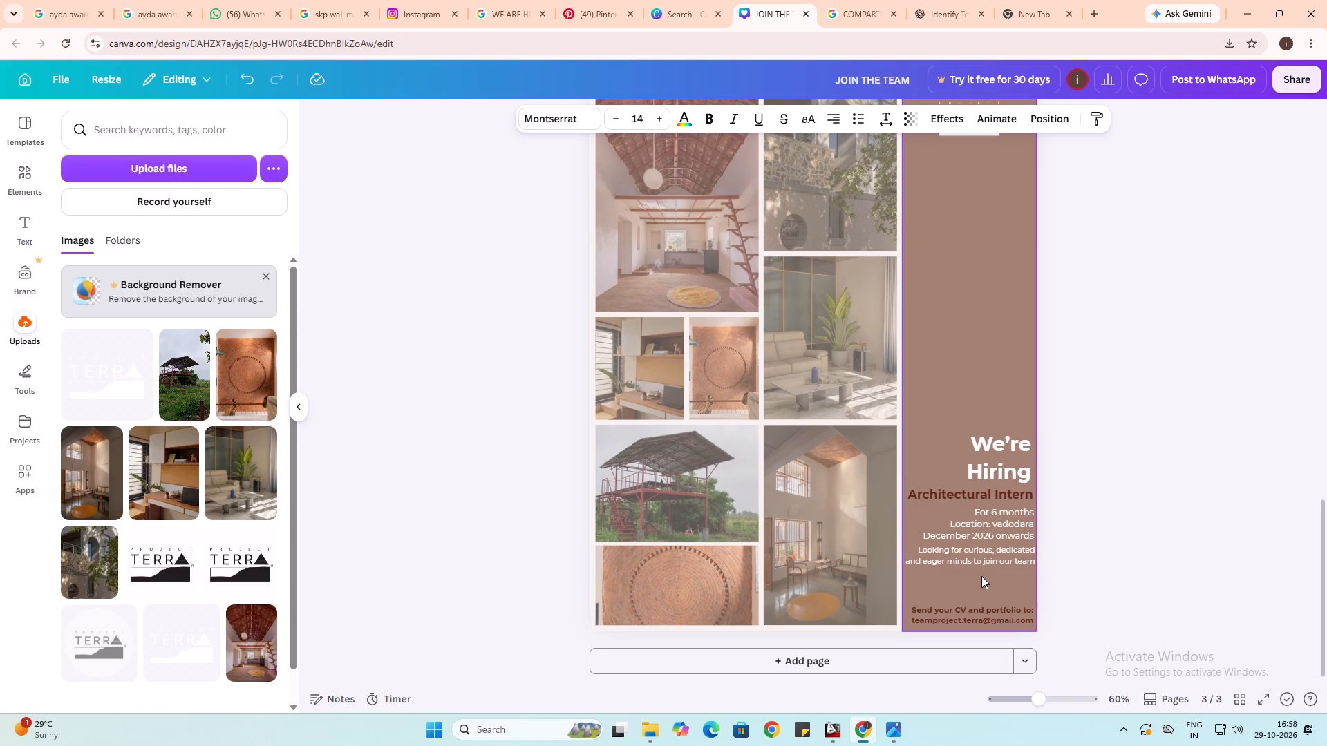
{"action": "key", "text": "Left"}
{"action": "key", "text": "Left"}
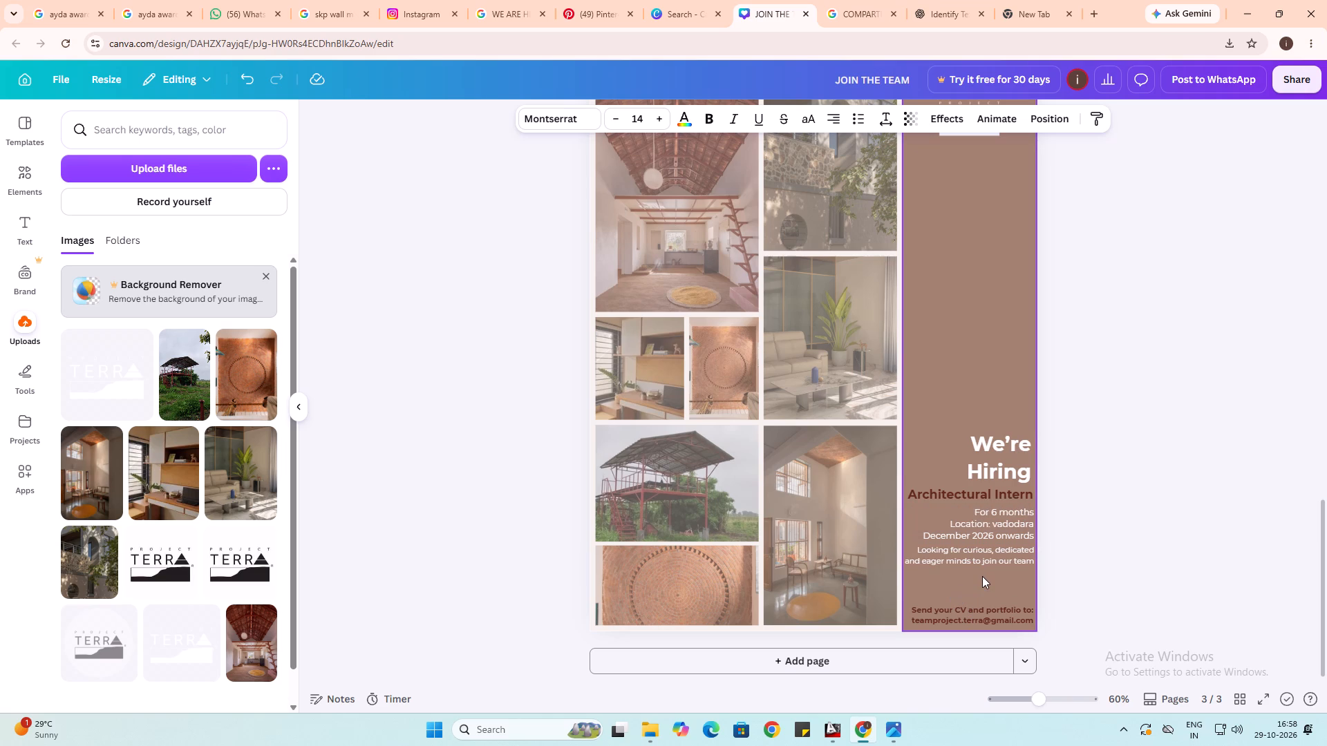
{"action": "key", "text": "Left"}
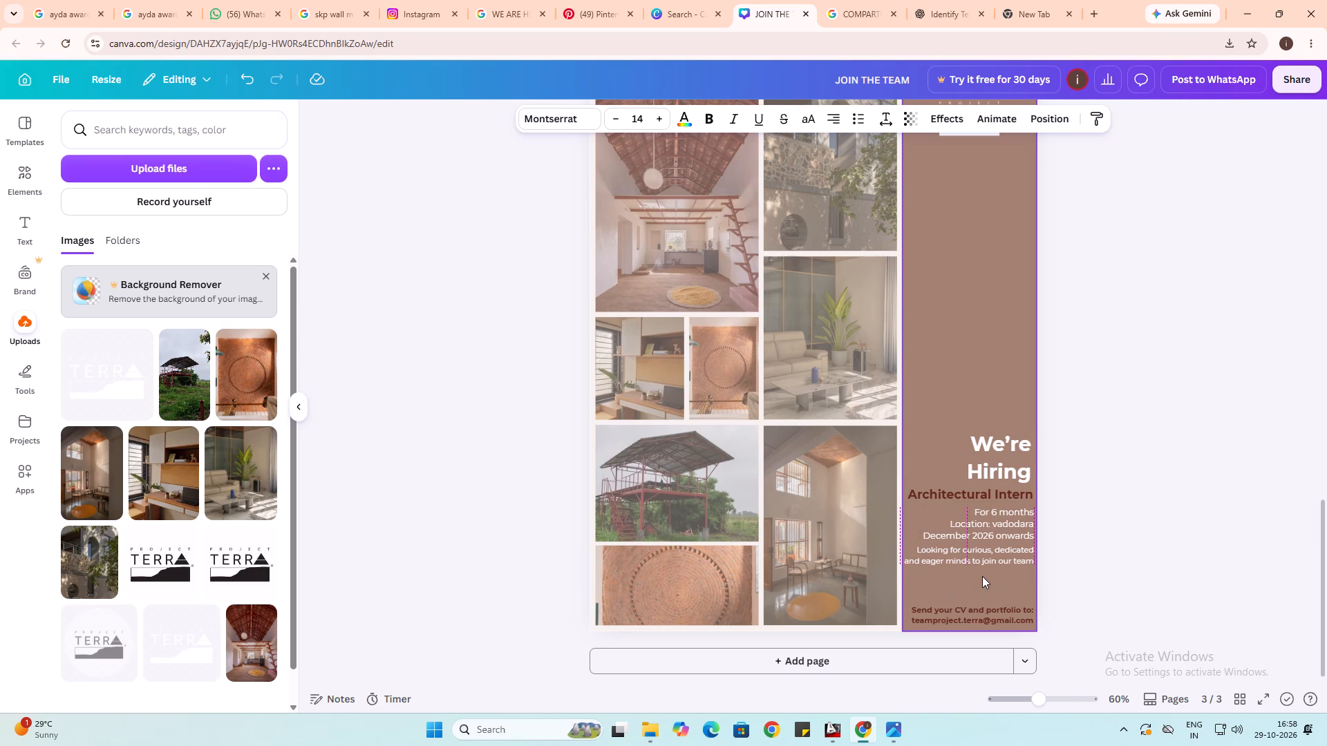
{"action": "left_click", "coordinate": [1081, 559]}
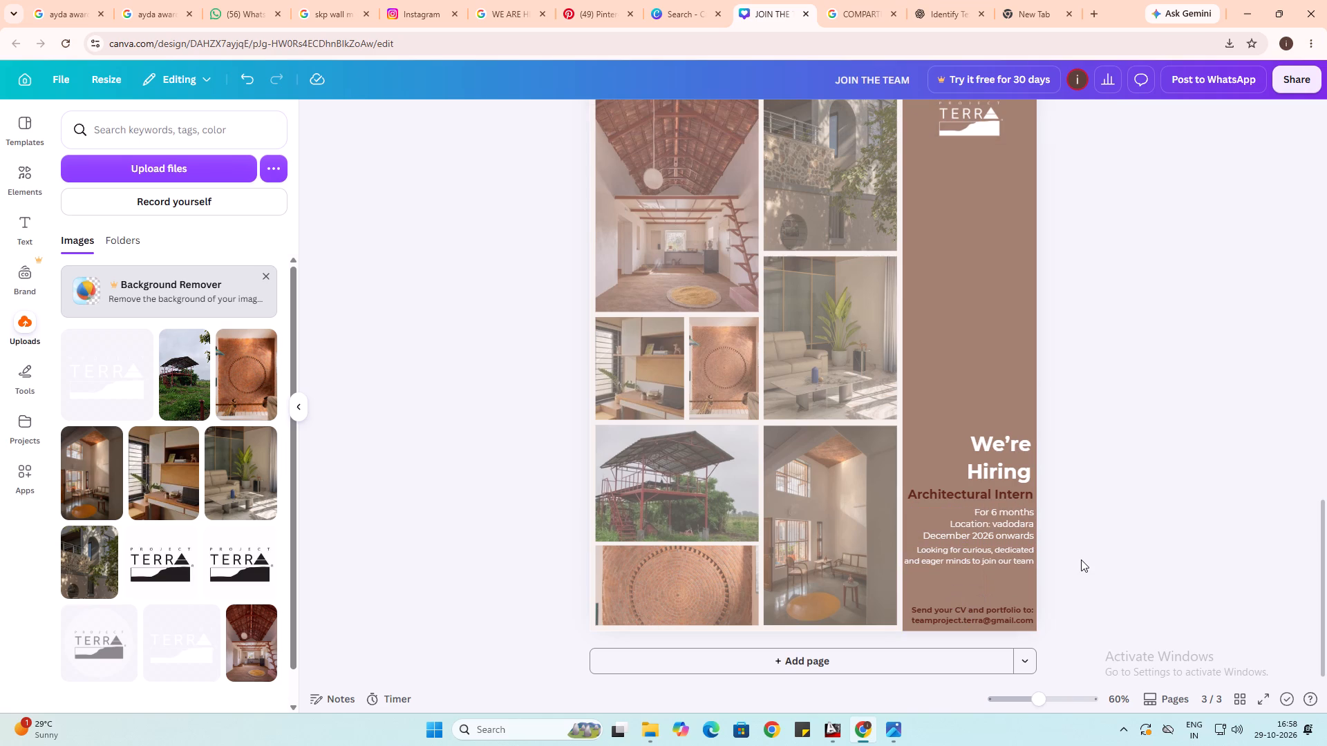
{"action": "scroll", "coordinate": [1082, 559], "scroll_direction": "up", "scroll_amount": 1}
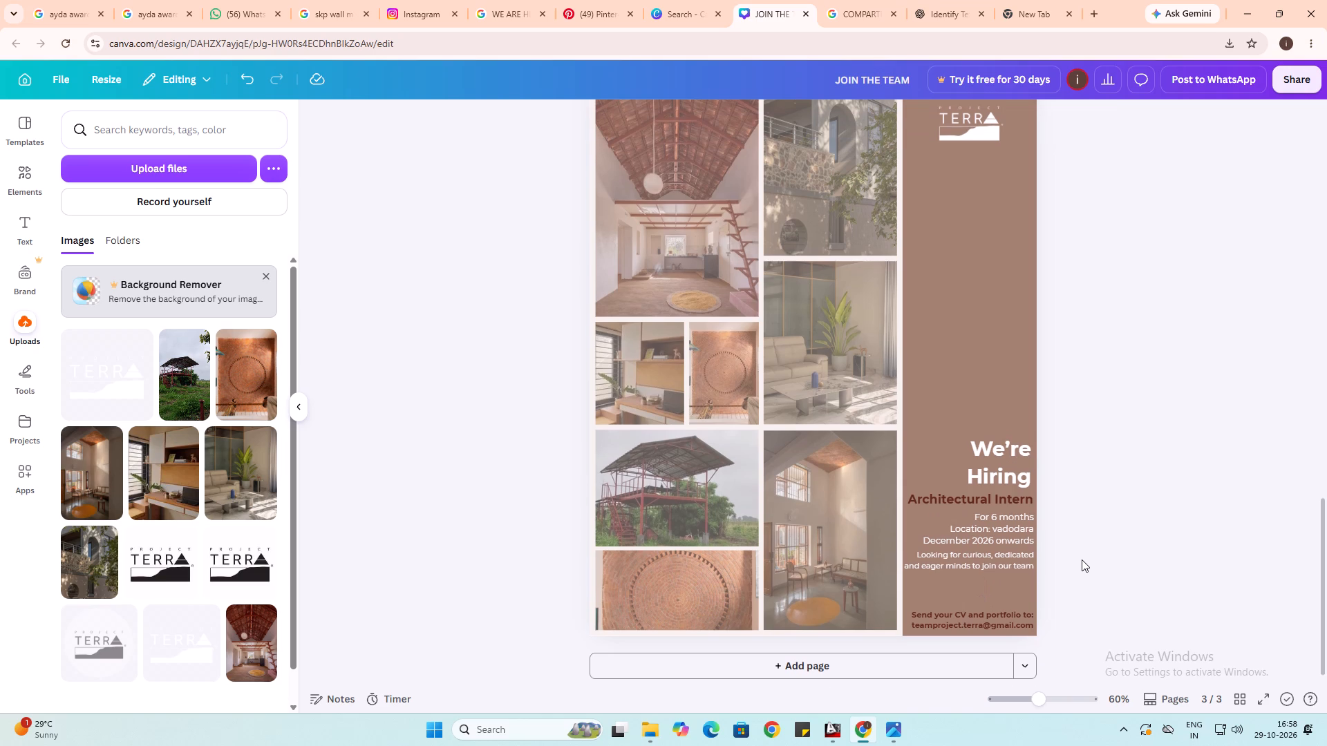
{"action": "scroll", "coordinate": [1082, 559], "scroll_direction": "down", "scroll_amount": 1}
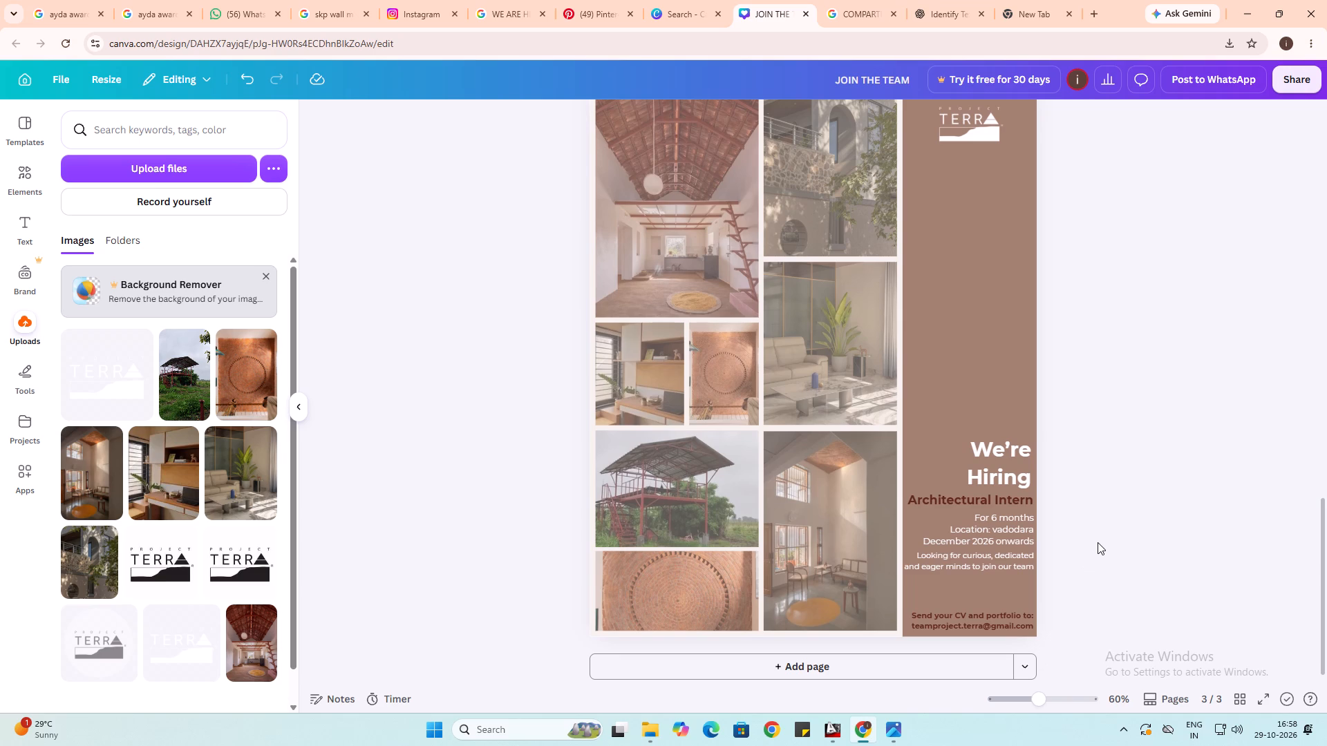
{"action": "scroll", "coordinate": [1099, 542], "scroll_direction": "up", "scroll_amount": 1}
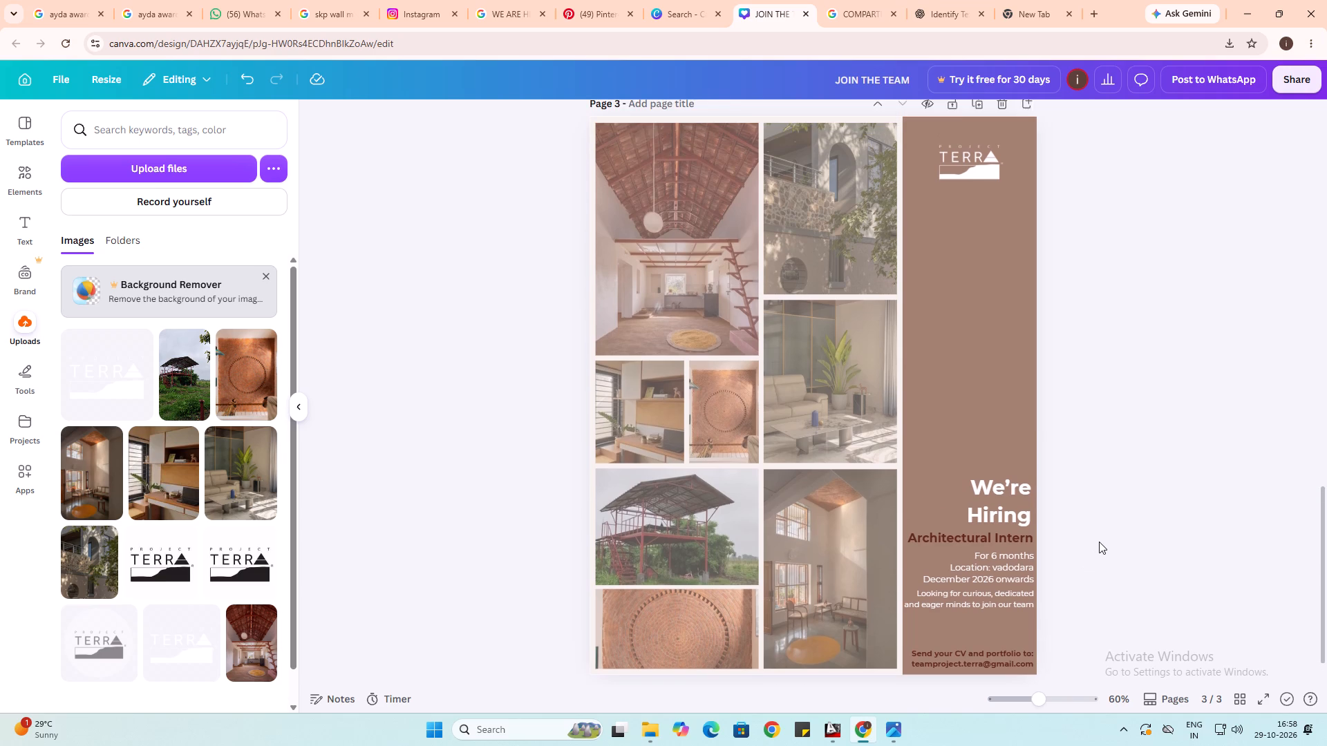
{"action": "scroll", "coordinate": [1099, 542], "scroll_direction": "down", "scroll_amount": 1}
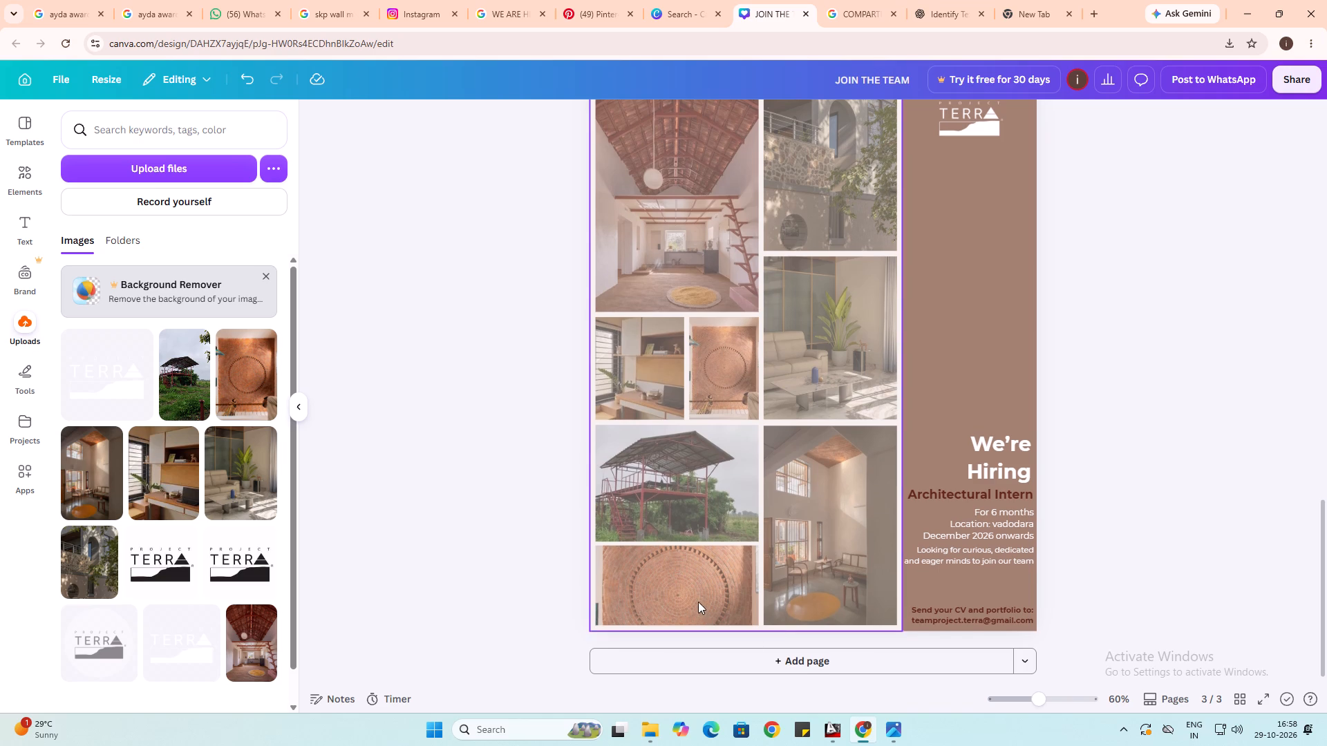
Switch to File Explorer and open the PROJECT TERRA OFFICE DATA folder.
{"action": "left_click", "coordinate": [433, 676]}
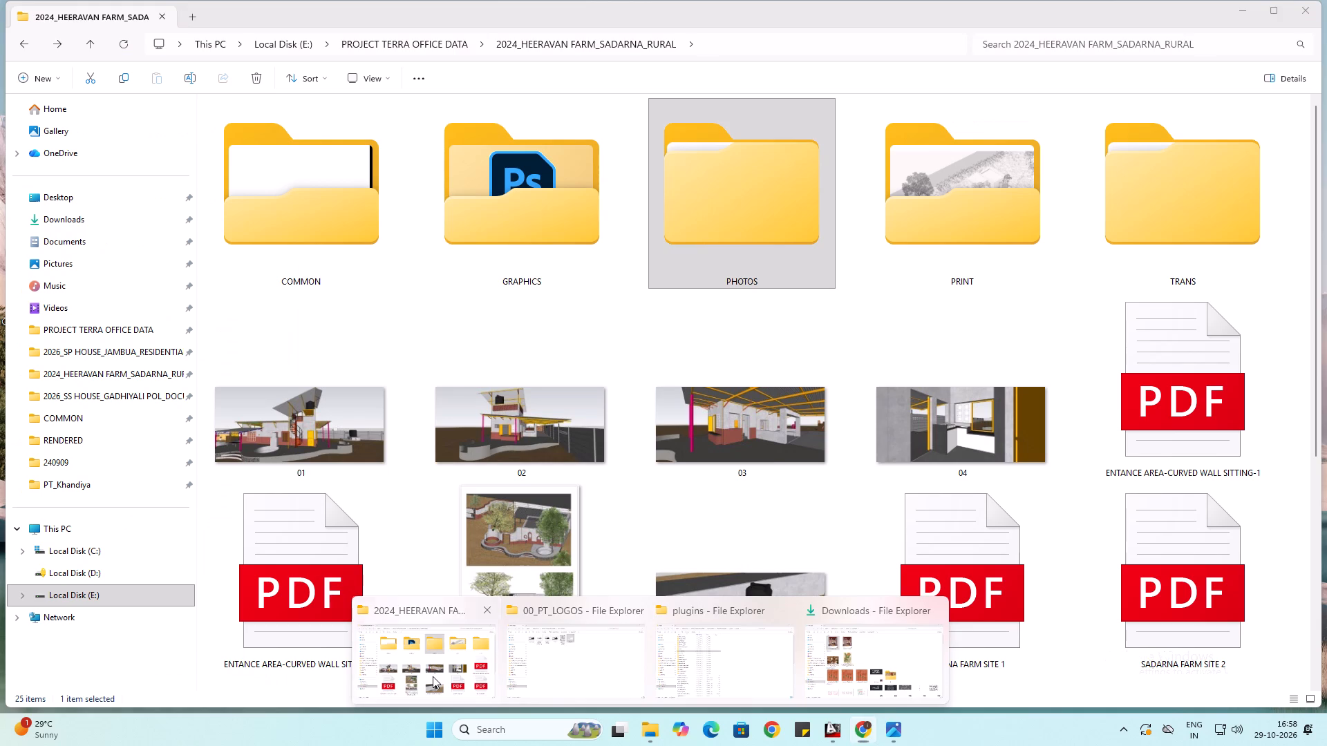
{"action": "left_click", "coordinate": [89, 333]}
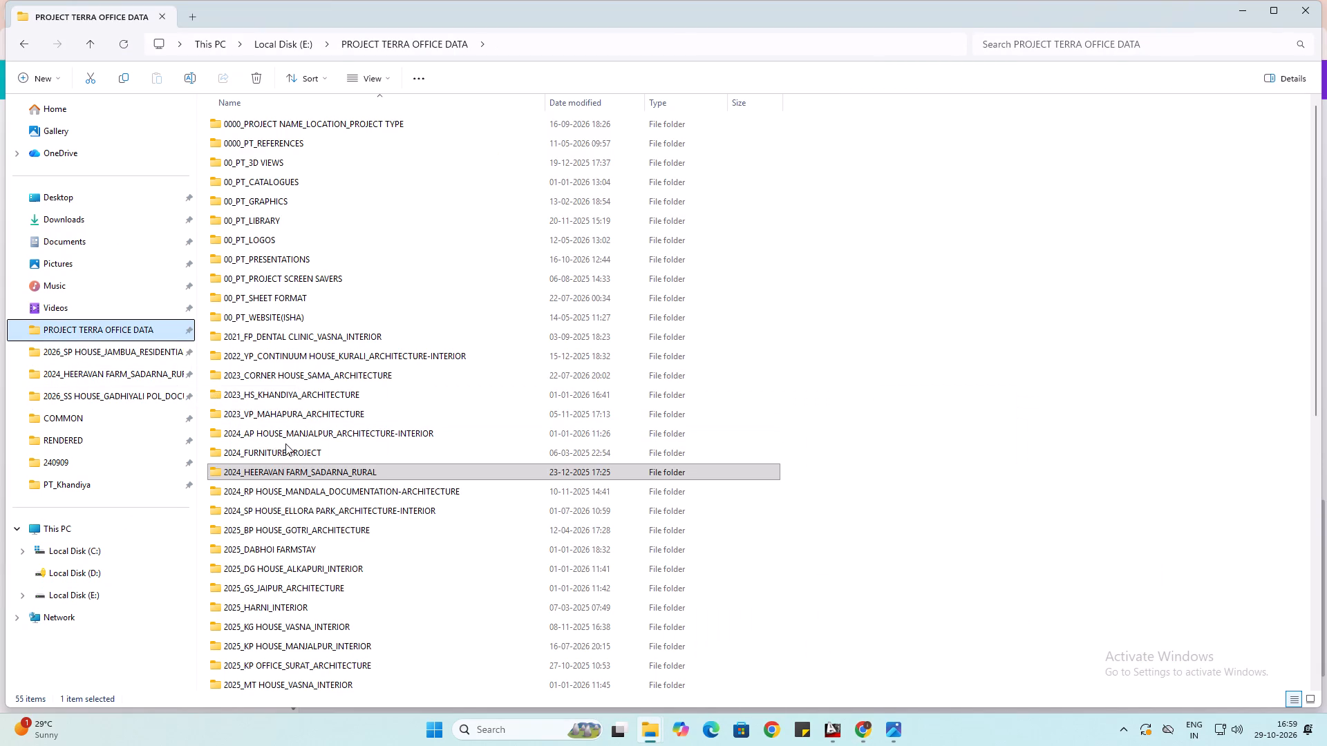
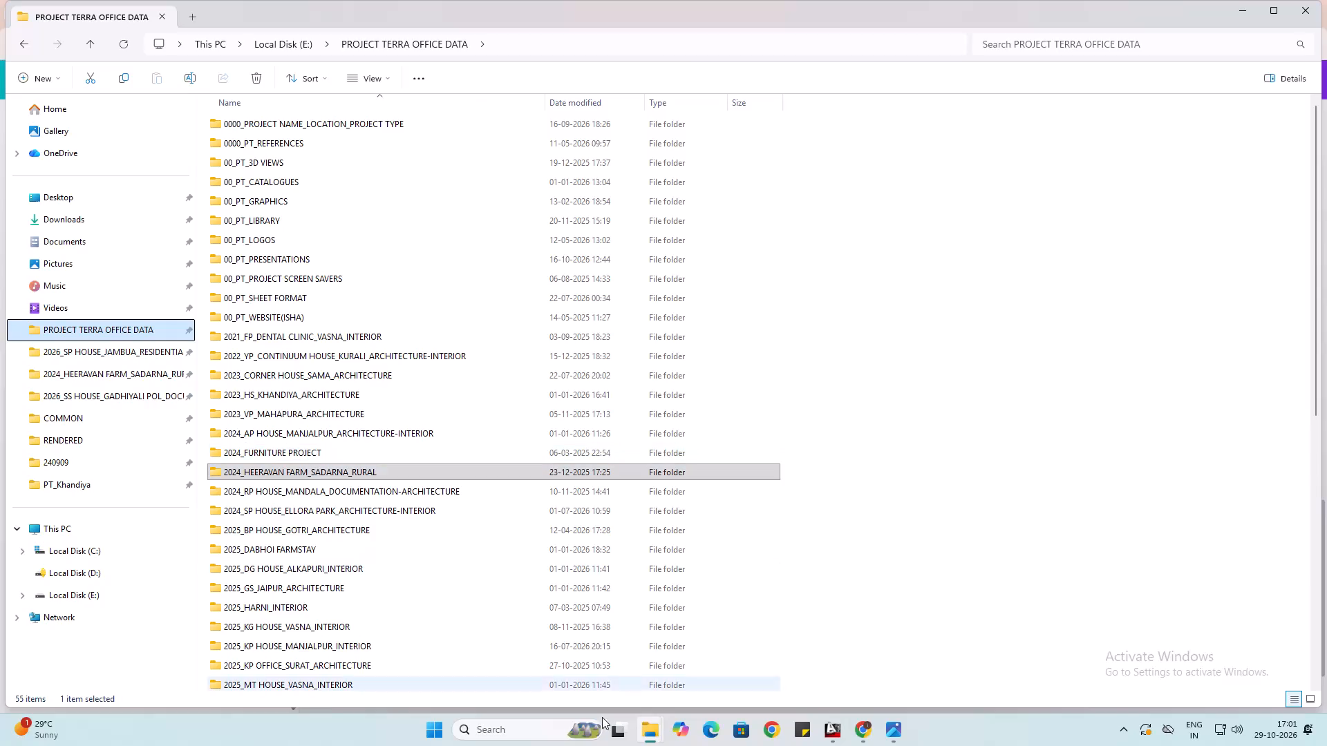
Switch to the Canva poster design in Chrome and review the page 3 layout.
{"action": "left_click", "coordinate": [869, 731]}
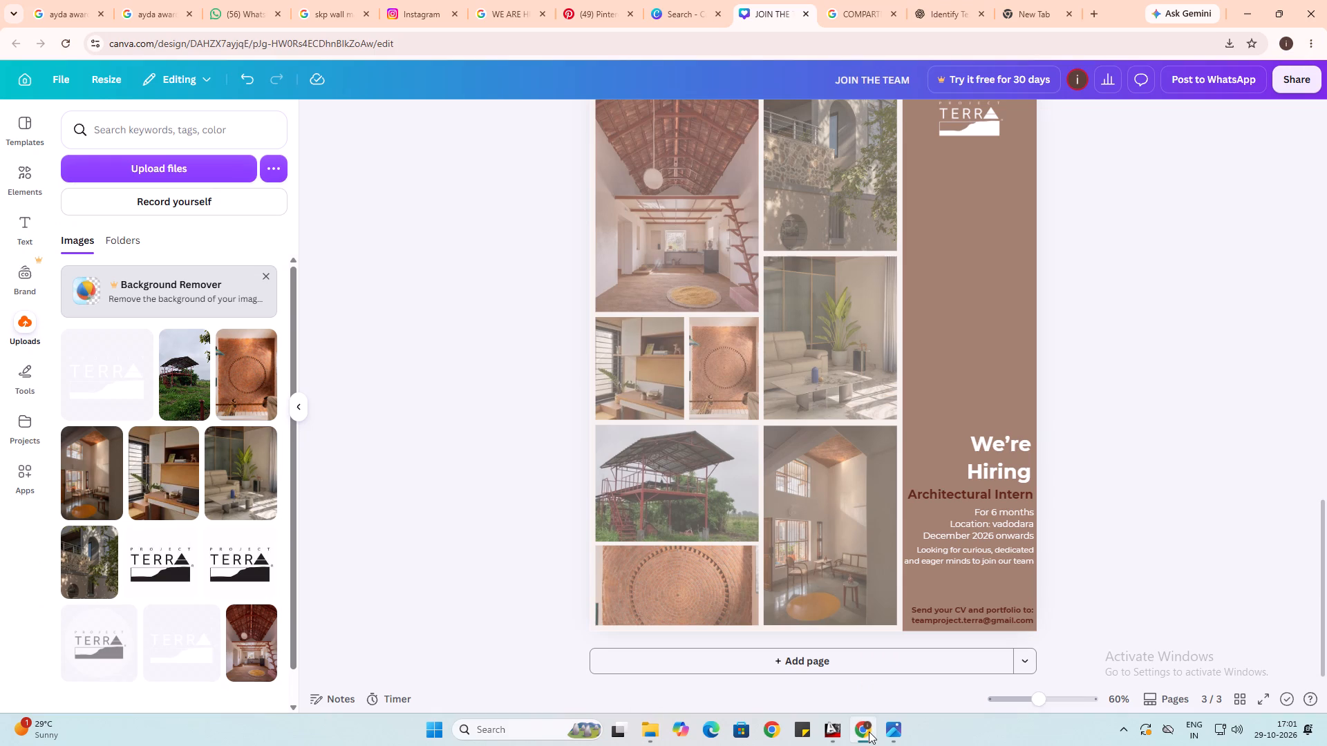
{"action": "scroll", "coordinate": [834, 549], "scroll_direction": "up", "scroll_amount": 1}
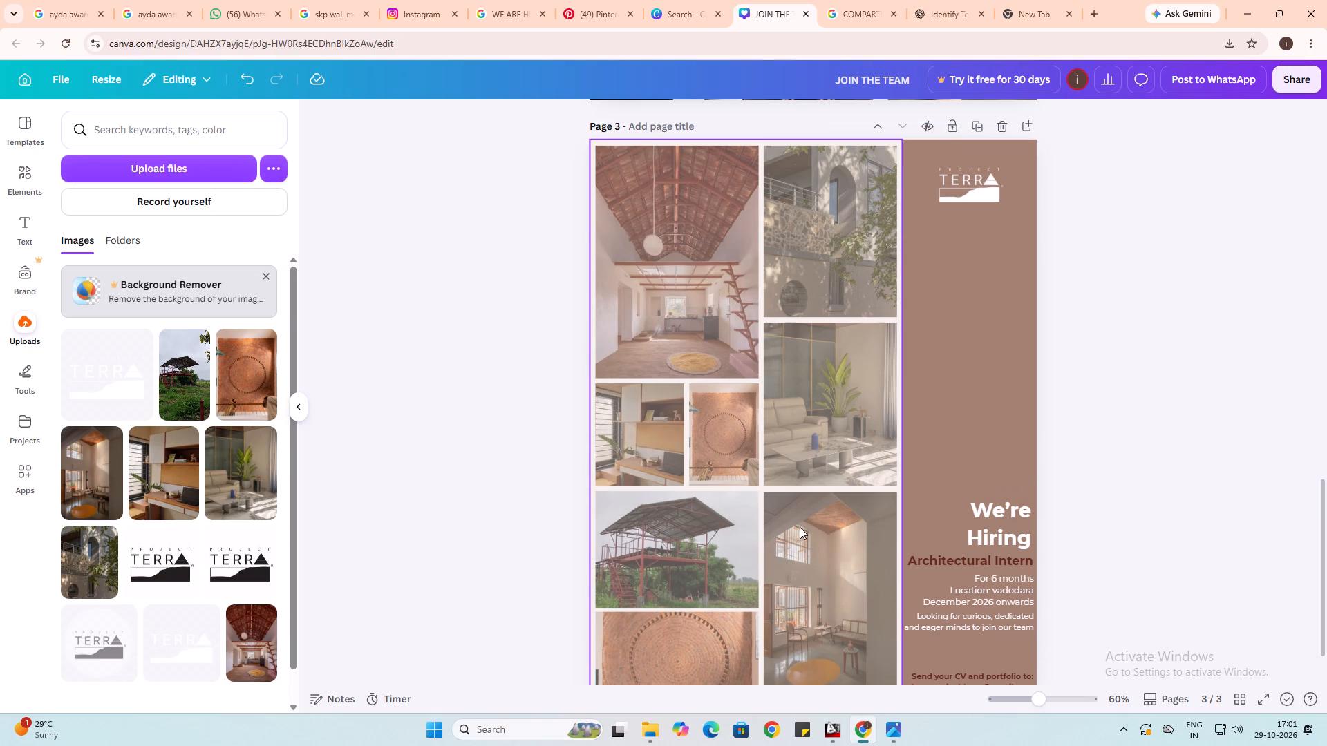
{"action": "scroll", "coordinate": [804, 527], "scroll_direction": "down", "scroll_amount": 1}
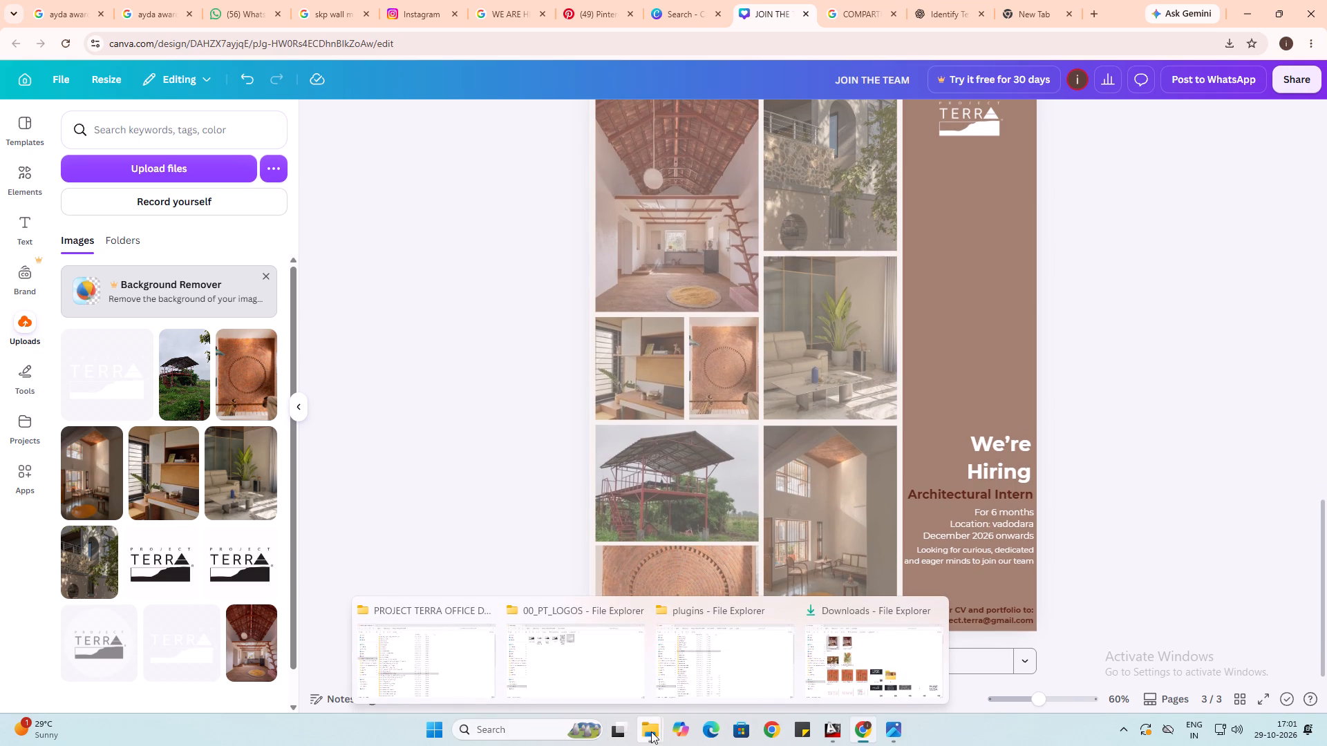
Switch back to File Explorer and view the sp ellorapark (2) image in the 2024_SP HOUSE_ELLORA PARK project's photos folder.
{"action": "left_click", "coordinate": [423, 658]}
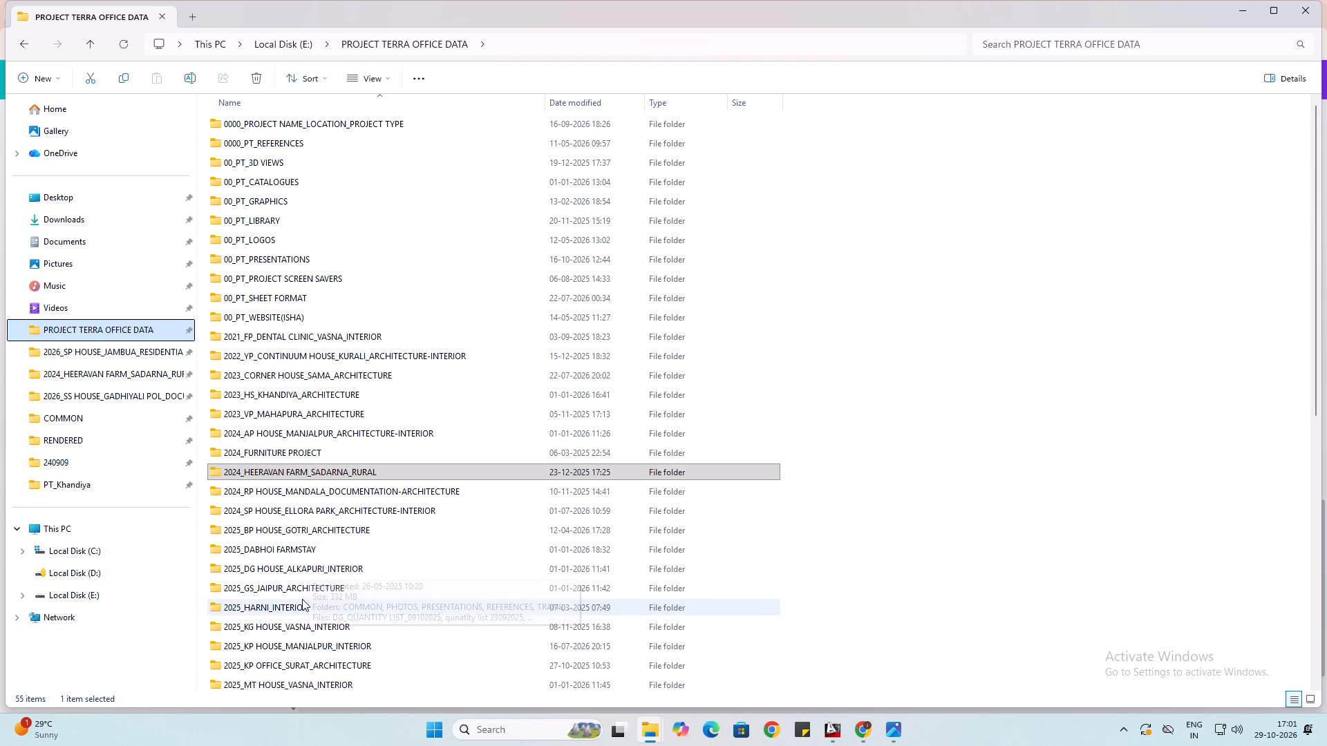
{"action": "scroll", "coordinate": [312, 600], "scroll_direction": "down", "scroll_amount": 1}
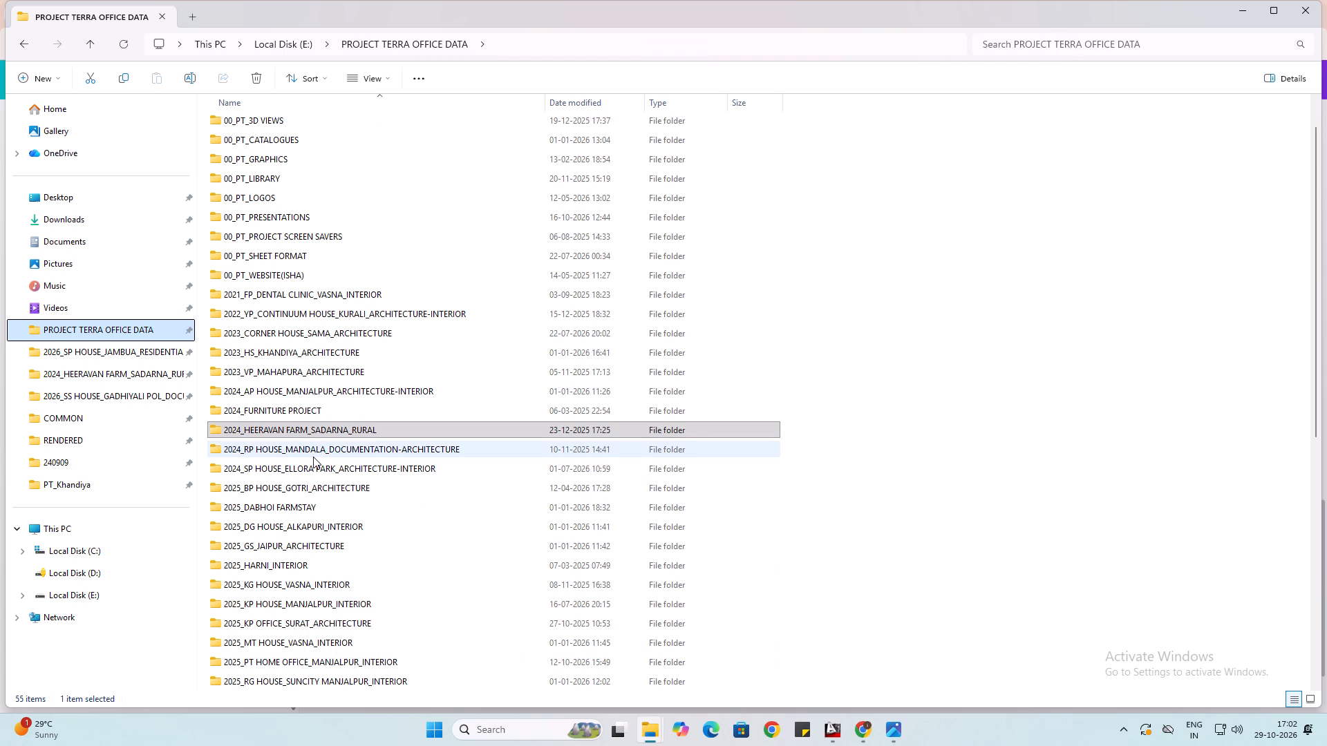
{"action": "double_click", "coordinate": [302, 470]}
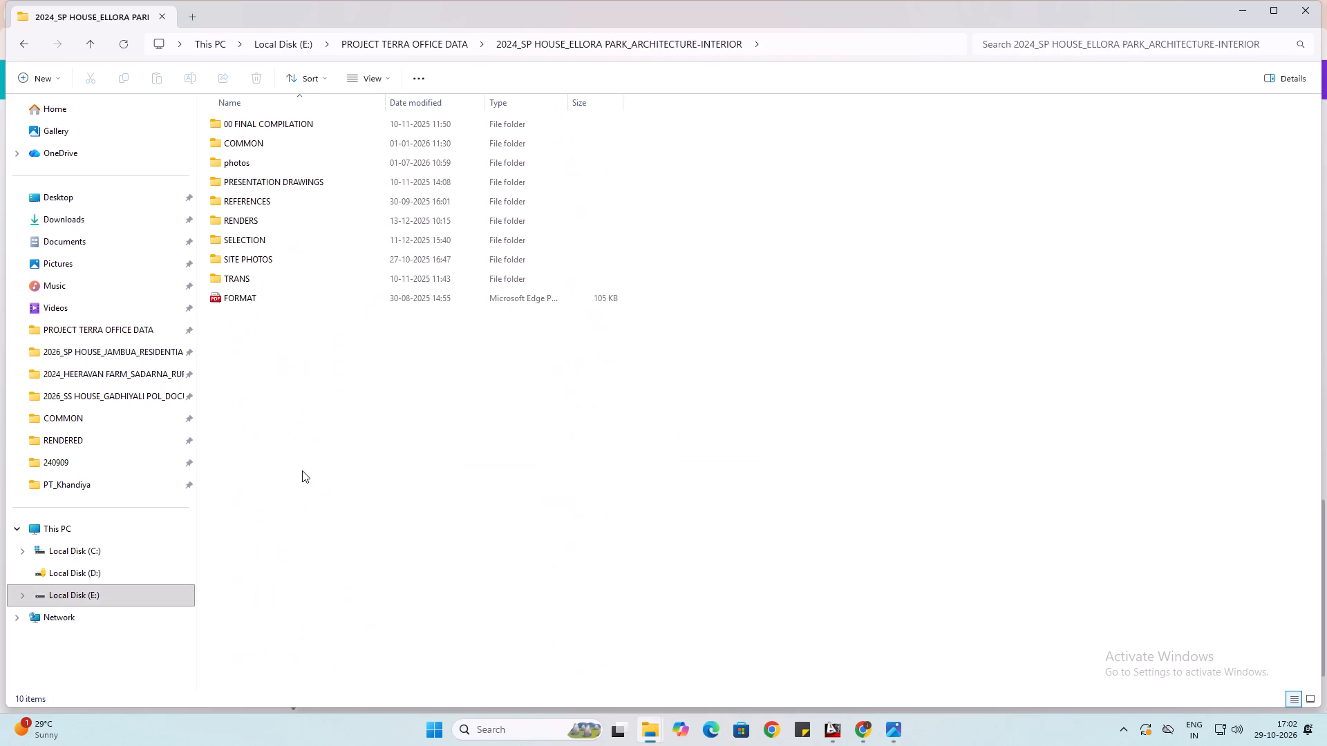
{"action": "double_click", "coordinate": [250, 166]}
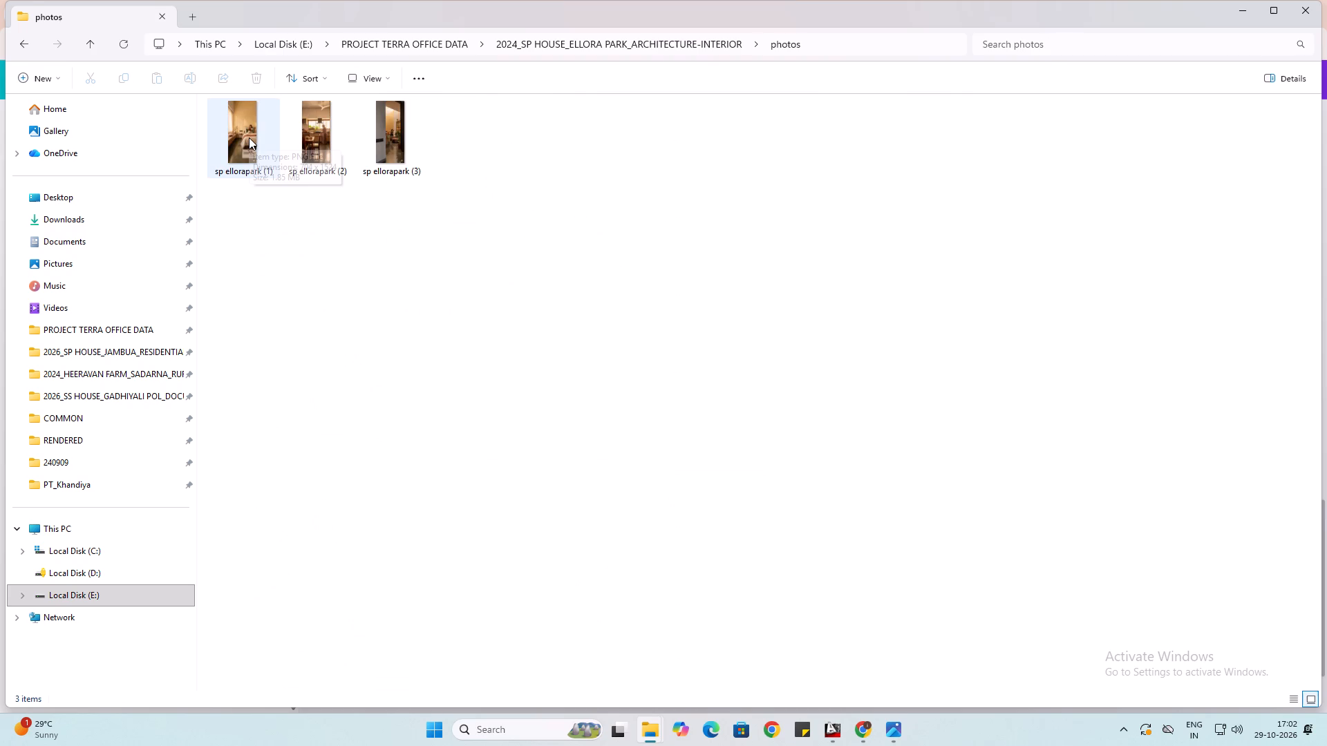
{"action": "double_click", "coordinate": [317, 130]}
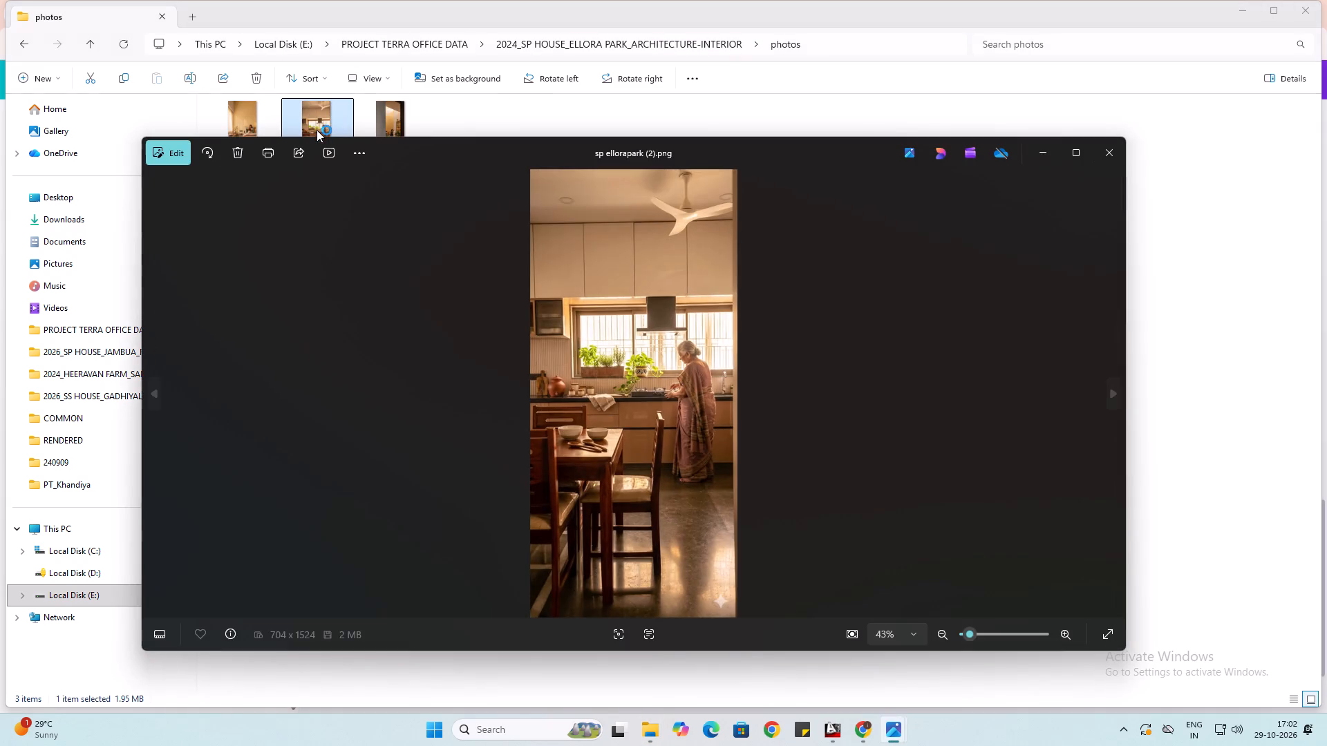
{"action": "left_click", "coordinate": [1113, 154]}
{"action": "left_click", "coordinate": [21, 50]}
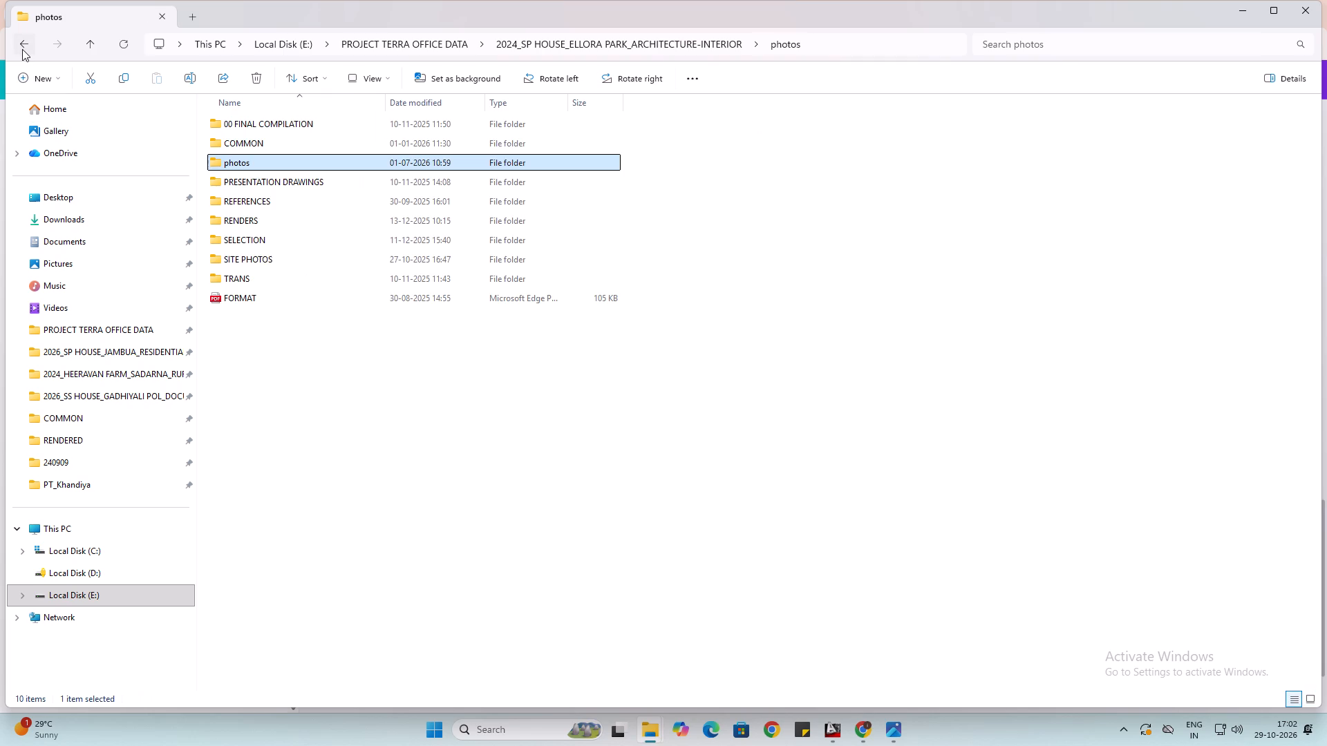
{"action": "left_click", "coordinate": [22, 49]}
Look through the files in the Documents folder and return to PROJECT TERRA OFFICE DATA.
{"action": "left_click", "coordinate": [102, 244]}
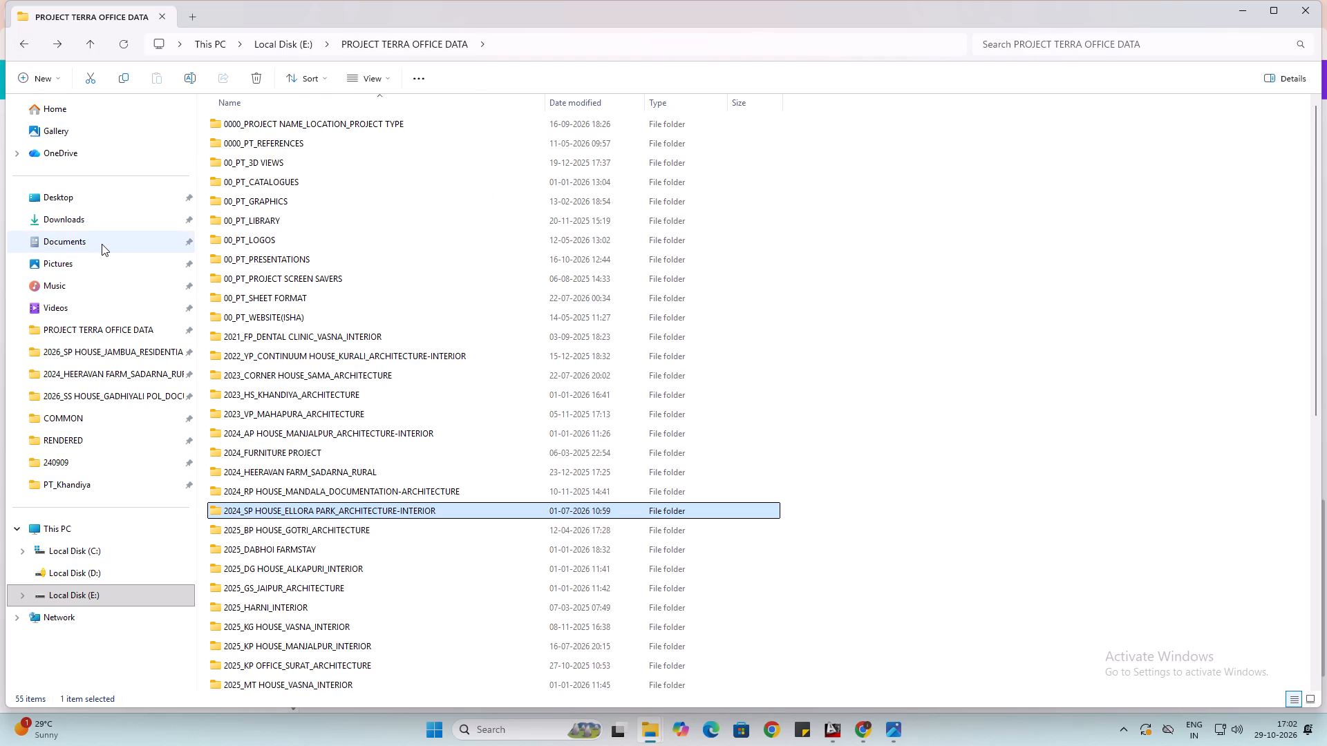
{"action": "scroll", "coordinate": [604, 472], "scroll_direction": "down", "scroll_amount": 4}
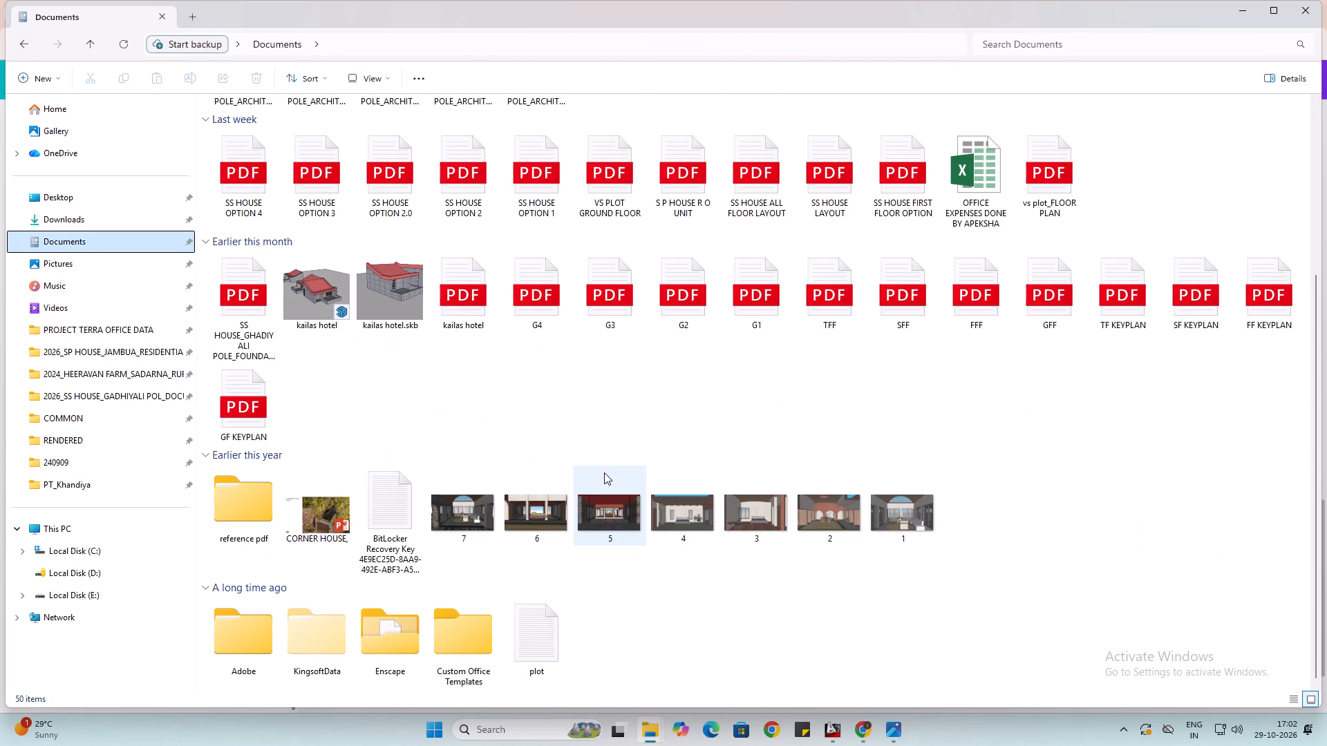
{"action": "scroll", "coordinate": [604, 472], "scroll_direction": "down", "scroll_amount": 3}
{"action": "left_click", "coordinate": [24, 53]}
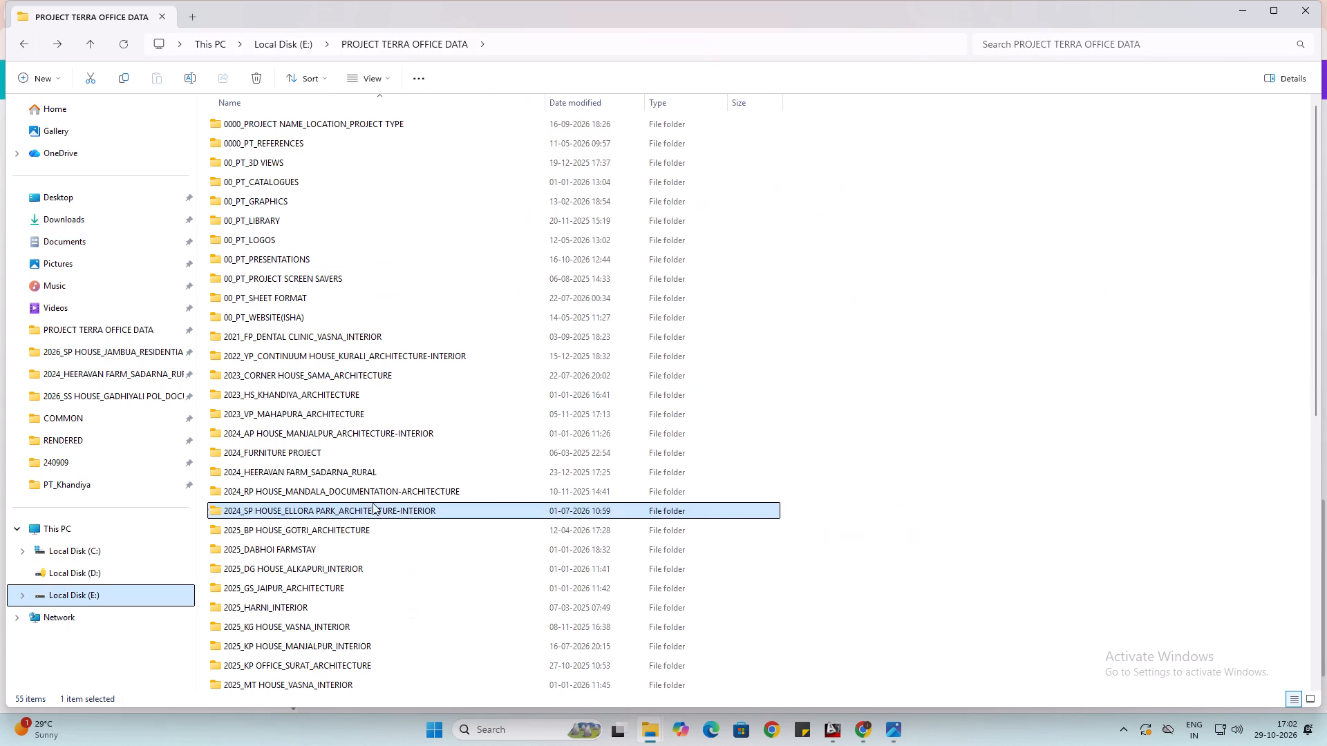
Check the SELECTION and photos folders of the 2024_SP HOUSE_ELLORA PARK project for images.
{"action": "scroll", "coordinate": [373, 504], "scroll_direction": "down", "scroll_amount": 3}
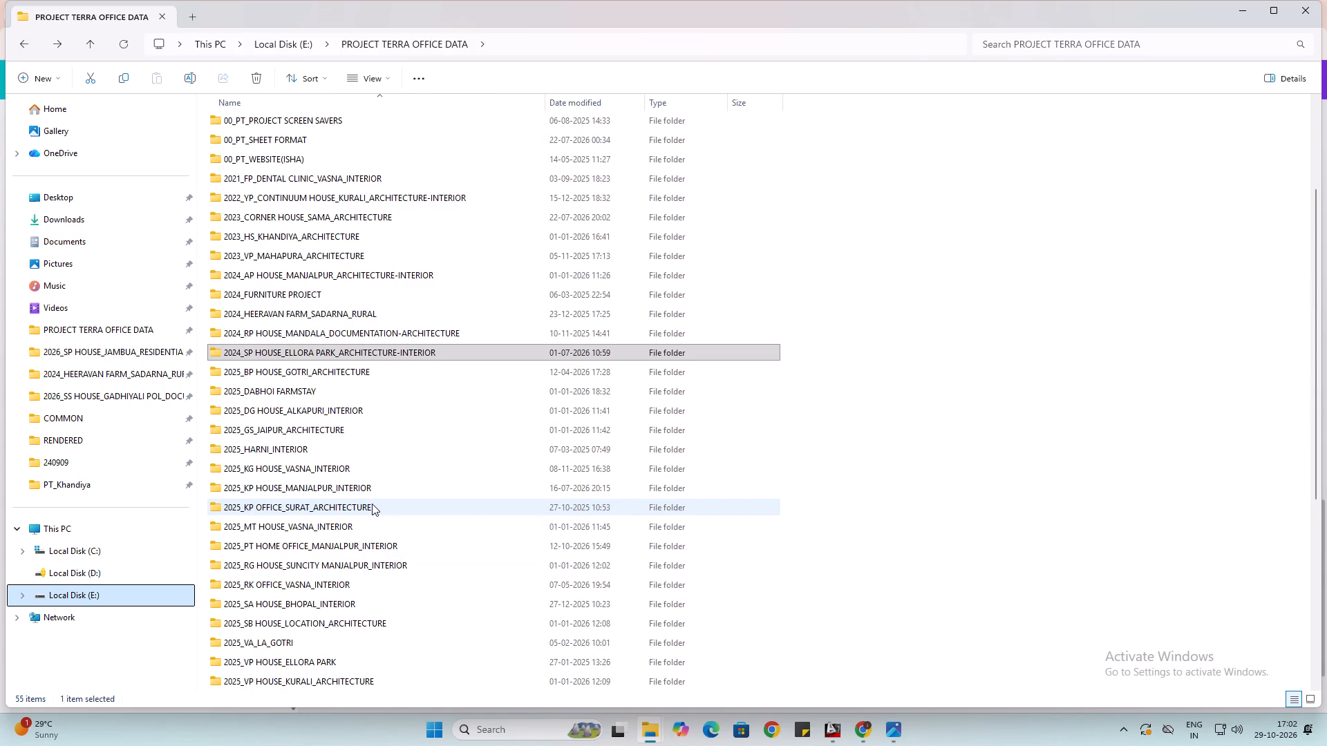
{"action": "double_click", "coordinate": [359, 356]}
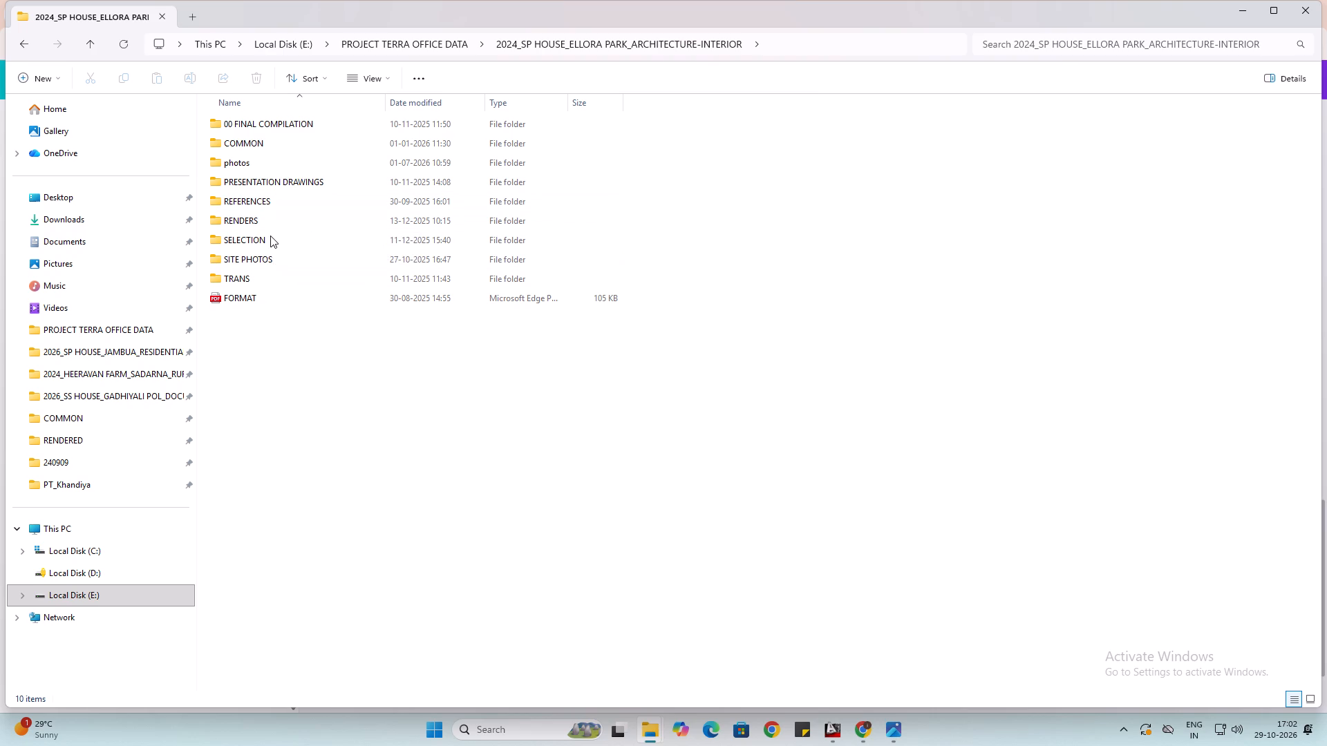
{"action": "double_click", "coordinate": [272, 235]}
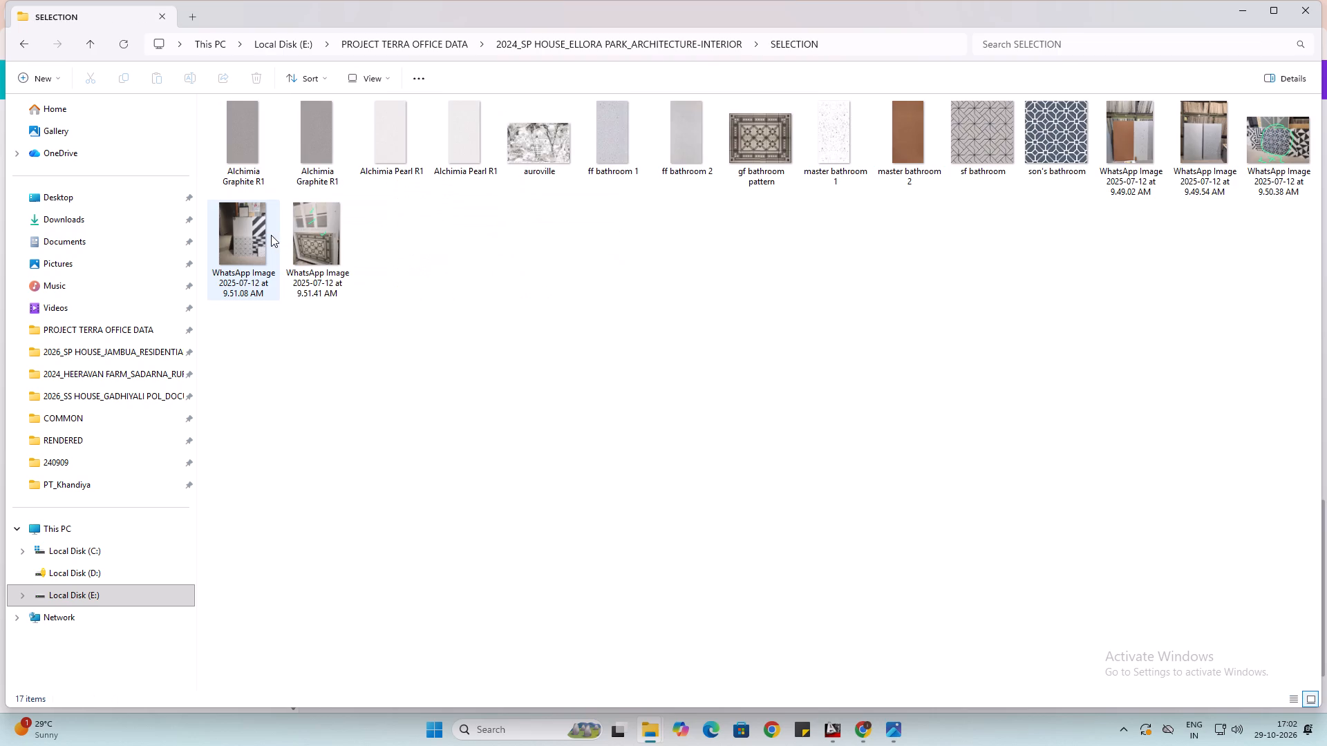
{"action": "left_click", "coordinate": [24, 49]}
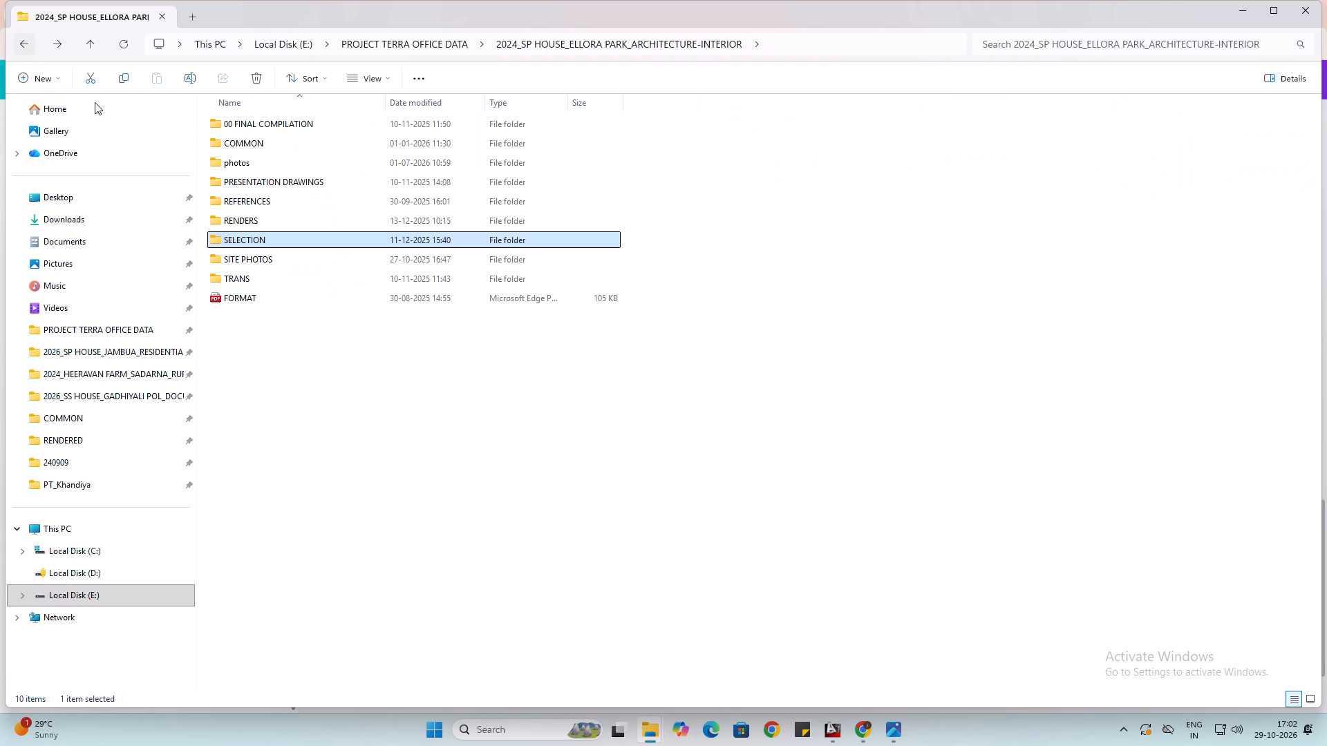
{"action": "double_click", "coordinate": [312, 162]}
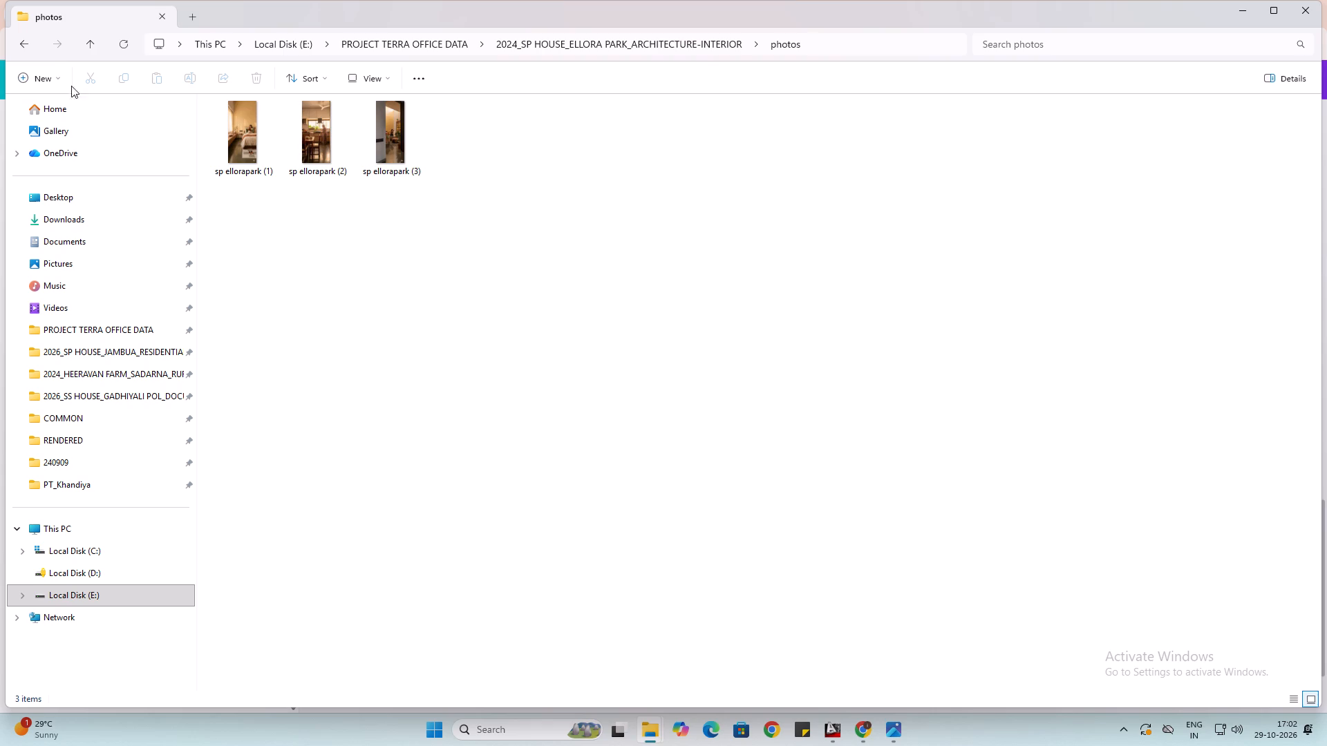
{"action": "left_click", "coordinate": [25, 46]}
Look through the SITE PHOTOS folder of the Ellora Park project and return to the project folder.
{"action": "double_click", "coordinate": [261, 260]}
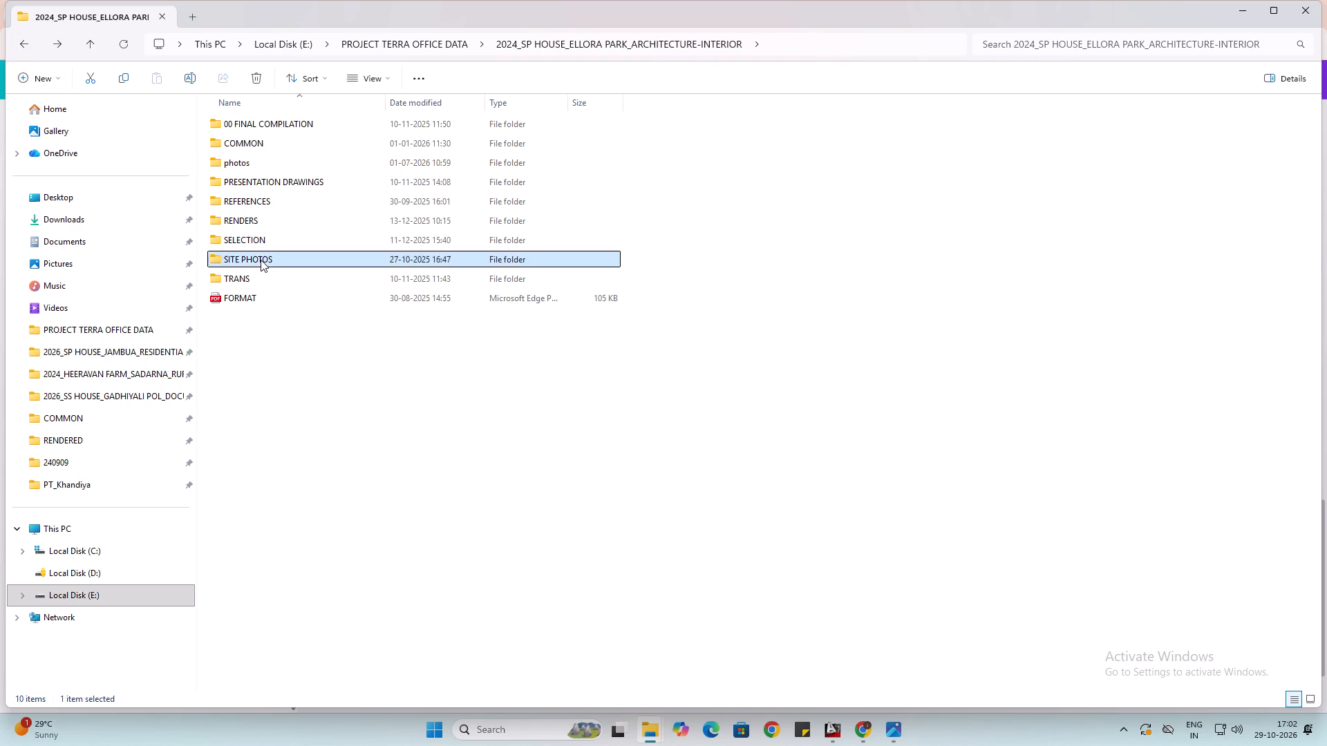
{"action": "scroll", "coordinate": [655, 485], "scroll_direction": "down", "scroll_amount": 13}
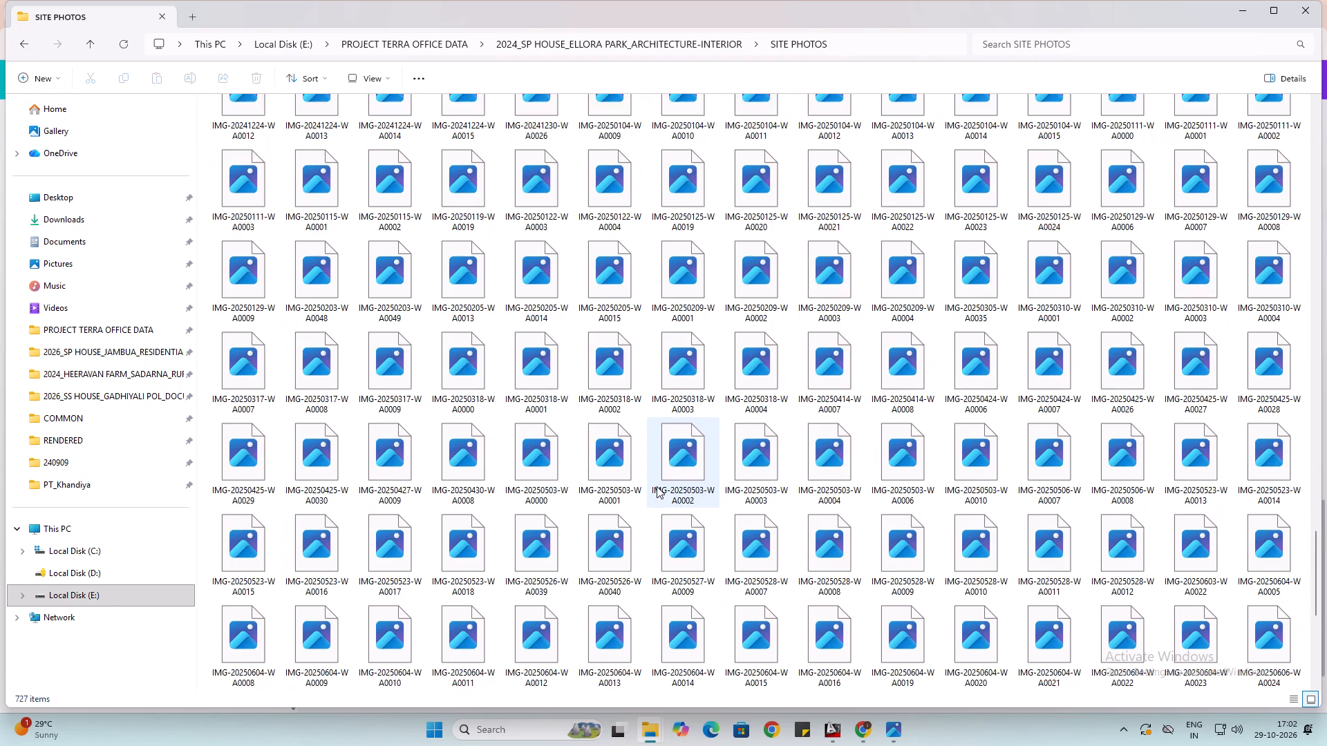
{"action": "scroll", "coordinate": [657, 486], "scroll_direction": "down", "scroll_amount": 5}
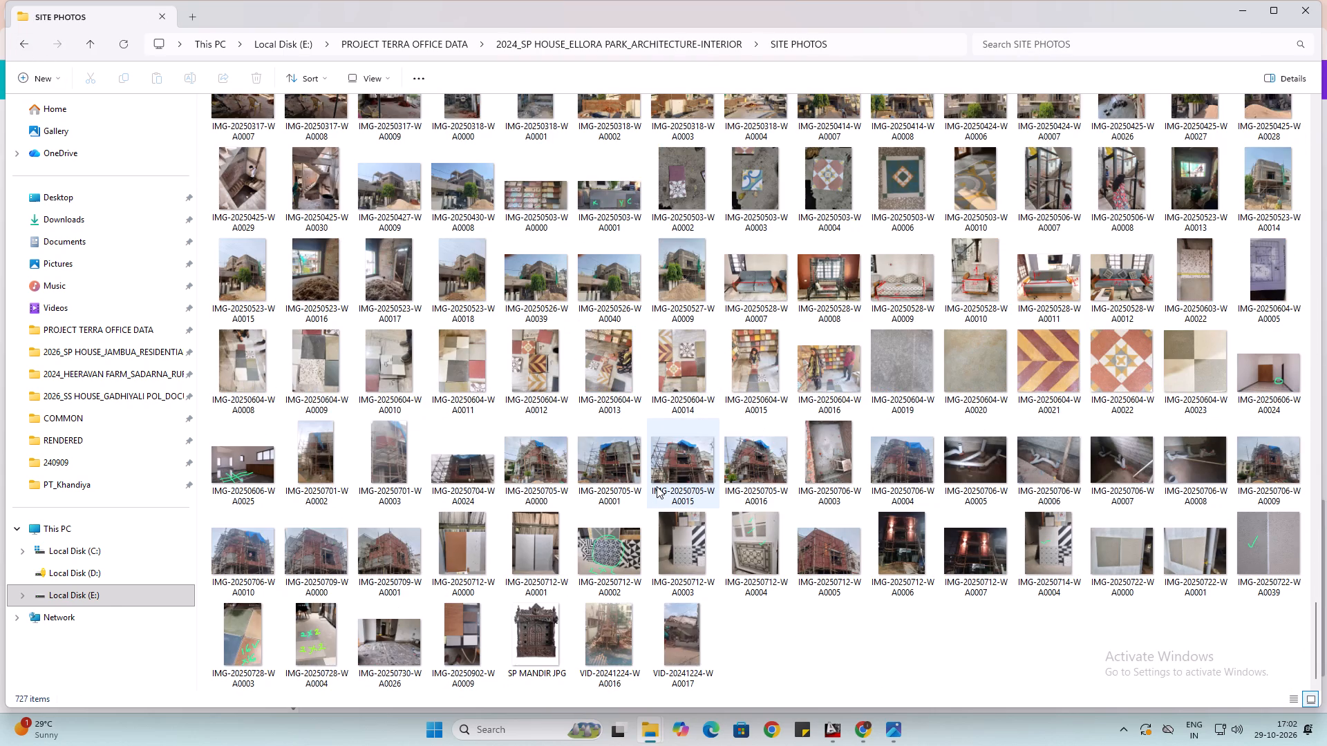
{"action": "scroll", "coordinate": [657, 486], "scroll_direction": "up", "scroll_amount": 19}
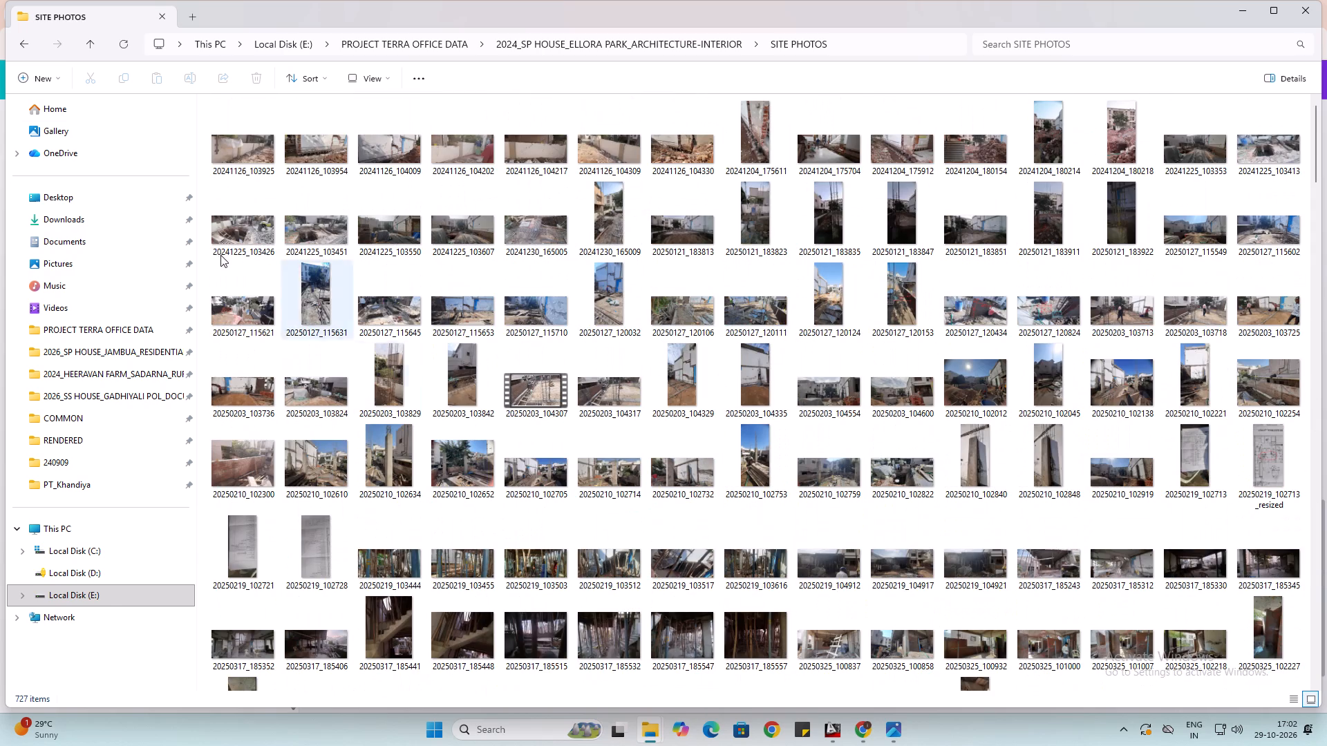
{"action": "left_click", "coordinate": [27, 42]}
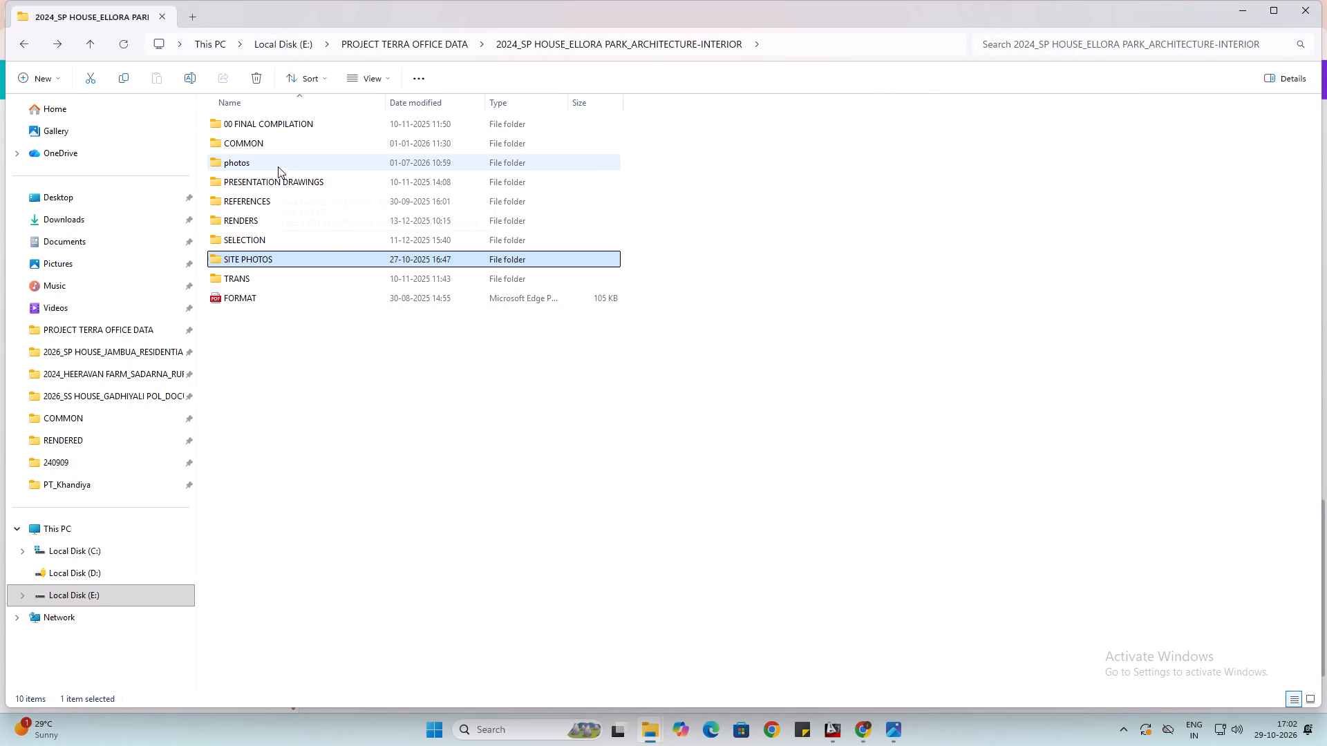
Check the contents of the Ellora Park project's 00 FINAL COMPILATION and PRESENTATION DRAWINGS folders.
{"action": "double_click", "coordinate": [291, 128]}
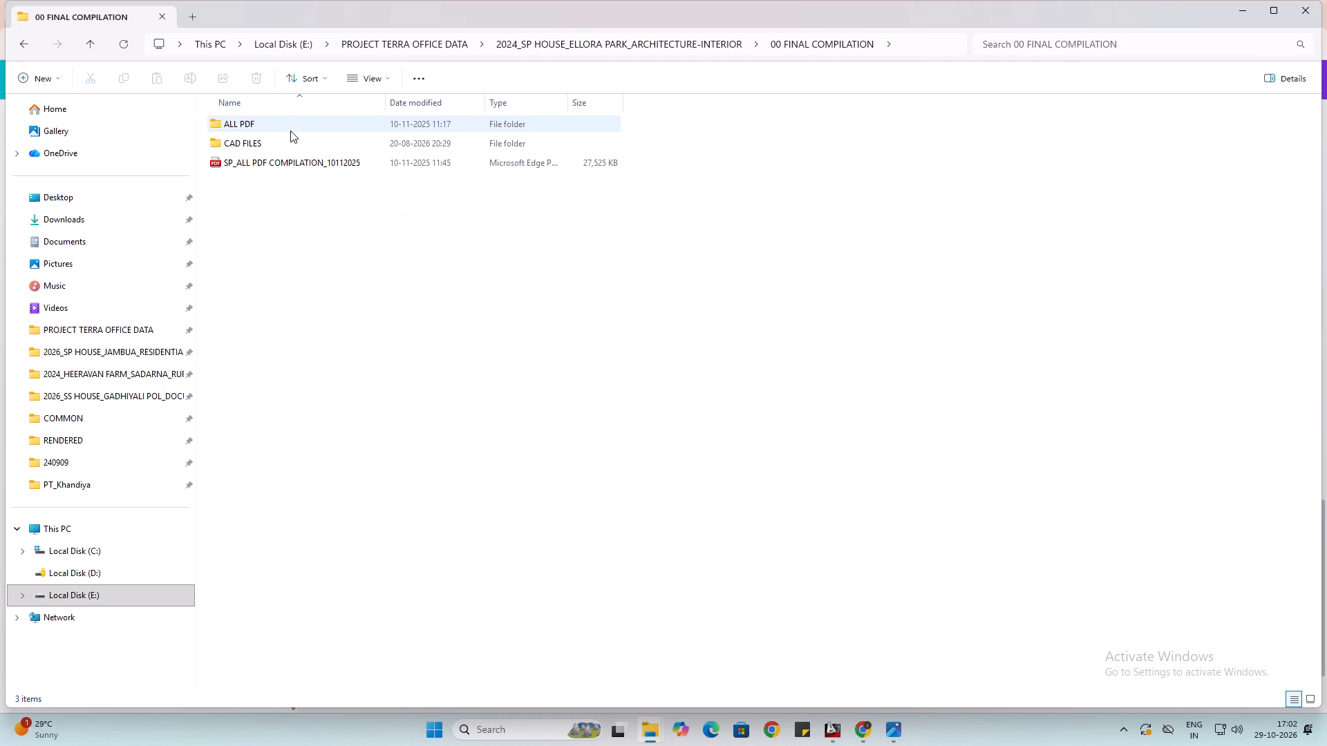
{"action": "left_click", "coordinate": [23, 46]}
{"action": "double_click", "coordinate": [267, 181]}
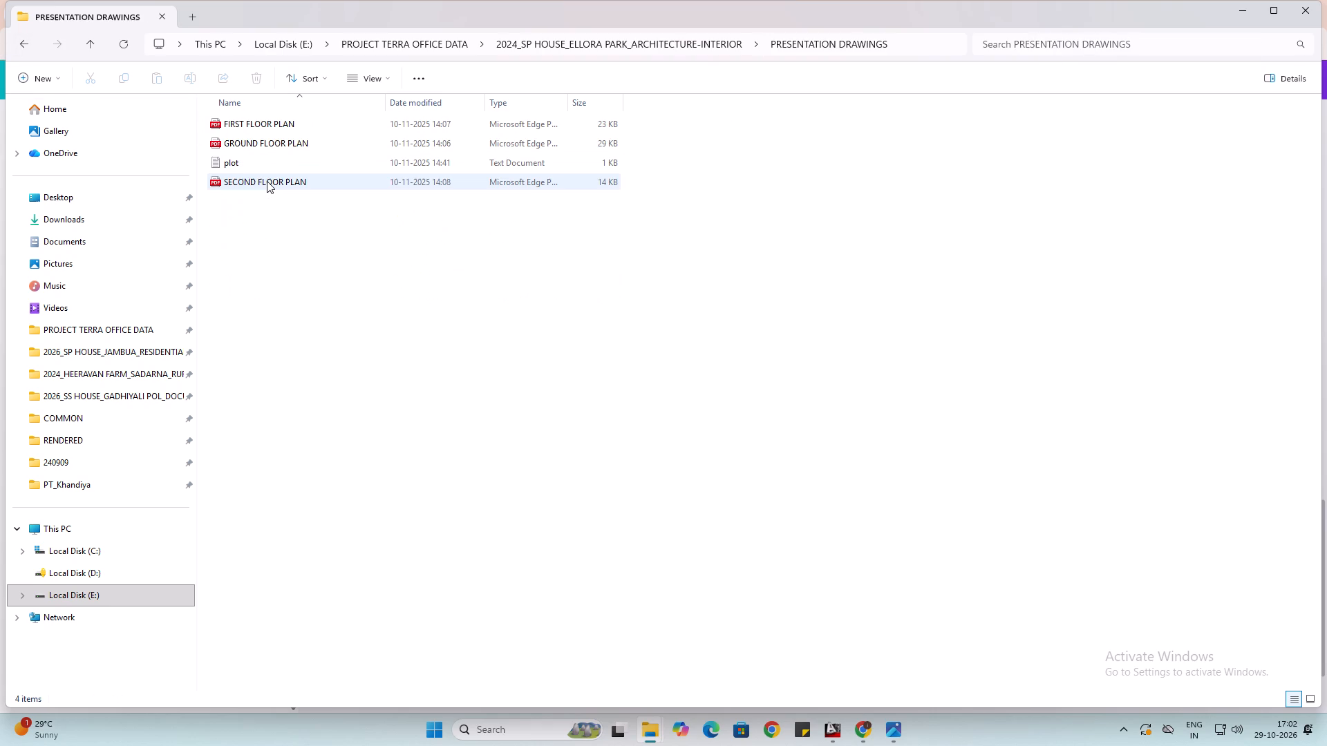
{"action": "left_click", "coordinate": [28, 42]}
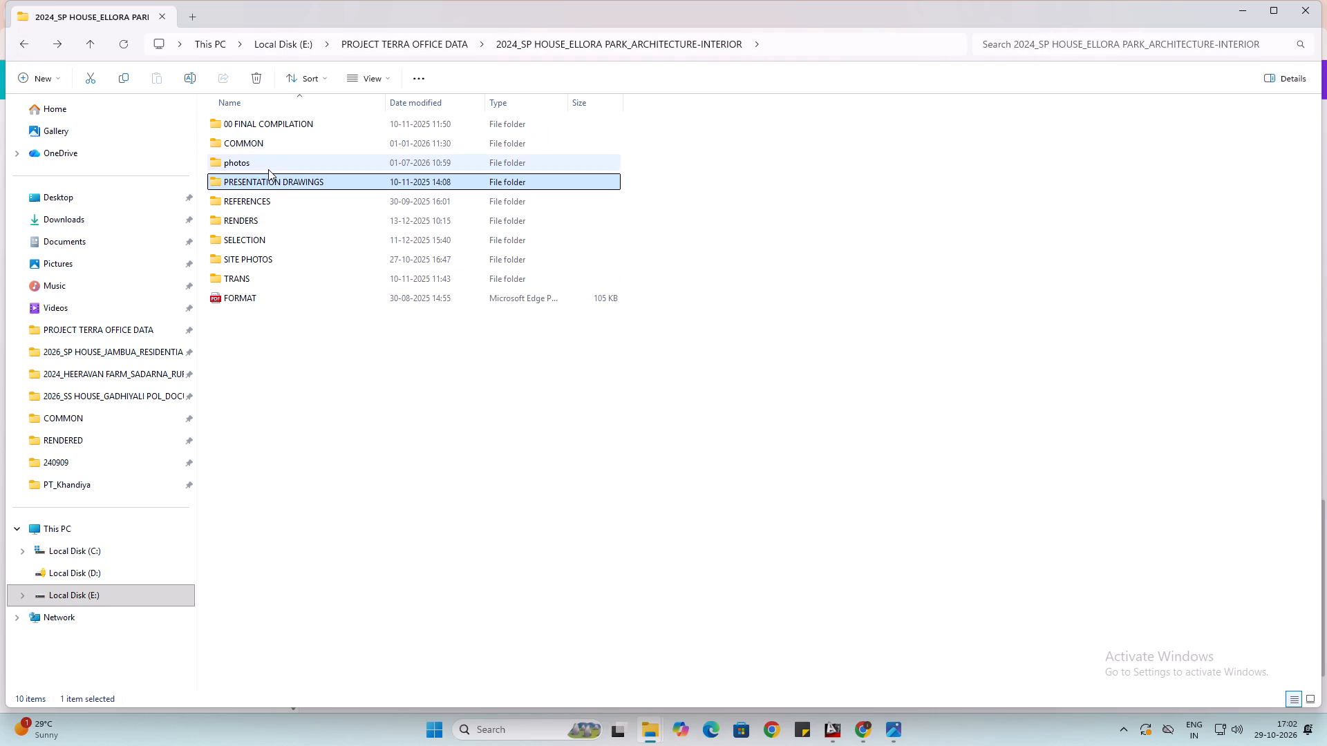
Open the sp ellorapark (3) image from the photos folder and examine the seated reader and bookshelf area up close.
{"action": "double_click", "coordinate": [268, 169]}
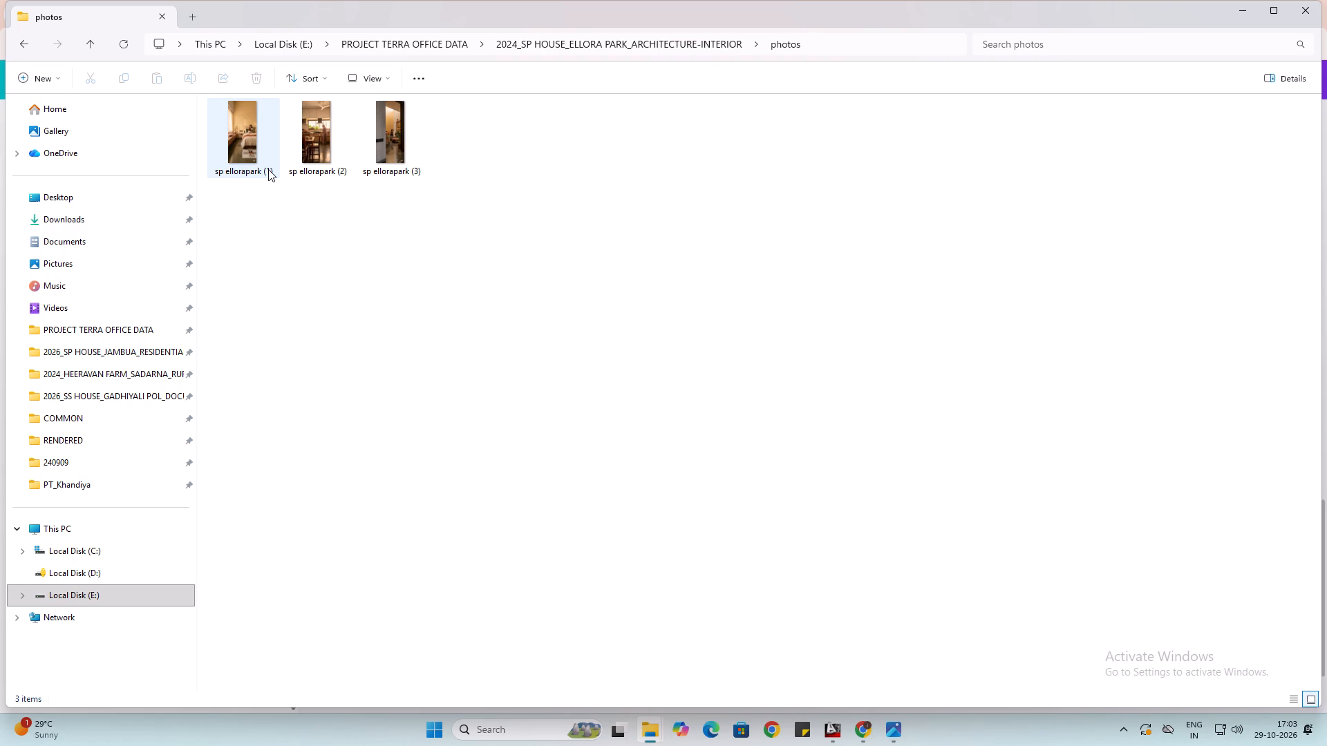
{"action": "double_click", "coordinate": [377, 146]}
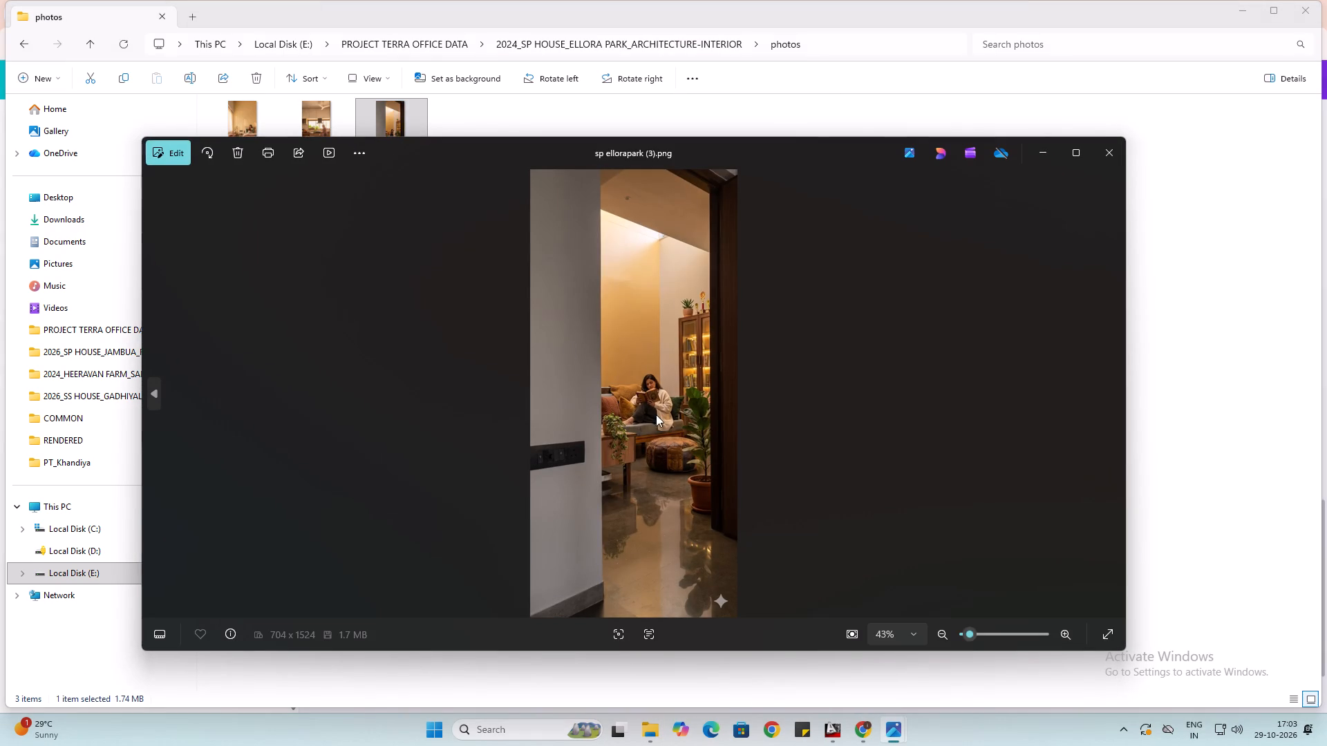
{"action": "scroll", "coordinate": [656, 414], "scroll_direction": "up", "scroll_amount": 9}
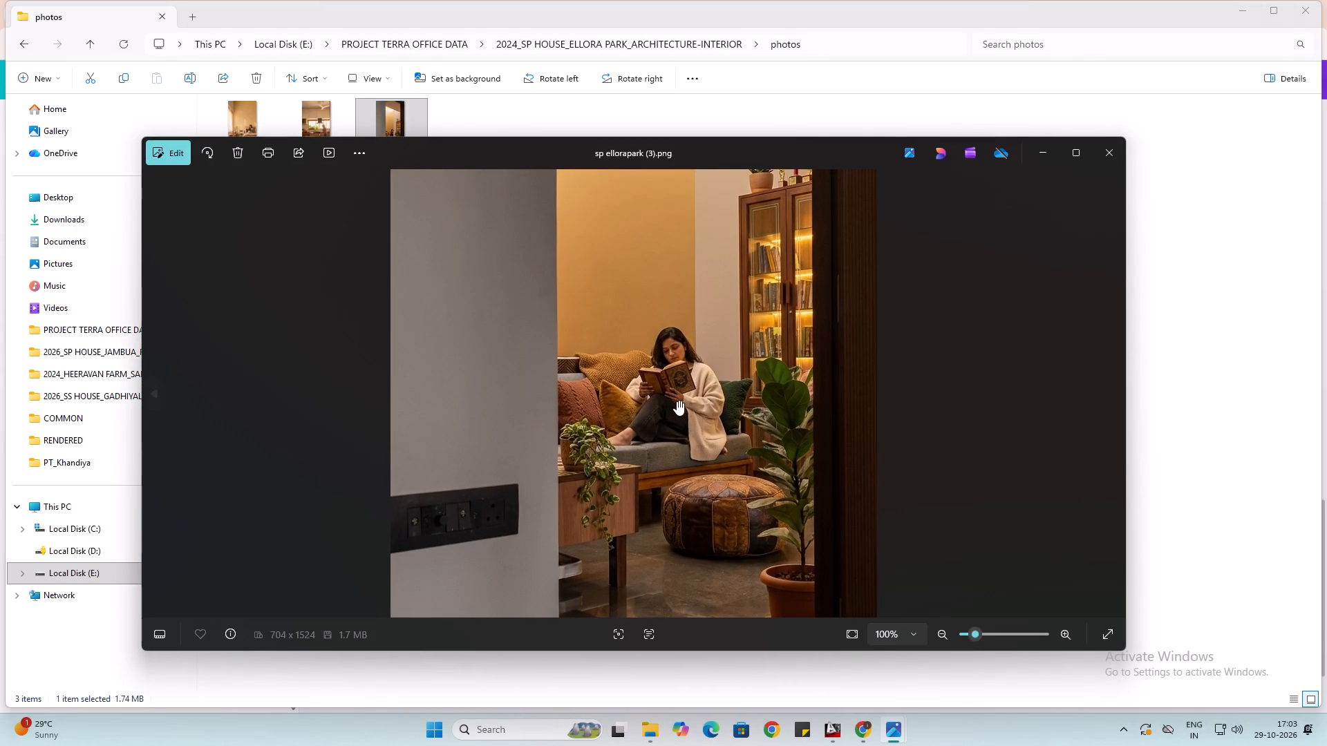
{"action": "scroll", "coordinate": [713, 379], "scroll_direction": "up", "scroll_amount": 4}
{"action": "scroll", "coordinate": [713, 378], "scroll_direction": "down", "scroll_amount": 7}
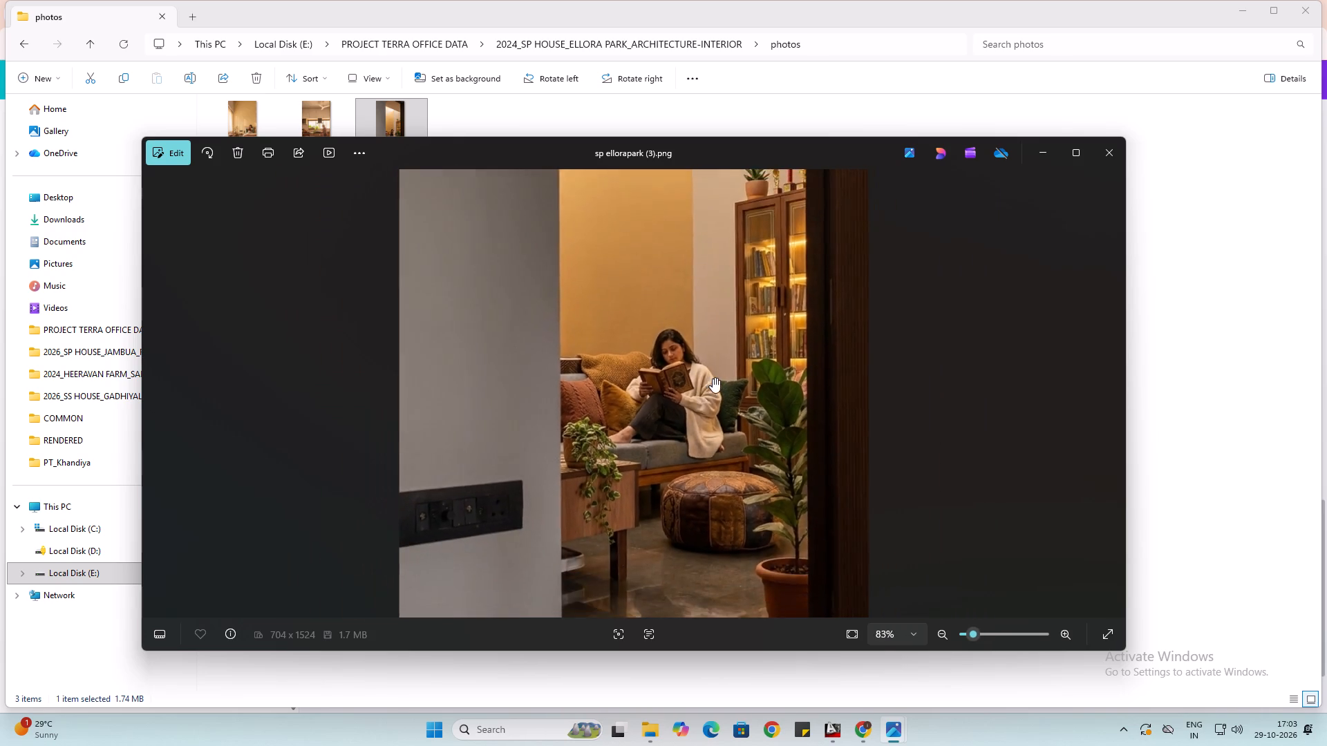
{"action": "scroll", "coordinate": [713, 378], "scroll_direction": "down", "scroll_amount": 12}
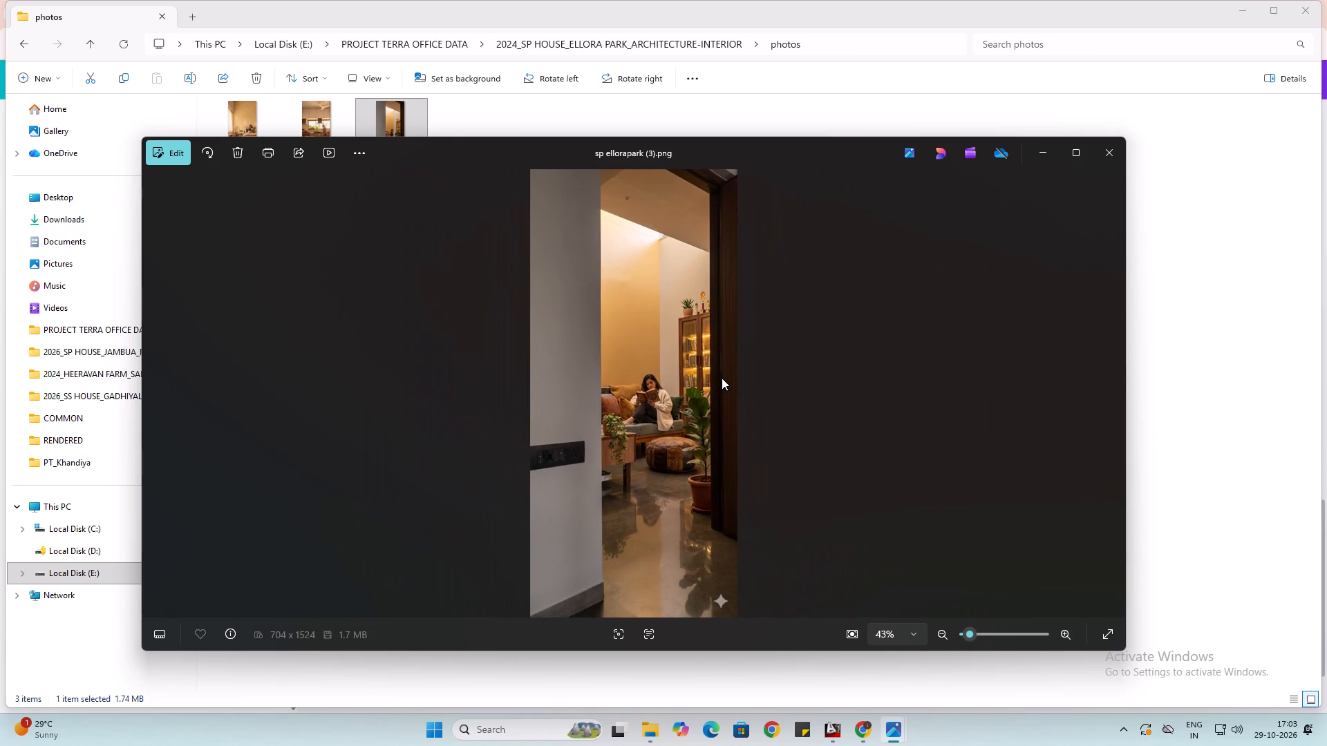
Browse back to the sp ellorapark (1) image, close the viewer and return to the PROJECT TERRA OFFICE DATA folder.
{"action": "key", "text": "Left"}
{"action": "key", "text": "Left"}
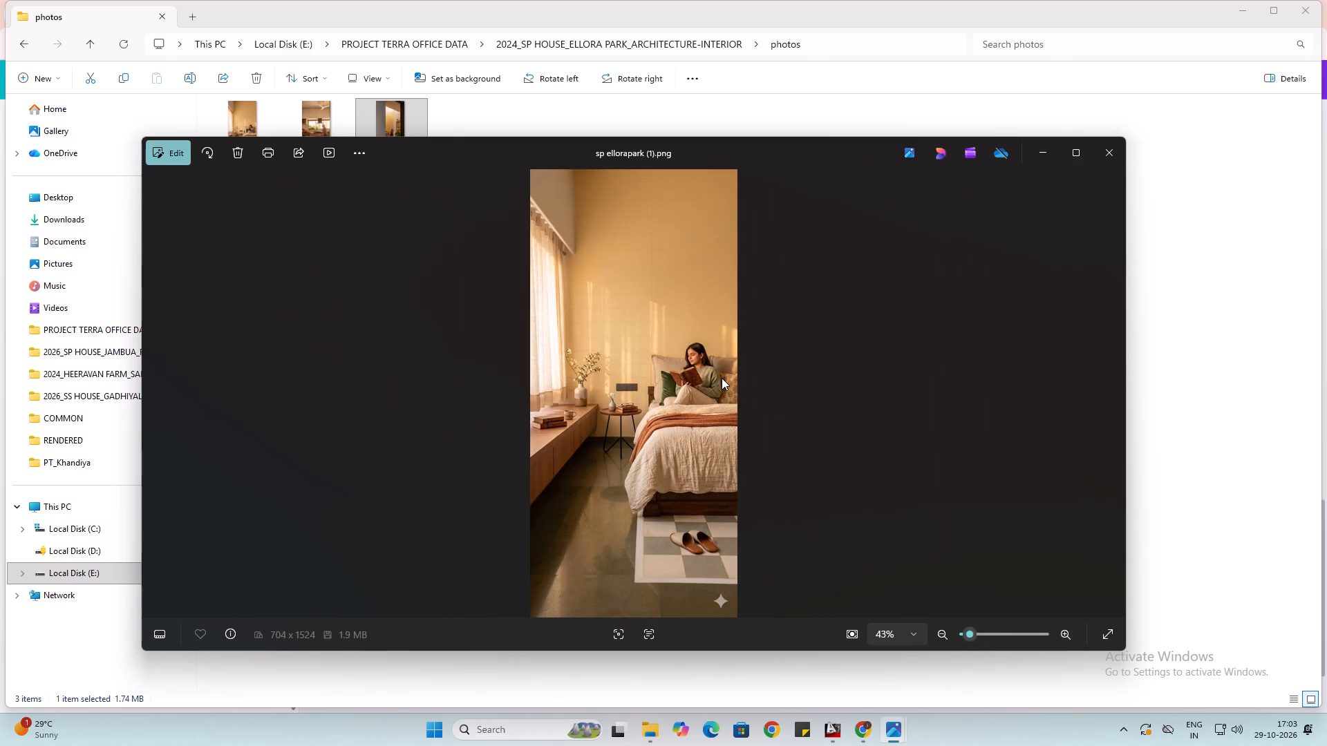
{"action": "key", "text": "Left"}
{"action": "key", "text": "Left"}
{"action": "left_click", "coordinate": [1107, 157]}
{"action": "left_click", "coordinate": [20, 45]}
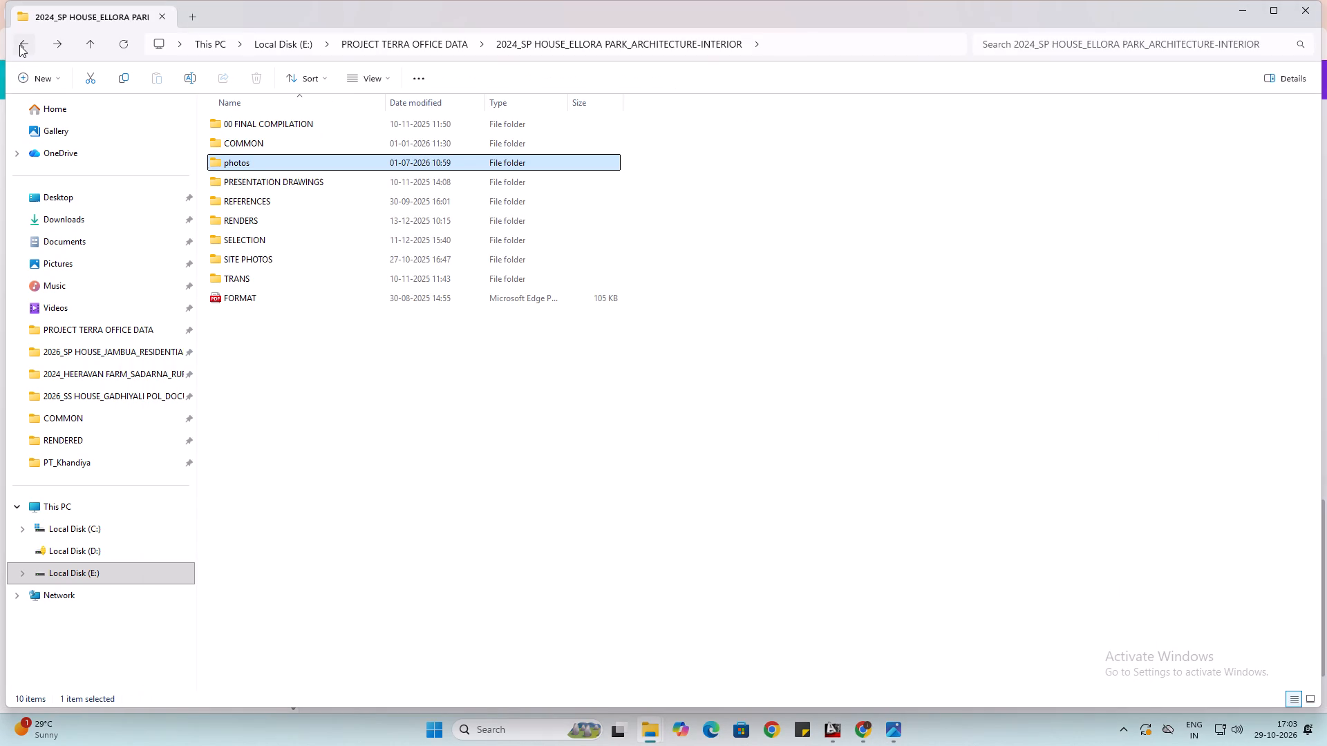
{"action": "left_click", "coordinate": [19, 45]}
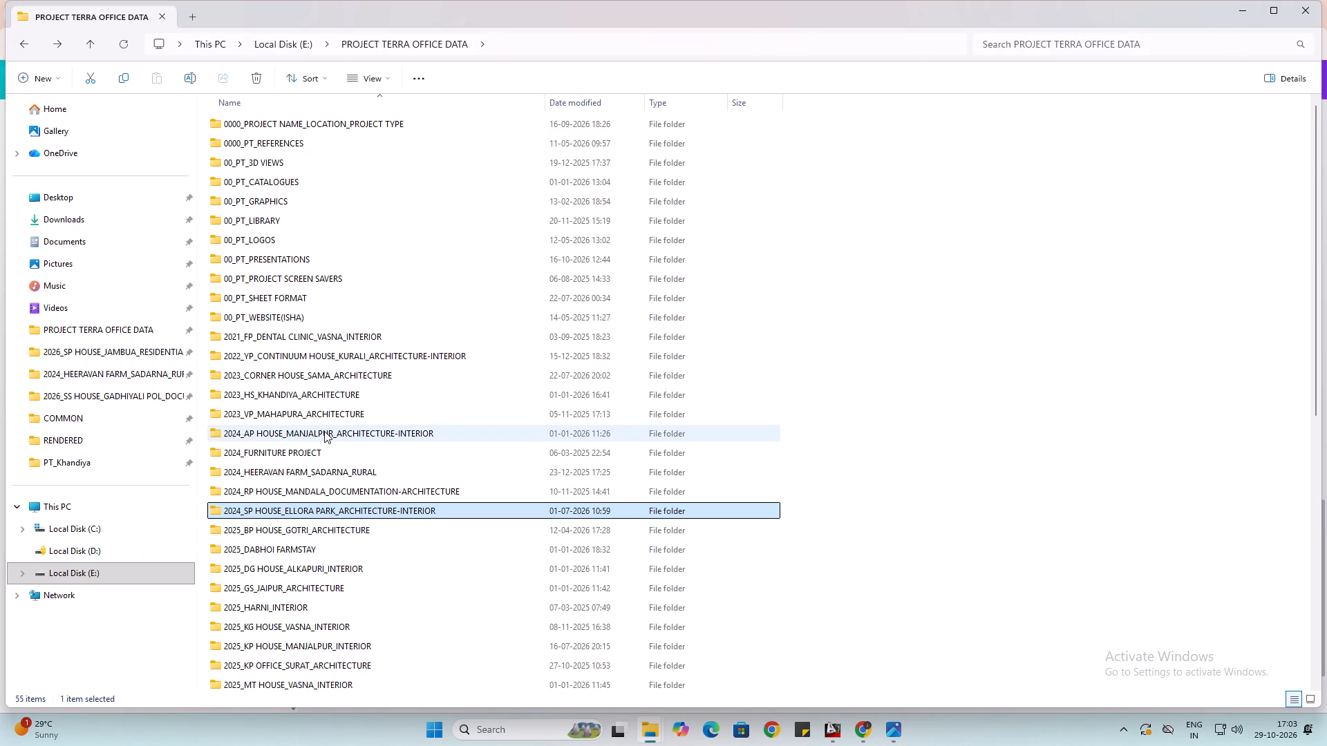
Open the PT_AP House photo folder inside PHOTOS of the 2024_AP HOUSE_MANJALPUR_ARCHITECTURE-INTERIOR project.
{"action": "double_click", "coordinate": [324, 431]}
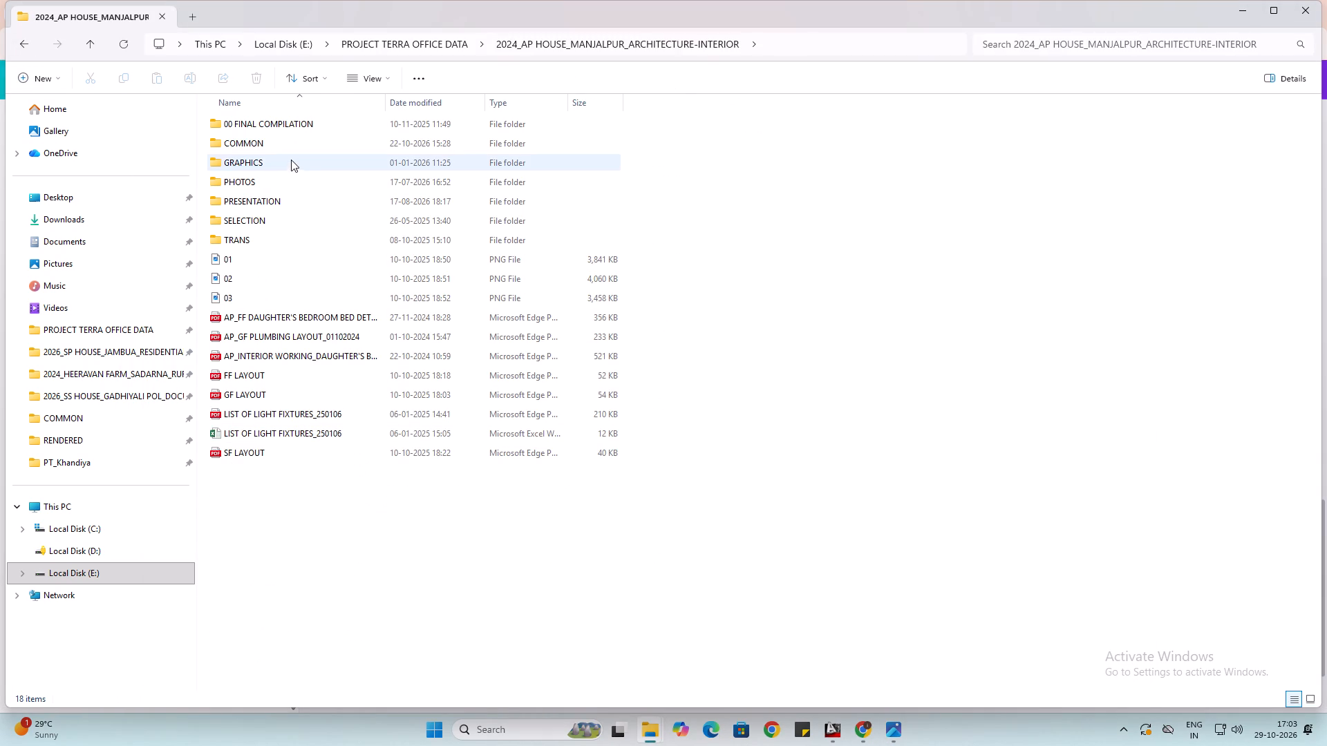
{"action": "double_click", "coordinate": [290, 178]}
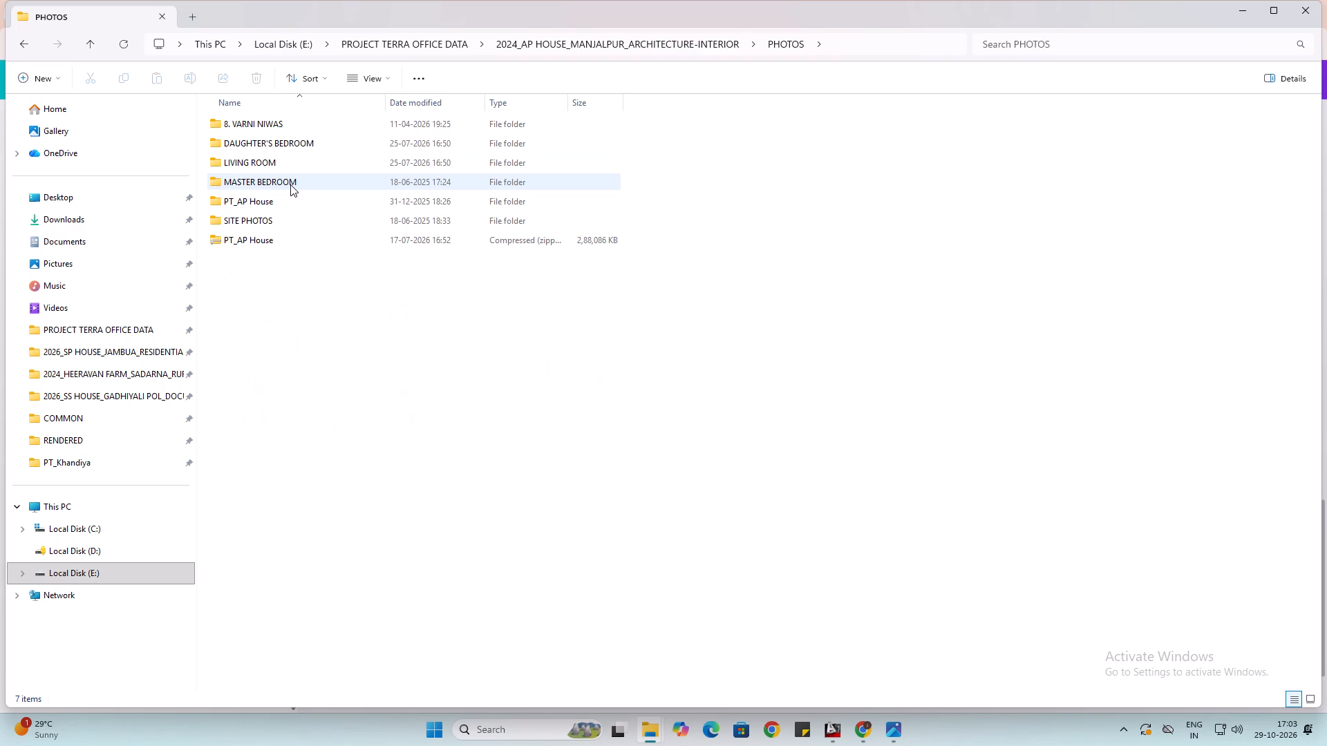
{"action": "double_click", "coordinate": [290, 201]}
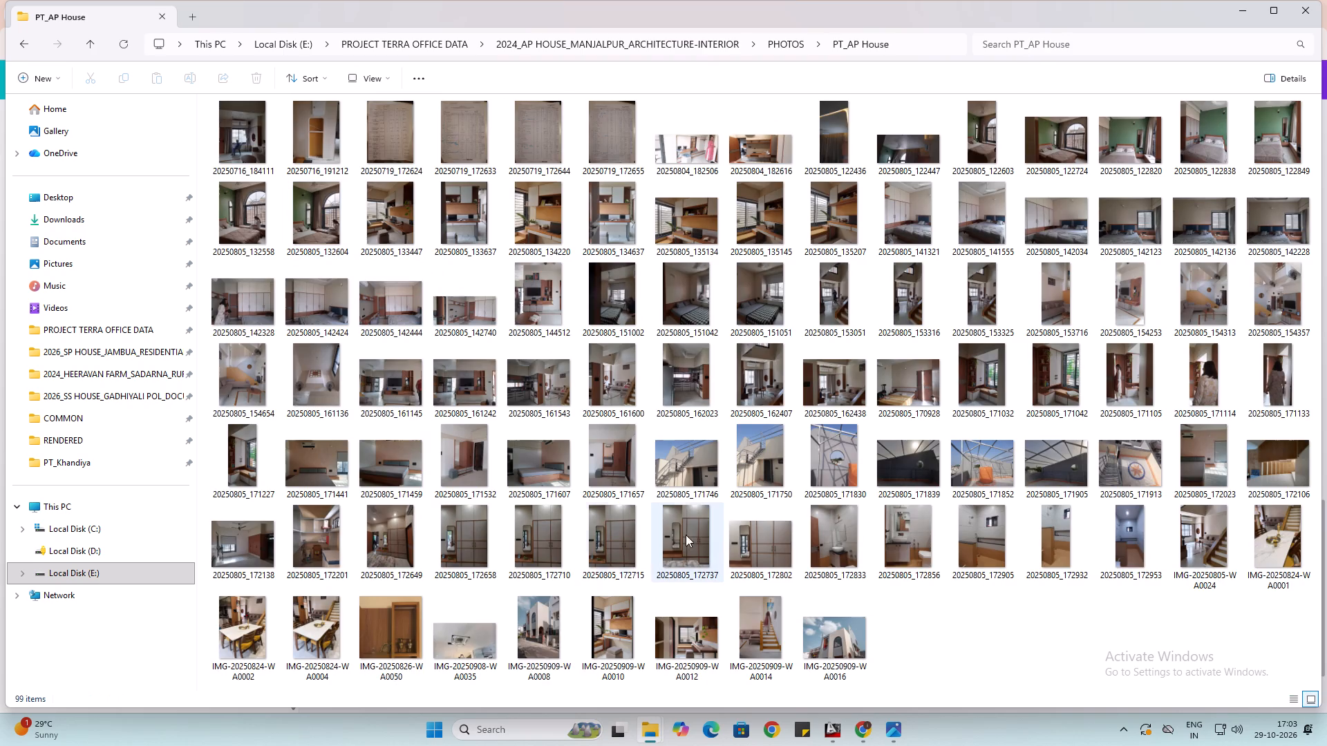
{"action": "scroll", "coordinate": [699, 535], "scroll_direction": "down", "scroll_amount": 1}
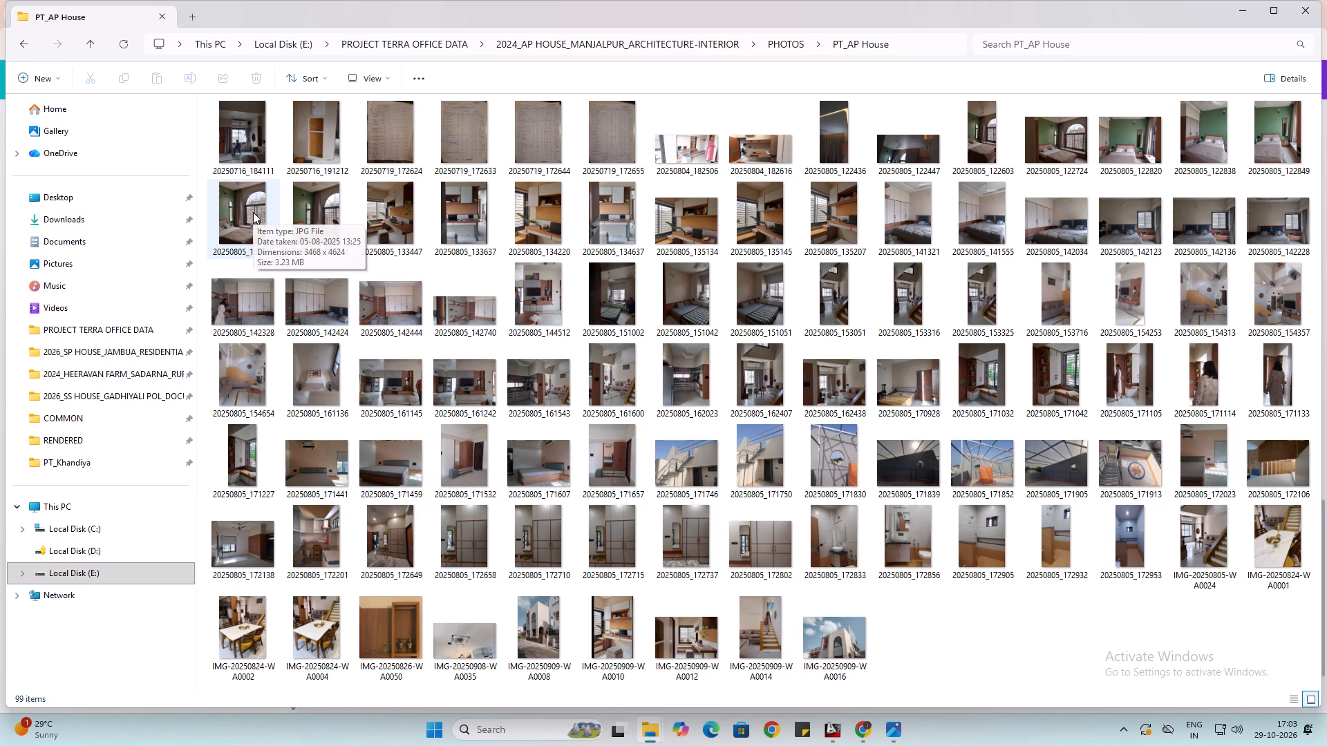
Preview the AP House photos 20250805_132604, 20250805_154313, 20250805_161600 and 20250805_171032 one by one, closing each after viewing.
{"action": "double_click", "coordinate": [333, 216]}
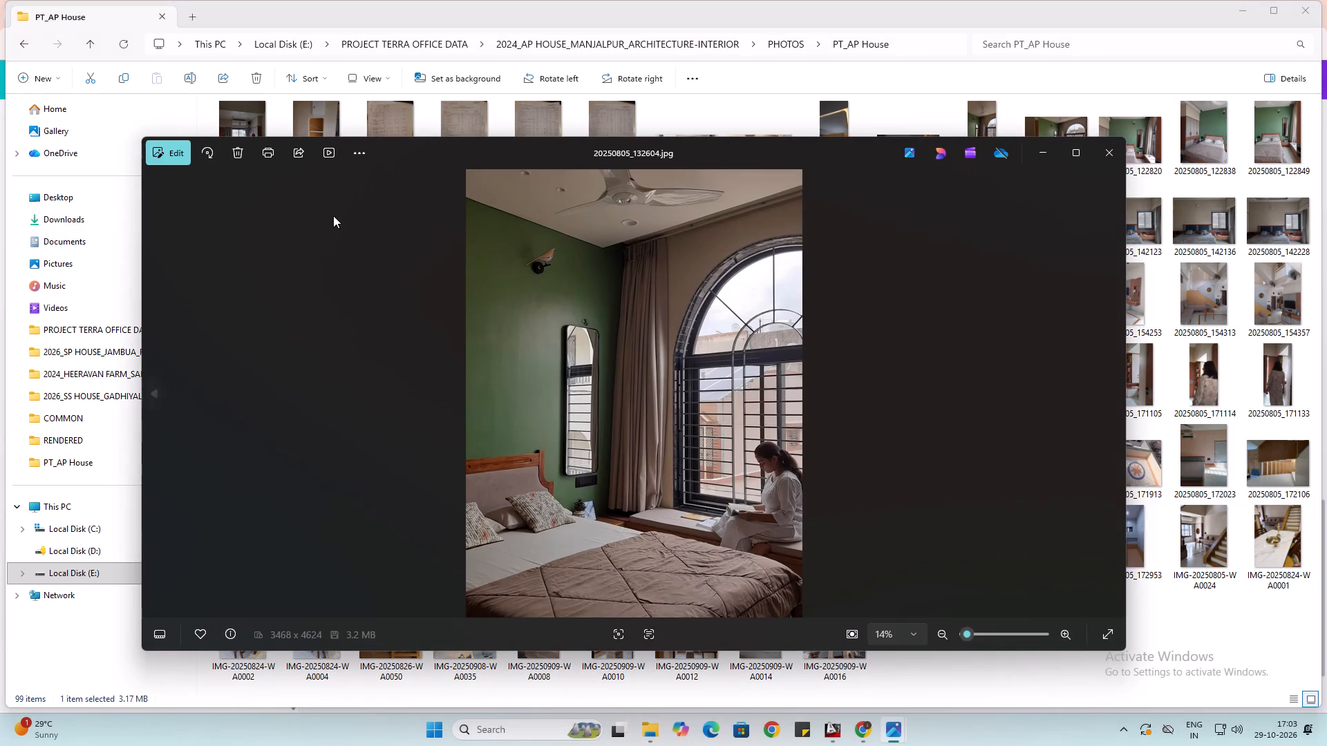
{"action": "left_click", "coordinate": [1109, 155]}
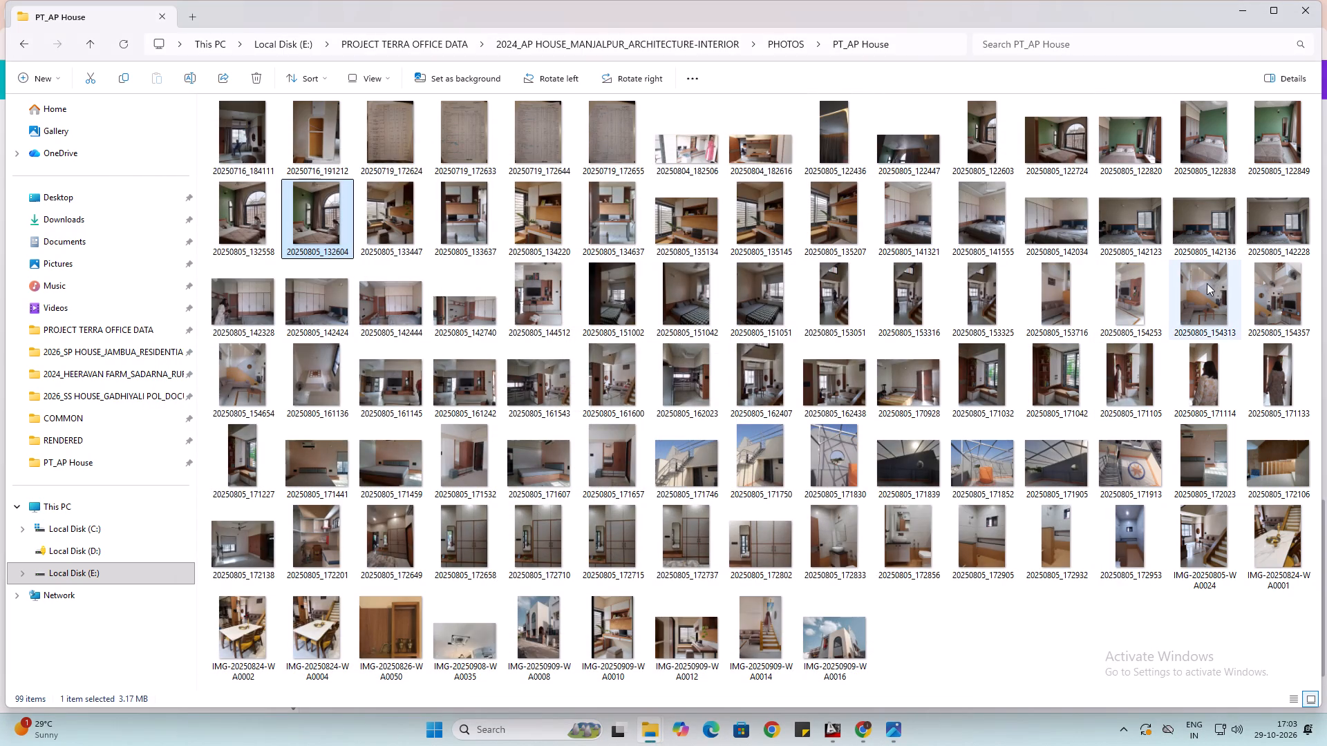
{"action": "double_click", "coordinate": [1207, 283]}
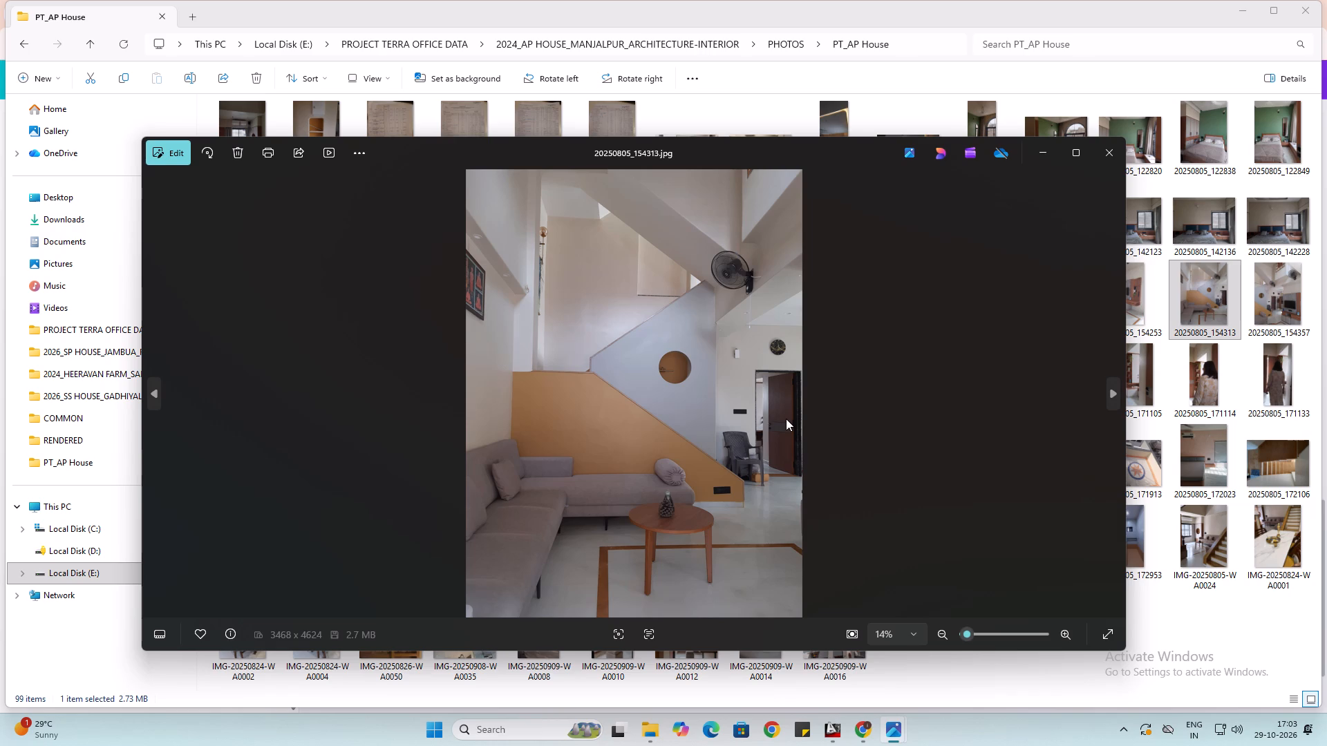
{"action": "left_click", "coordinate": [1113, 158]}
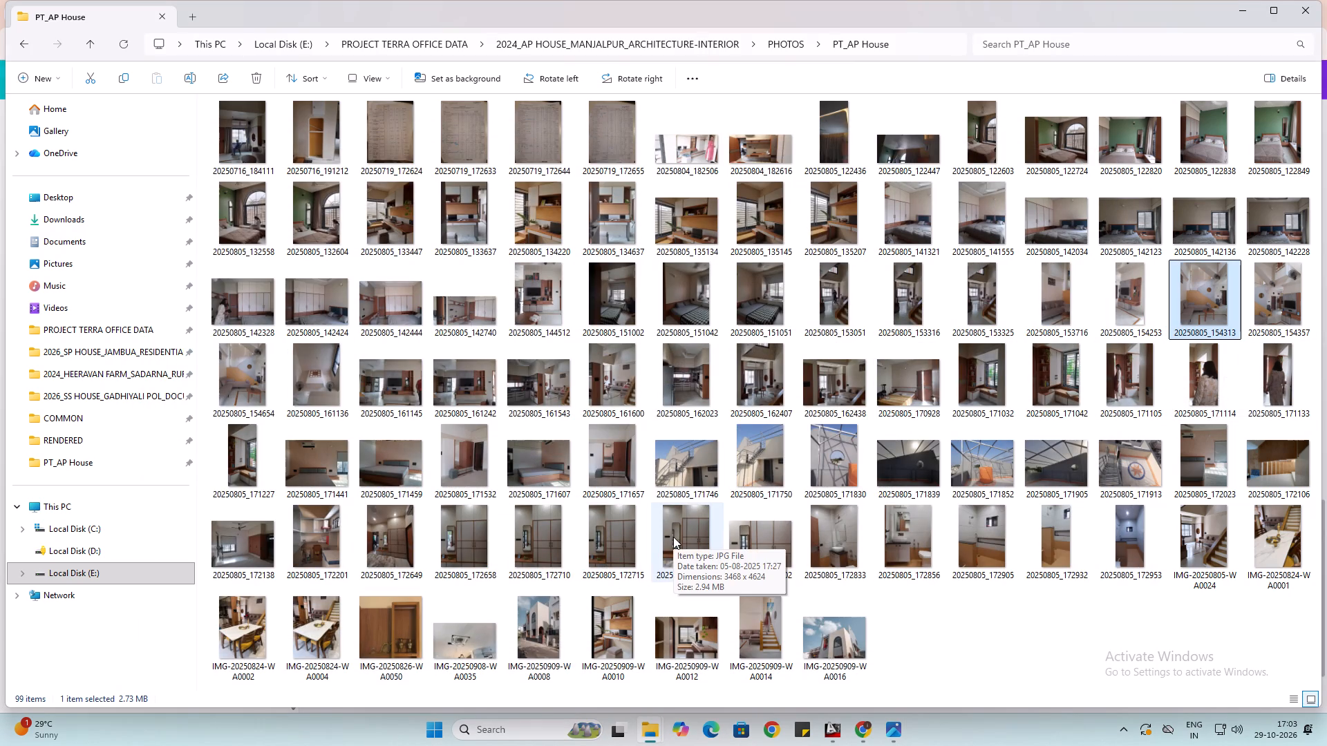
{"action": "scroll", "coordinate": [673, 537], "scroll_direction": "down", "scroll_amount": 1}
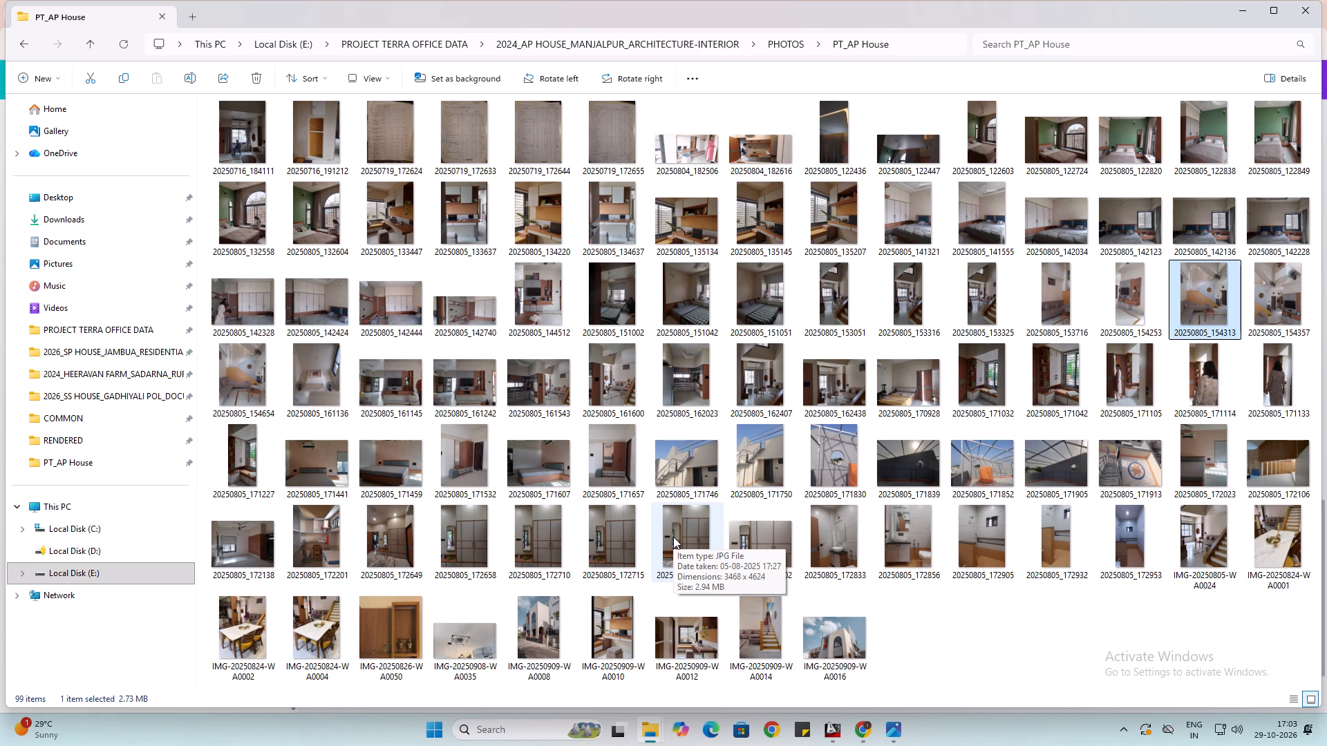
{"action": "left_click", "coordinate": [973, 378]}
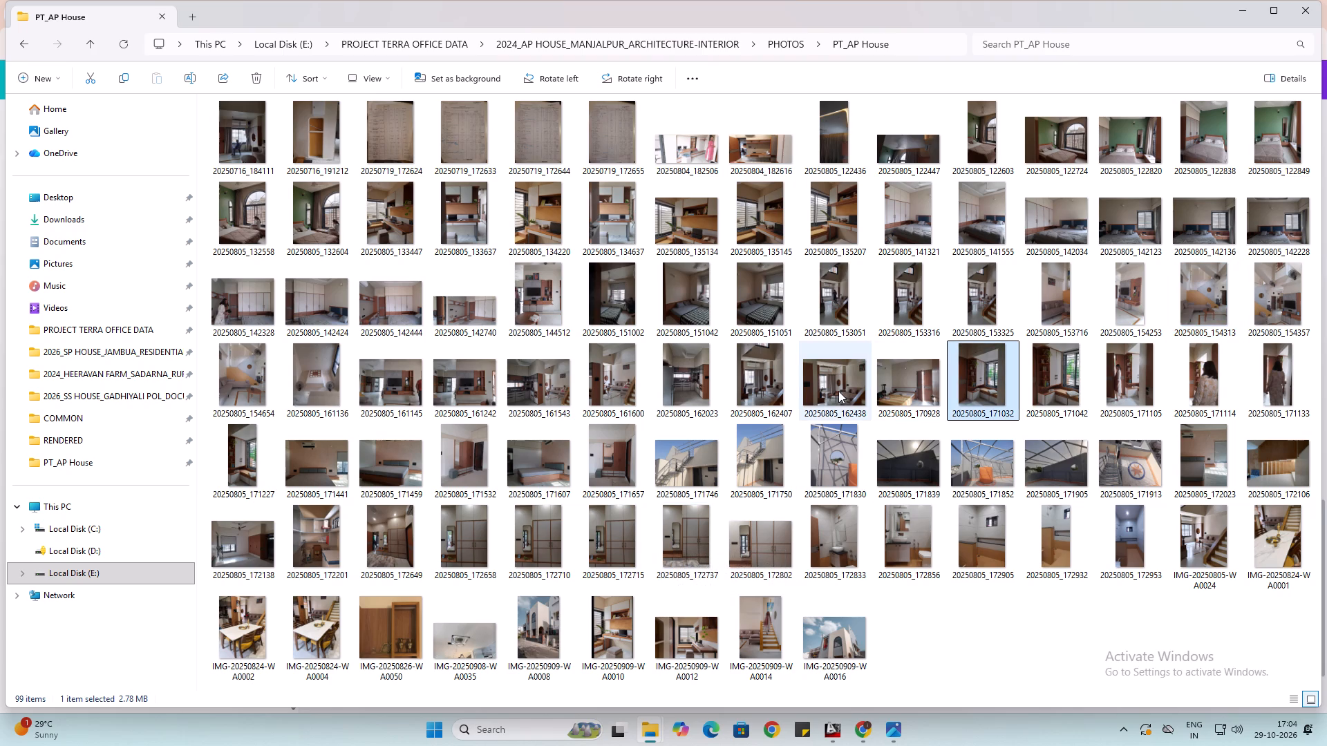
{"action": "double_click", "coordinate": [618, 388]}
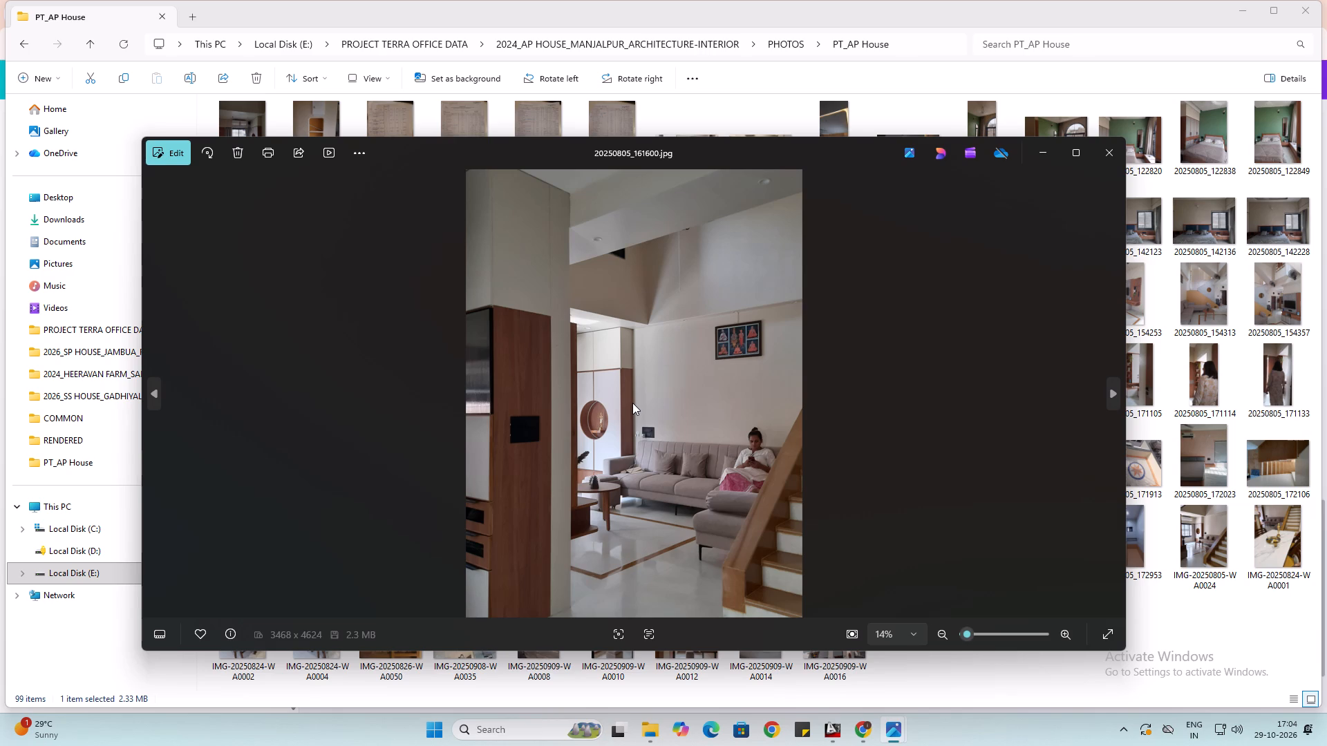
{"action": "left_click", "coordinate": [1101, 163]}
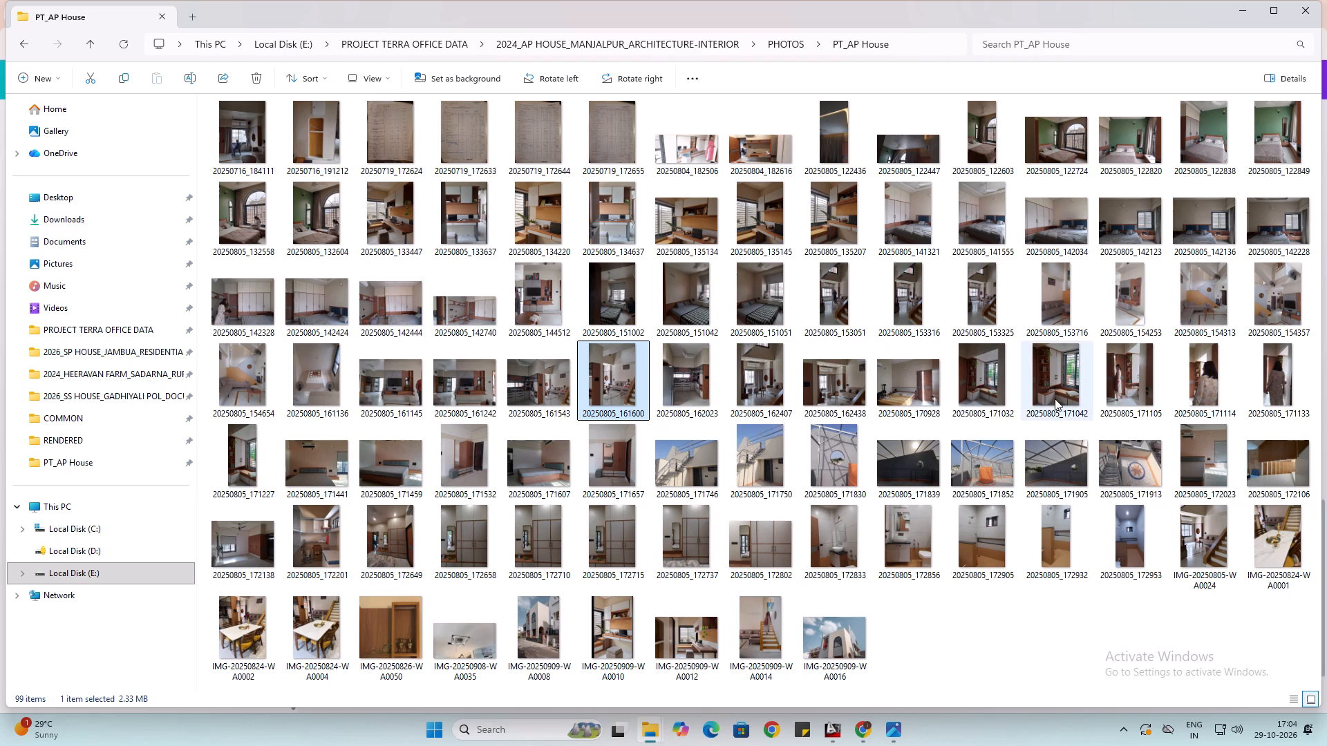
{"action": "double_click", "coordinate": [992, 388]}
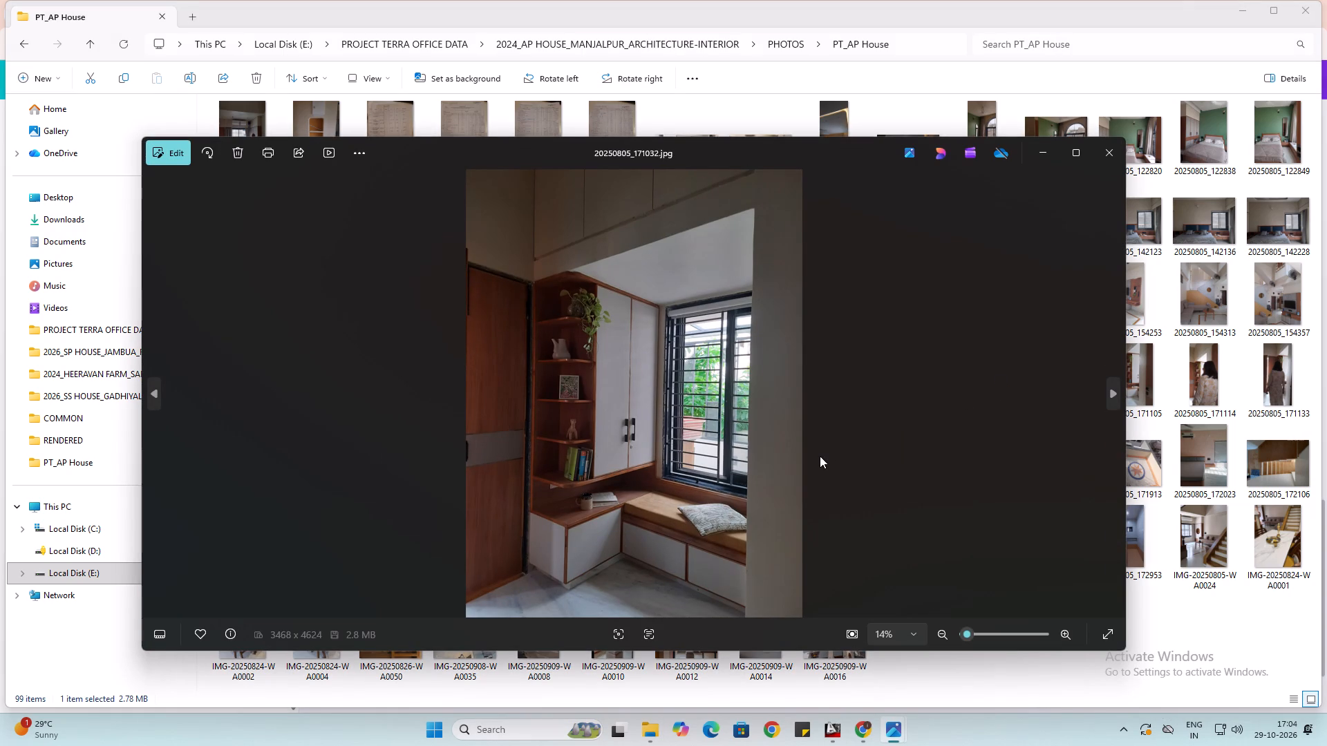
{"action": "left_click", "coordinate": [1097, 157]}
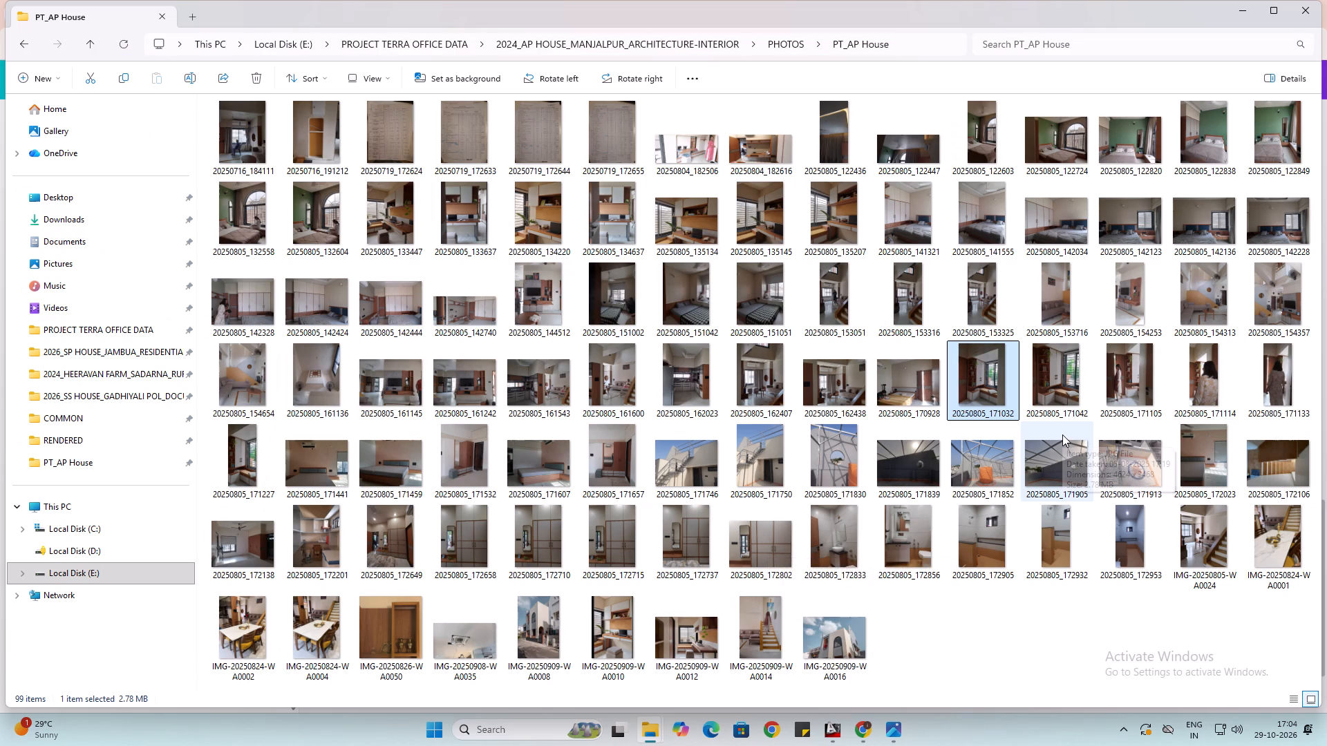
Upload the AP House photo 20250805_171042 from the project folder to the JOIN THE TEAM design in Canva.
{"action": "left_click", "coordinate": [1047, 384]}
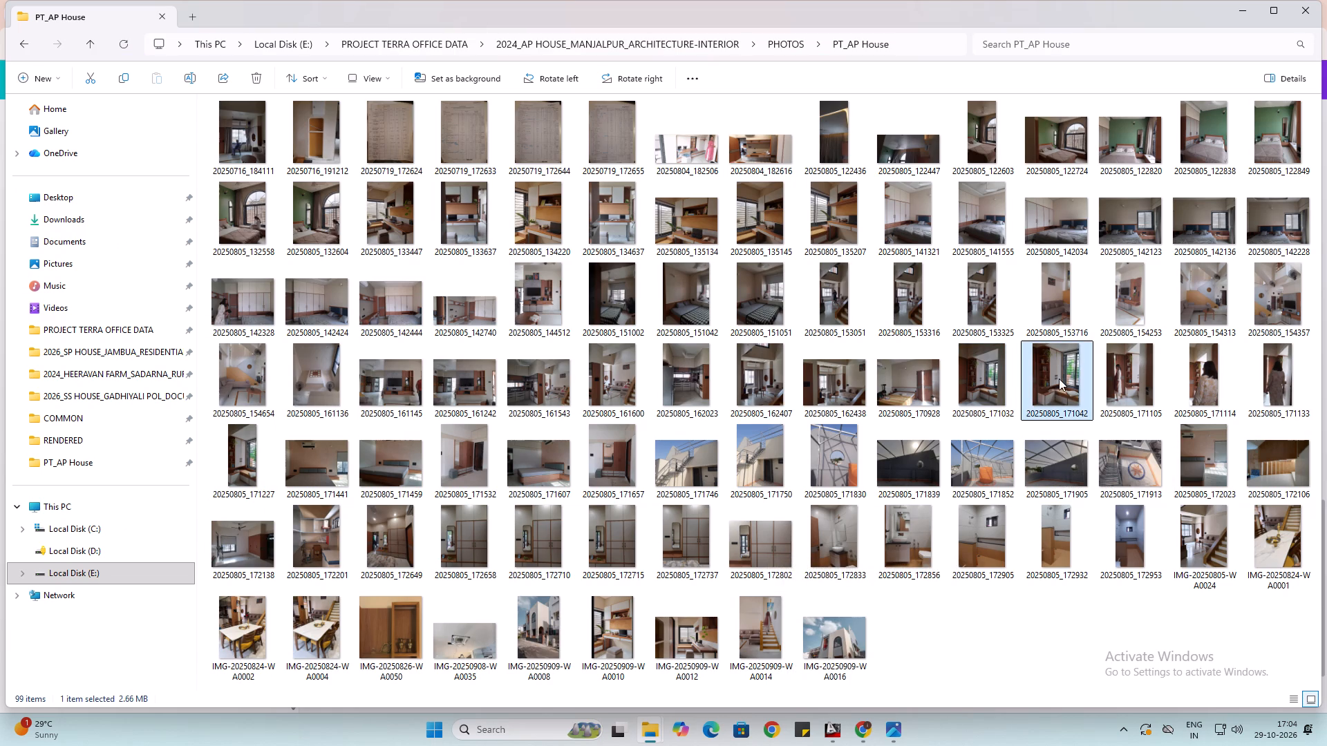
{"action": "left_click_drag", "start_coordinate": [1059, 379], "coordinate": [716, 398]}
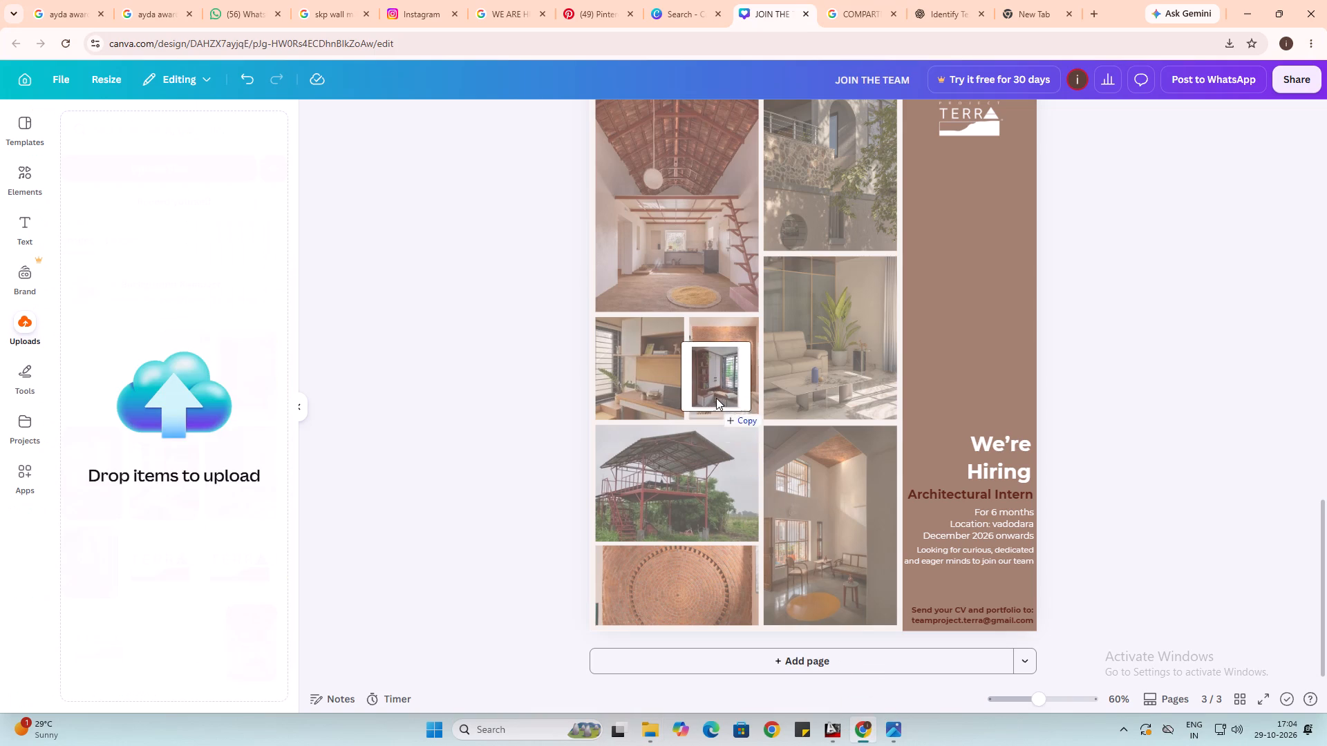
{"action": "left_click_drag", "start_coordinate": [716, 398], "coordinate": [629, 492]}
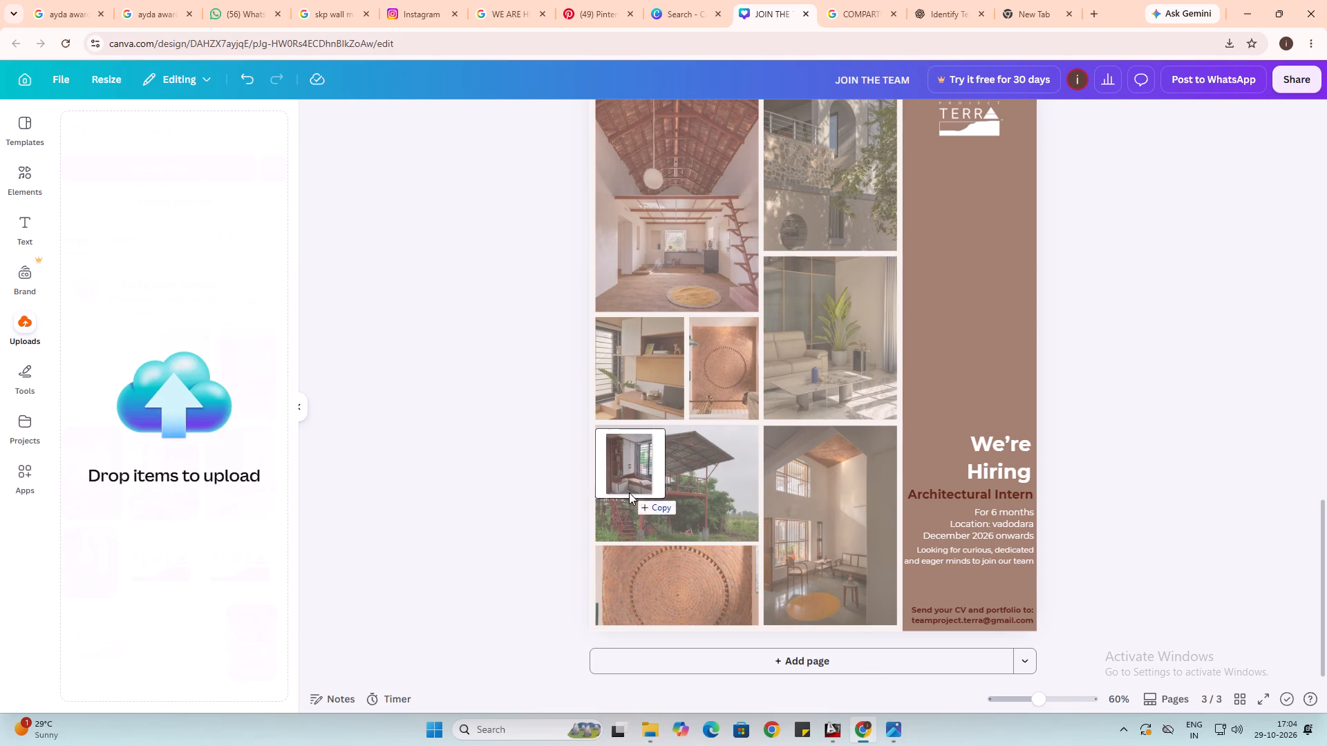
{"action": "left_click_drag", "start_coordinate": [629, 492], "coordinate": [530, 488]}
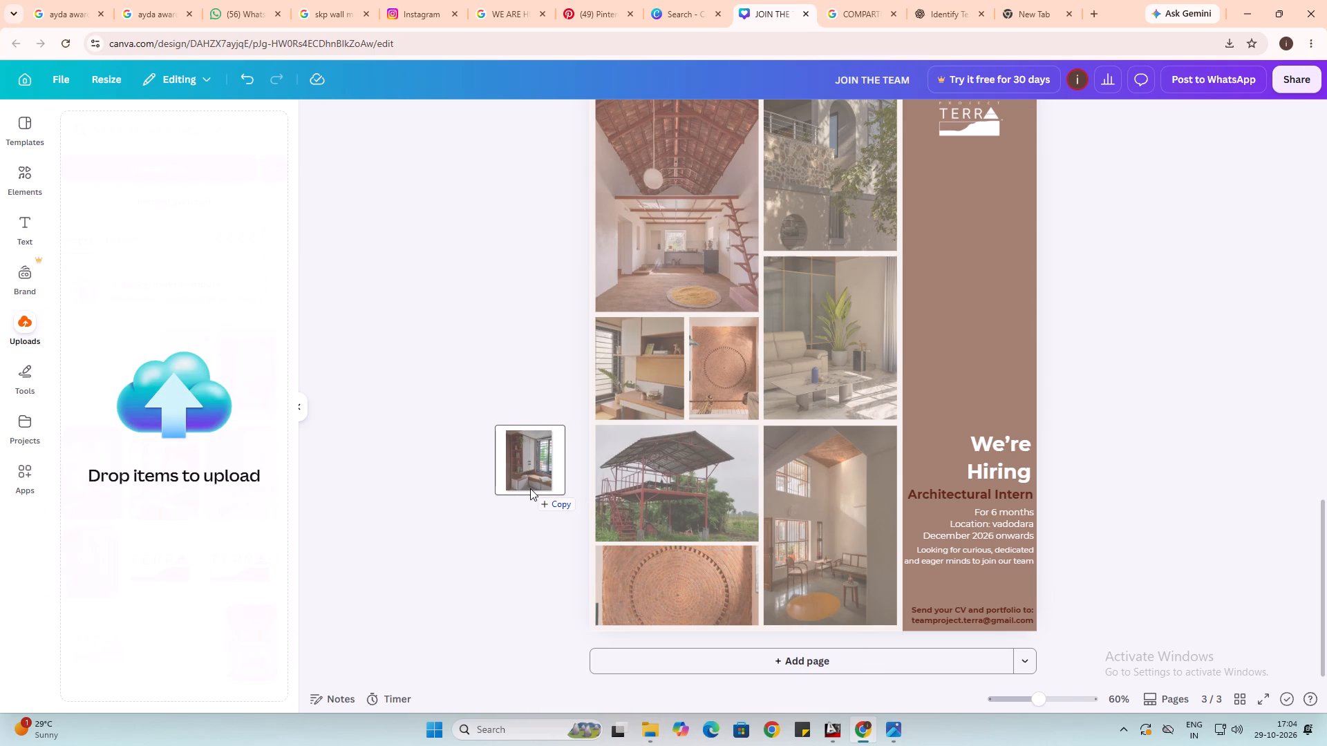
{"action": "left_click_drag", "start_coordinate": [530, 488], "coordinate": [534, 520]}
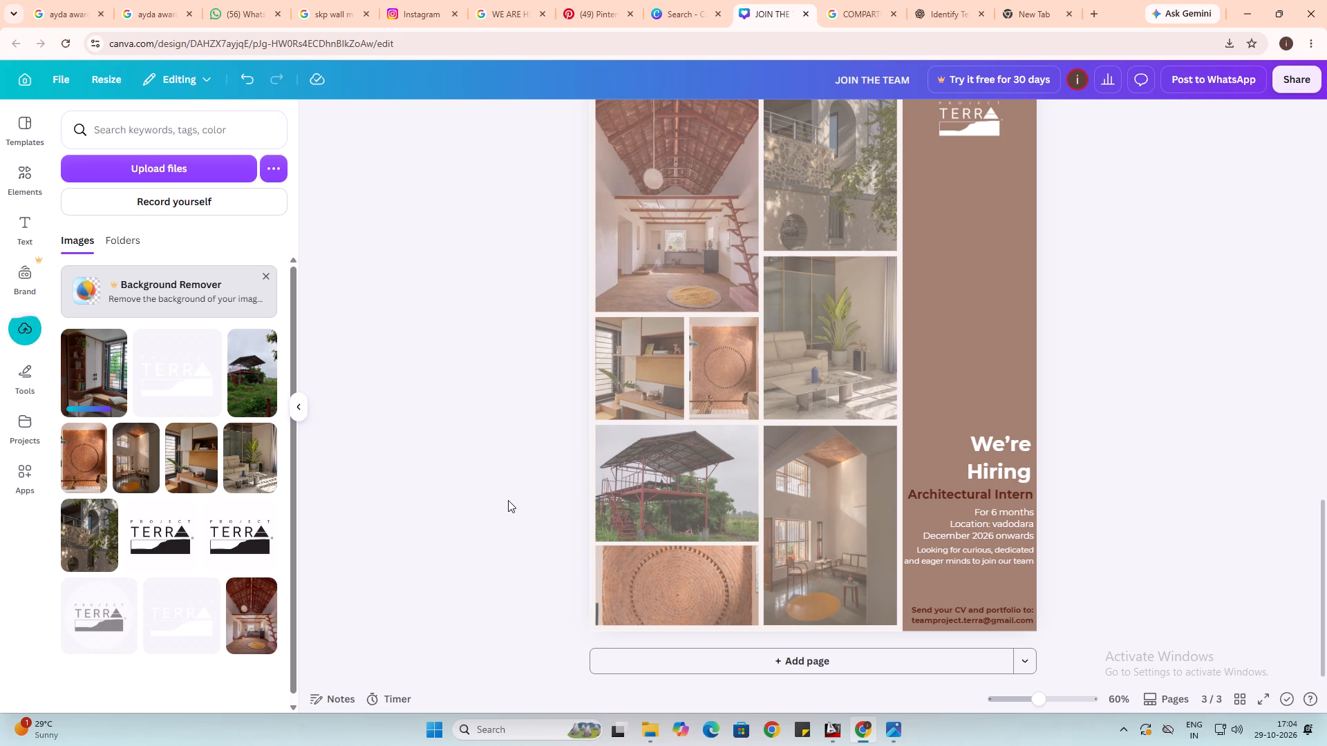
{"action": "scroll", "coordinate": [508, 500], "scroll_direction": "down", "scroll_amount": 1}
Switch back to the AP House photos in File Explorer and return to the PROJECT TERRA OFFICE DATA folder.
{"action": "left_click", "coordinate": [643, 729]}
{"action": "left_click", "coordinate": [469, 668]}
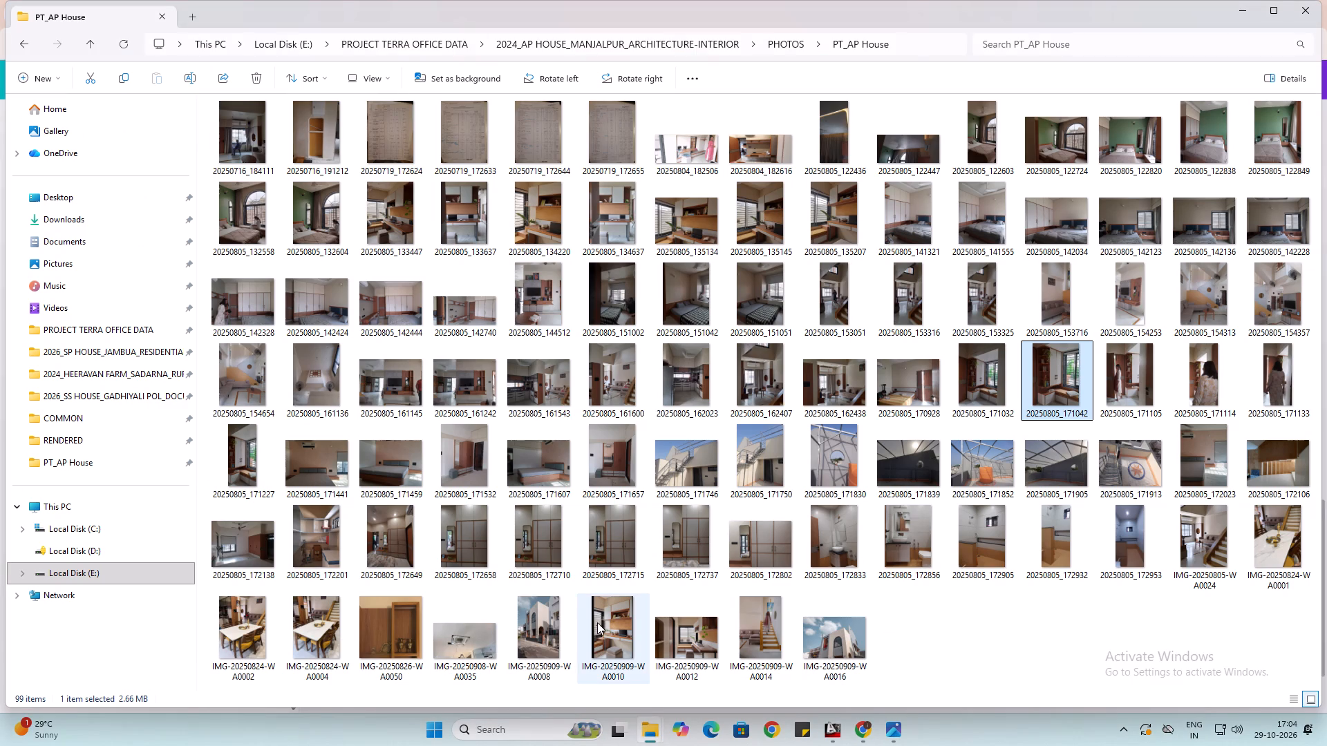
{"action": "scroll", "coordinate": [598, 620], "scroll_direction": "down", "scroll_amount": 1}
{"action": "left_click", "coordinate": [15, 49]}
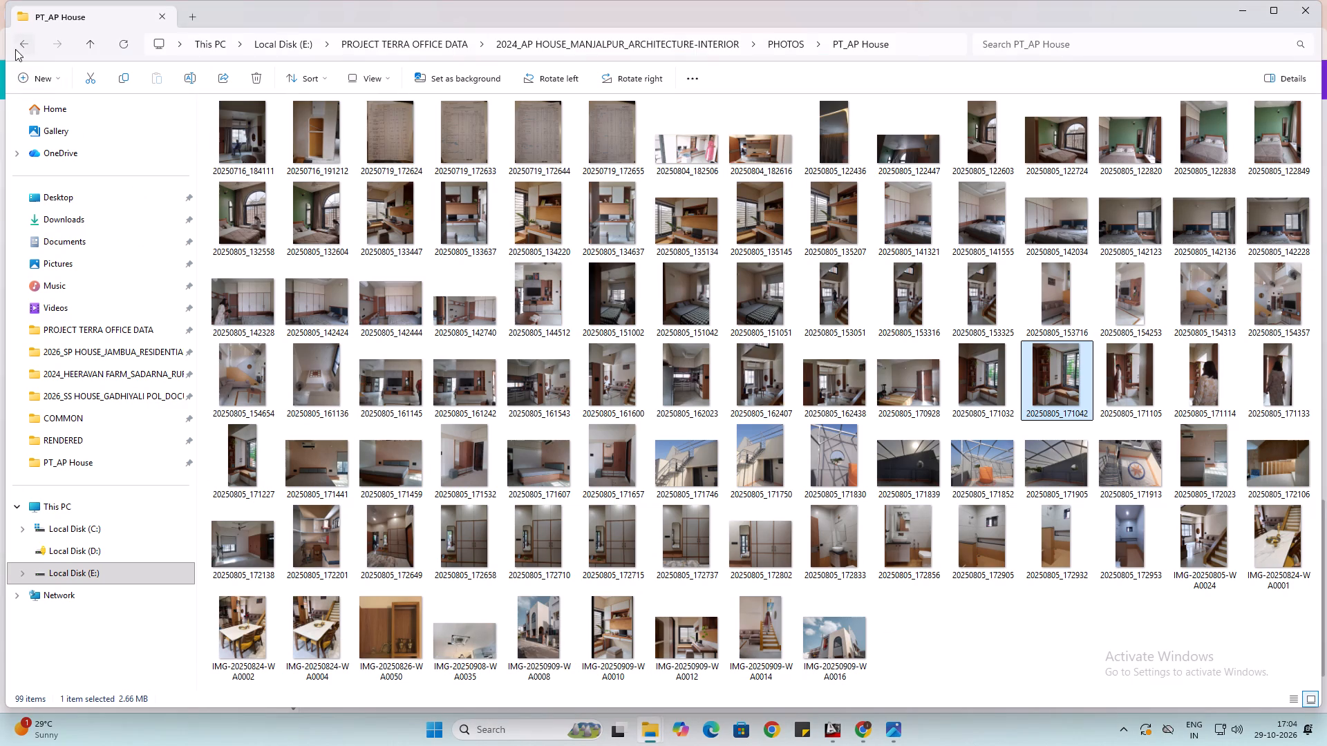
{"action": "left_click", "coordinate": [26, 50]}
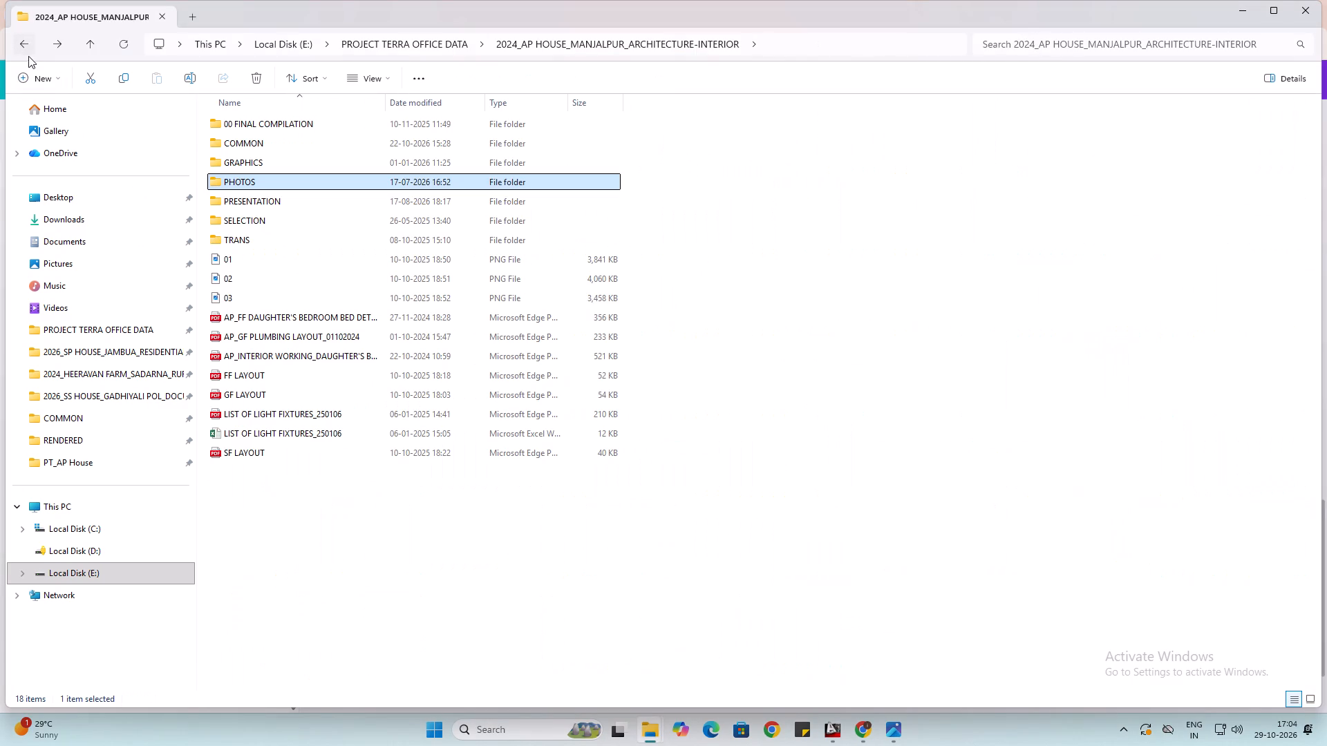
{"action": "left_click", "coordinate": [25, 46]}
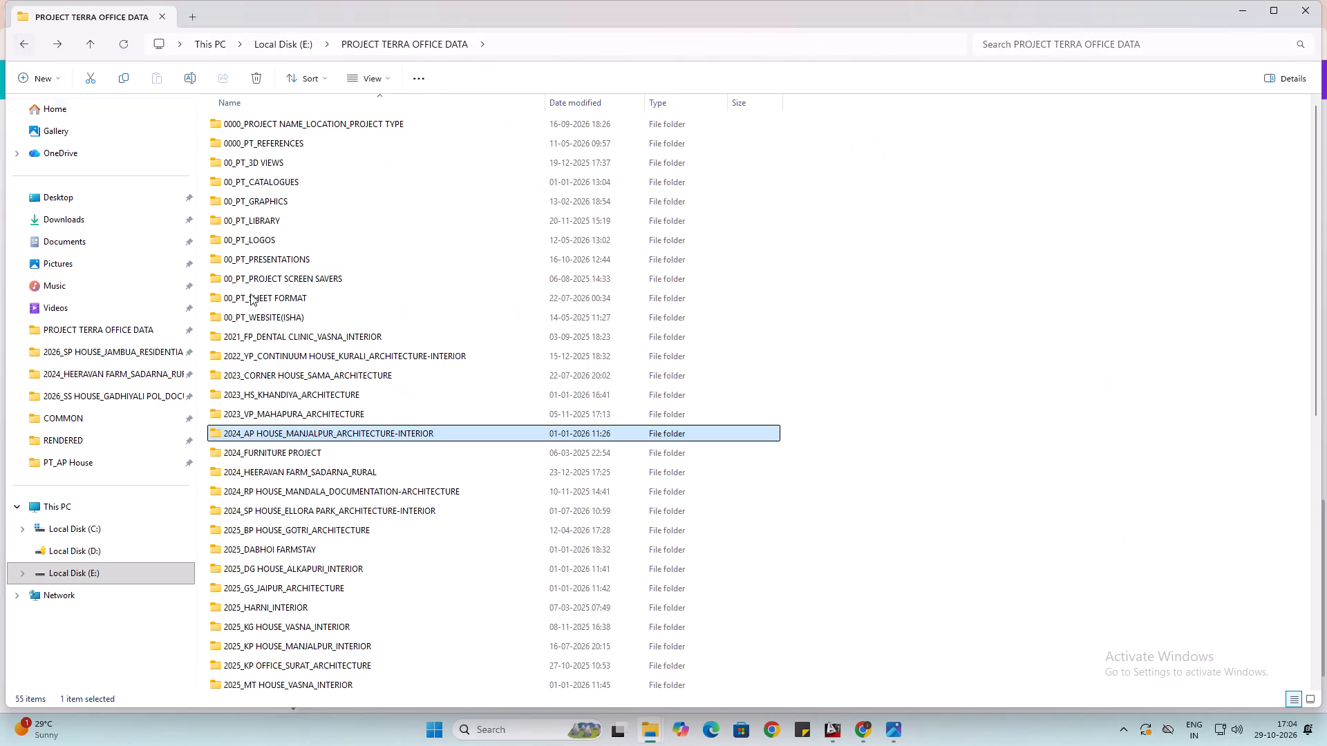
Look through the tree selection visit photos in the 2025_VS PLOTS_RASALPUR_ARCHITECTURE project's PHOTOS folder and return to the project folder.
{"action": "scroll", "coordinate": [379, 536], "scroll_direction": "down", "scroll_amount": 5}
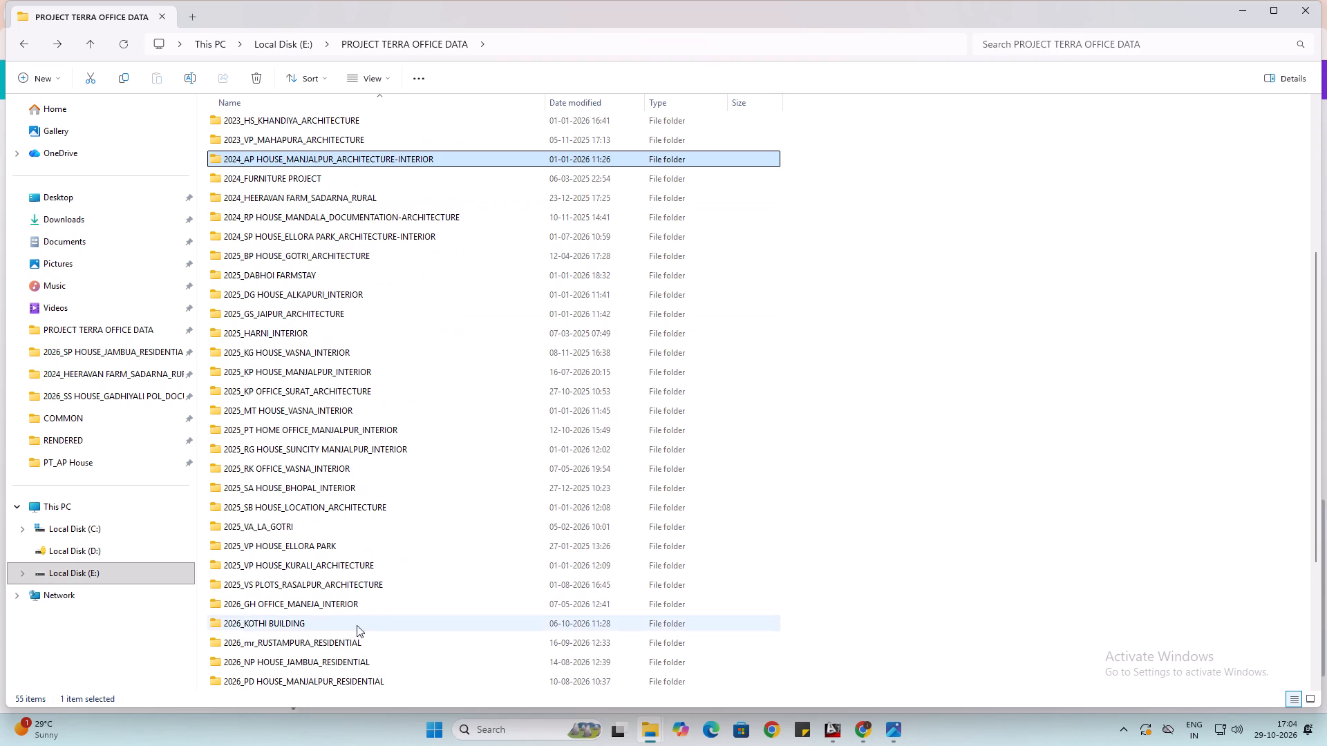
{"action": "double_click", "coordinate": [332, 584]}
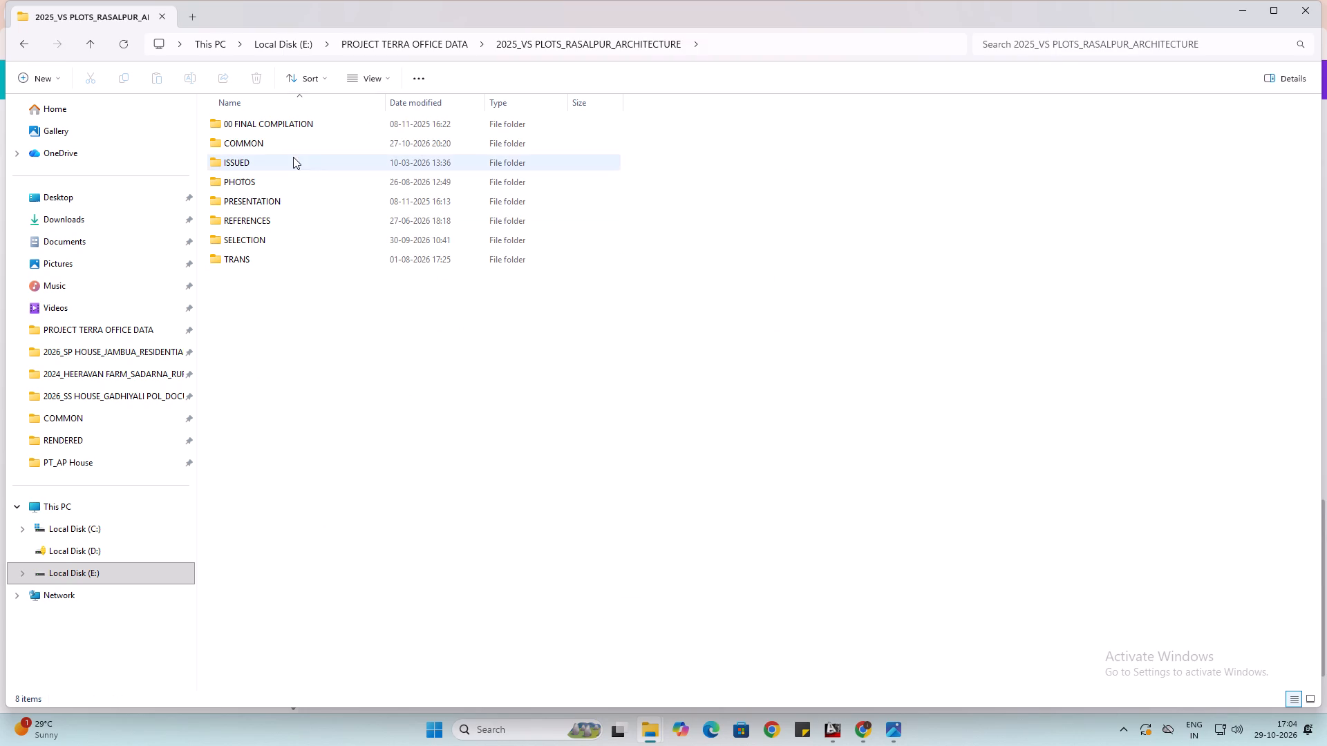
{"action": "left_click", "coordinate": [277, 179]}
{"action": "left_click", "coordinate": [276, 178]}
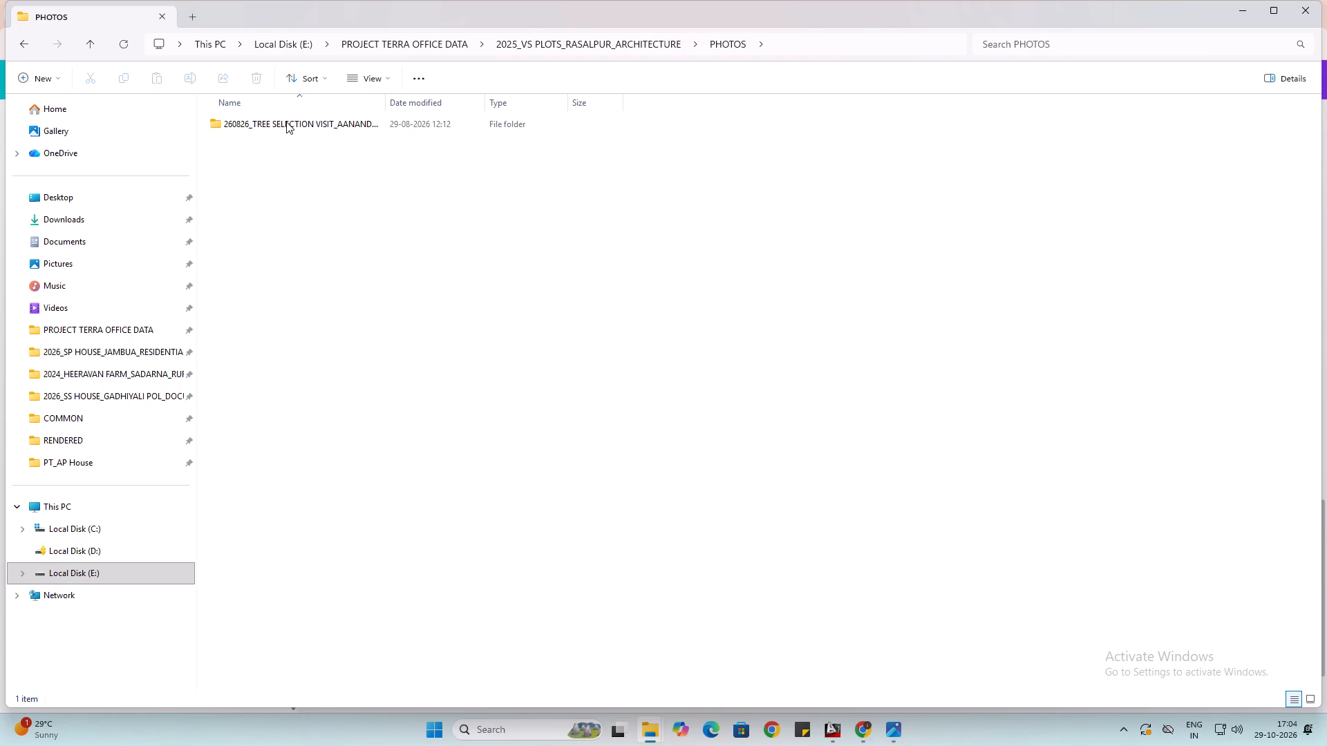
{"action": "left_click", "coordinate": [286, 122]}
{"action": "left_click", "coordinate": [286, 122]}
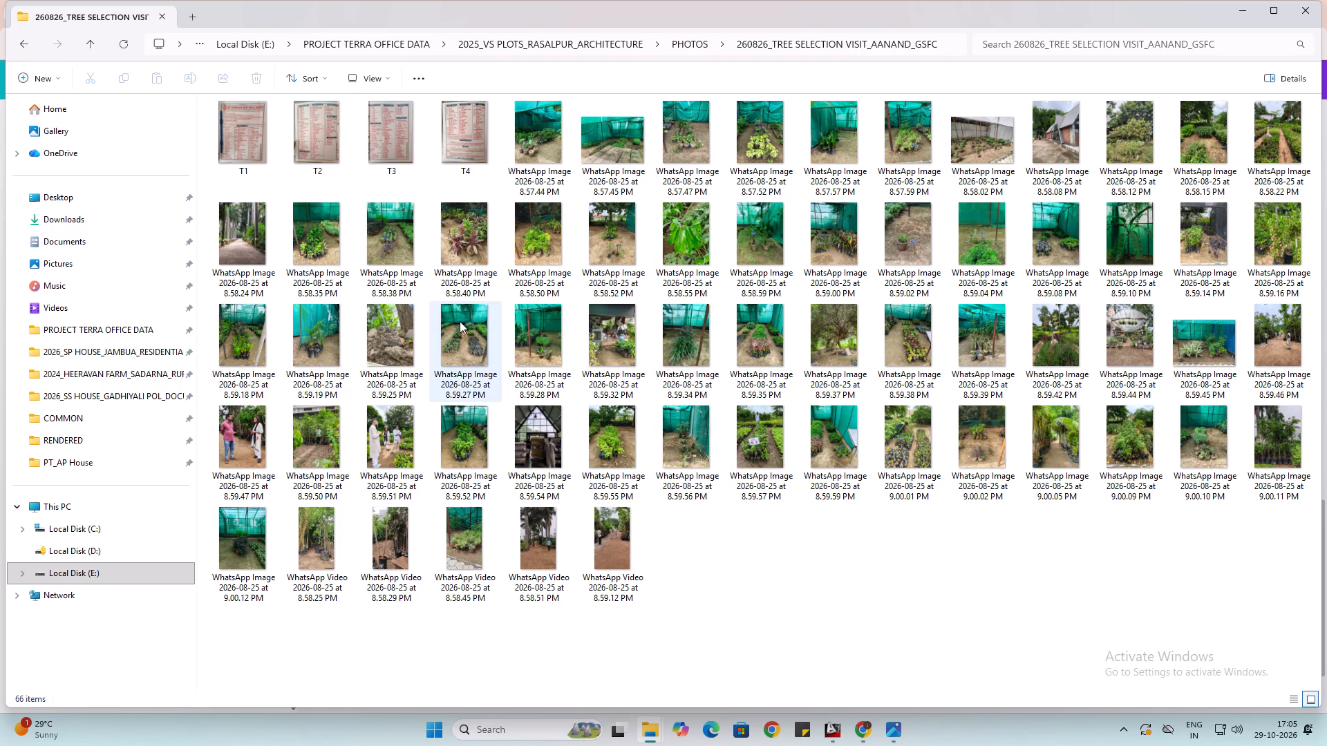
{"action": "left_click", "coordinate": [27, 42]}
{"action": "left_click", "coordinate": [27, 42]}
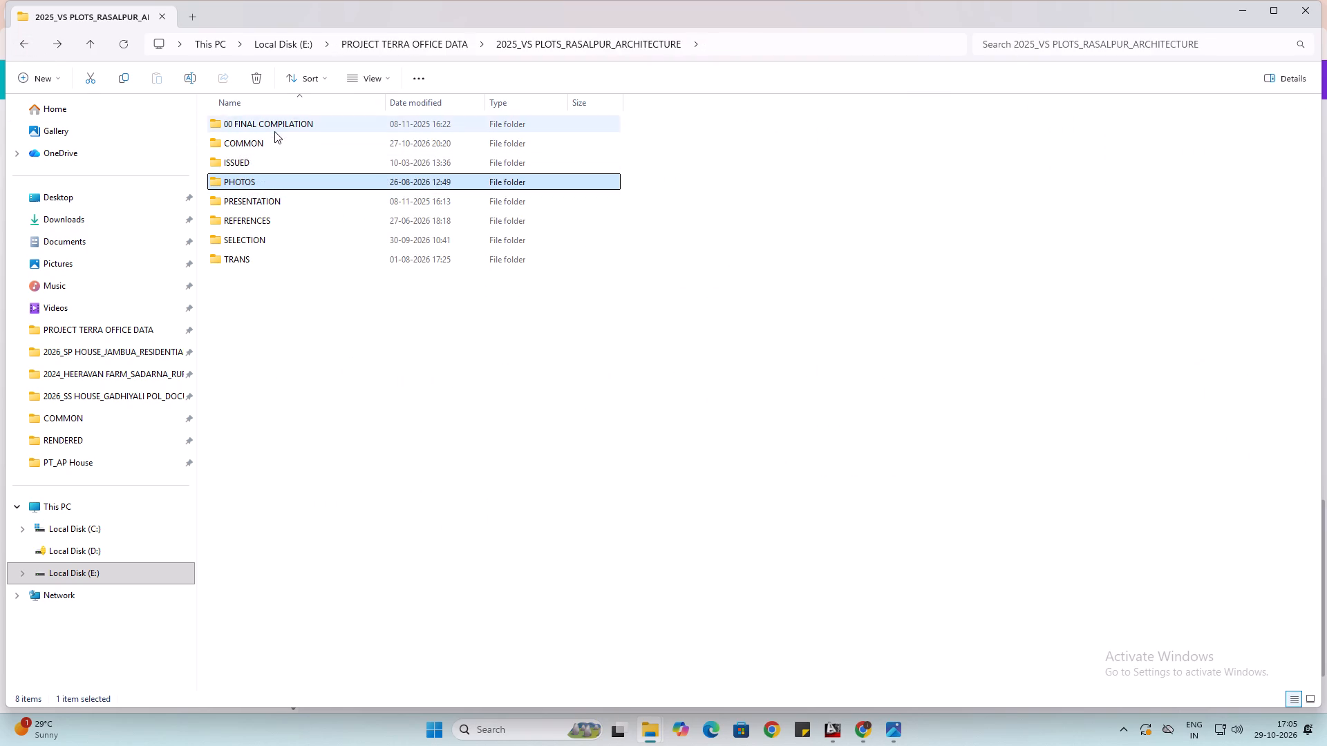
Check the 3D folder inside the VS Plots project's COMMON folder and look through the renders in its VIEWS folder.
{"action": "double_click", "coordinate": [278, 149]}
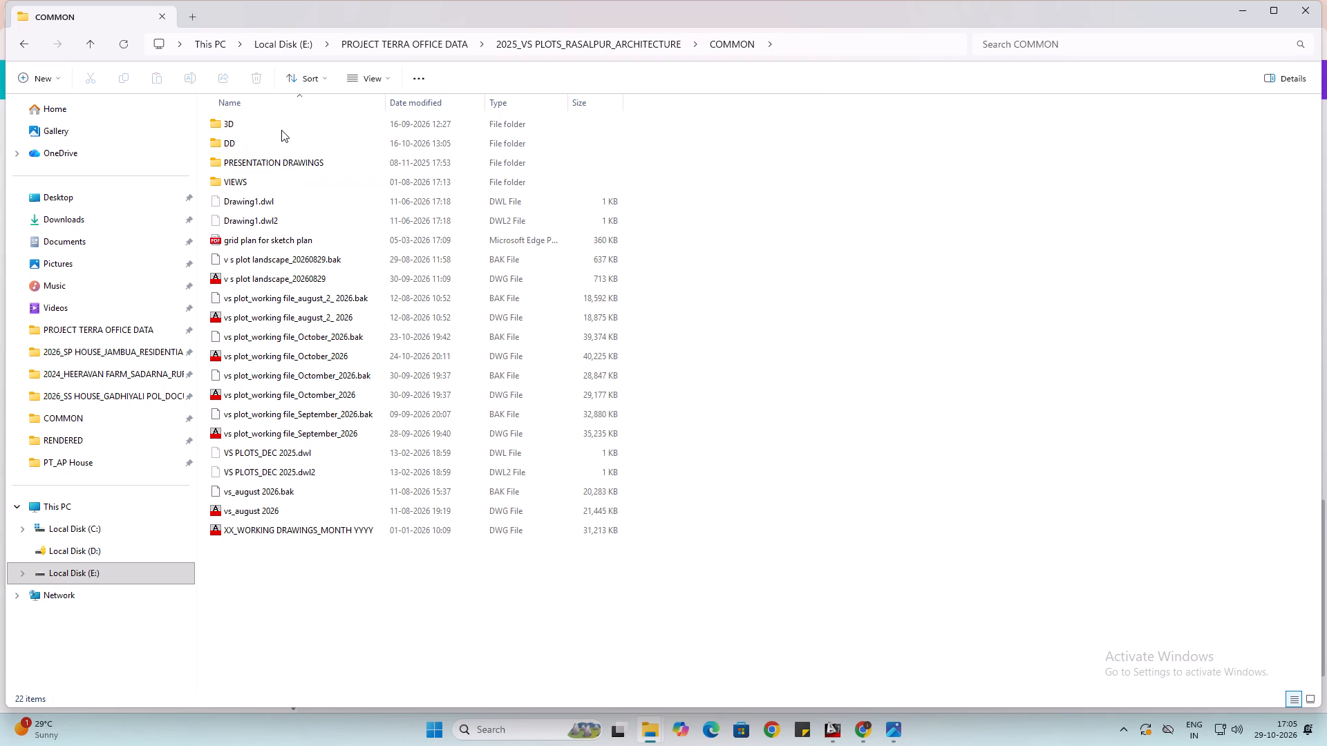
{"action": "double_click", "coordinate": [281, 128]}
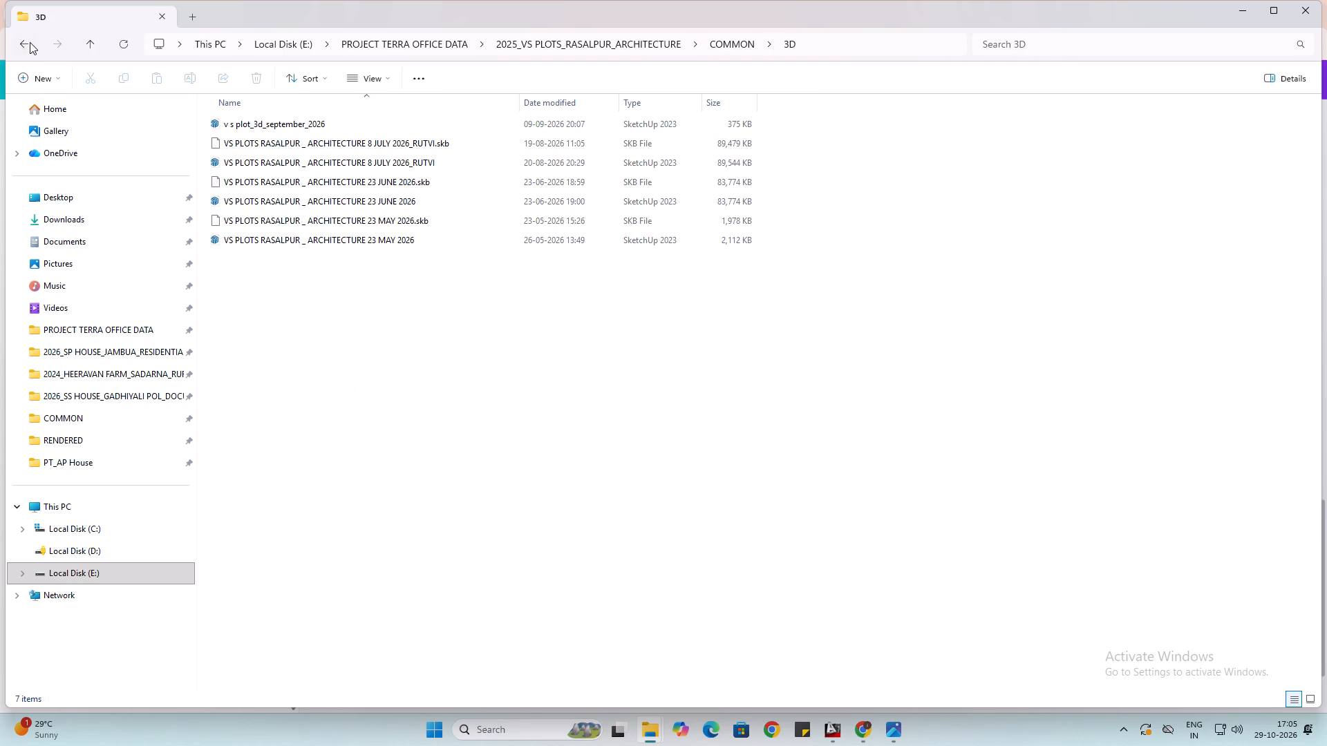
{"action": "left_click", "coordinate": [30, 41]}
{"action": "double_click", "coordinate": [317, 182]}
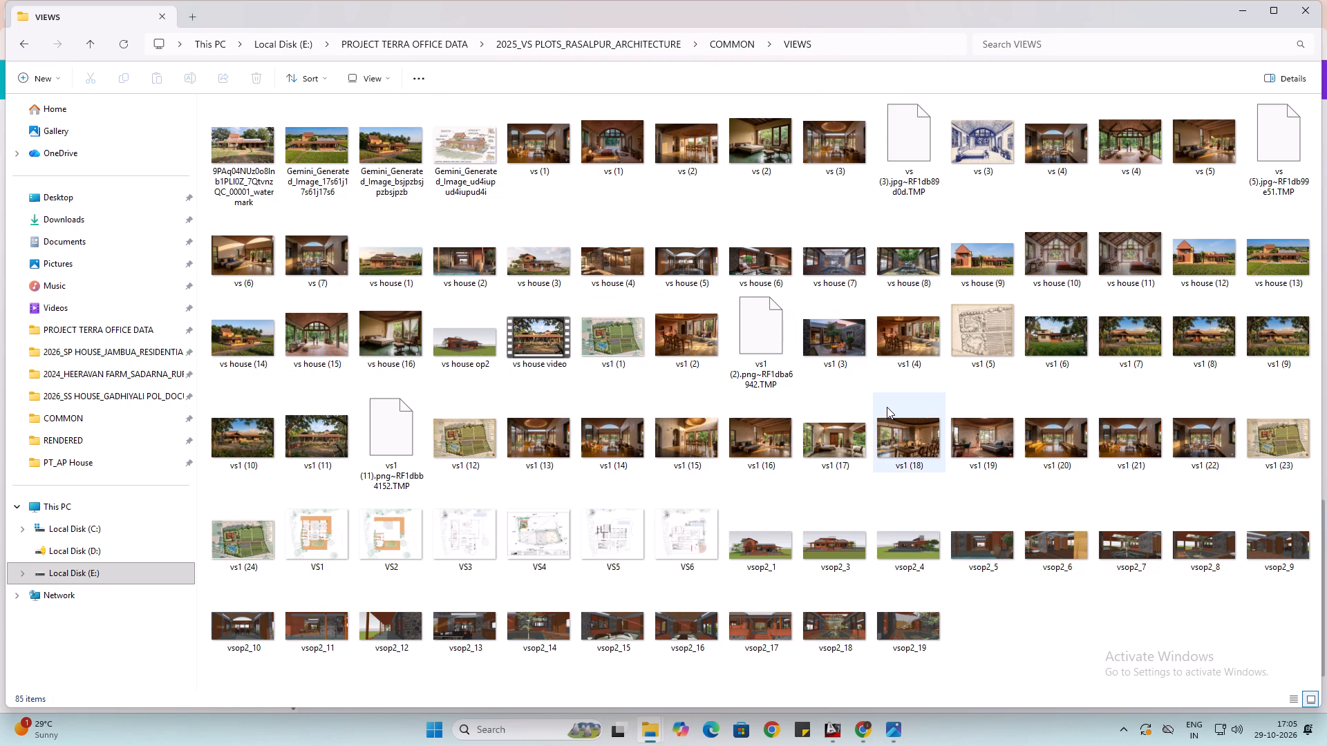
{"action": "scroll", "coordinate": [887, 407], "scroll_direction": "down", "scroll_amount": 1}
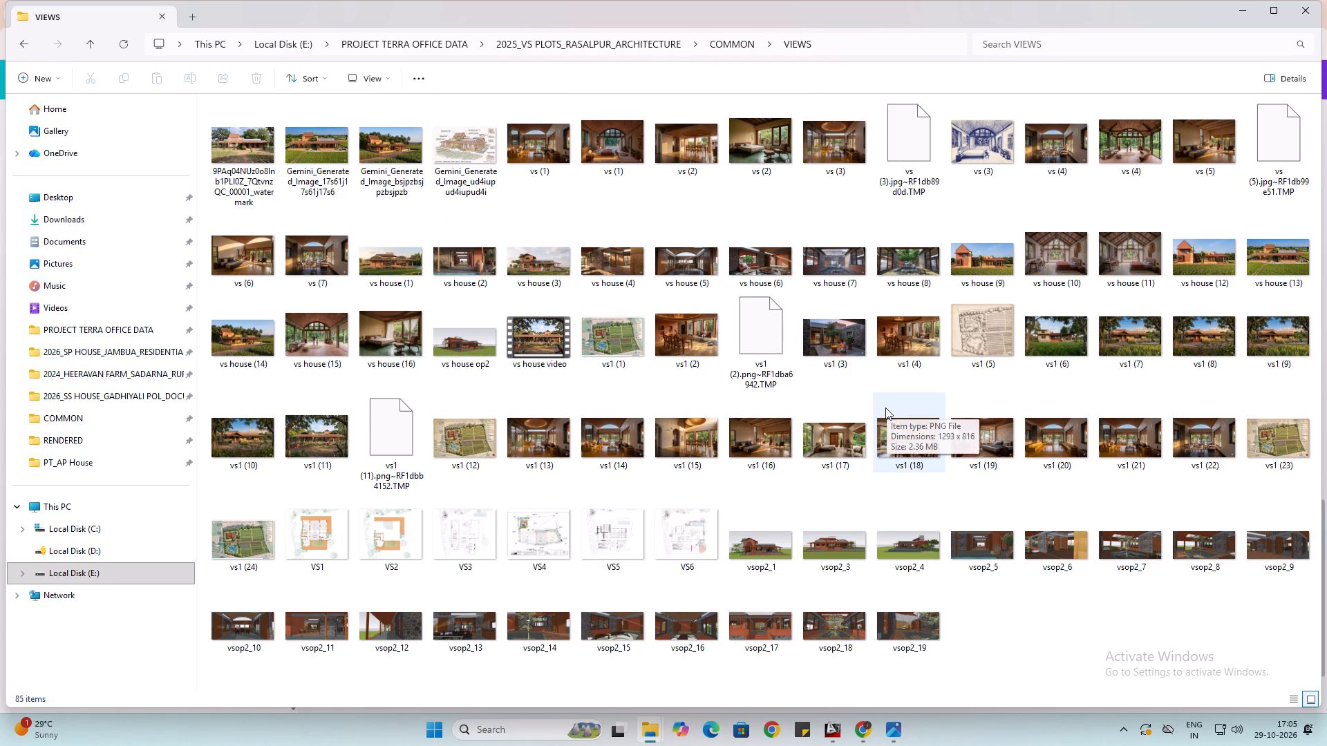
{"action": "scroll", "coordinate": [885, 408], "scroll_direction": "up", "scroll_amount": 2}
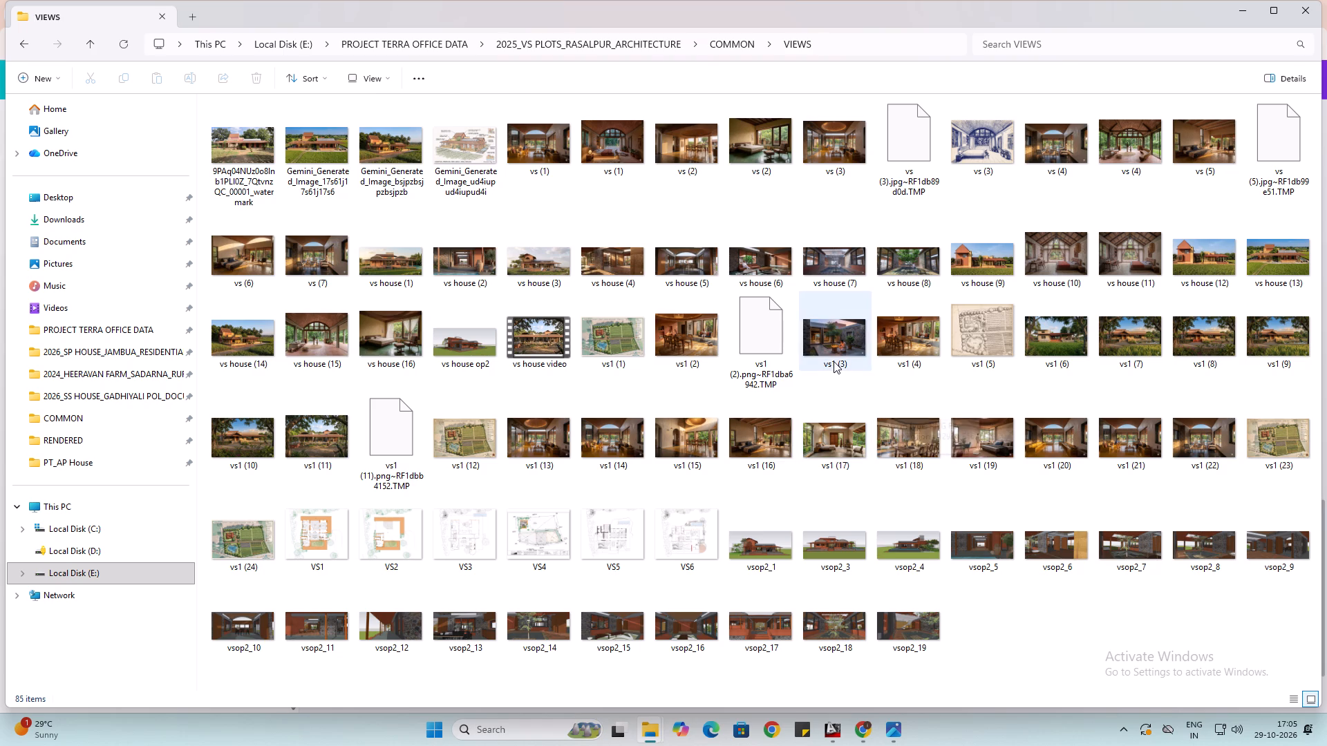
Open the Documents folder.
{"action": "left_click", "coordinate": [115, 245]}
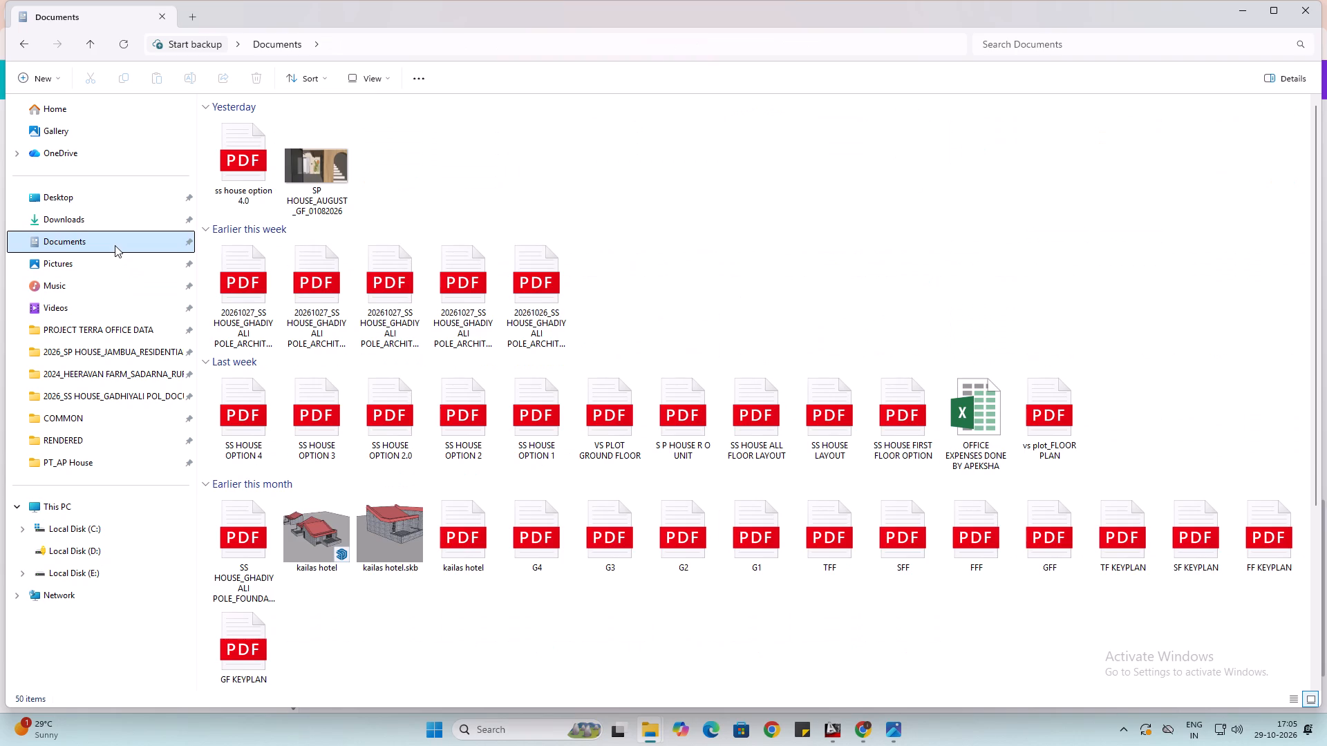
Look through the files in the Documents folder for usable project images.
{"action": "scroll", "coordinate": [603, 442], "scroll_direction": "down", "scroll_amount": 11}
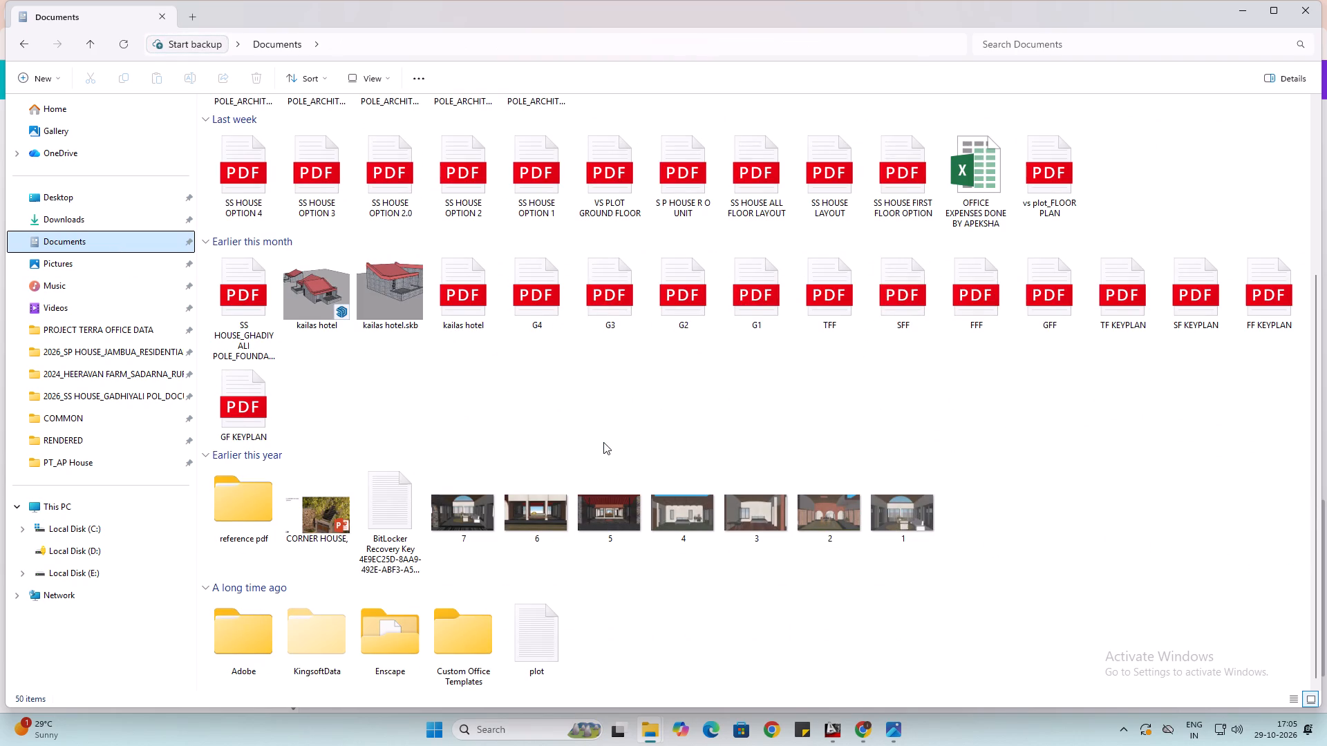
{"action": "scroll", "coordinate": [603, 442], "scroll_direction": "up", "scroll_amount": 3}
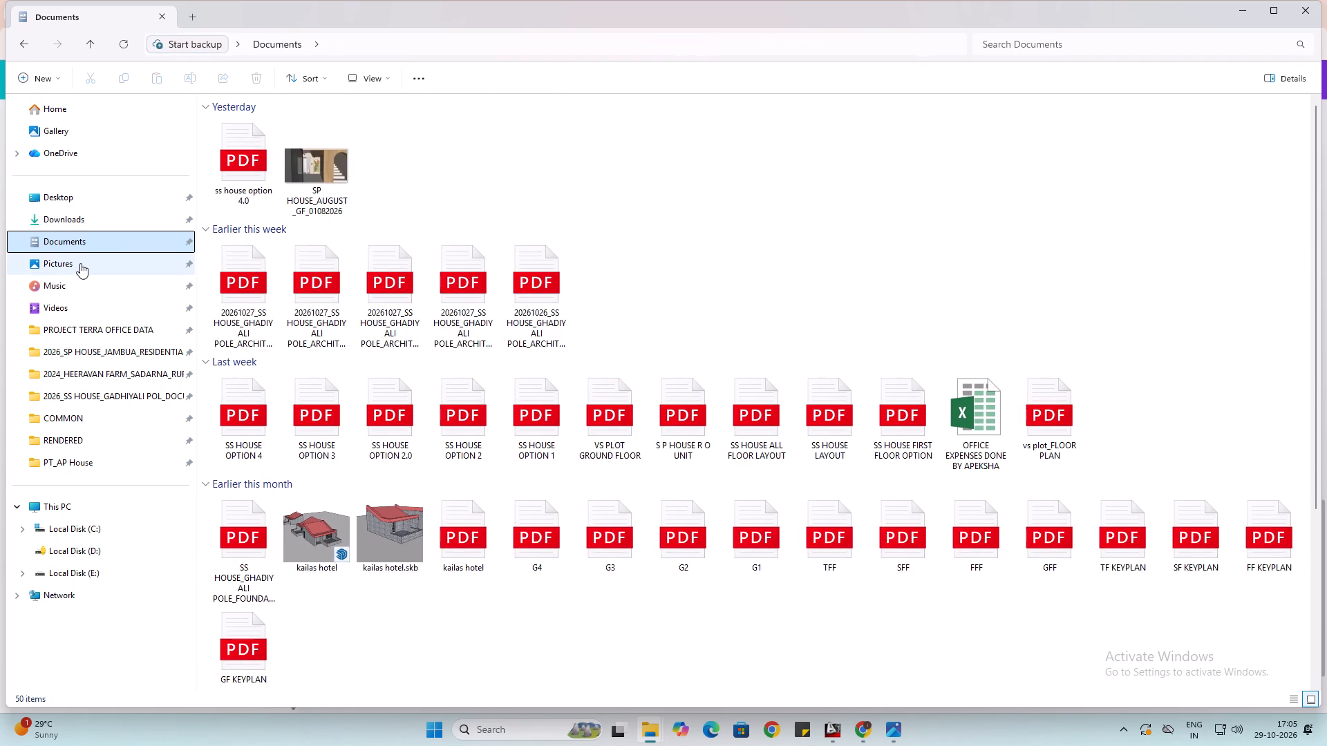
Look through the Pictures folder, previewing images d and a, and check its Screenshots subfolder.
{"action": "left_click", "coordinate": [80, 263]}
{"action": "scroll", "coordinate": [612, 408], "scroll_direction": "up", "scroll_amount": 1}
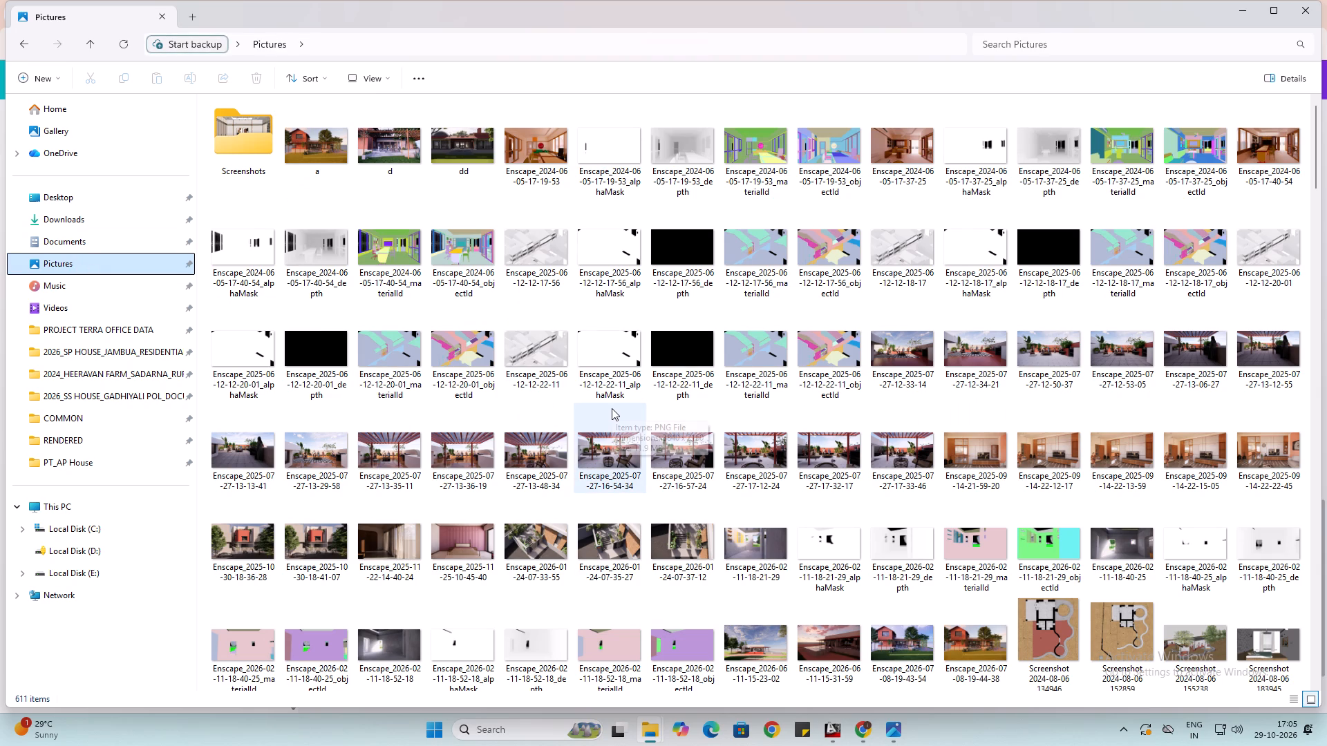
{"action": "left_click", "coordinate": [404, 151]}
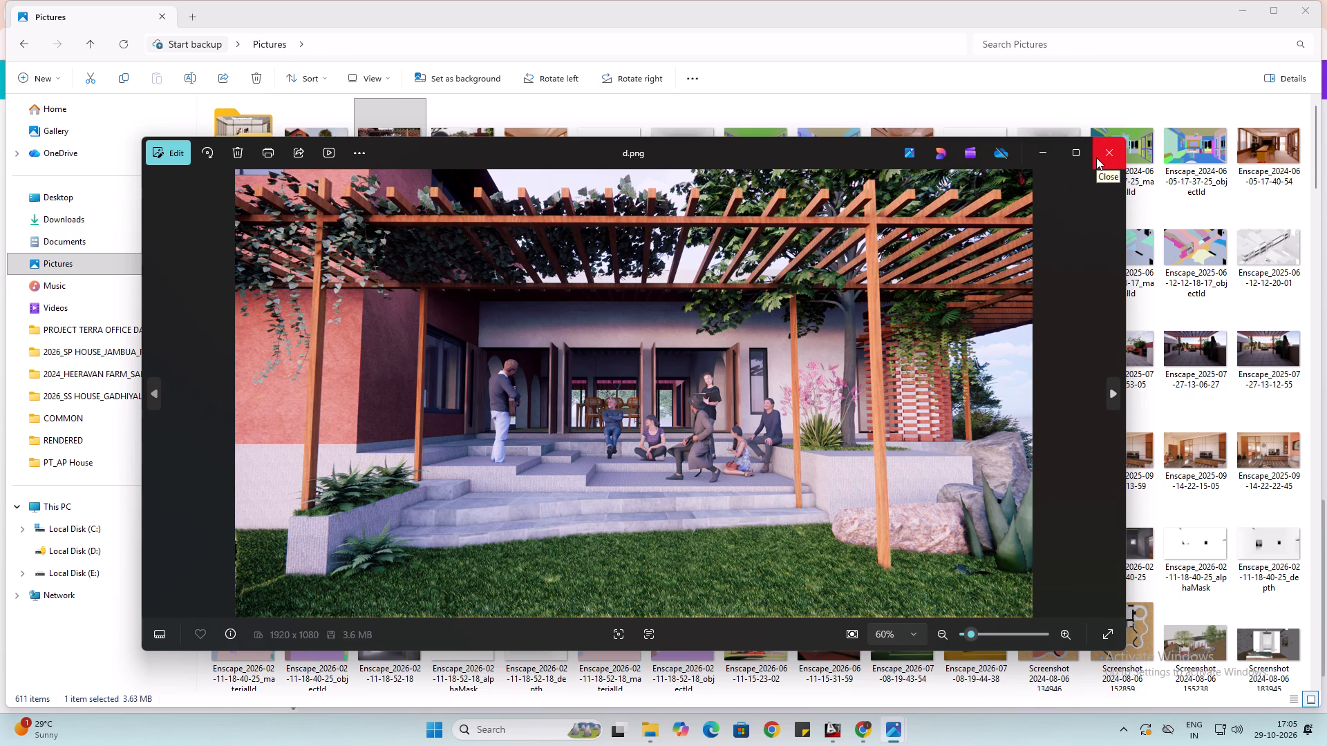
{"action": "scroll", "coordinate": [373, 219], "scroll_direction": "up", "scroll_amount": 1}
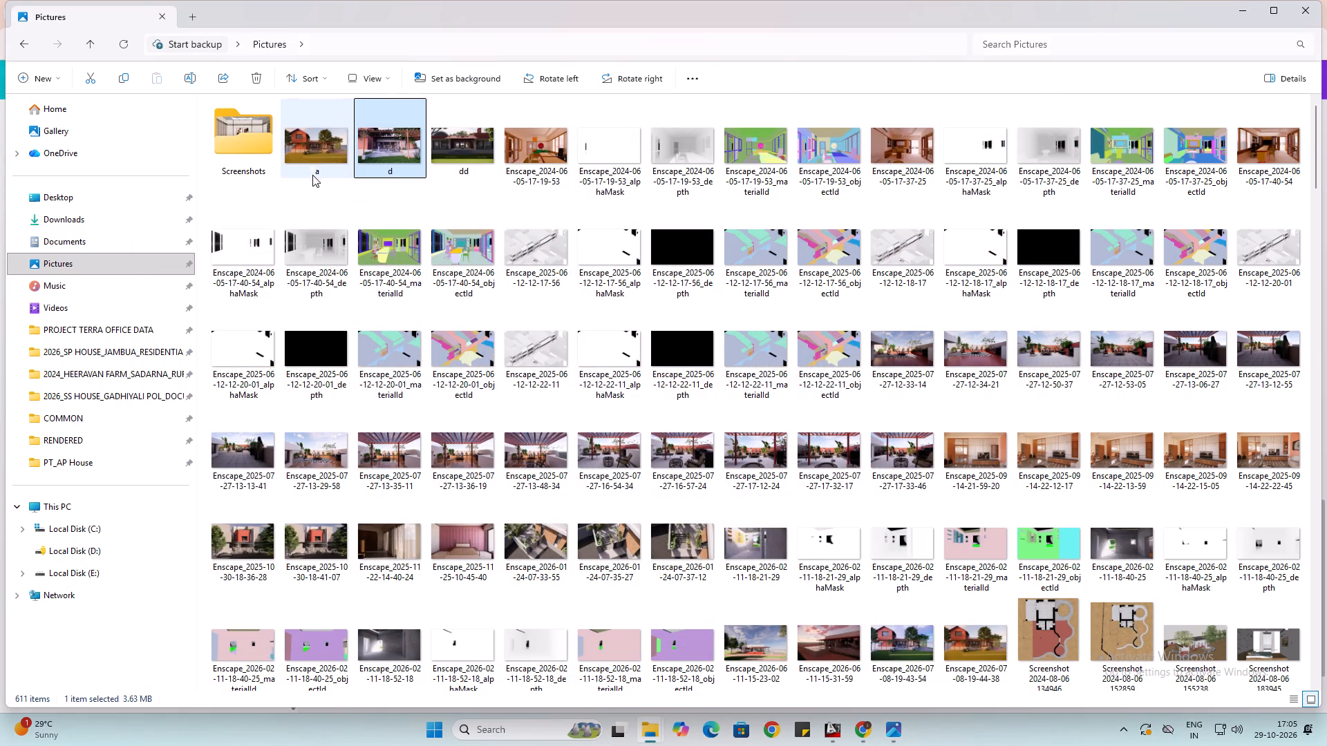
{"action": "double_click", "coordinate": [321, 144]}
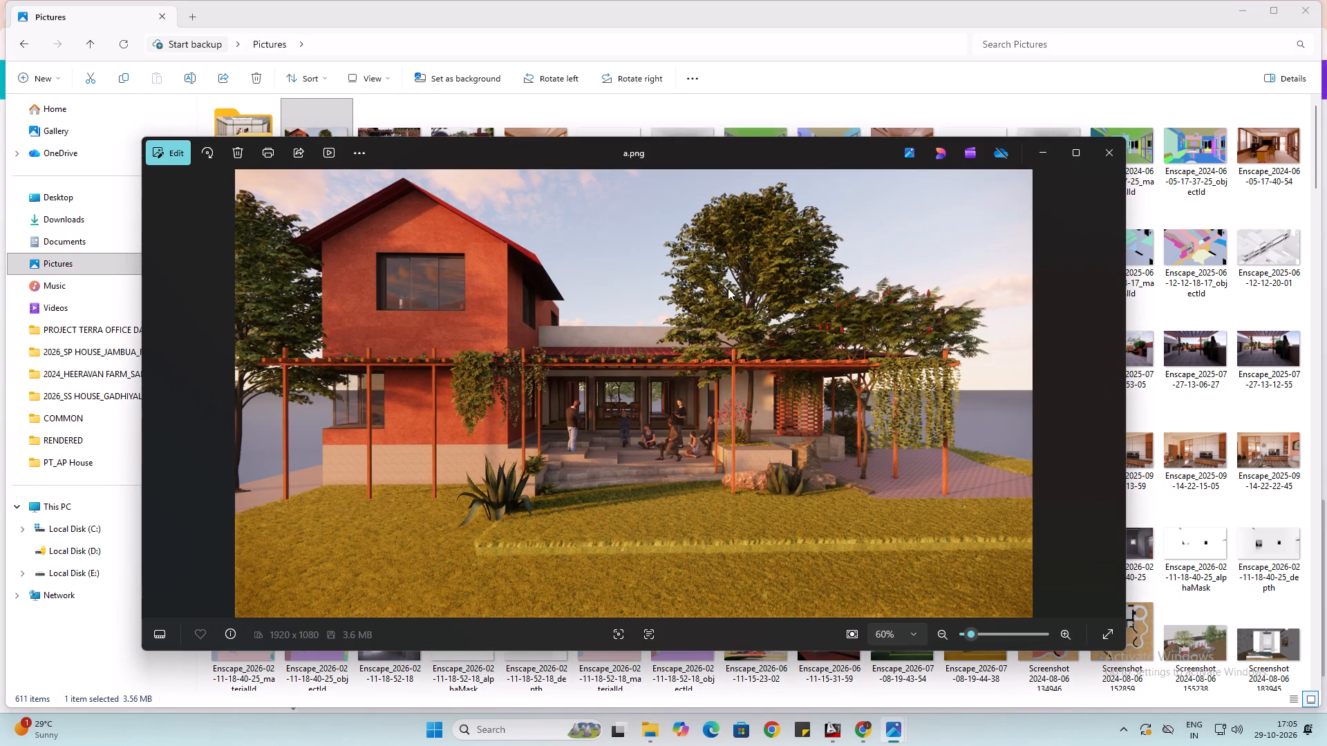
{"action": "left_click", "coordinate": [1104, 159]}
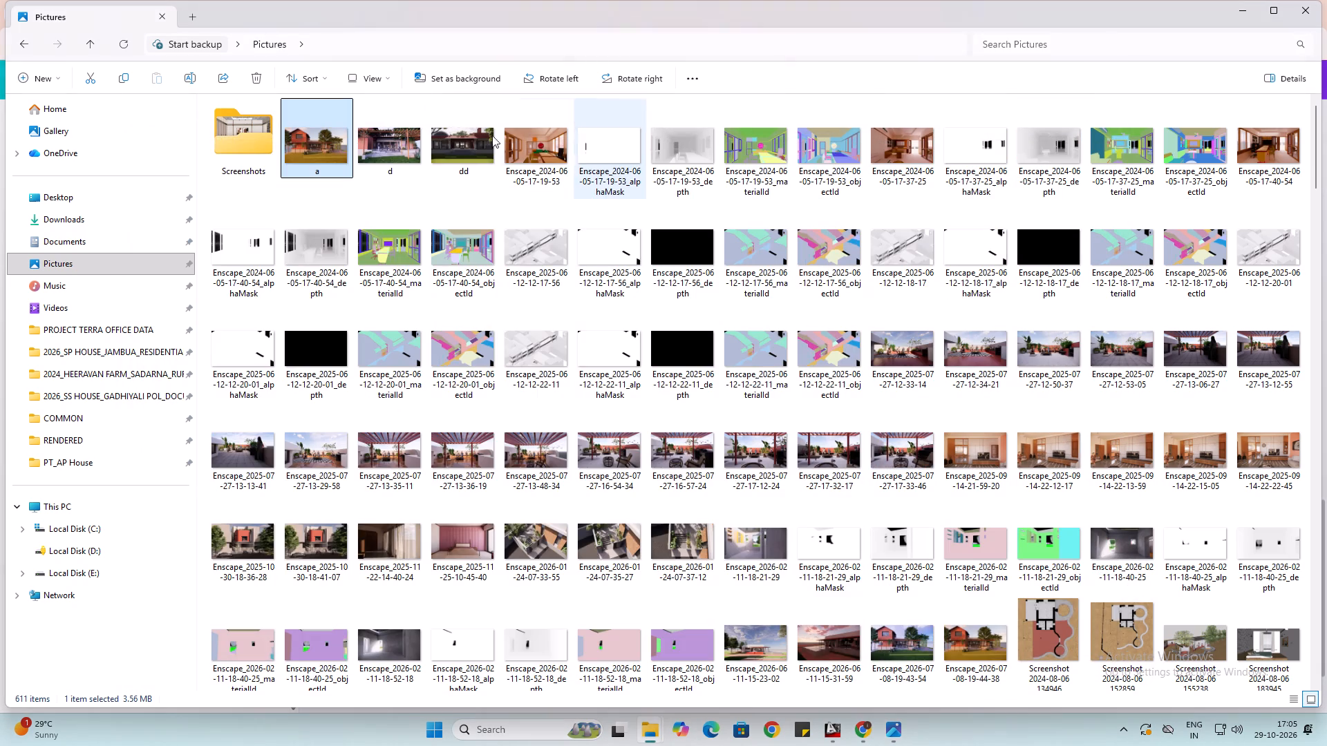
{"action": "double_click", "coordinate": [232, 147]}
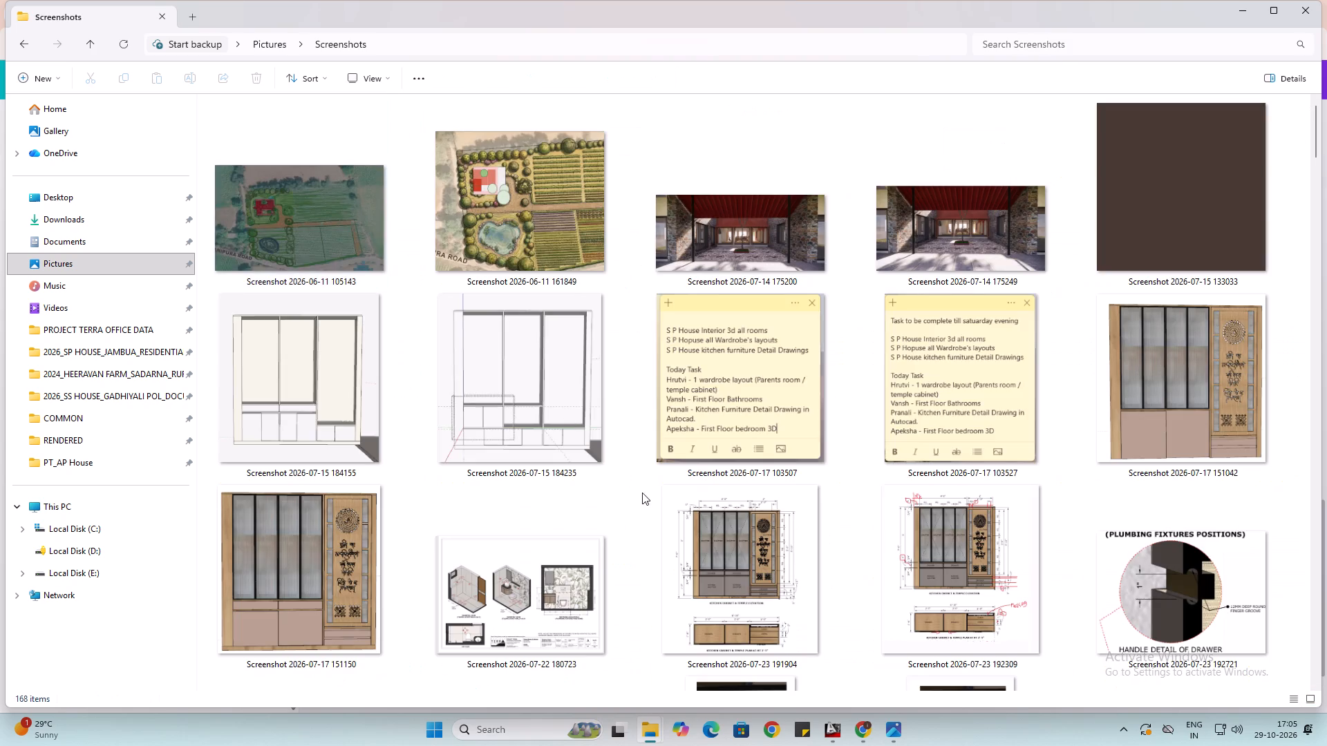
{"action": "scroll", "coordinate": [641, 496], "scroll_direction": "down", "scroll_amount": 20}
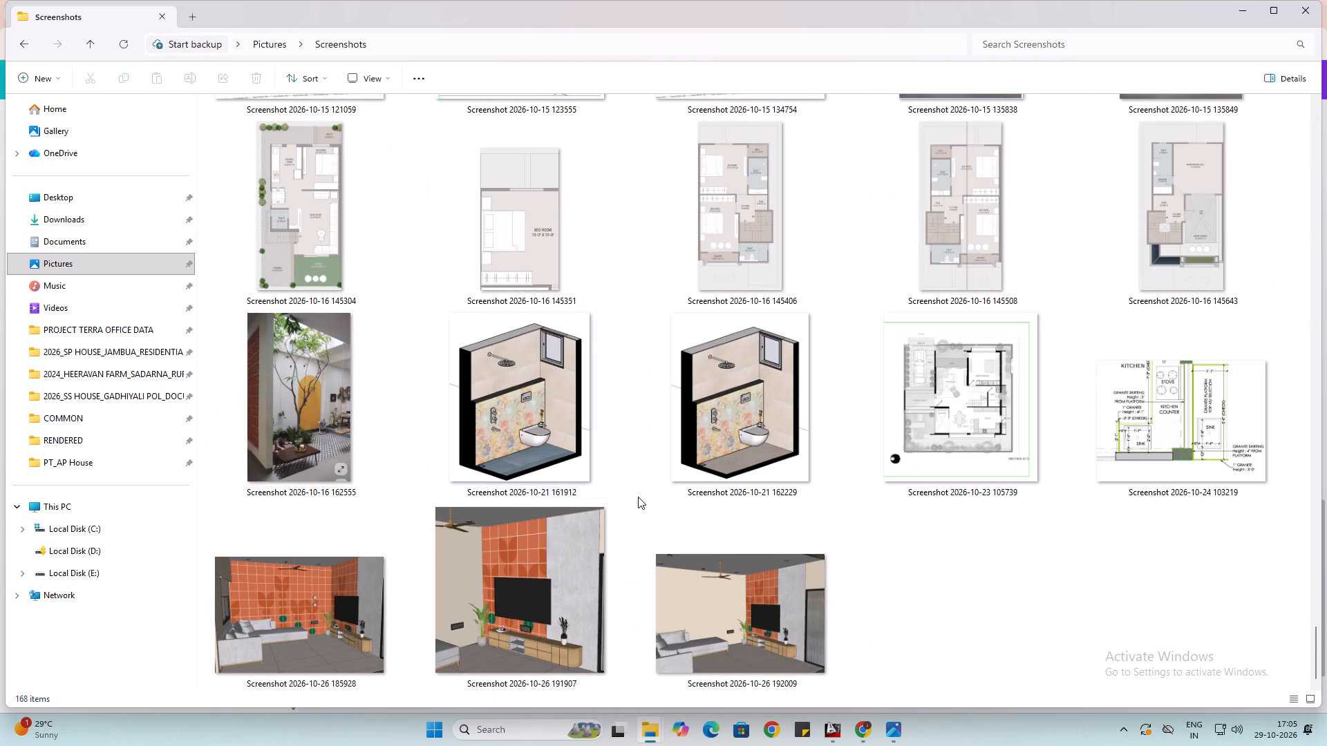
{"action": "left_click", "coordinate": [28, 41]}
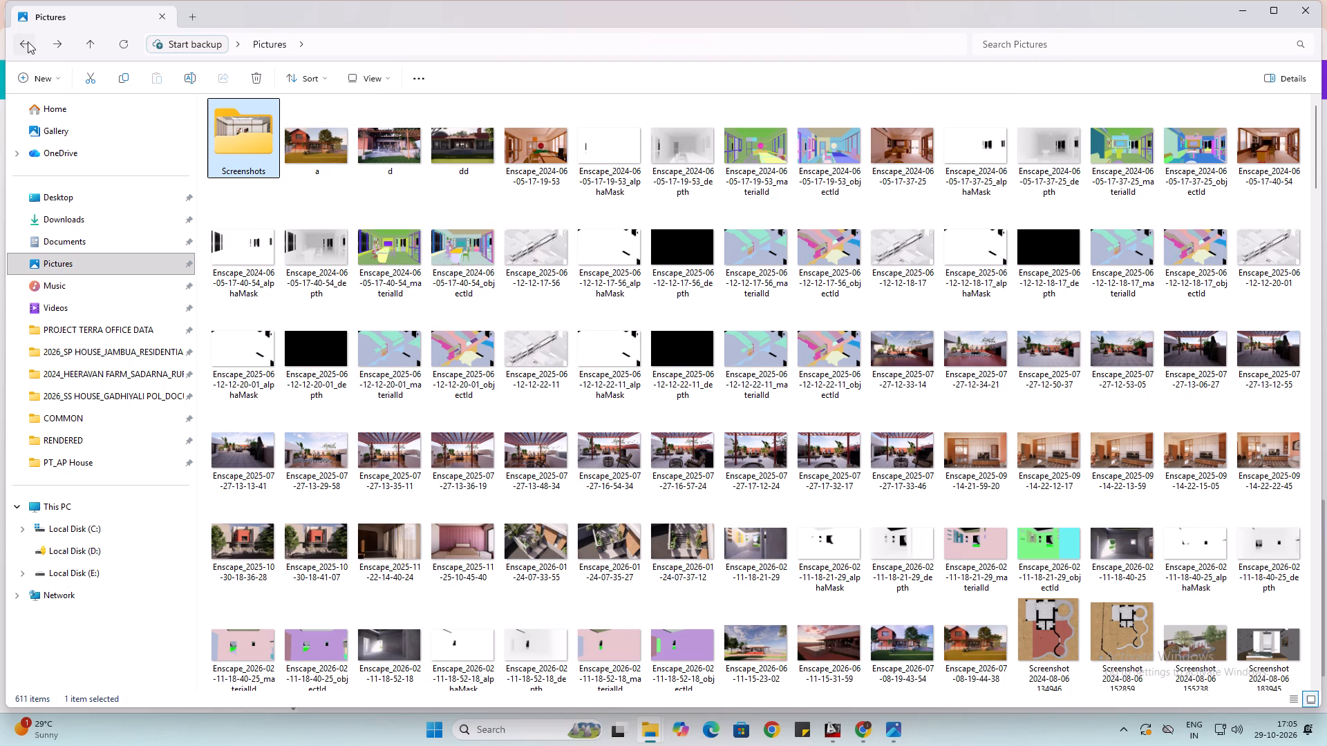
Look through the images in the Downloads folder for photos suitable for the poster.
{"action": "left_click", "coordinate": [95, 221]}
{"action": "scroll", "coordinate": [431, 456], "scroll_direction": "down", "scroll_amount": 5}
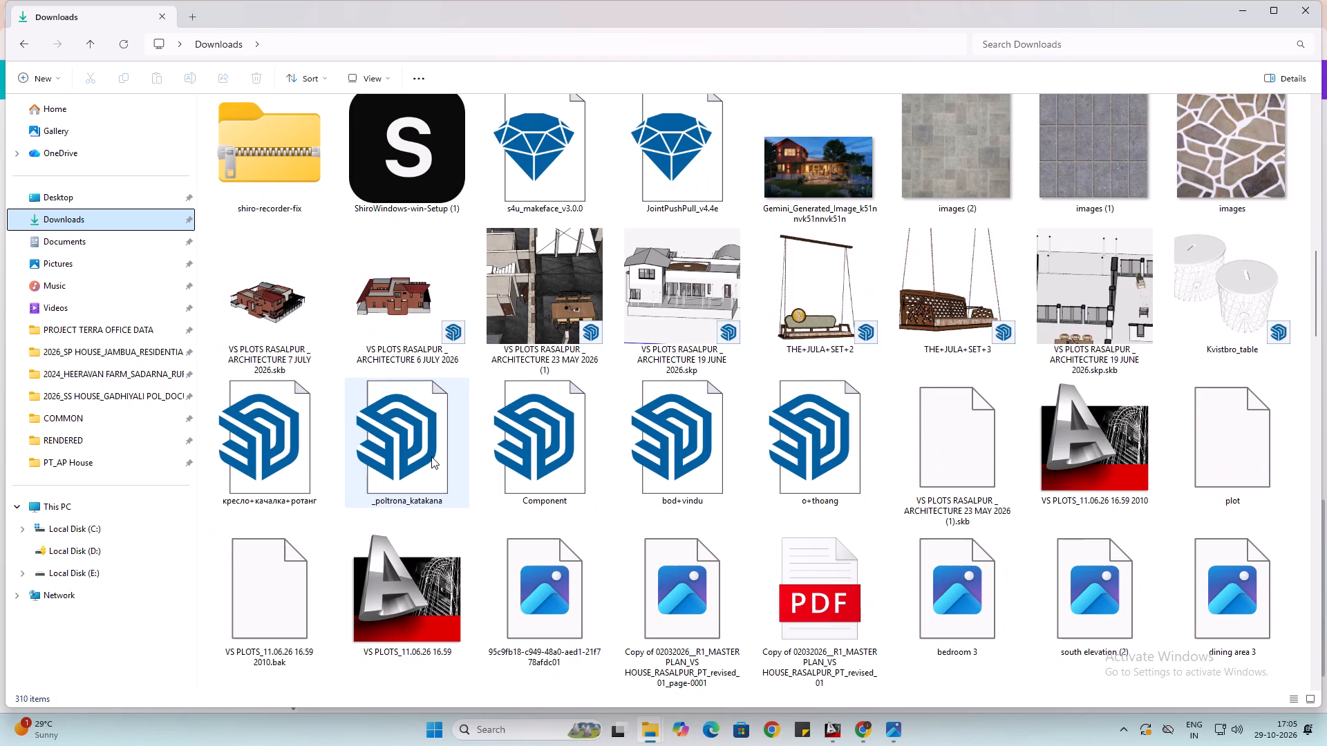
{"action": "scroll", "coordinate": [431, 457], "scroll_direction": "down", "scroll_amount": 3}
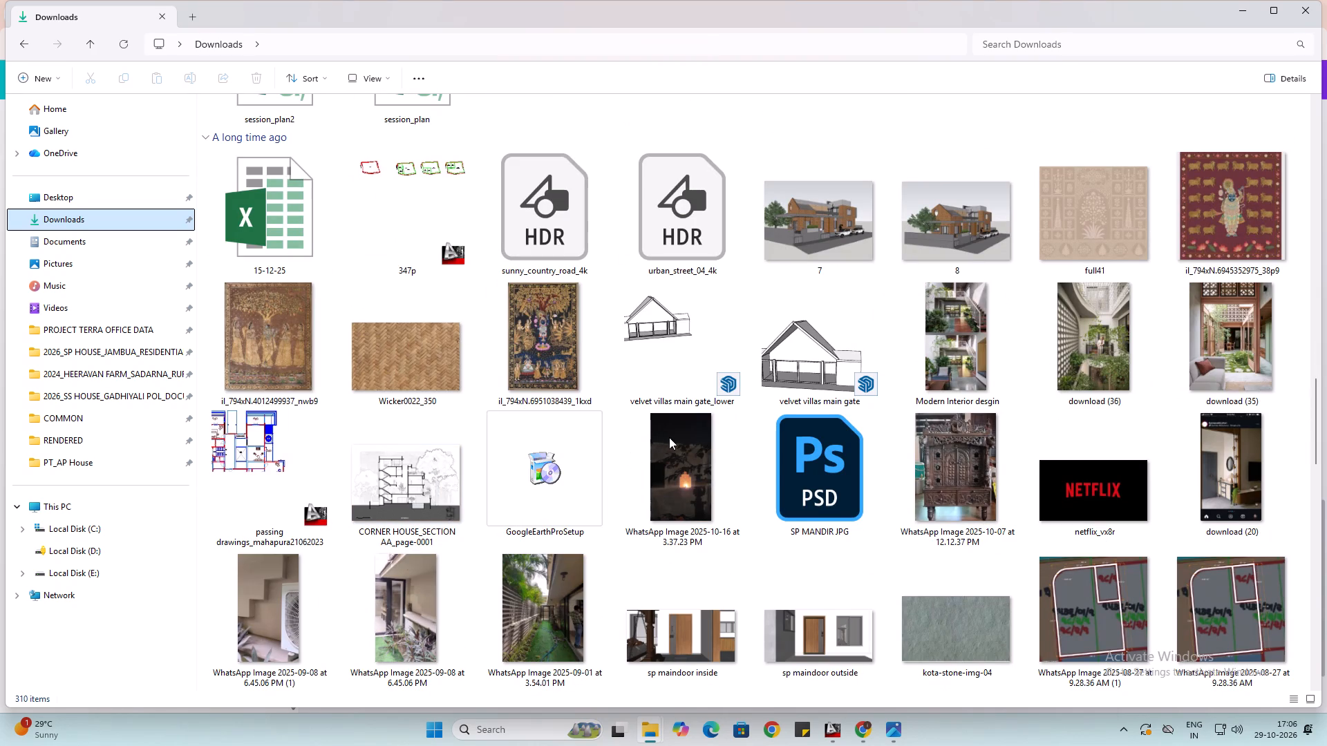
{"action": "scroll", "coordinate": [697, 425], "scroll_direction": "down", "scroll_amount": 1}
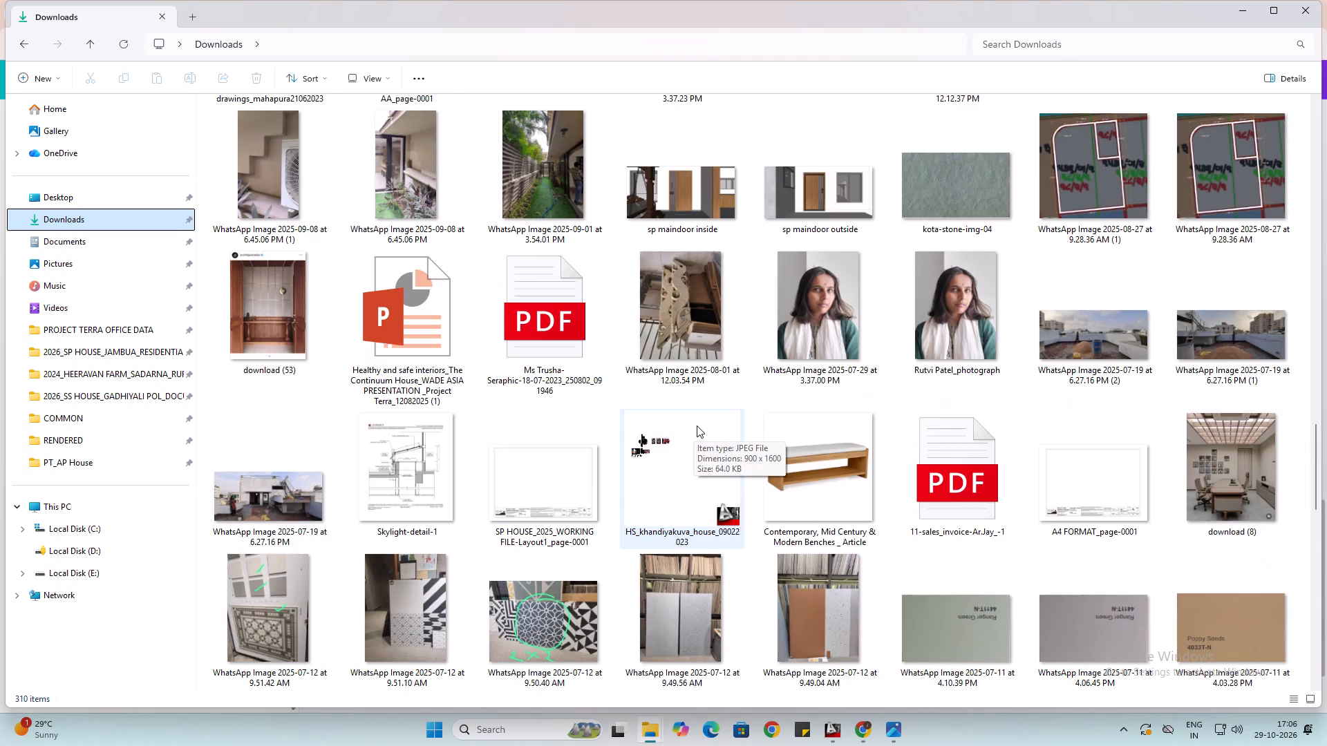
{"action": "scroll", "coordinate": [697, 425], "scroll_direction": "down", "scroll_amount": 1}
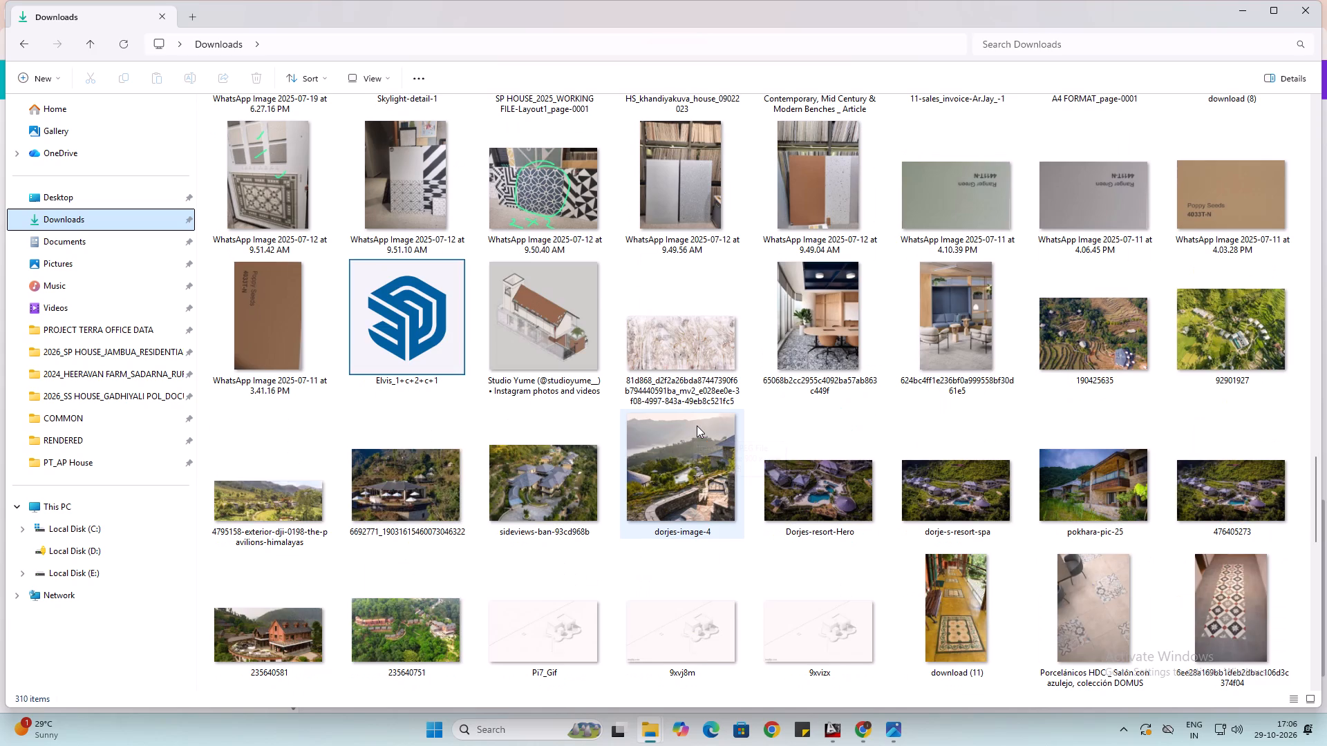
{"action": "scroll", "coordinate": [697, 425], "scroll_direction": "down", "scroll_amount": 3}
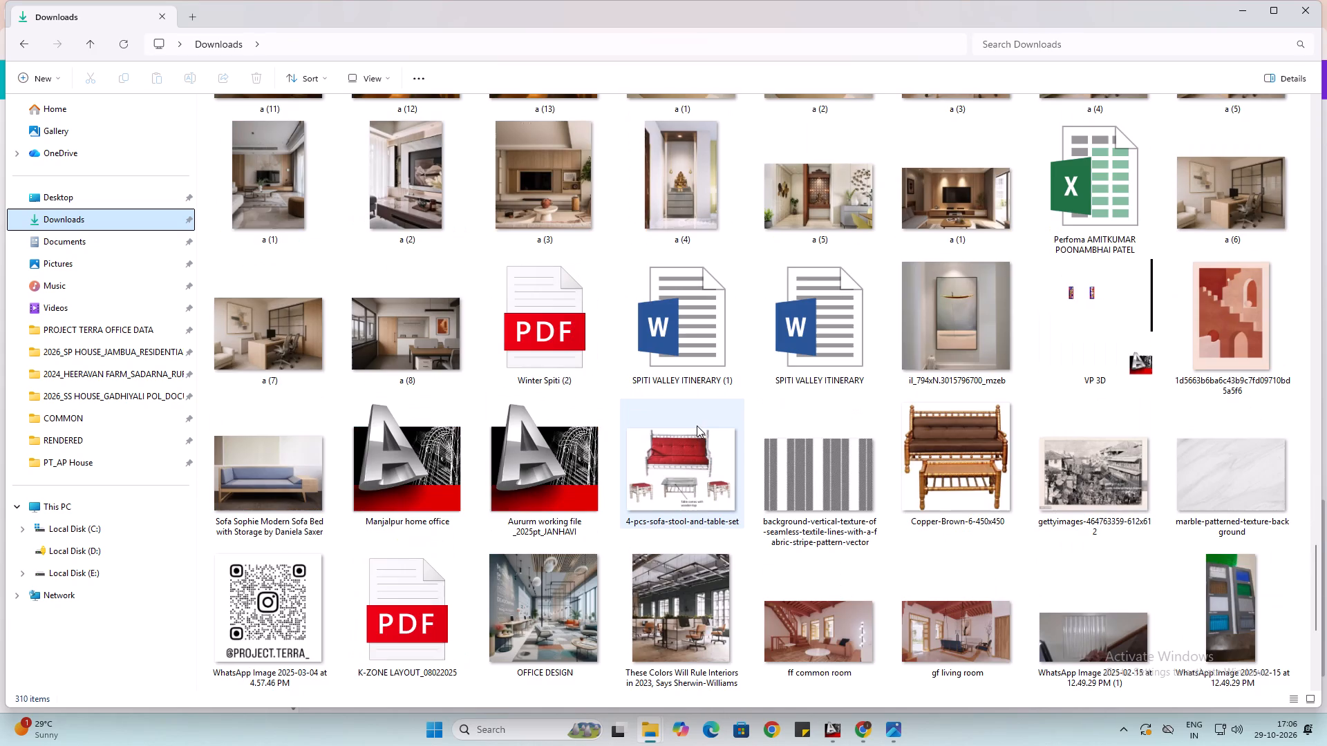
{"action": "scroll", "coordinate": [697, 425], "scroll_direction": "up", "scroll_amount": 1}
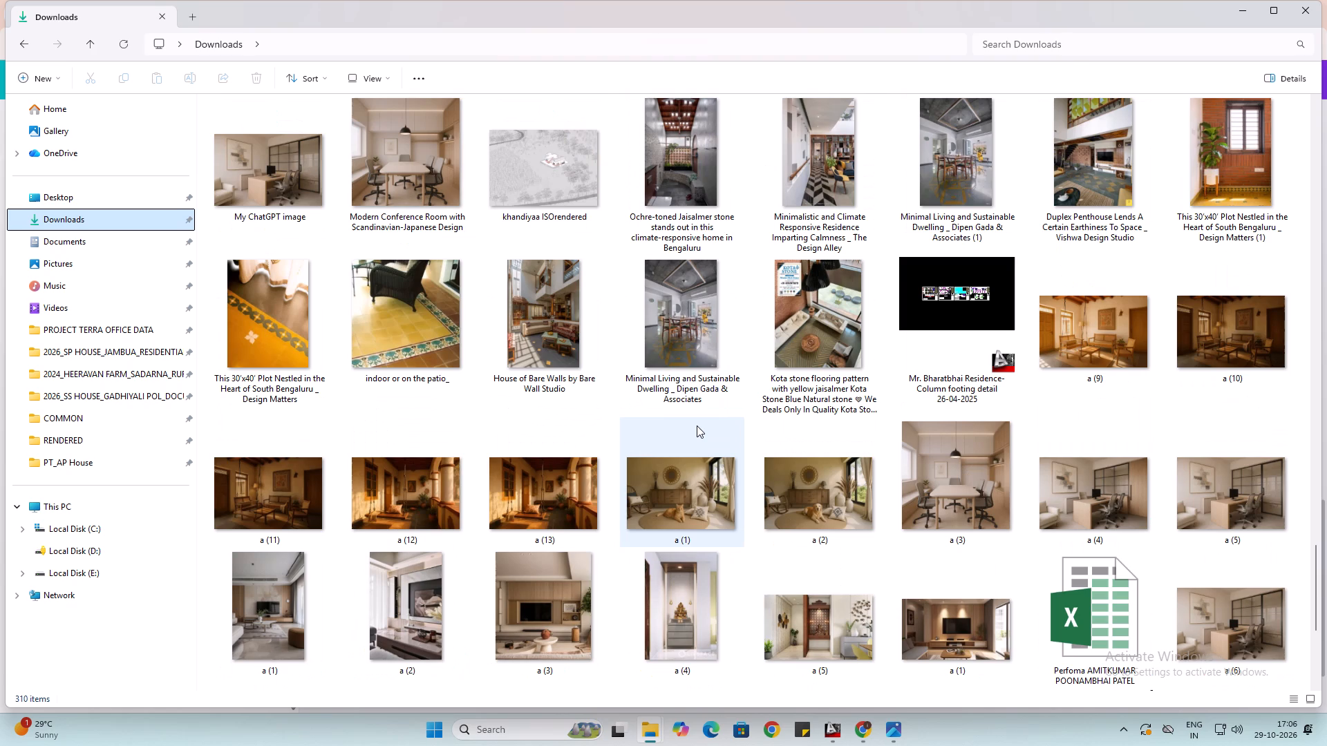
{"action": "scroll", "coordinate": [697, 425], "scroll_direction": "up", "scroll_amount": 1}
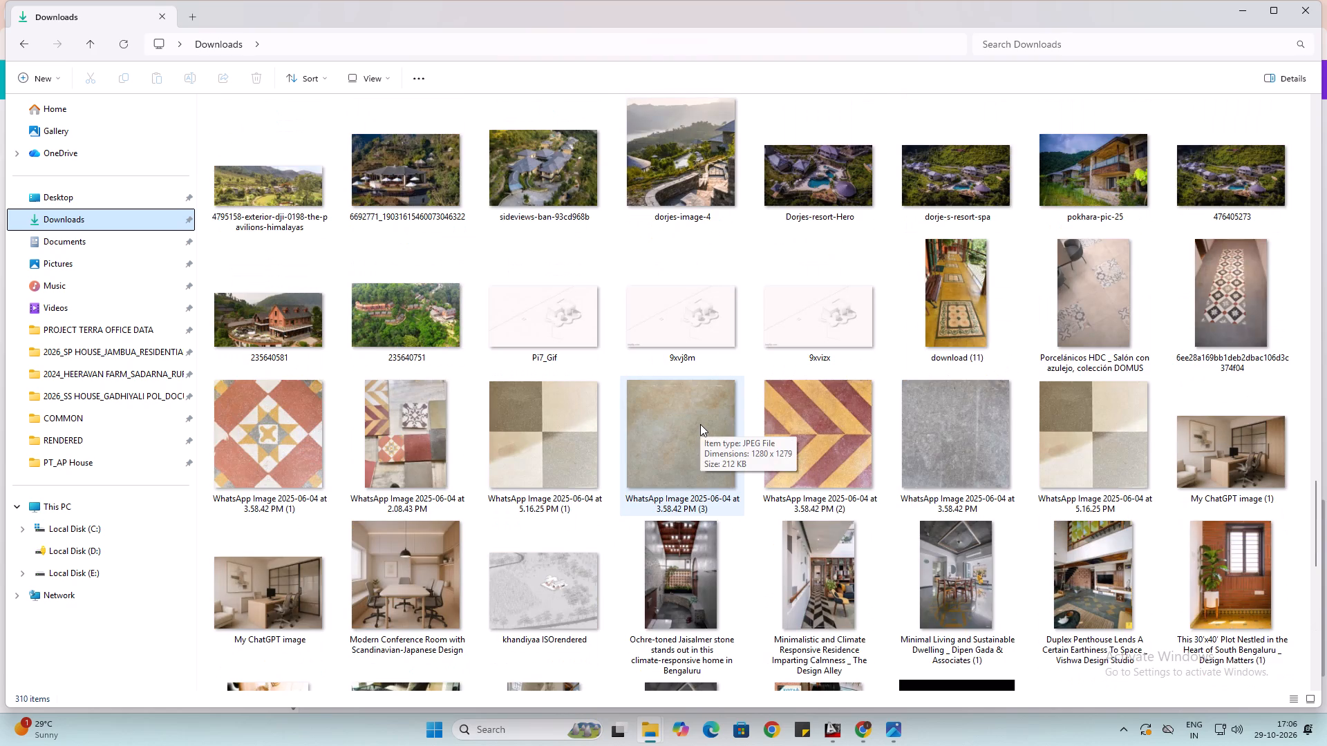
{"action": "scroll", "coordinate": [700, 424], "scroll_direction": "down", "scroll_amount": 7}
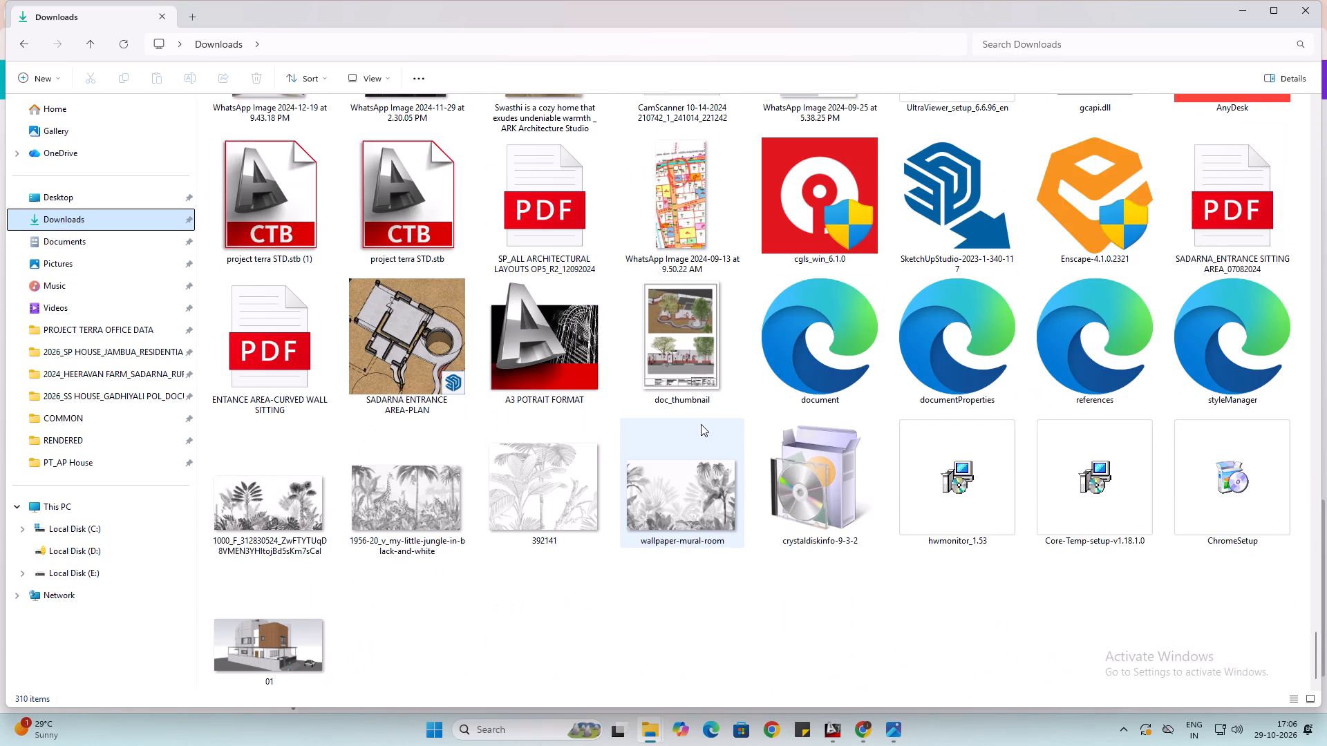
{"action": "scroll", "coordinate": [701, 424], "scroll_direction": "up", "scroll_amount": 5}
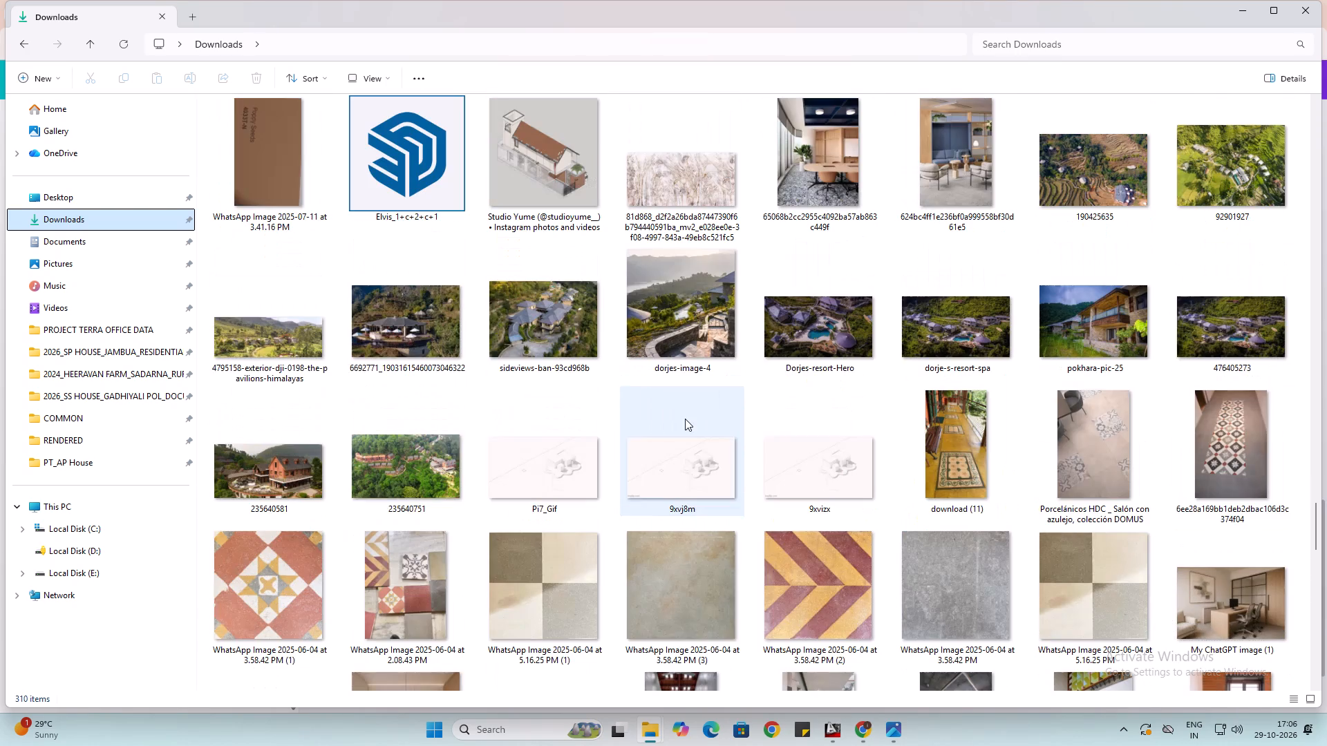
In PROJECT TERRA OFFICE DATA, look through the 2021_FP_DENTAL CLINIC_VASNA_INTERIOR project's PT_Perfect smile dental clinic photos, preview 20250806_180641, and return to the office data folder.
{"action": "left_click", "coordinate": [110, 329]}
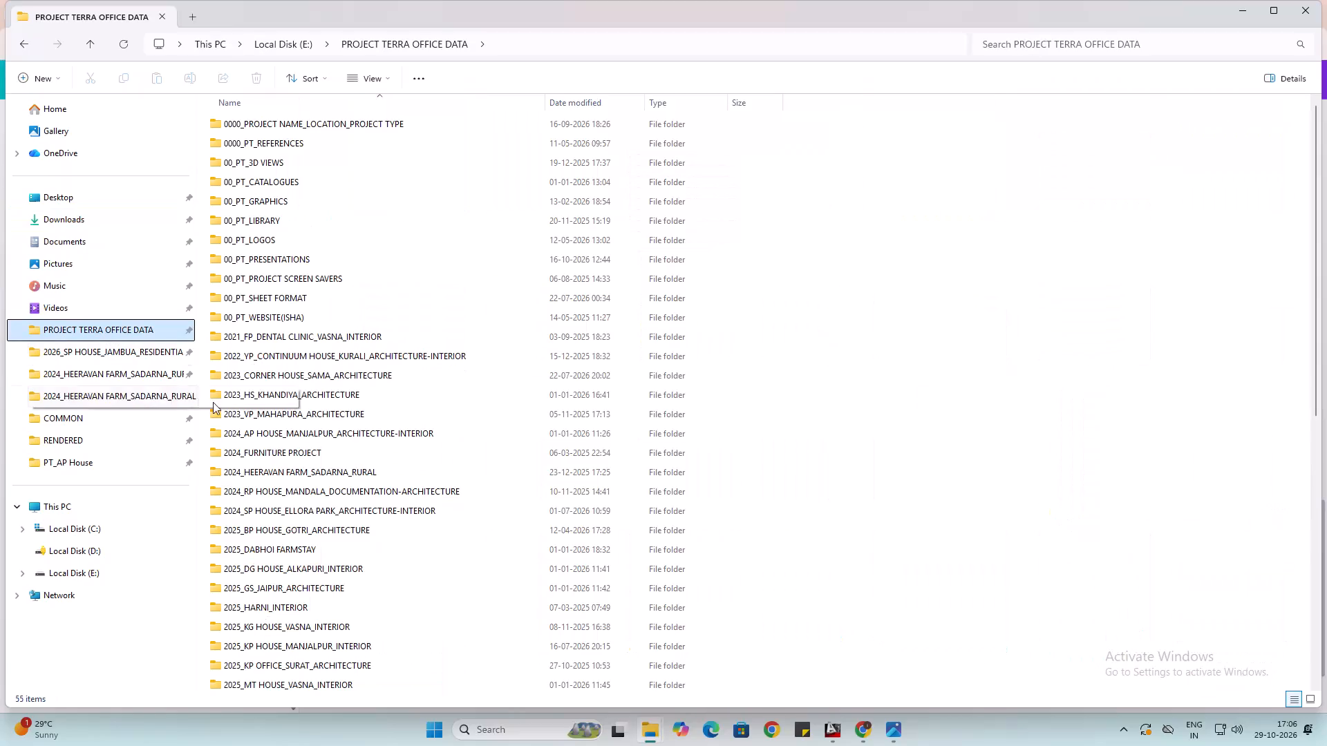
{"action": "scroll", "coordinate": [307, 475], "scroll_direction": "down", "scroll_amount": 1}
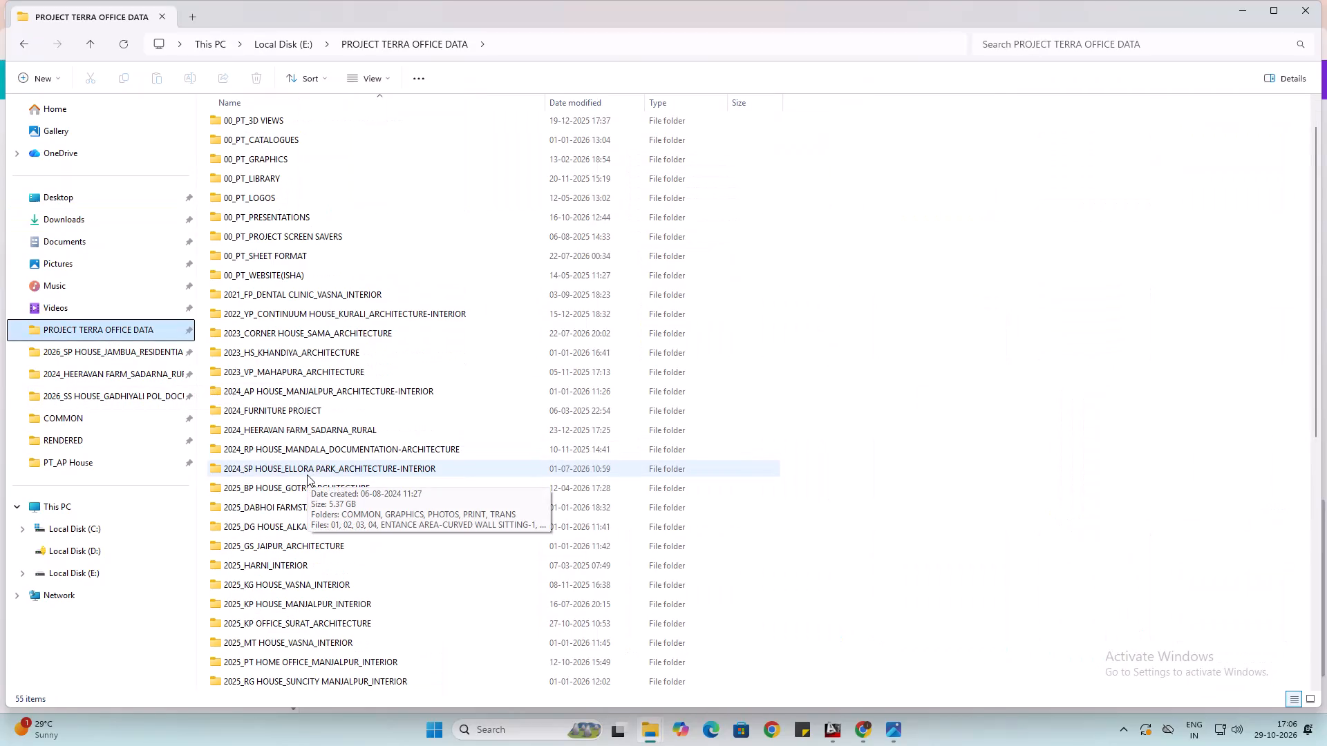
{"action": "scroll", "coordinate": [307, 475], "scroll_direction": "down", "scroll_amount": 2}
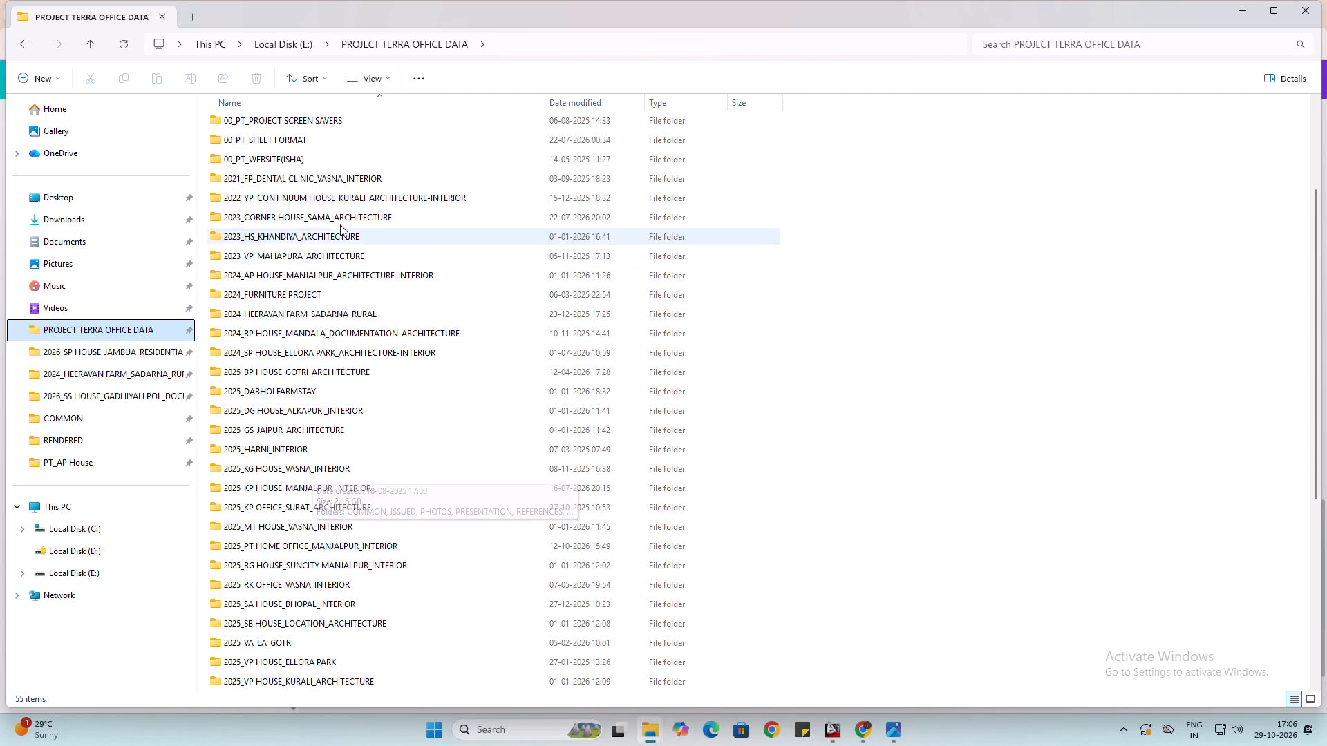
{"action": "double_click", "coordinate": [342, 178]}
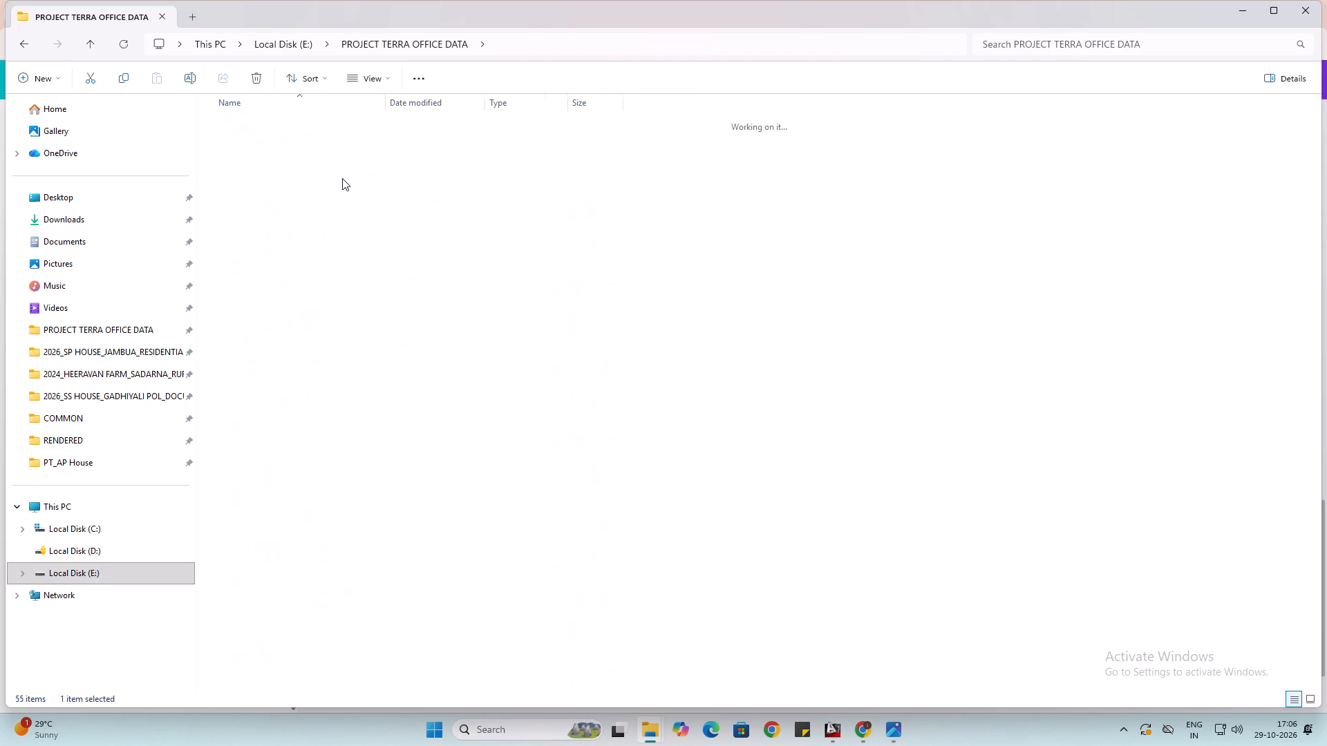
{"action": "double_click", "coordinate": [306, 126]}
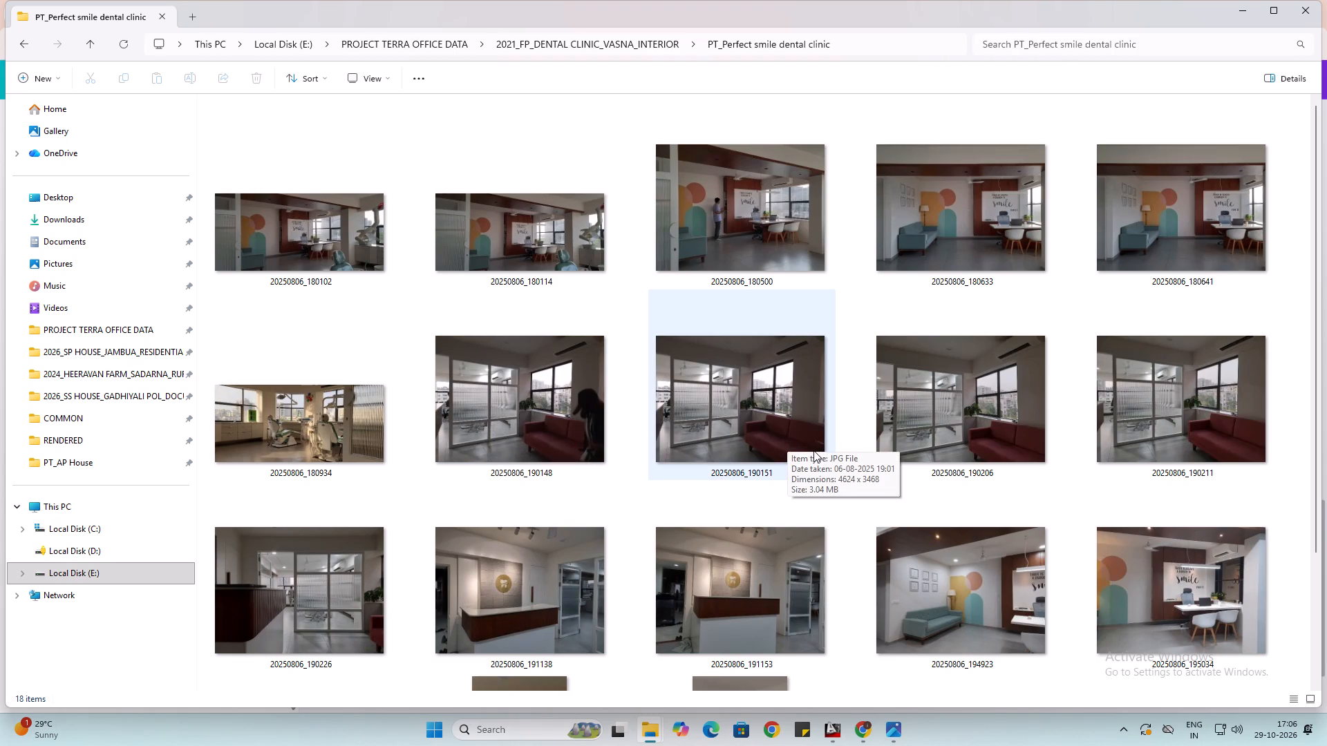
{"action": "double_click", "coordinate": [1149, 224]}
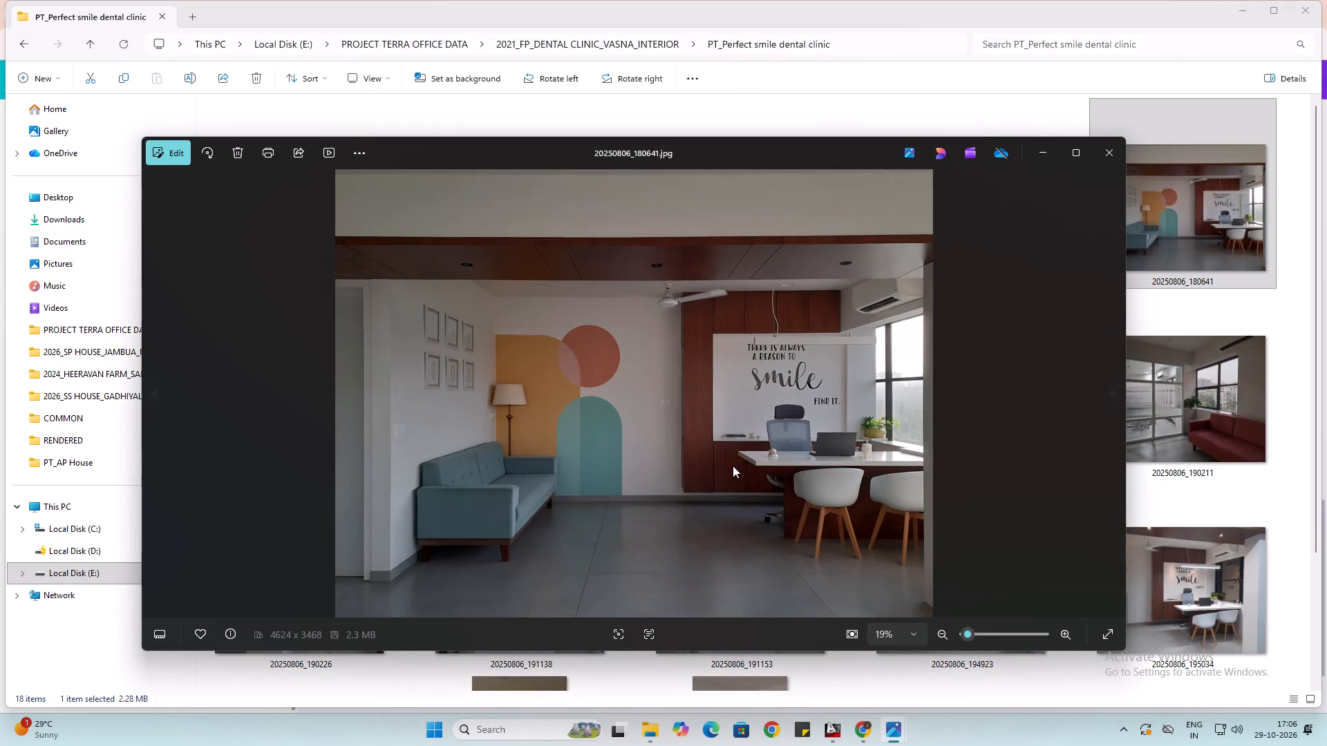
{"action": "left_click", "coordinate": [1100, 162]}
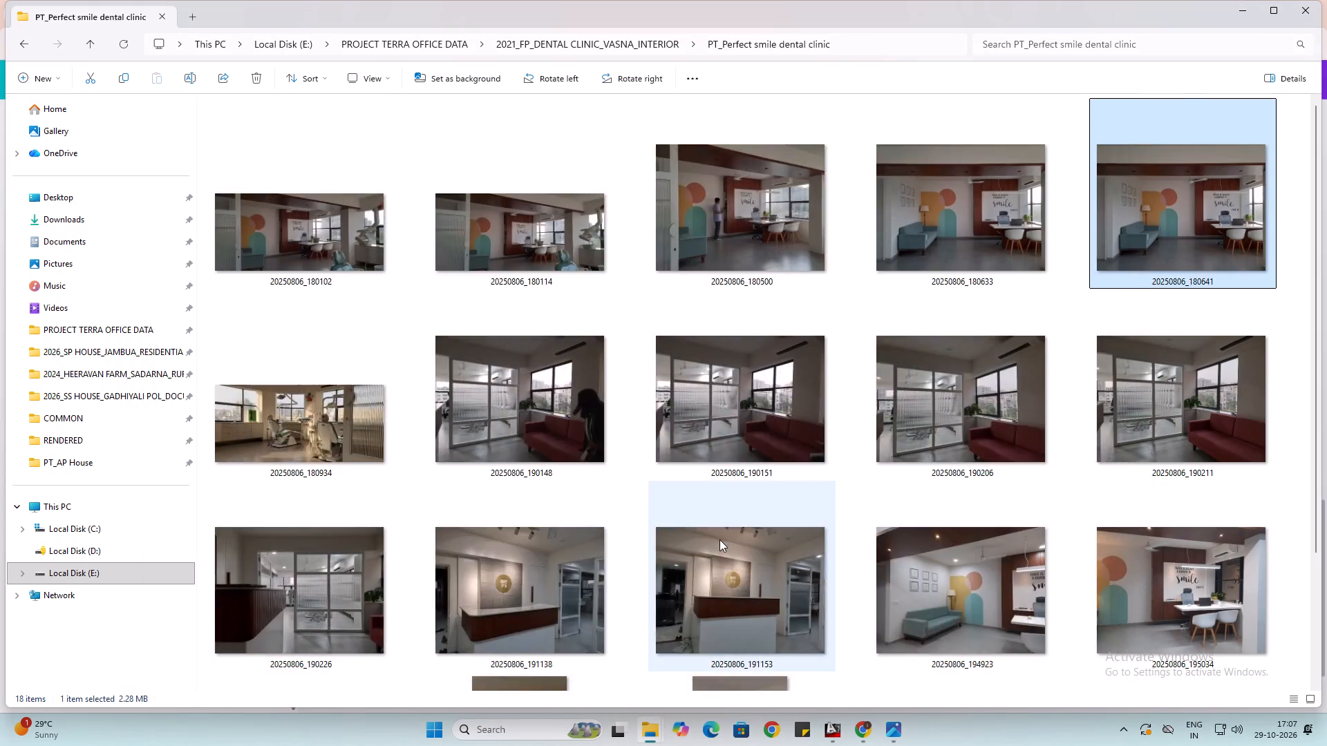
{"action": "scroll", "coordinate": [719, 540], "scroll_direction": "down", "scroll_amount": 2}
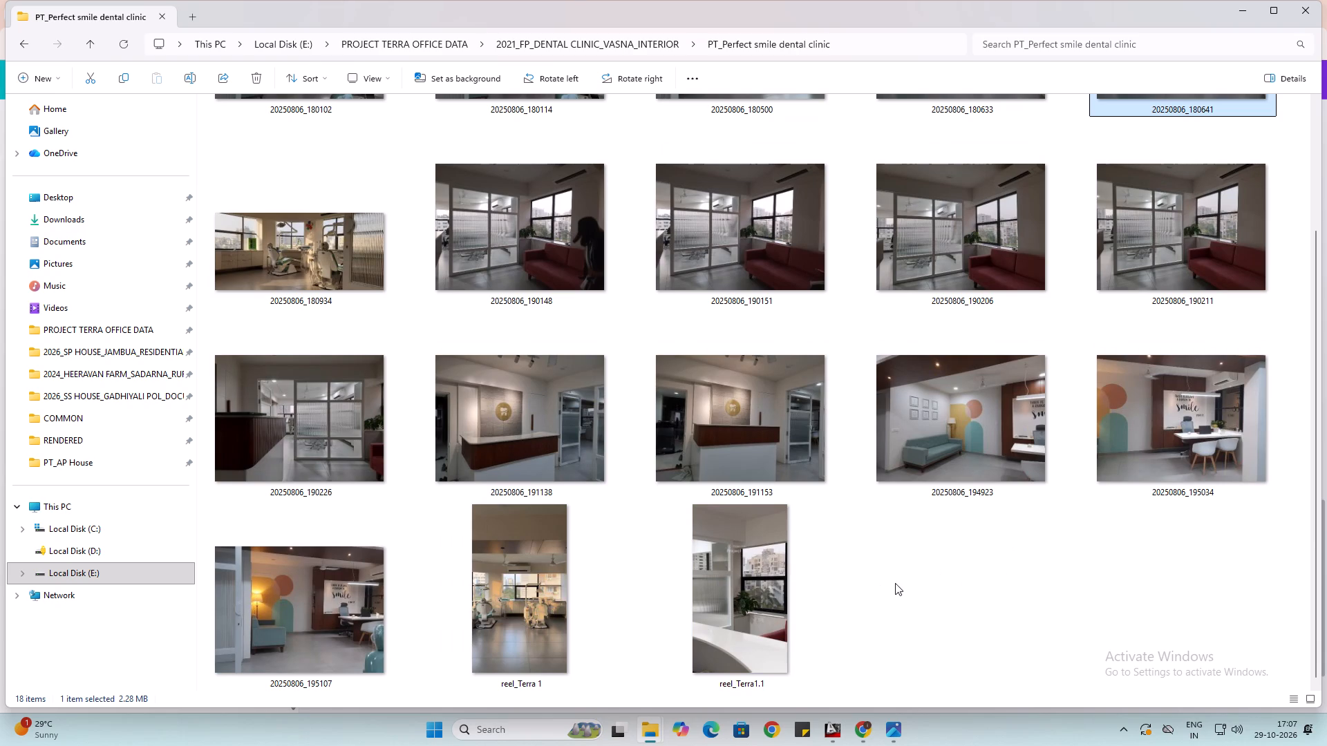
{"action": "scroll", "coordinate": [895, 583], "scroll_direction": "up", "scroll_amount": 1}
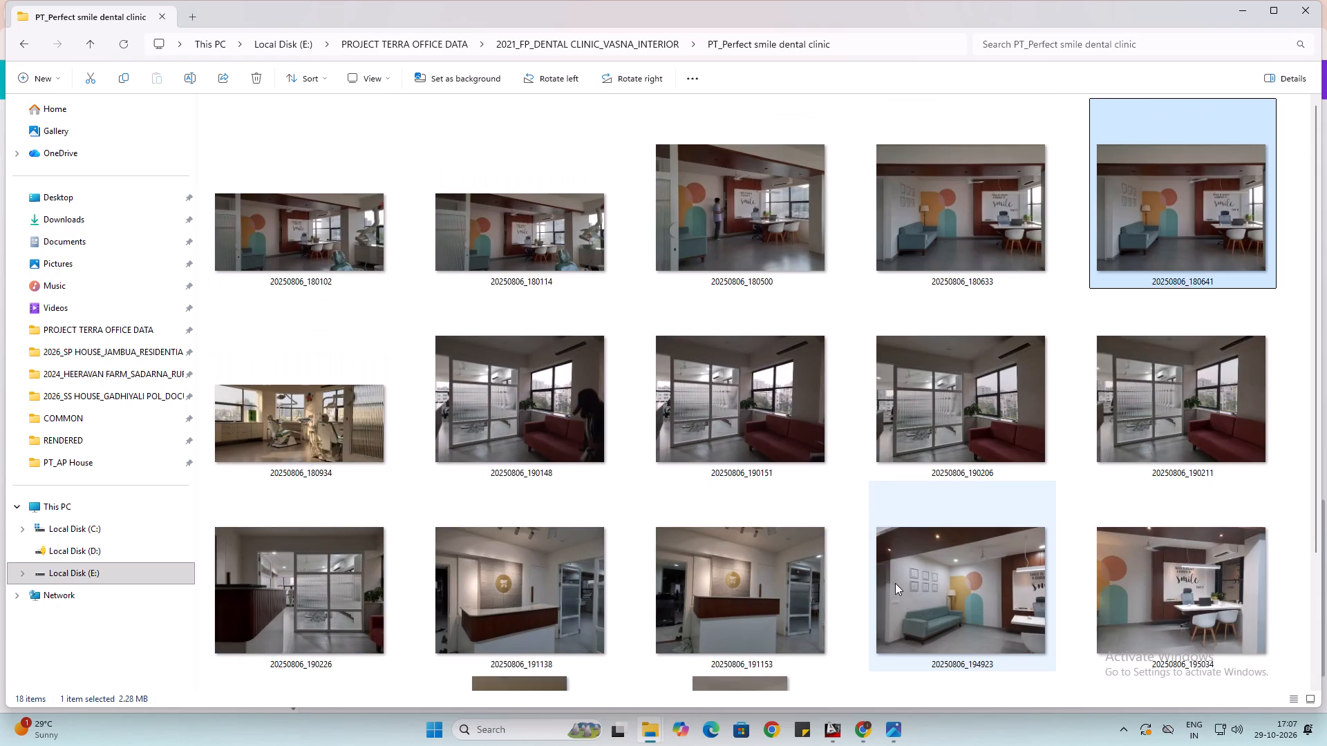
{"action": "scroll", "coordinate": [895, 583], "scroll_direction": "up", "scroll_amount": 2}
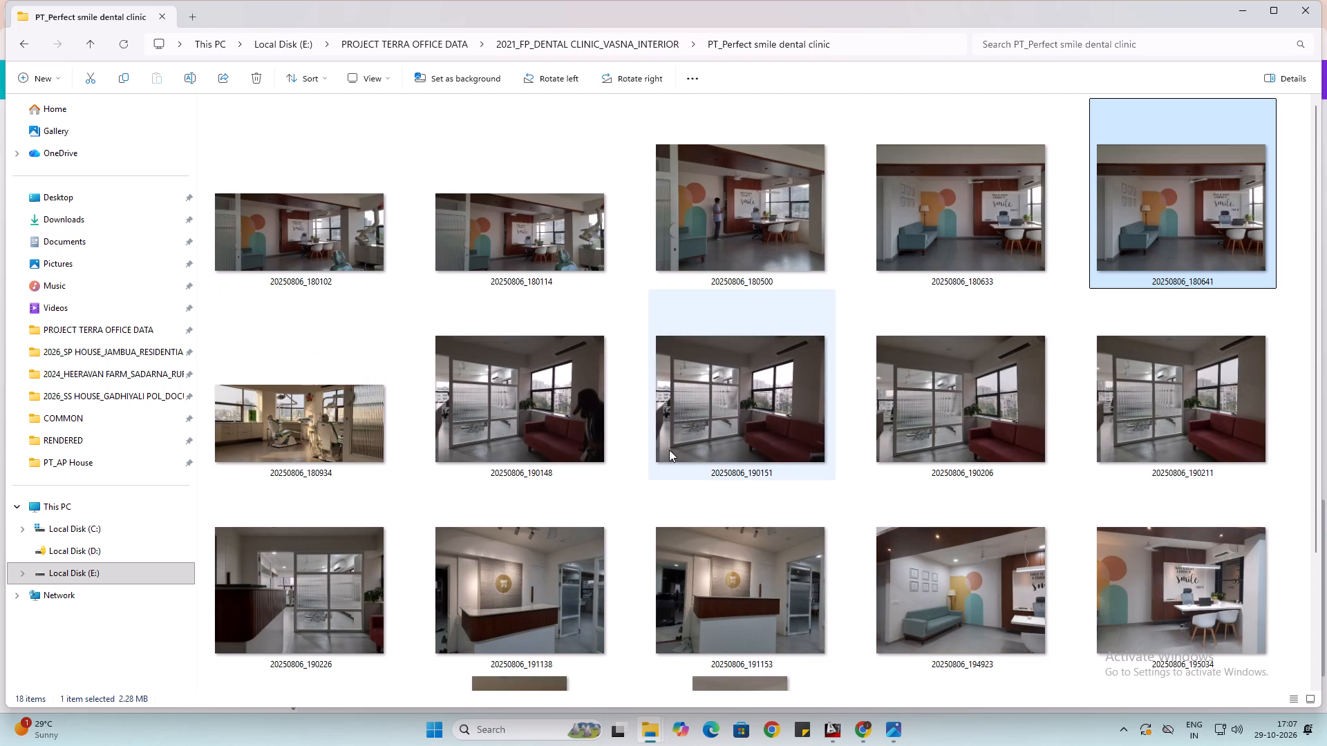
{"action": "left_click", "coordinate": [26, 43]}
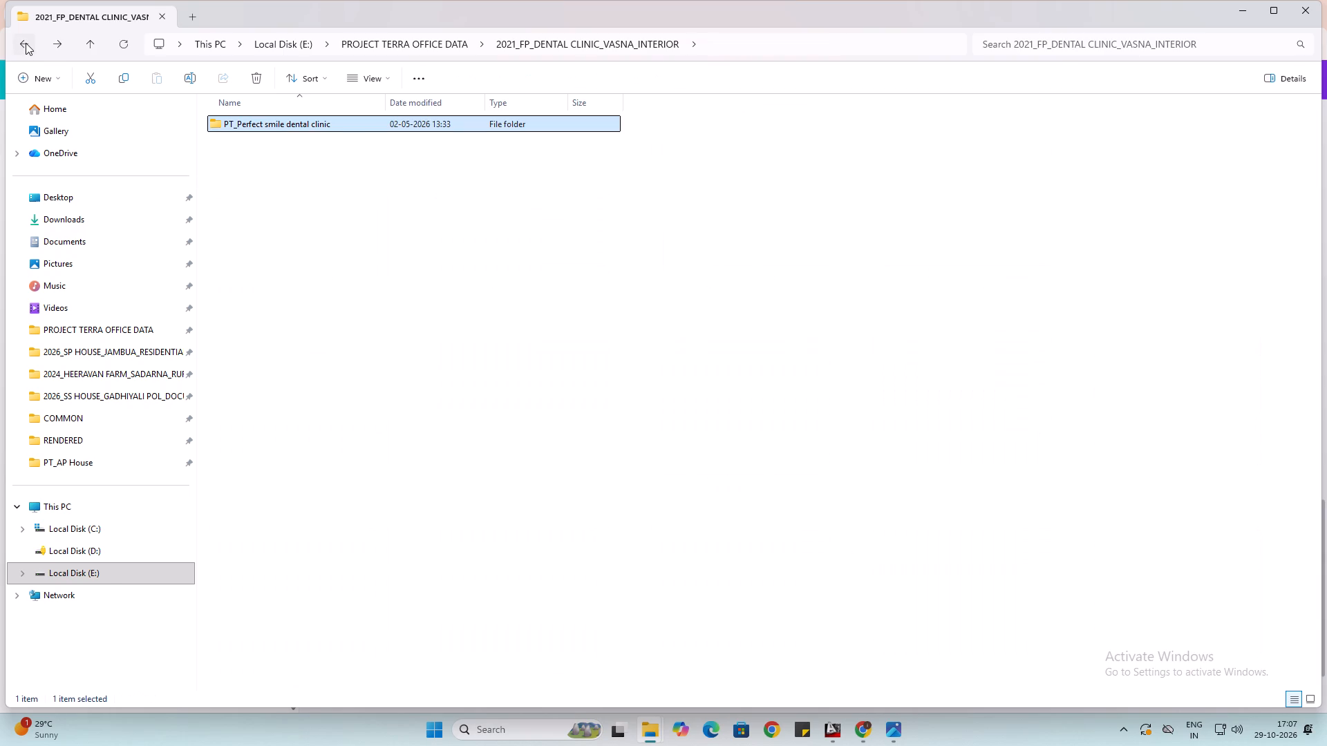
{"action": "left_click", "coordinate": [26, 43]}
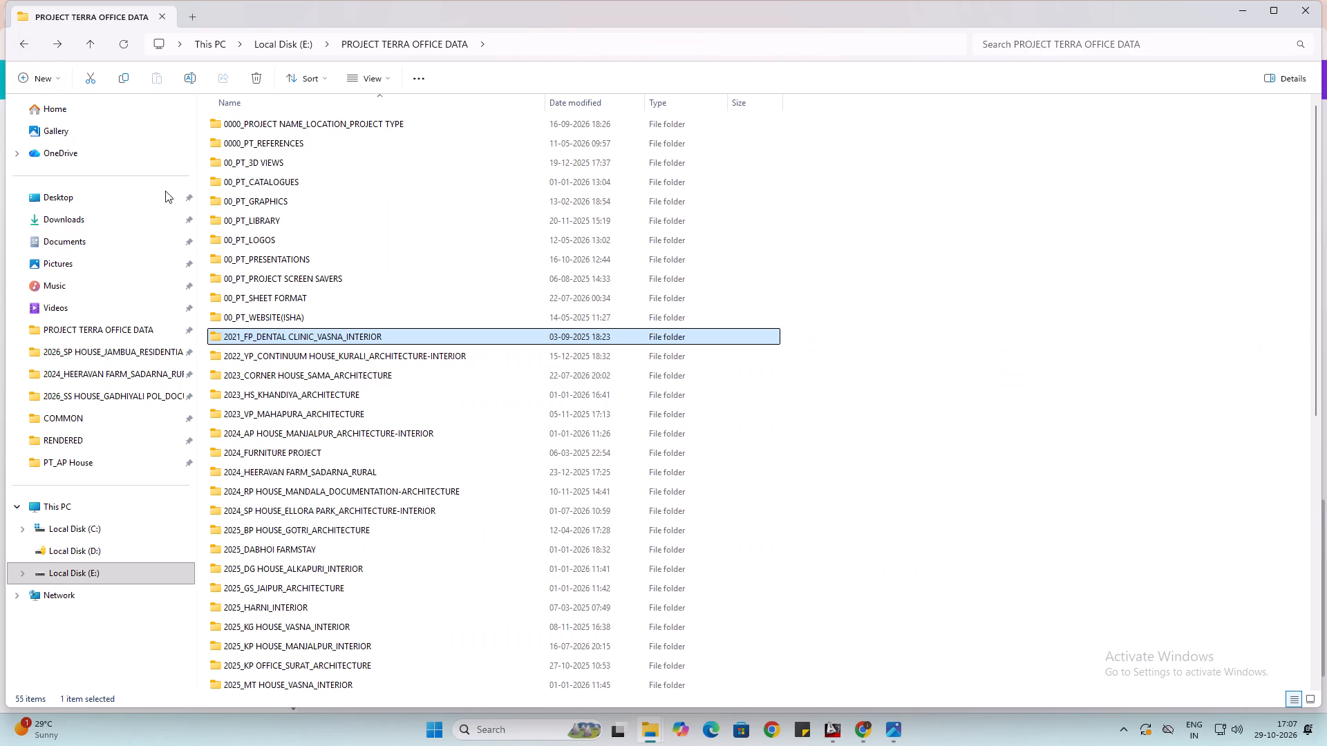
Open the 2023_CORNER HOUSE_SAMA_ARCHITECTURE project's PROJECT VAULT_7 X 9_CORNER HOUSE photos and preview TCH_P1.
{"action": "double_click", "coordinate": [312, 377]}
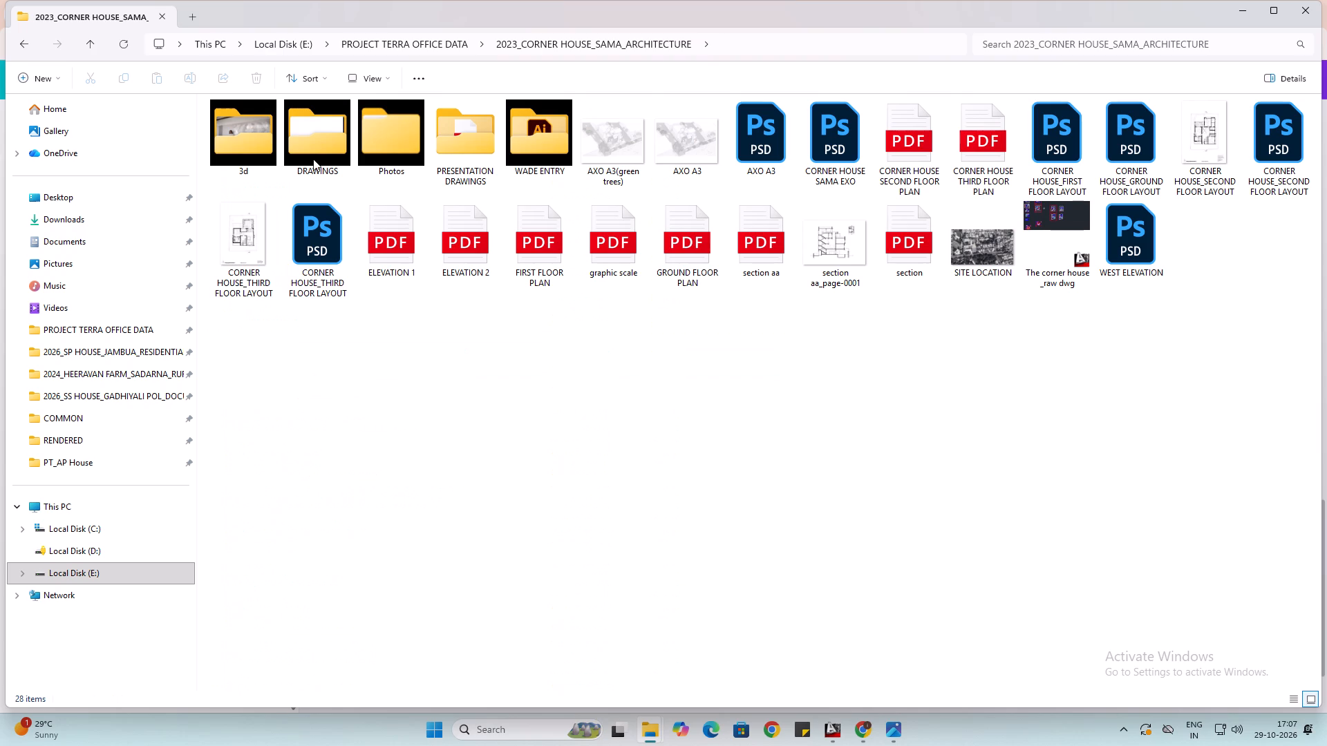
{"action": "double_click", "coordinate": [388, 159]}
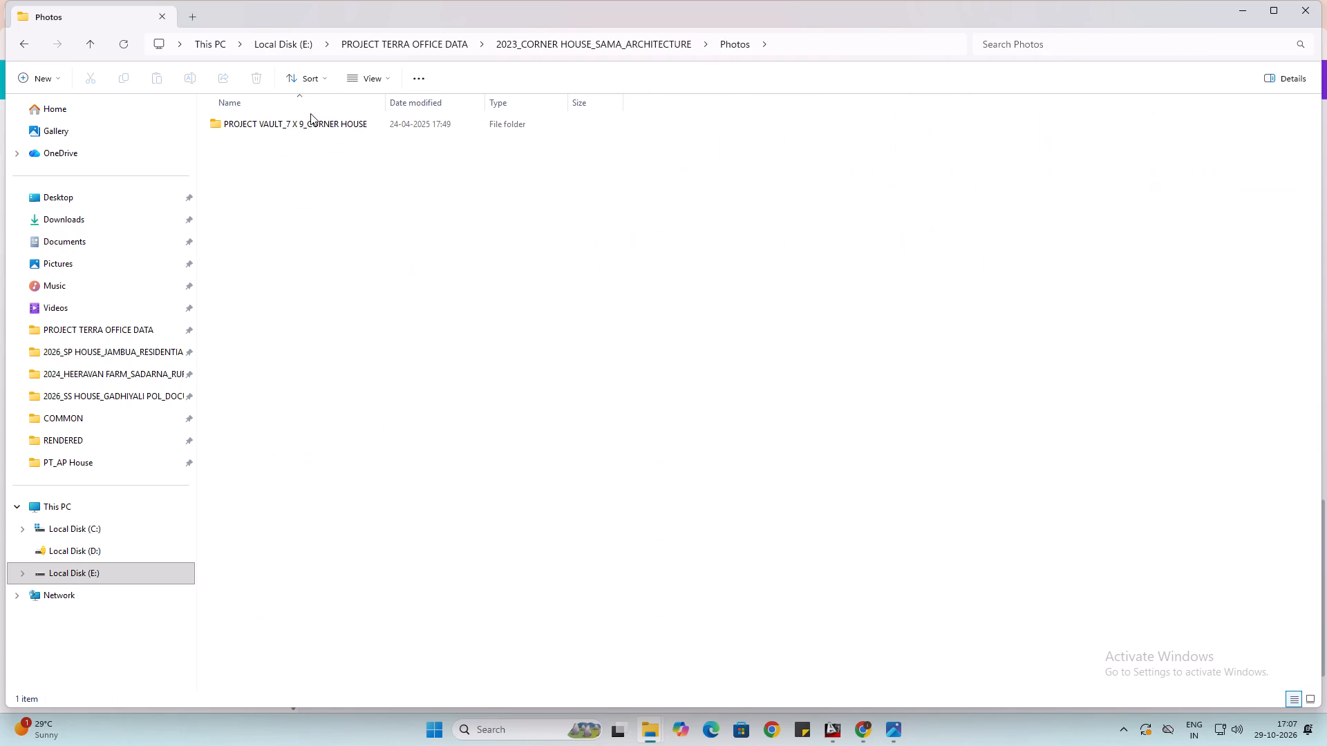
{"action": "double_click", "coordinate": [311, 120]}
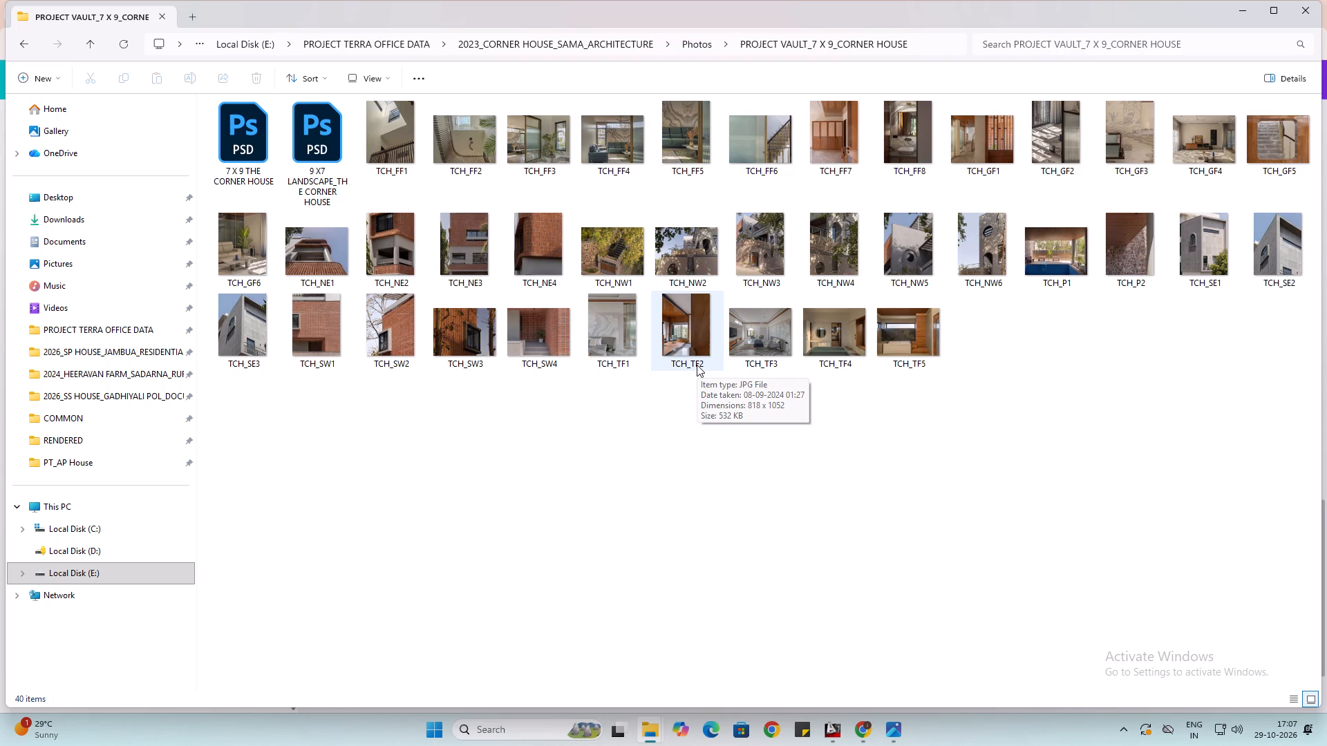
{"action": "double_click", "coordinate": [1056, 256]}
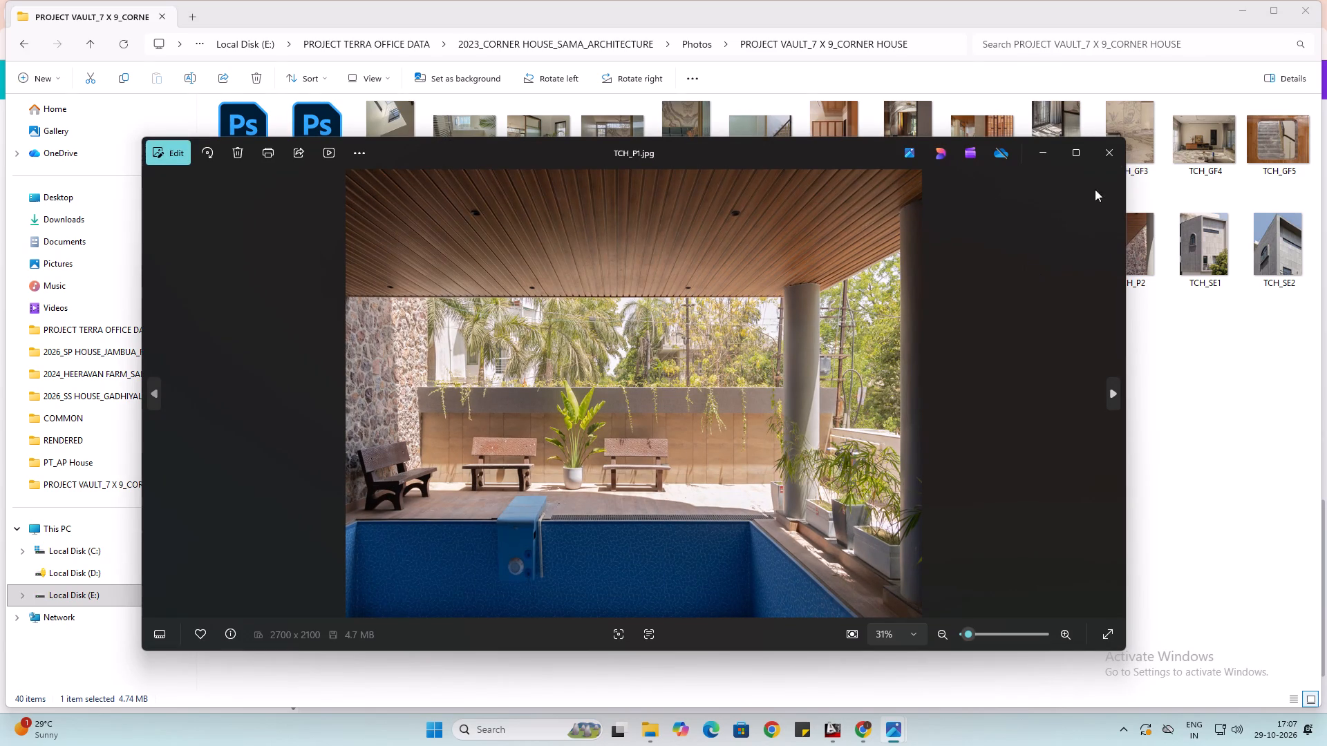
Close the TCH_P1 preview and return from the corner house photos to the PROJECT TERRA OFFICE DATA folder.
{"action": "left_click", "coordinate": [1109, 155]}
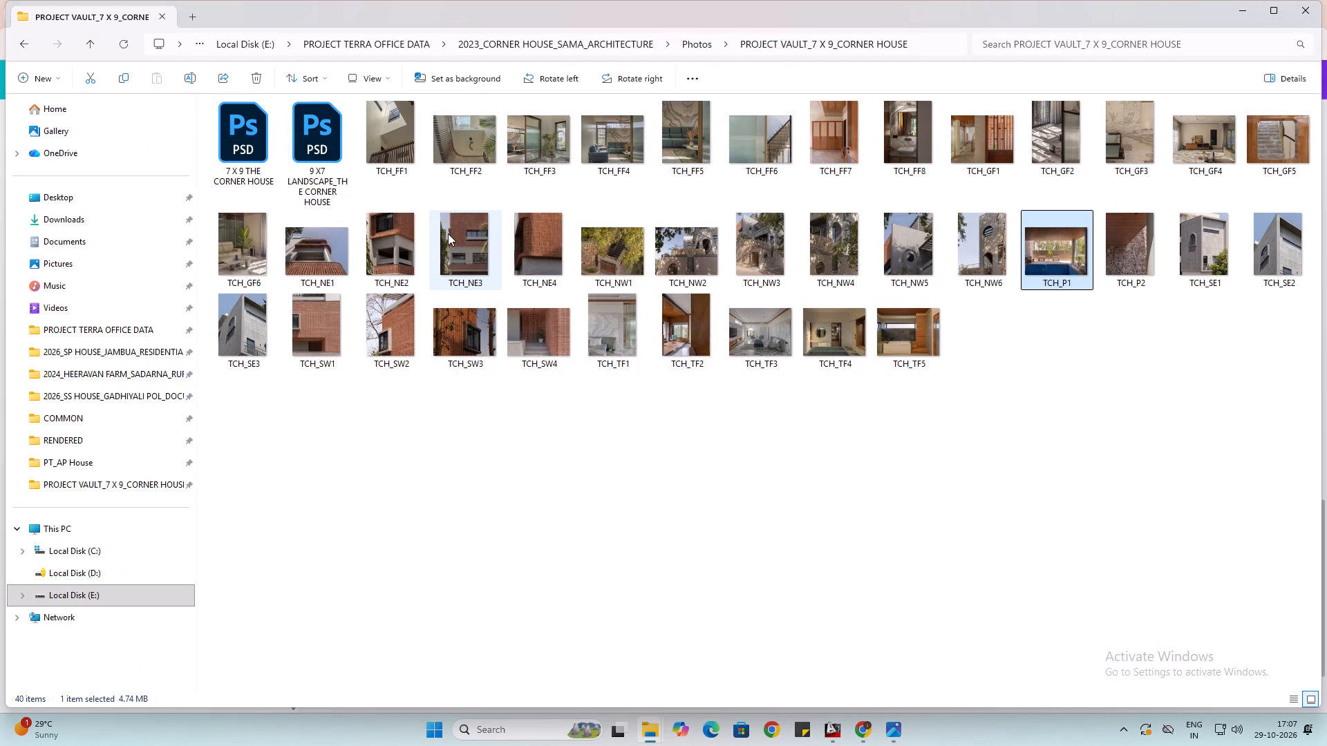
{"action": "scroll", "coordinate": [448, 233], "scroll_direction": "up", "scroll_amount": 1}
{"action": "left_click", "coordinate": [21, 50]}
{"action": "left_click", "coordinate": [21, 50]}
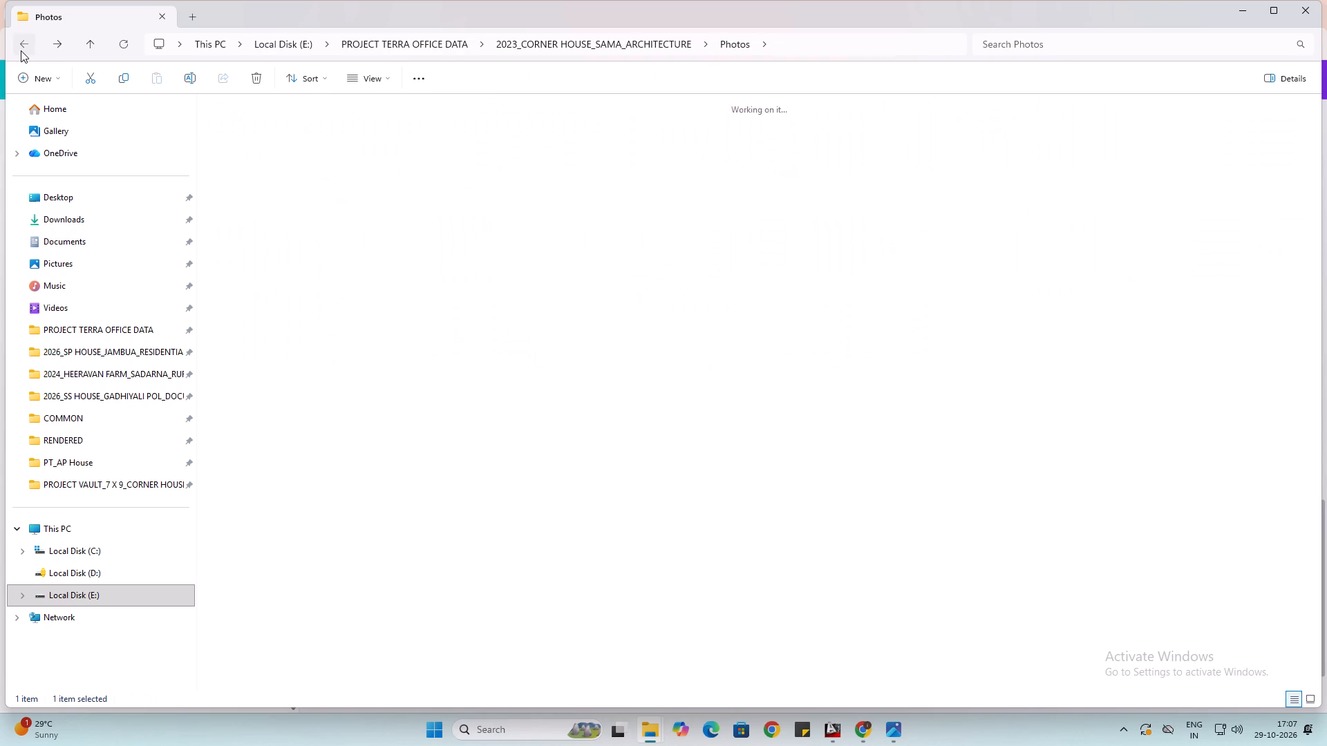
{"action": "left_click", "coordinate": [21, 50]}
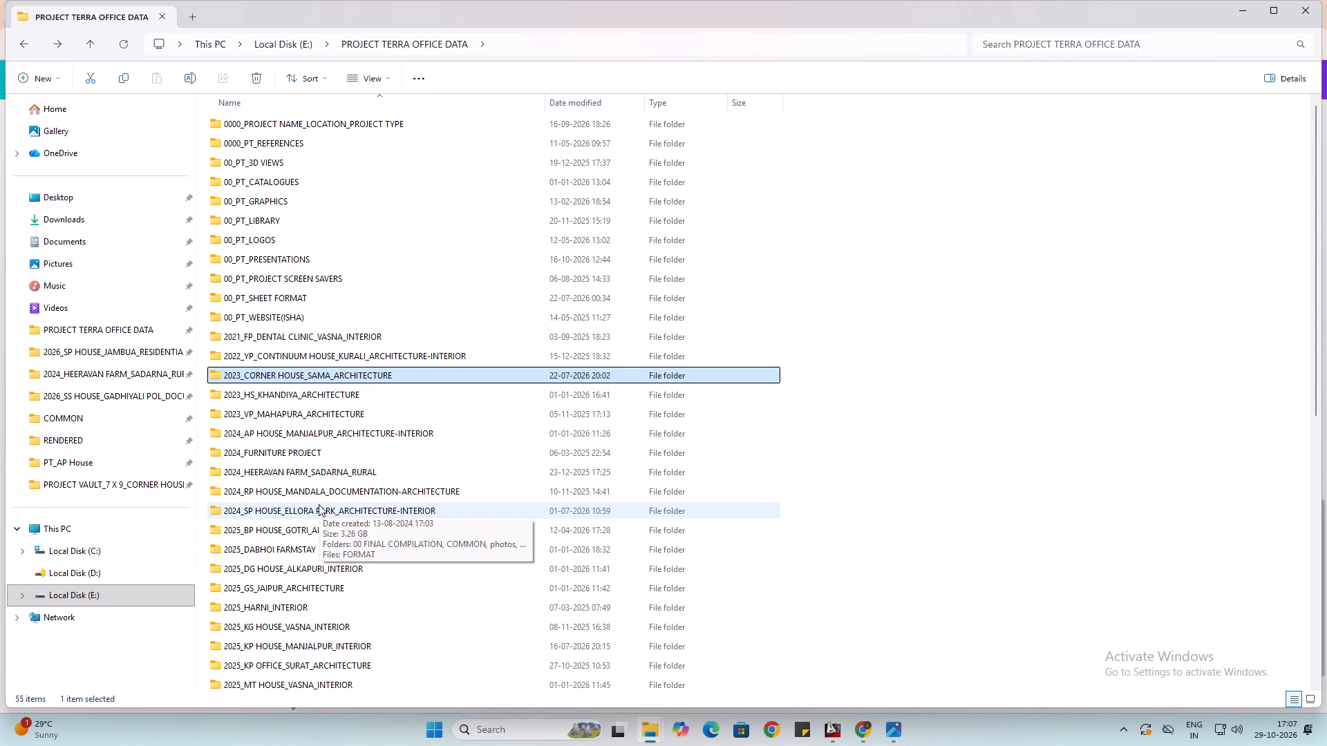
Look through the project folders in PROJECT TERRA OFFICE DATA for another project with photos suitable for the poster.
{"action": "scroll", "coordinate": [319, 504], "scroll_direction": "down", "scroll_amount": 1}
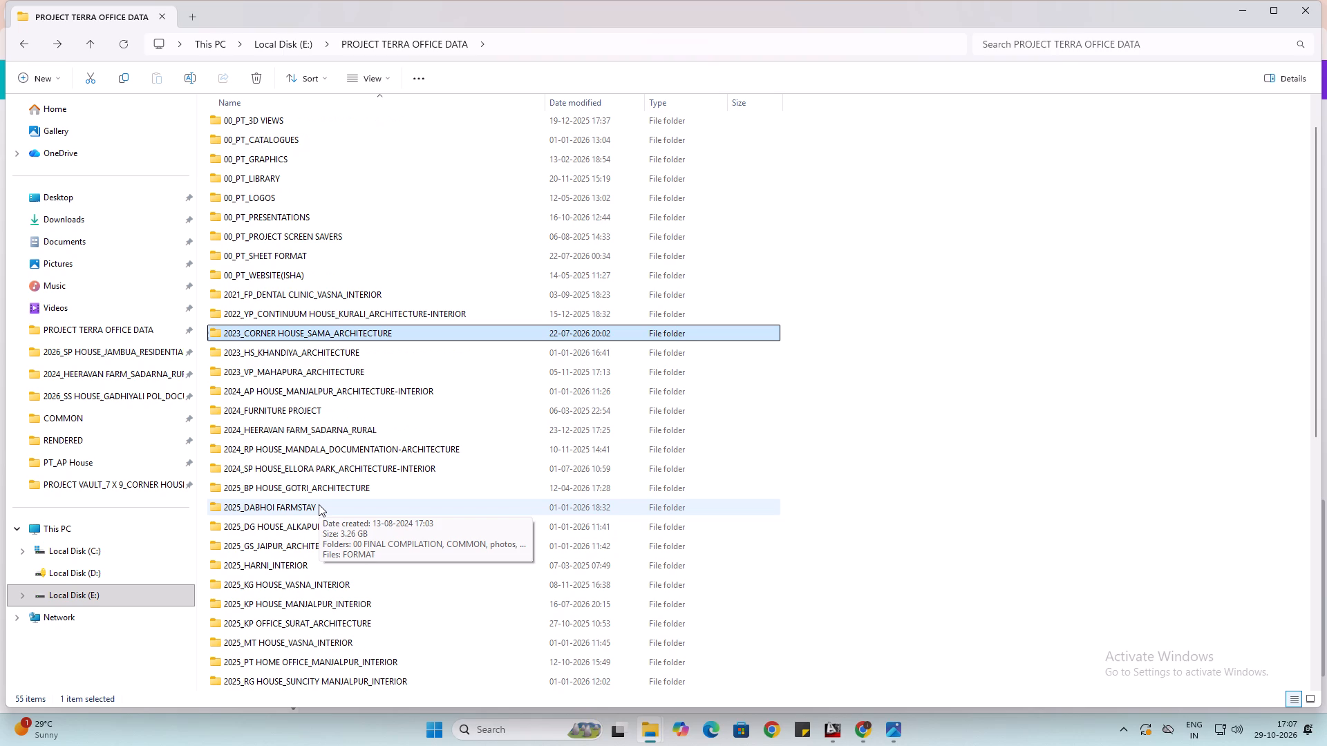
{"action": "scroll", "coordinate": [319, 504], "scroll_direction": "down", "scroll_amount": 1}
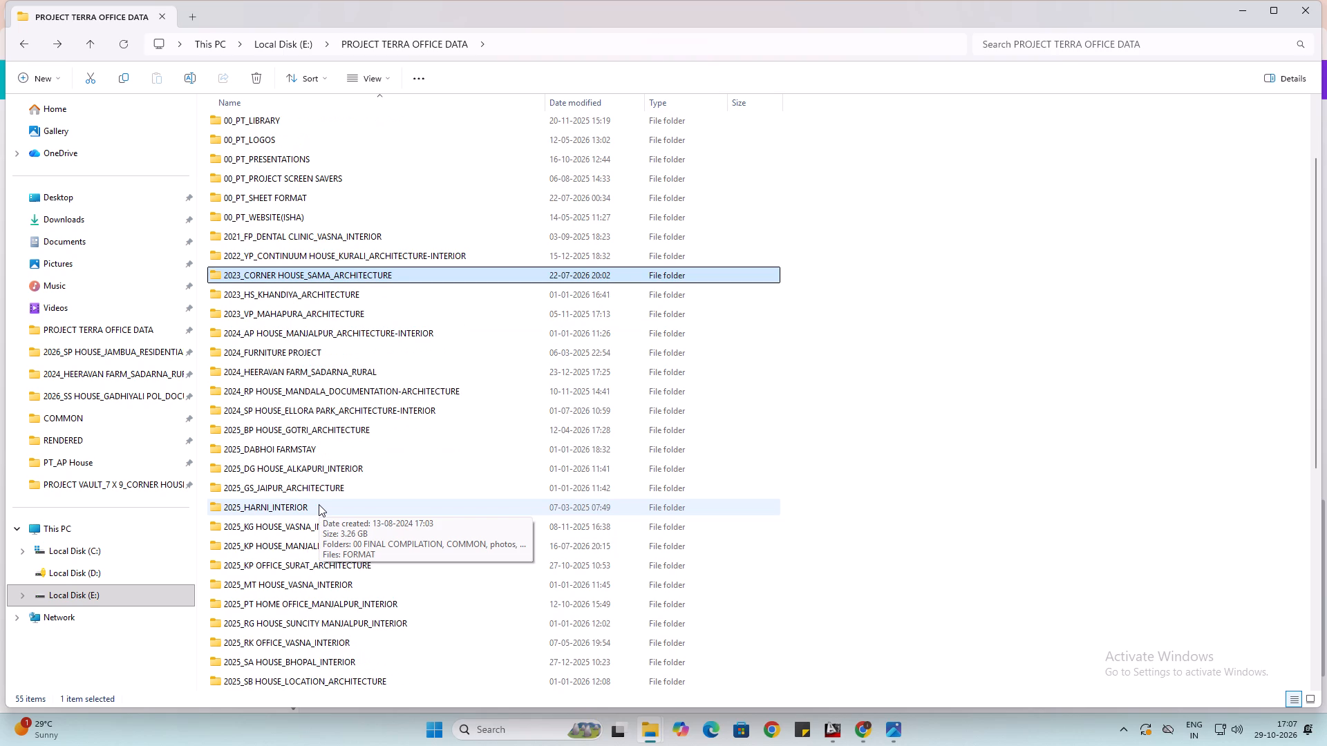
{"action": "scroll", "coordinate": [319, 504], "scroll_direction": "down", "scroll_amount": 1}
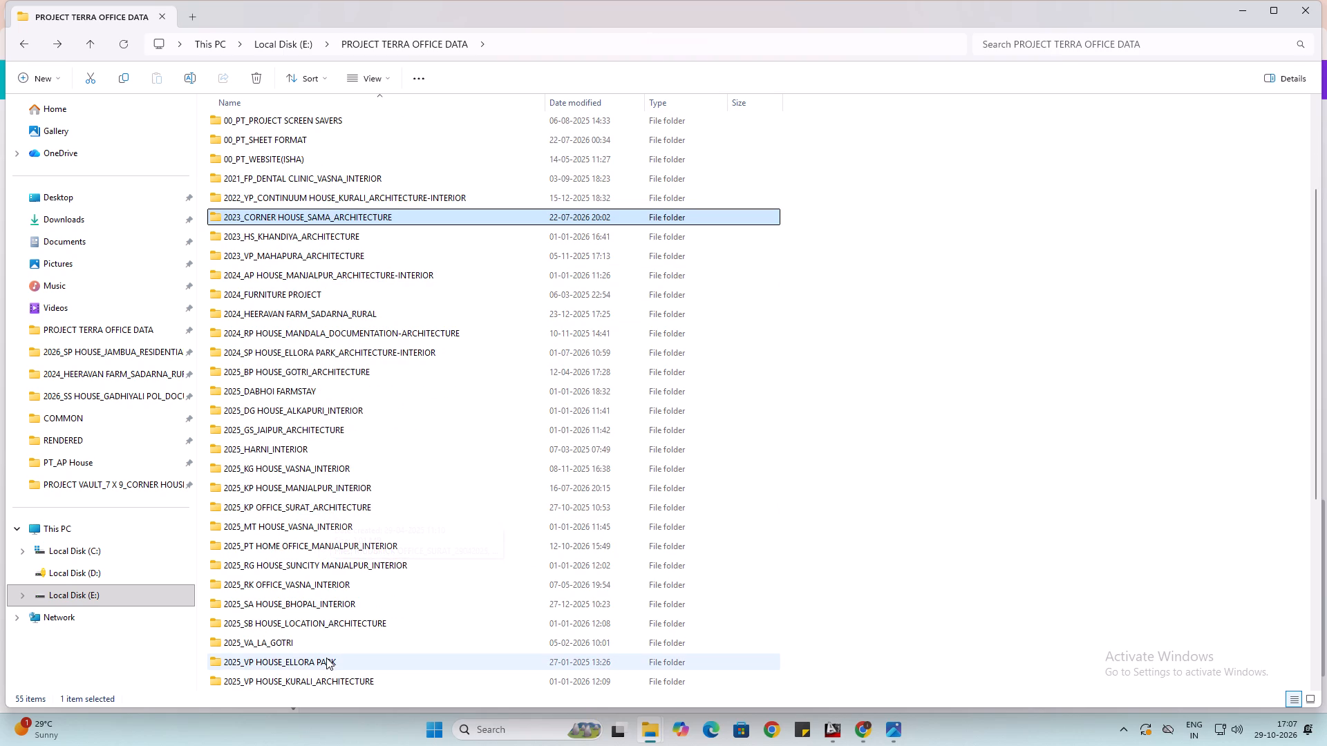
{"action": "scroll", "coordinate": [327, 658], "scroll_direction": "down", "scroll_amount": 1}
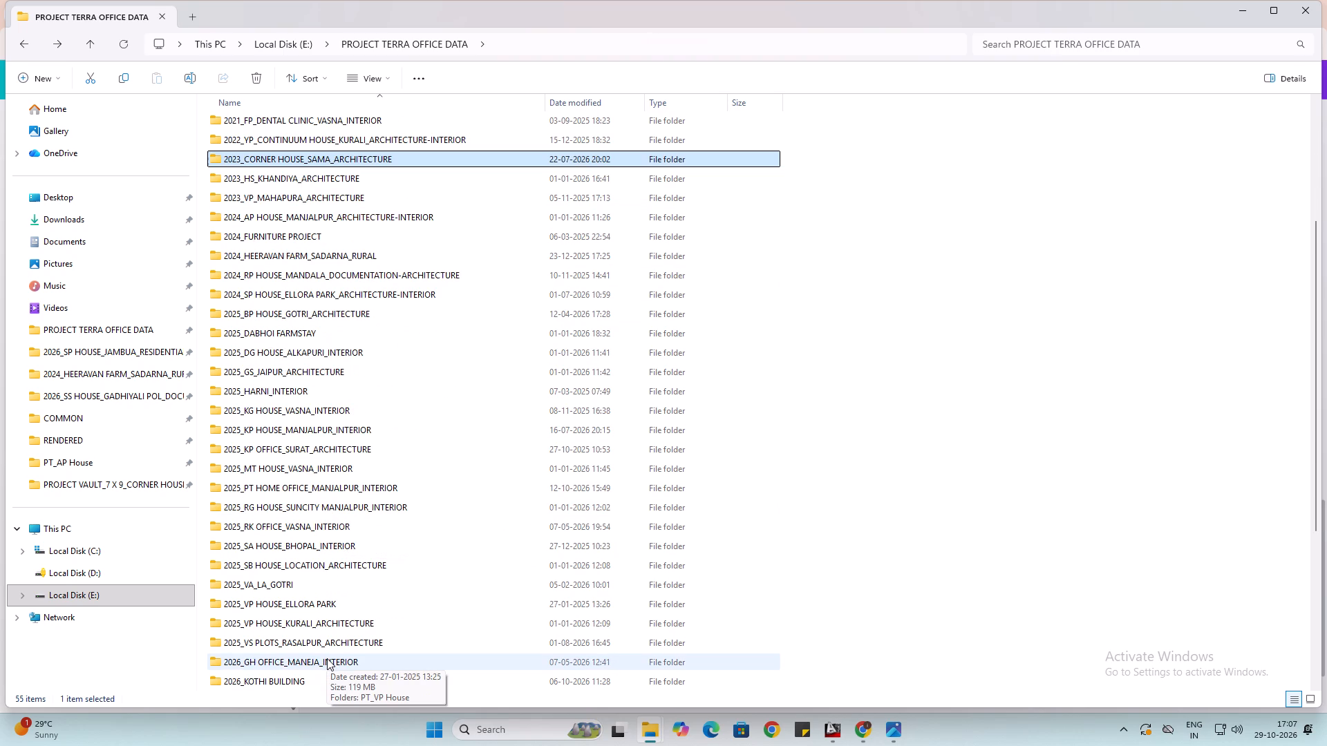
{"action": "scroll", "coordinate": [327, 658], "scroll_direction": "down", "scroll_amount": 2}
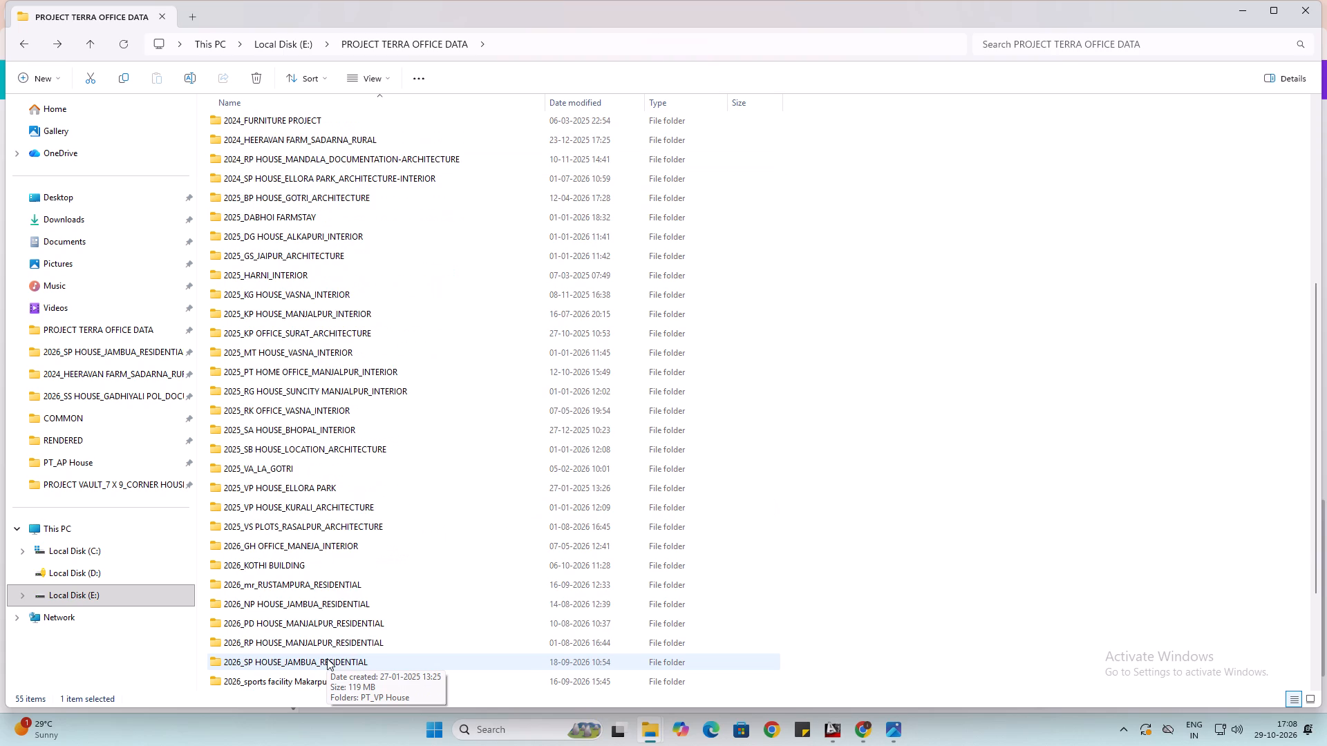
{"action": "scroll", "coordinate": [327, 658], "scroll_direction": "down", "scroll_amount": 2}
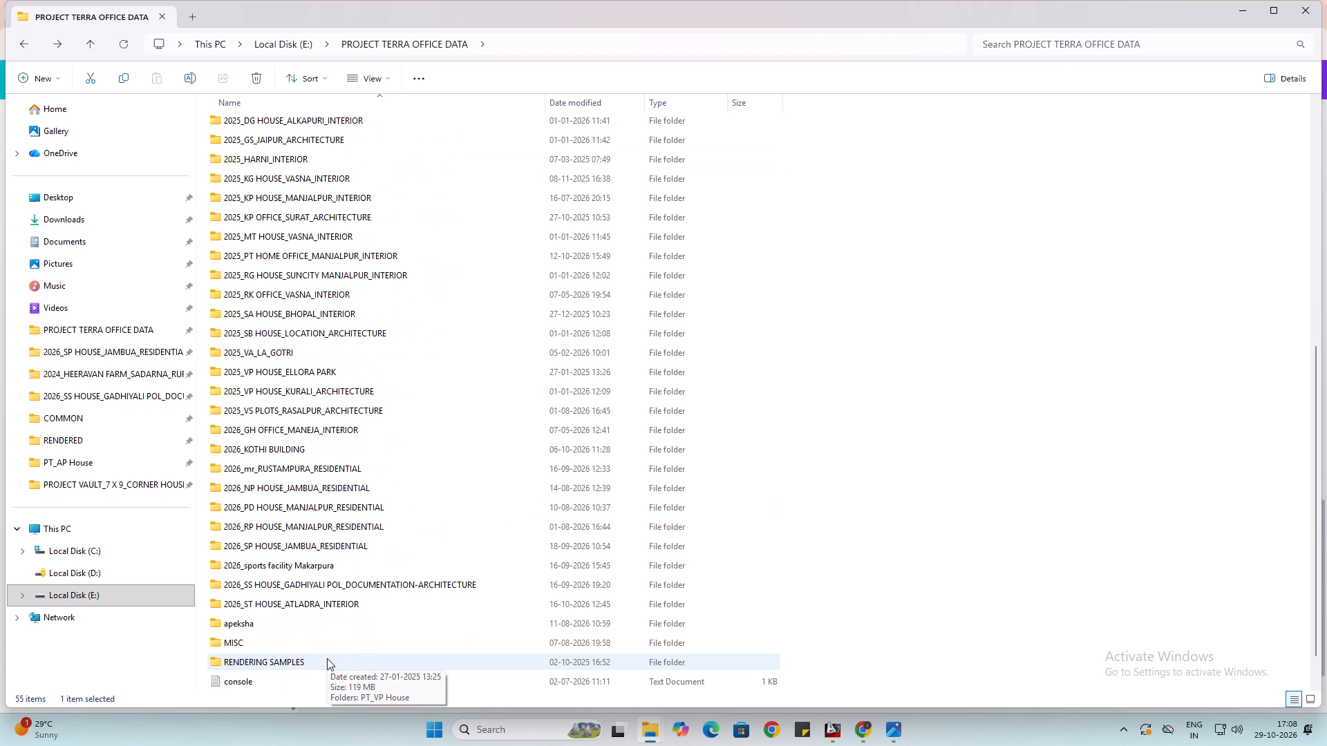
{"action": "scroll", "coordinate": [327, 658], "scroll_direction": "up", "scroll_amount": 2}
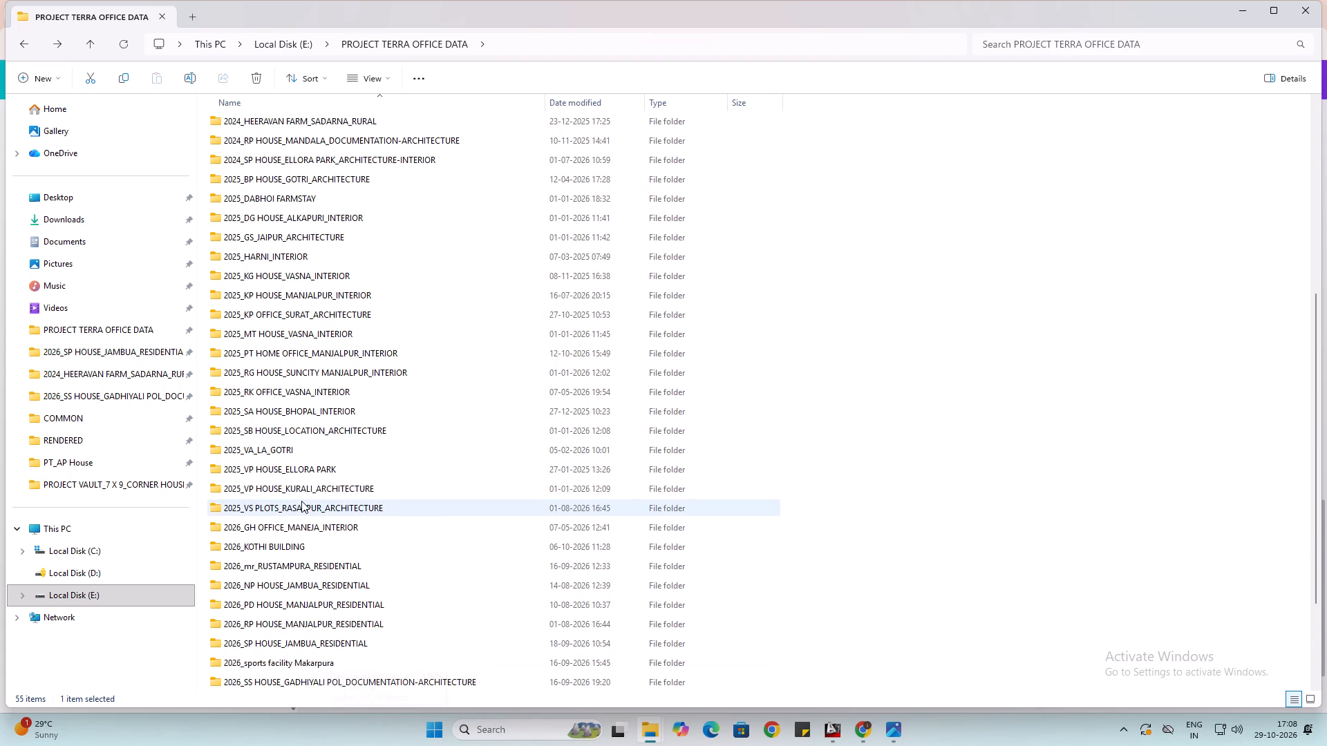
{"action": "scroll", "coordinate": [288, 388], "scroll_direction": "up", "scroll_amount": 1}
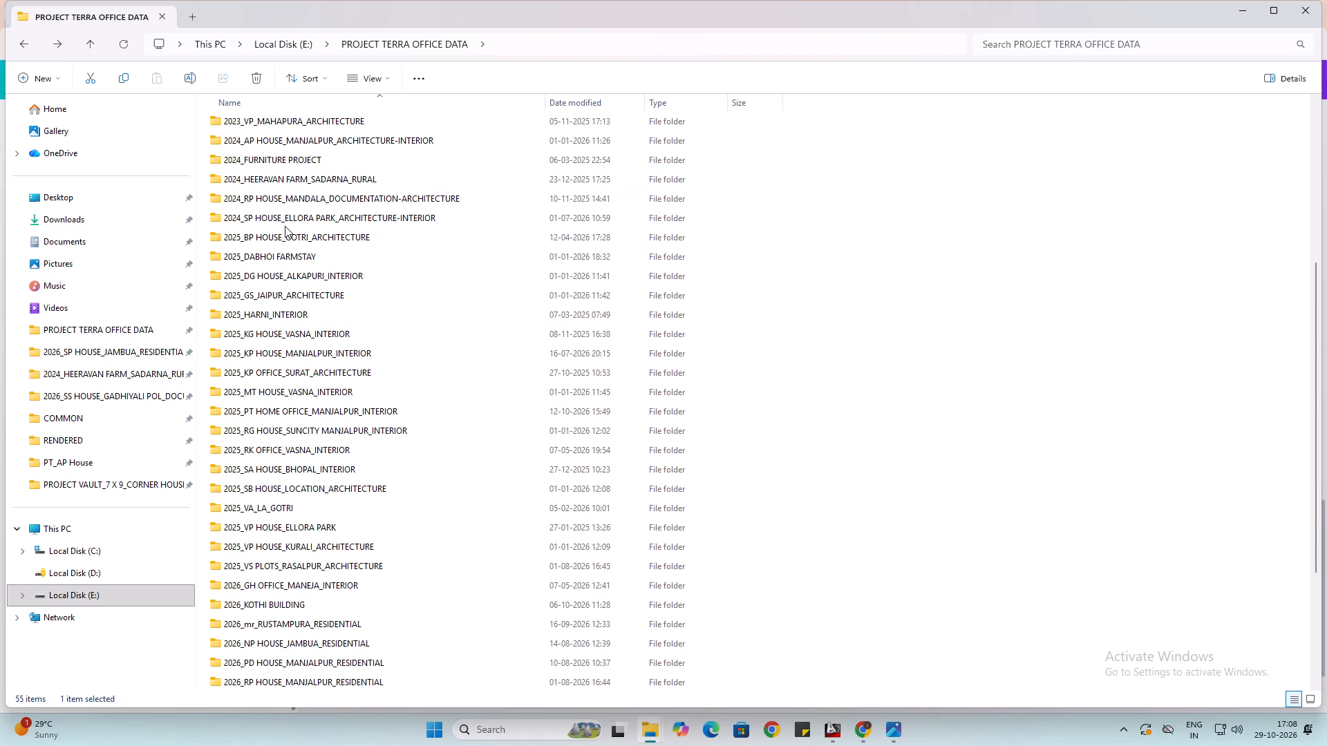
{"action": "scroll", "coordinate": [285, 226], "scroll_direction": "up", "scroll_amount": 1}
Open the 2023_HS_KHANDIYA_ARCHITECTURE project's PT_Khandiya photos, check the outdoor east folder inside rutvi, and return to PT_Khandiya.
{"action": "double_click", "coordinate": [302, 158]}
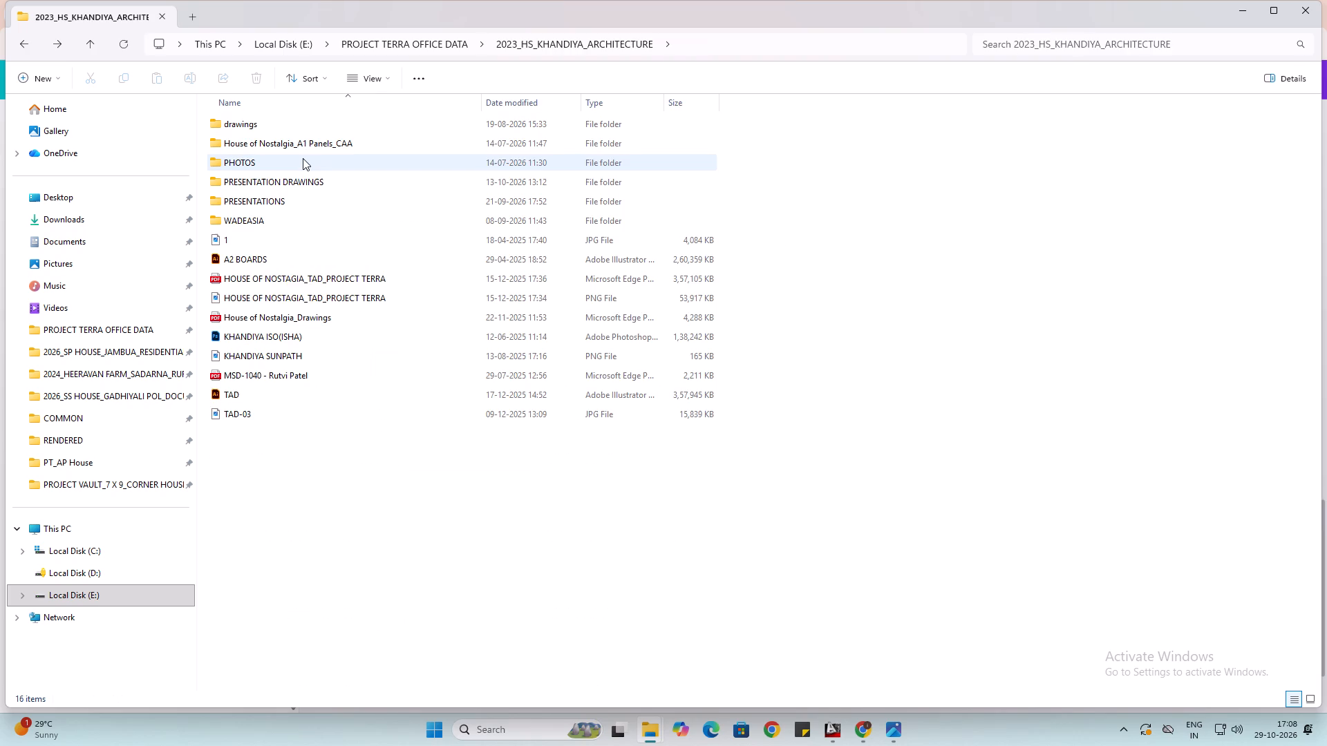
{"action": "left_click", "coordinate": [274, 162]}
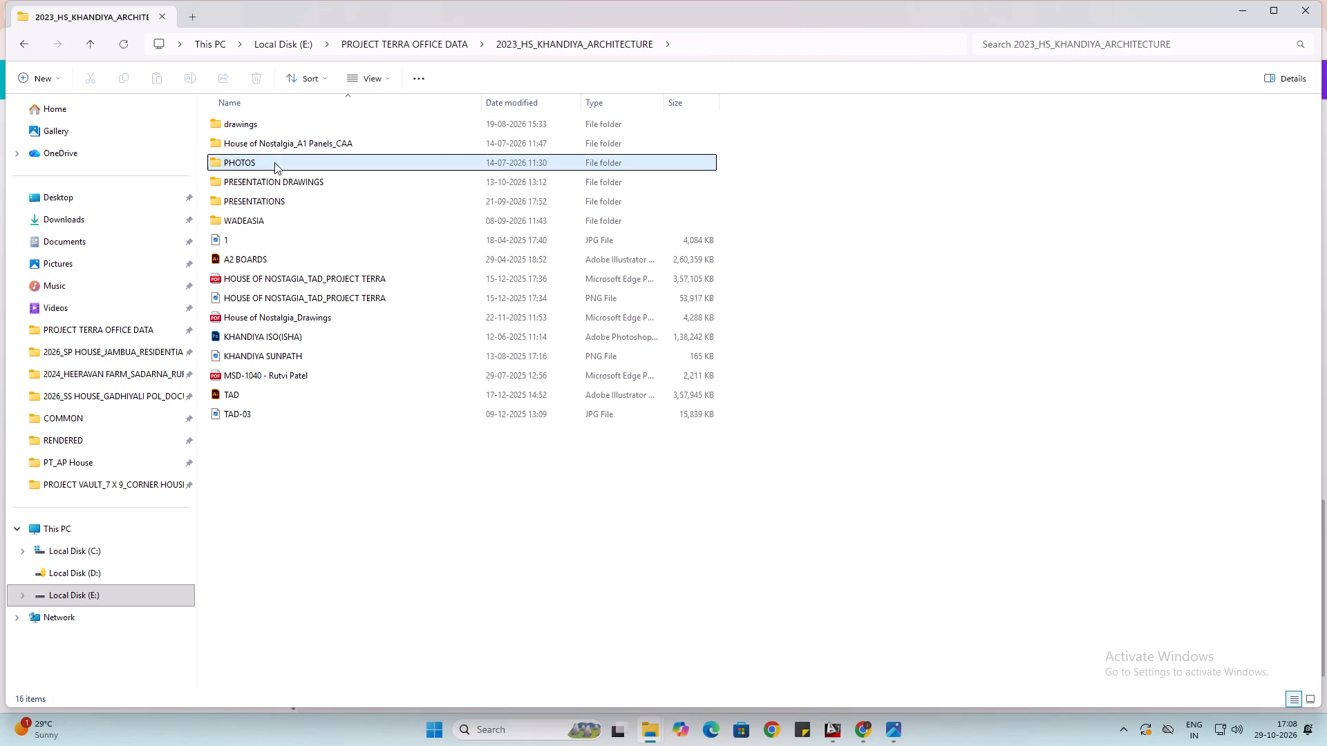
{"action": "left_click", "coordinate": [274, 162]}
{"action": "double_click", "coordinate": [274, 162]}
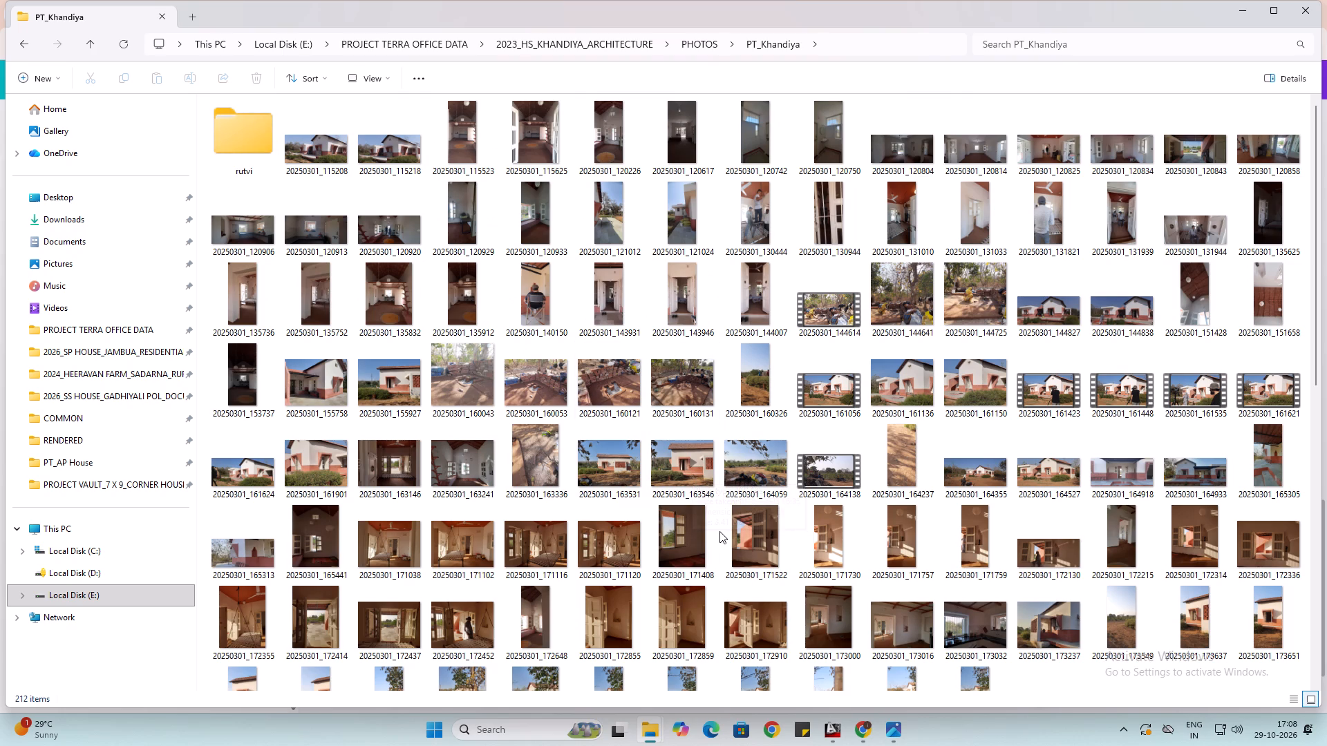
{"action": "scroll", "coordinate": [719, 531], "scroll_direction": "up", "scroll_amount": 1}
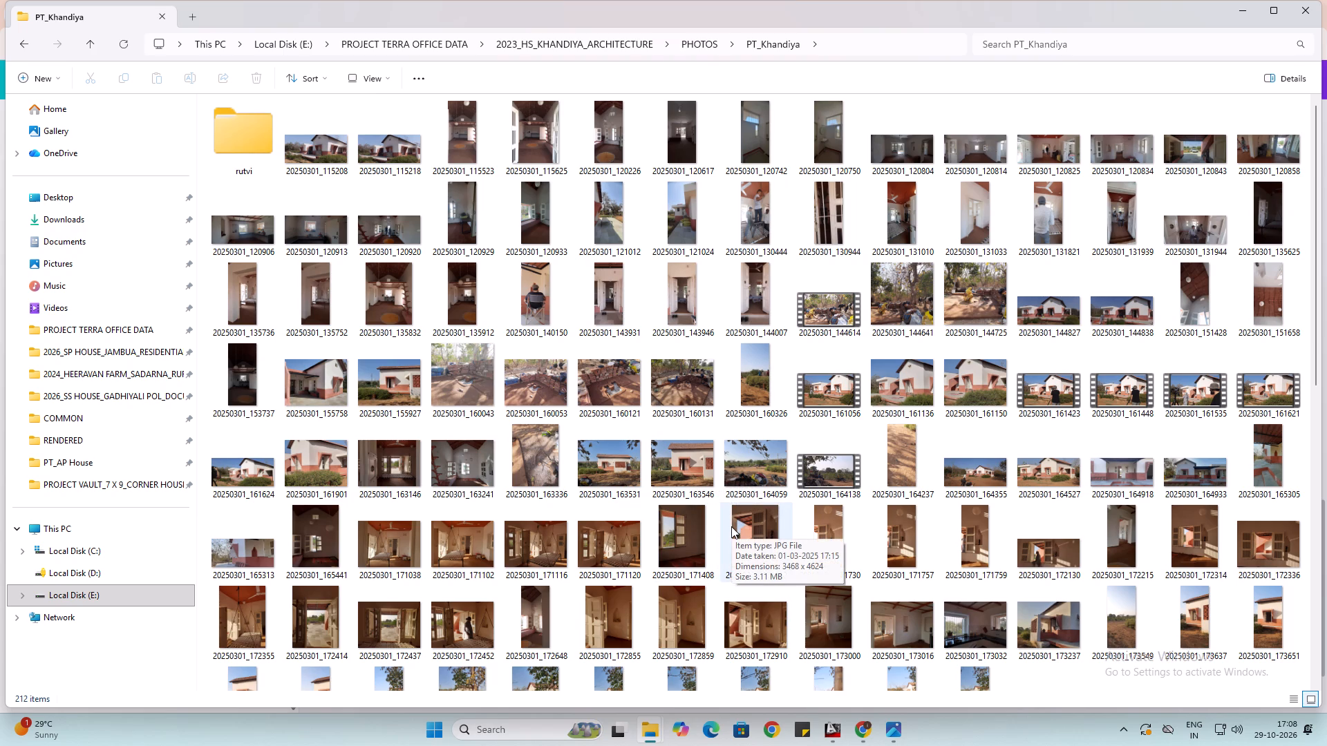
{"action": "double_click", "coordinate": [274, 148]}
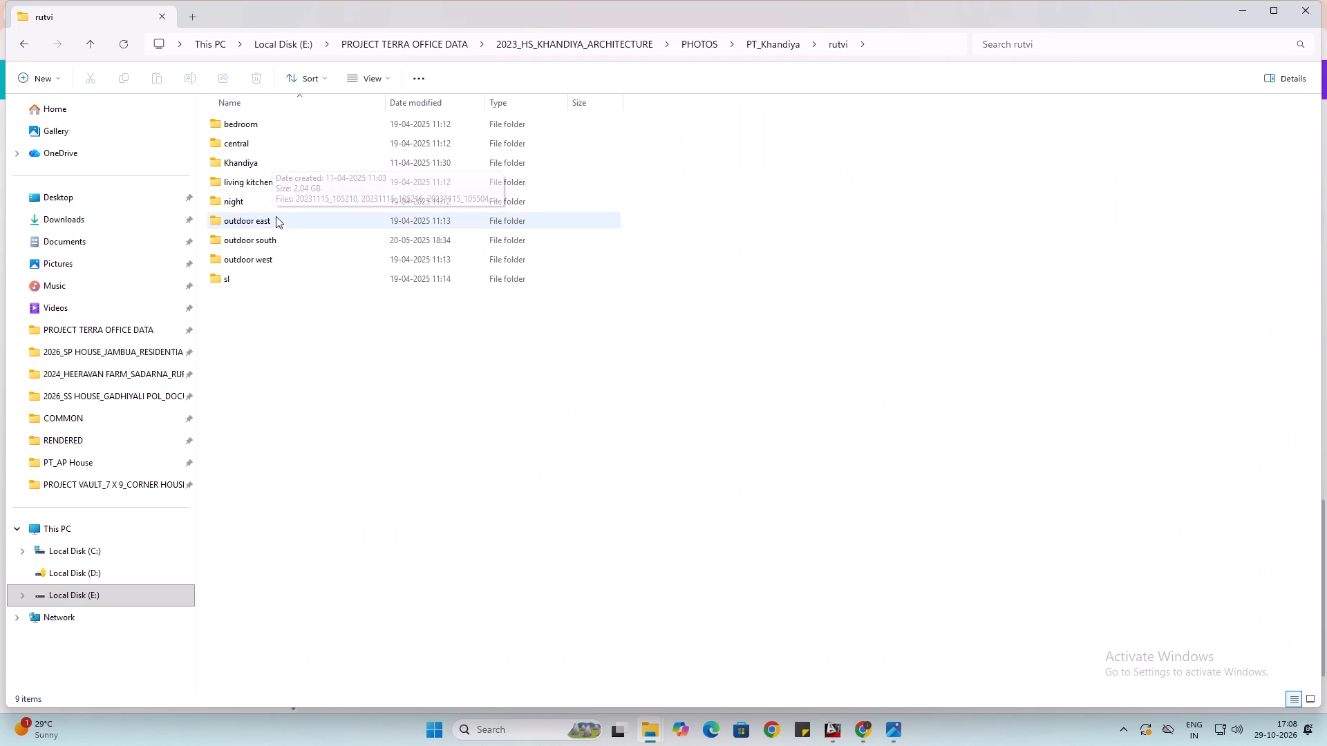
{"action": "double_click", "coordinate": [276, 222]}
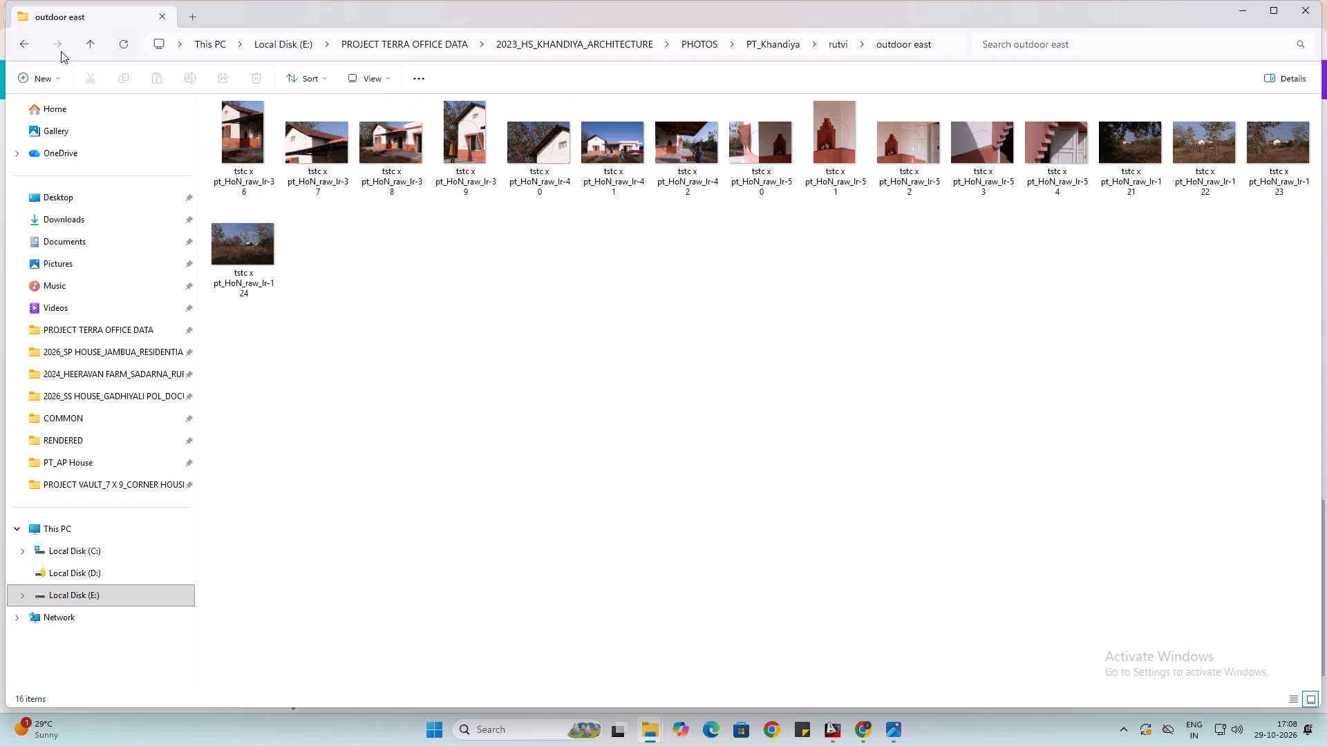
{"action": "left_click", "coordinate": [25, 46]}
{"action": "left_click", "coordinate": [25, 46]}
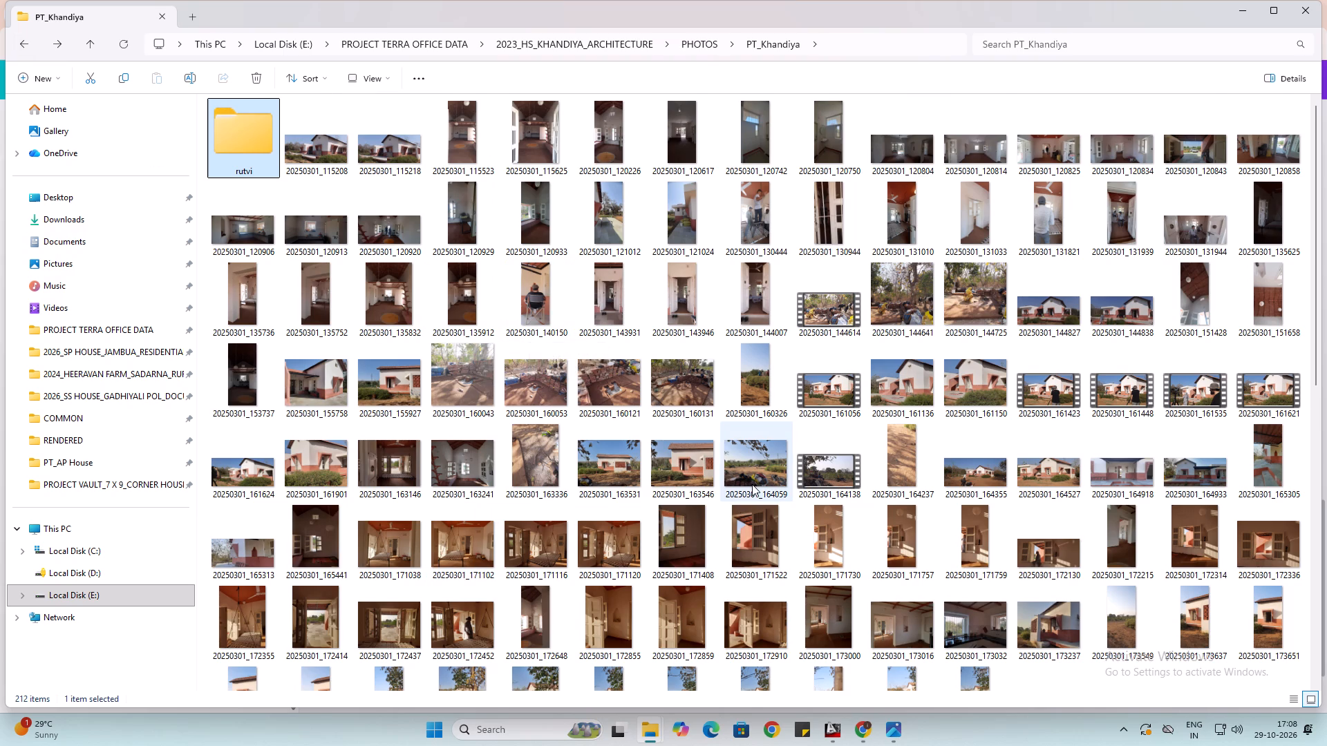
Look through the rest of the PT_Khandiya photos and preview IMG-20250317-WA0005.
{"action": "scroll", "coordinate": [752, 484], "scroll_direction": "down", "scroll_amount": 2}
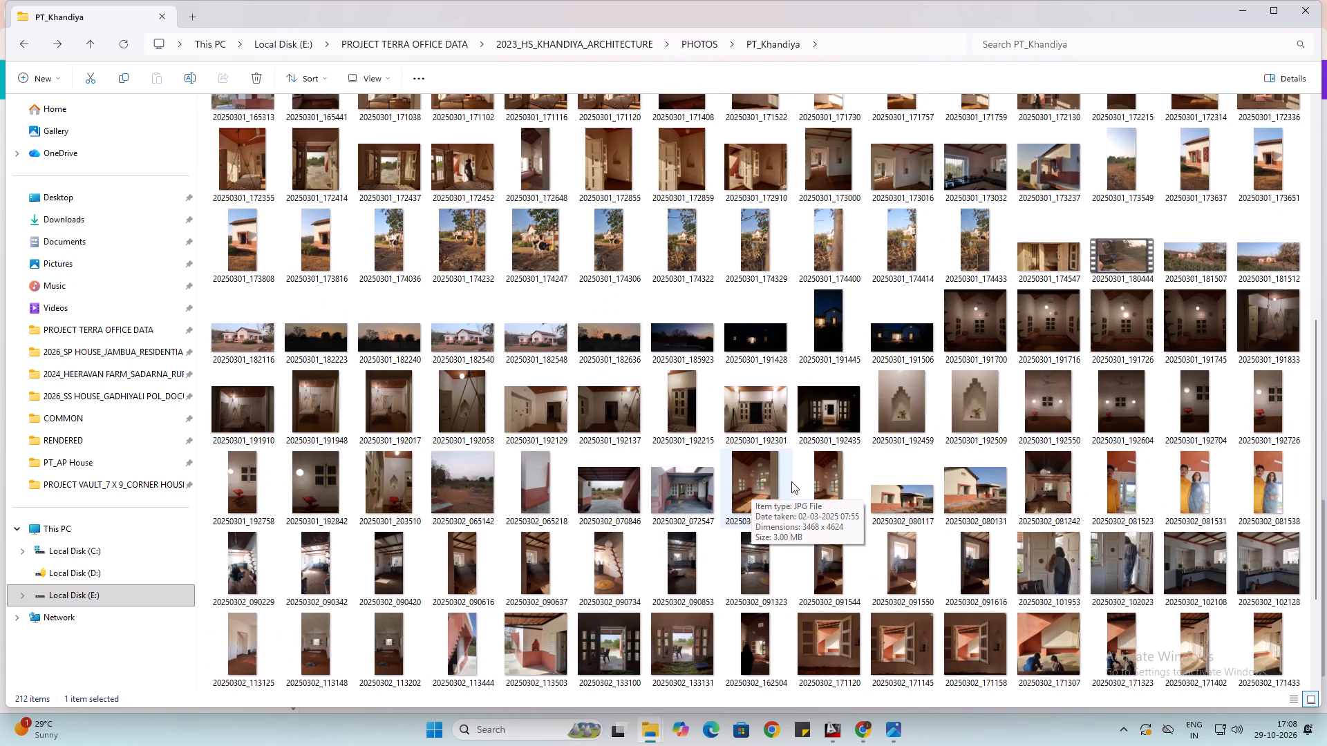
{"action": "scroll", "coordinate": [791, 481], "scroll_direction": "down", "scroll_amount": 2}
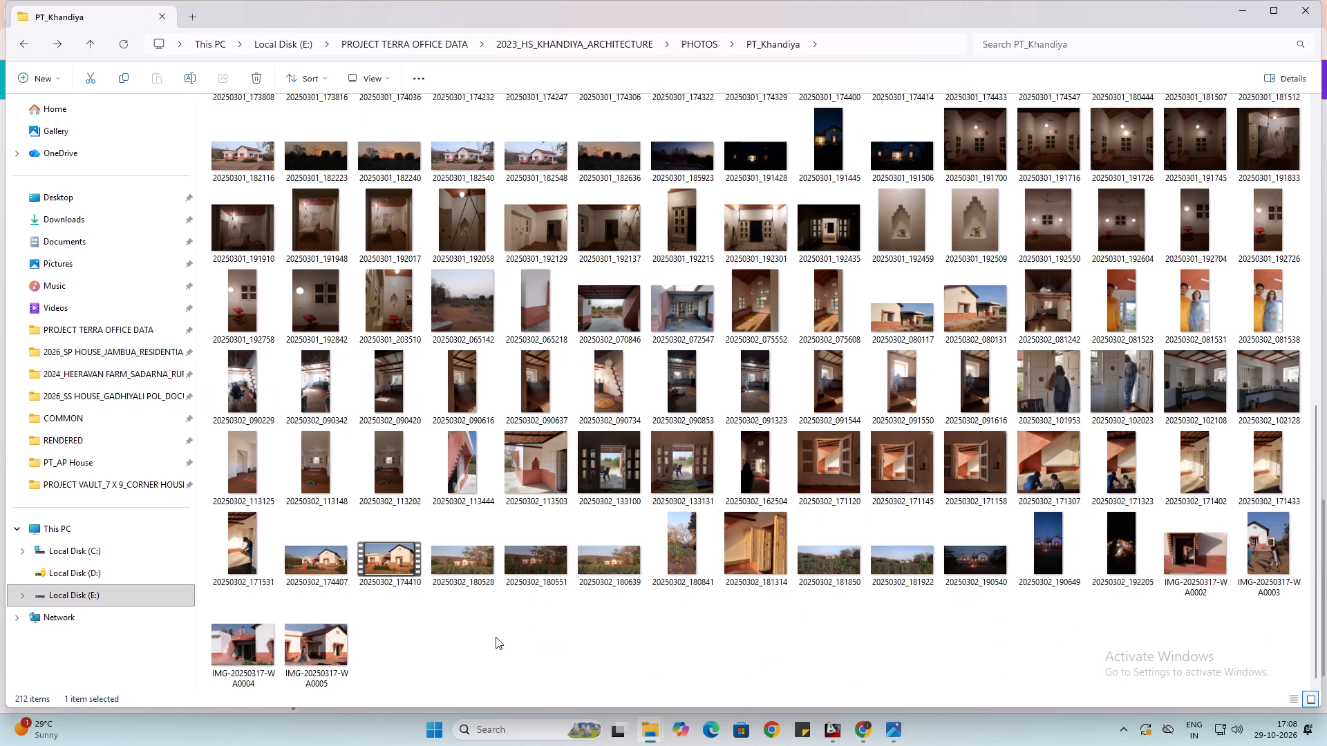
{"action": "double_click", "coordinate": [314, 653]}
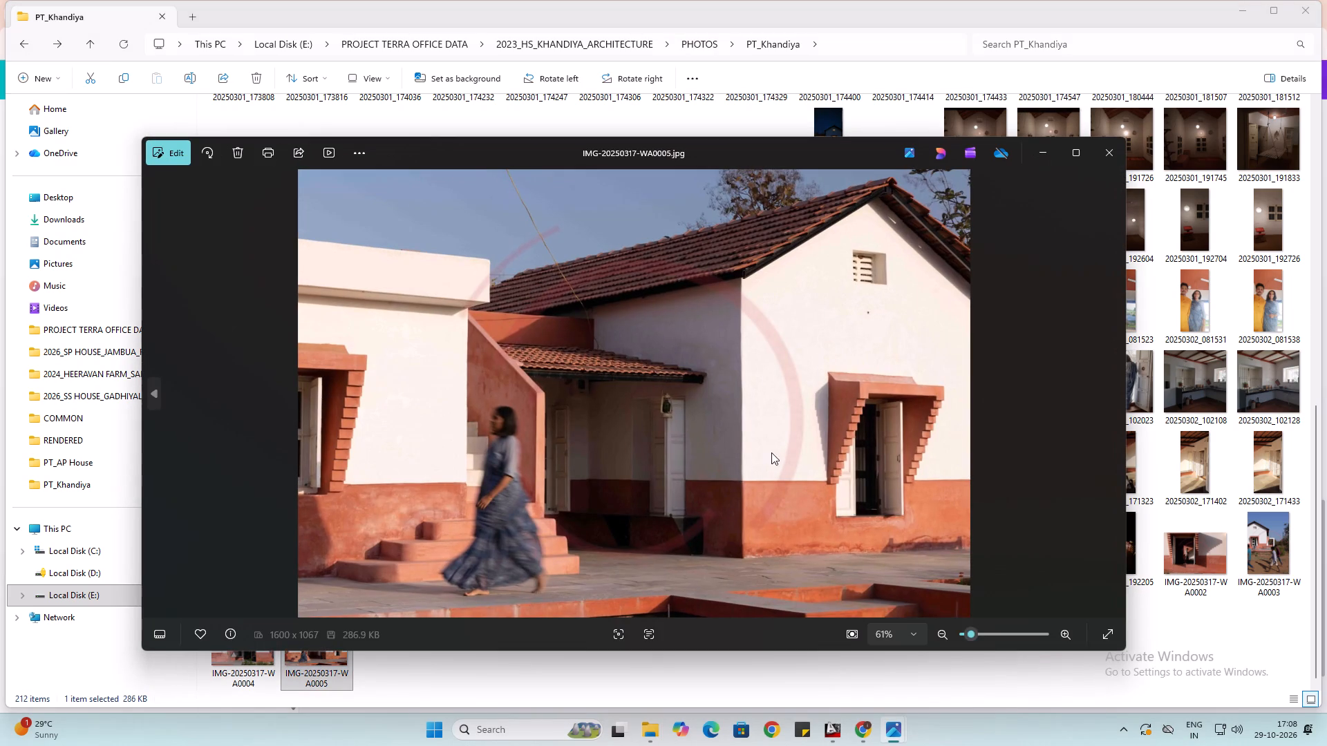
{"action": "left_click", "coordinate": [1109, 153]}
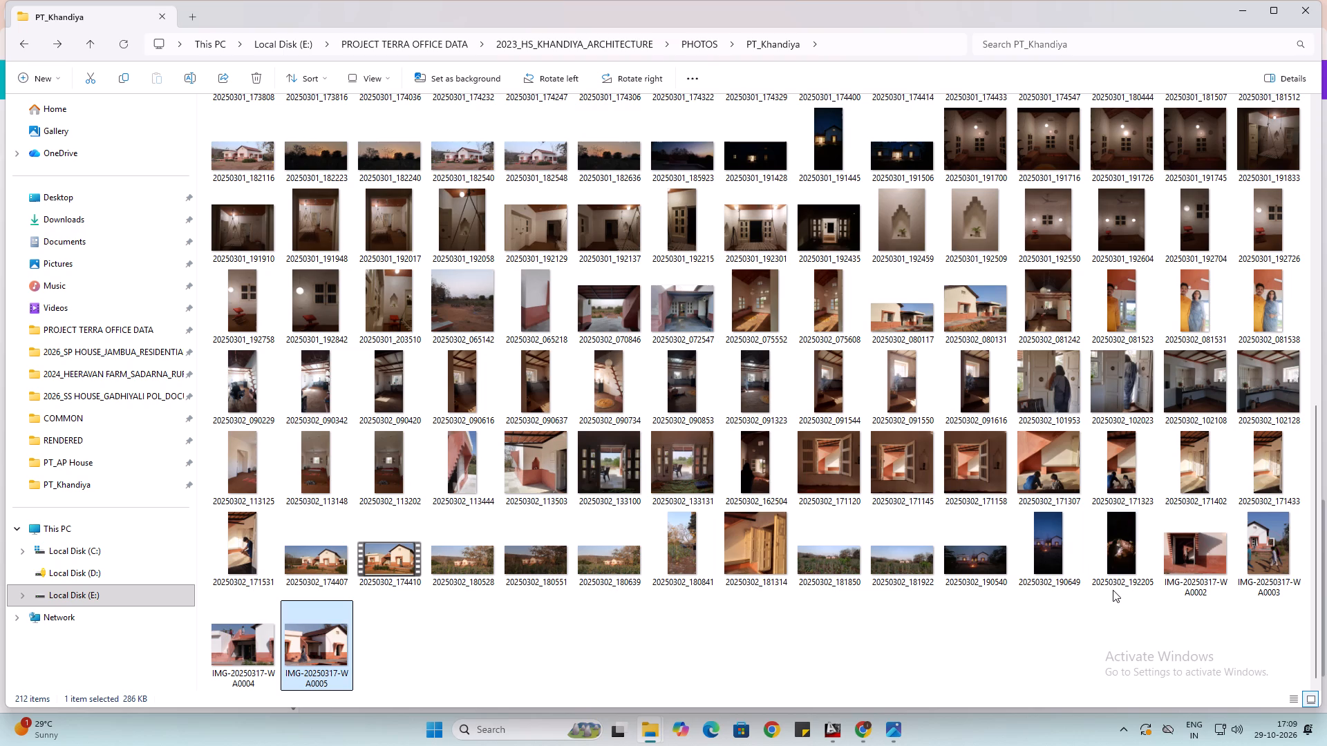
Look back through the earlier PT_Khandiya photos and preview 20250301_155927.
{"action": "scroll", "coordinate": [688, 433], "scroll_direction": "down", "scroll_amount": 1}
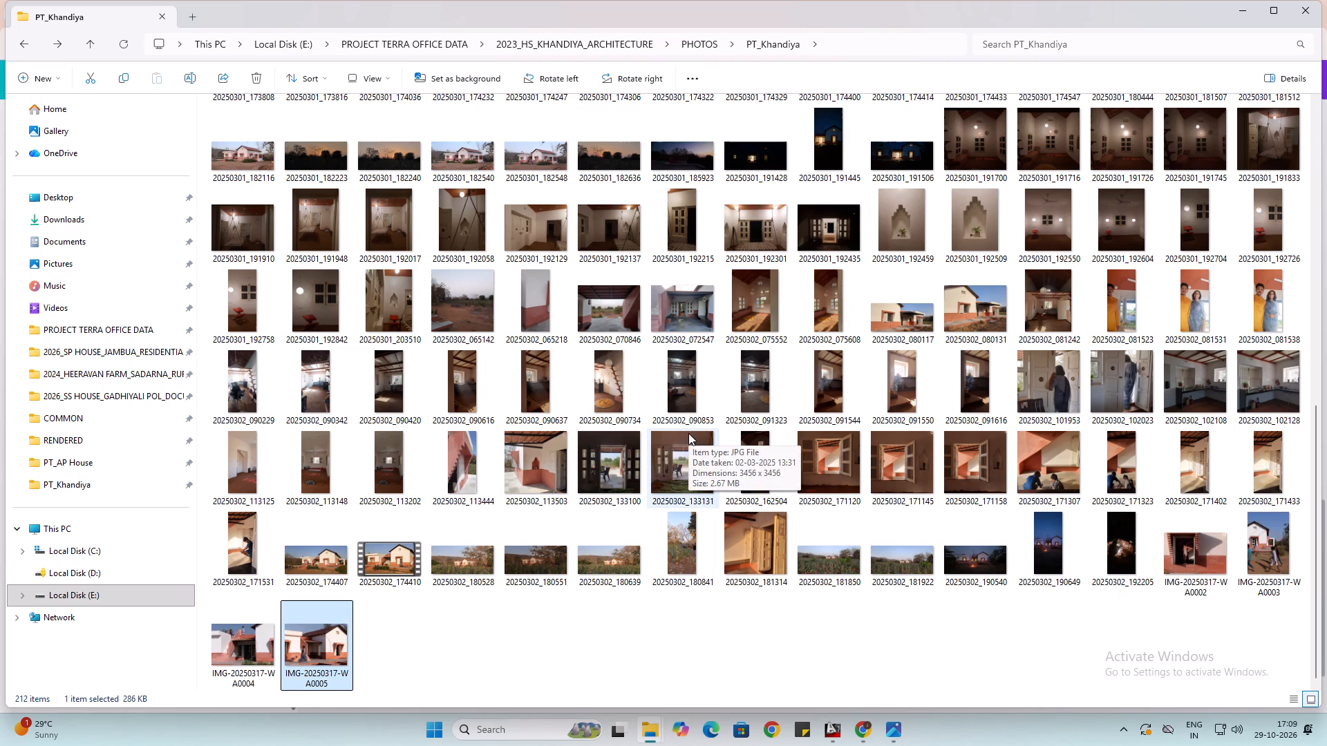
{"action": "scroll", "coordinate": [688, 433], "scroll_direction": "up", "scroll_amount": 1}
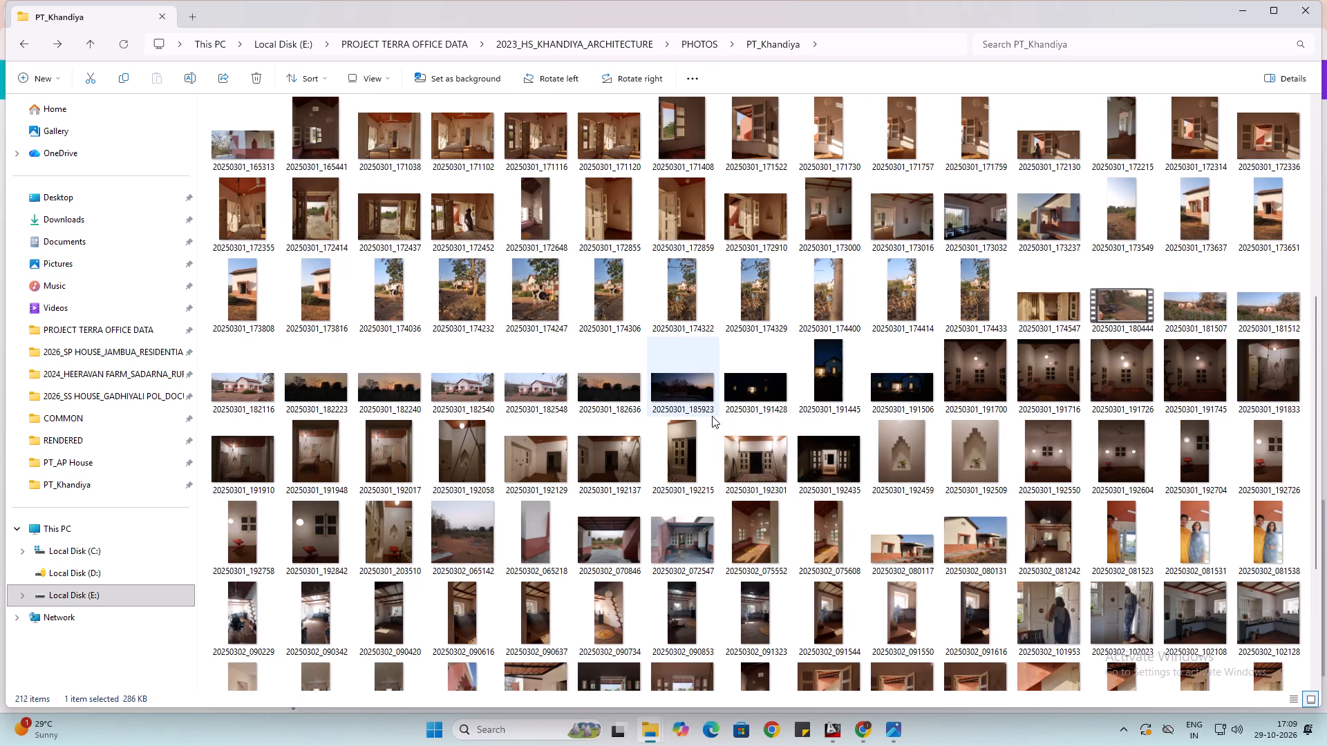
{"action": "scroll", "coordinate": [786, 387], "scroll_direction": "up", "scroll_amount": 1}
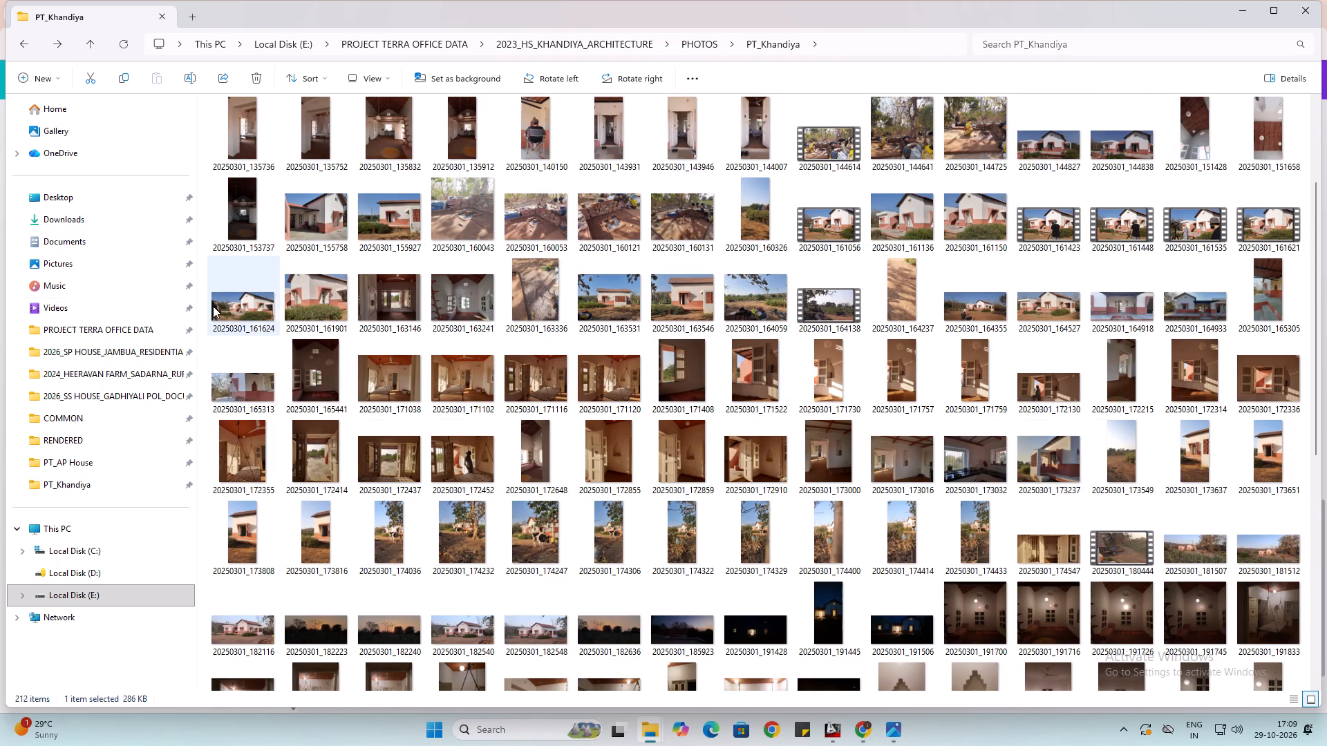
{"action": "double_click", "coordinate": [376, 224]}
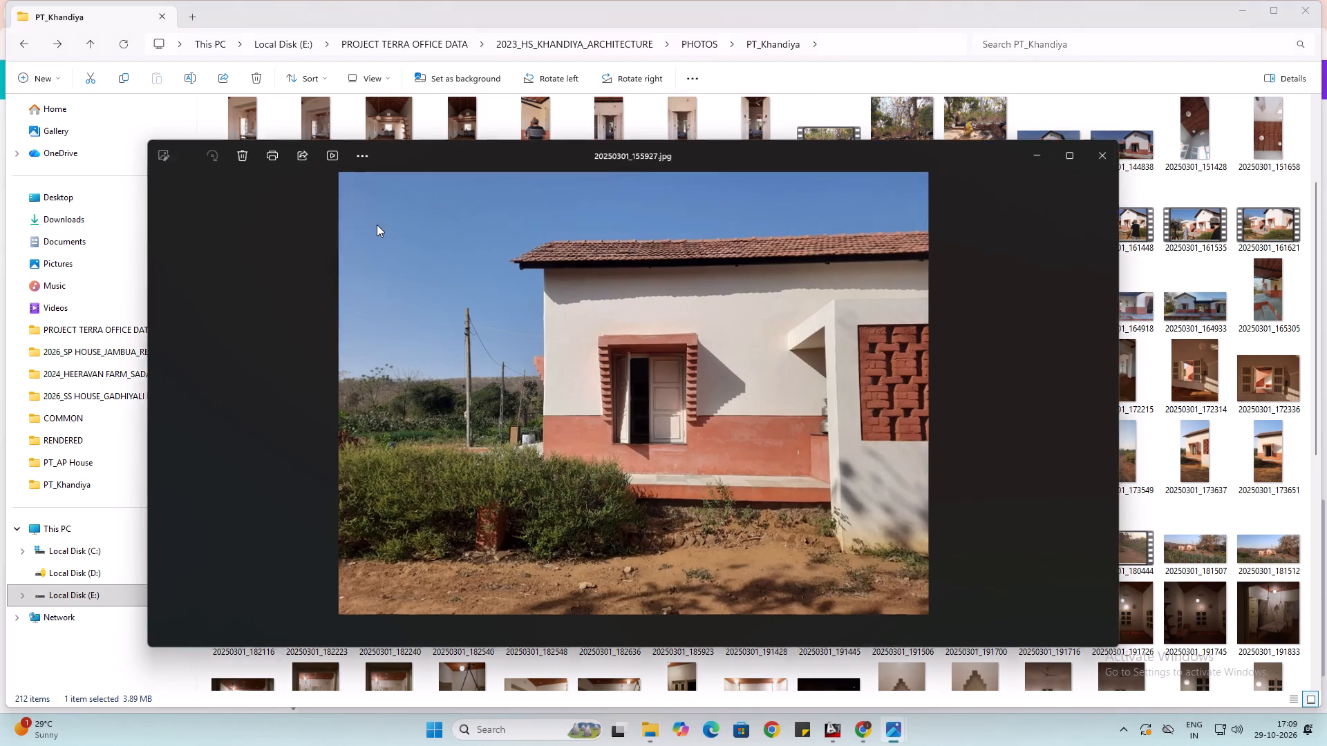
{"action": "left_click", "coordinate": [1101, 148]}
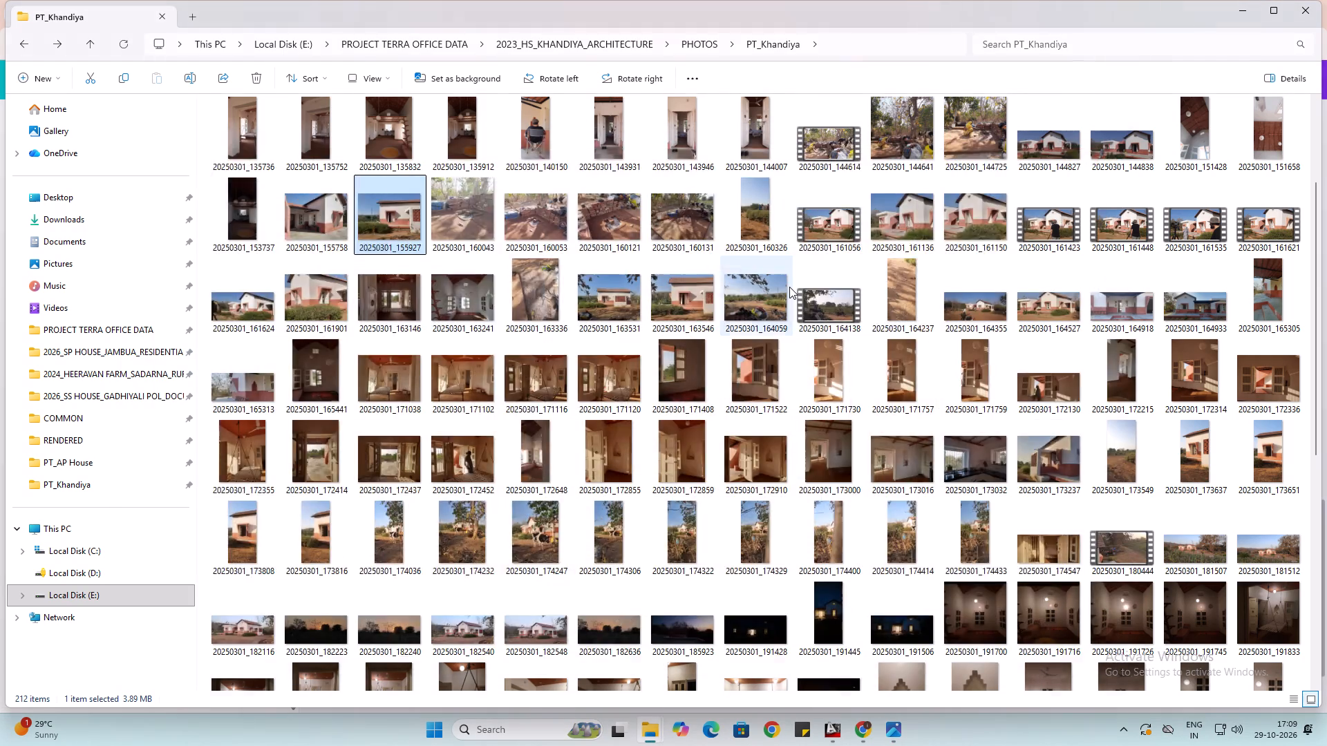
{"action": "scroll", "coordinate": [789, 287], "scroll_direction": "up", "scroll_amount": 2}
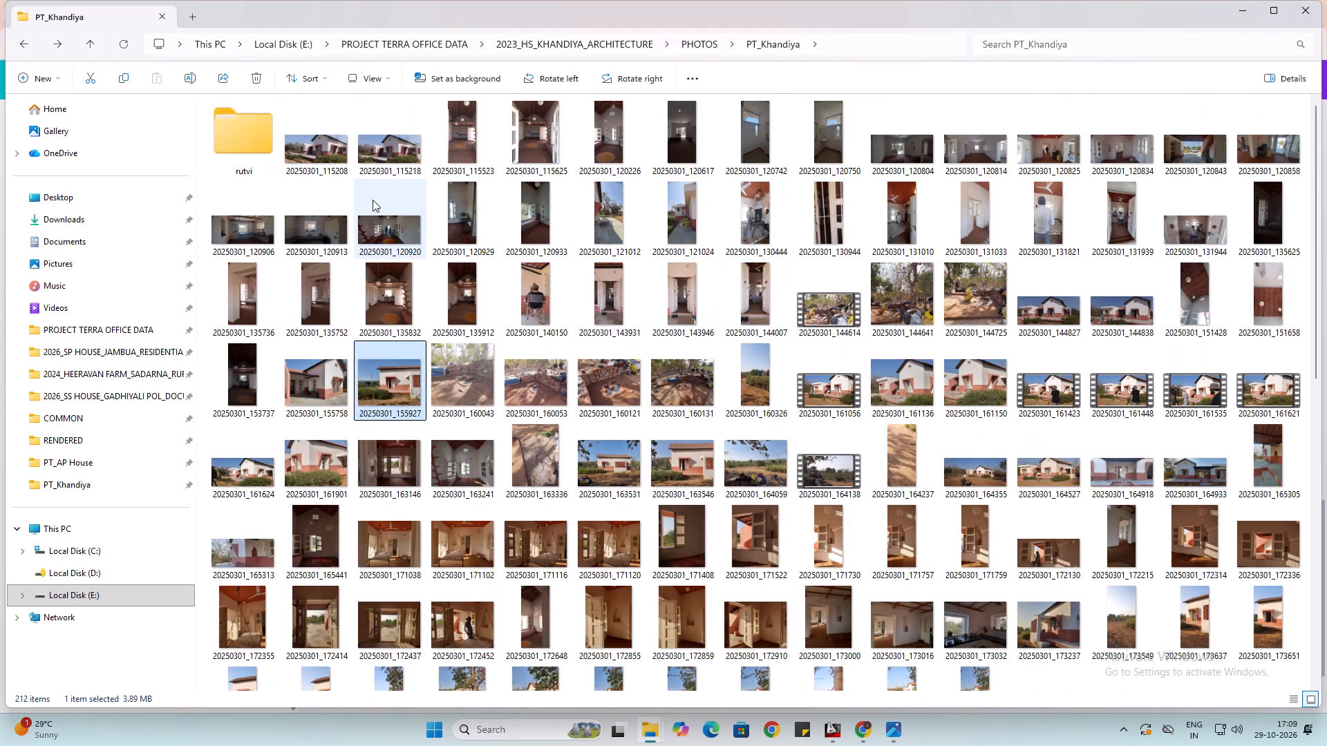
Open the wade folder in the Khandiya project's PHOTOS and preview TSTC x PT_HoN-11.
{"action": "left_click", "coordinate": [12, 48]}
{"action": "left_click", "coordinate": [21, 44]}
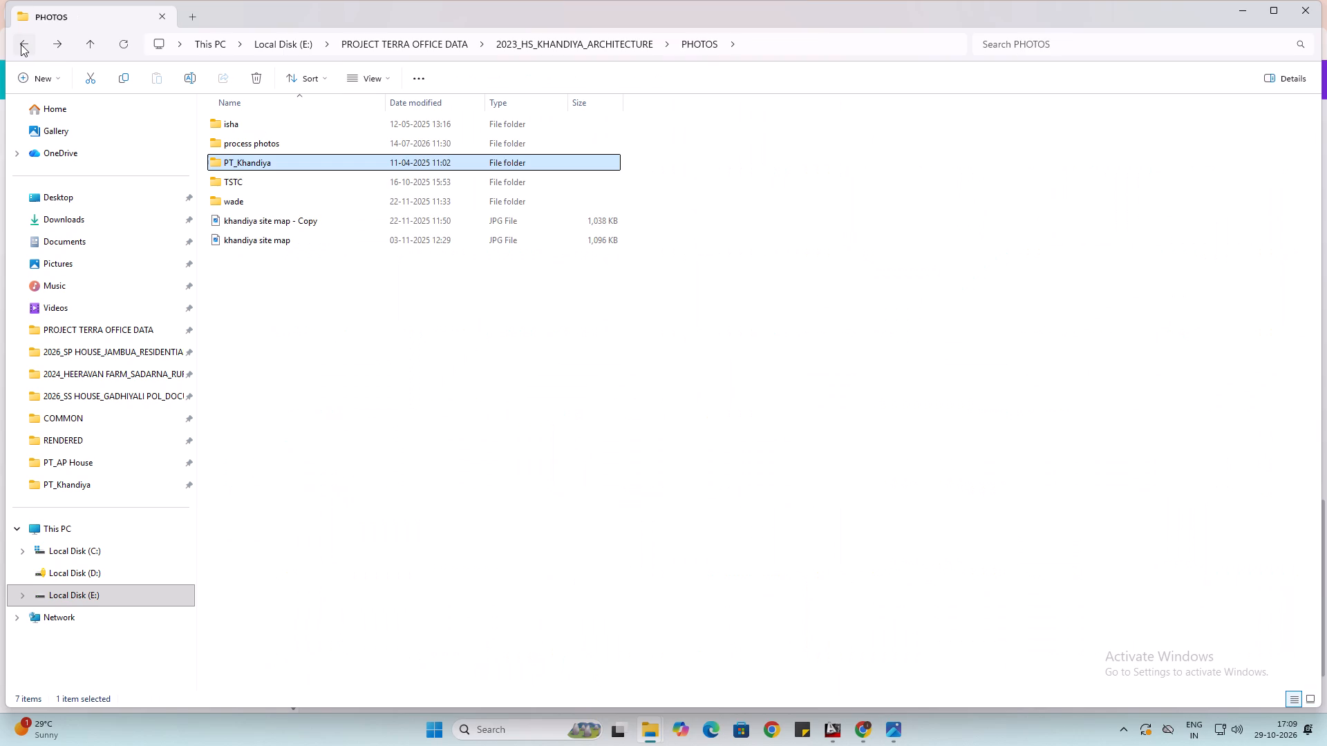
{"action": "double_click", "coordinate": [271, 196]}
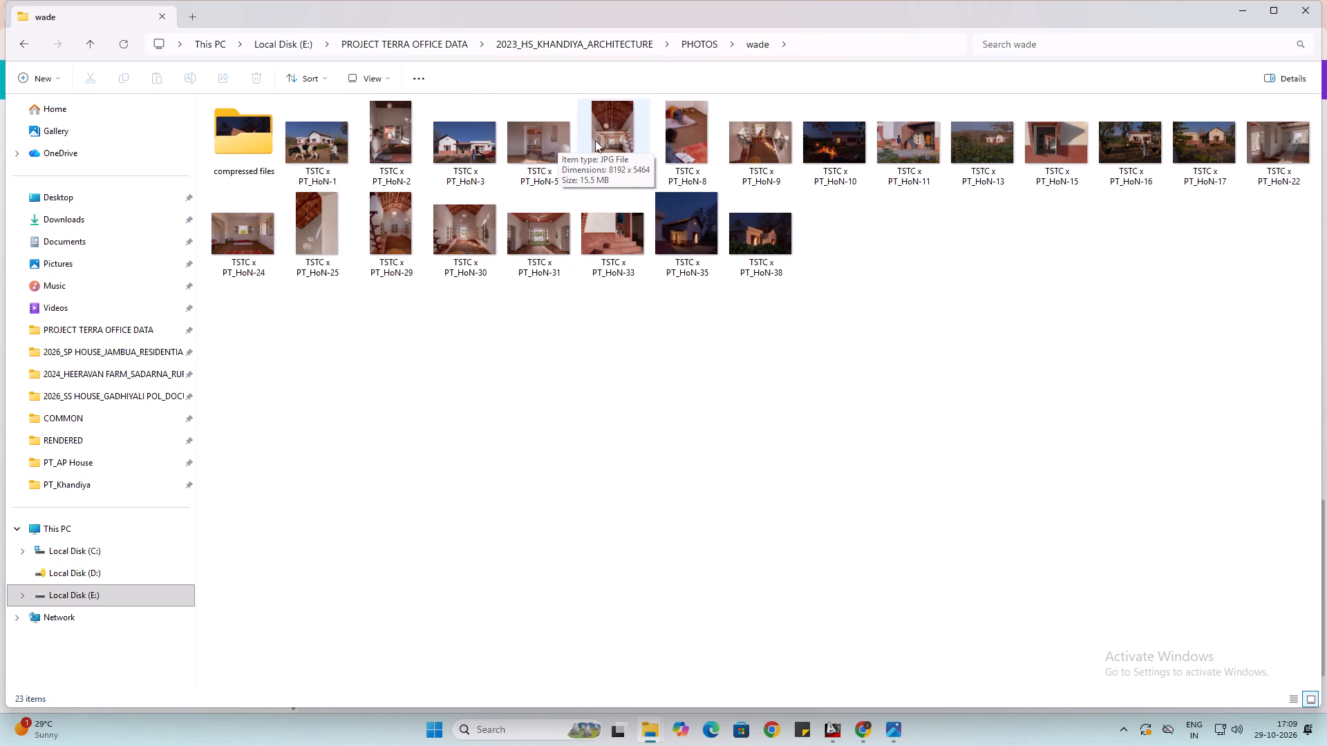
{"action": "left_click", "coordinate": [1210, 149]}
{"action": "double_click", "coordinate": [896, 144]}
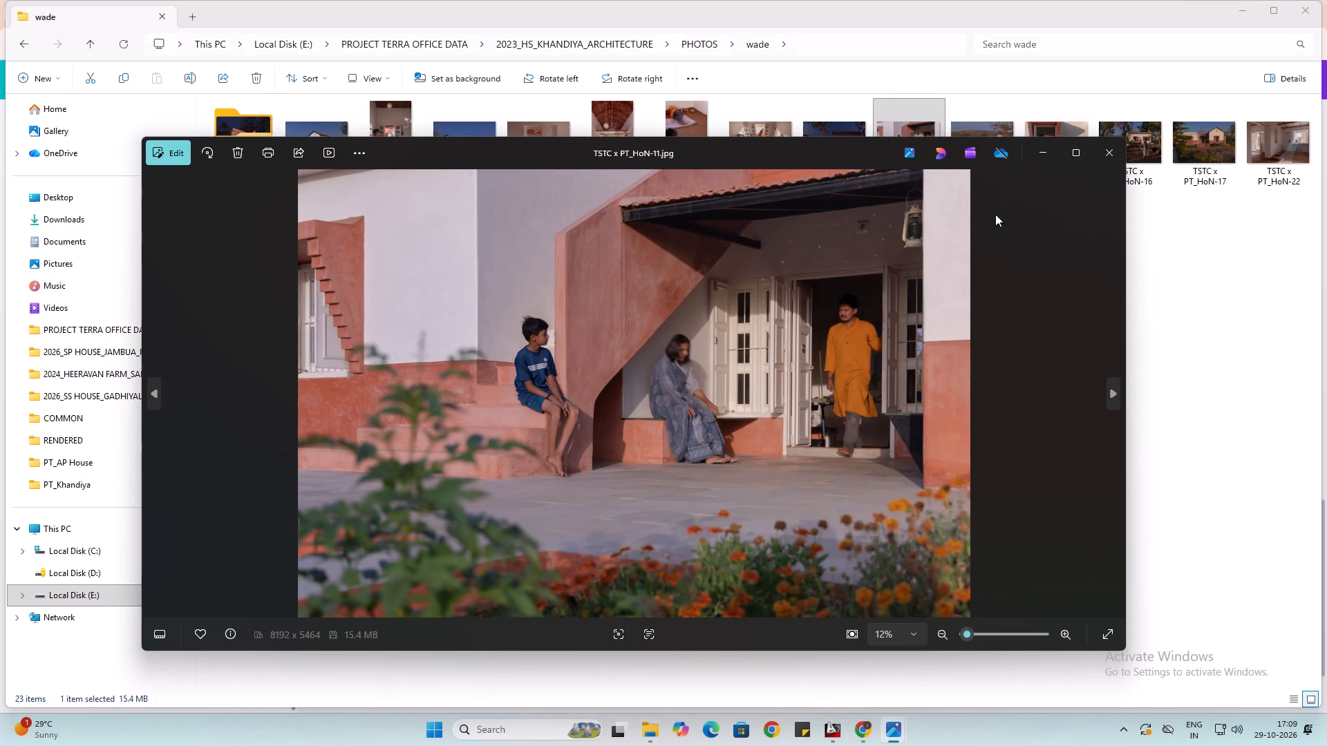
{"action": "left_click", "coordinate": [1116, 159]}
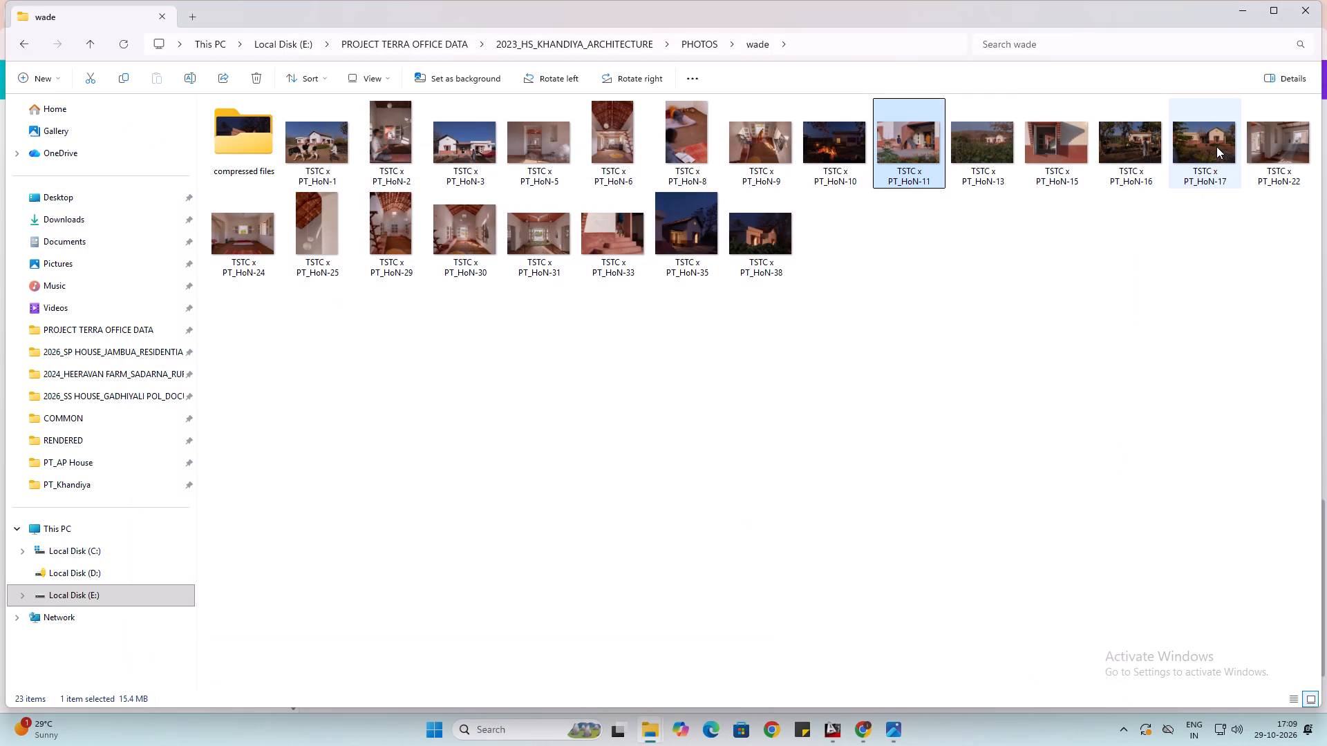
Preview TSTC x PT_HoN-17 and add it to poster page 3, aligned with the collage's lower-left corner.
{"action": "double_click", "coordinate": [1216, 146]}
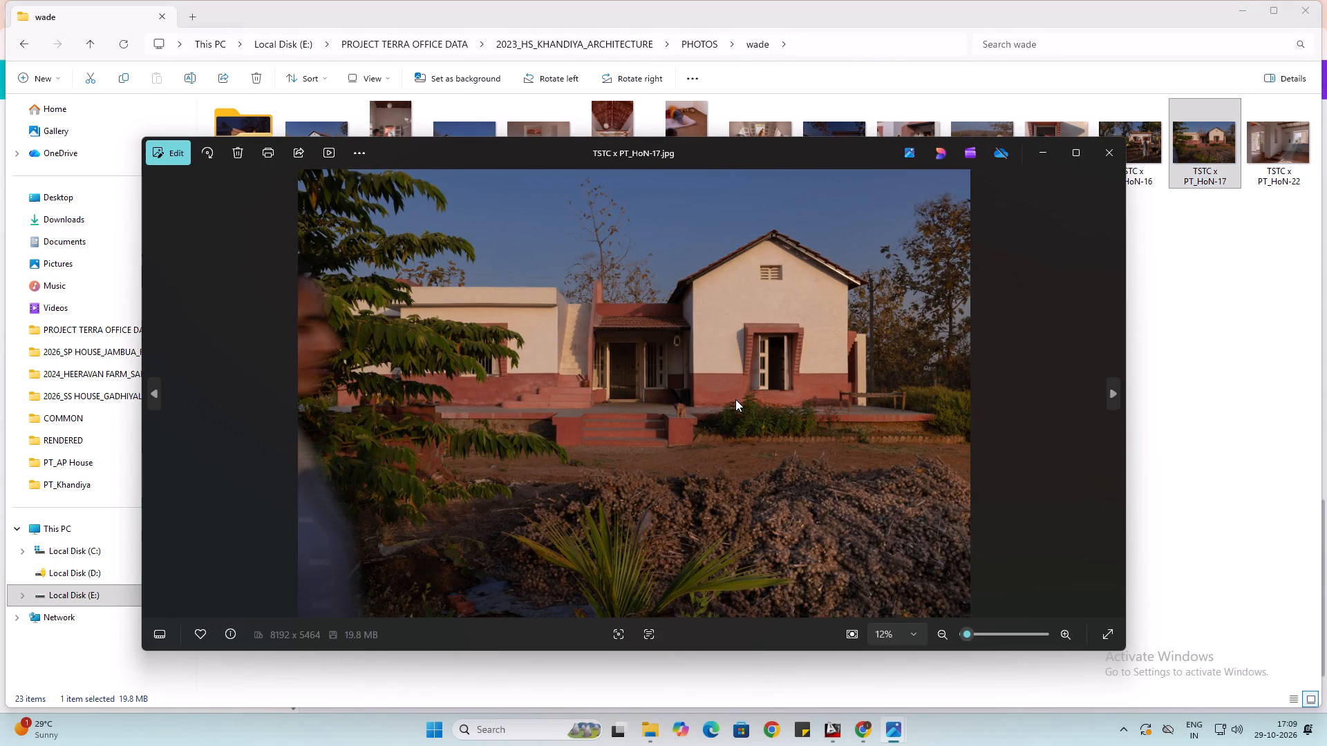
{"action": "left_click_drag", "start_coordinate": [711, 396], "coordinate": [852, 640]}
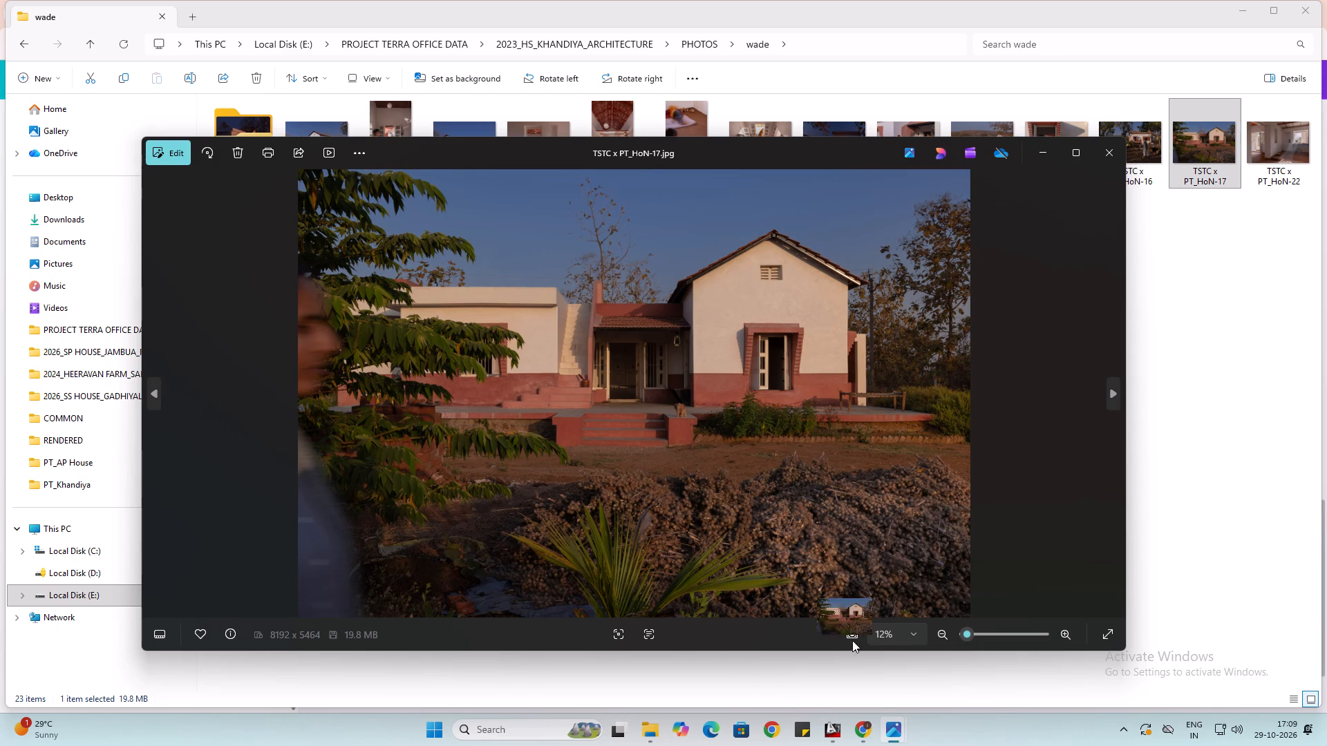
{"action": "left_click_drag", "start_coordinate": [852, 640], "coordinate": [681, 600]}
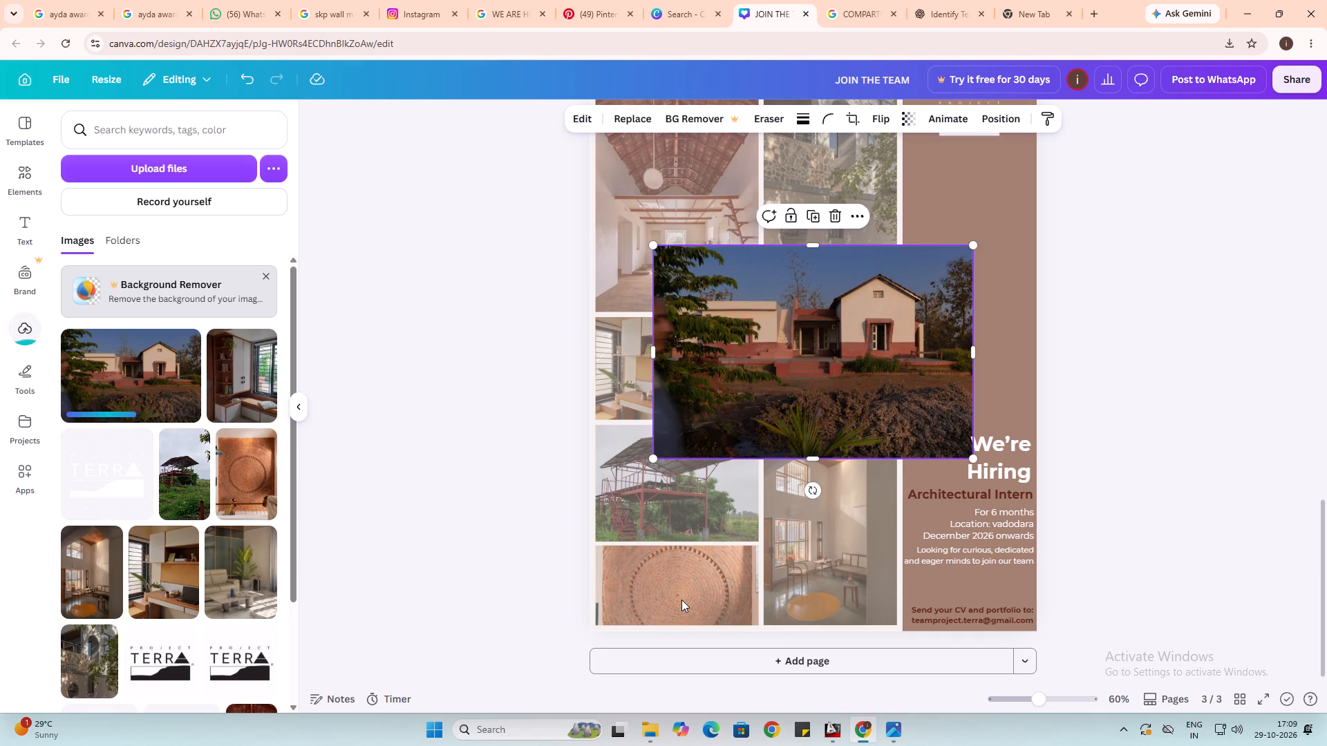
{"action": "left_click_drag", "start_coordinate": [773, 348], "coordinate": [748, 472]}
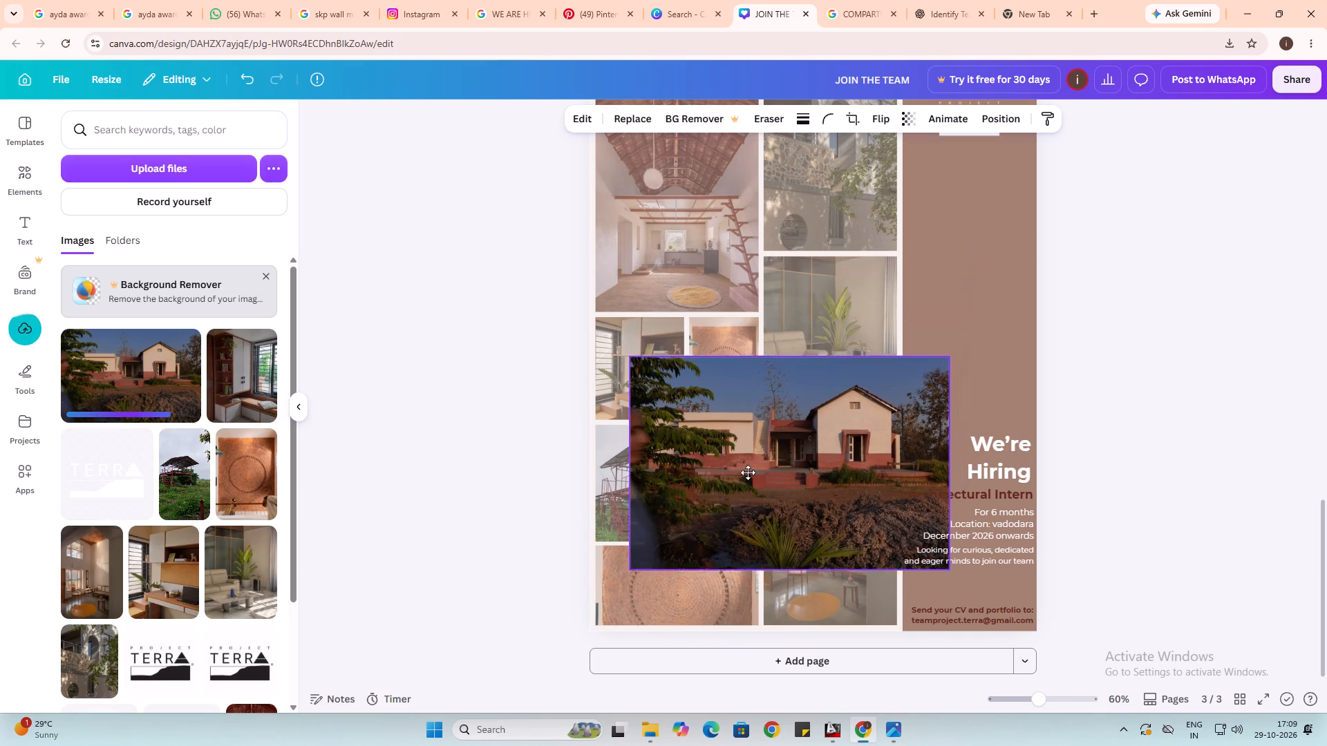
{"action": "left_click_drag", "start_coordinate": [748, 472], "coordinate": [717, 514]}
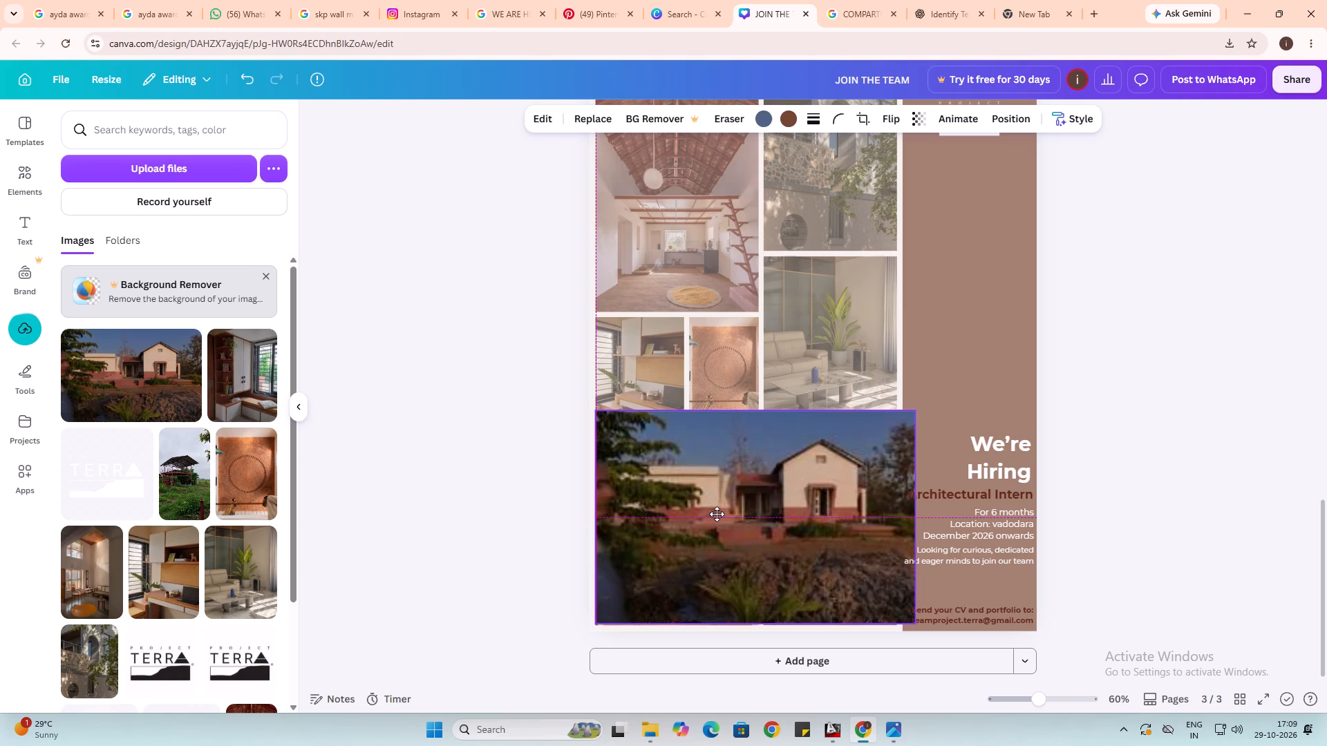
{"action": "left_click_drag", "start_coordinate": [717, 514], "coordinate": [716, 517]}
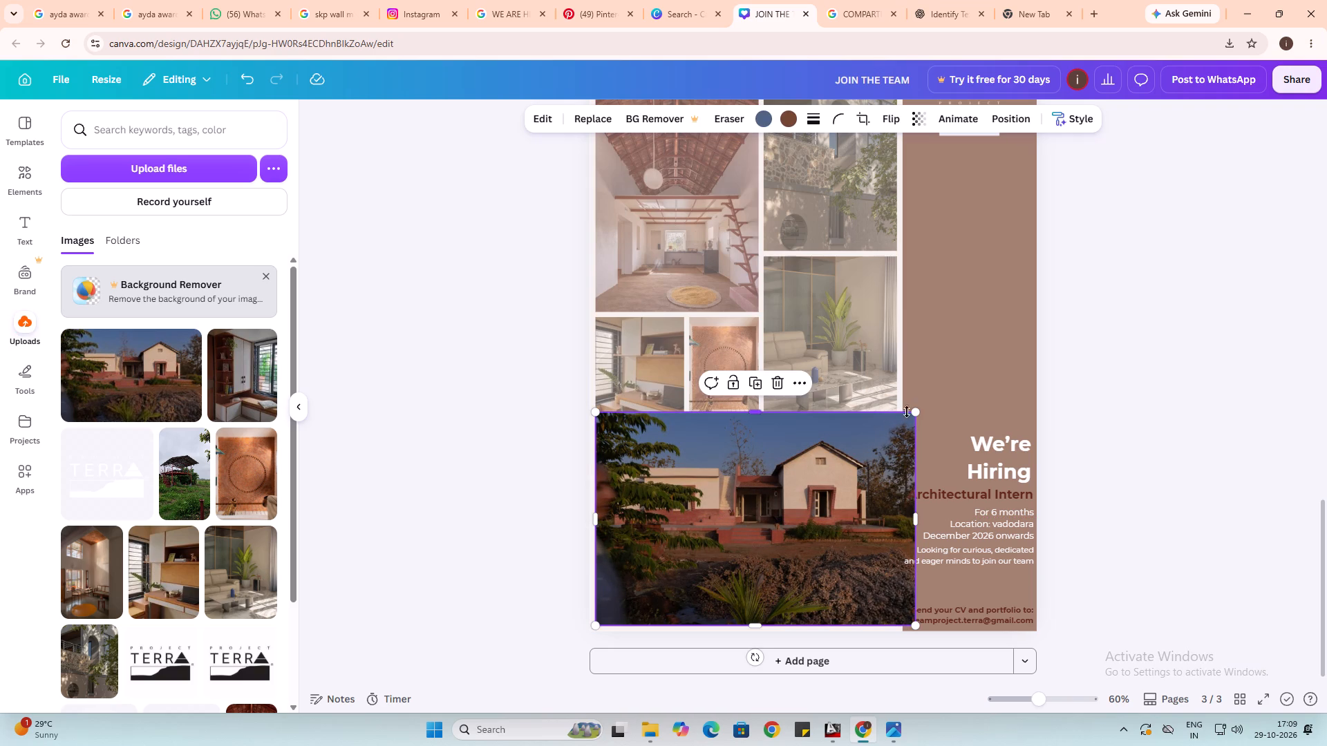
Shrink the house photo to about 193 high and widen it to fill the collage's bottom-left cell, covering the copper detail.
{"action": "left_click_drag", "start_coordinate": [912, 412], "coordinate": [736, 550]}
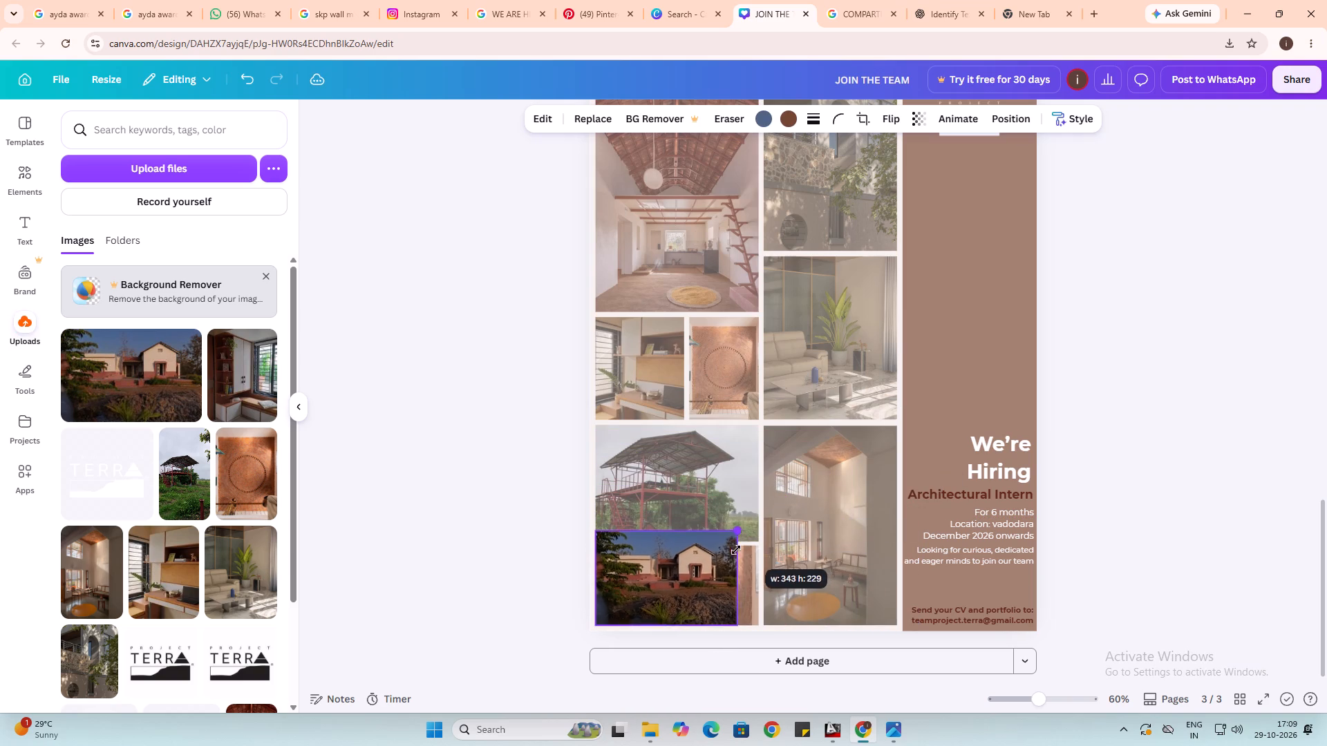
{"action": "left_click_drag", "start_coordinate": [736, 550], "coordinate": [722, 557]}
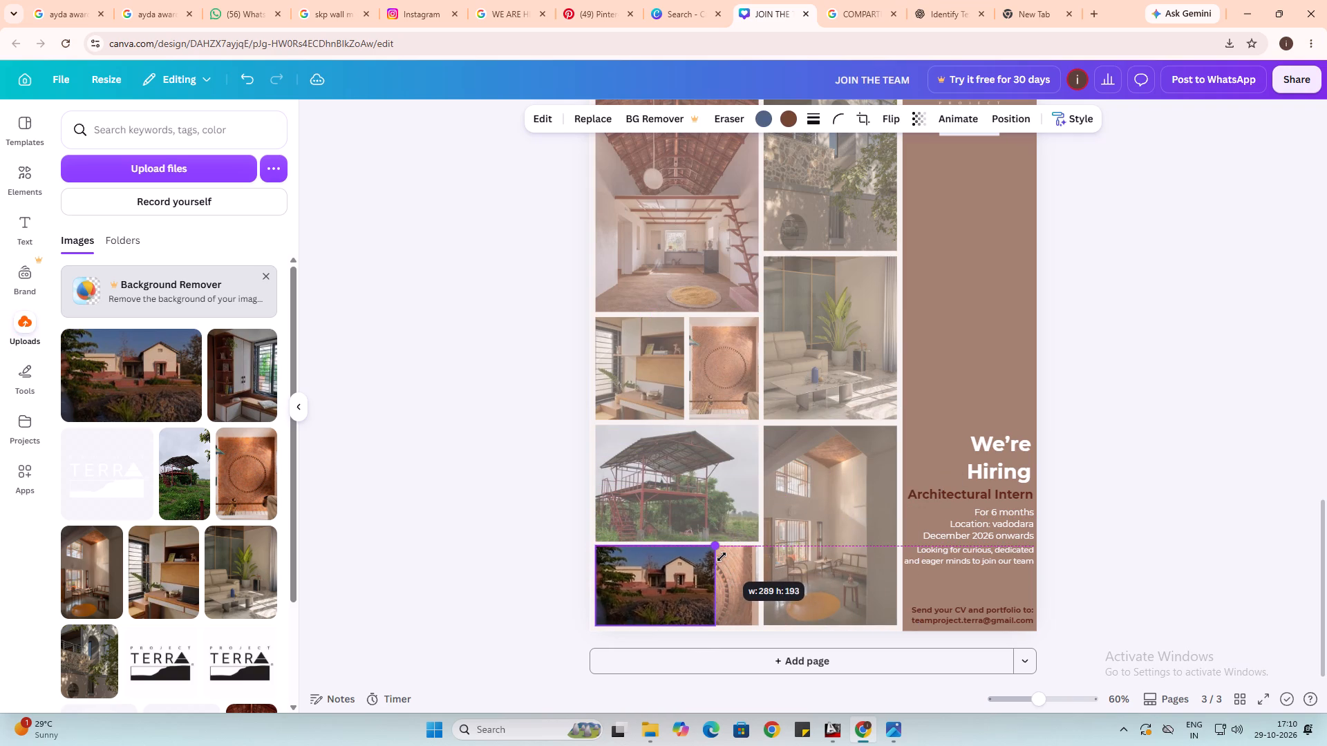
{"action": "left_click_drag", "start_coordinate": [722, 557], "coordinate": [722, 557]}
{"action": "left_click_drag", "start_coordinate": [682, 582], "coordinate": [687, 582]}
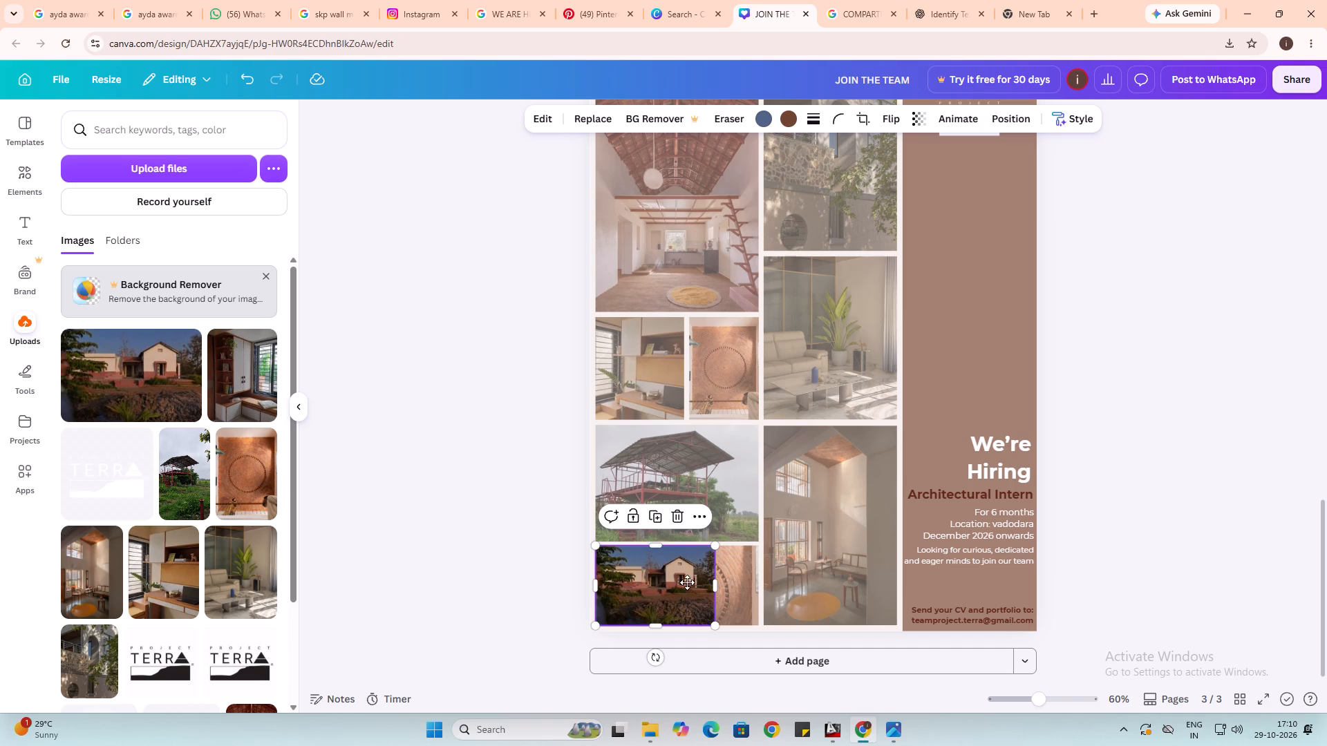
{"action": "left_click_drag", "start_coordinate": [687, 582], "coordinate": [724, 582]}
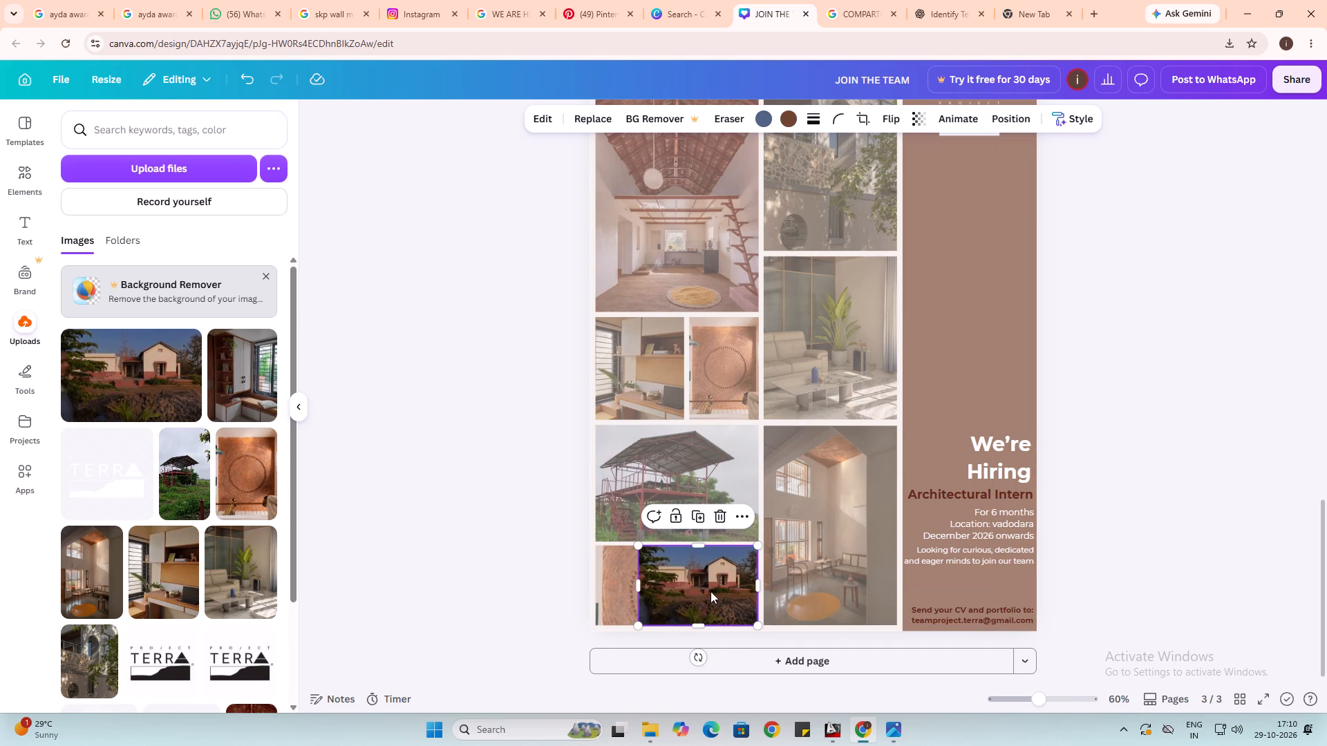
{"action": "left_click_drag", "start_coordinate": [637, 584], "coordinate": [599, 586]}
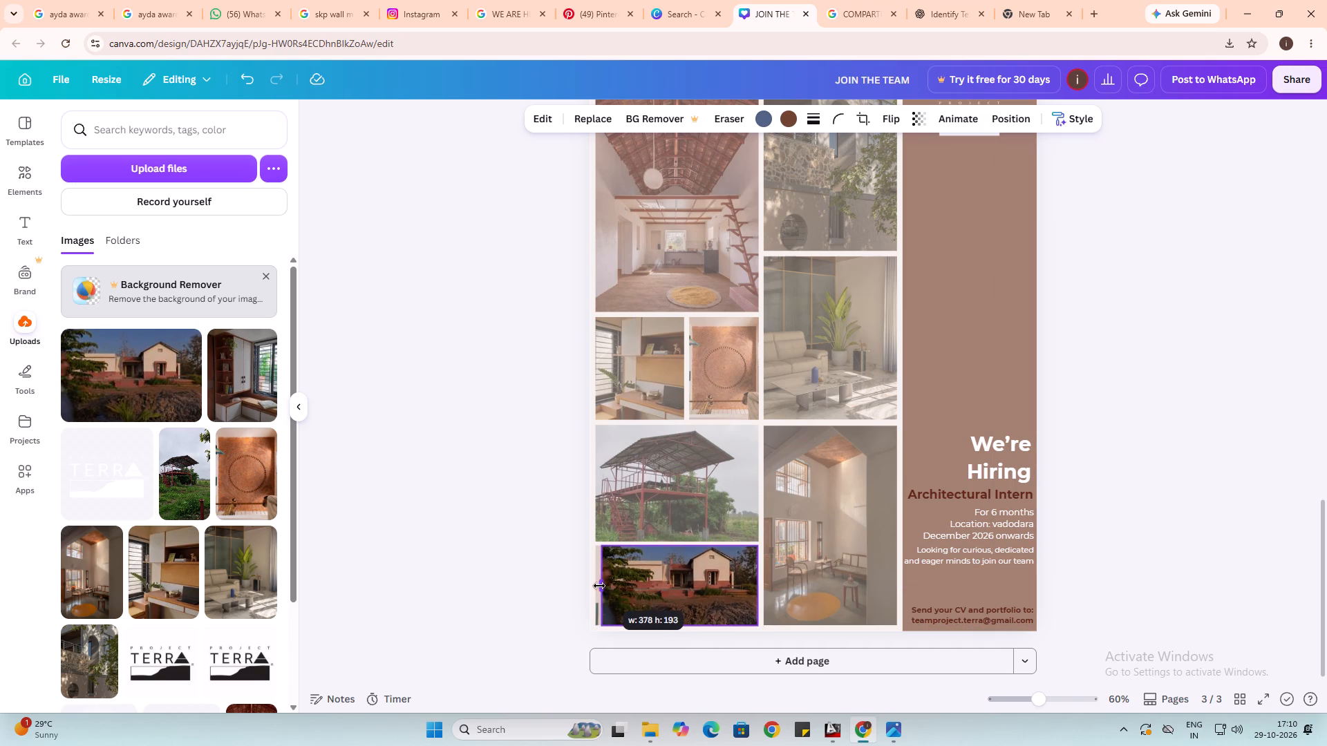
{"action": "left_click_drag", "start_coordinate": [599, 586], "coordinate": [592, 586]}
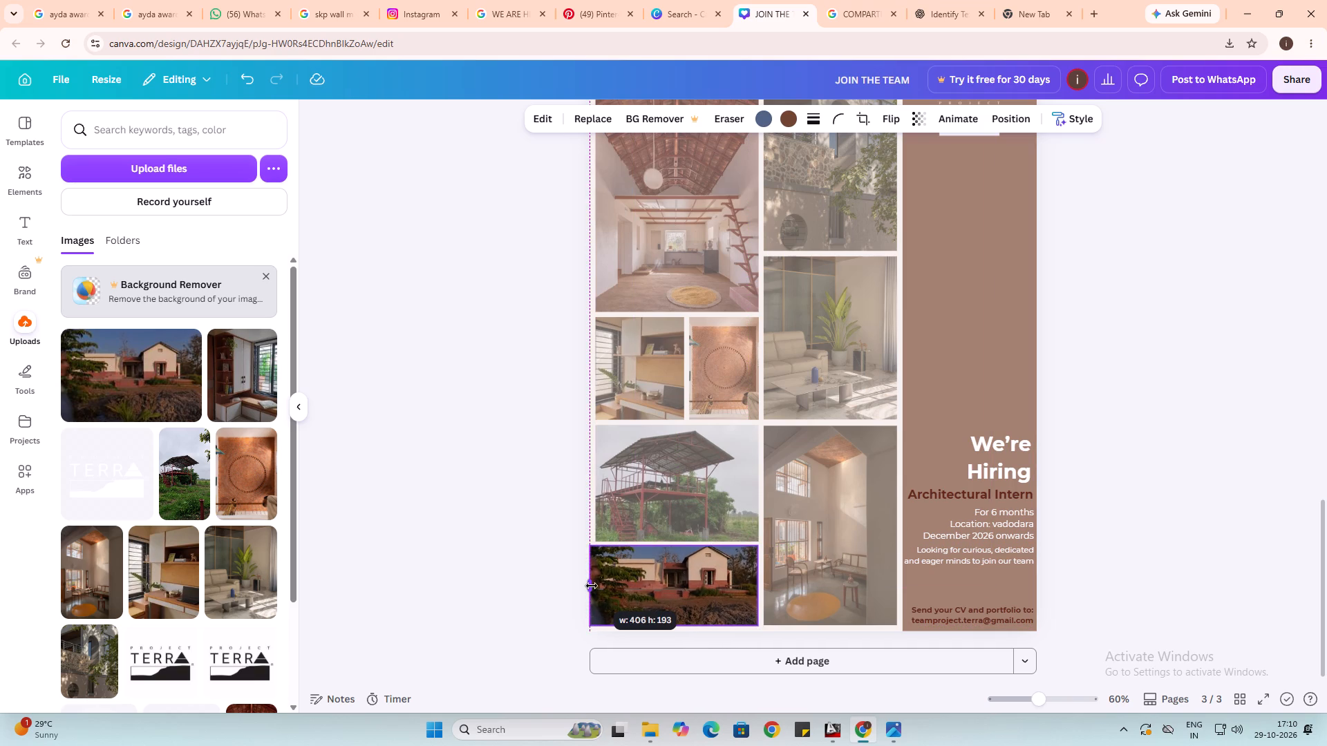
{"action": "left_click_drag", "start_coordinate": [592, 586], "coordinate": [595, 587]}
Reposition the house photo inside its crop frame so the top edge of the image is kept.
{"action": "double_click", "coordinate": [663, 592]}
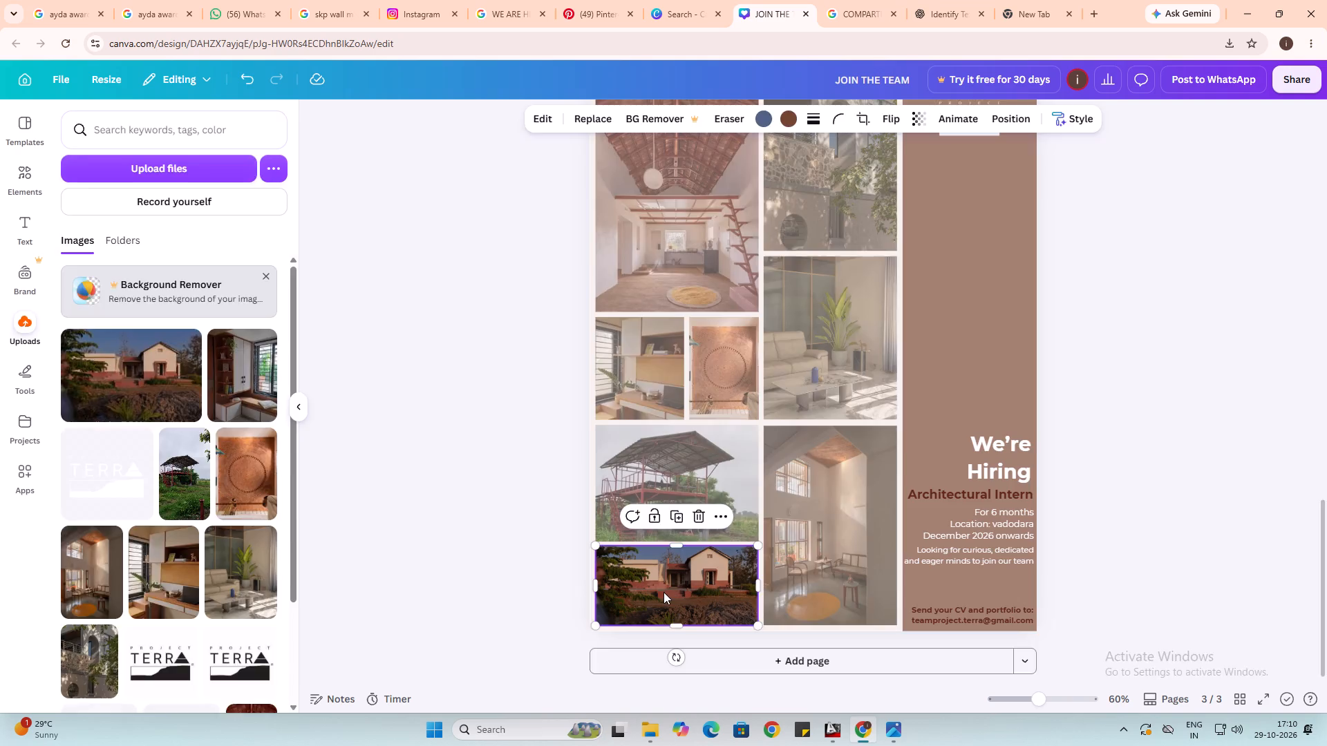
{"action": "left_click", "coordinate": [681, 579]}
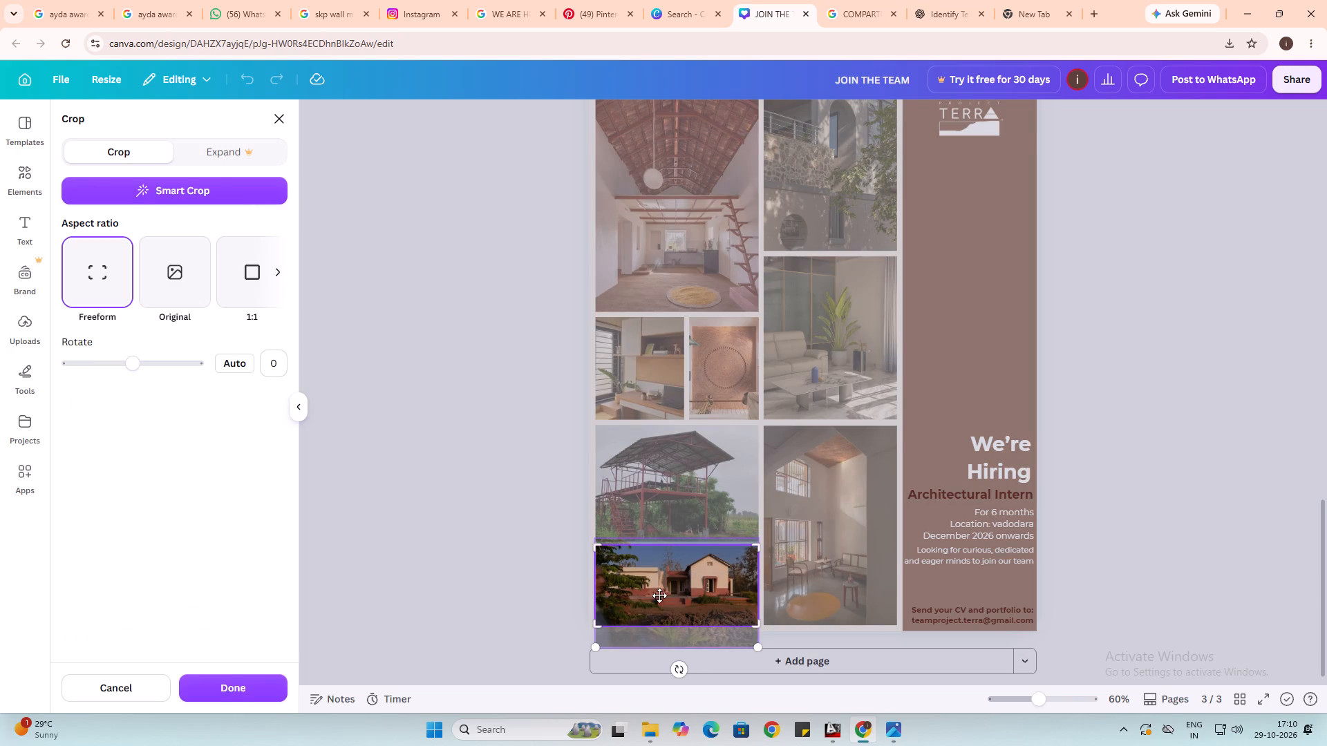
{"action": "left_click", "coordinate": [516, 582]}
{"action": "left_click", "coordinate": [516, 582]}
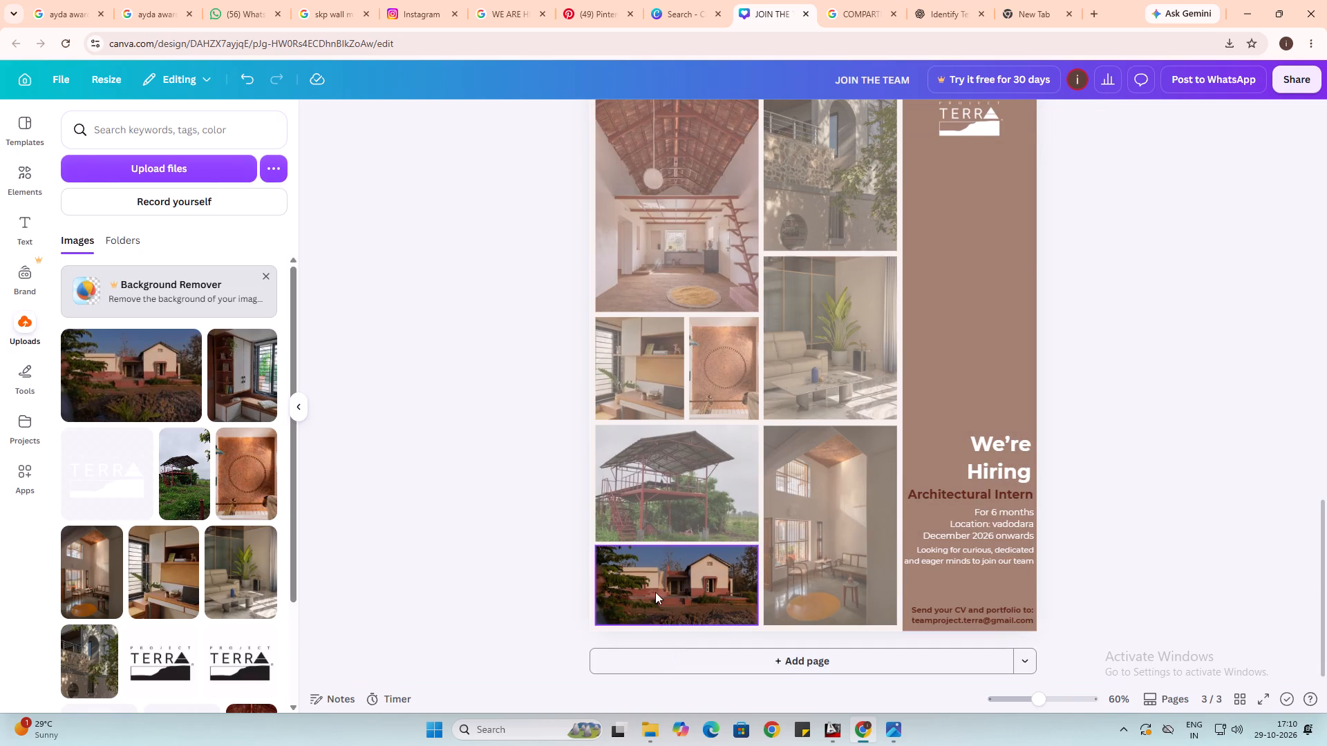
Send the house photo backward one layer, beneath the collage's translucent overlay.
{"action": "left_click", "coordinate": [662, 584]}
{"action": "right_click", "coordinate": [663, 583]}
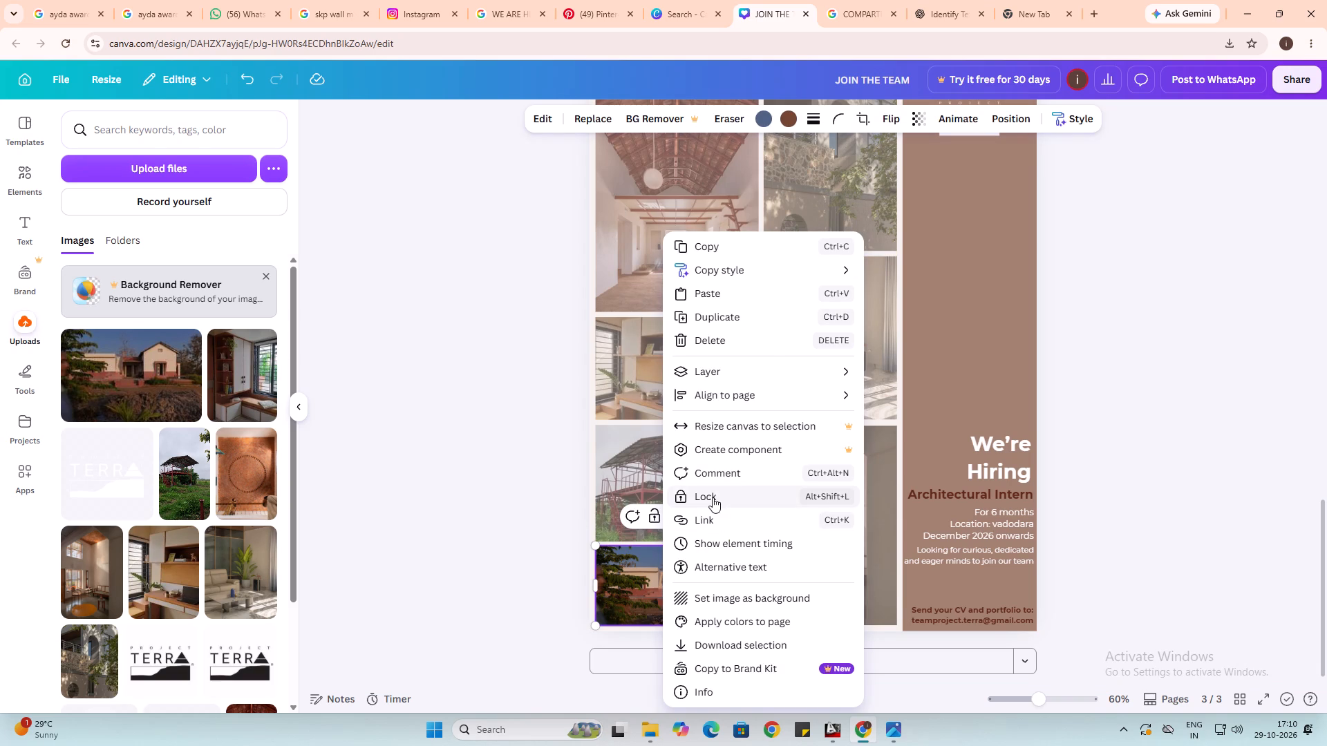
{"action": "left_click", "coordinate": [772, 365]}
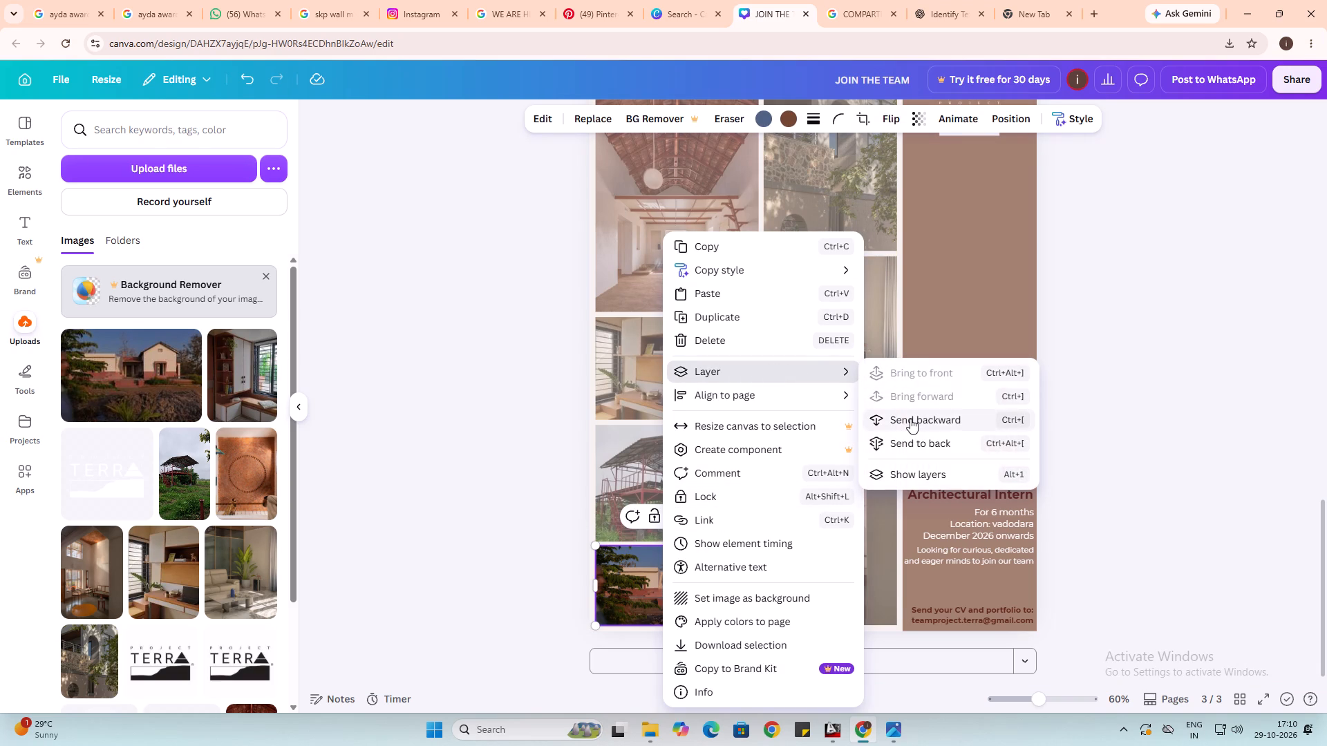
{"action": "left_click", "coordinate": [911, 419]}
{"action": "left_click", "coordinate": [418, 573]}
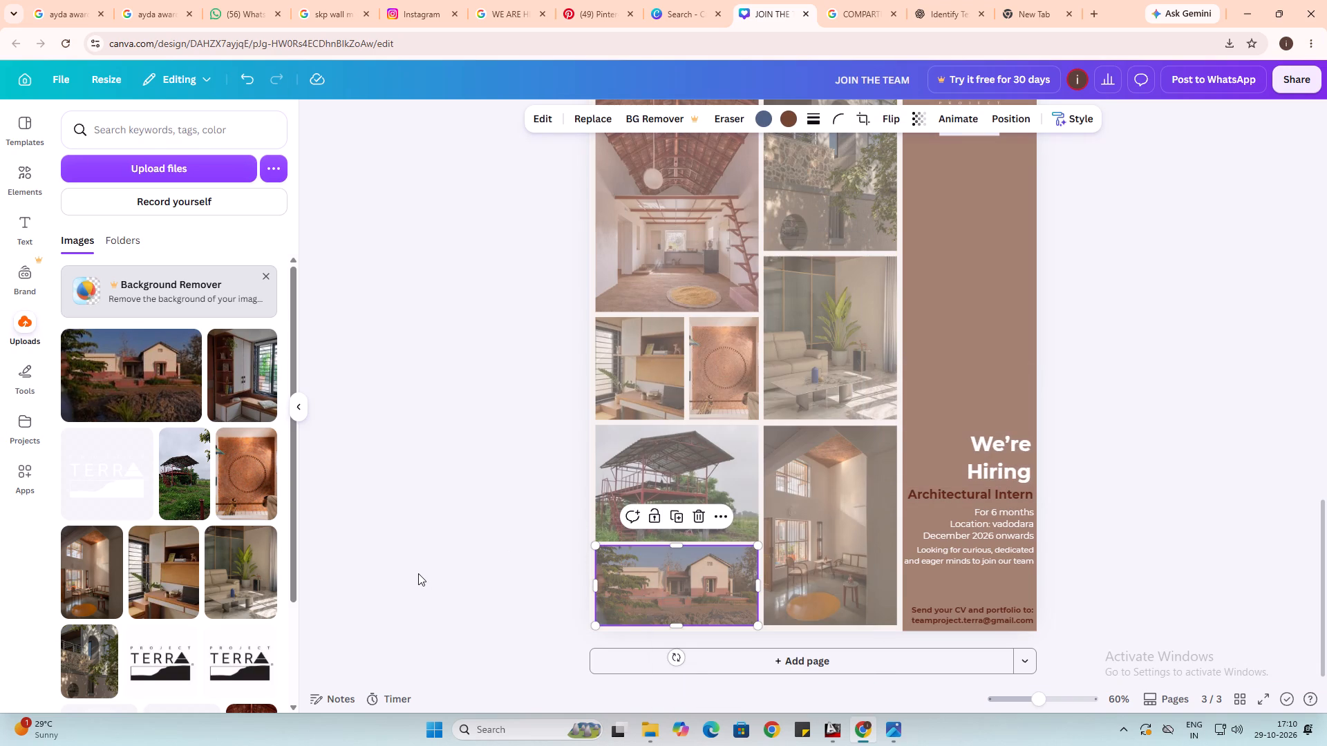
{"action": "left_click", "coordinate": [477, 573]}
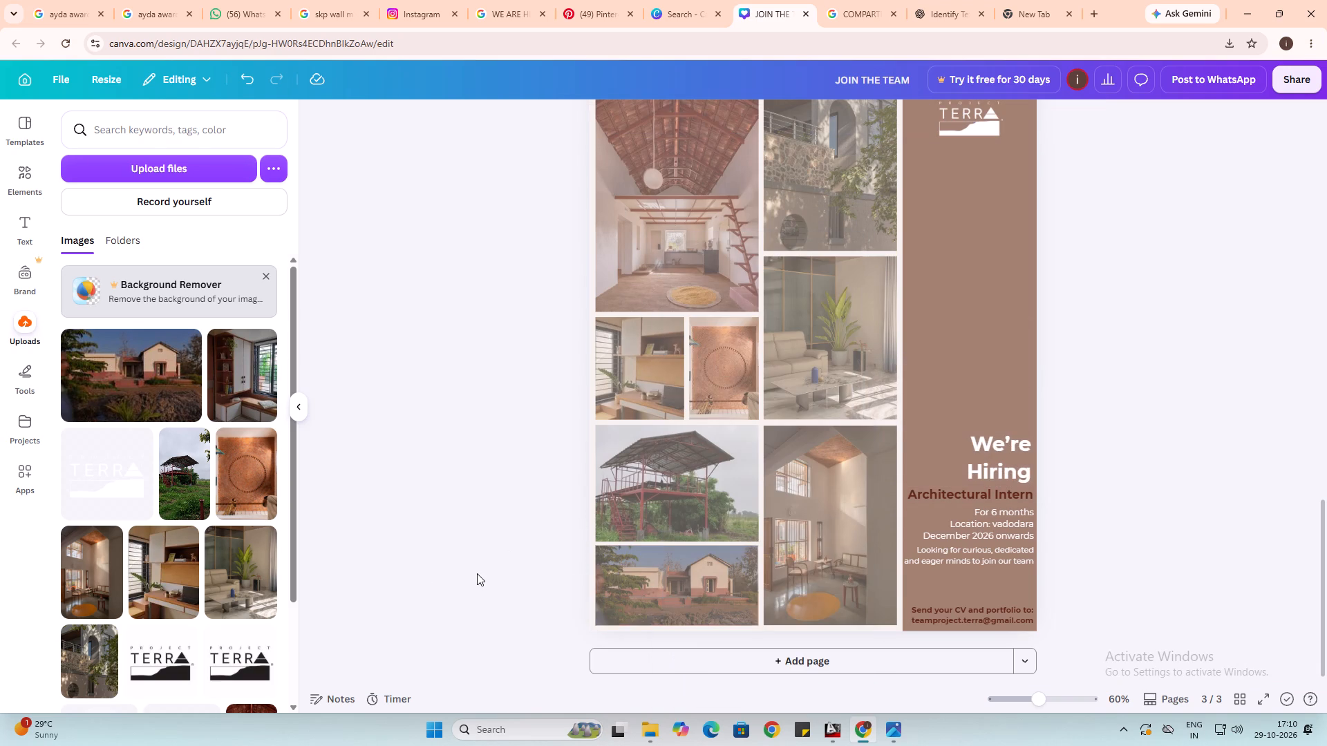
Review the page 3 poster and download only that page as a PNG.
{"action": "scroll", "coordinate": [477, 573], "scroll_direction": "up", "scroll_amount": 1}
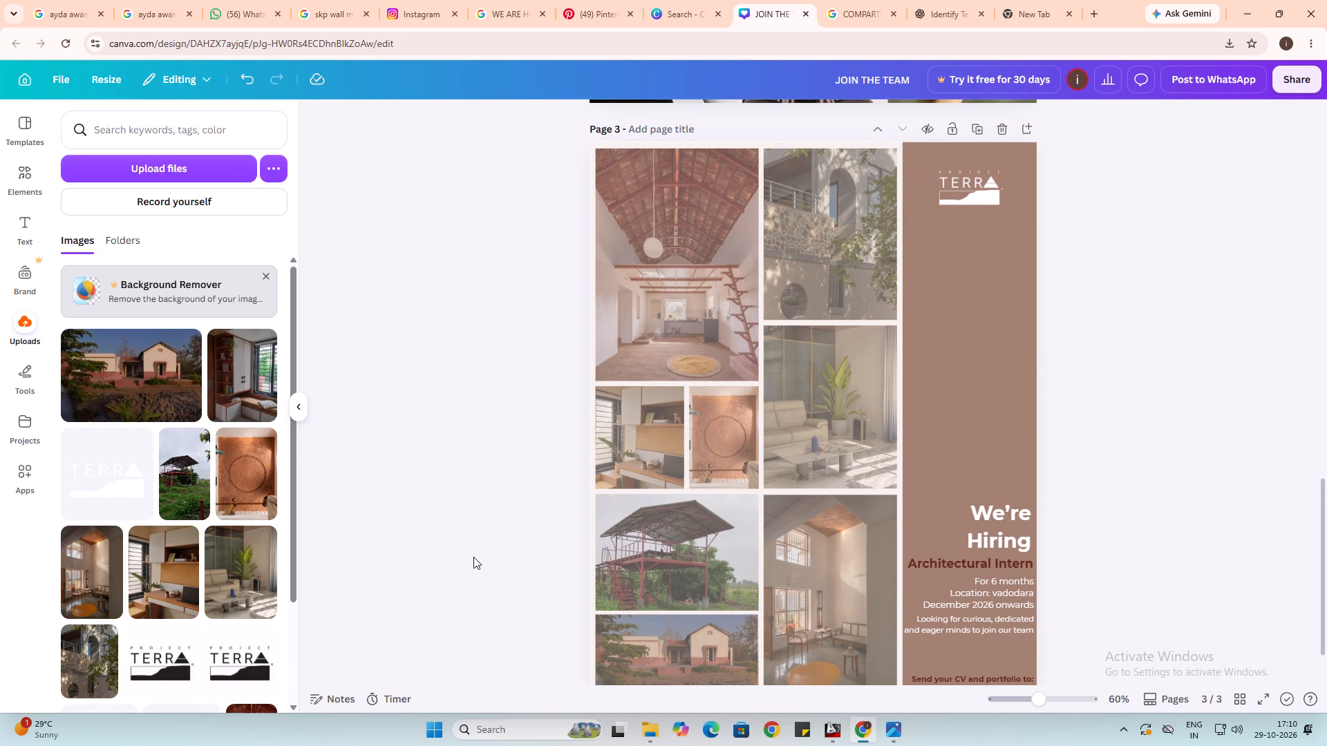
{"action": "scroll", "coordinate": [473, 557], "scroll_direction": "down", "scroll_amount": 1}
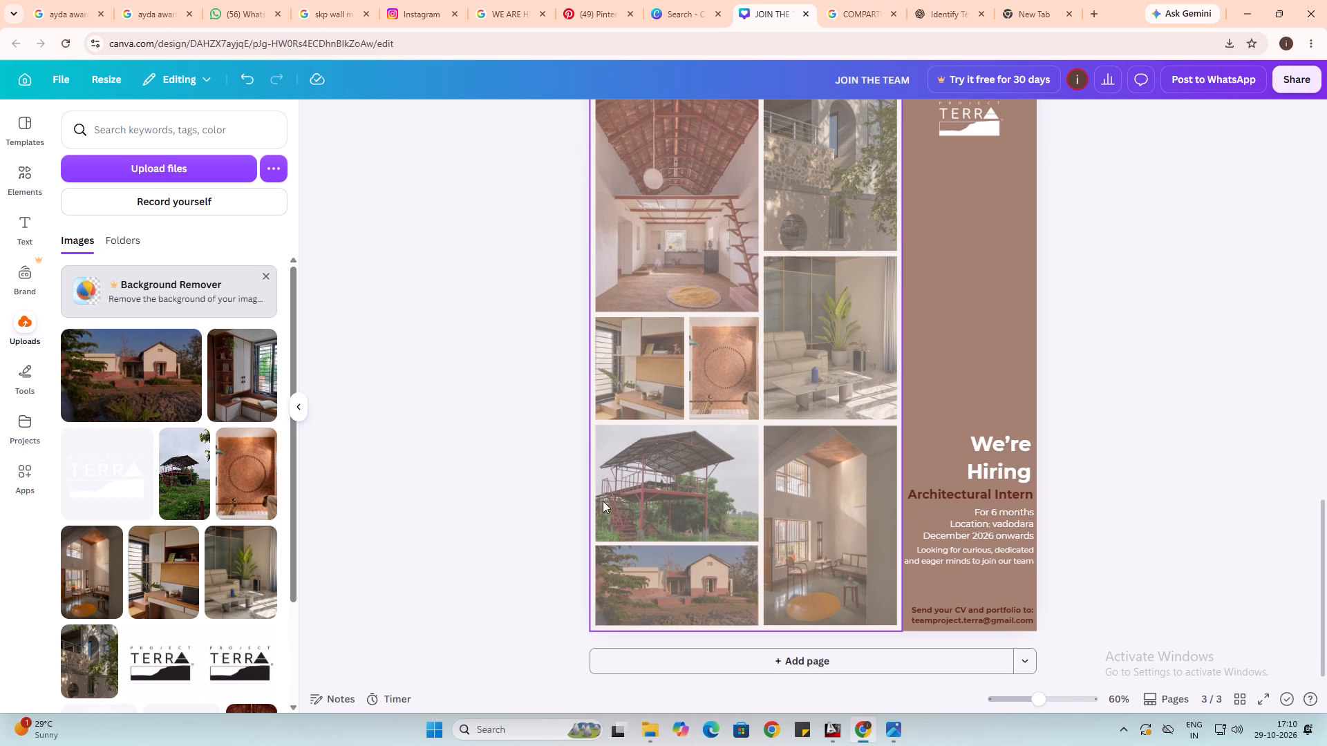
{"action": "scroll", "coordinate": [488, 550], "scroll_direction": "up", "scroll_amount": 1}
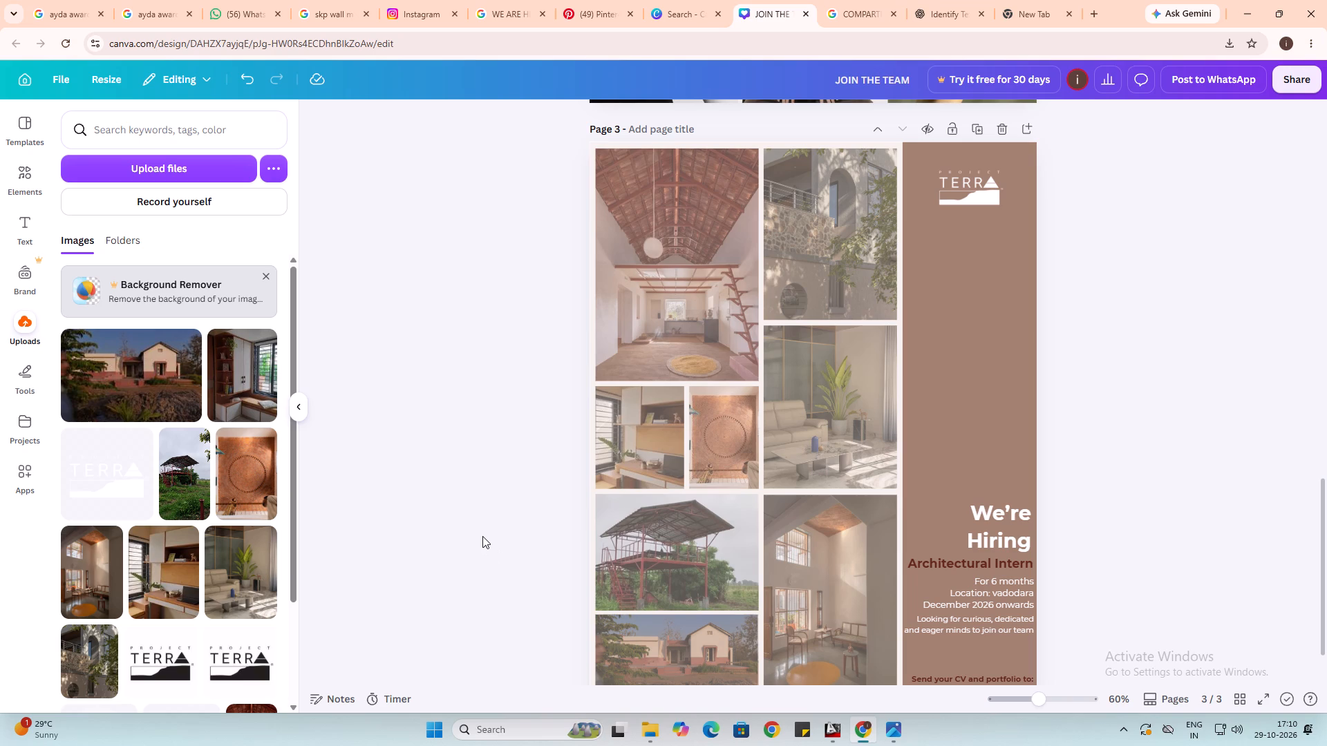
{"action": "left_click", "coordinate": [1283, 83]}
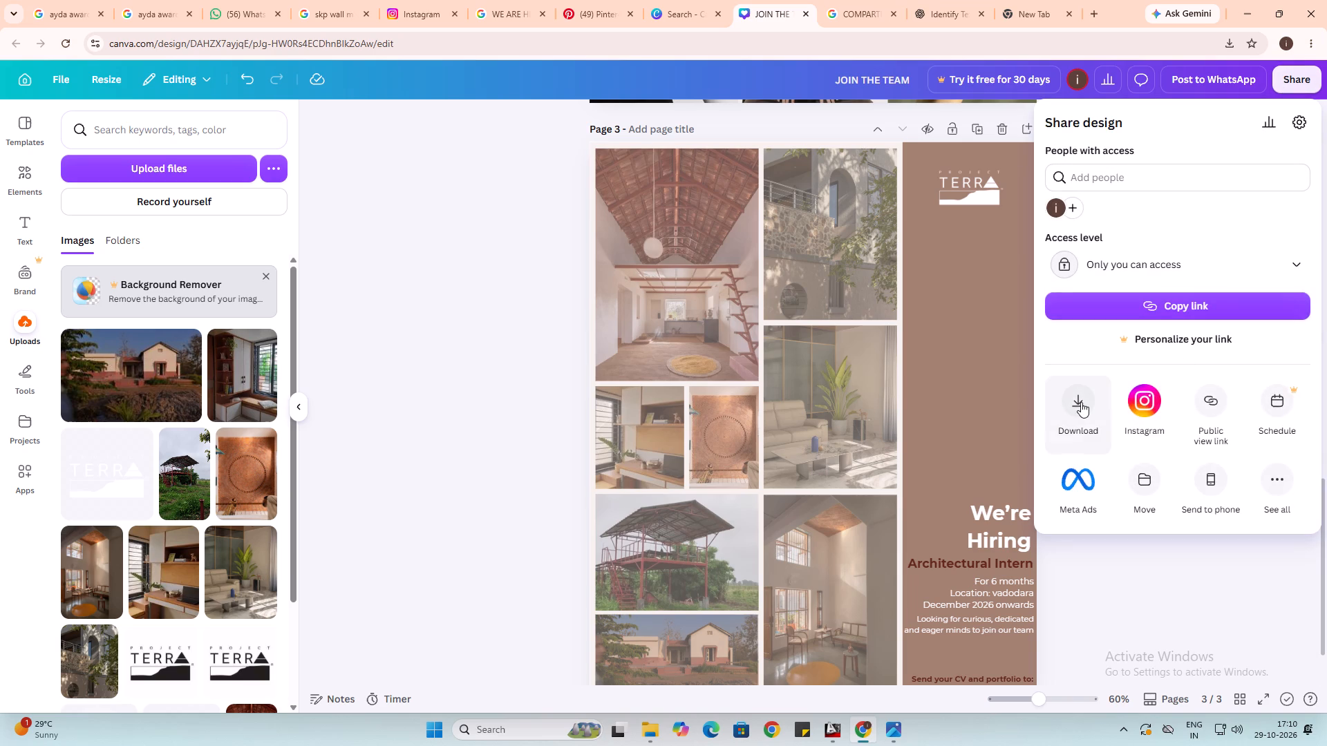
{"action": "left_click", "coordinate": [1075, 398]}
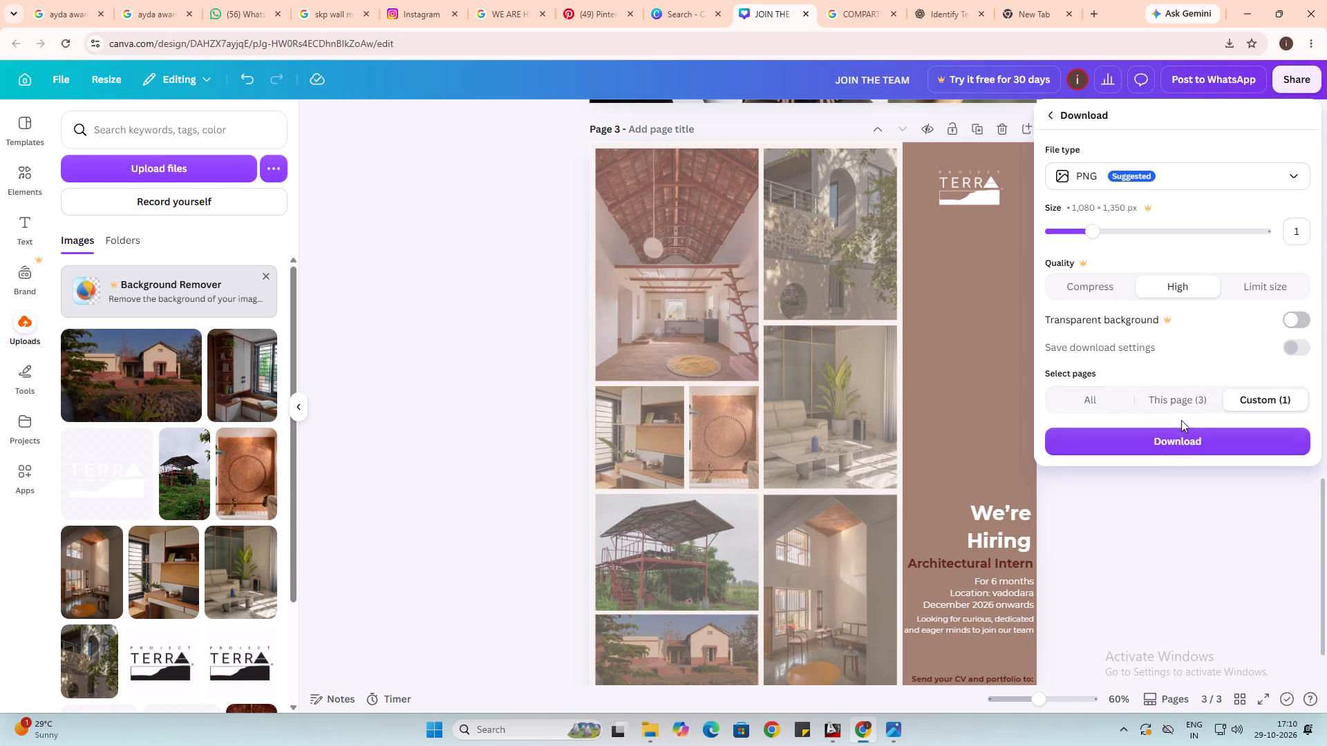
{"action": "left_click", "coordinate": [1176, 405]}
{"action": "left_click", "coordinate": [1167, 441]}
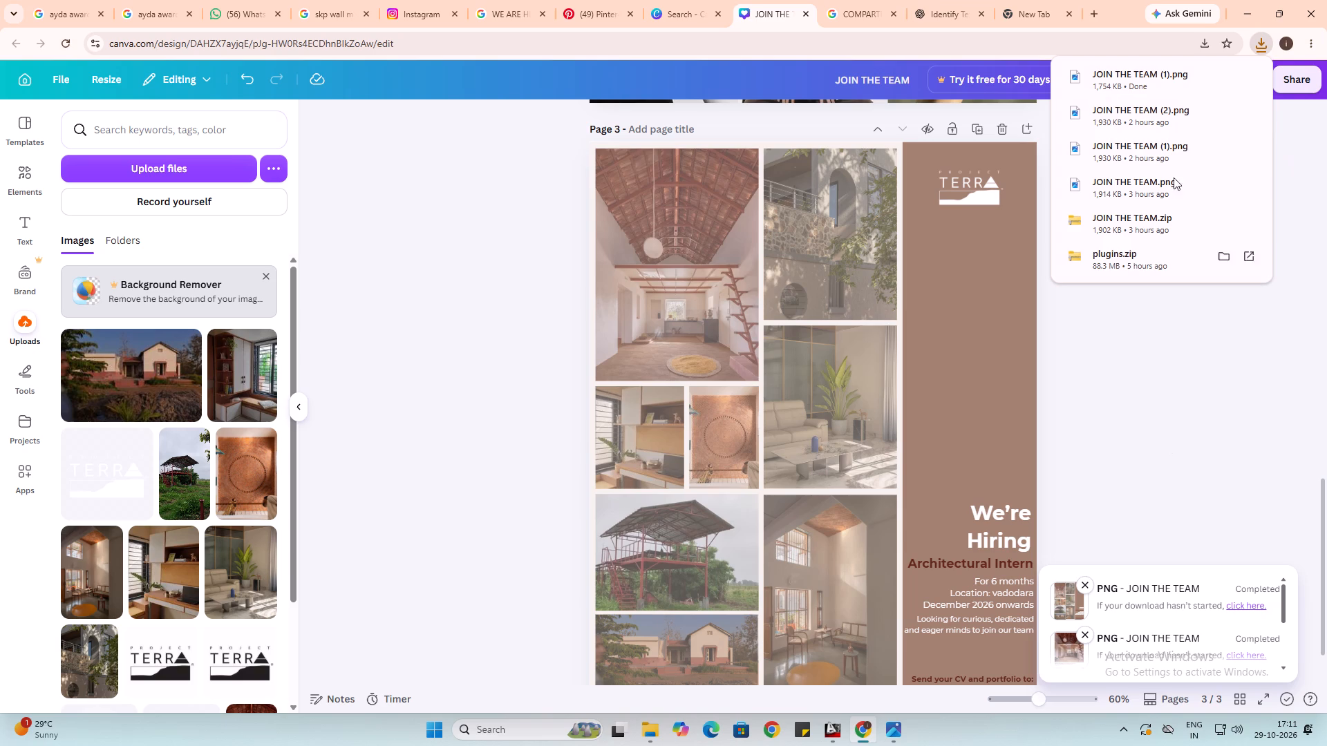
Open JOIN THE TEAM (1) from the Downloads folder at full window size and copy the poster image.
{"action": "left_click", "coordinate": [1220, 75]}
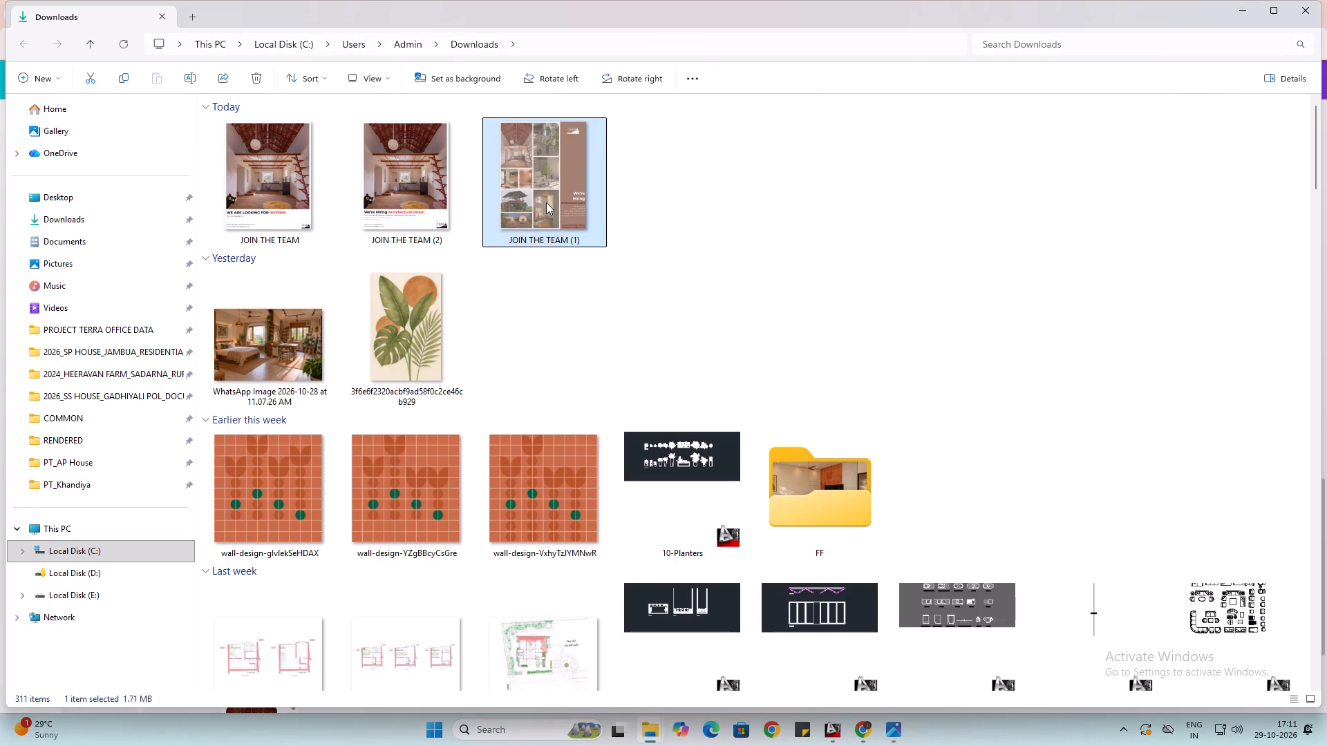
{"action": "double_click", "coordinate": [546, 202]}
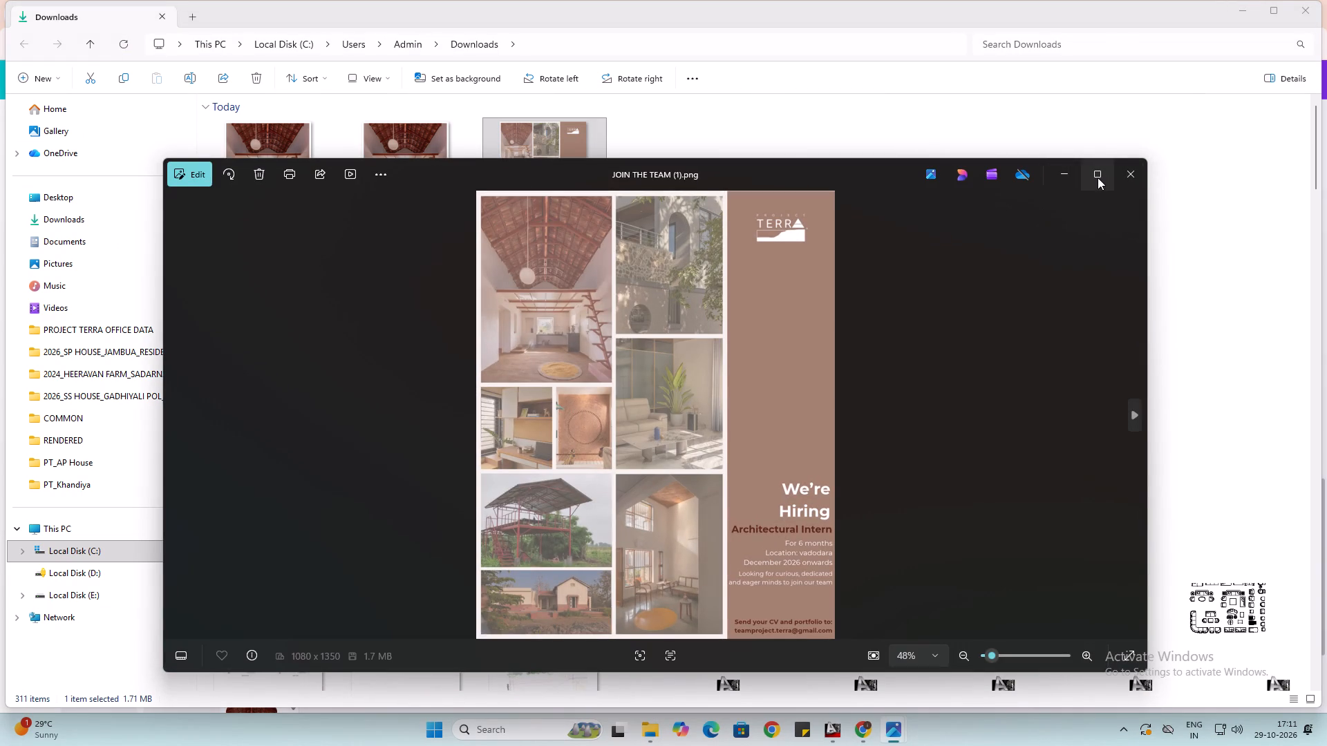
{"action": "left_click", "coordinate": [1098, 178]}
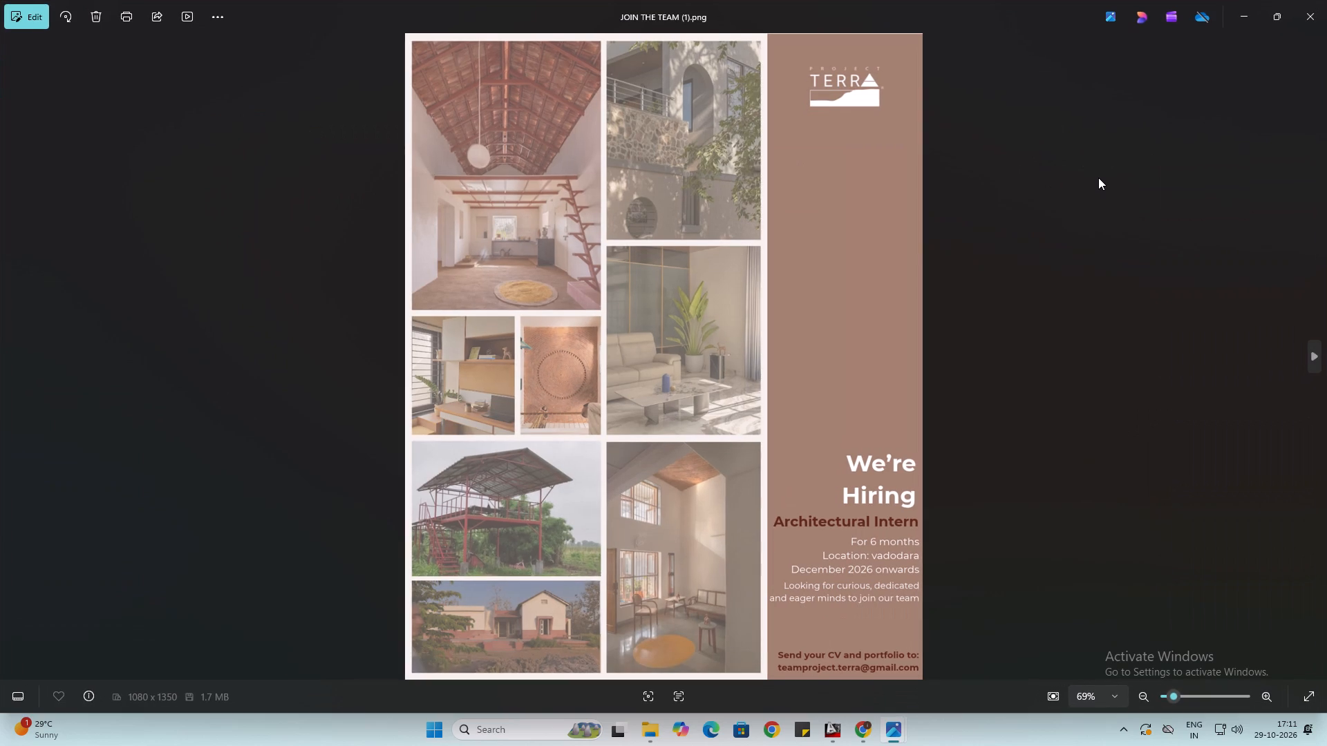
{"action": "right_click", "coordinate": [619, 384]}
{"action": "left_click", "coordinate": [688, 61]}
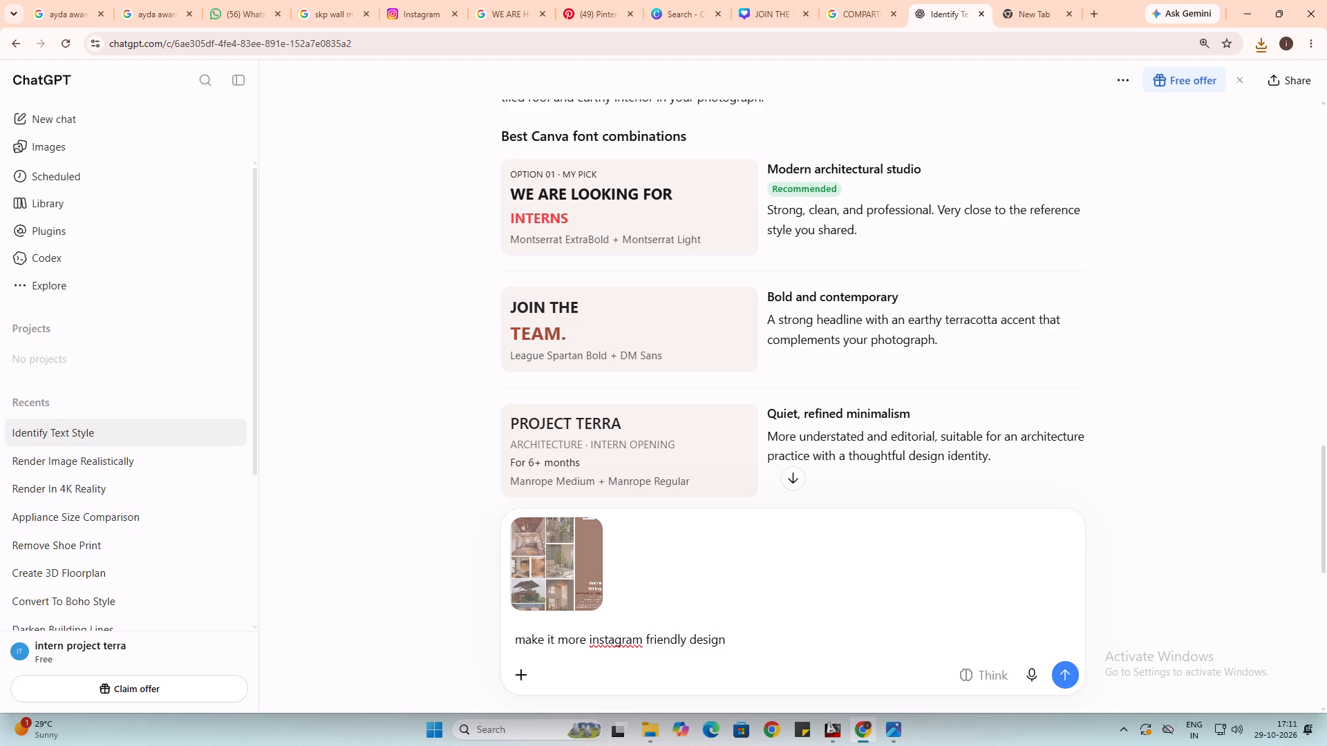
Send ChatGPT the attached poster image with the request "make it more instagram friendly design".
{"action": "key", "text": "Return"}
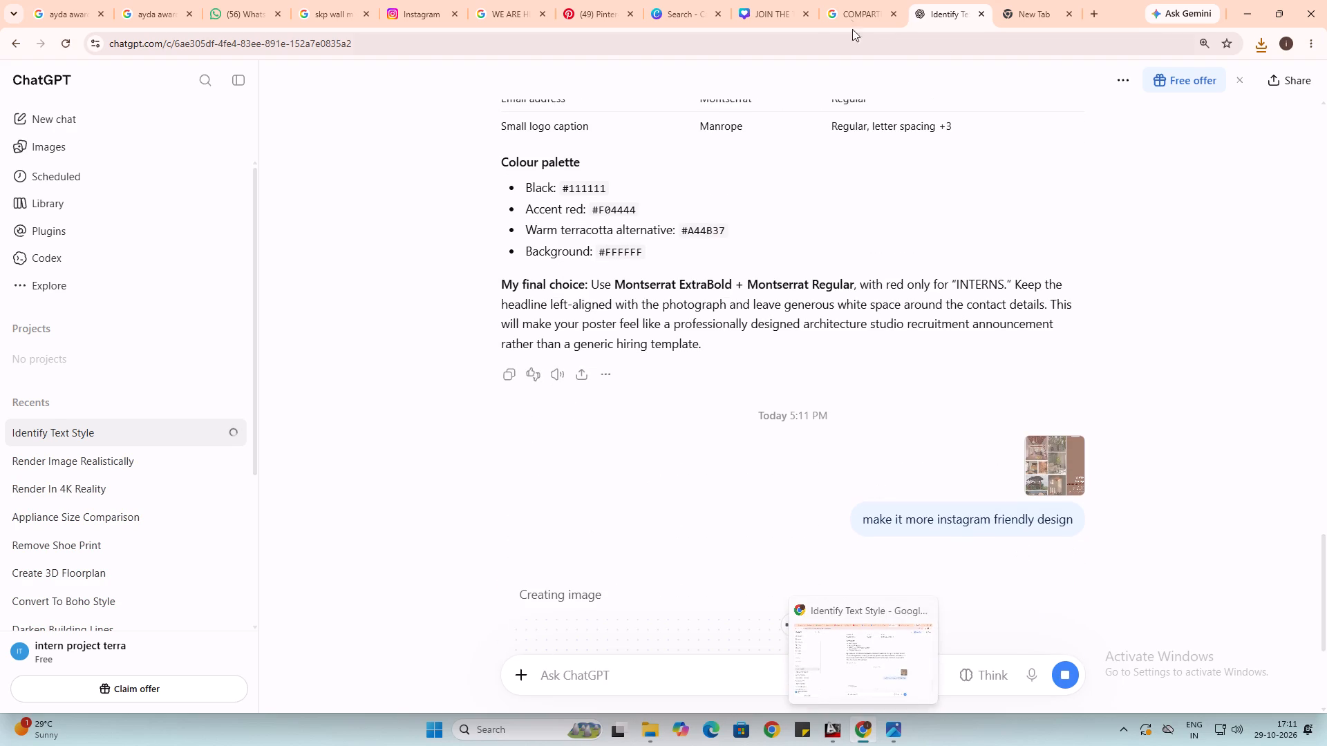
Switch to the JOIN THE TEAM design in Canva and search all elements for "white cat".
{"action": "left_click", "coordinate": [769, 0]}
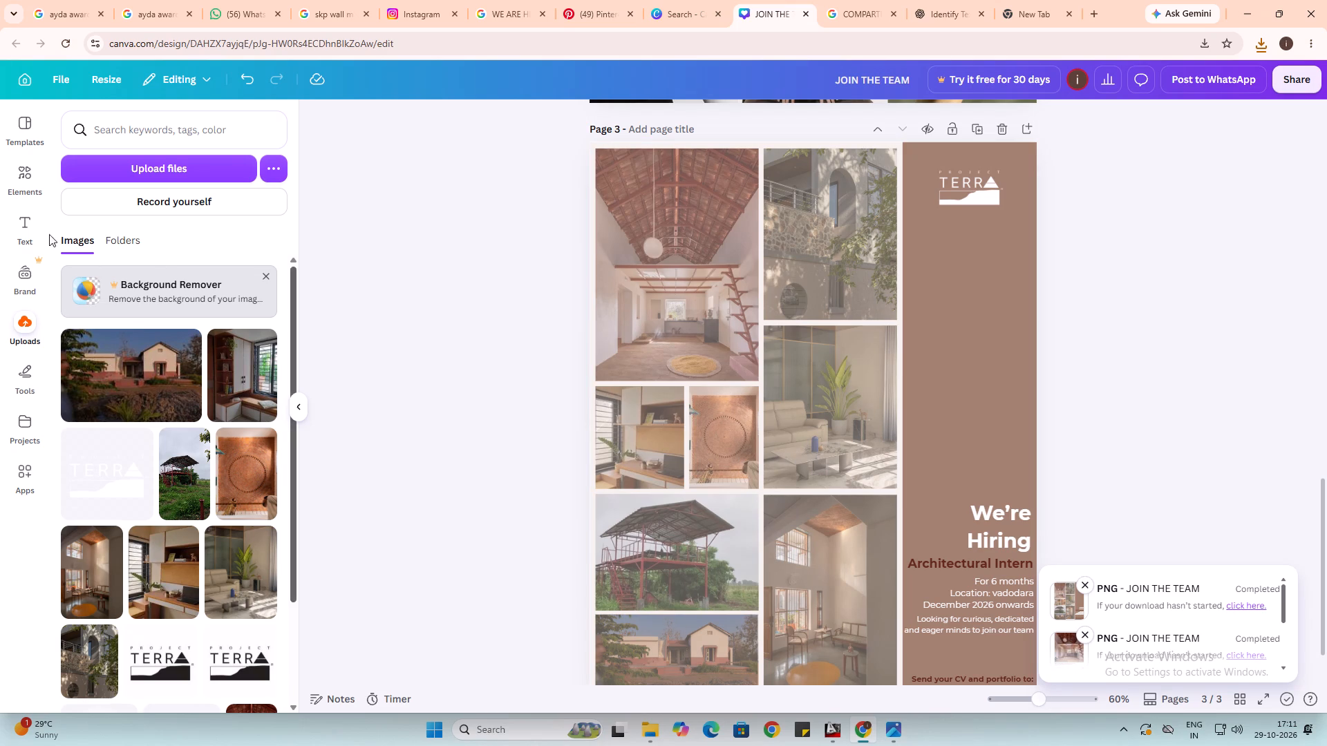
{"action": "left_click", "coordinate": [33, 172]}
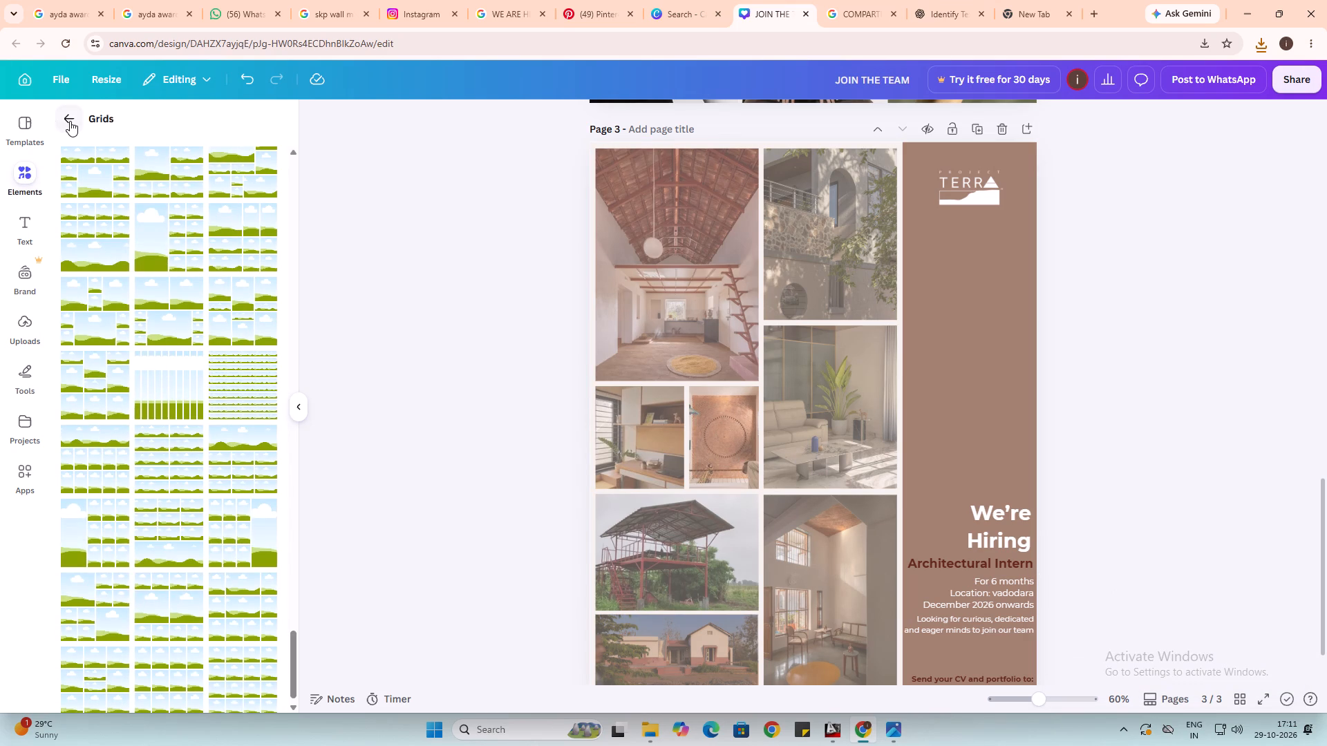
{"action": "left_click", "coordinate": [70, 121]}
{"action": "left_click", "coordinate": [156, 126]}
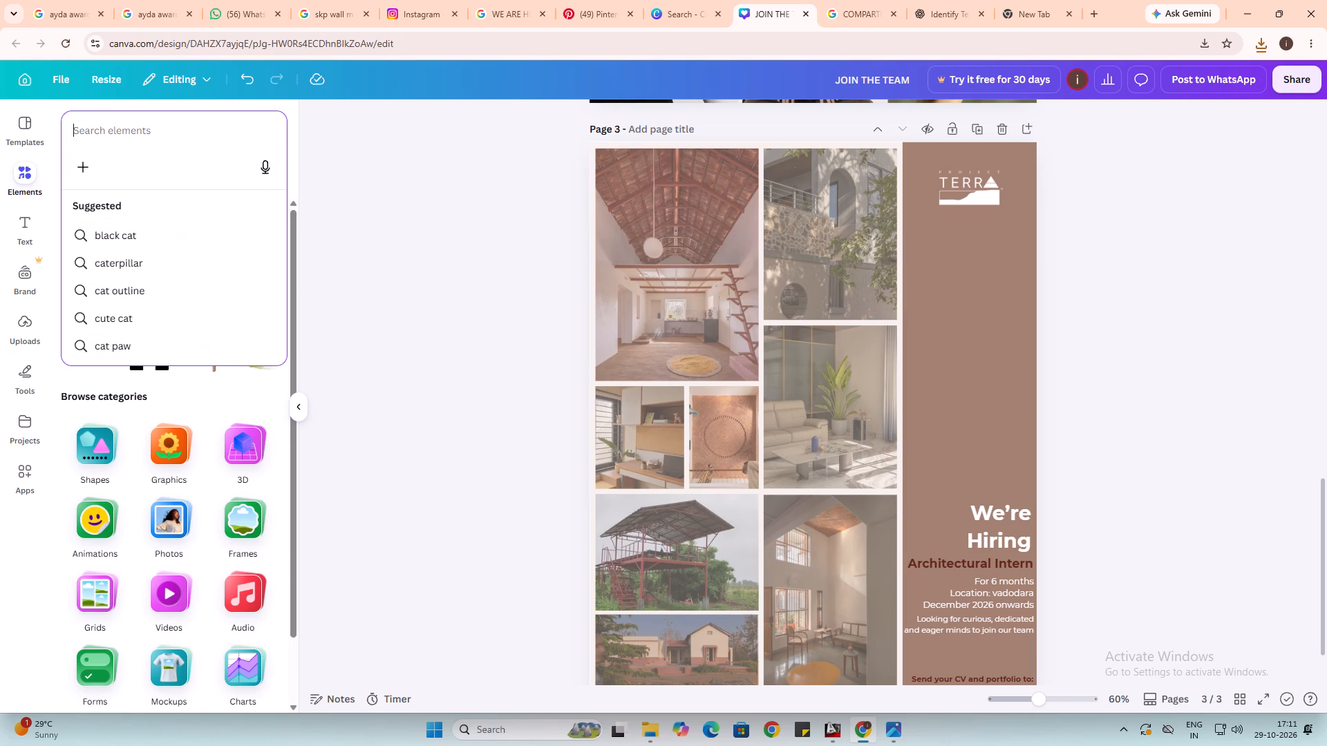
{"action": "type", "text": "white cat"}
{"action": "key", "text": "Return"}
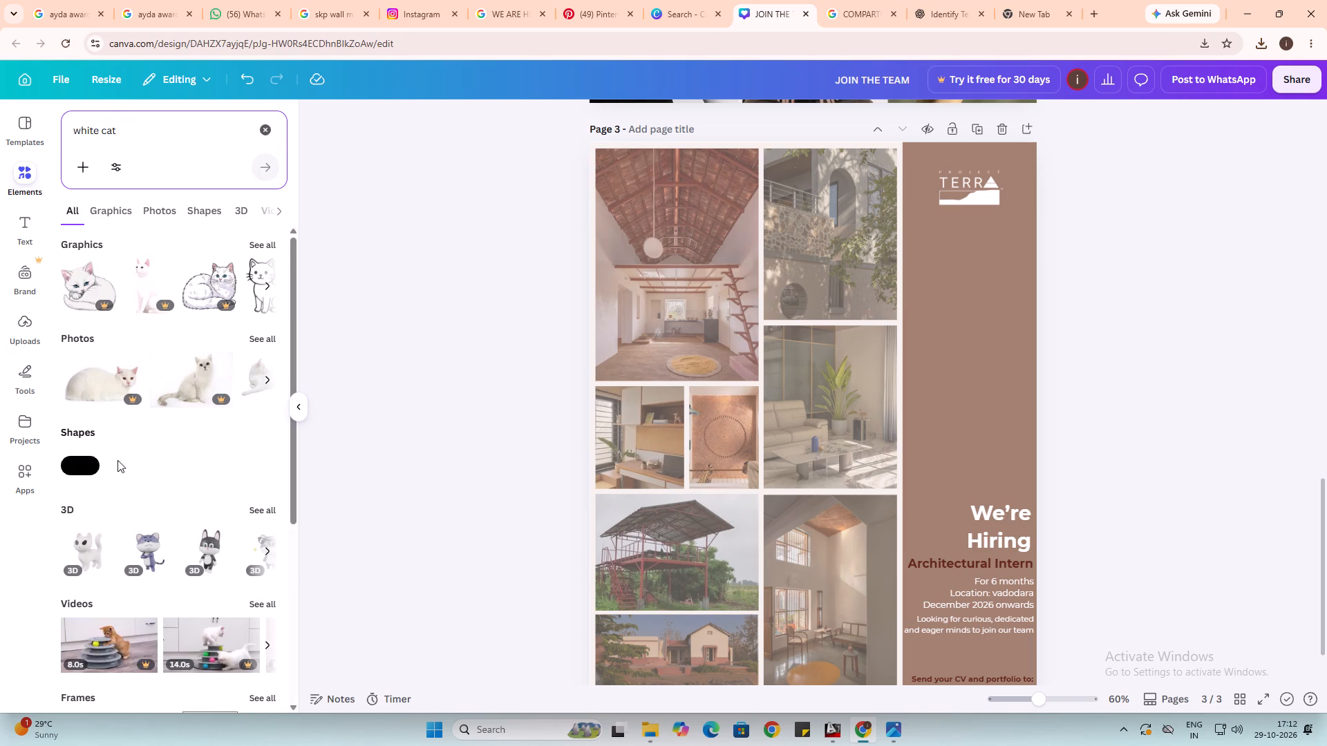
Browse the full set of white cat graphics for one that suits the poster.
{"action": "left_click", "coordinate": [258, 243]}
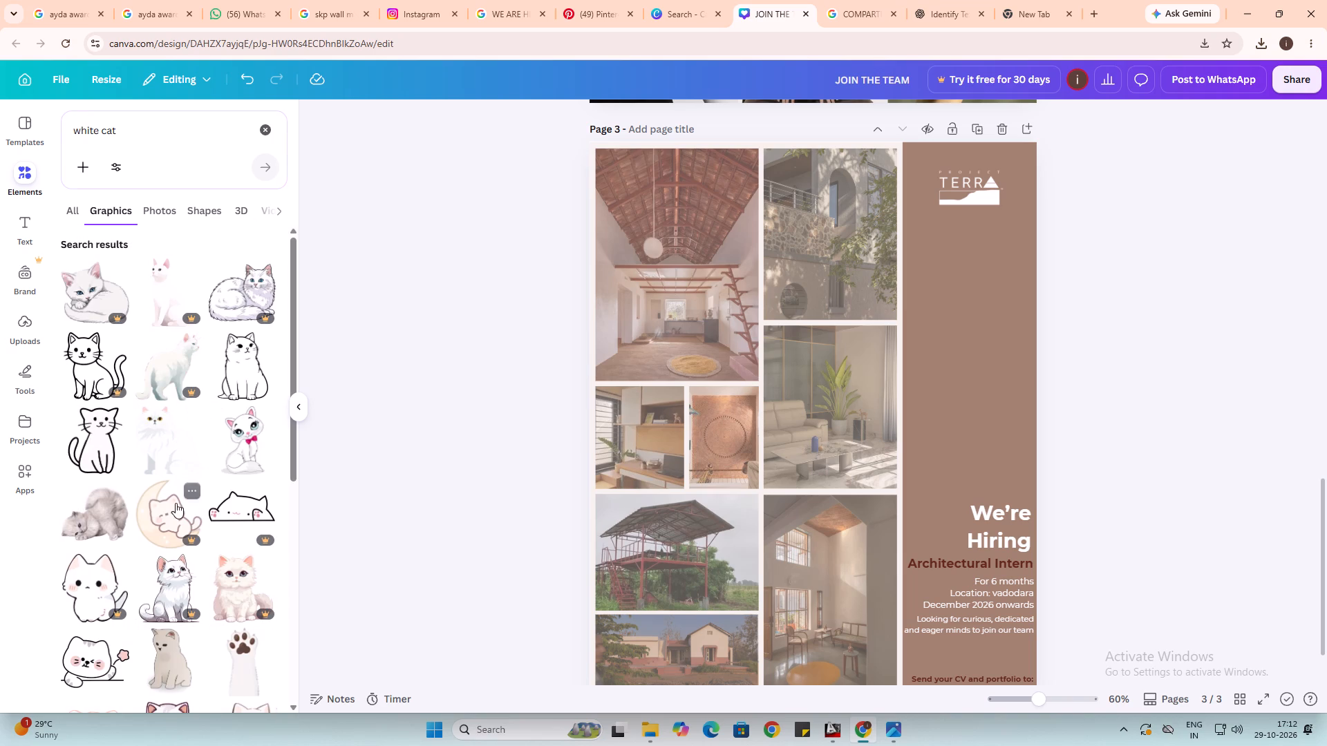
{"action": "scroll", "coordinate": [176, 503], "scroll_direction": "down", "scroll_amount": 1}
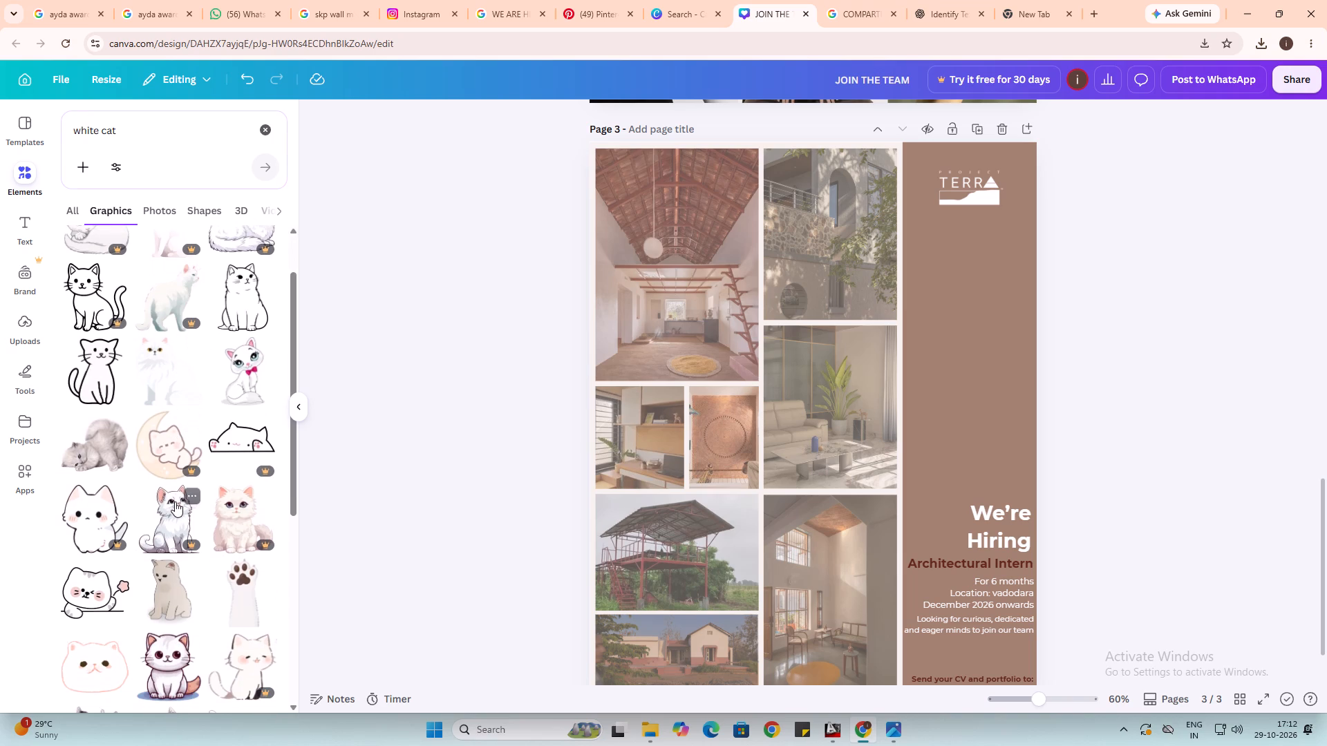
{"action": "scroll", "coordinate": [175, 501], "scroll_direction": "down", "scroll_amount": 2}
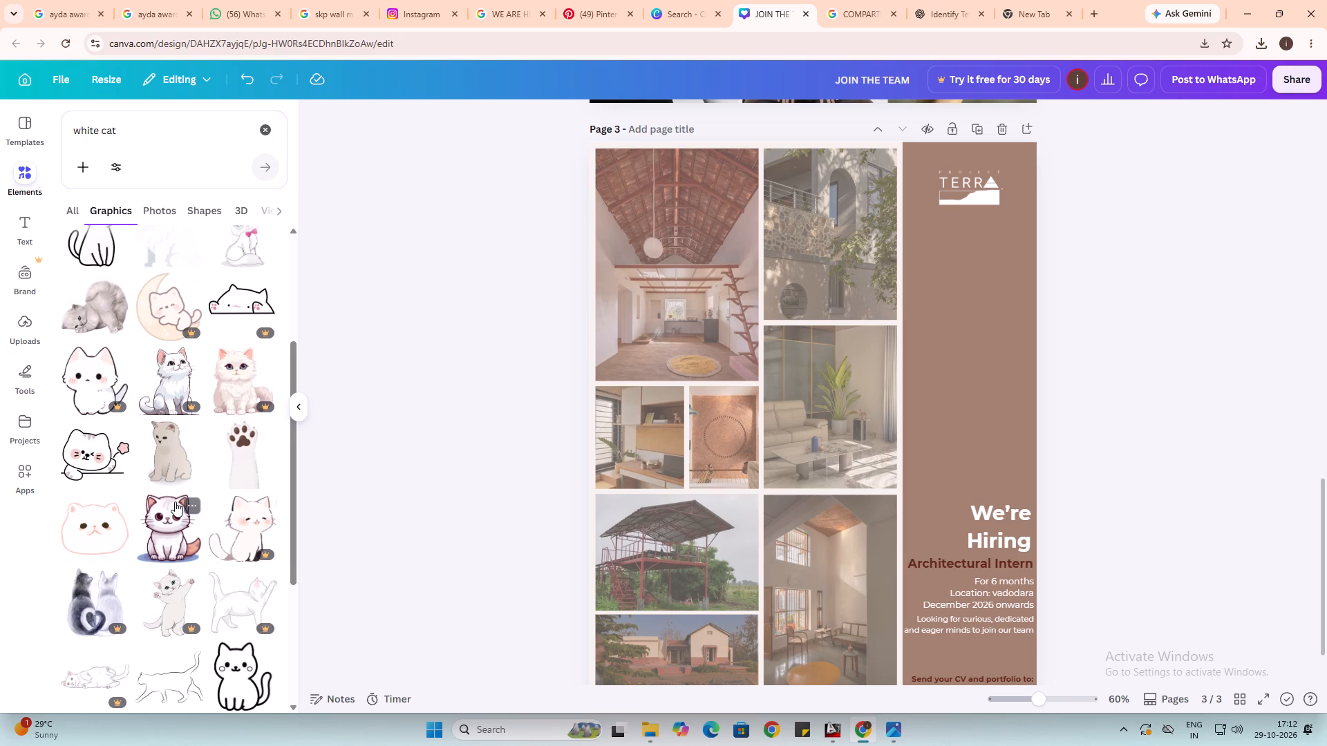
{"action": "scroll", "coordinate": [175, 501], "scroll_direction": "down", "scroll_amount": 3}
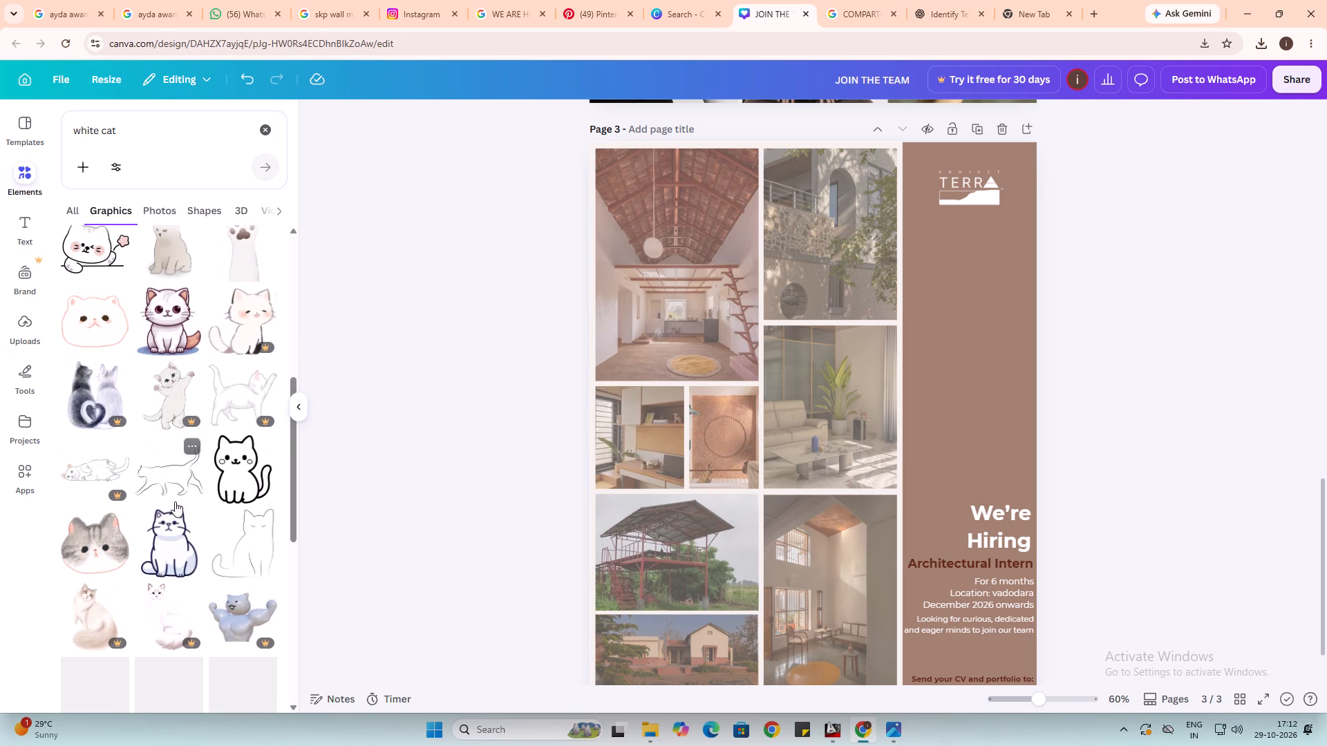
{"action": "scroll", "coordinate": [175, 501], "scroll_direction": "down", "scroll_amount": 2}
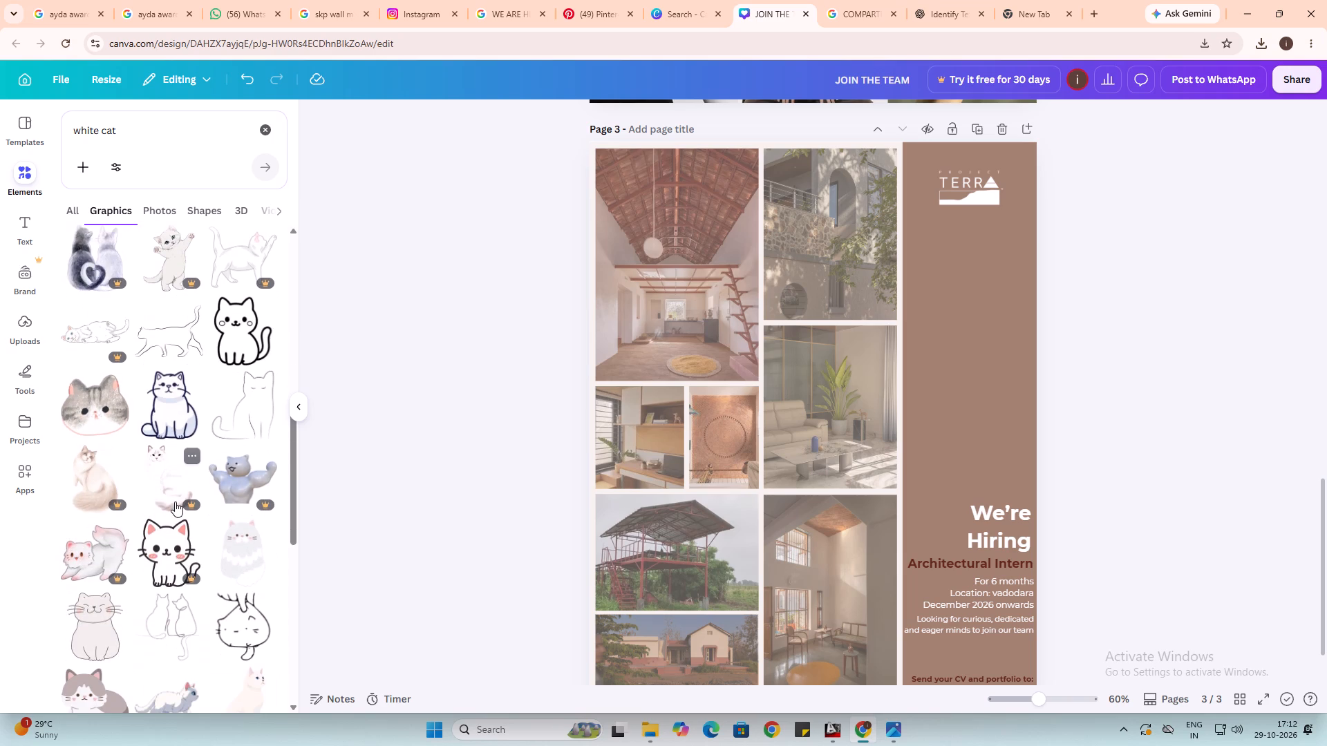
{"action": "scroll", "coordinate": [175, 501], "scroll_direction": "down", "scroll_amount": 5}
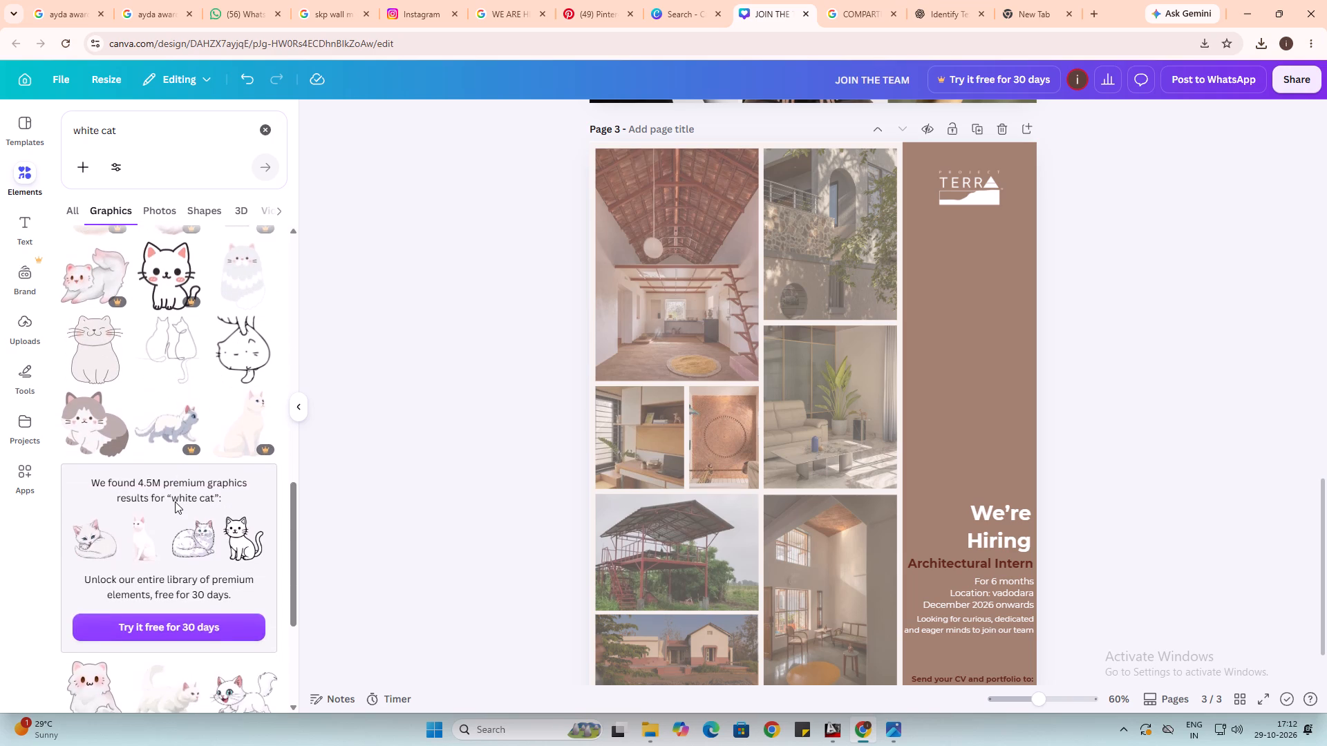
{"action": "scroll", "coordinate": [175, 501], "scroll_direction": "down", "scroll_amount": 2}
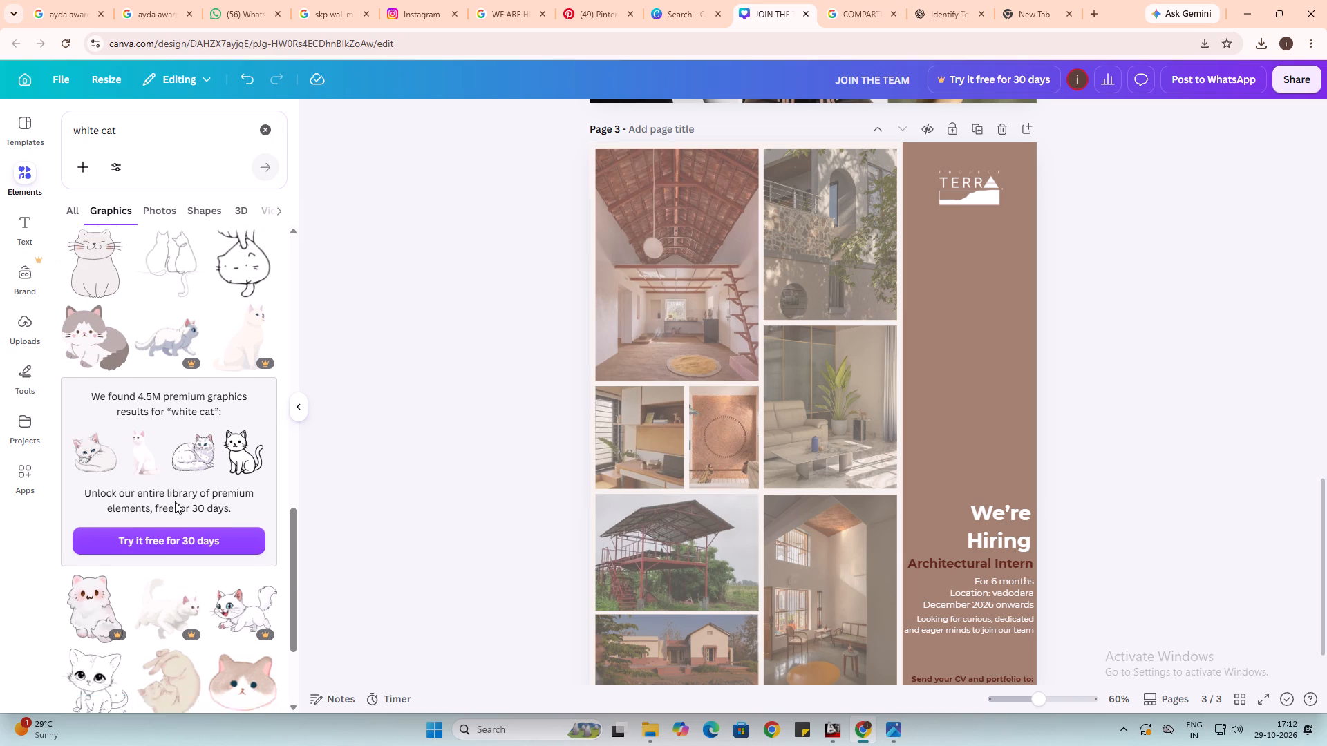
{"action": "scroll", "coordinate": [175, 501], "scroll_direction": "down", "scroll_amount": 3}
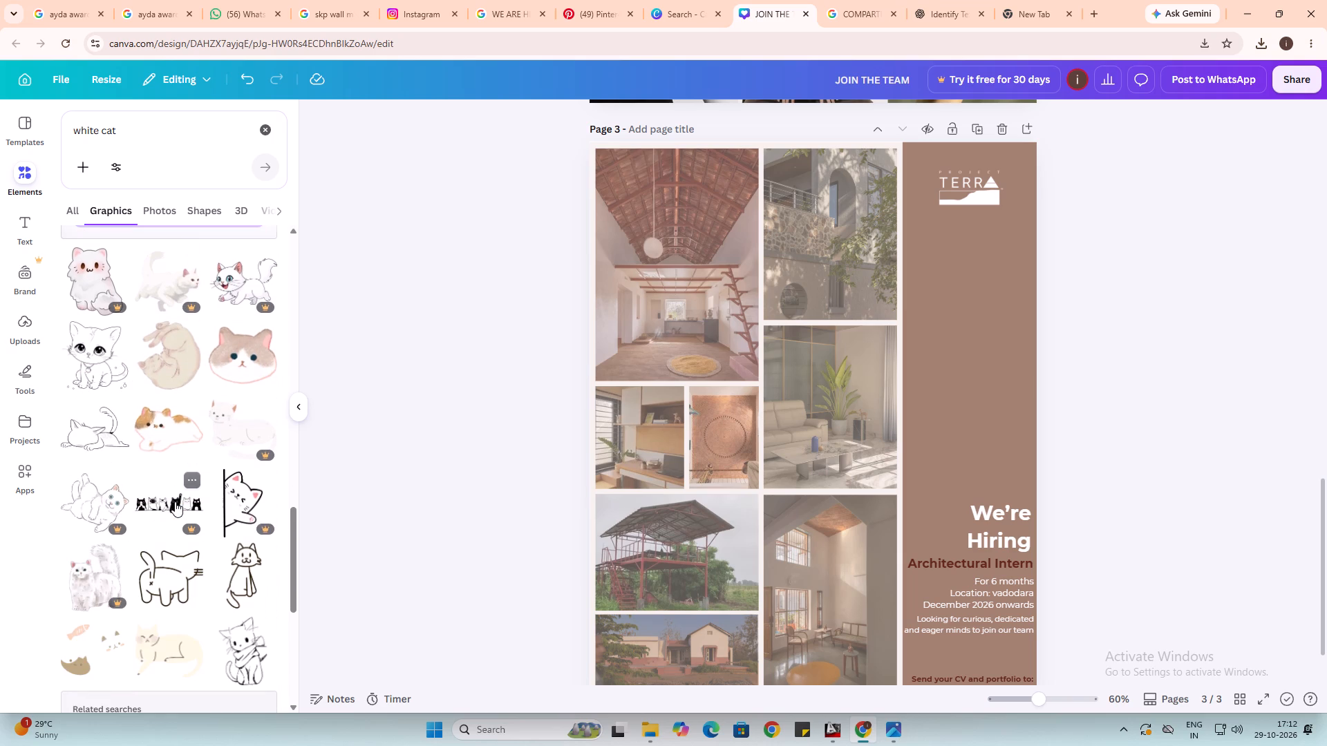
{"action": "scroll", "coordinate": [175, 501], "scroll_direction": "down", "scroll_amount": 10}
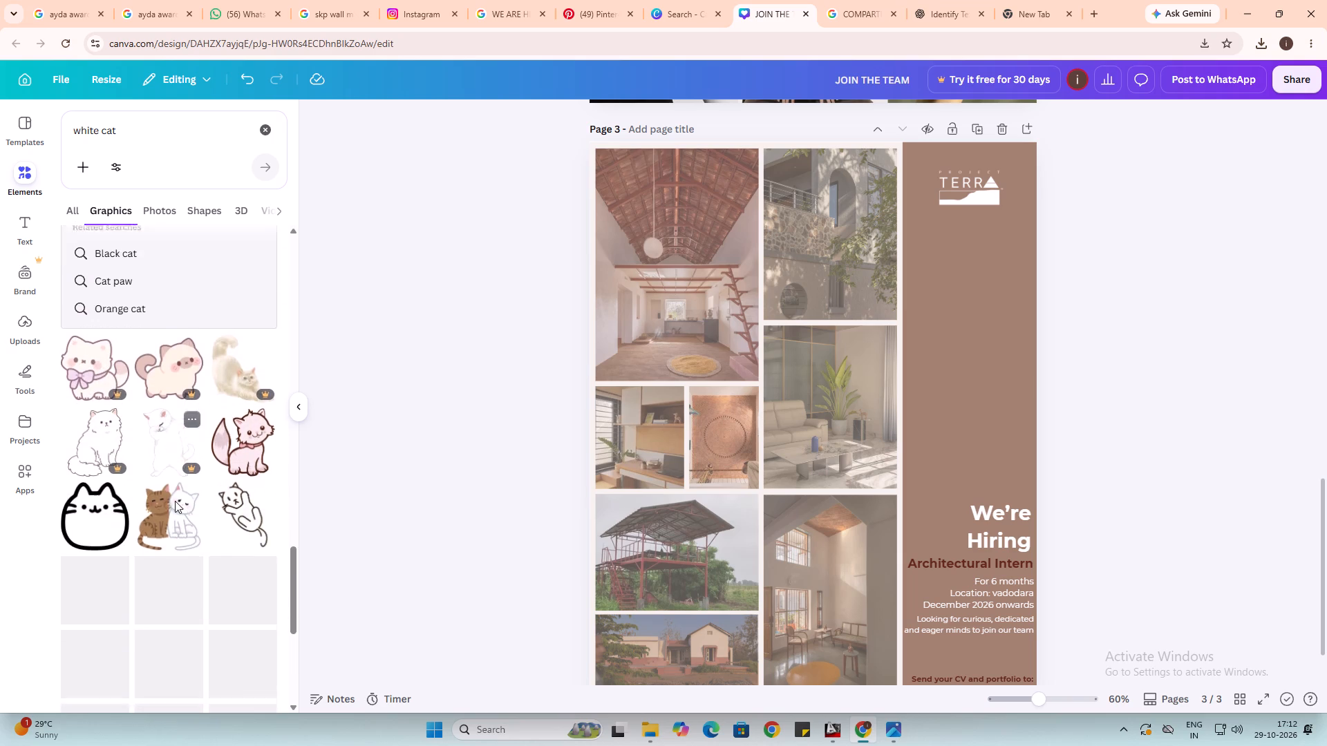
{"action": "scroll", "coordinate": [175, 501], "scroll_direction": "down", "scroll_amount": 2}
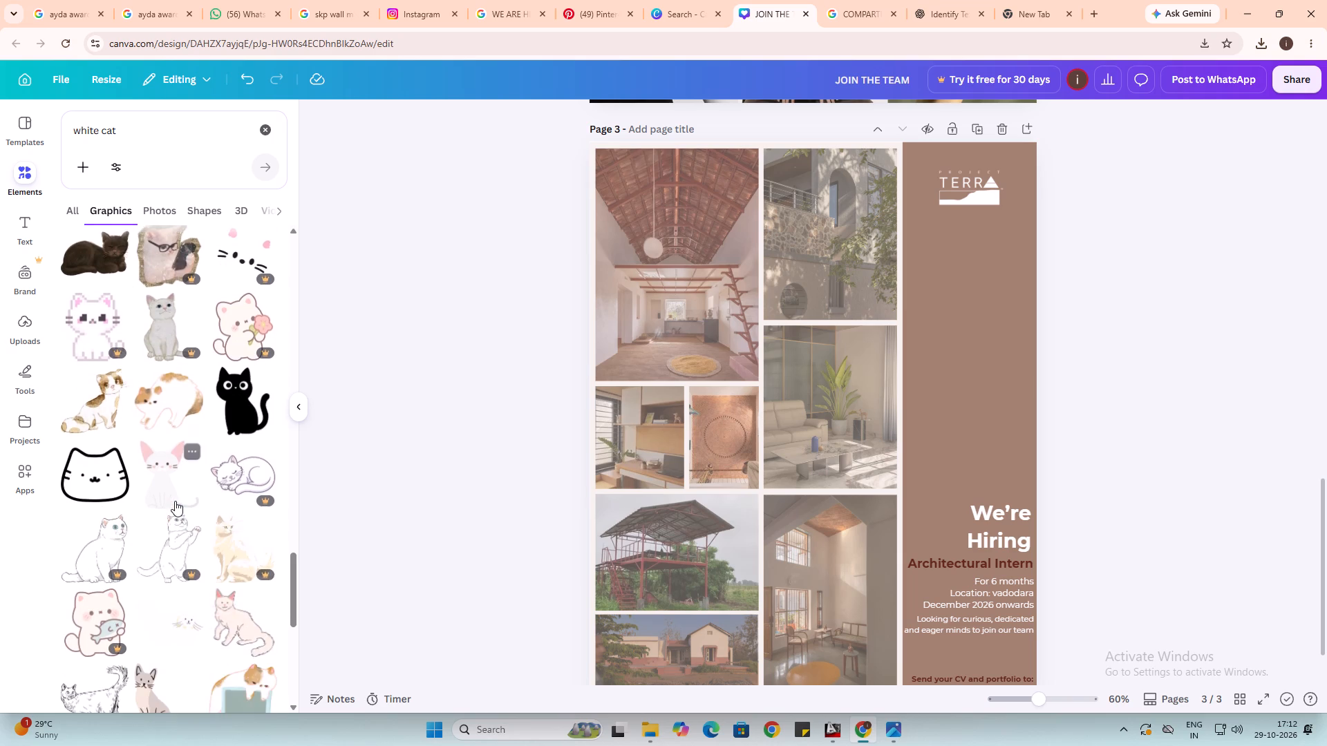
{"action": "scroll", "coordinate": [175, 501], "scroll_direction": "down", "scroll_amount": 5}
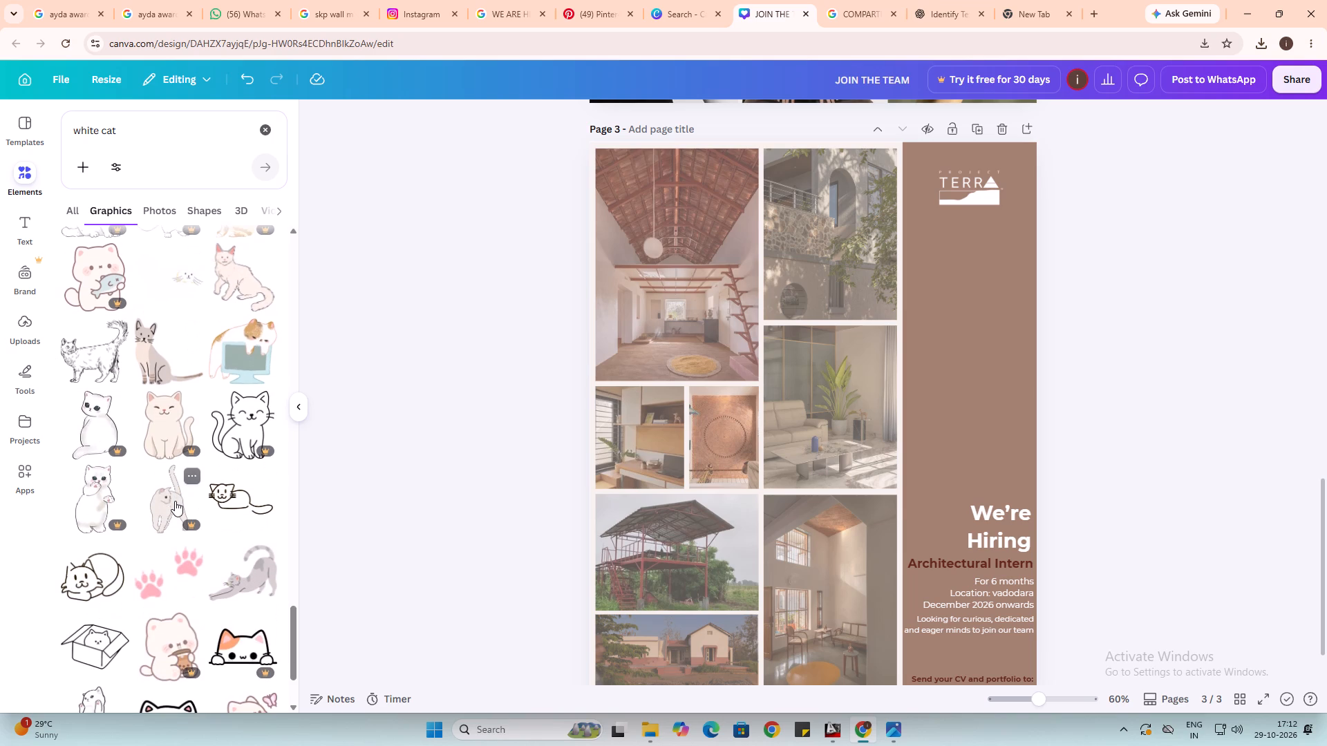
{"action": "scroll", "coordinate": [175, 501], "scroll_direction": "down", "scroll_amount": 2}
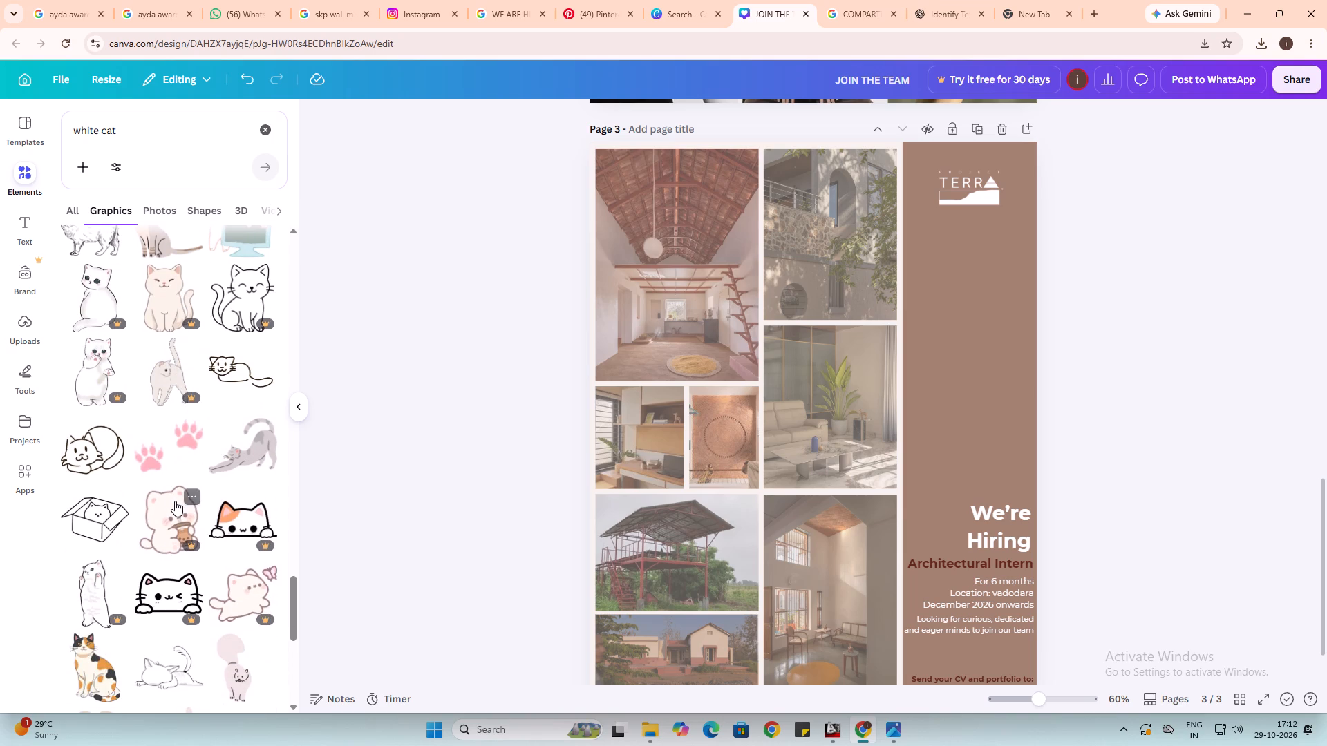
{"action": "scroll", "coordinate": [175, 501], "scroll_direction": "down", "scroll_amount": 3}
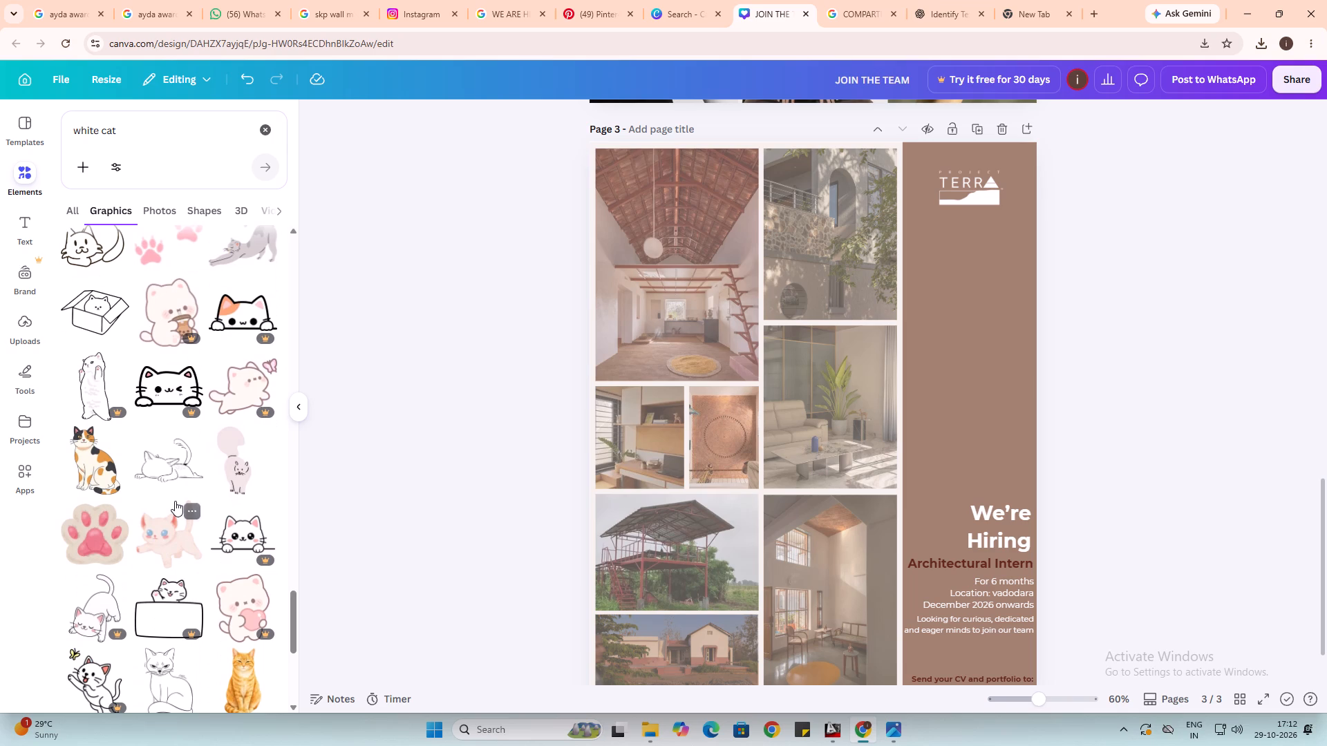
{"action": "scroll", "coordinate": [175, 501], "scroll_direction": "down", "scroll_amount": 10}
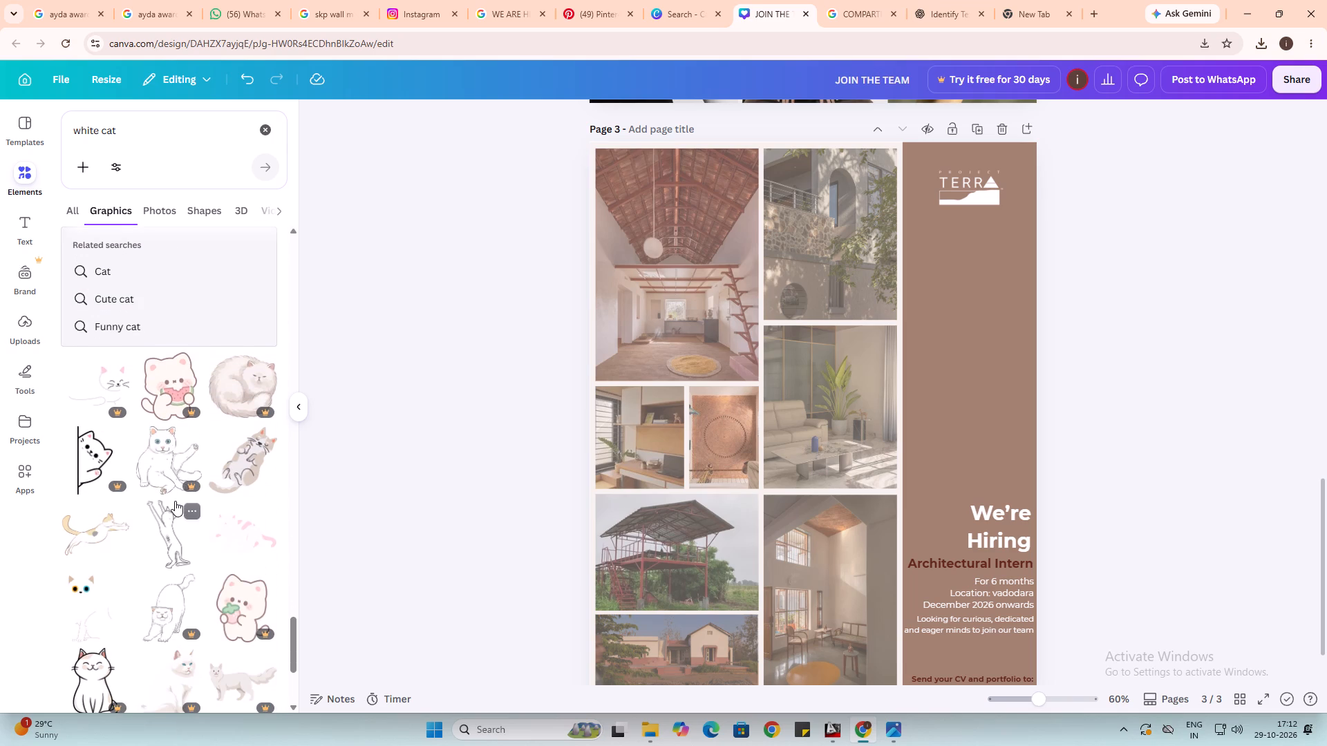
{"action": "scroll", "coordinate": [175, 501], "scroll_direction": "down", "scroll_amount": 1}
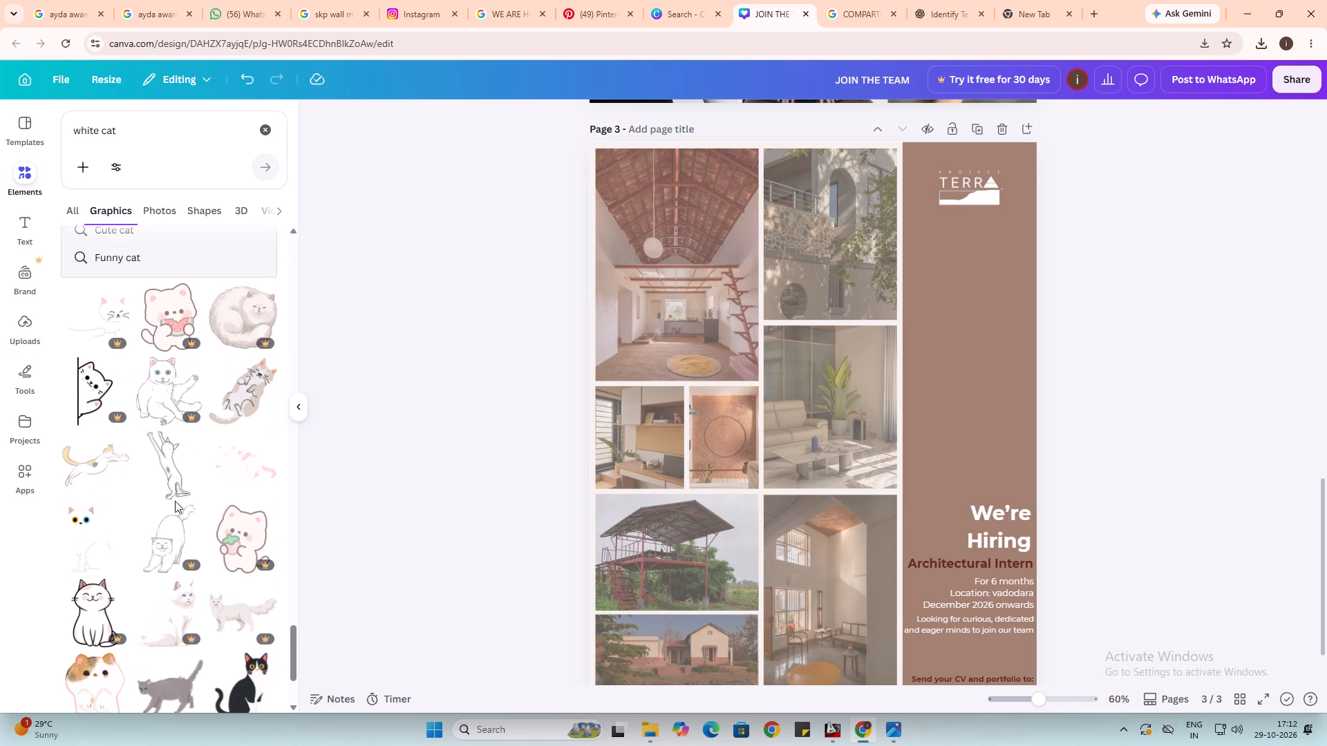
{"action": "scroll", "coordinate": [175, 501], "scroll_direction": "down", "scroll_amount": 4}
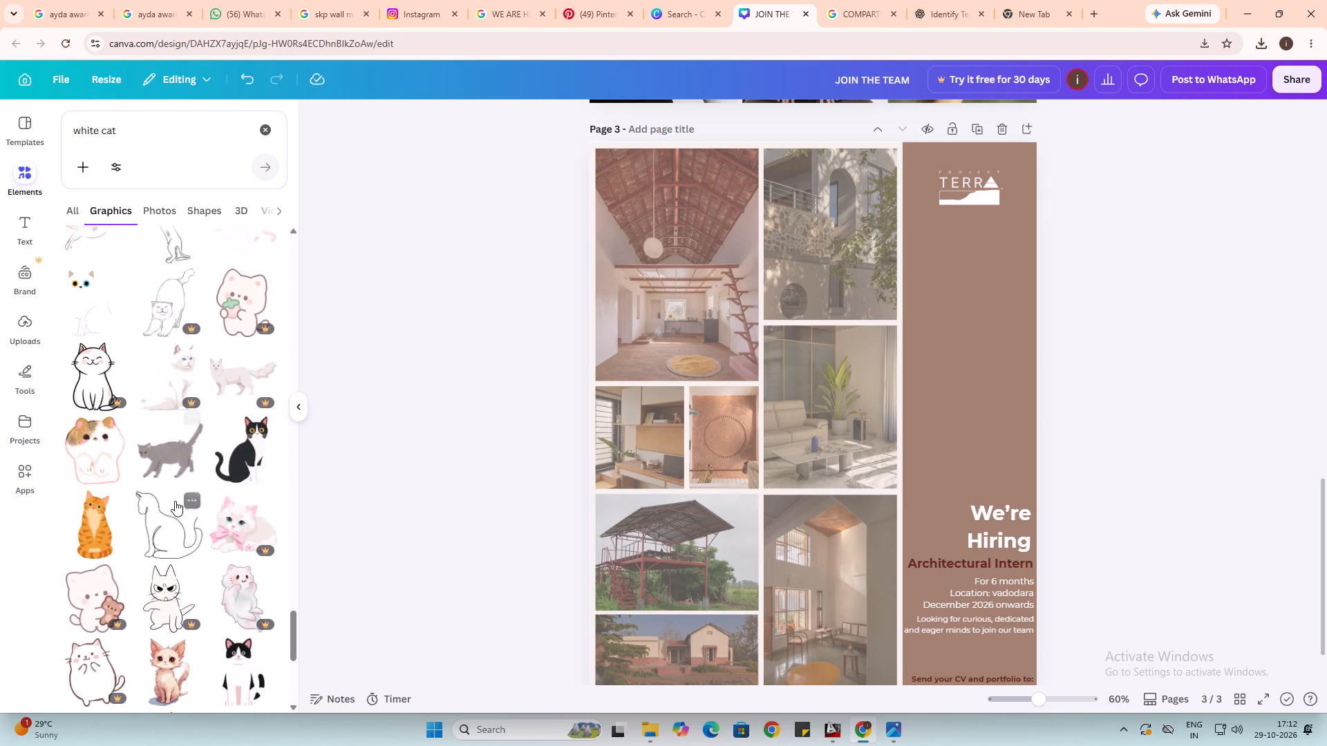
{"action": "scroll", "coordinate": [175, 501], "scroll_direction": "down", "scroll_amount": 5}
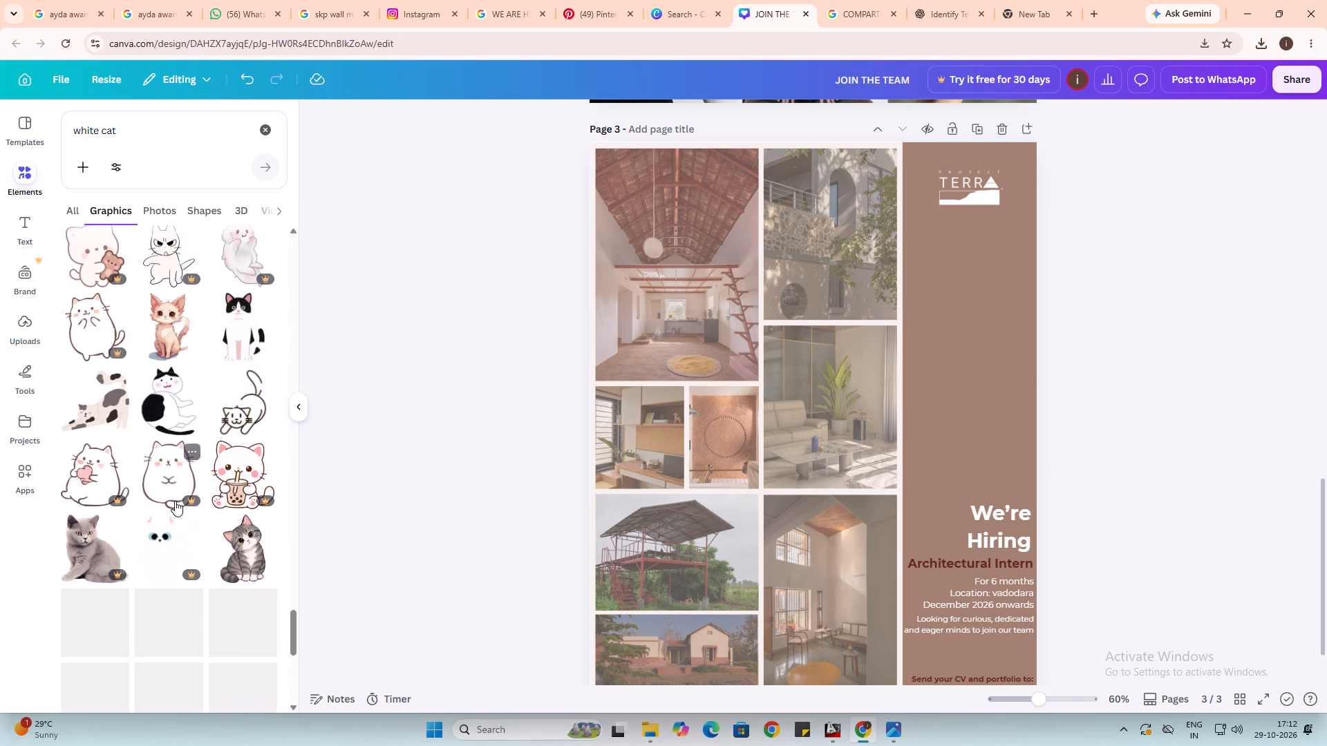
{"action": "scroll", "coordinate": [175, 501], "scroll_direction": "down", "scroll_amount": 3}
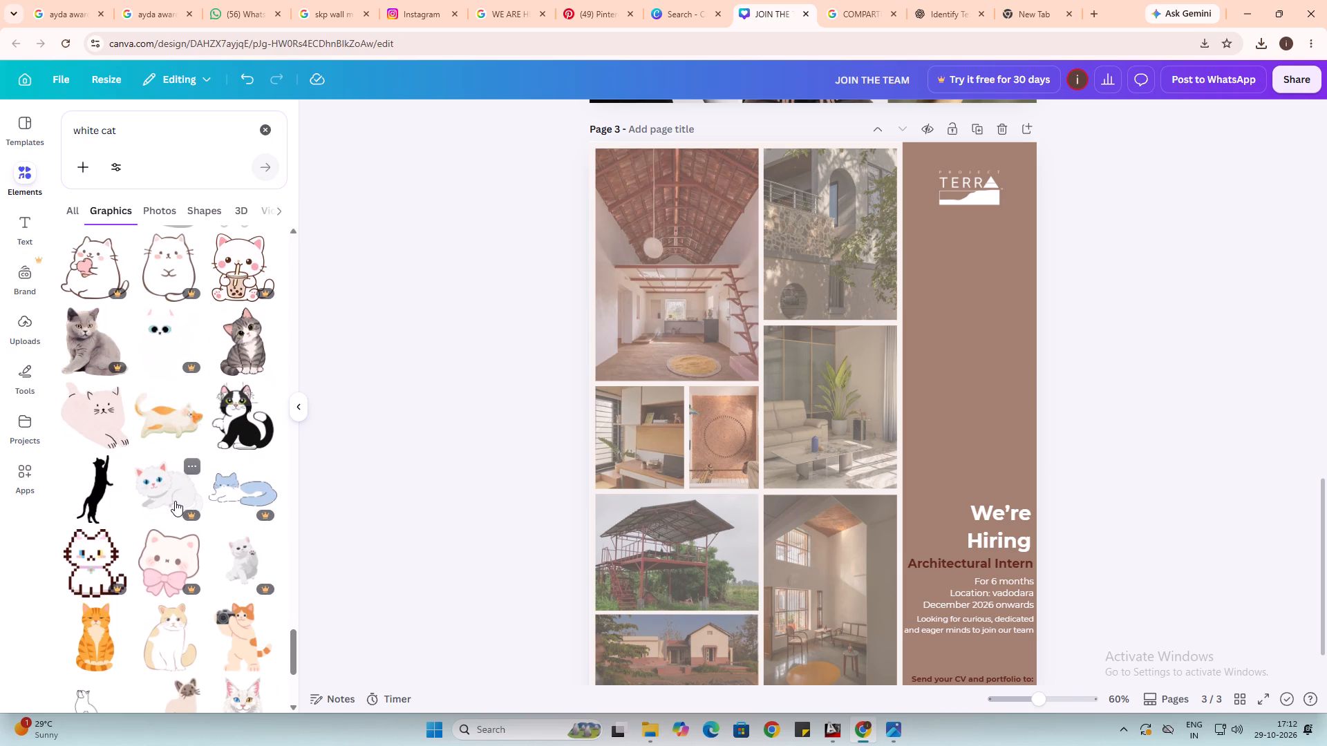
{"action": "scroll", "coordinate": [175, 501], "scroll_direction": "down", "scroll_amount": 2}
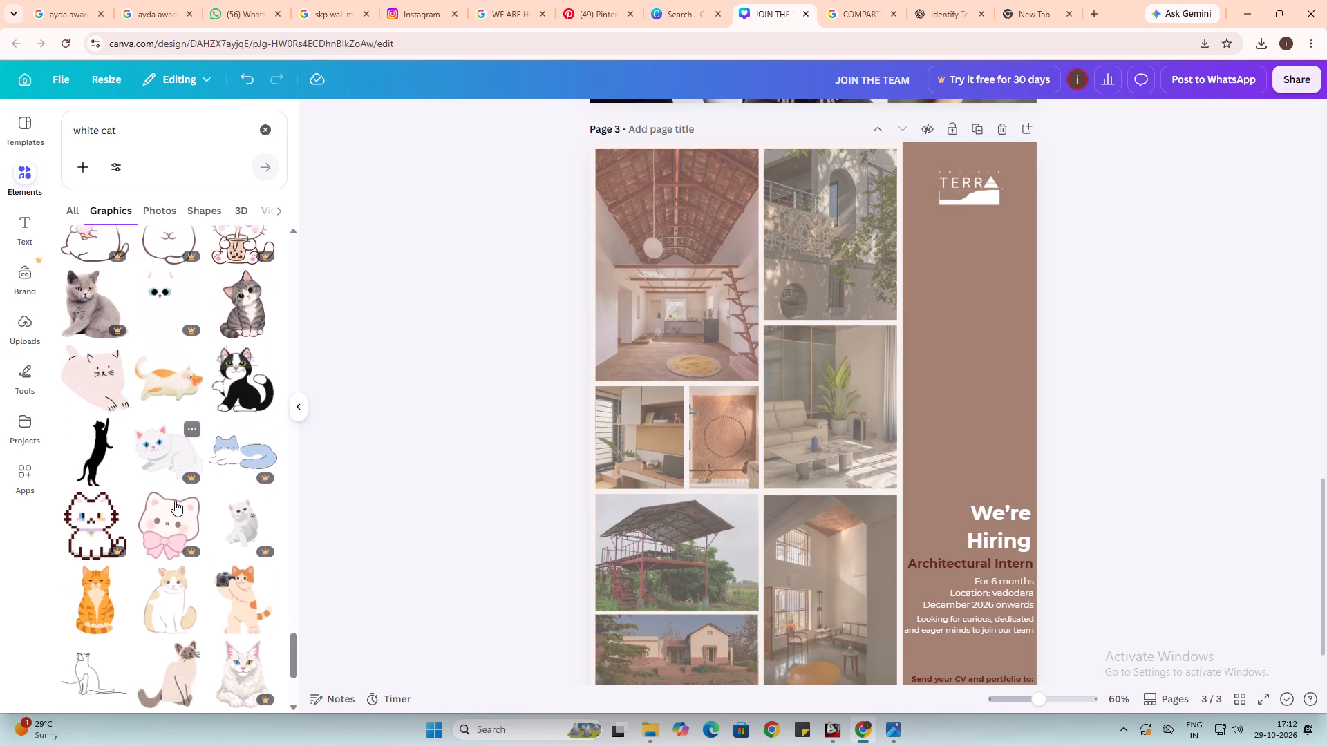
{"action": "scroll", "coordinate": [175, 501], "scroll_direction": "down", "scroll_amount": 2}
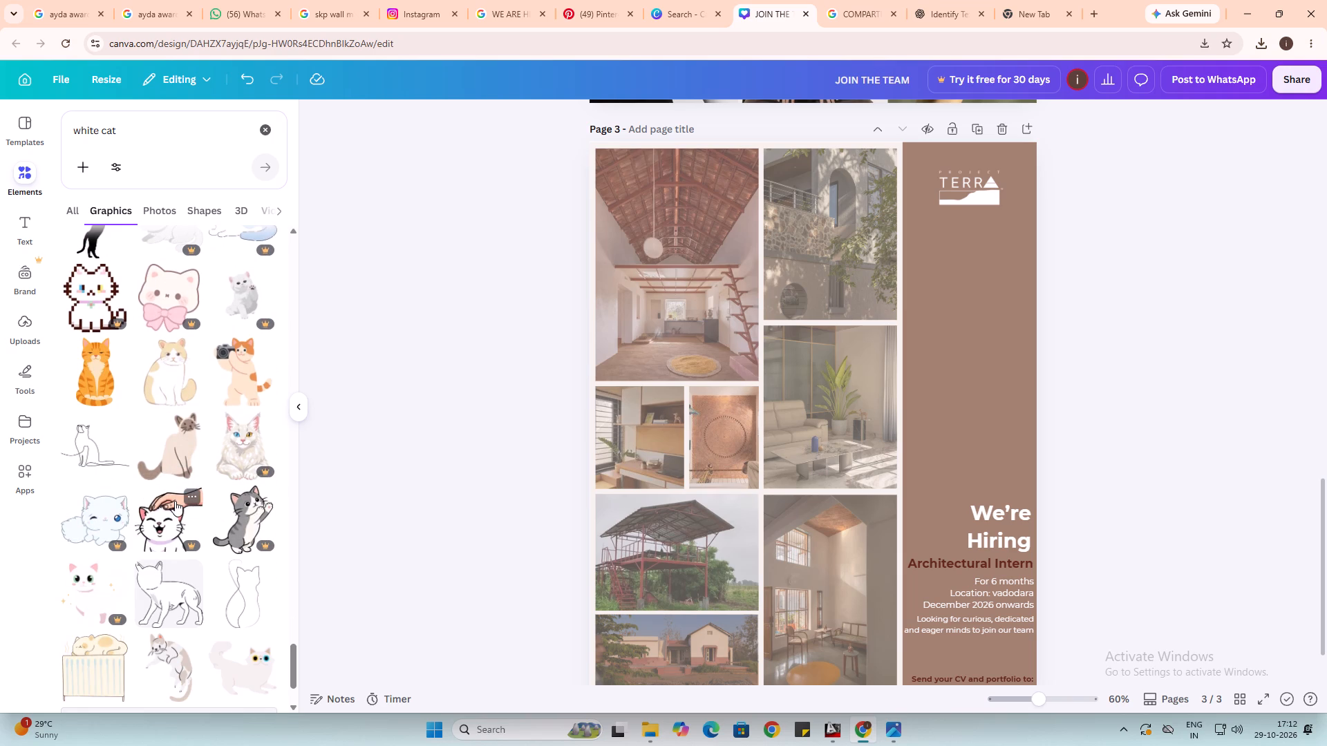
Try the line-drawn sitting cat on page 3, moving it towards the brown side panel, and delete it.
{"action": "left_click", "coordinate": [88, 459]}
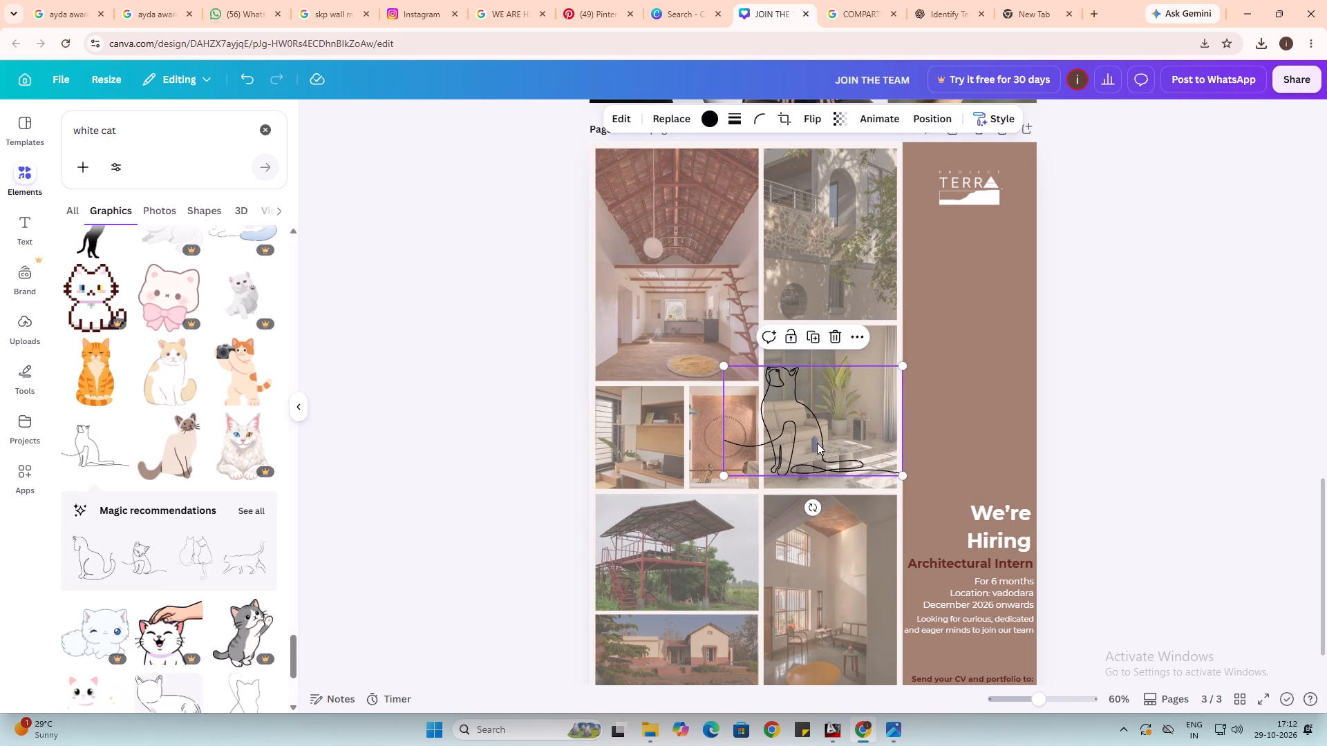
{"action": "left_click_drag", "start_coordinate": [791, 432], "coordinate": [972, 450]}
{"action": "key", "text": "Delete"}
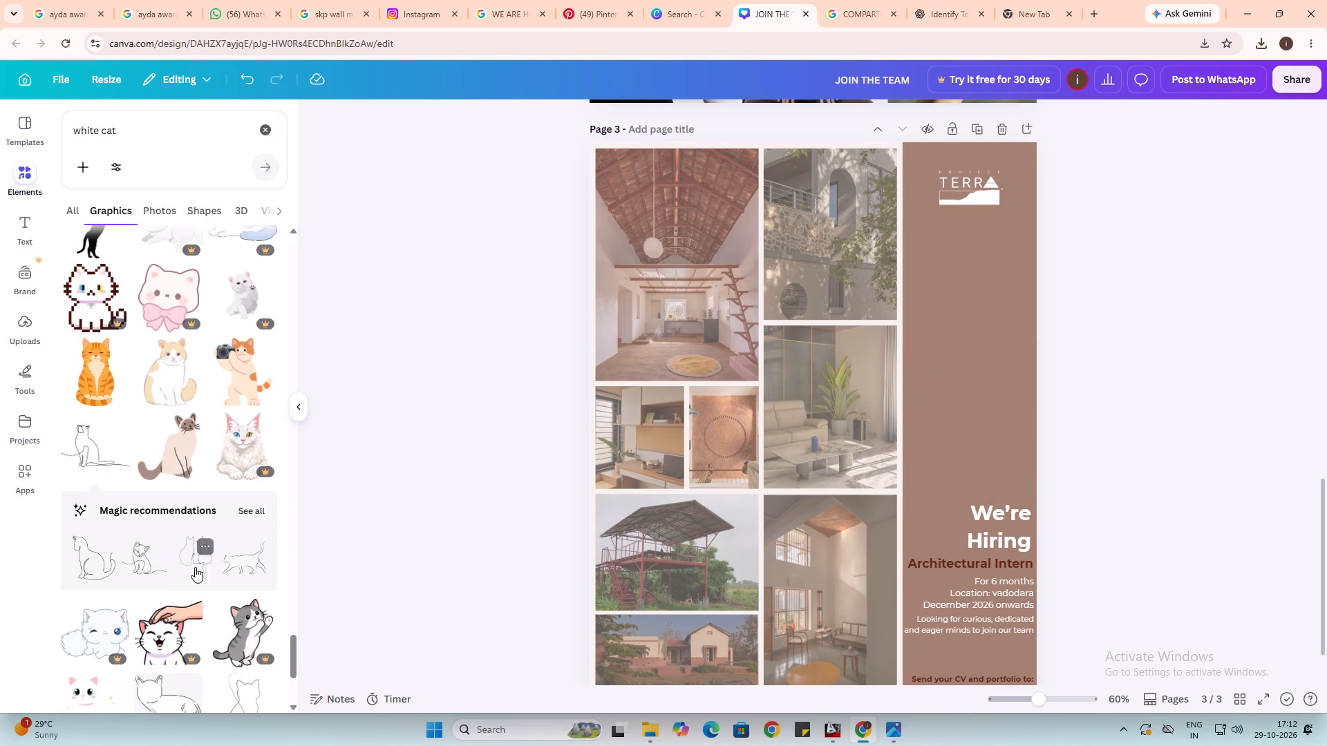
Browse all the magic recommendations related to the line-drawn cat for a suitable alternative.
{"action": "left_click", "coordinate": [257, 509]}
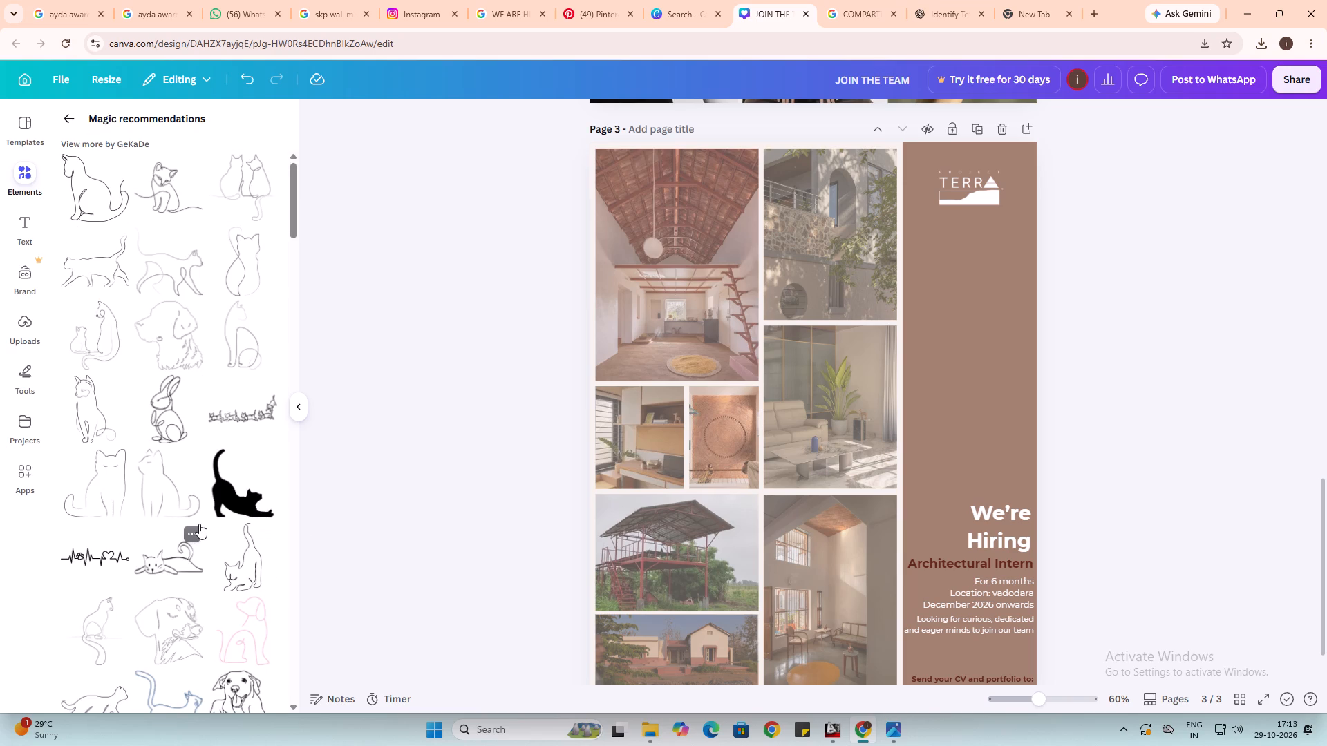
{"action": "scroll", "coordinate": [199, 524], "scroll_direction": "down", "scroll_amount": 1}
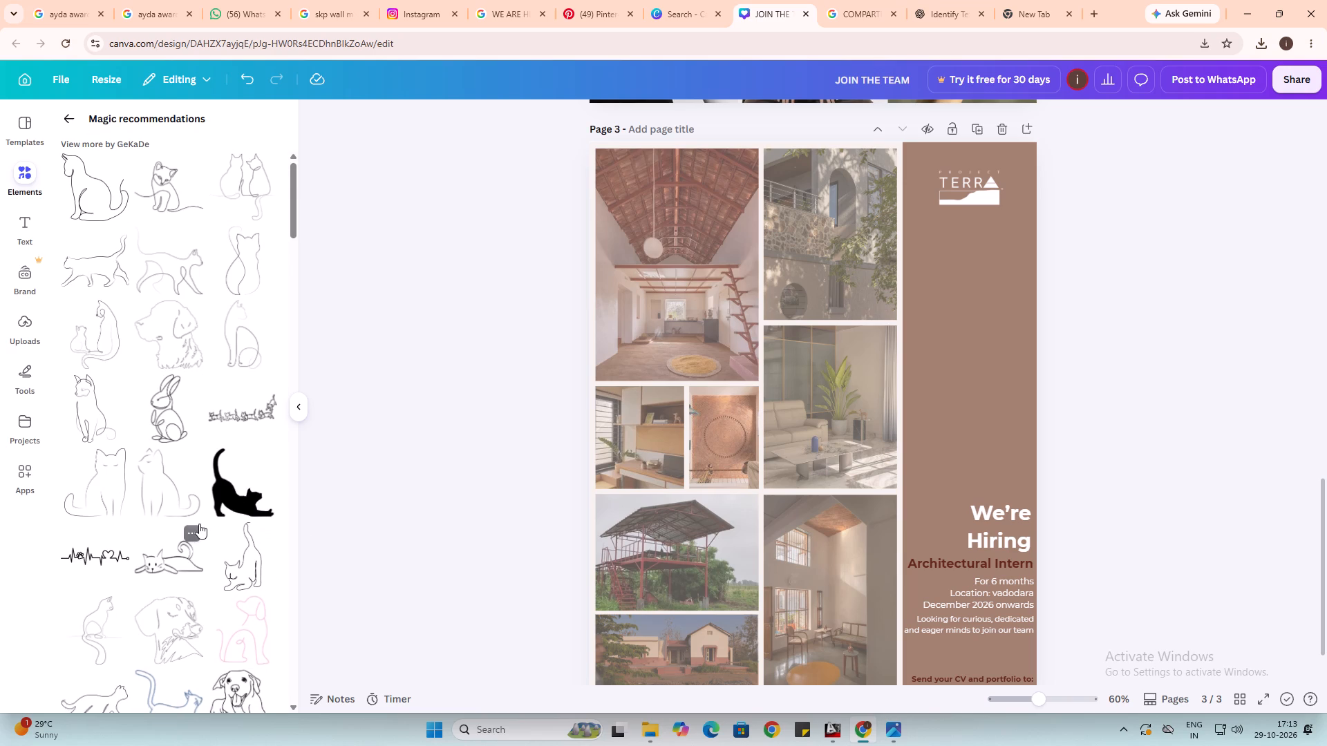
{"action": "scroll", "coordinate": [199, 524], "scroll_direction": "down", "scroll_amount": 5}
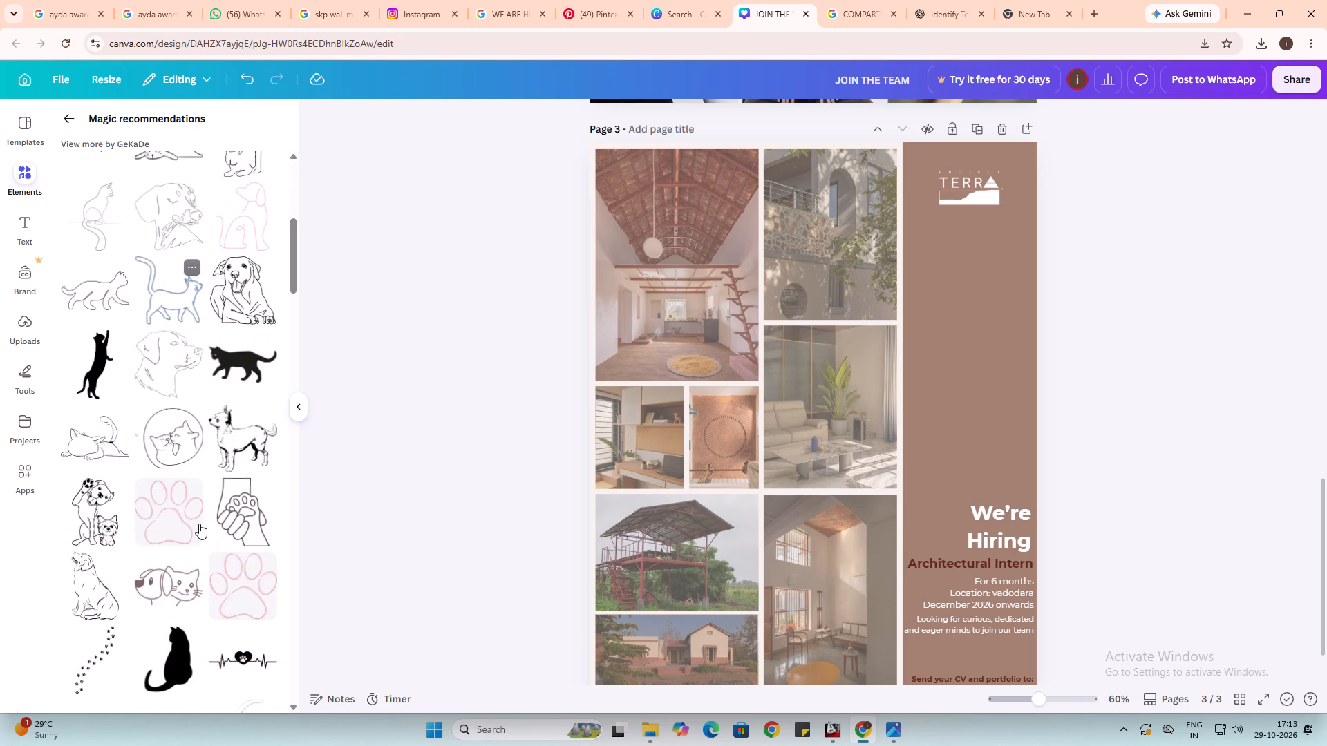
{"action": "scroll", "coordinate": [199, 524], "scroll_direction": "down", "scroll_amount": 2}
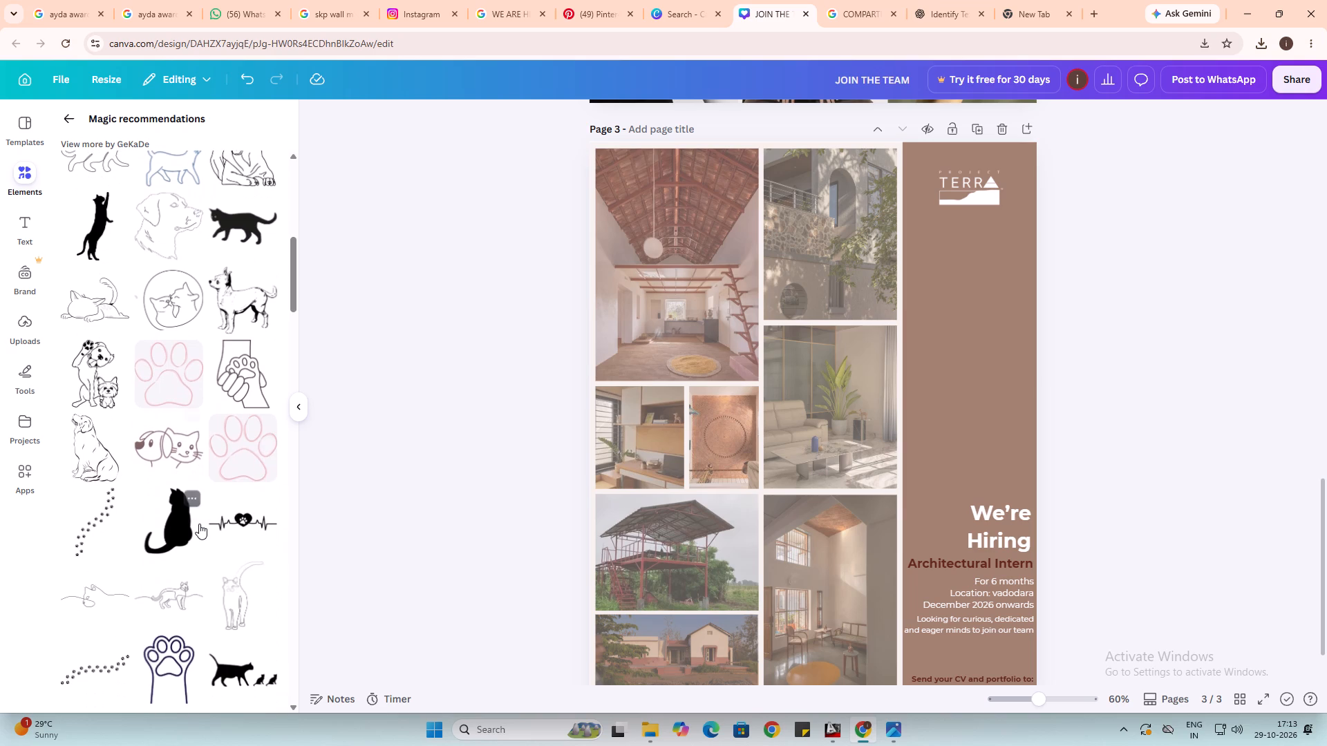
{"action": "scroll", "coordinate": [199, 524], "scroll_direction": "down", "scroll_amount": 8}
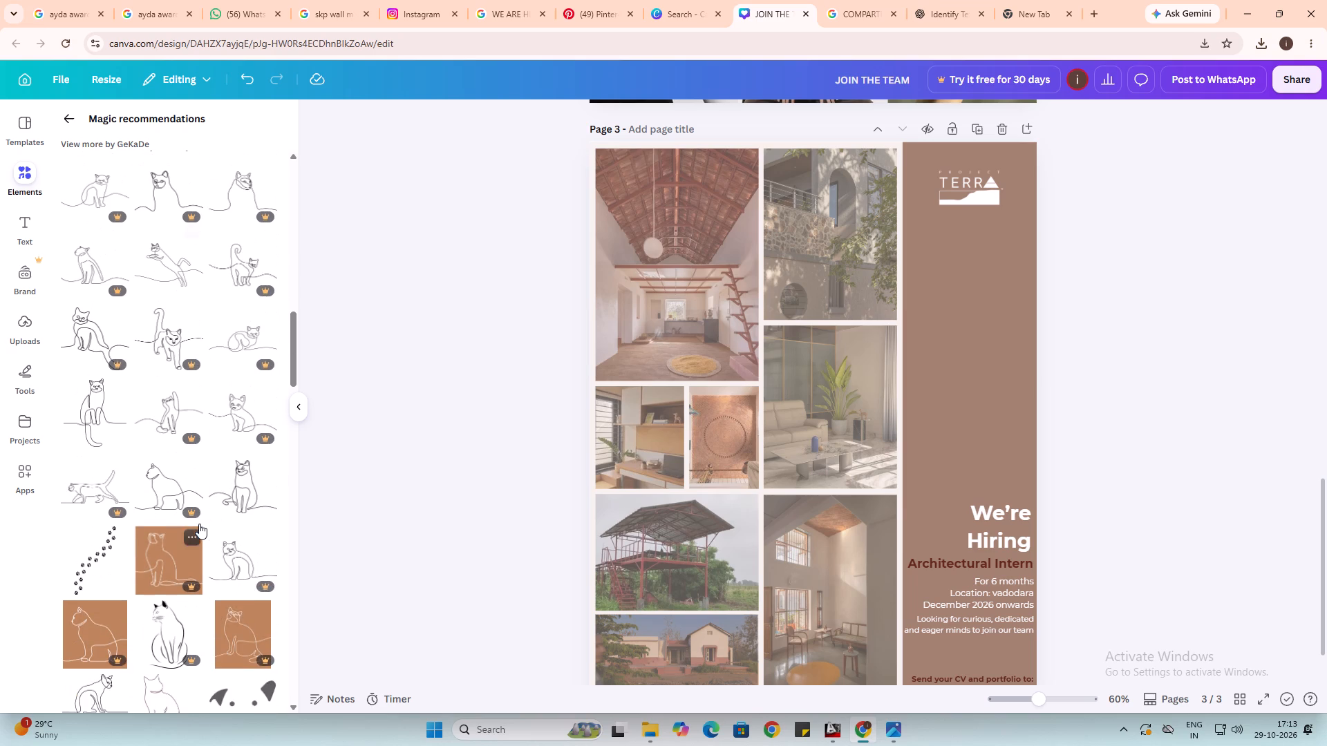
{"action": "scroll", "coordinate": [199, 524], "scroll_direction": "down", "scroll_amount": 9}
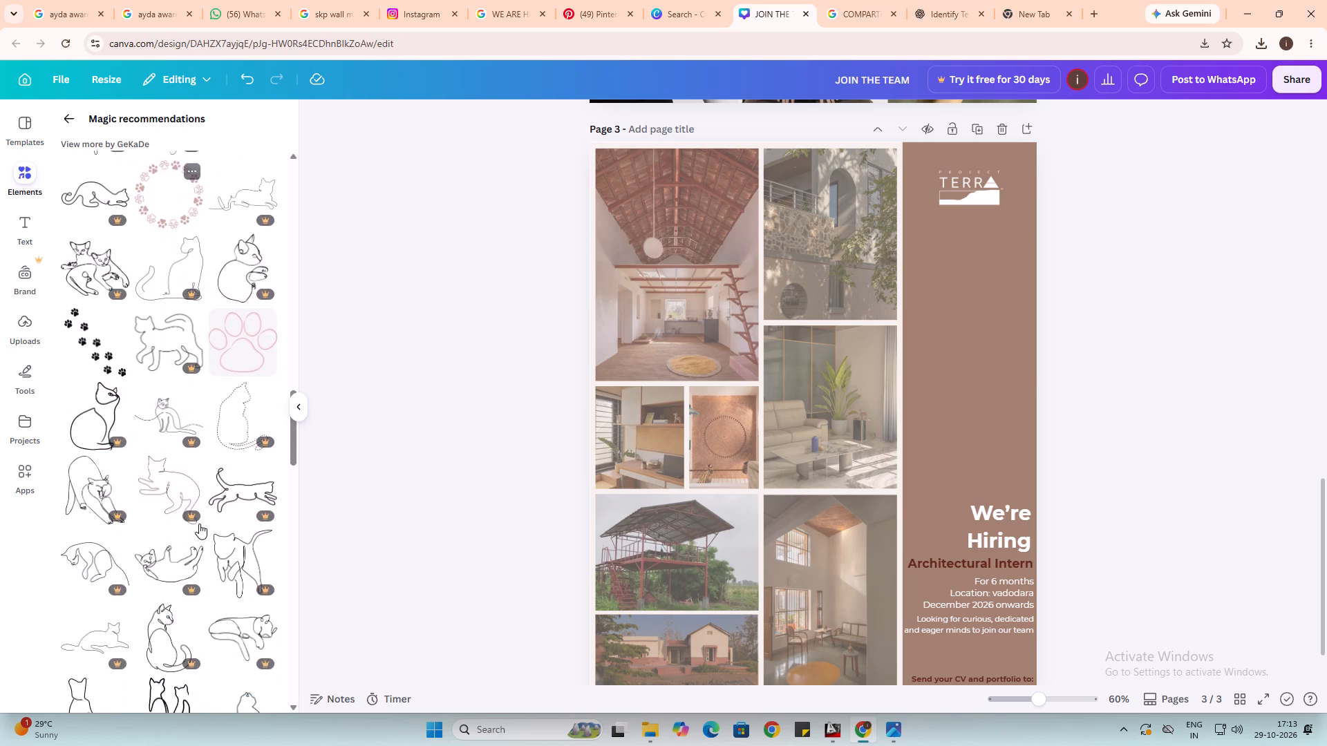
{"action": "scroll", "coordinate": [199, 524], "scroll_direction": "down", "scroll_amount": 5}
Copy the peeking black cat from the page 1 poster onto page 3, placing it in the brown panel above "We're Hiring".
{"action": "scroll", "coordinate": [771, 547], "scroll_direction": "up", "scroll_amount": 9}
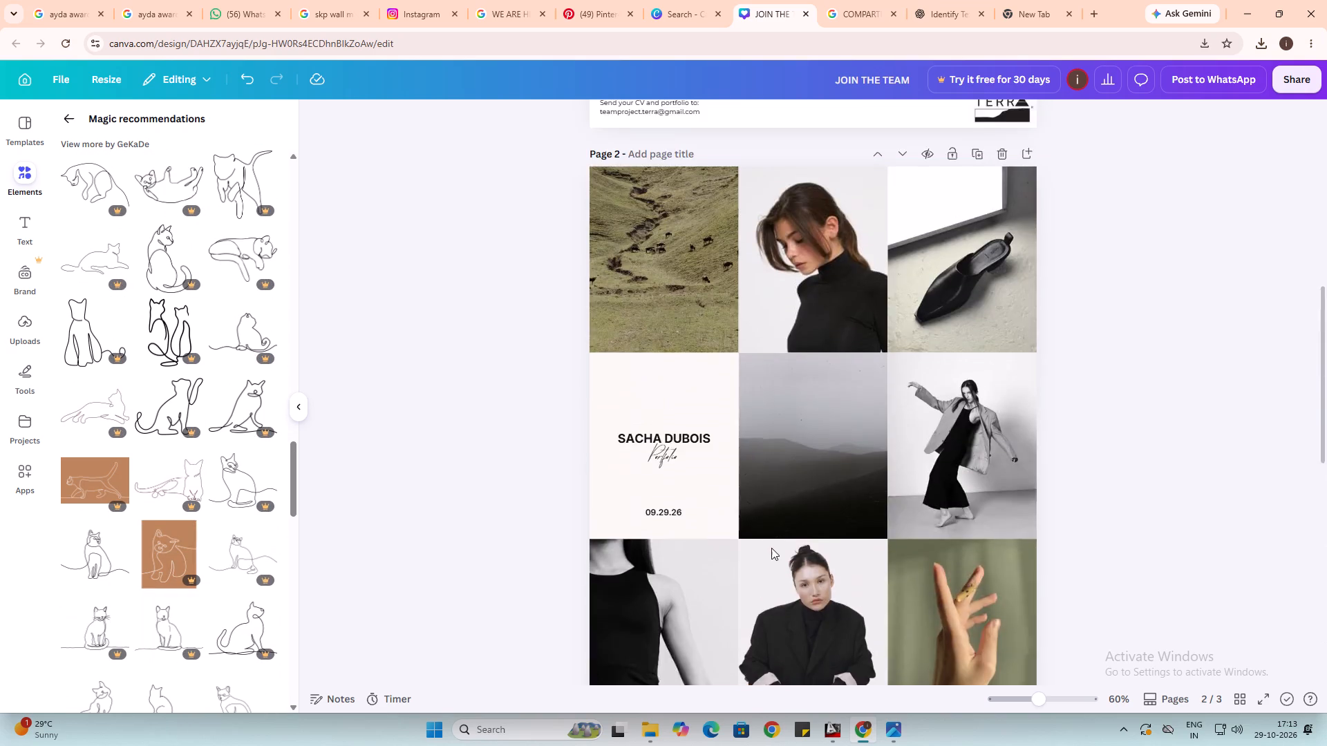
{"action": "scroll", "coordinate": [771, 548], "scroll_direction": "up", "scroll_amount": 6}
{"action": "left_click", "coordinate": [626, 387]}
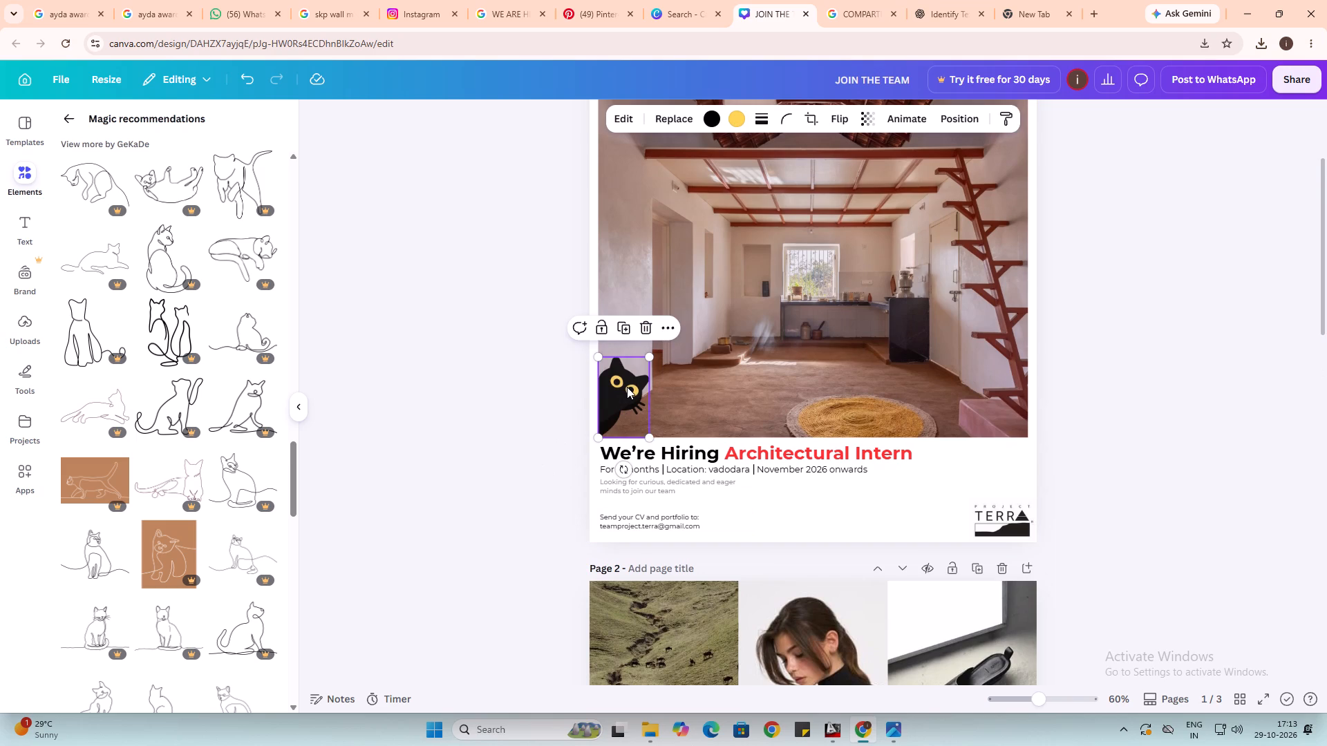
{"action": "key", "text": "ctrl+c"}
{"action": "scroll", "coordinate": [627, 387], "scroll_direction": "down", "scroll_amount": 11}
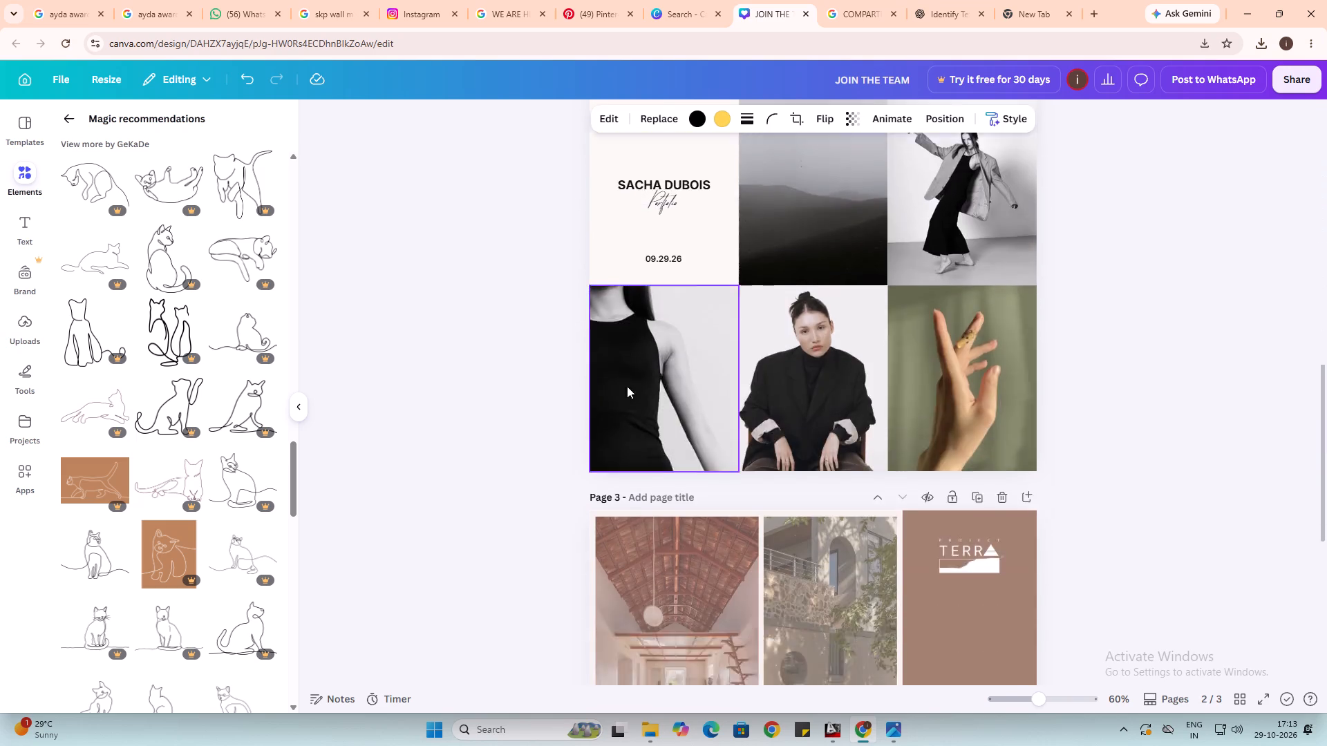
{"action": "scroll", "coordinate": [627, 386], "scroll_direction": "down", "scroll_amount": 5}
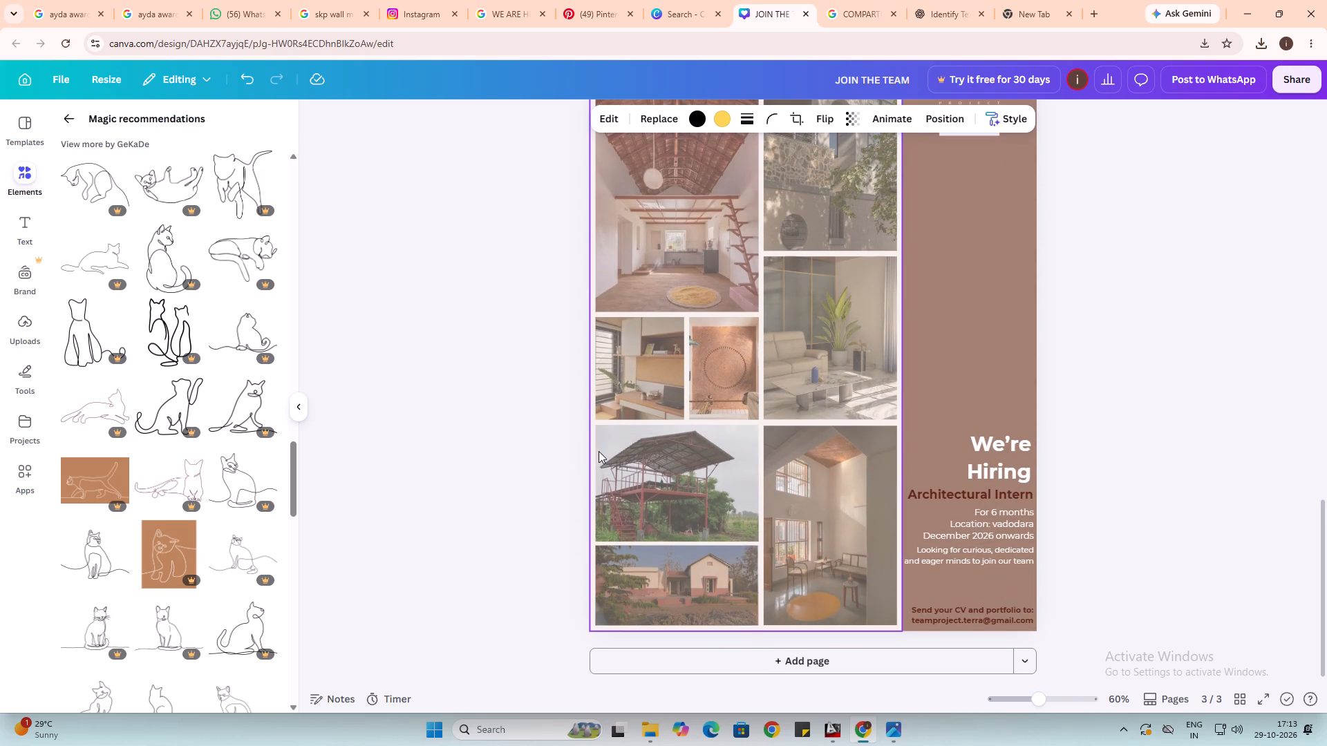
{"action": "left_click", "coordinate": [599, 450]}
{"action": "key", "text": "ctrl+v"}
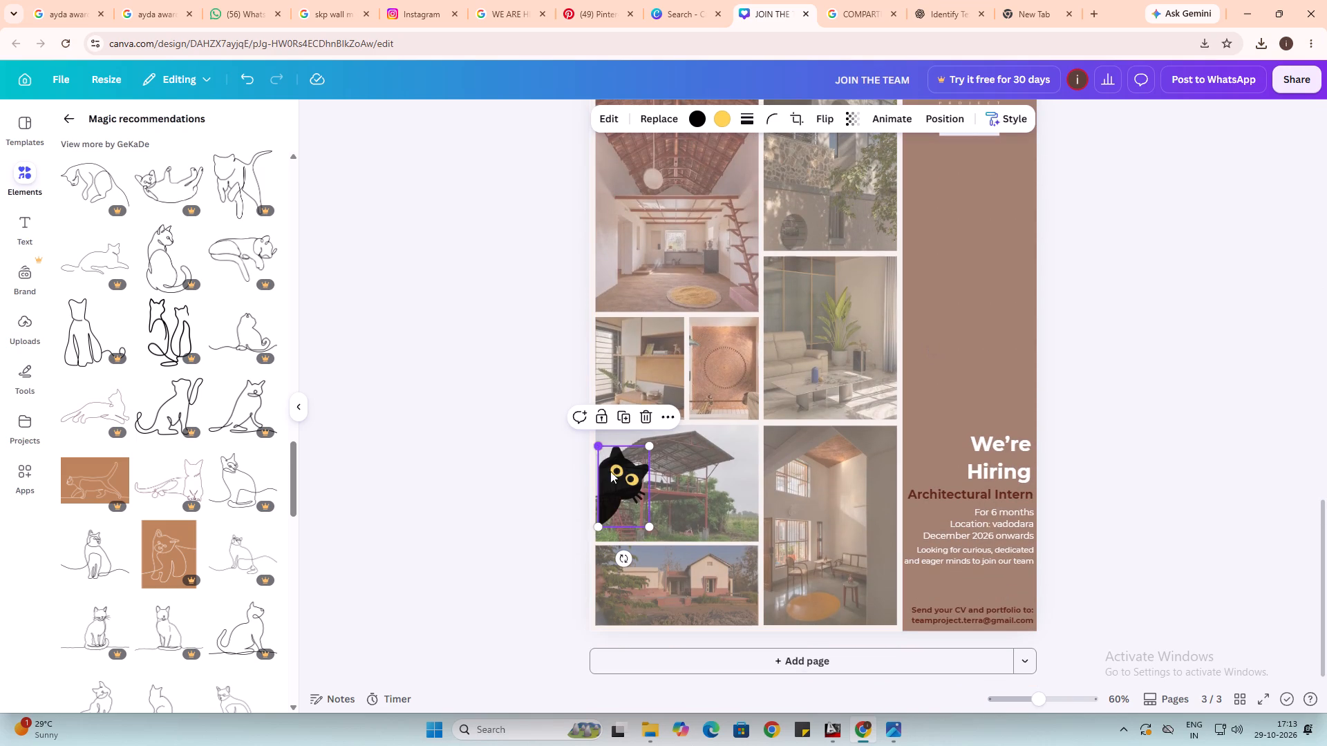
{"action": "left_click_drag", "start_coordinate": [617, 483], "coordinate": [867, 441]}
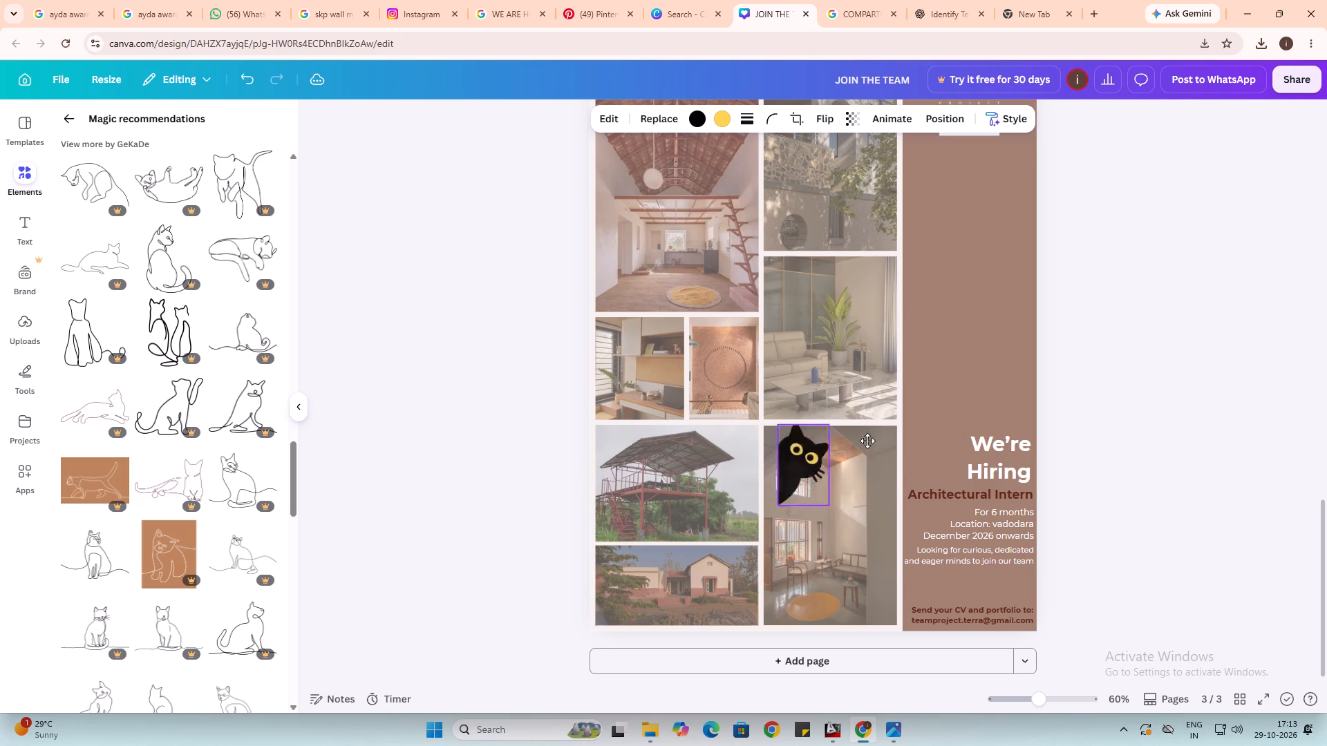
{"action": "left_click_drag", "start_coordinate": [867, 441], "coordinate": [988, 367]}
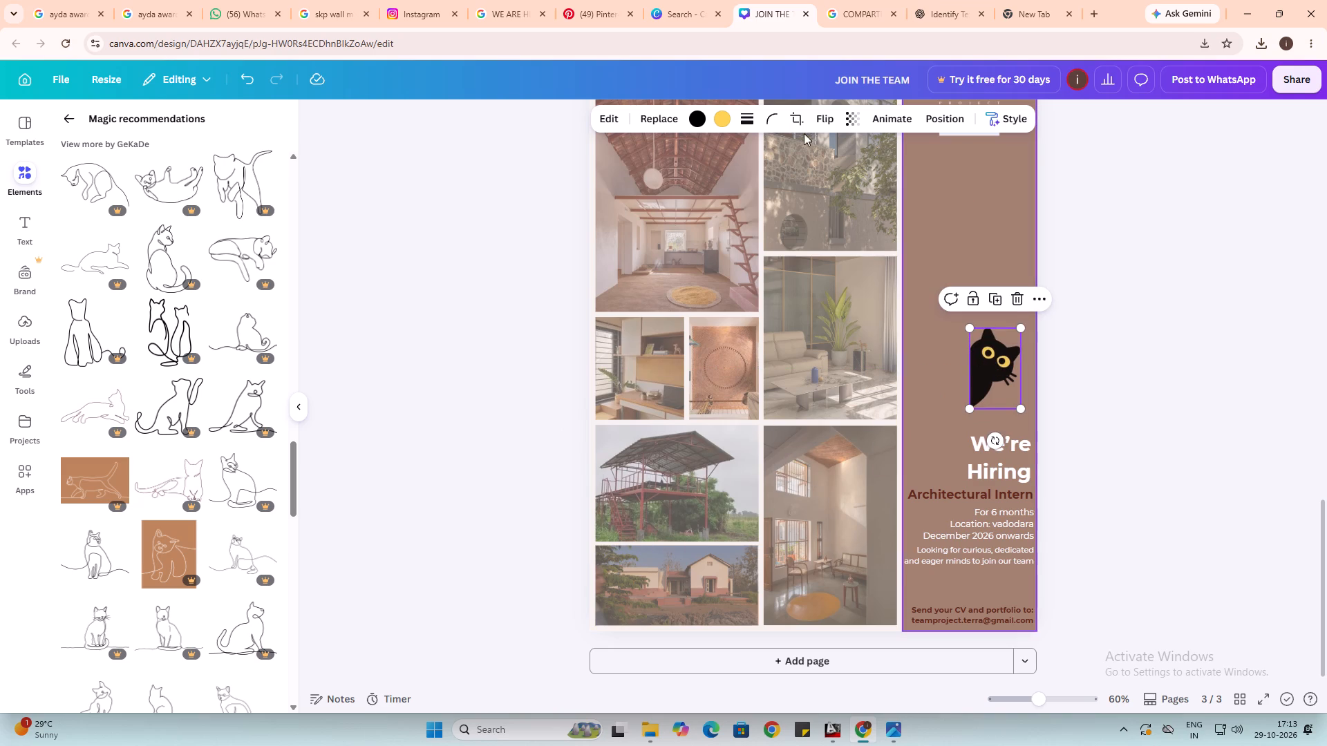
Flip the peeking cat horizontally and place it flush against the brown panel's outer edge, just above "We're Hiring".
{"action": "left_click", "coordinate": [820, 115]}
{"action": "left_click", "coordinate": [834, 155]}
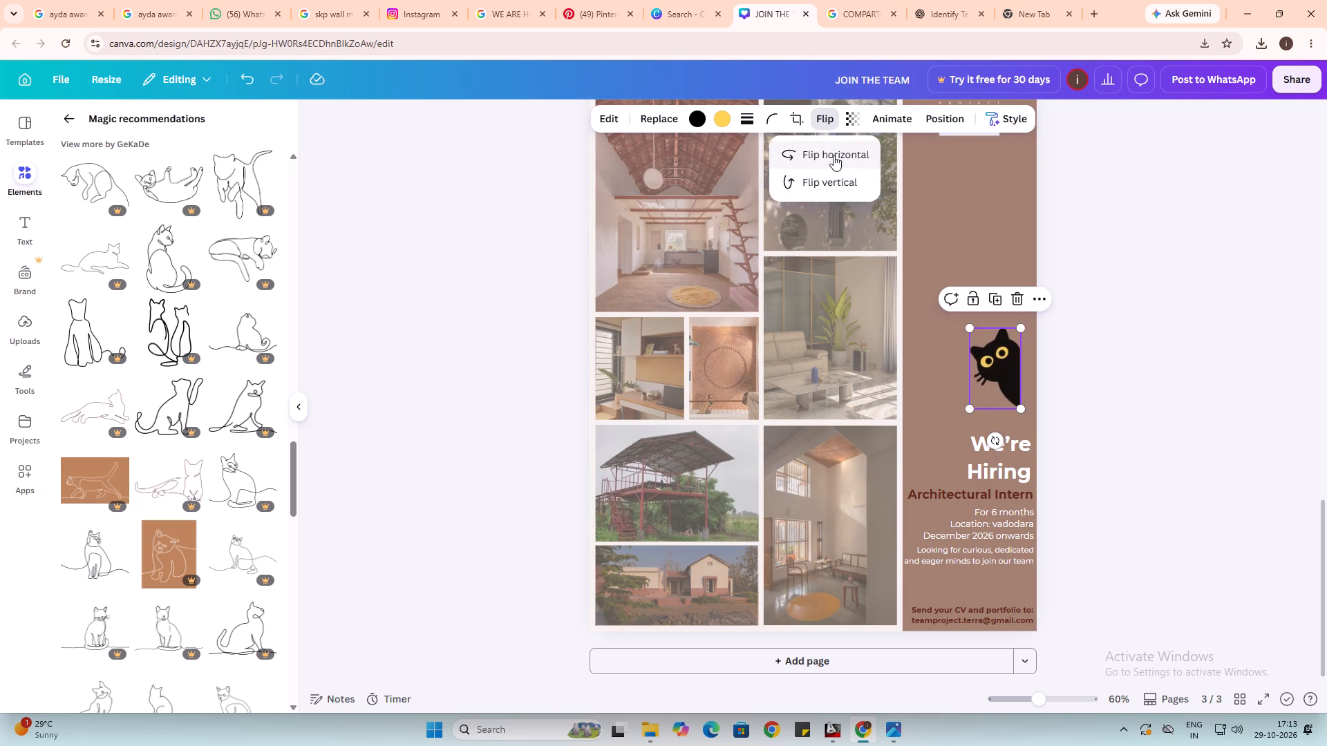
{"action": "left_click_drag", "start_coordinate": [1006, 364], "coordinate": [1019, 384]}
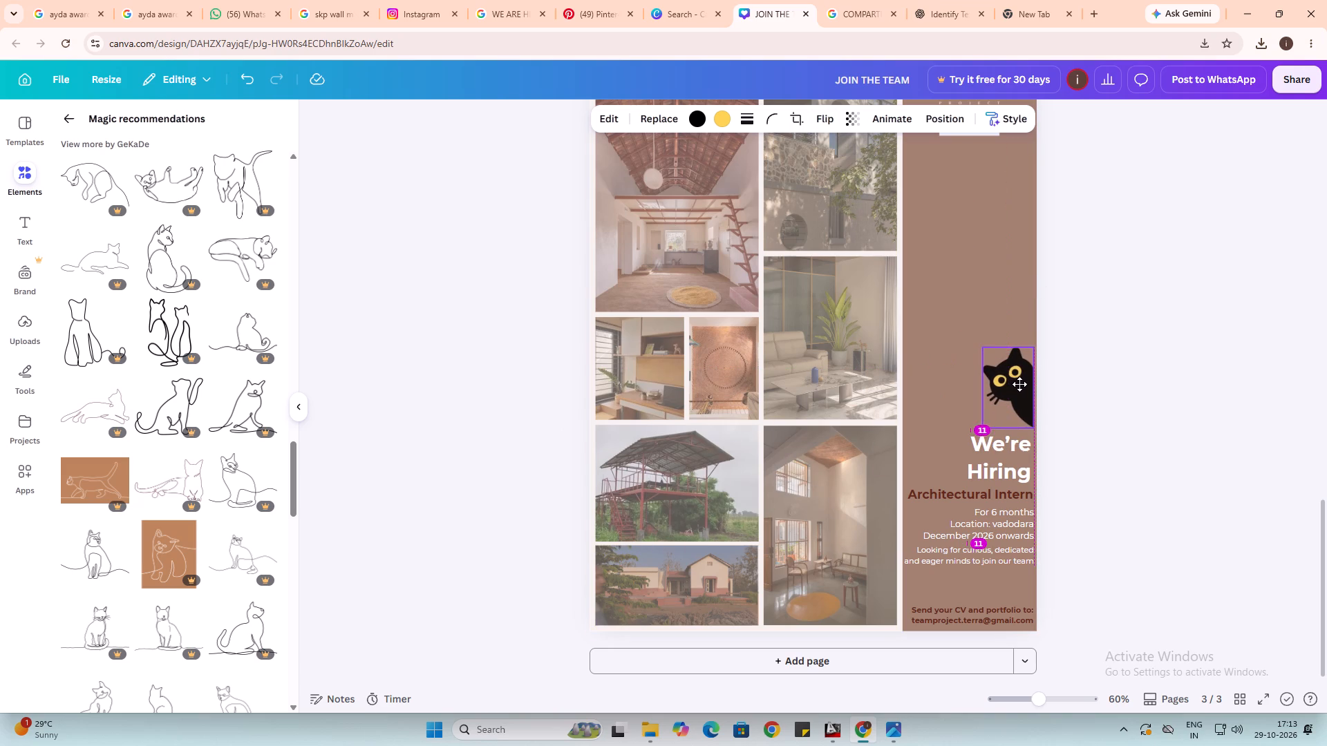
{"action": "left_click_drag", "start_coordinate": [1019, 384], "coordinate": [1022, 390]}
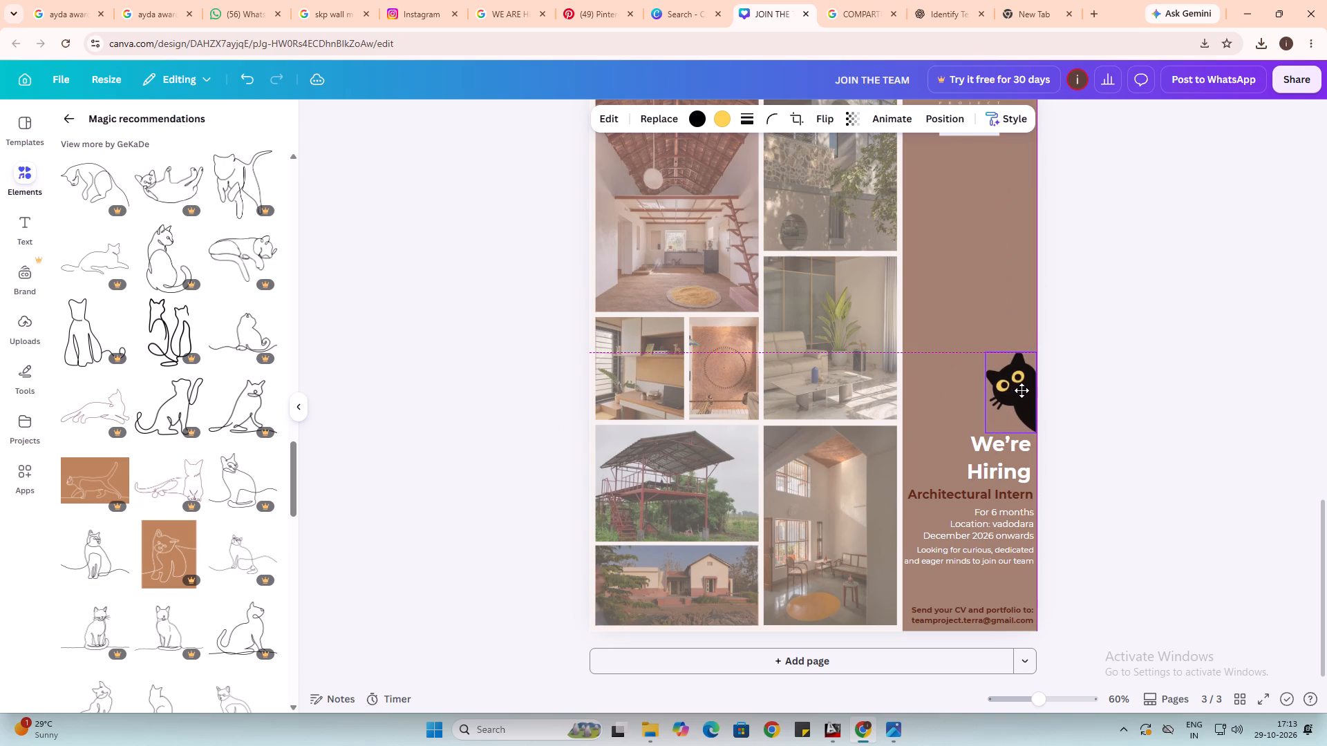
{"action": "left_click_drag", "start_coordinate": [1022, 390], "coordinate": [1022, 391]}
{"action": "scroll", "coordinate": [1022, 391], "scroll_direction": "up", "scroll_amount": 2}
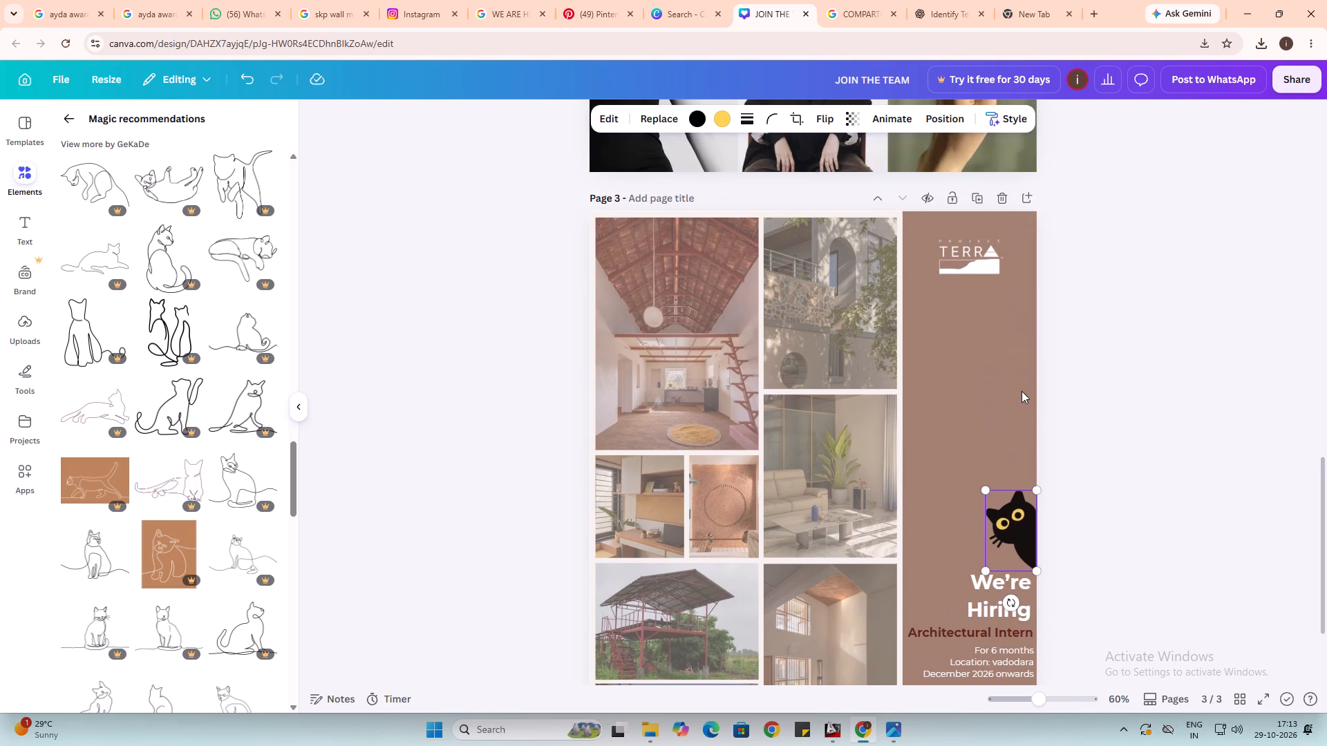
Set the peeking cat's transparency to 49 so it blends into the brown panel.
{"action": "left_click", "coordinate": [1015, 531]}
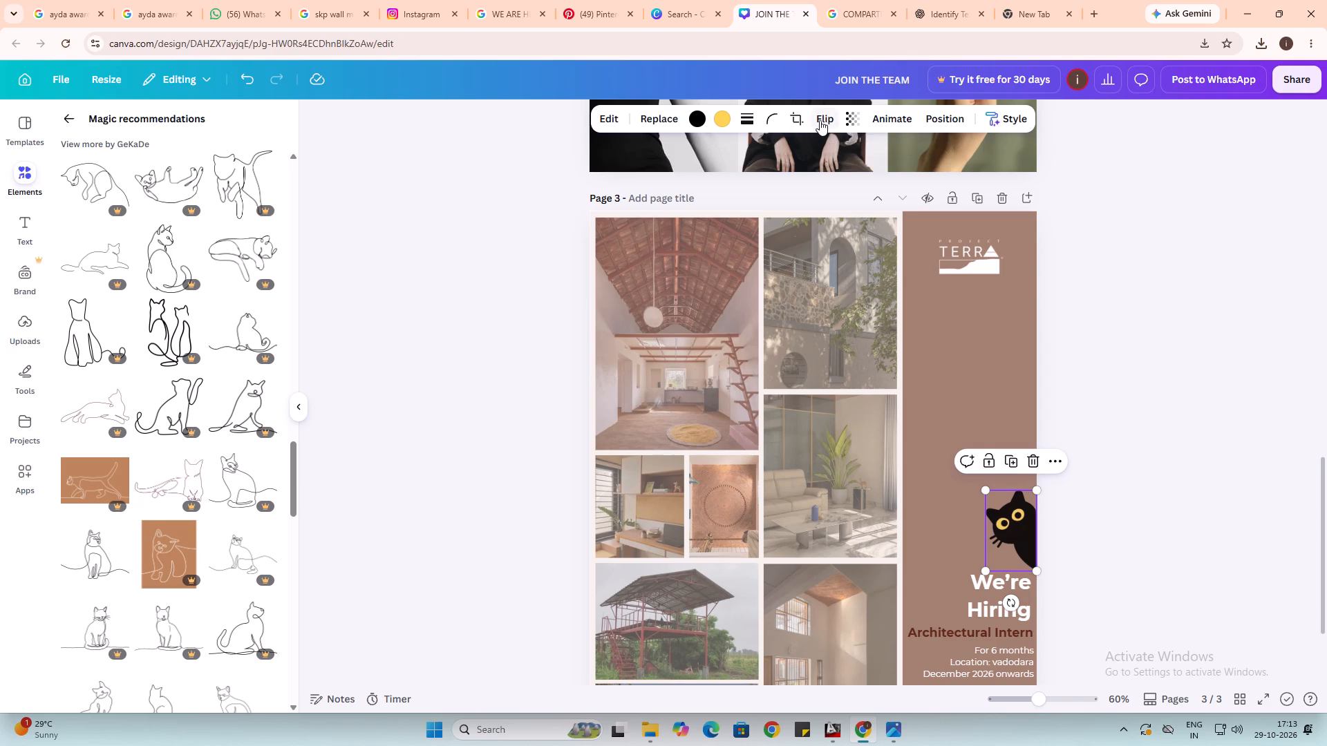
{"action": "left_click", "coordinate": [849, 115]}
{"action": "left_click", "coordinate": [832, 177]}
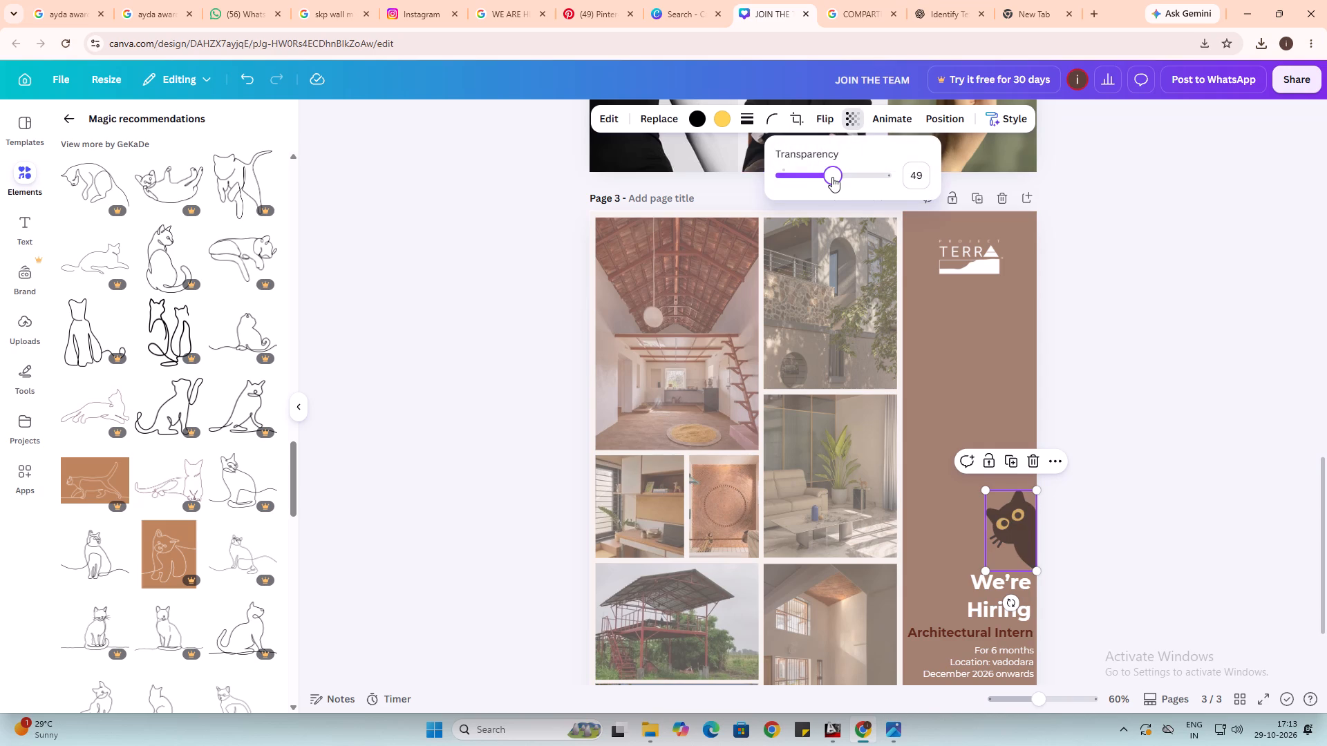
{"action": "left_click", "coordinate": [1084, 292]}
{"action": "left_click", "coordinate": [1084, 292]}
{"action": "scroll", "coordinate": [1086, 292], "scroll_direction": "down", "scroll_amount": 1}
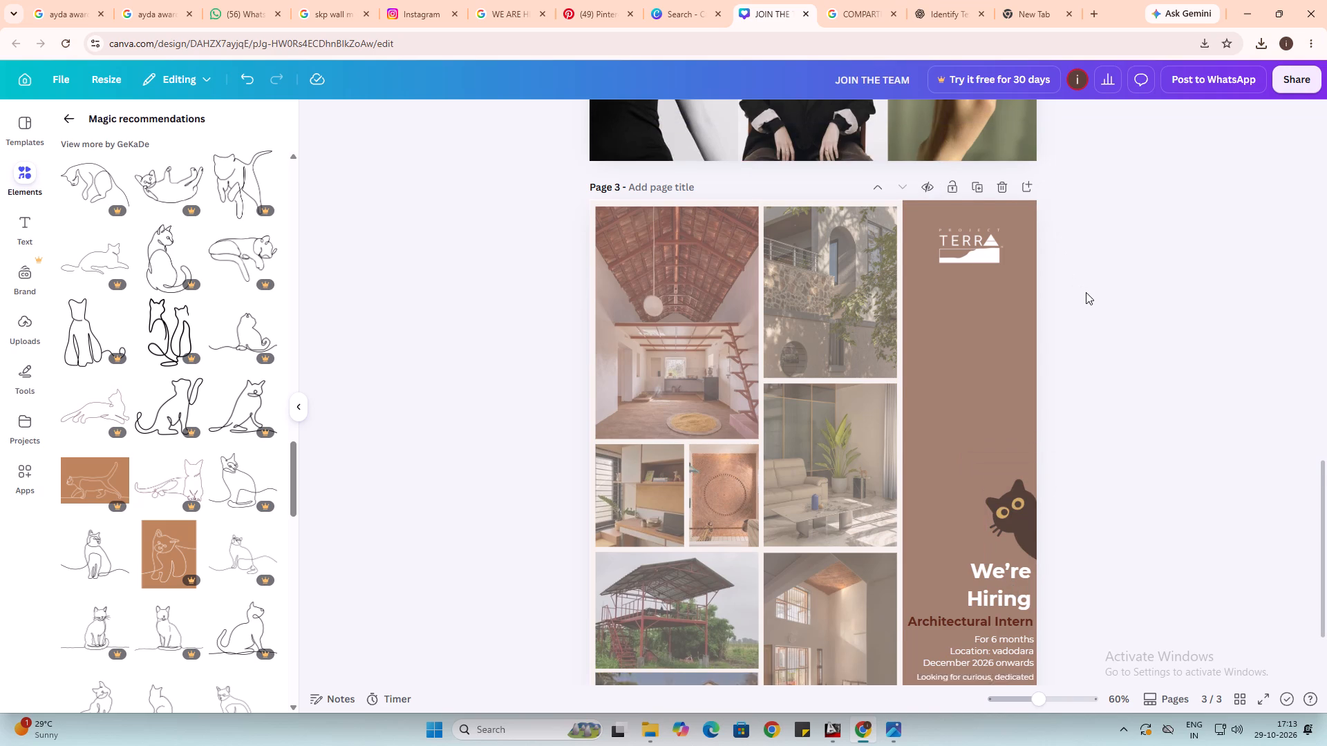
{"action": "scroll", "coordinate": [1086, 292], "scroll_direction": "down", "scroll_amount": 1}
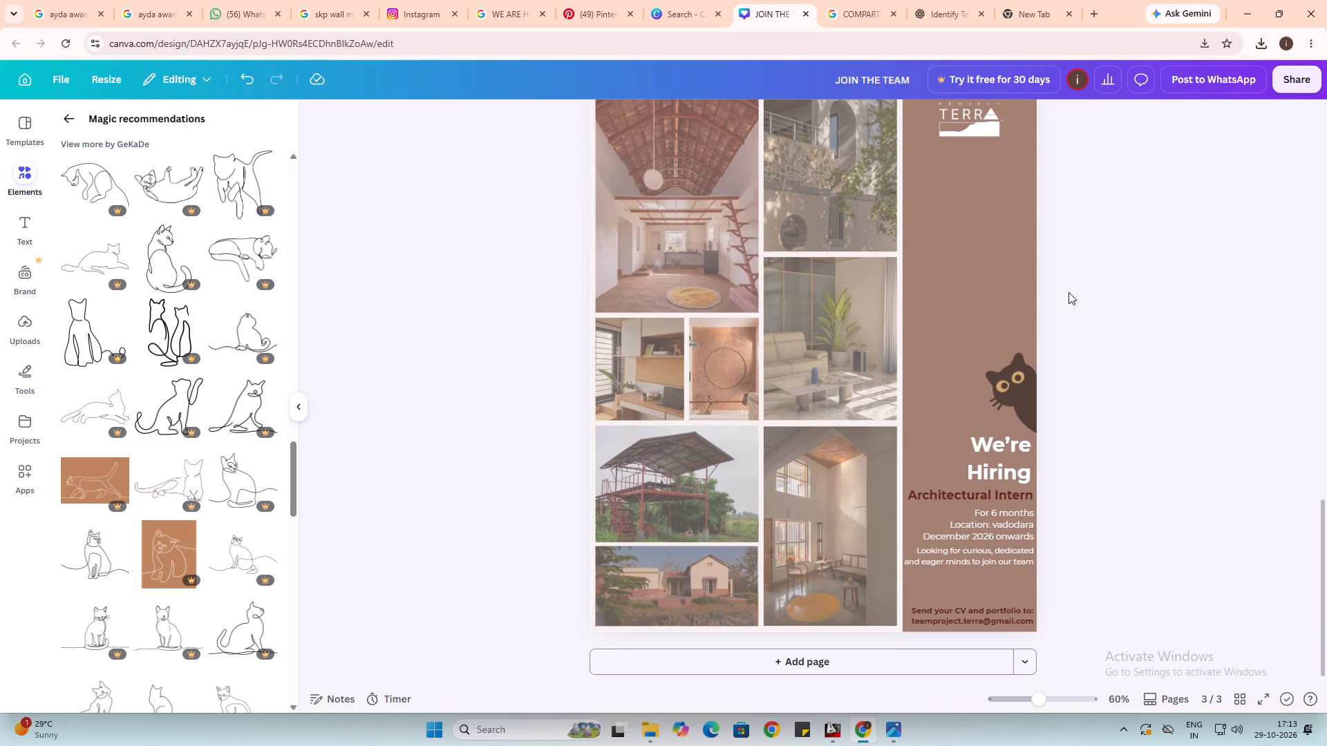
{"action": "scroll", "coordinate": [1083, 327], "scroll_direction": "up", "scroll_amount": 1}
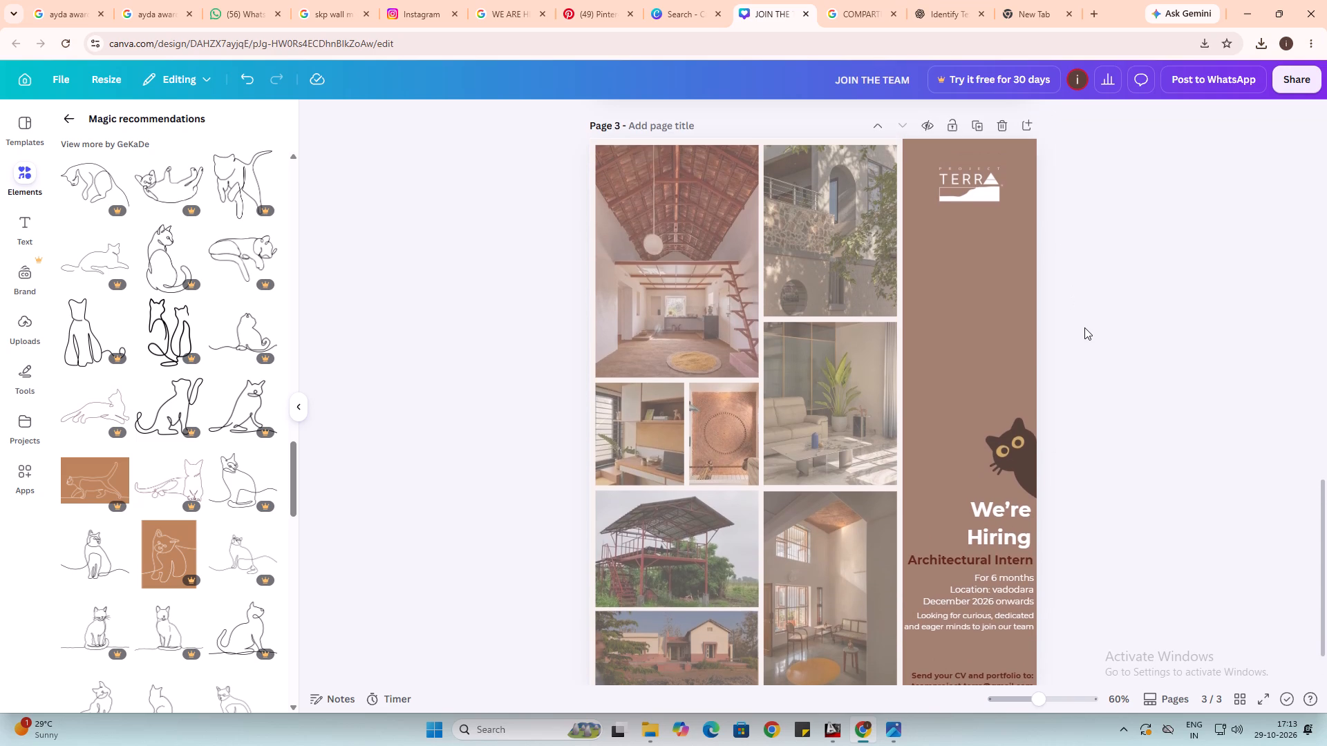
{"action": "scroll", "coordinate": [1084, 328], "scroll_direction": "down", "scroll_amount": 1}
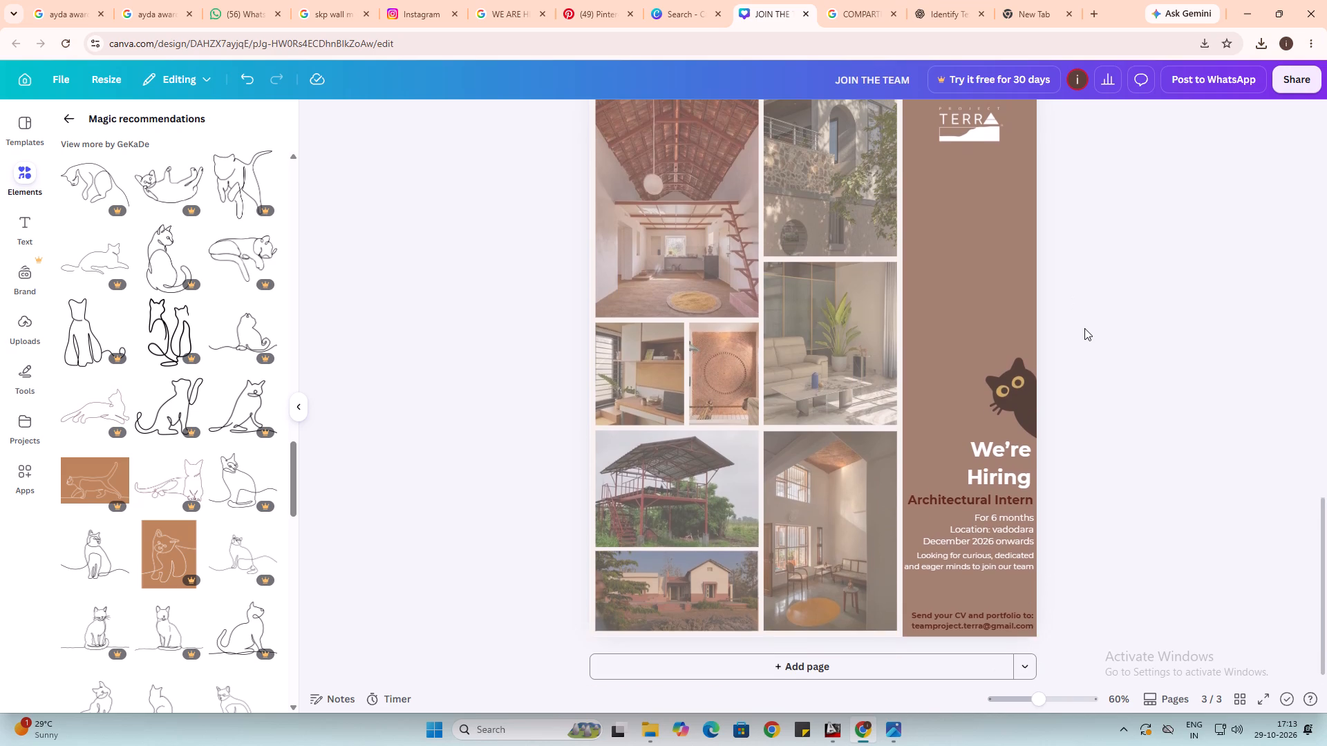
Move the "We're Hiring" heading, "Architectural Intern" title and details text down together, closer to the CV contact lines.
{"action": "left_click", "coordinate": [998, 552]}
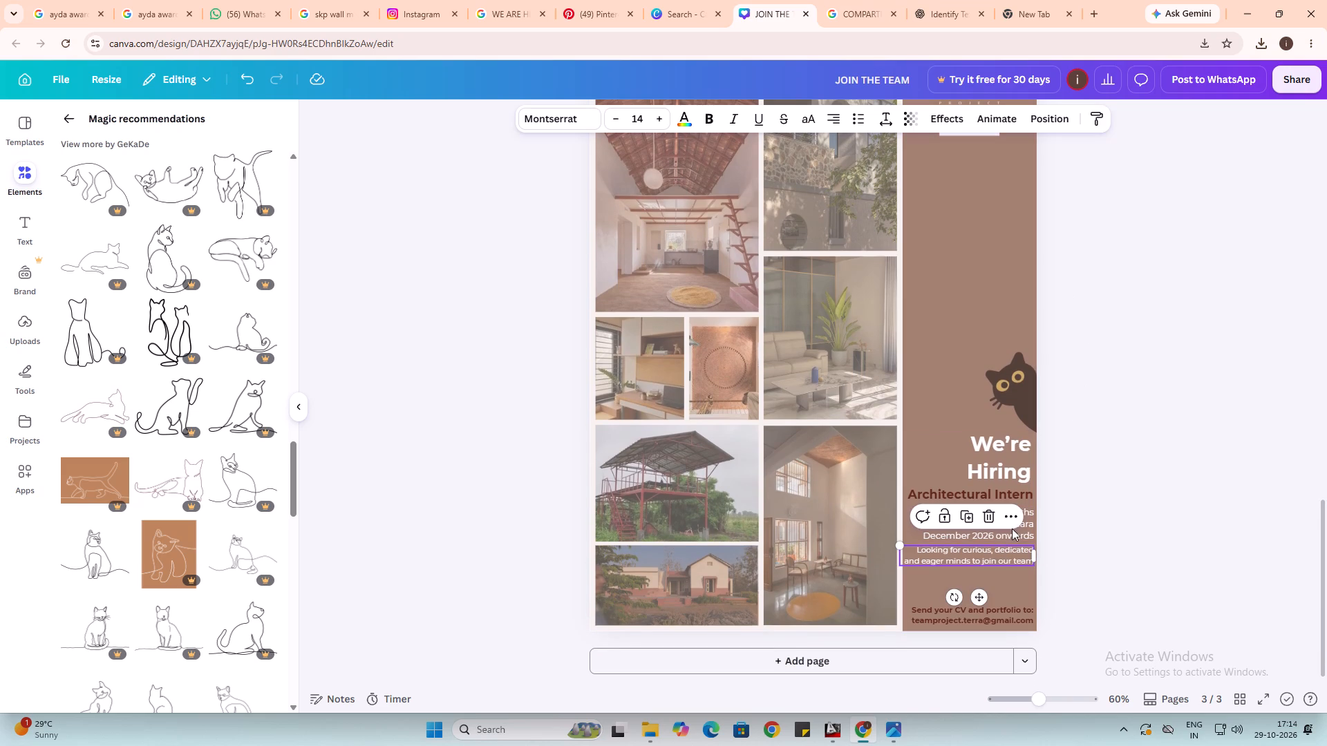
{"action": "left_click", "coordinate": [1021, 537], "text": "shift"}
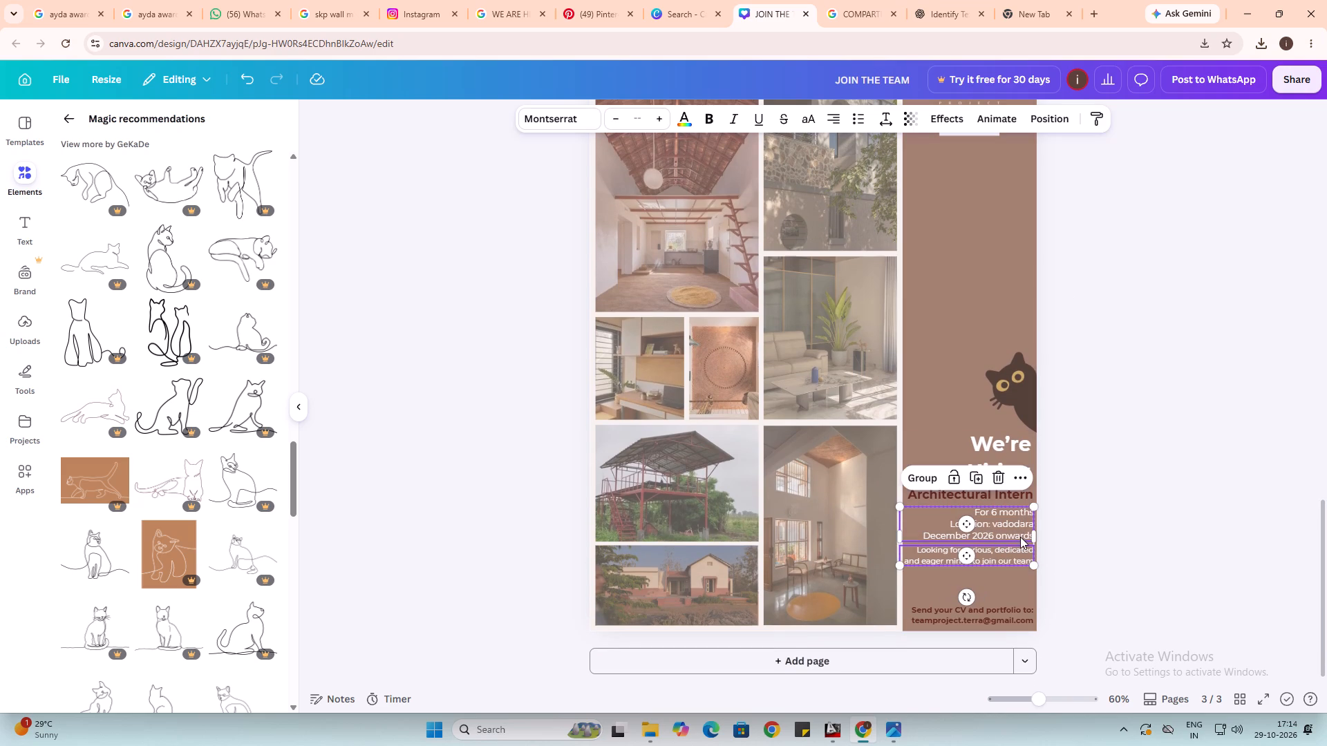
{"action": "left_click", "coordinate": [1019, 491], "text": "shift"}
{"action": "left_click_drag", "start_coordinate": [1013, 490], "coordinate": [1014, 508]}
{"action": "left_click", "coordinate": [1087, 501]}
Move the peeking cat down along the panel's edge, close above the "We're Hiring" heading.
{"action": "scroll", "coordinate": [1063, 450], "scroll_direction": "up", "scroll_amount": 1}
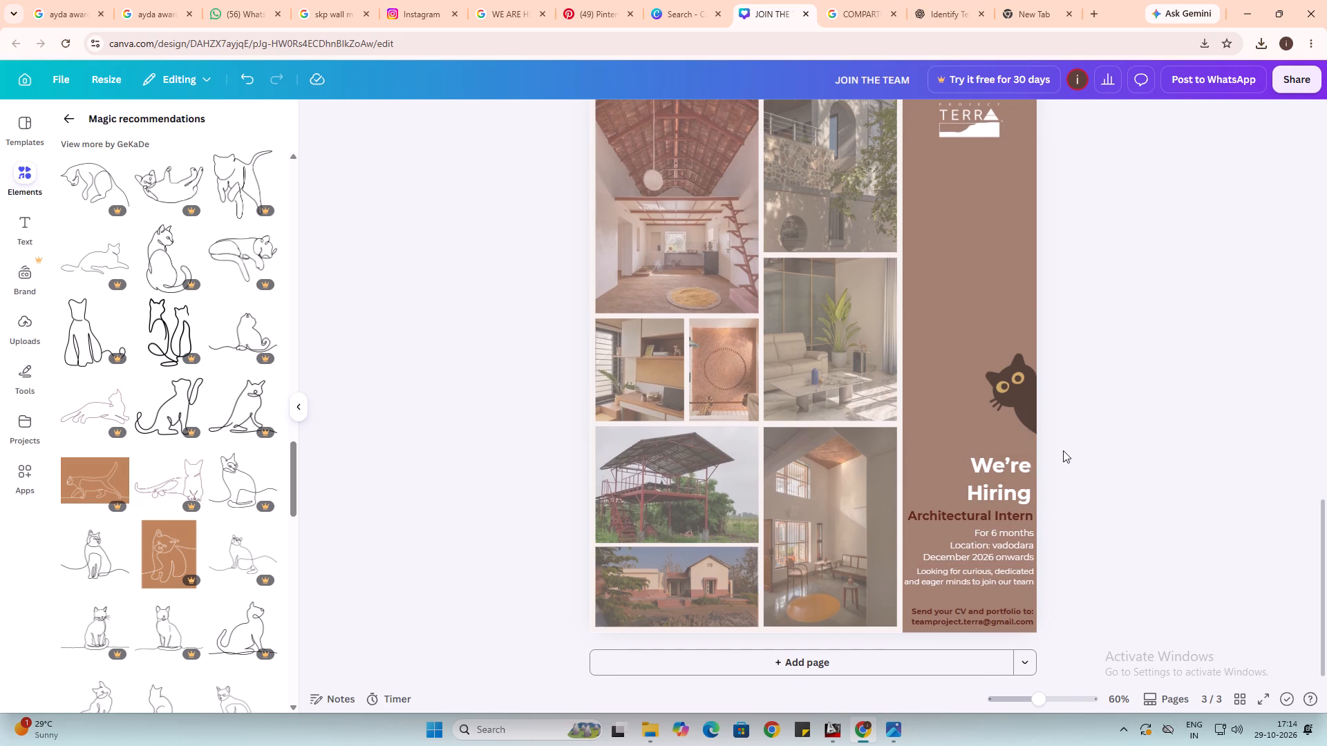
{"action": "left_click", "coordinate": [1017, 460]}
{"action": "left_click_drag", "start_coordinate": [1019, 462], "coordinate": [1019, 463]}
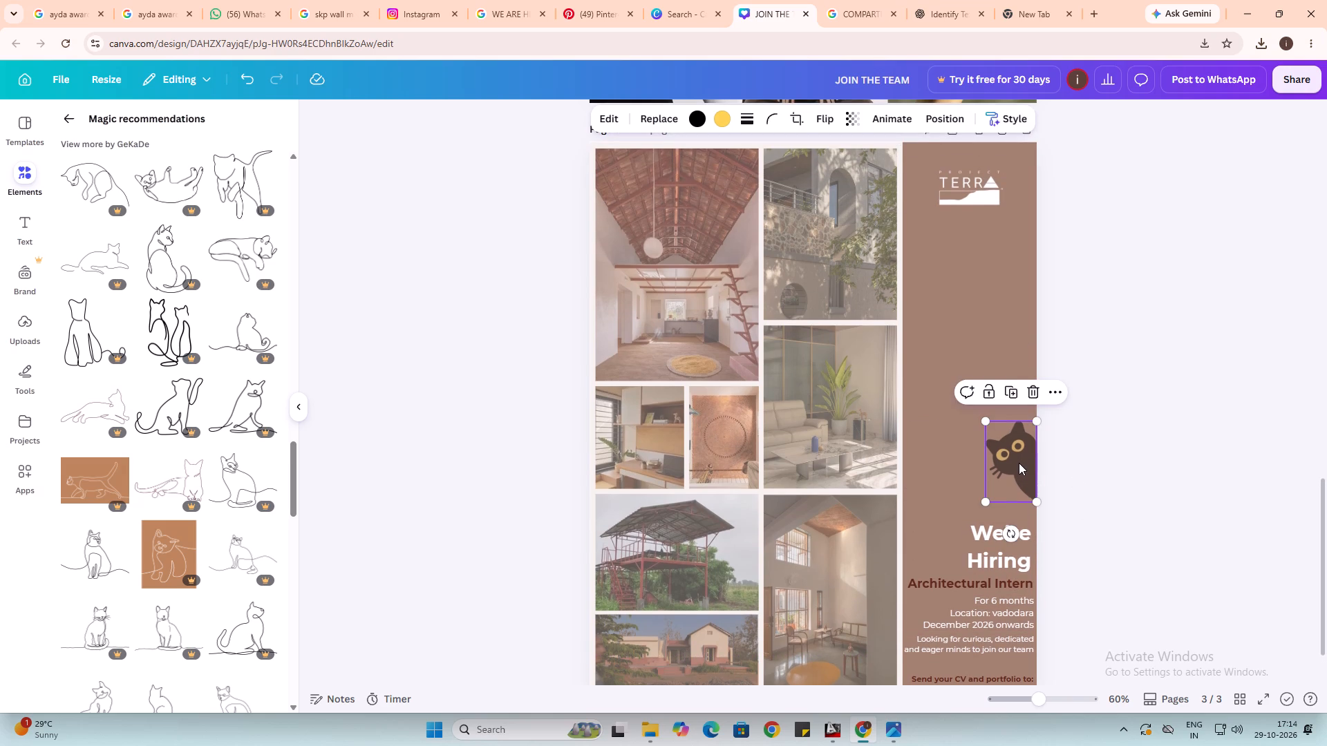
{"action": "left_click_drag", "start_coordinate": [1019, 463], "coordinate": [1019, 477]}
{"action": "left_click", "coordinate": [1065, 499]}
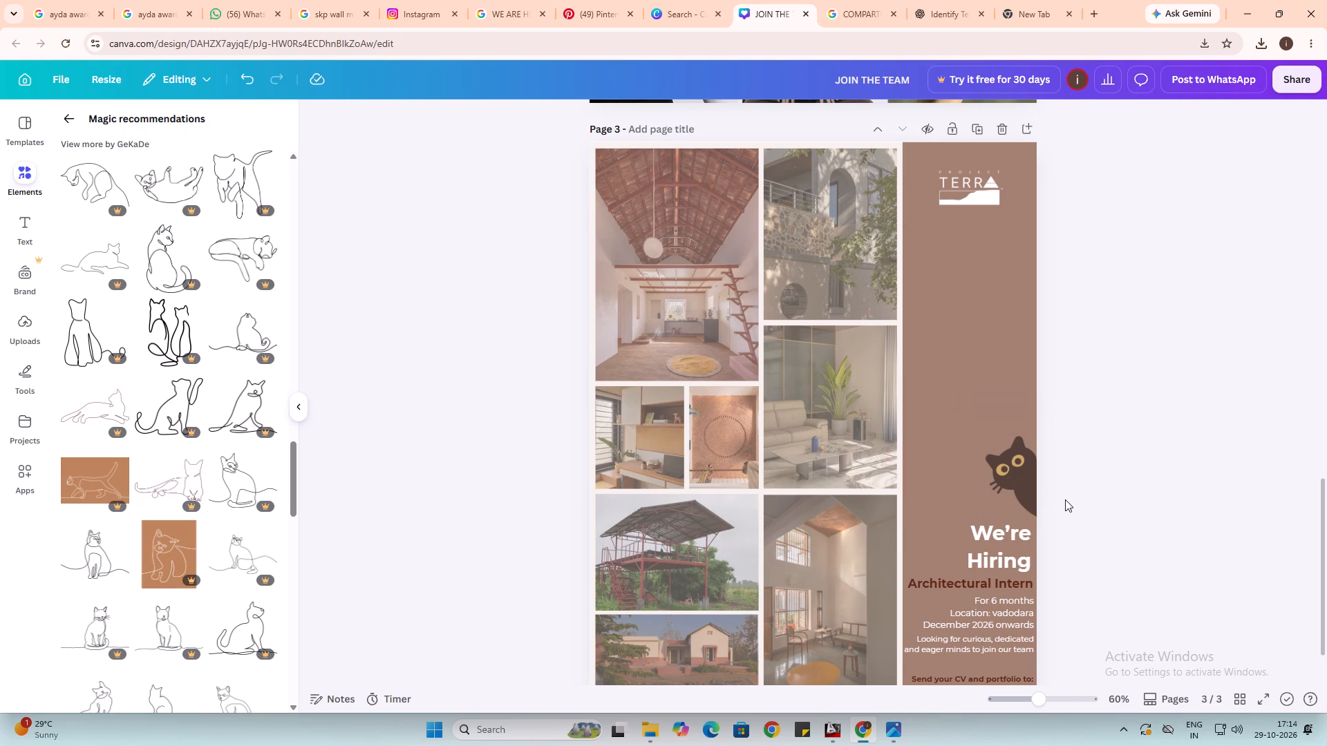
Enlarge the Project Terra logo slightly and centre it across the brown panel.
{"action": "left_click", "coordinate": [973, 184]}
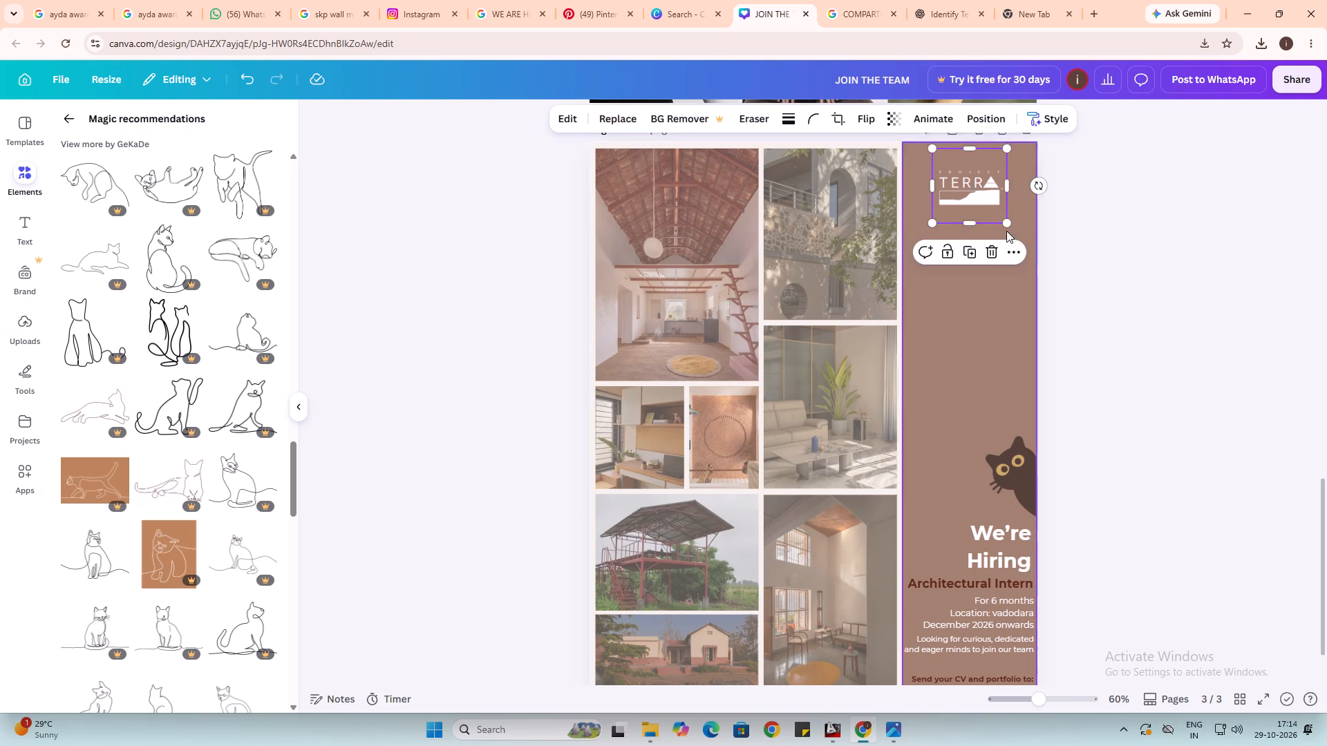
{"action": "left_click_drag", "start_coordinate": [1006, 226], "coordinate": [1015, 237]}
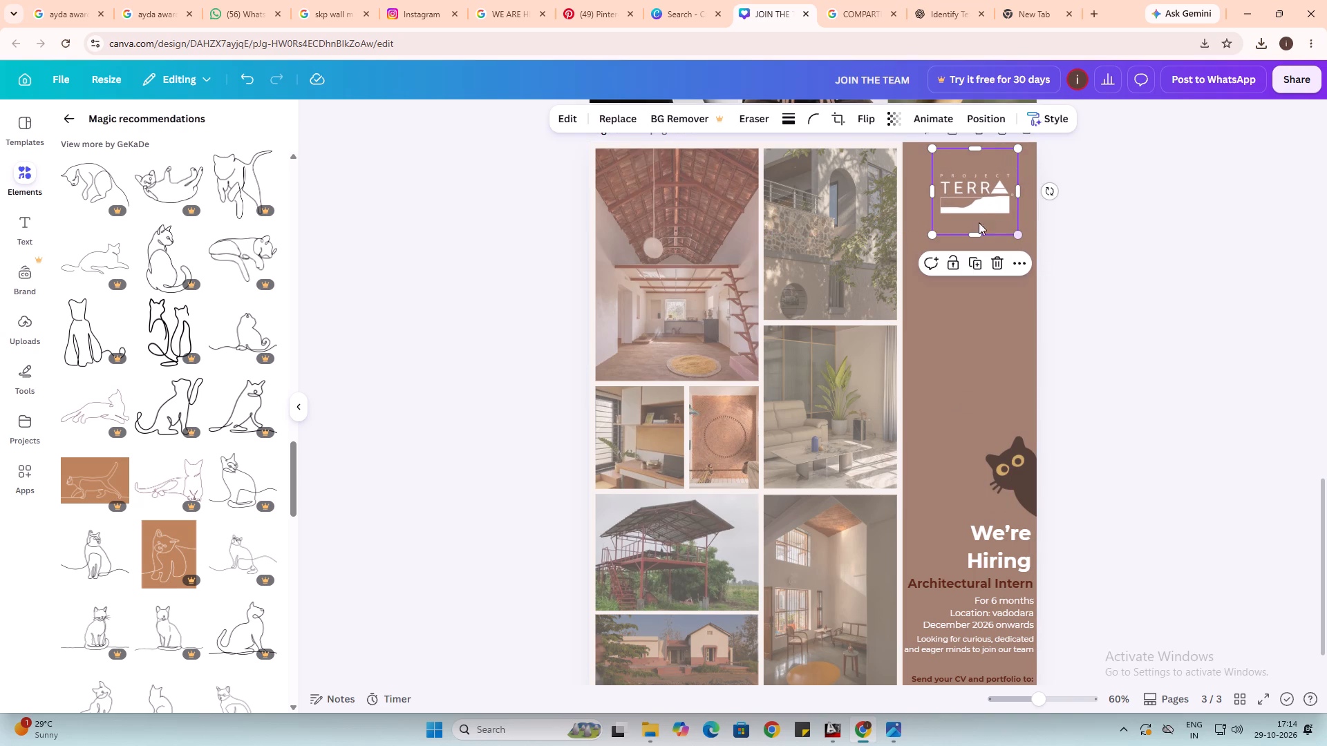
{"action": "left_click", "coordinate": [977, 207]}
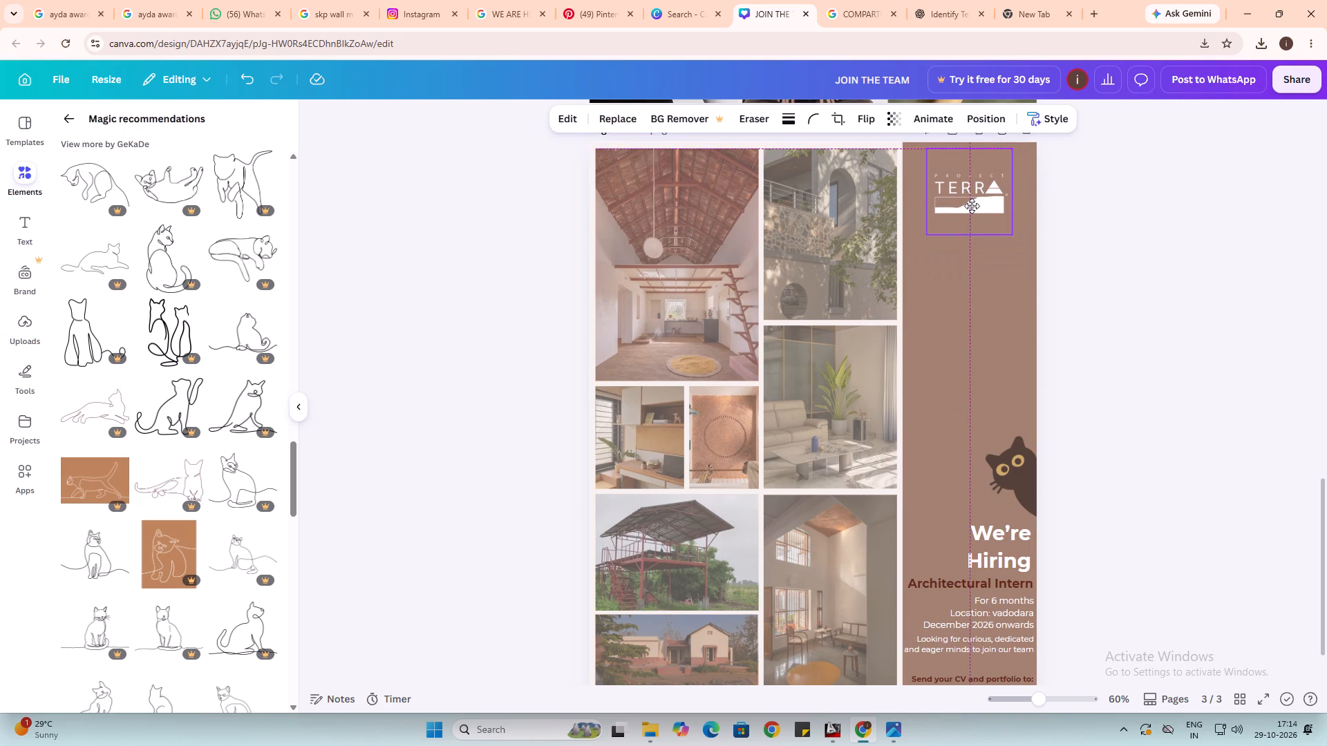
{"action": "left_click", "coordinate": [1145, 288]}
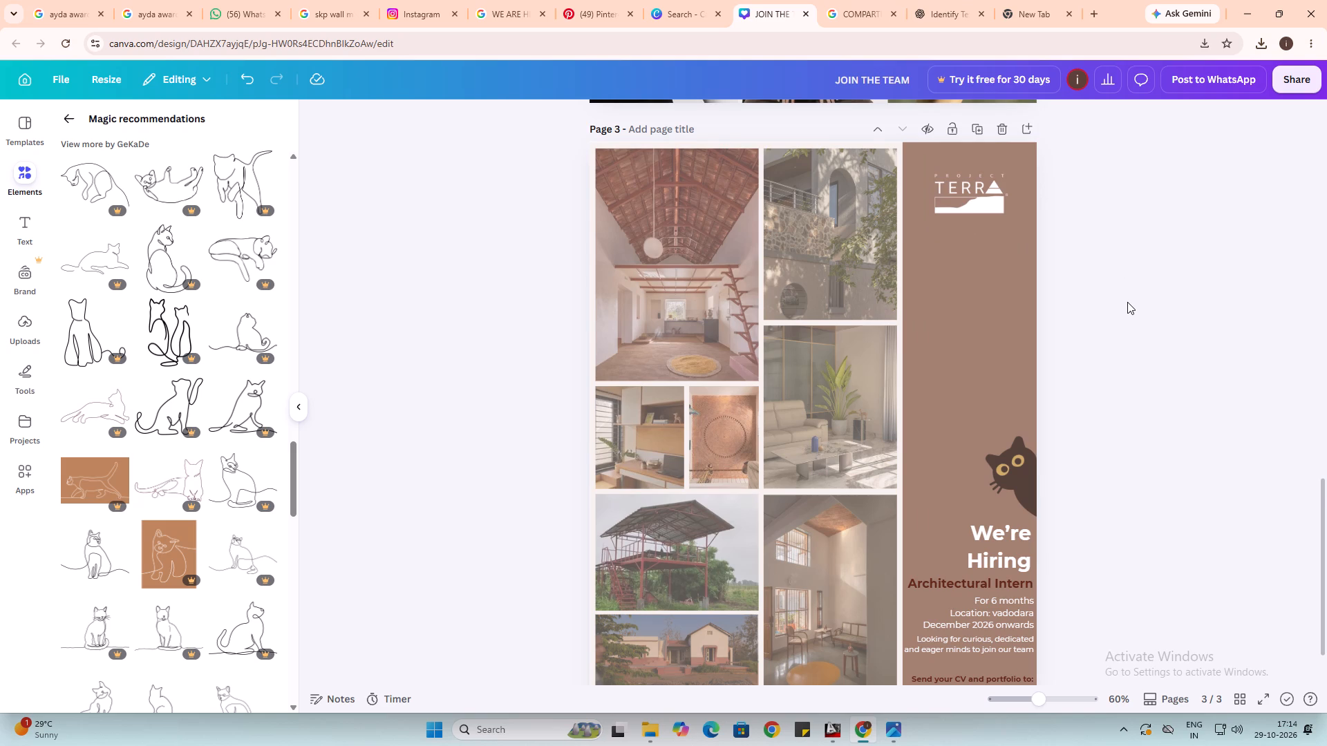
Recolour the peeking cat's black body, trying light orange #e3dbce and settling on white.
{"action": "scroll", "coordinate": [1127, 302], "scroll_direction": "down", "scroll_amount": 1}
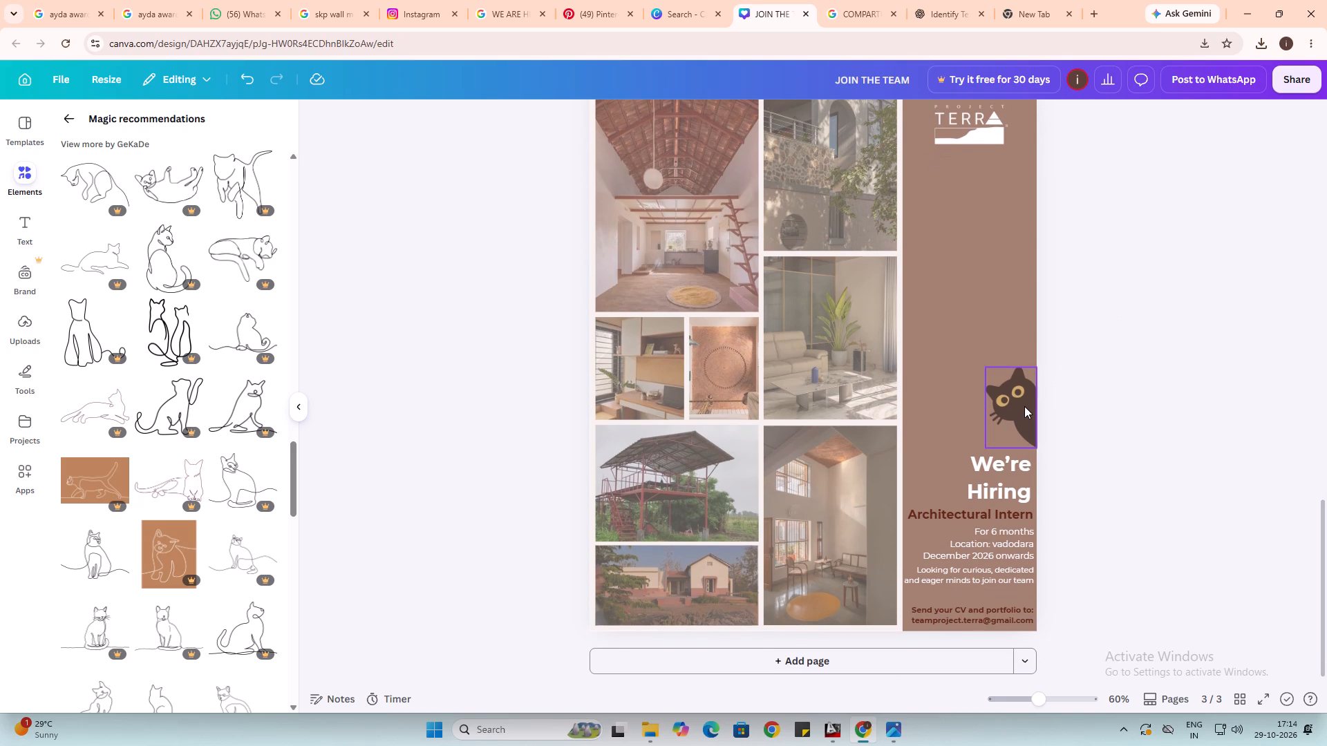
{"action": "left_click", "coordinate": [1024, 406]}
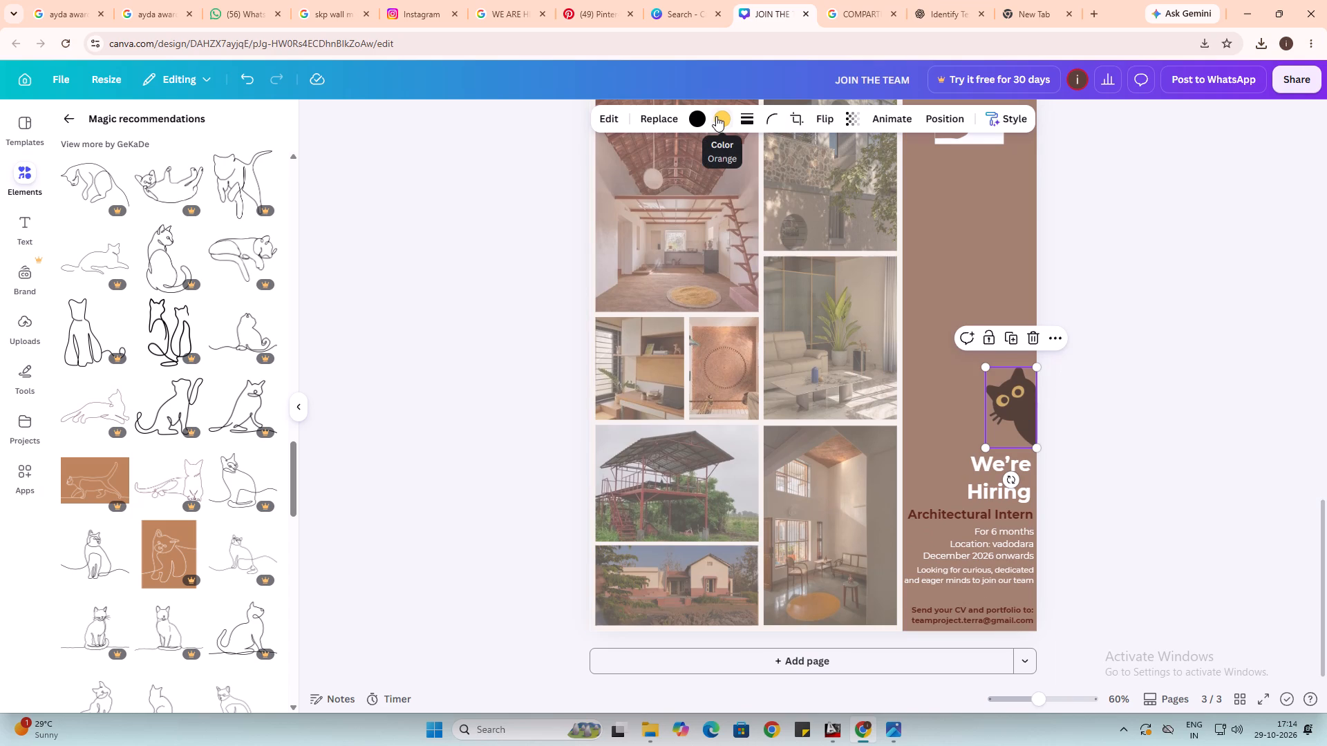
{"action": "left_click", "coordinate": [722, 117]}
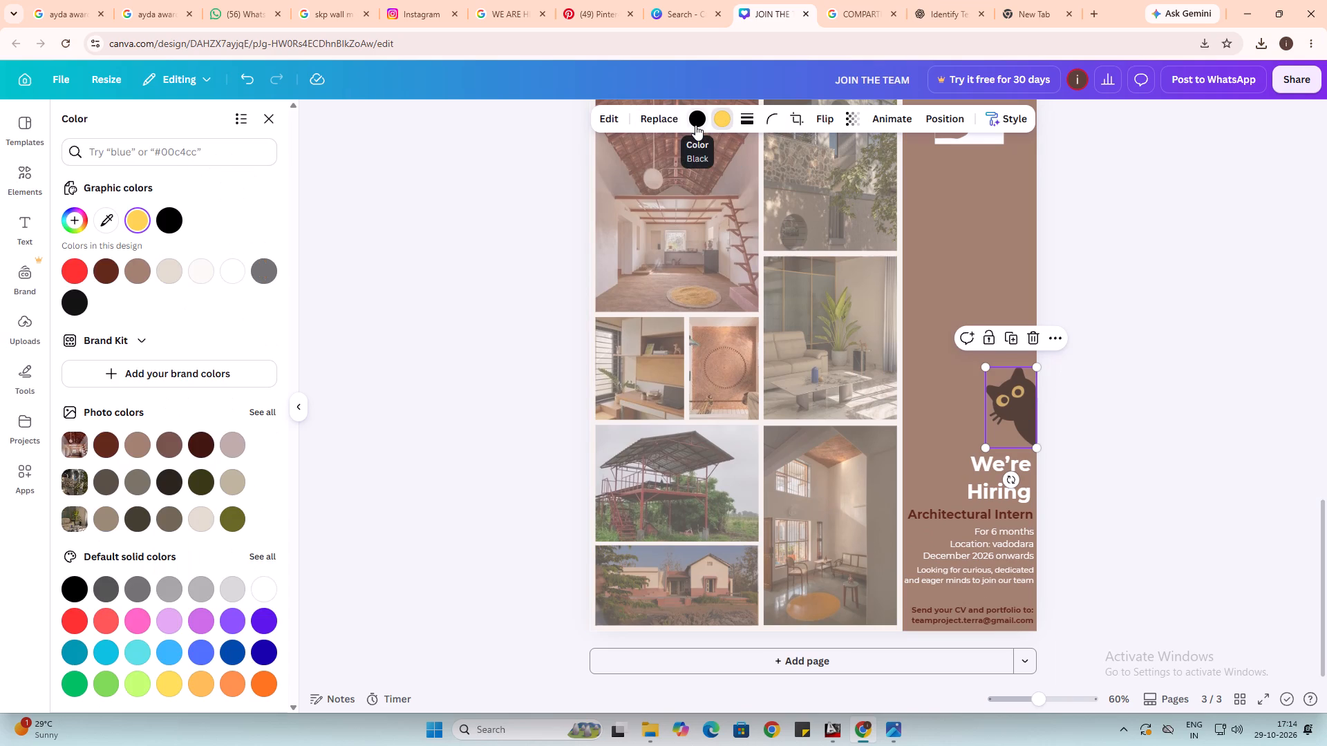
{"action": "left_click", "coordinate": [697, 122]}
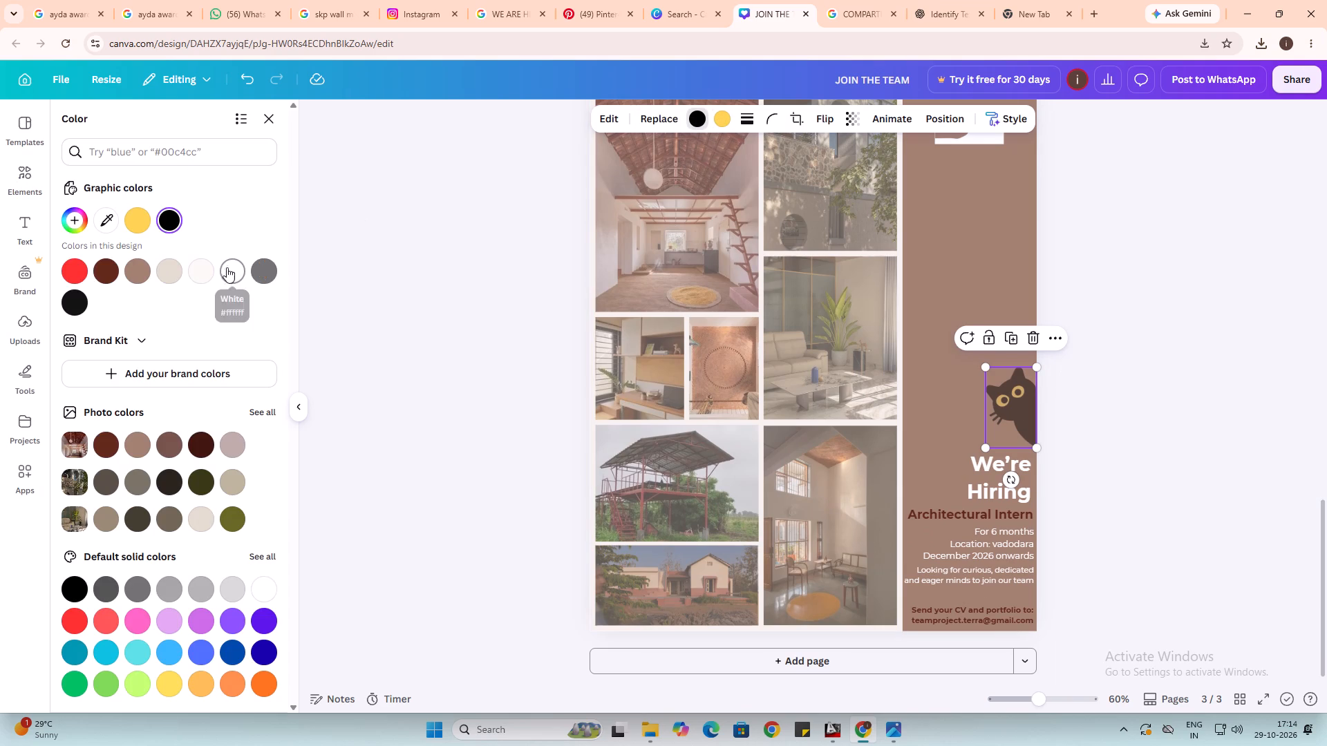
{"action": "left_click", "coordinate": [227, 272]}
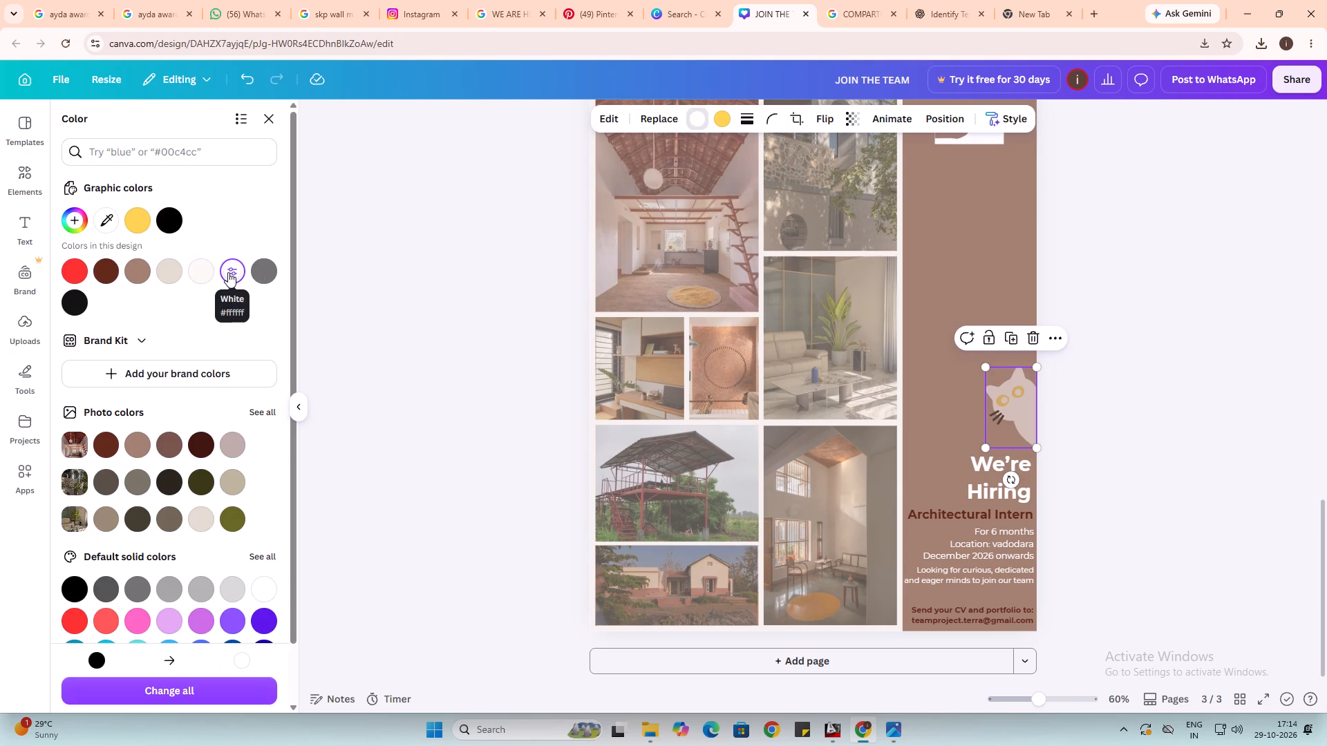
{"action": "left_click", "coordinate": [171, 273]}
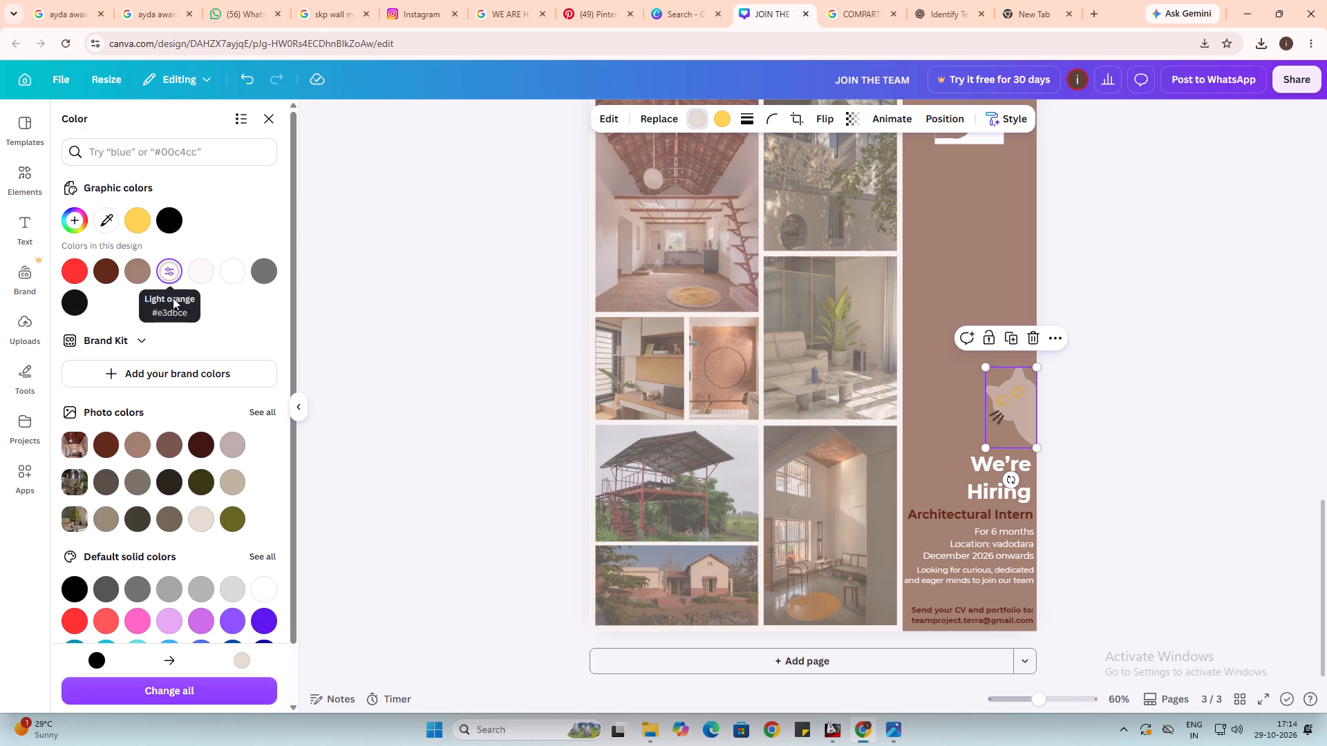
{"action": "left_click", "coordinate": [201, 526]}
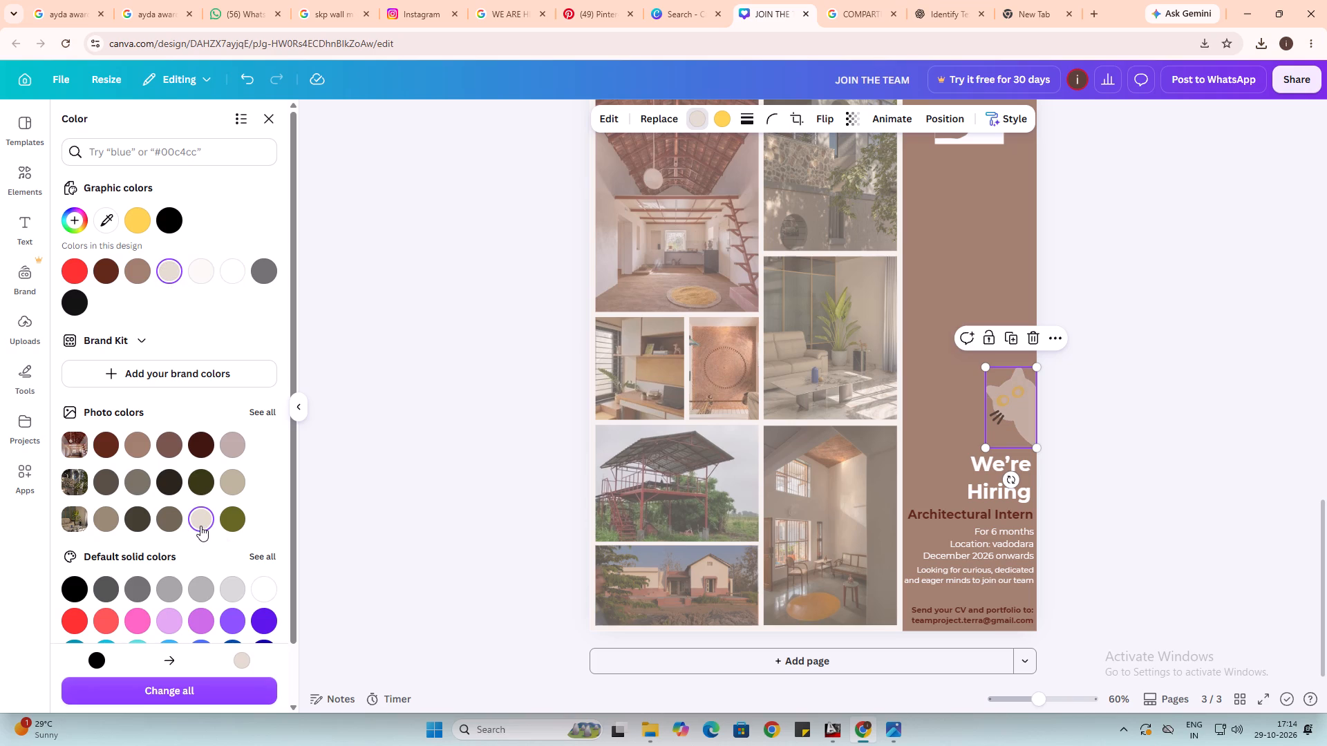
{"action": "left_click", "coordinate": [266, 590]}
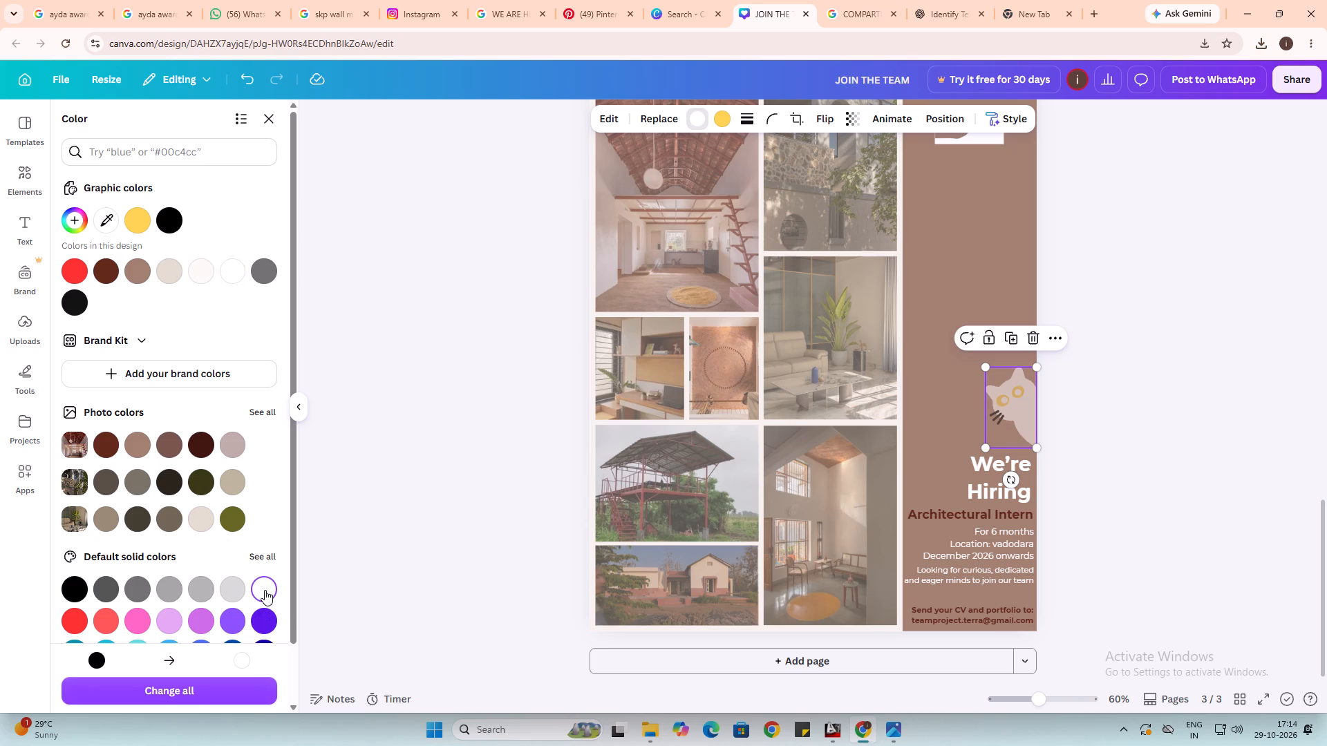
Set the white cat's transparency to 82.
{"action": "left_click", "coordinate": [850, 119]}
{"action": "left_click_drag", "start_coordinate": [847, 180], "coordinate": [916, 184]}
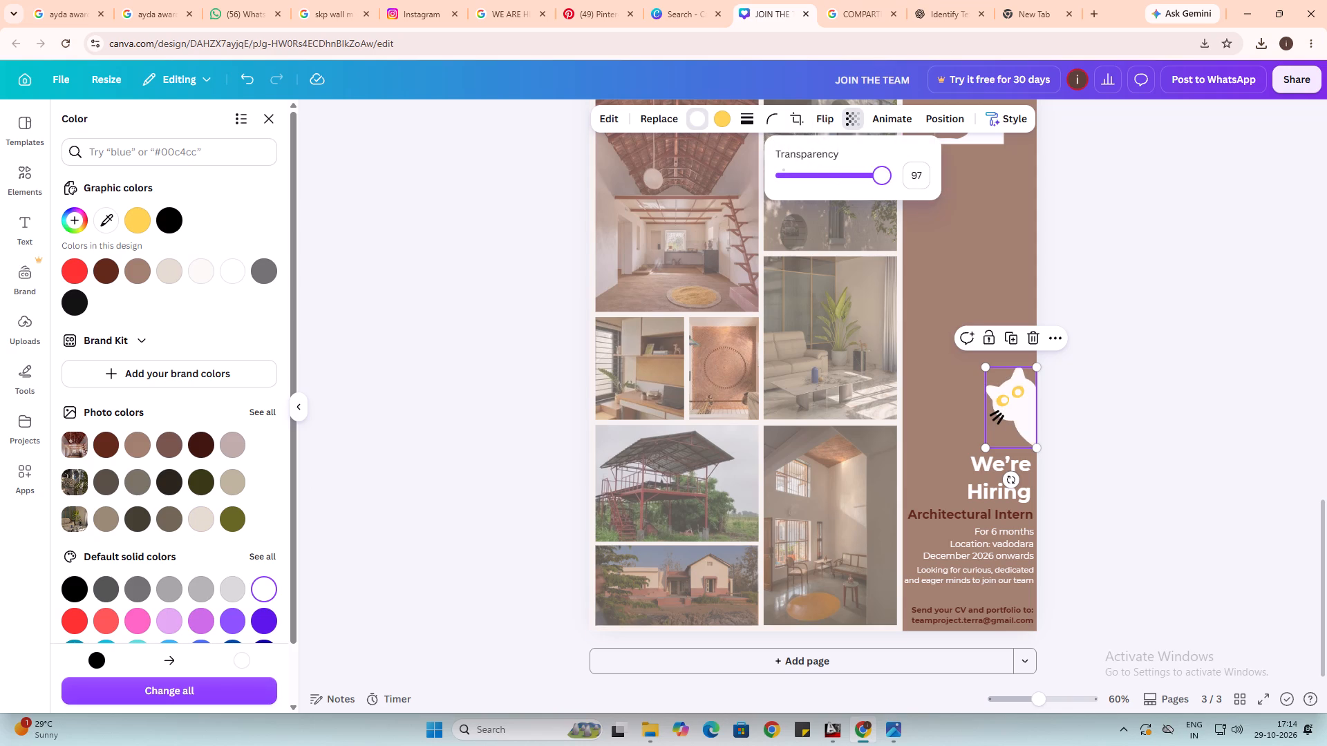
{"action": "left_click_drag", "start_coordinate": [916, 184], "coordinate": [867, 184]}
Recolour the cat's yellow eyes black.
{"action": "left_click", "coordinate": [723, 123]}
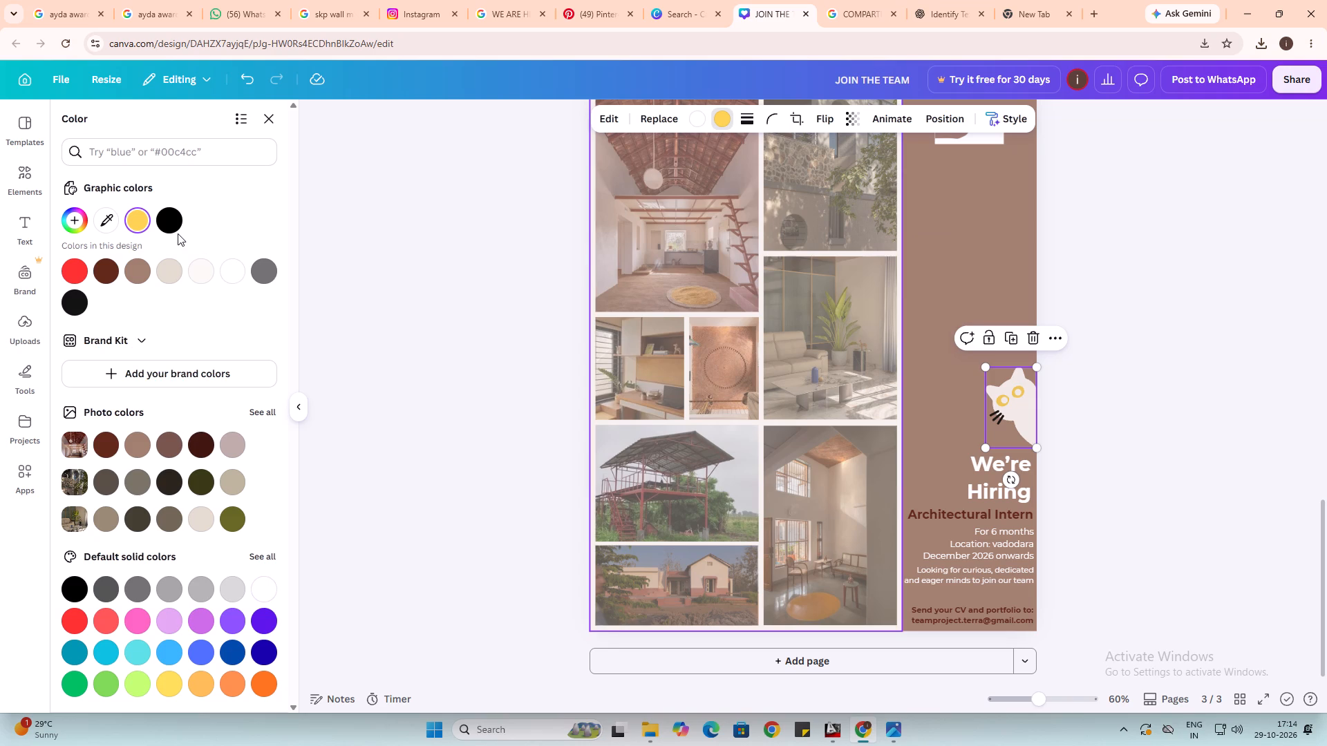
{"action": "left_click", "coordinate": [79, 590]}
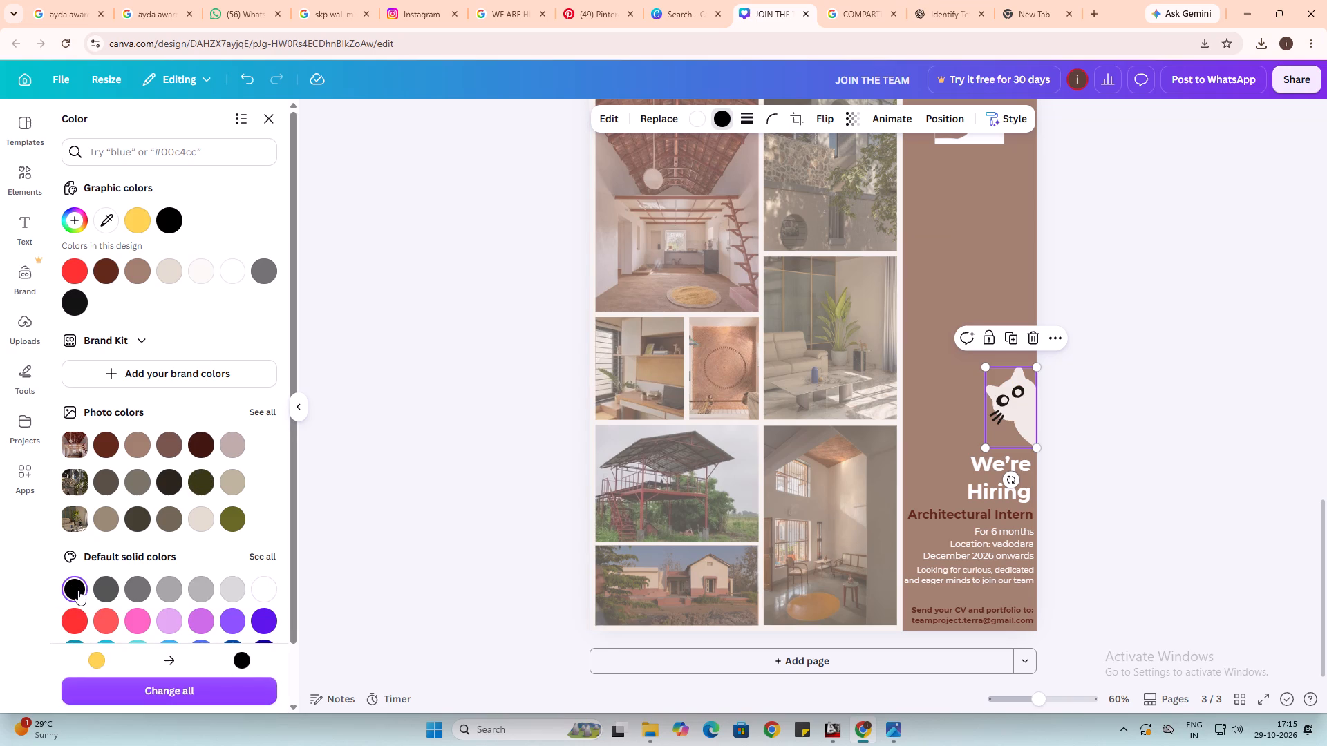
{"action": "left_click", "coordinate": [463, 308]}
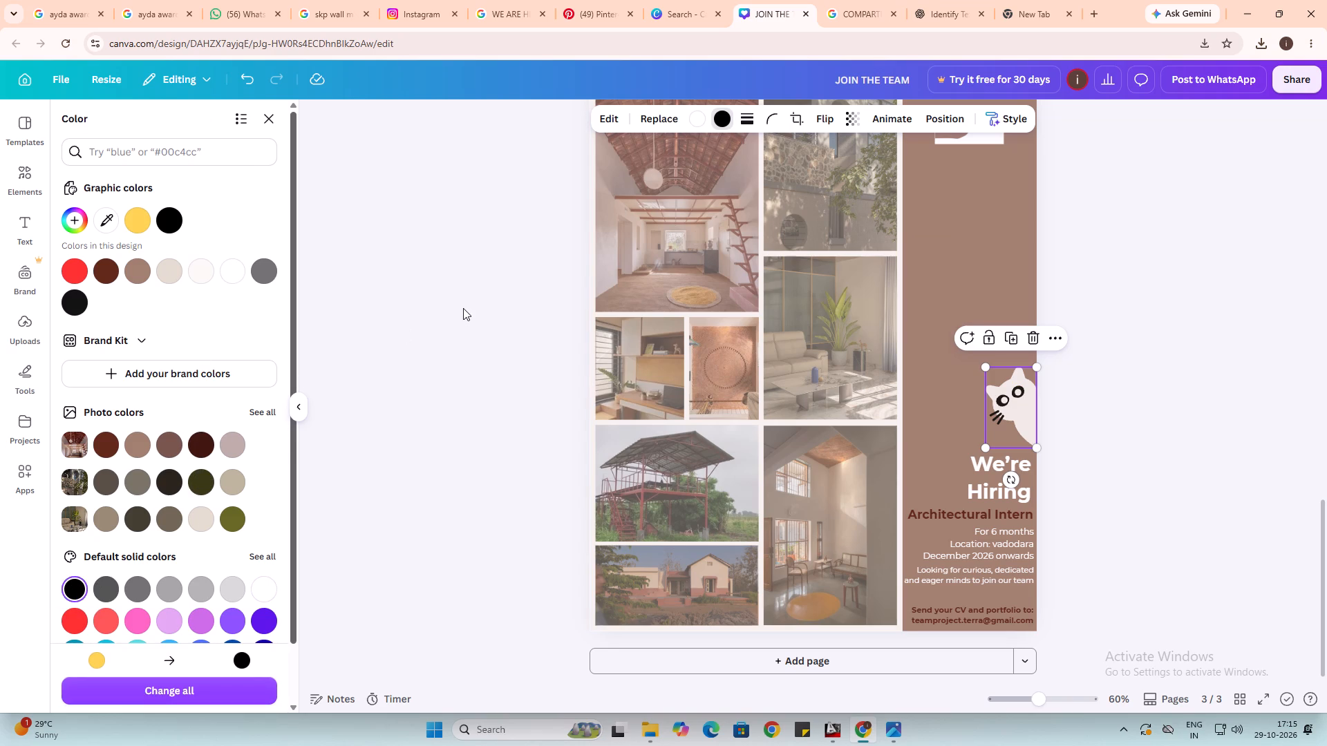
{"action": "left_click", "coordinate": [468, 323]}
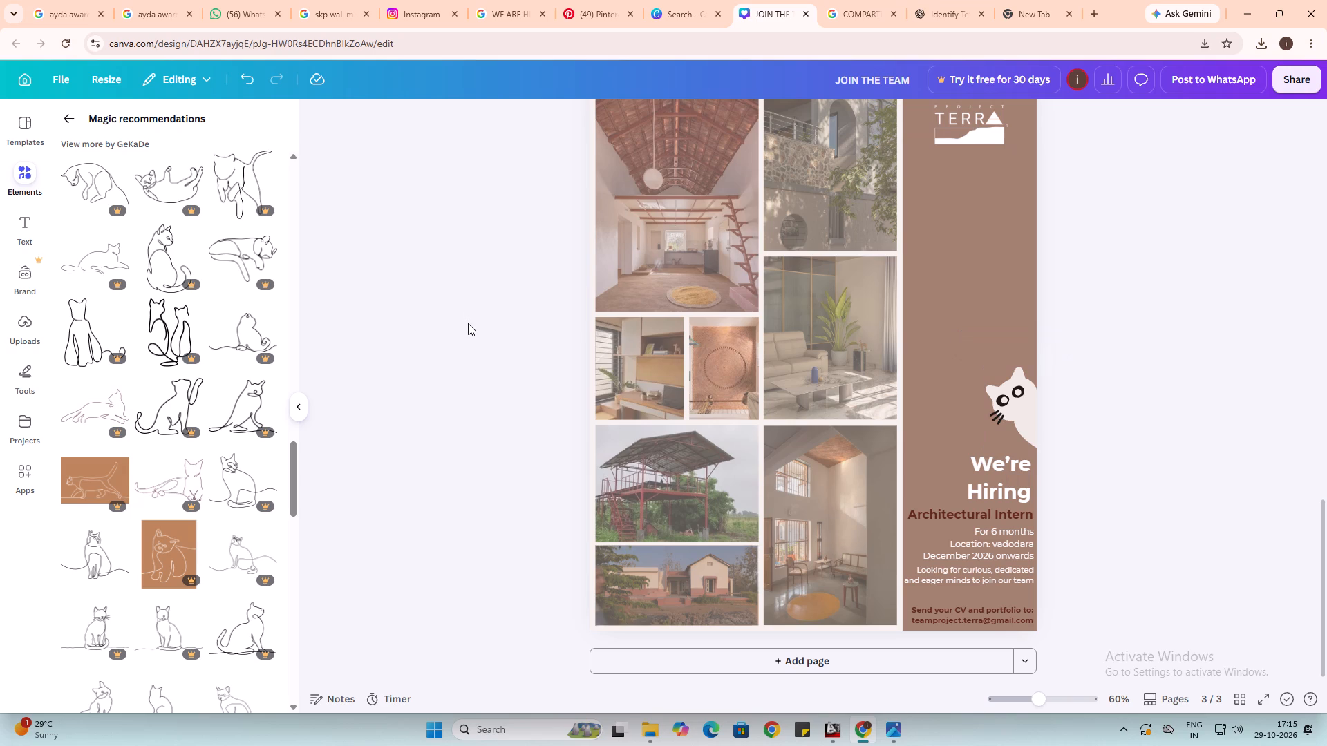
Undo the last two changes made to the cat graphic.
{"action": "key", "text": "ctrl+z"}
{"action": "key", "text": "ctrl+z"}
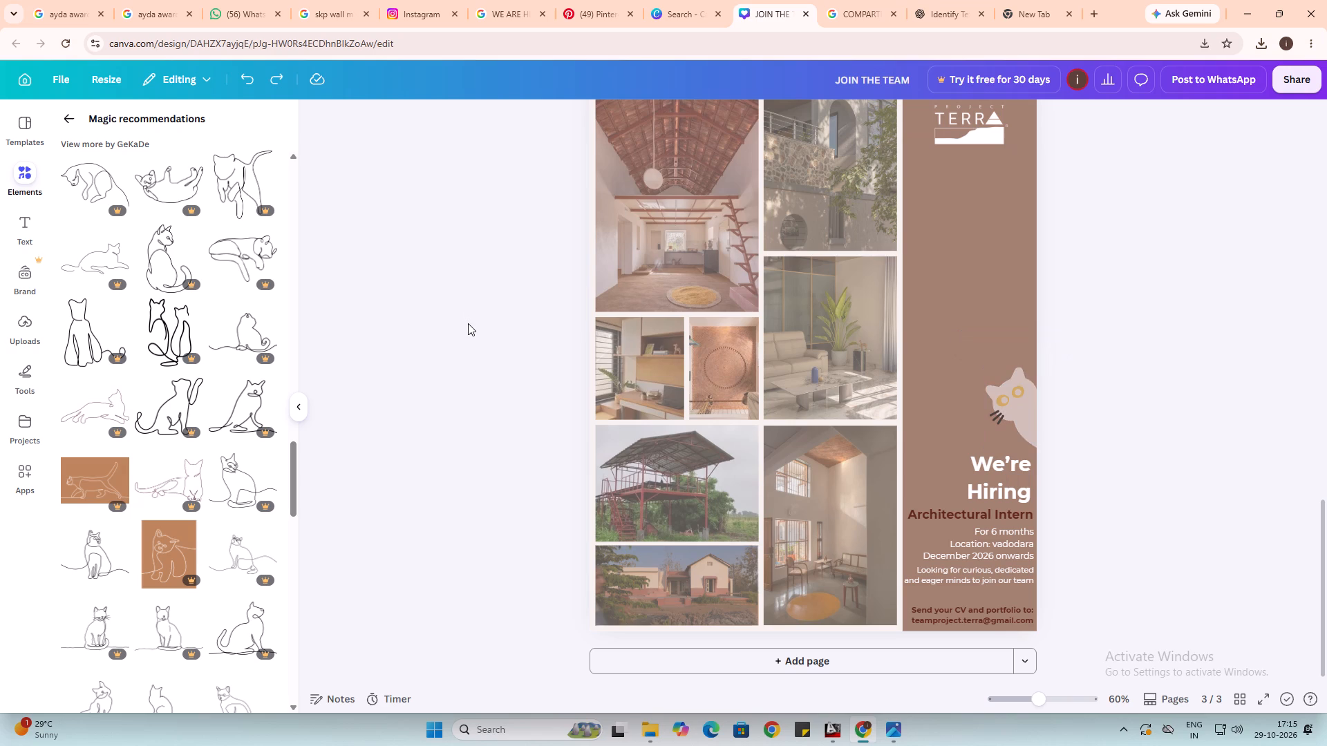
Undo the last four edits to the peeking cat graphic, stepping back past its white recolouring and transparency change.
{"action": "key", "text": "ctrl+z"}
{"action": "key", "text": "ctrl+z"}
{"action": "key", "text": "ctrl+z"}
{"action": "key", "text": "ctrl+z"}
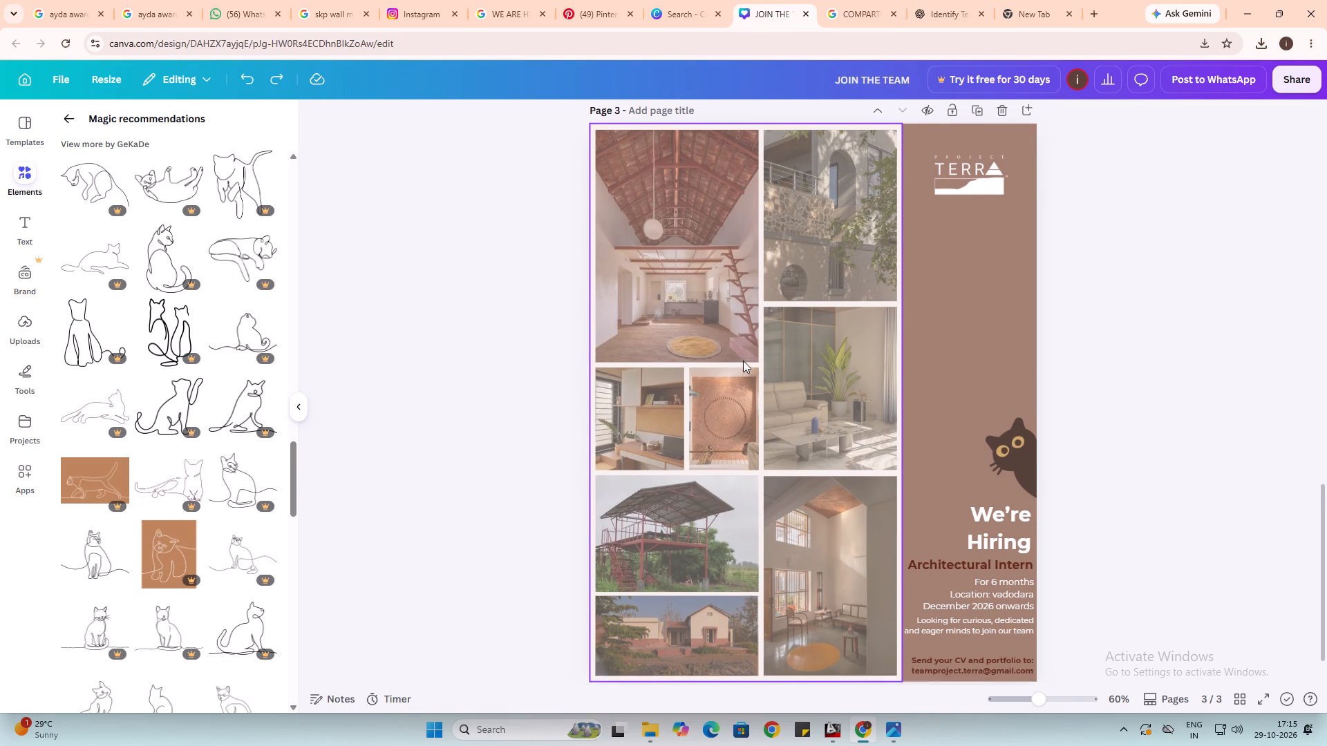
{"action": "left_click", "coordinate": [1010, 407]}
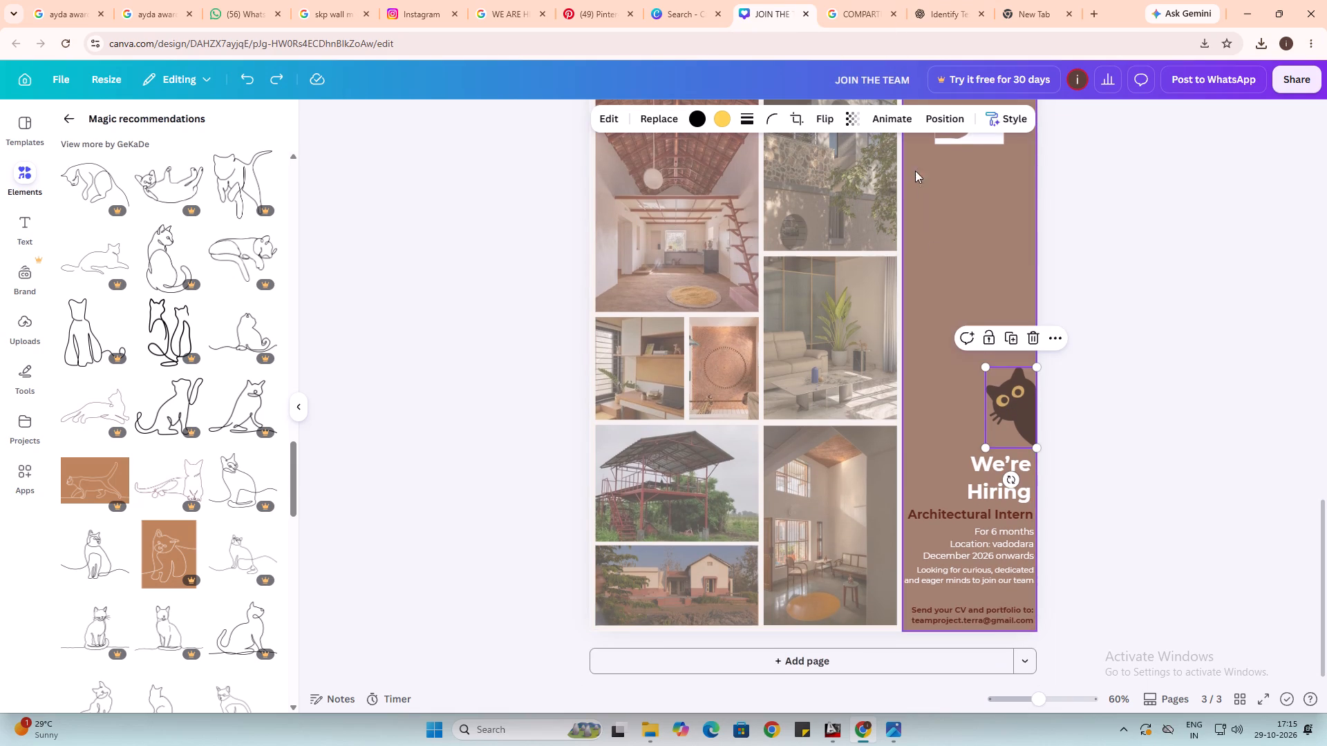
{"action": "left_click", "coordinate": [845, 118]}
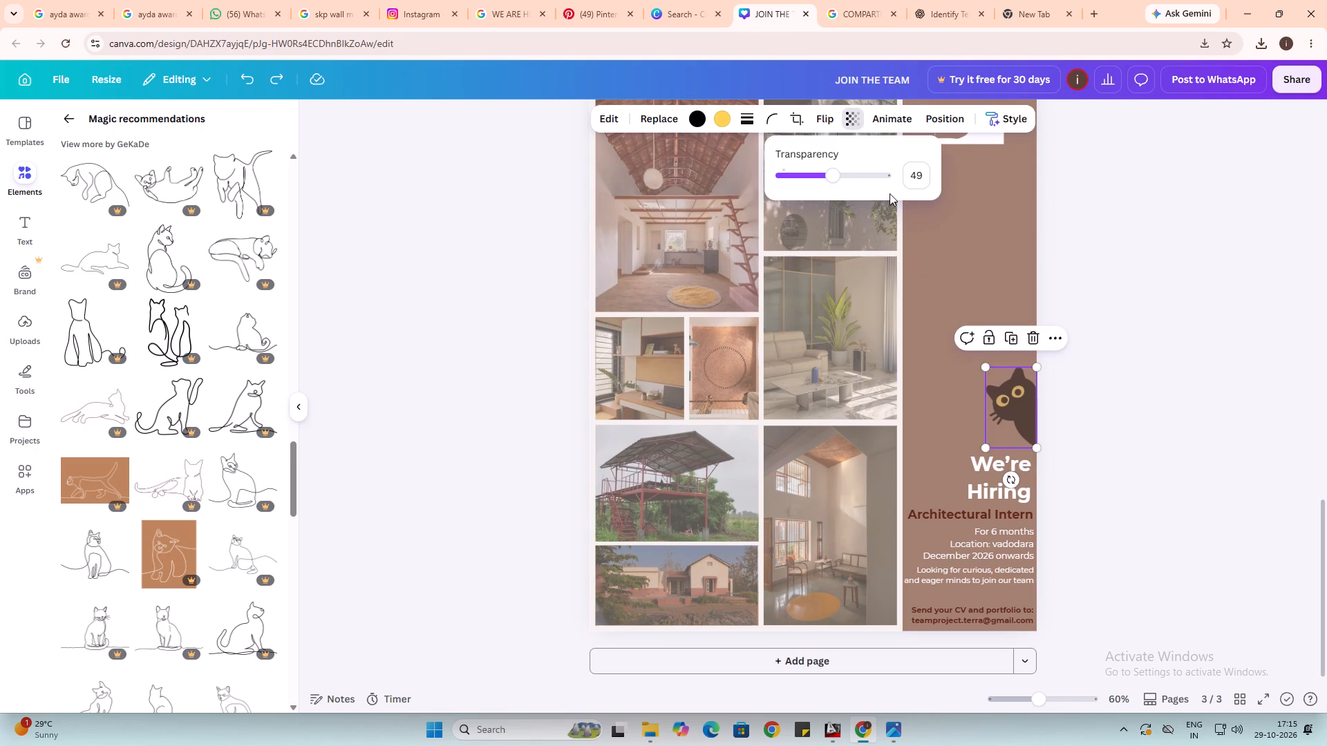
{"action": "left_click", "coordinate": [852, 174]}
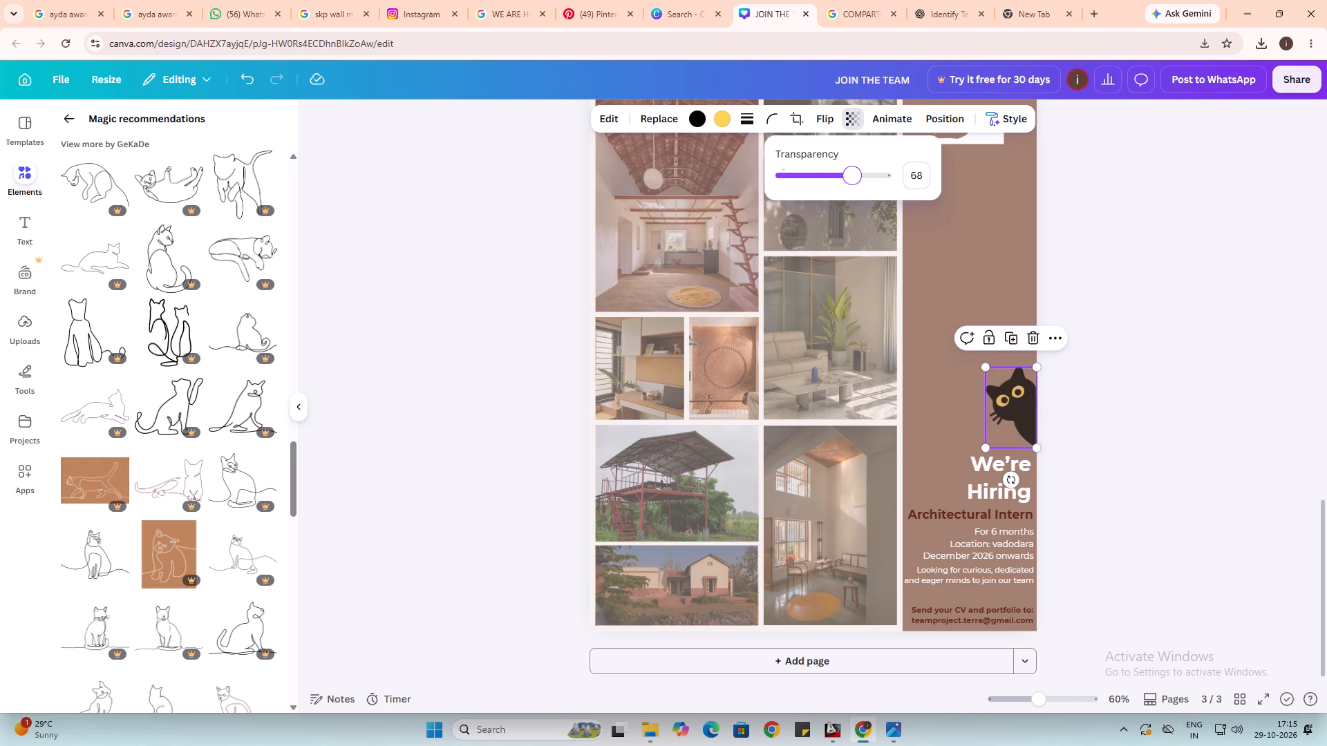
{"action": "key", "text": "Right"}
{"action": "key", "text": "Right"}
{"action": "left_click", "coordinate": [447, 357]}
{"action": "left_click", "coordinate": [449, 363]}
{"action": "scroll", "coordinate": [461, 381], "scroll_direction": "up", "scroll_amount": 1}
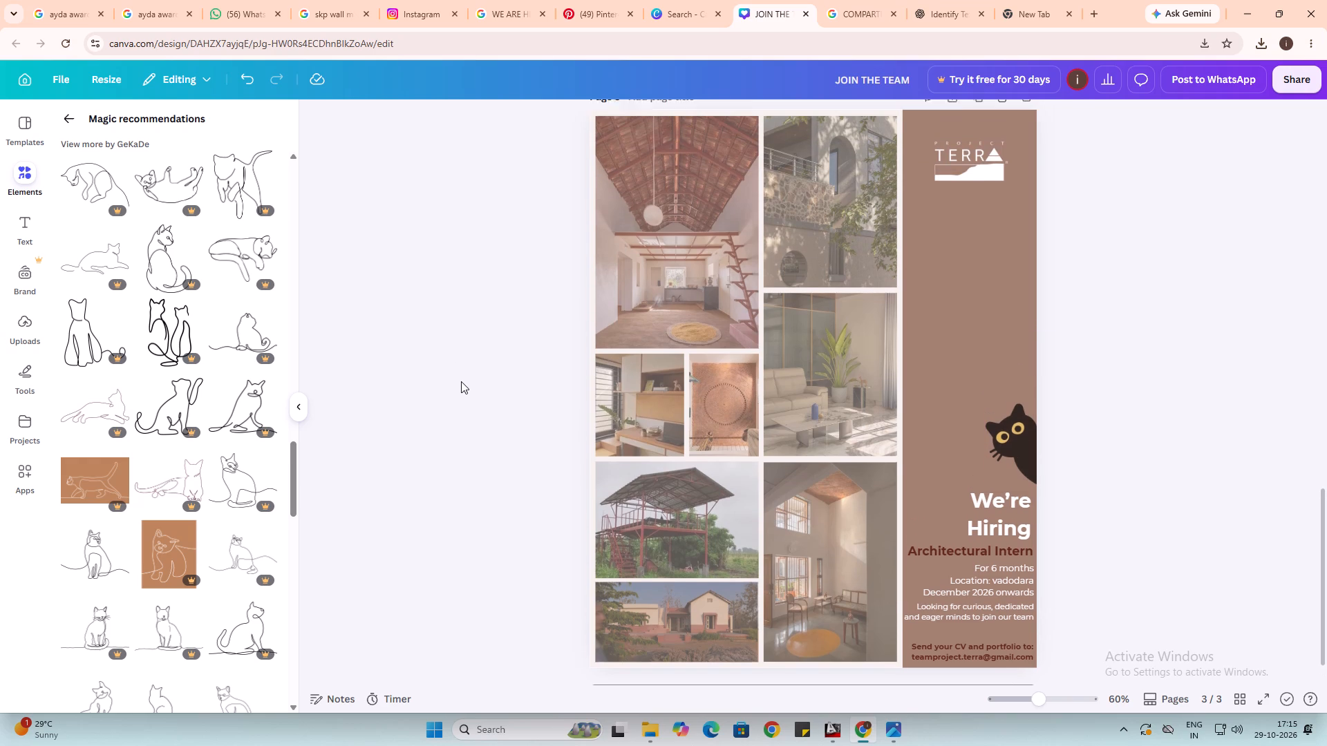
{"action": "scroll", "coordinate": [462, 381], "scroll_direction": "down", "scroll_amount": 1}
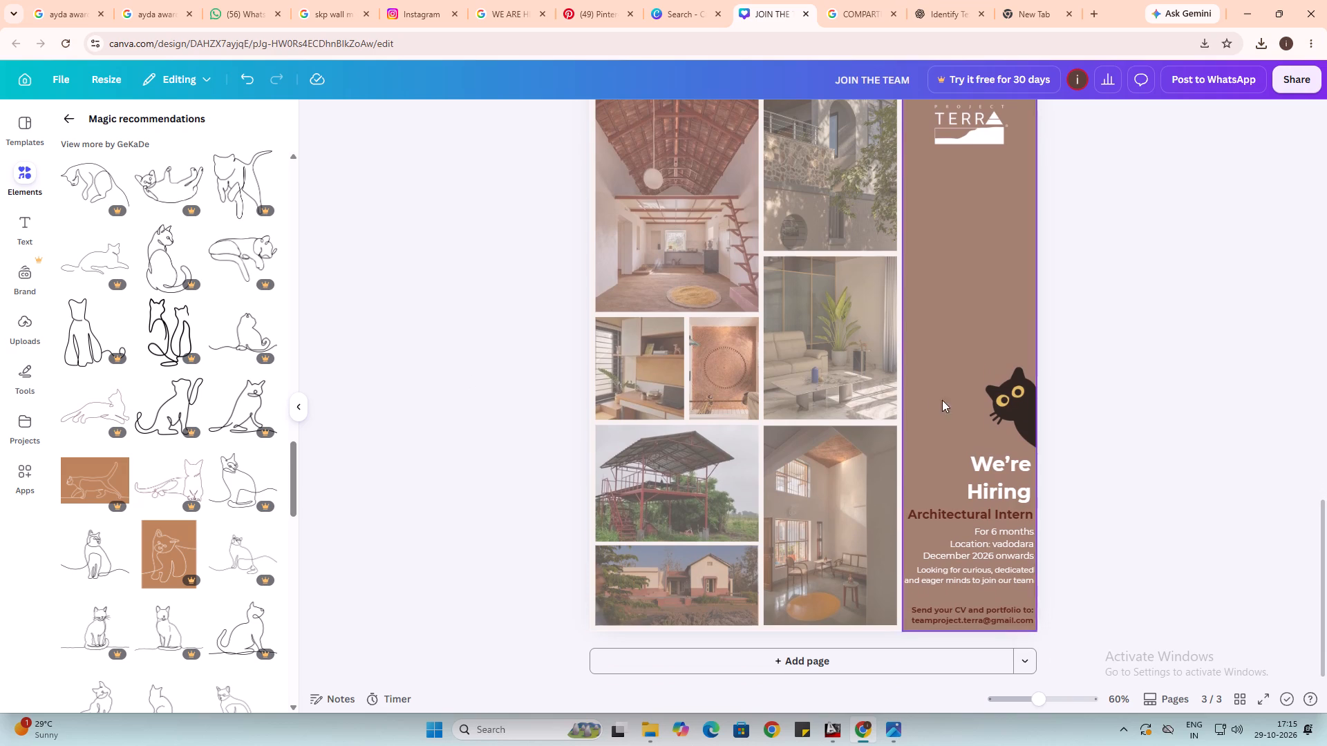
Recolour the peeking cat's black body dark brown, using the swatch from the photo colours.
{"action": "left_click", "coordinate": [1019, 409]}
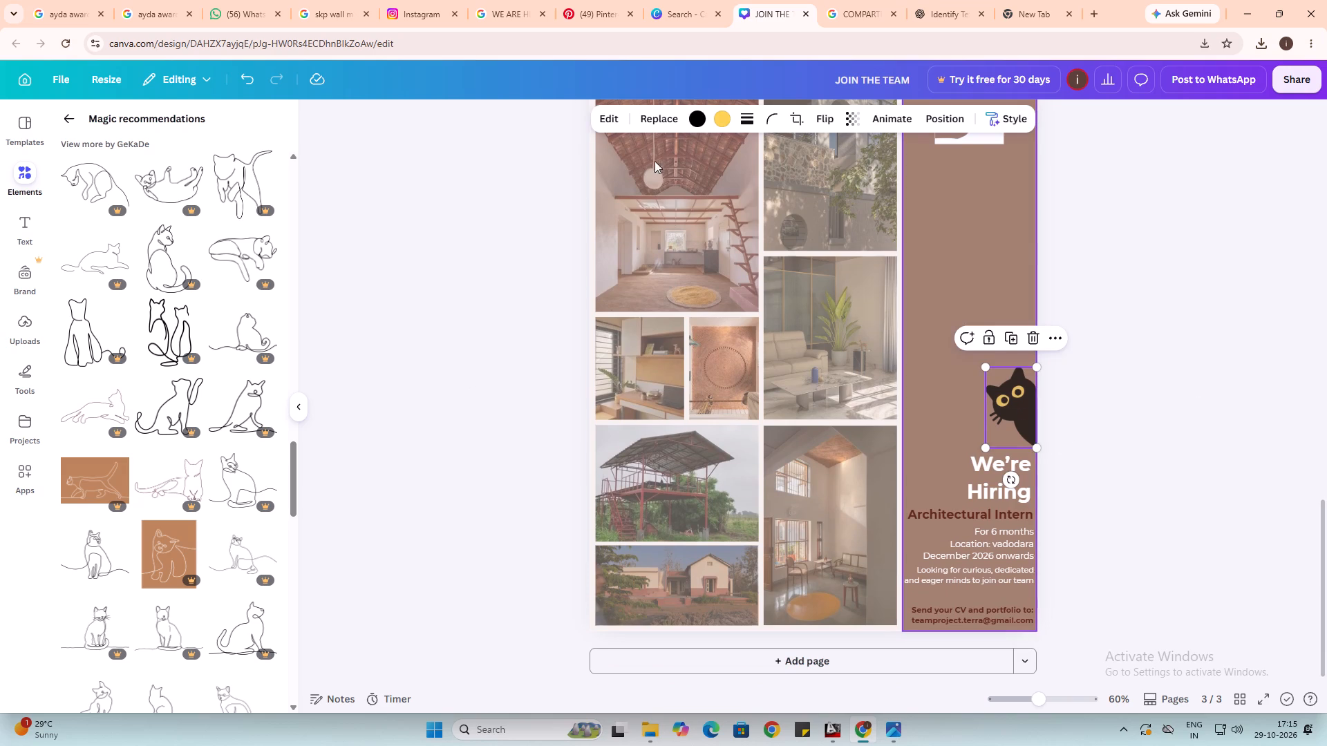
{"action": "left_click", "coordinate": [700, 117]}
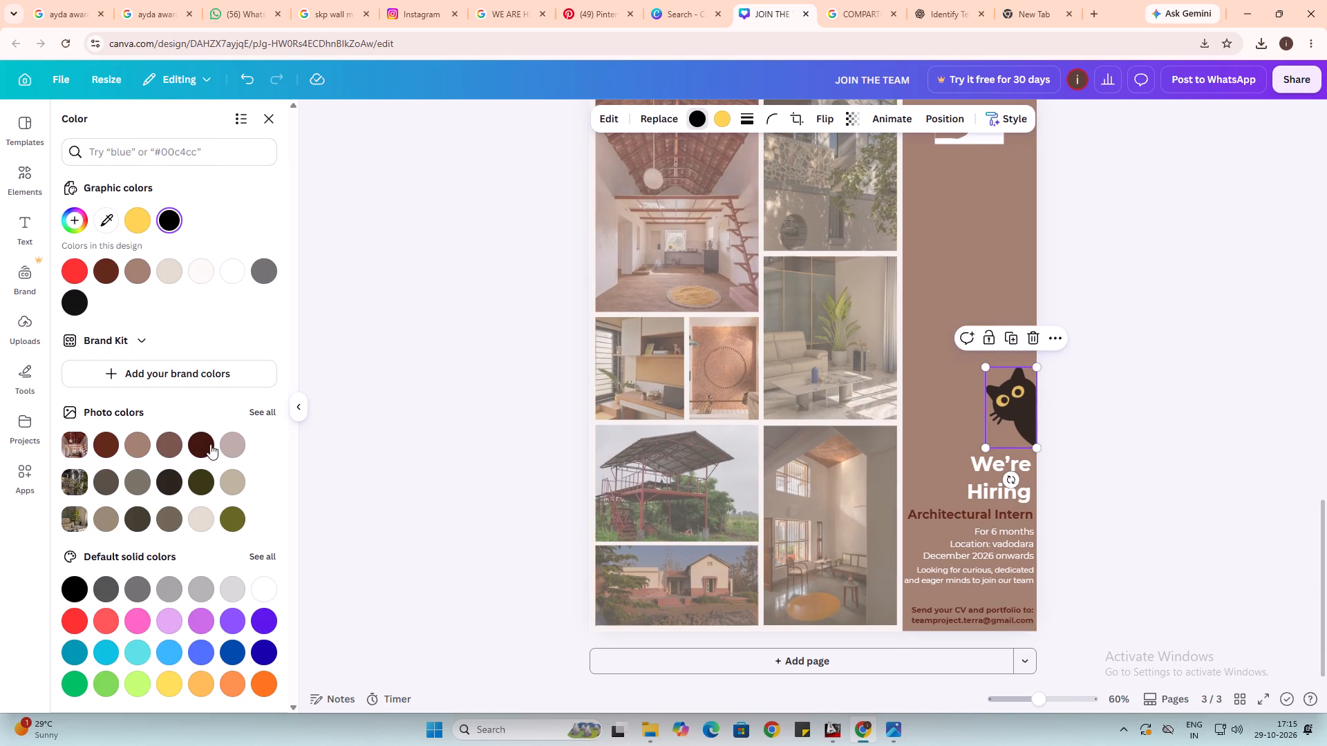
{"action": "left_click", "coordinate": [111, 441]}
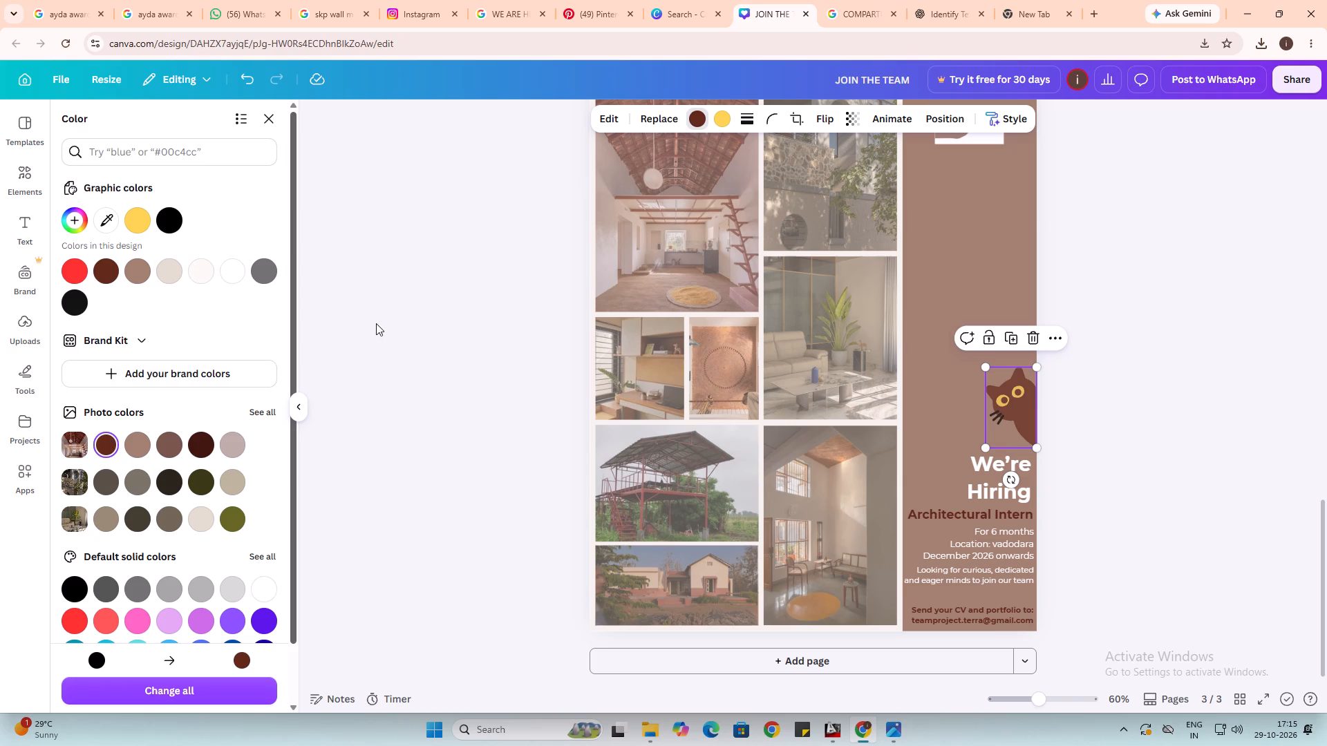
Recolour the peeking cat's yellow eyes white.
{"action": "left_click", "coordinate": [720, 115]}
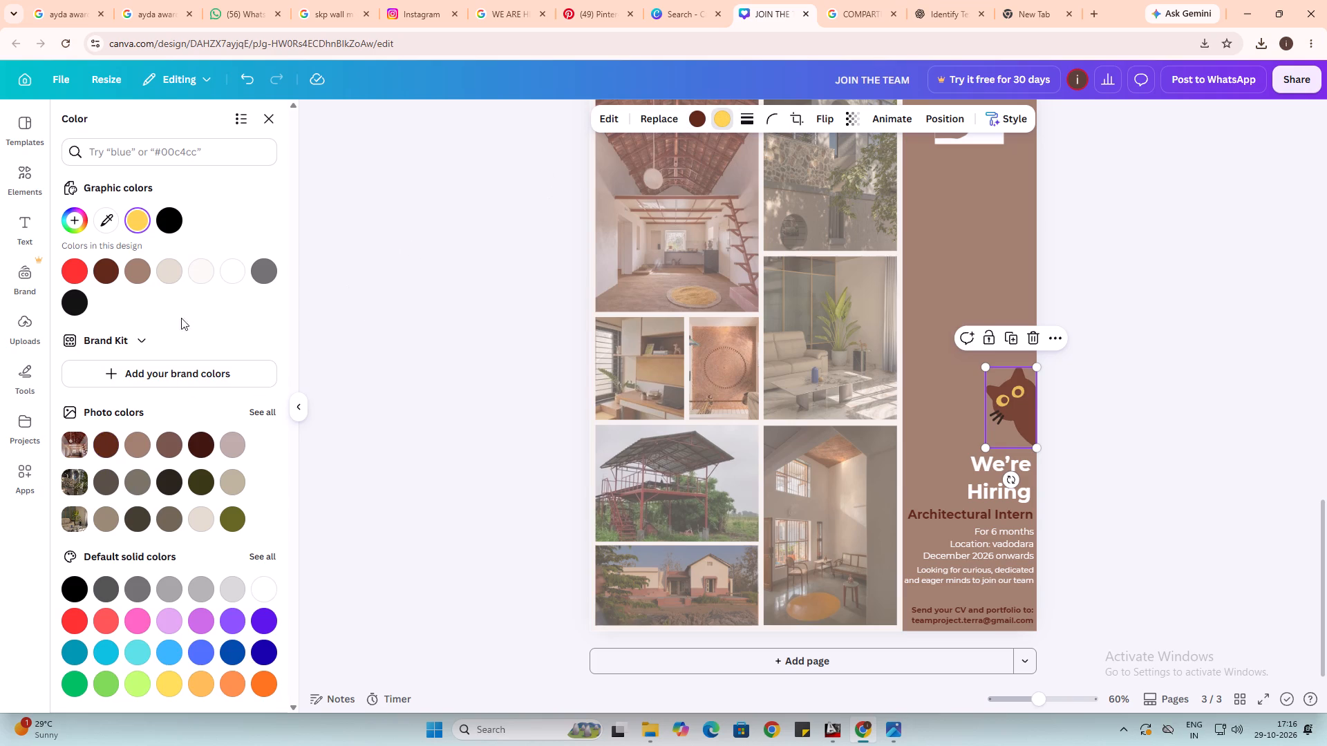
{"action": "left_click", "coordinate": [267, 591]}
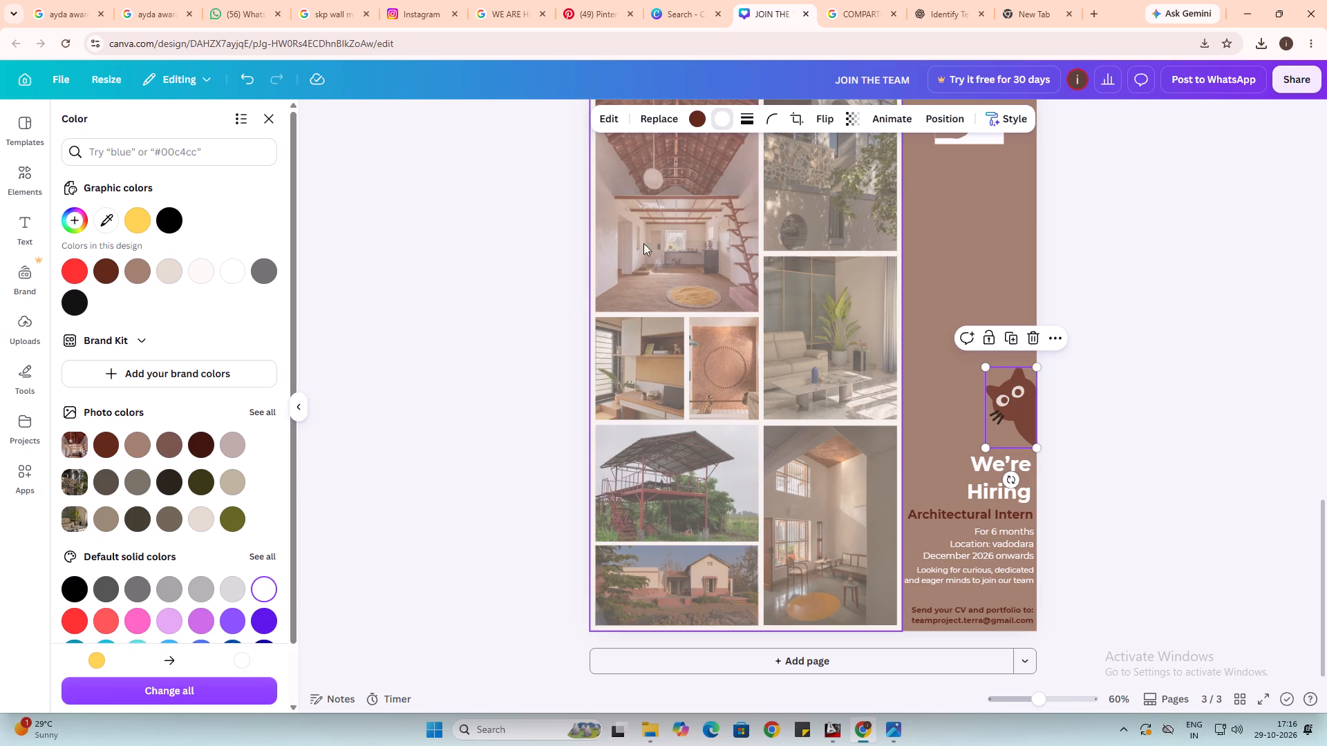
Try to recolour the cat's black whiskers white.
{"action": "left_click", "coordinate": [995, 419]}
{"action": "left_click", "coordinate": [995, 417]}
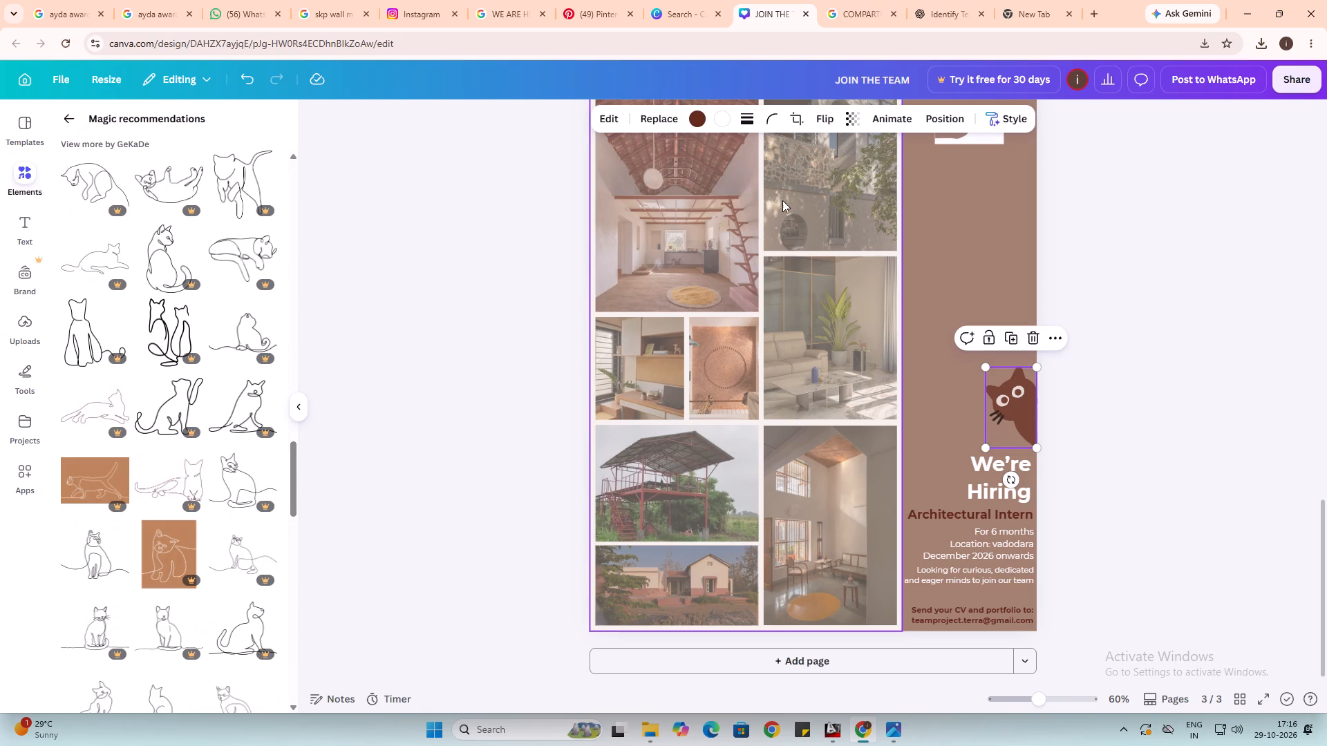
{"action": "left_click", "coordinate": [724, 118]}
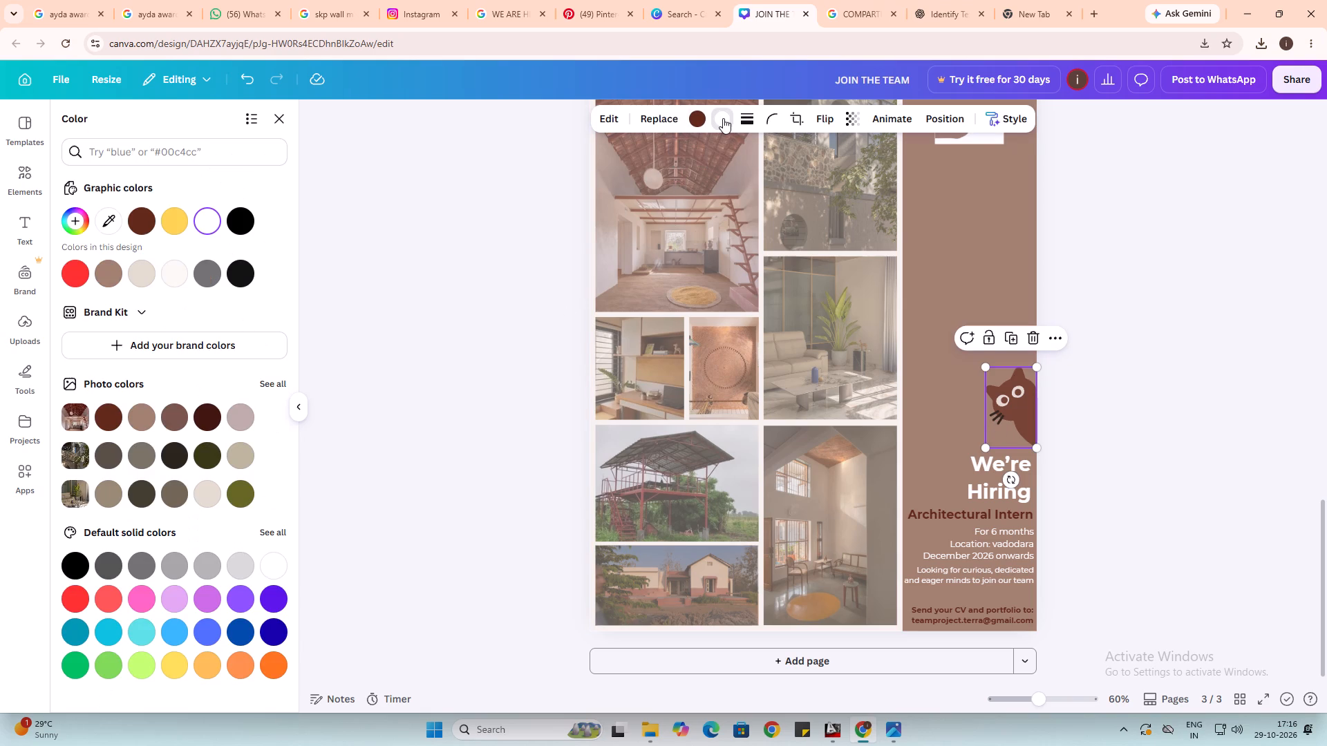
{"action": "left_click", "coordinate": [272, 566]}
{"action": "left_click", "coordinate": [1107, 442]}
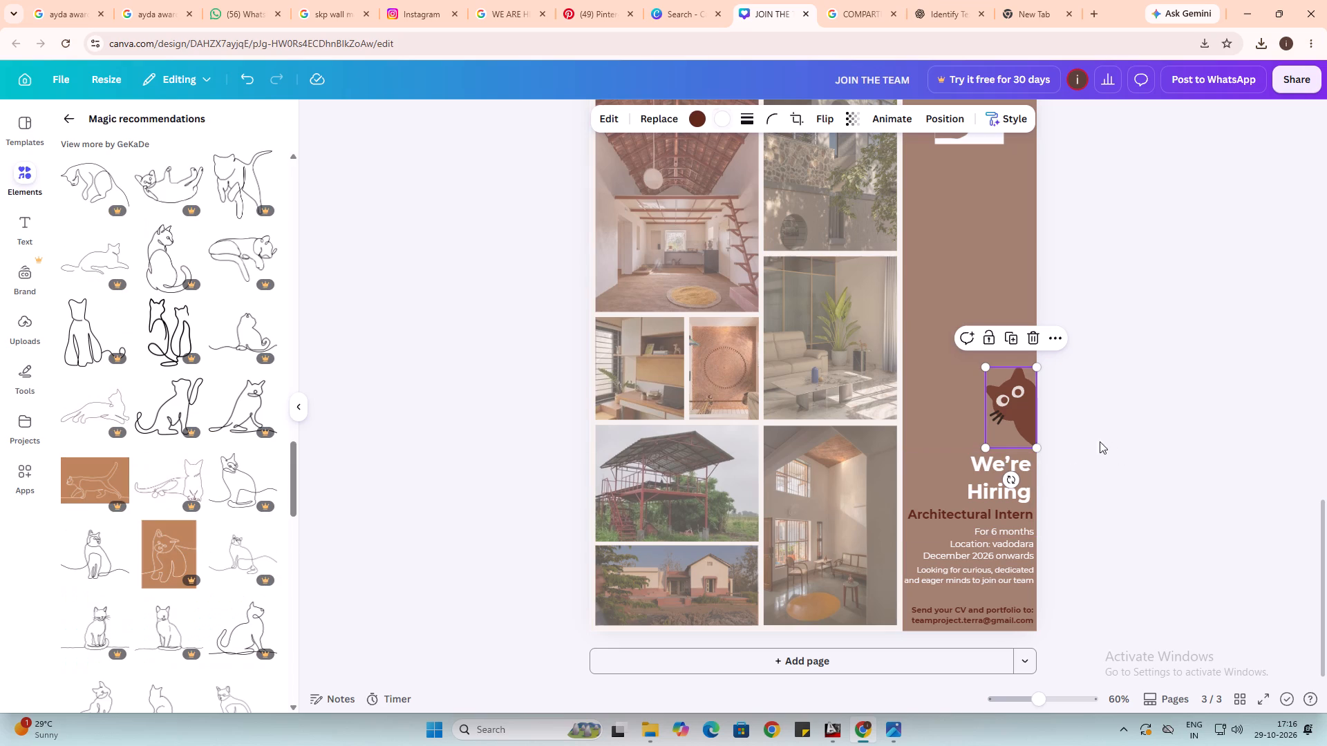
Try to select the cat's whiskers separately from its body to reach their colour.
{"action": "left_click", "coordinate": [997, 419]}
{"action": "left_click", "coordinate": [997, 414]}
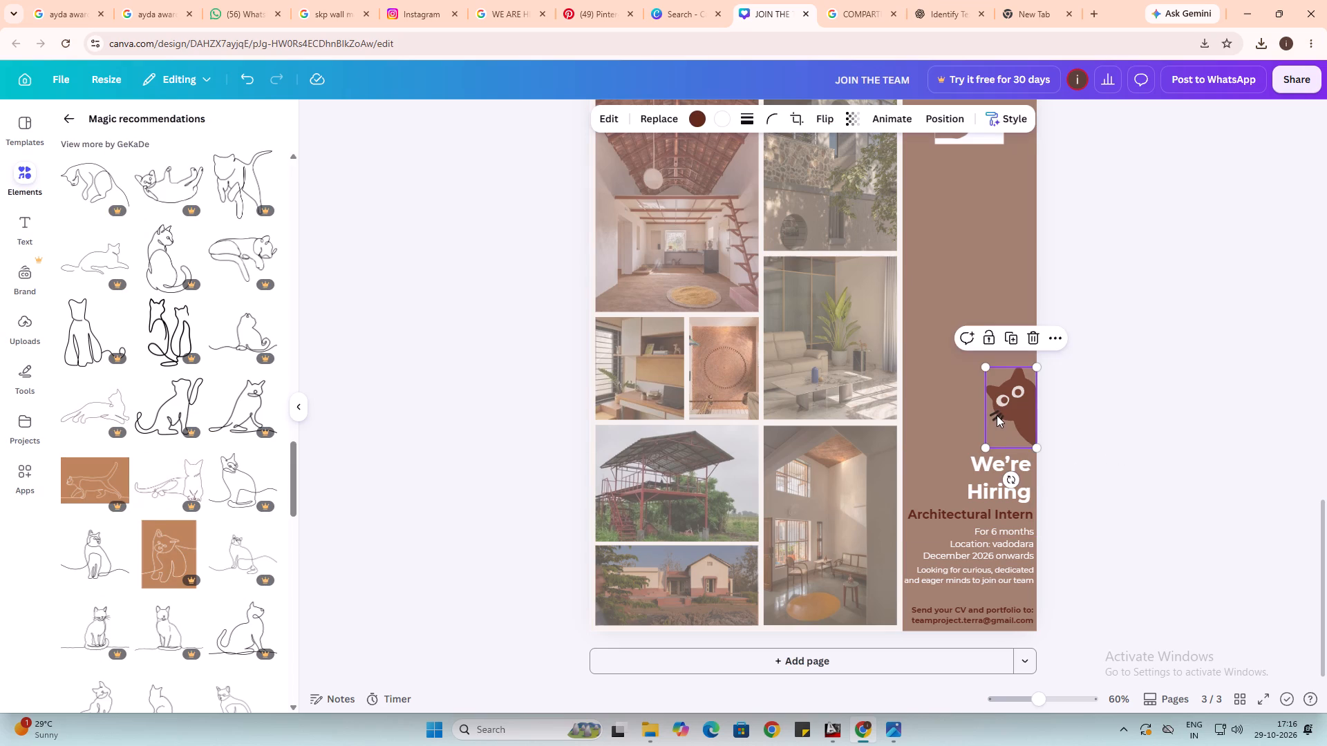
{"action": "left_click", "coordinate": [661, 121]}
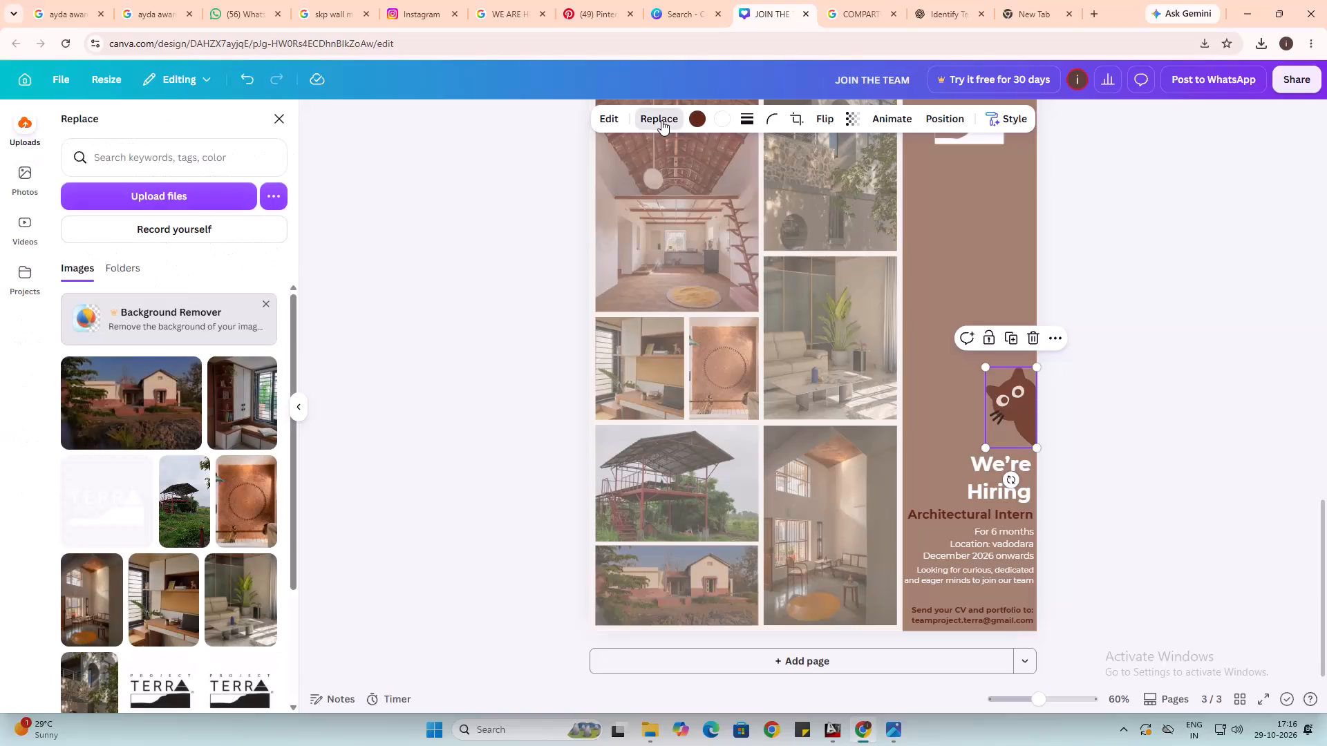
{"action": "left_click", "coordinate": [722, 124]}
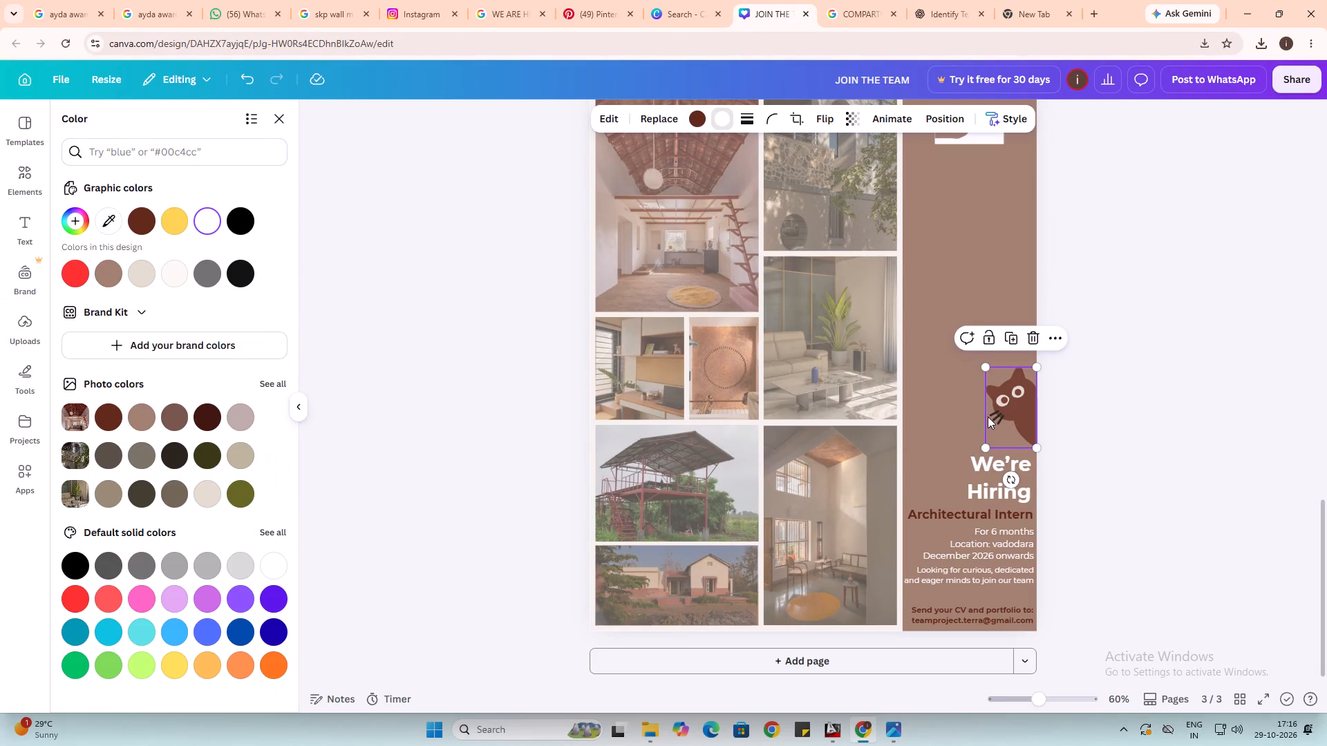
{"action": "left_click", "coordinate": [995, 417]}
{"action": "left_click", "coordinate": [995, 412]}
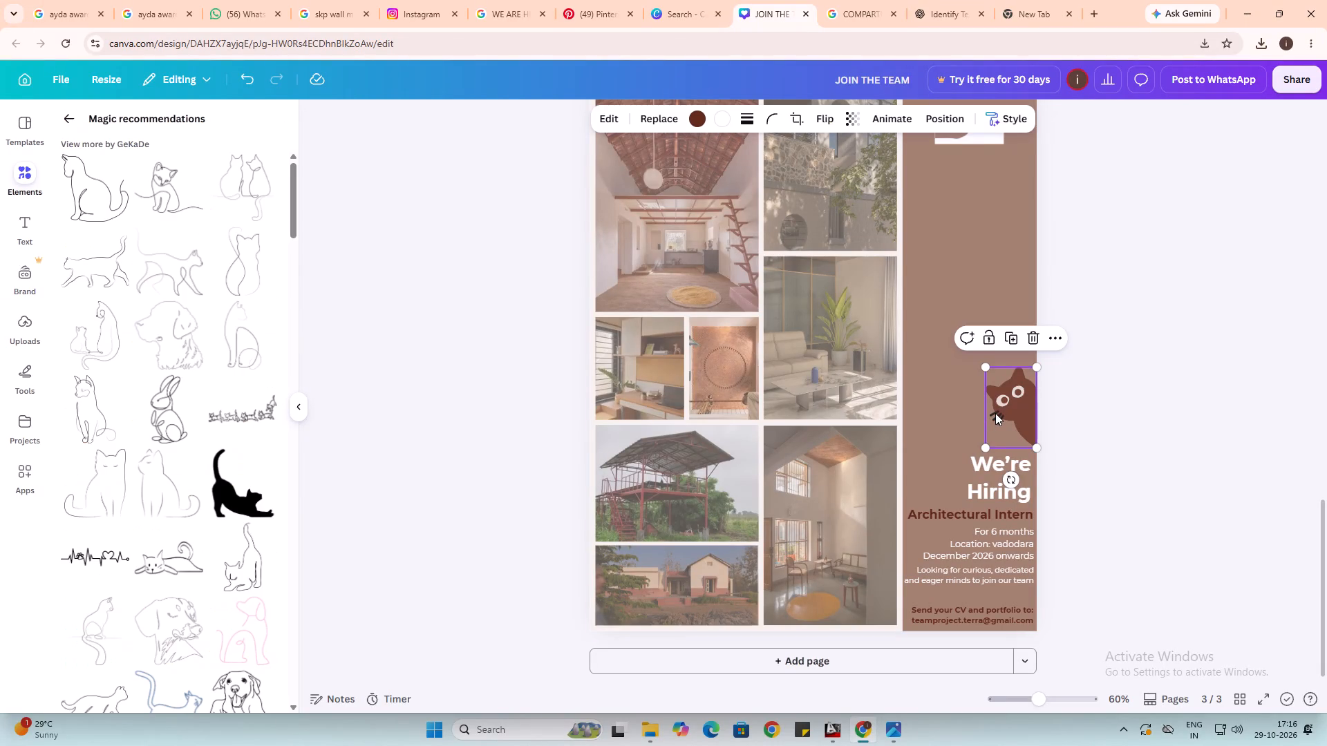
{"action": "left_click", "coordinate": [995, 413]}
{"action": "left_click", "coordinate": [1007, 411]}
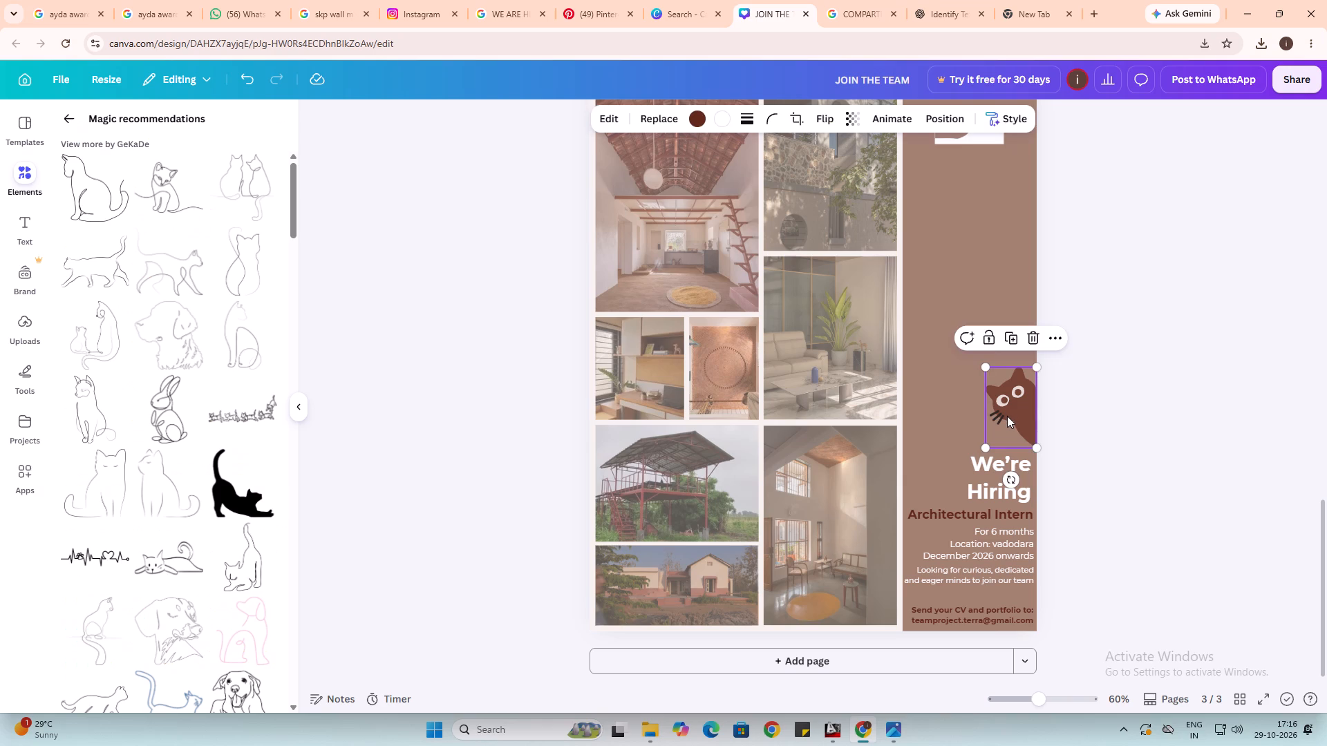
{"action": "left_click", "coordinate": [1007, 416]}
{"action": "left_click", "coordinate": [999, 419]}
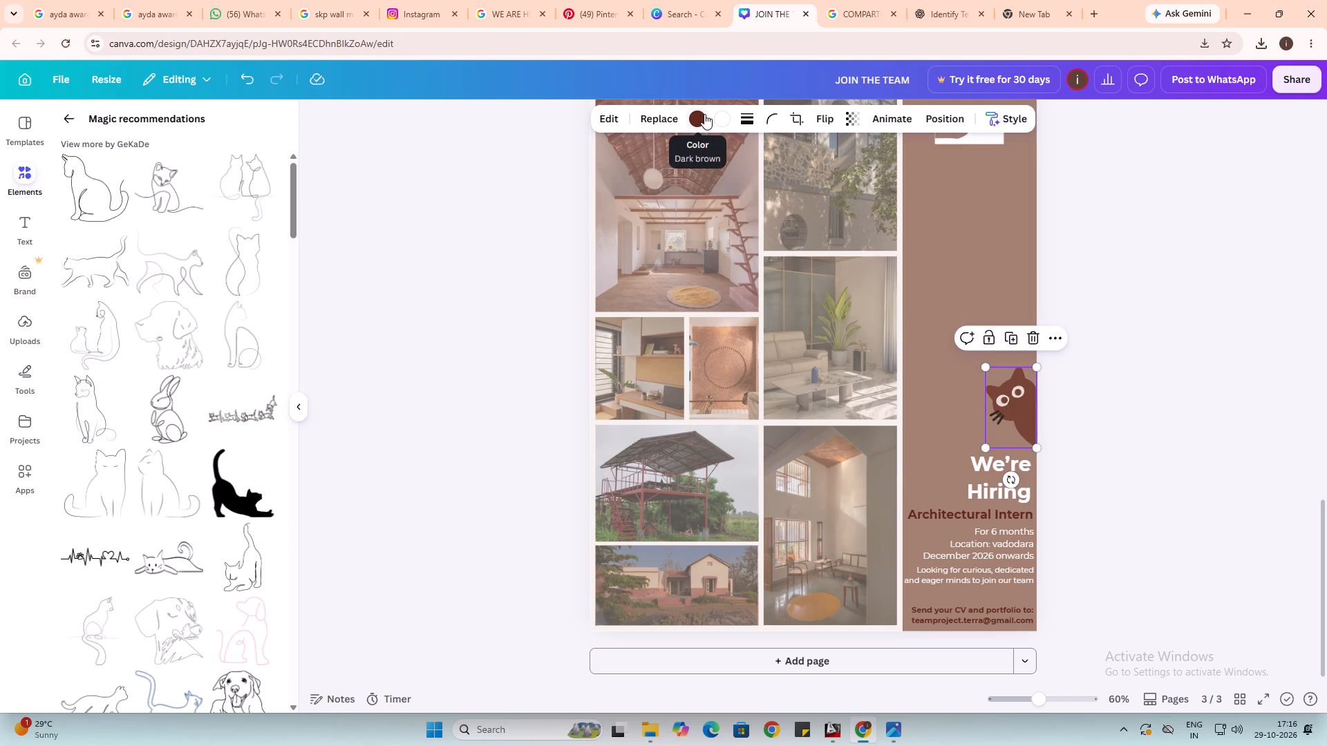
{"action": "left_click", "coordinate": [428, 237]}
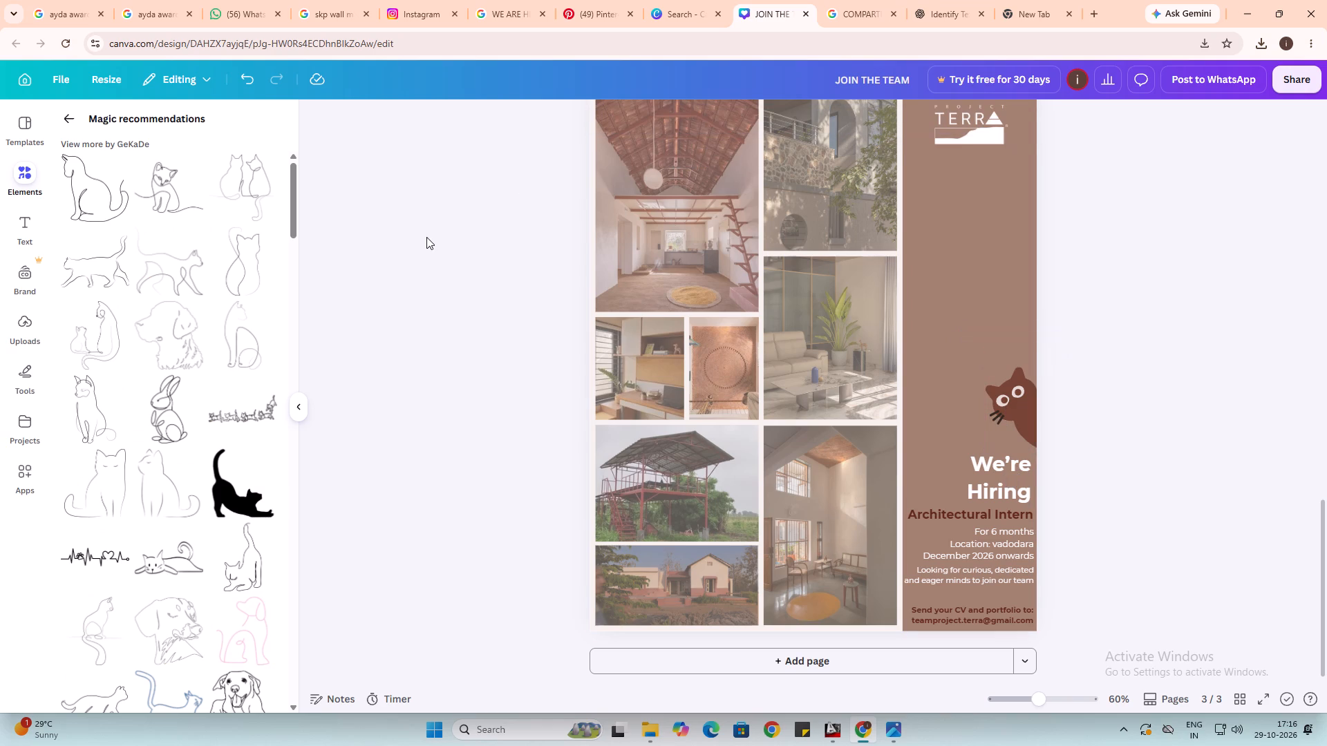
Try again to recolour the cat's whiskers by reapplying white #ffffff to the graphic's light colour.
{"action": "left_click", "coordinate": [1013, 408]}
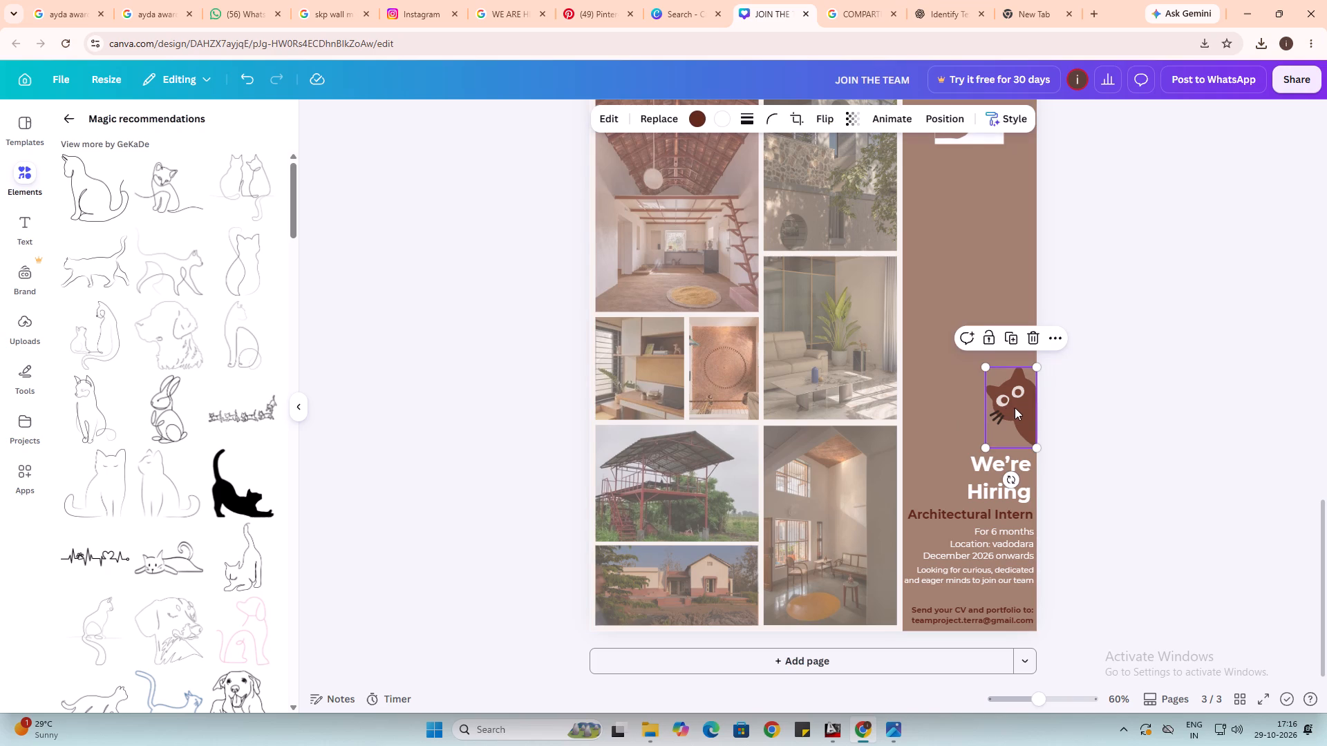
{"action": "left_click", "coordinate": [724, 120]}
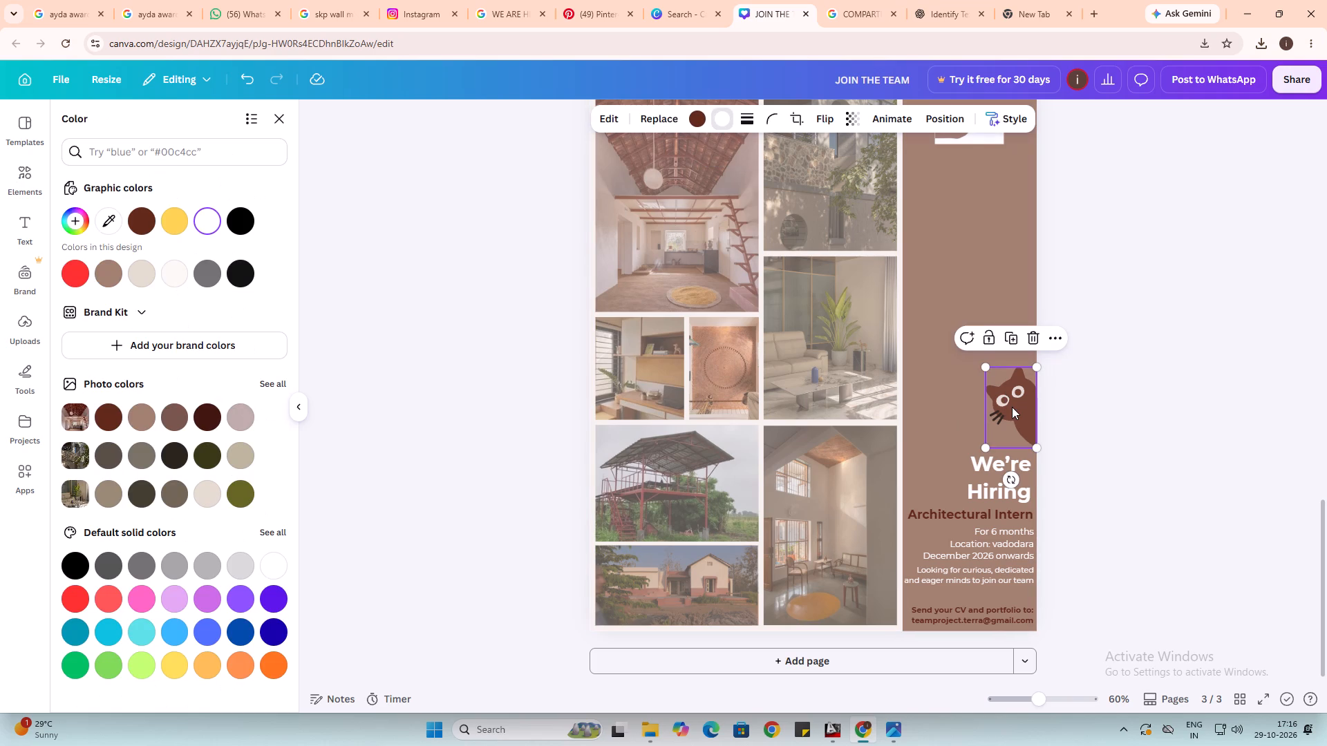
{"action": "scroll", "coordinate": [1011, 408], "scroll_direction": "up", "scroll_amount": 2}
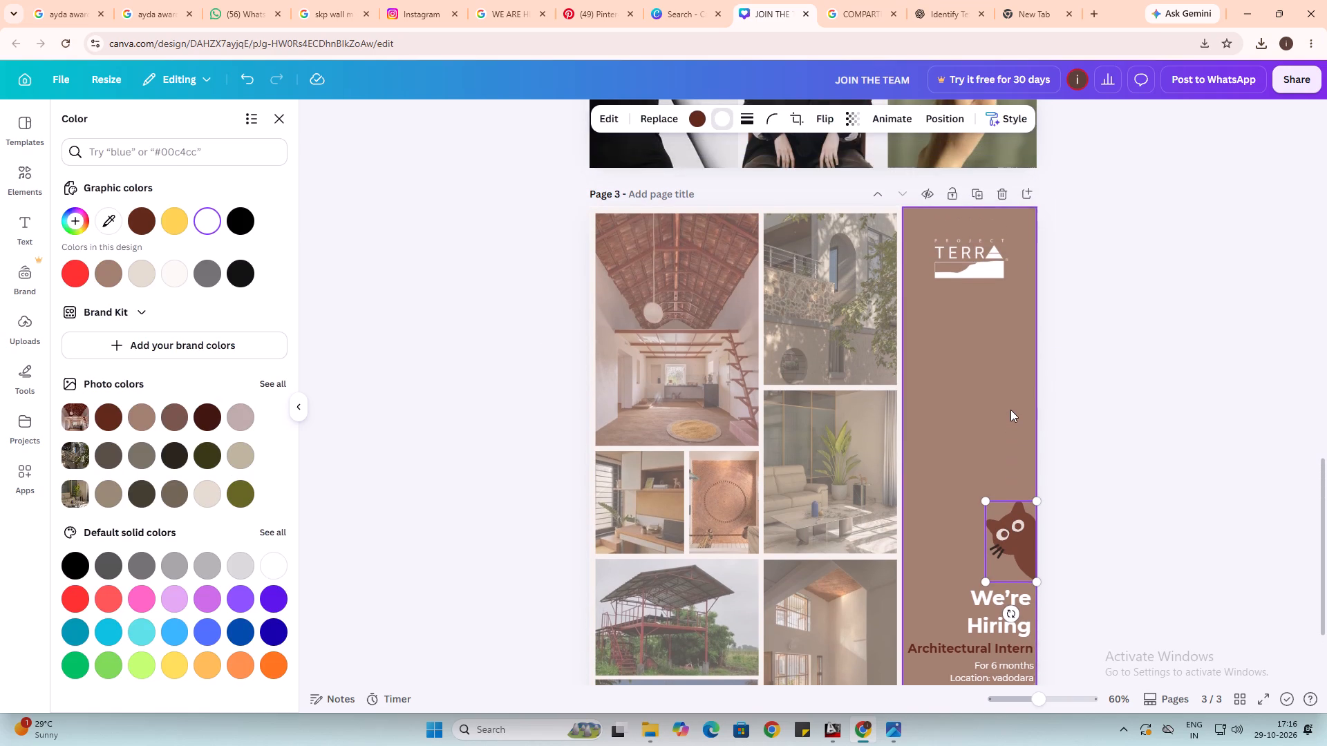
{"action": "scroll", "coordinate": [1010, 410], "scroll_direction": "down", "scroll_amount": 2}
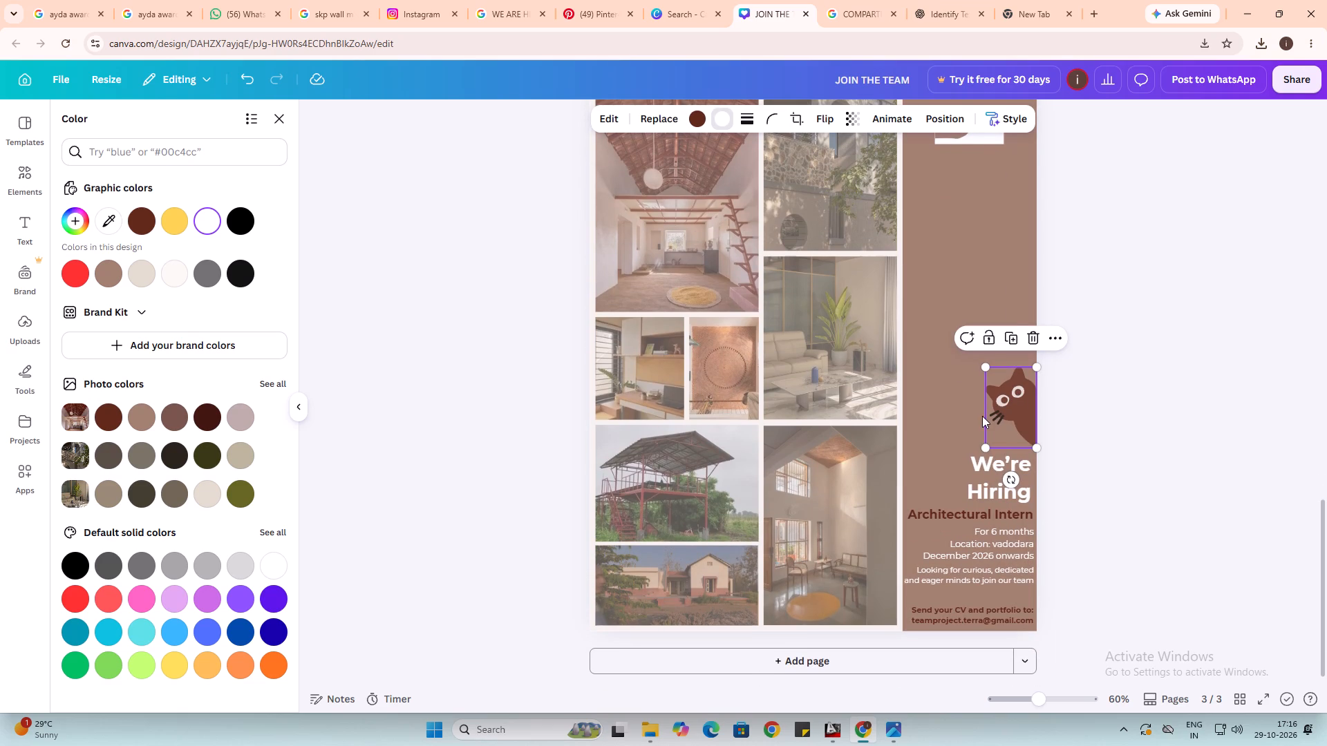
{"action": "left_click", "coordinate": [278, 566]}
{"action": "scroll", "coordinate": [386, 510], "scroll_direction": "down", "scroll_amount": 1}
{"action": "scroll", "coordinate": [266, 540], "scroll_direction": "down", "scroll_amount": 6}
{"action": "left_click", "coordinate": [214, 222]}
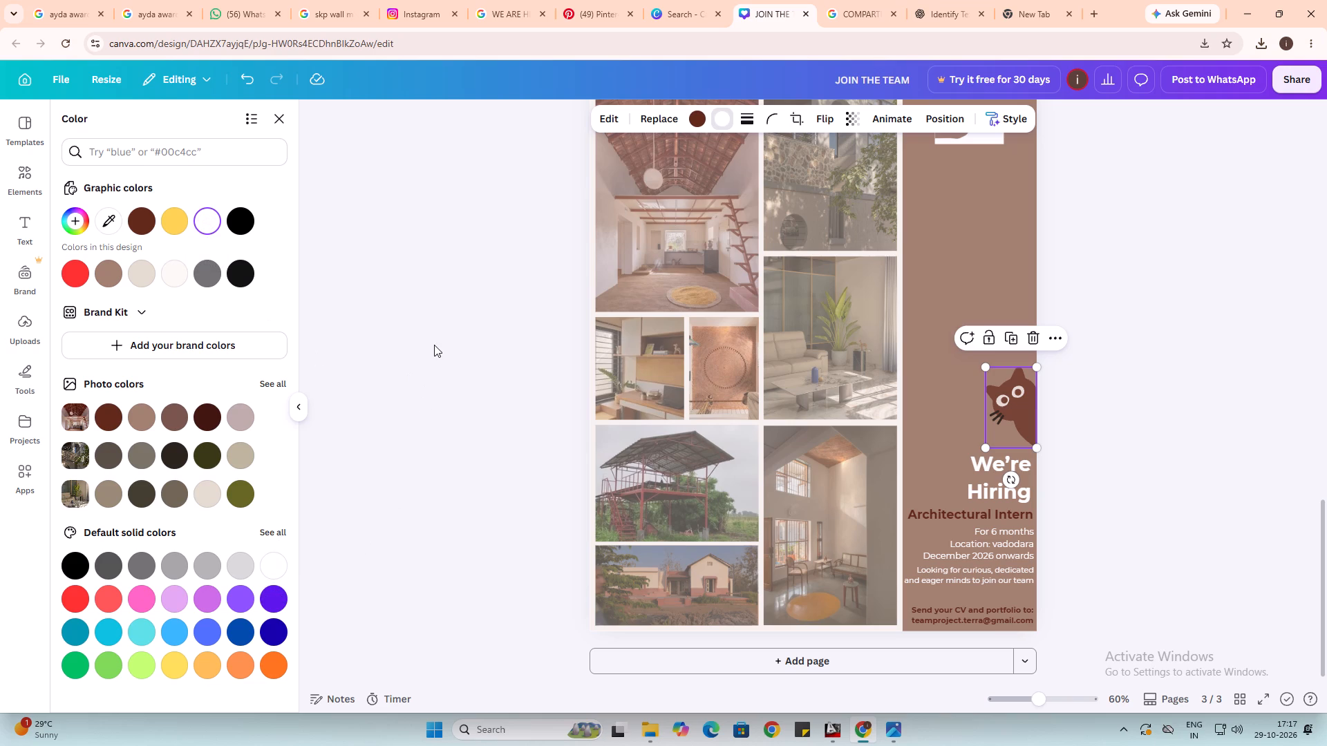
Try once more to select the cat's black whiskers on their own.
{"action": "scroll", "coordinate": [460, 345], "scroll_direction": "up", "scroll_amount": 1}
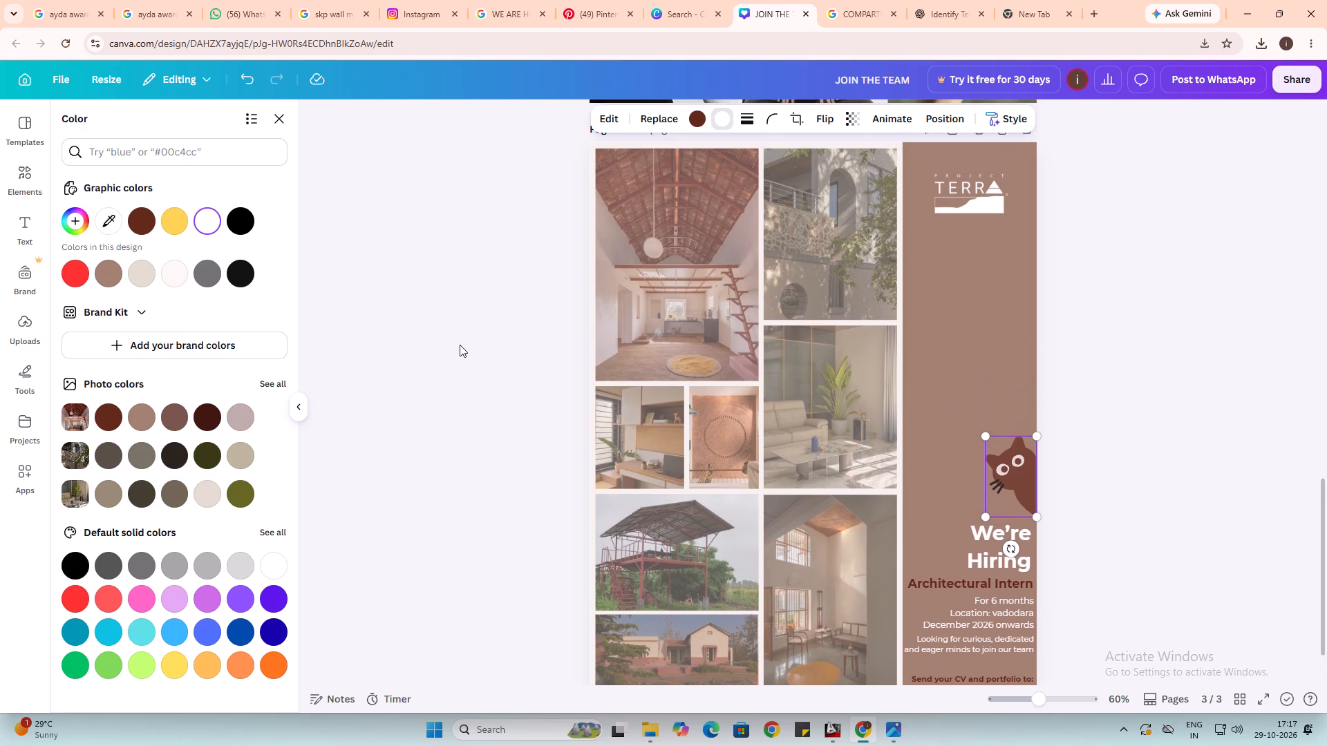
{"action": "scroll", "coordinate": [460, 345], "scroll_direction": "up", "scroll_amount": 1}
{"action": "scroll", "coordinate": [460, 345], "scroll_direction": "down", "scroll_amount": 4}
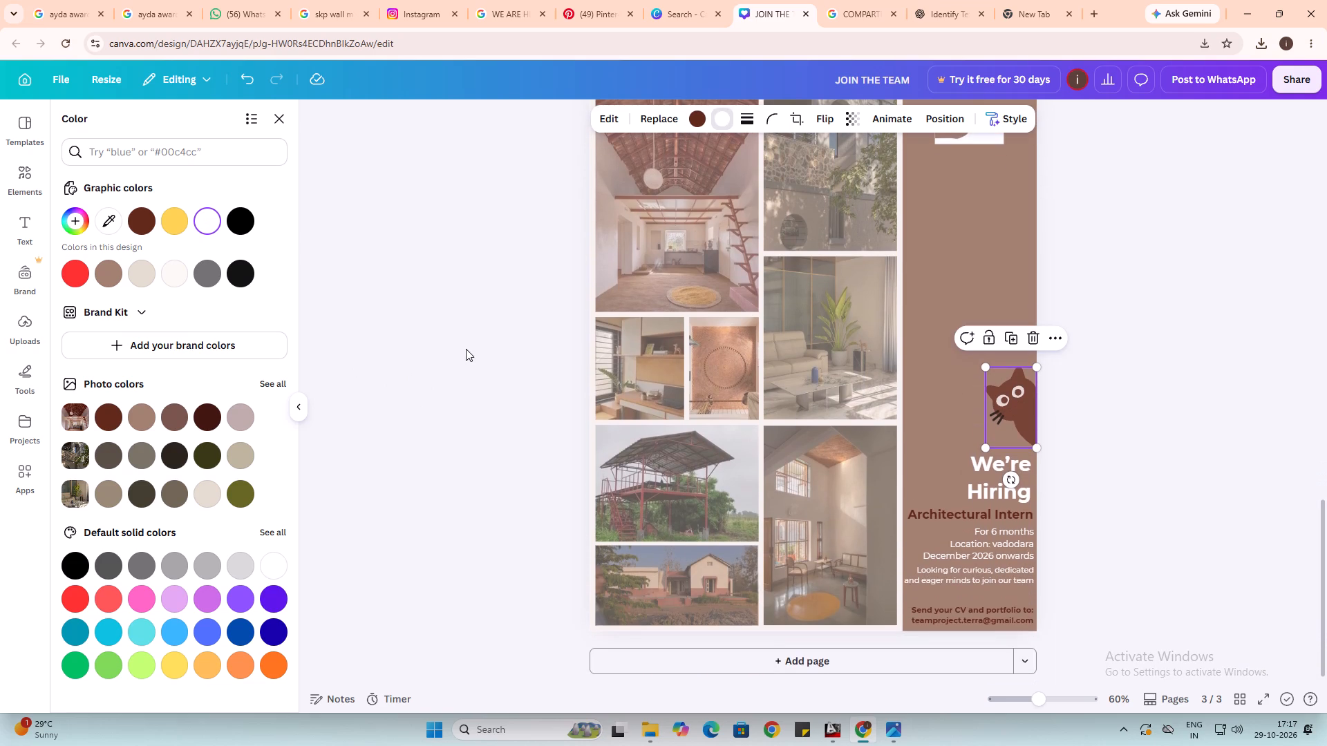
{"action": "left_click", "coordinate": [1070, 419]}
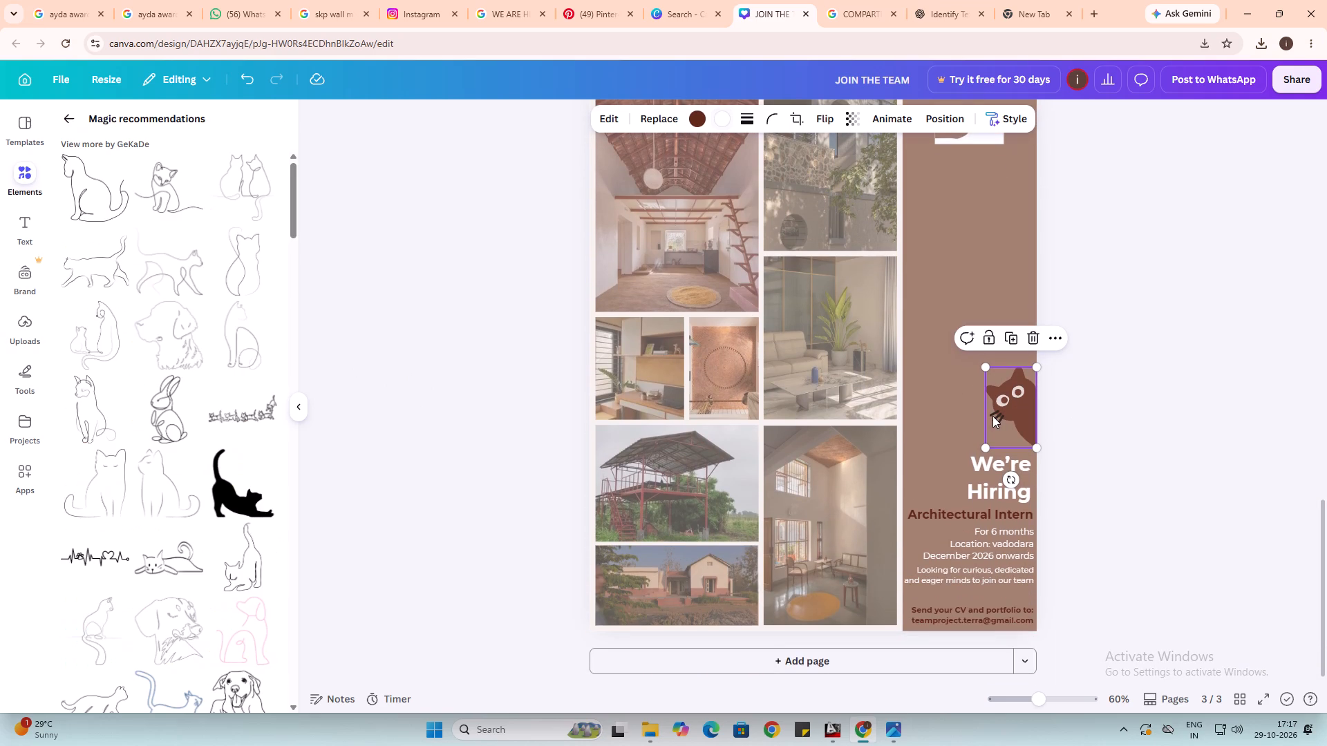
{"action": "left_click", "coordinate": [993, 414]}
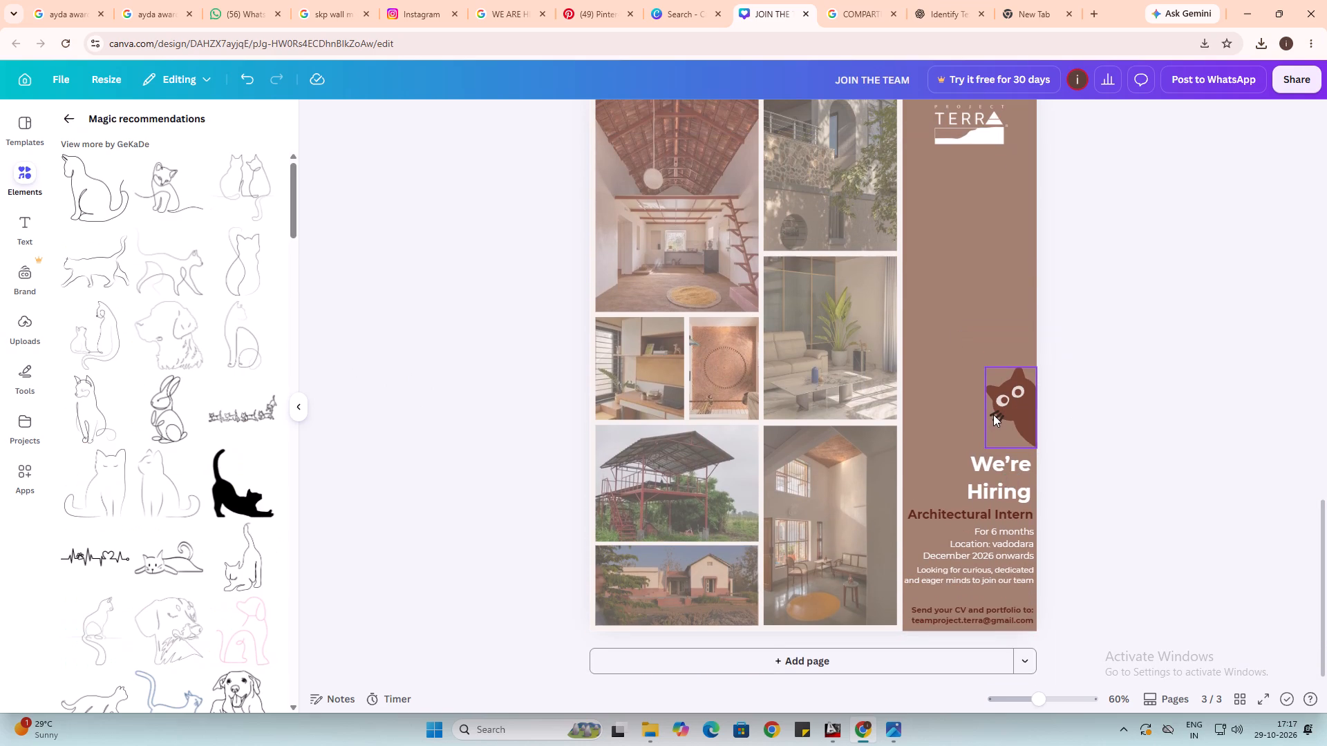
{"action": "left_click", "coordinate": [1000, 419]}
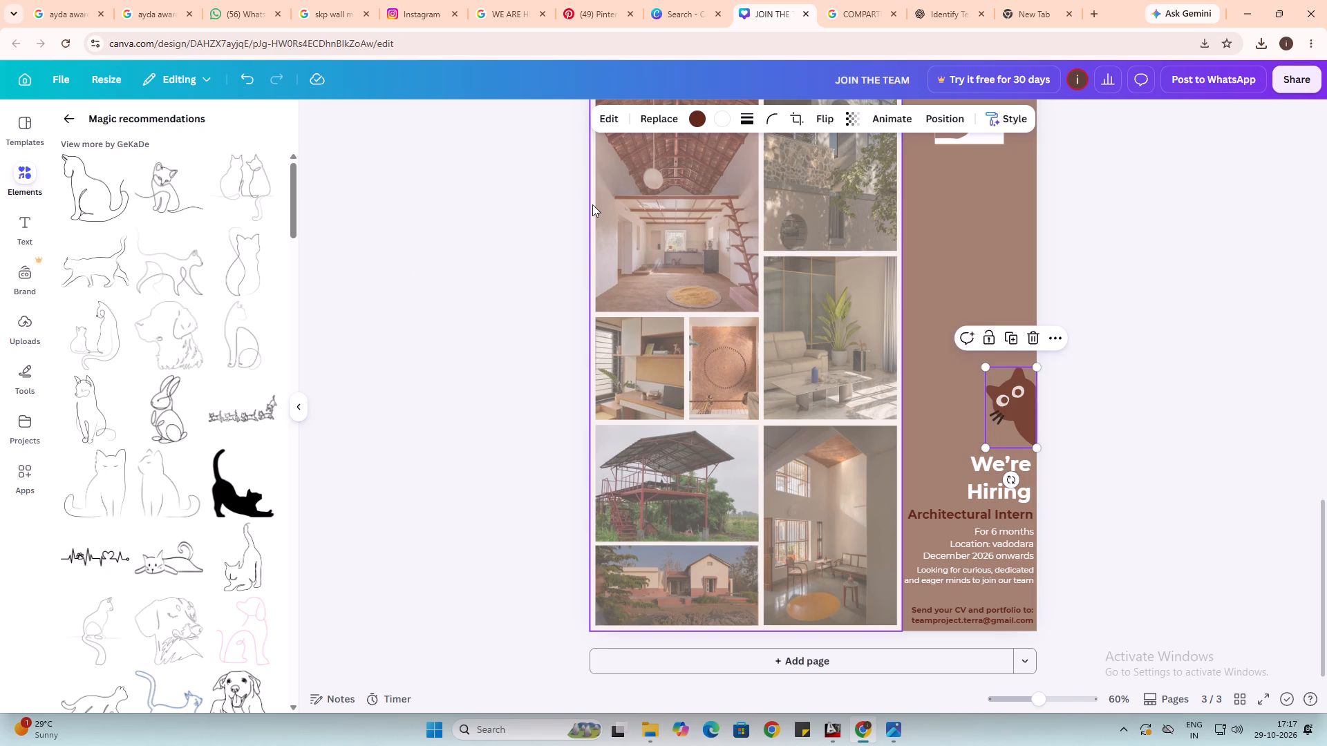
Apply the Sepia duotone filter to the peeking cat graphic on page 3.
{"action": "left_click", "coordinate": [613, 119]}
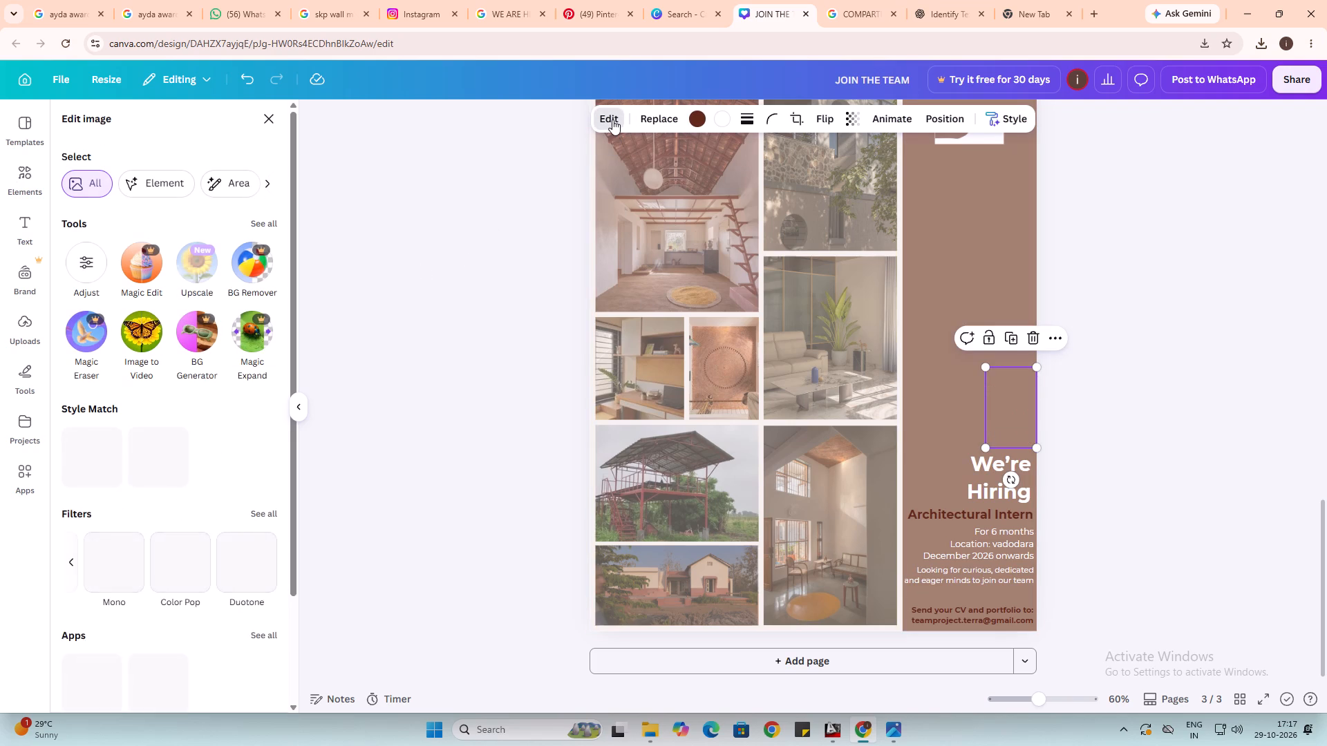
{"action": "left_click", "coordinate": [84, 470]}
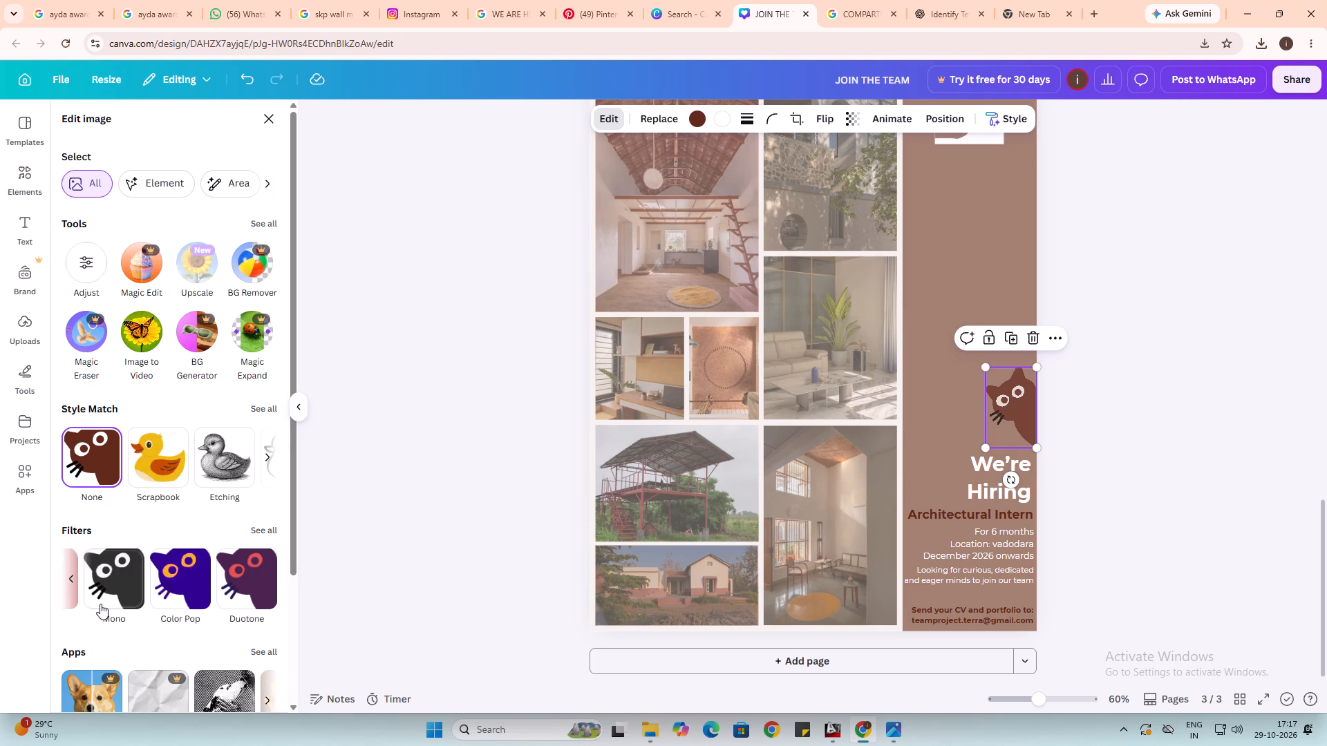
{"action": "left_click", "coordinate": [241, 578]}
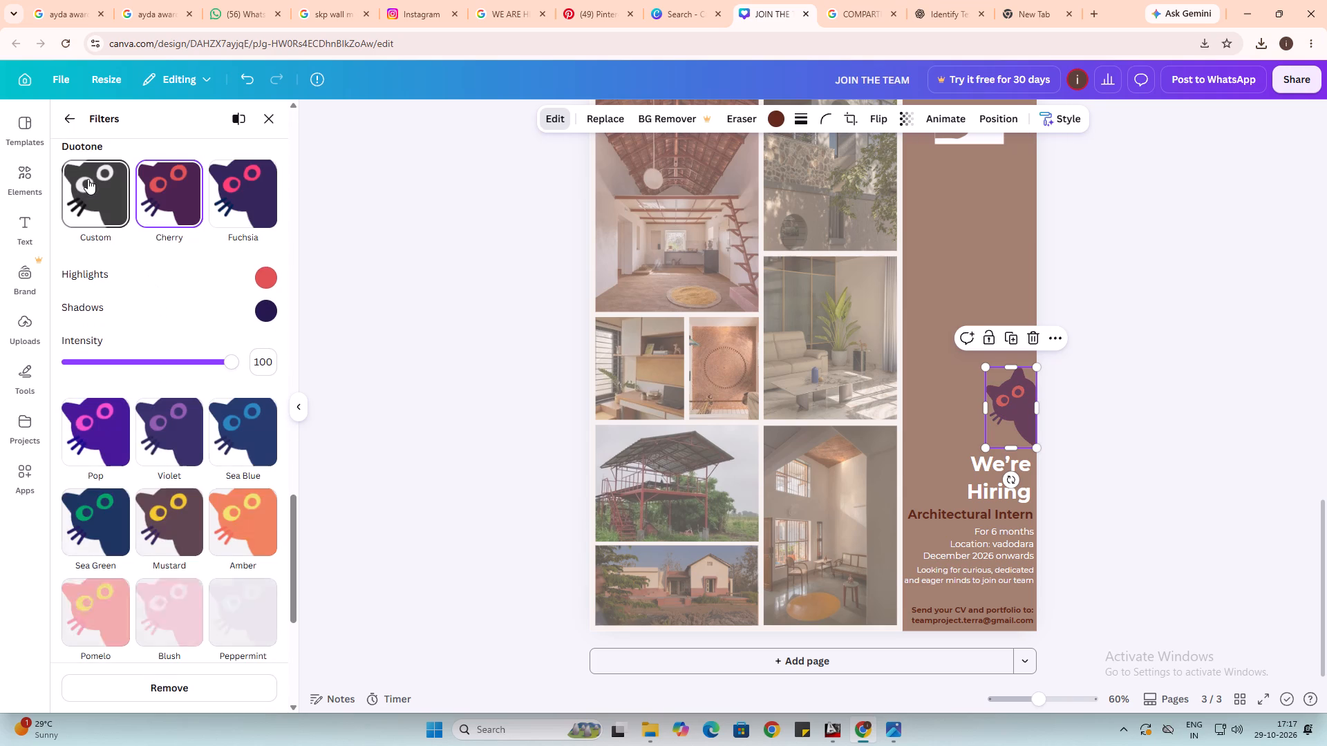
{"action": "scroll", "coordinate": [204, 583], "scroll_direction": "down", "scroll_amount": 2}
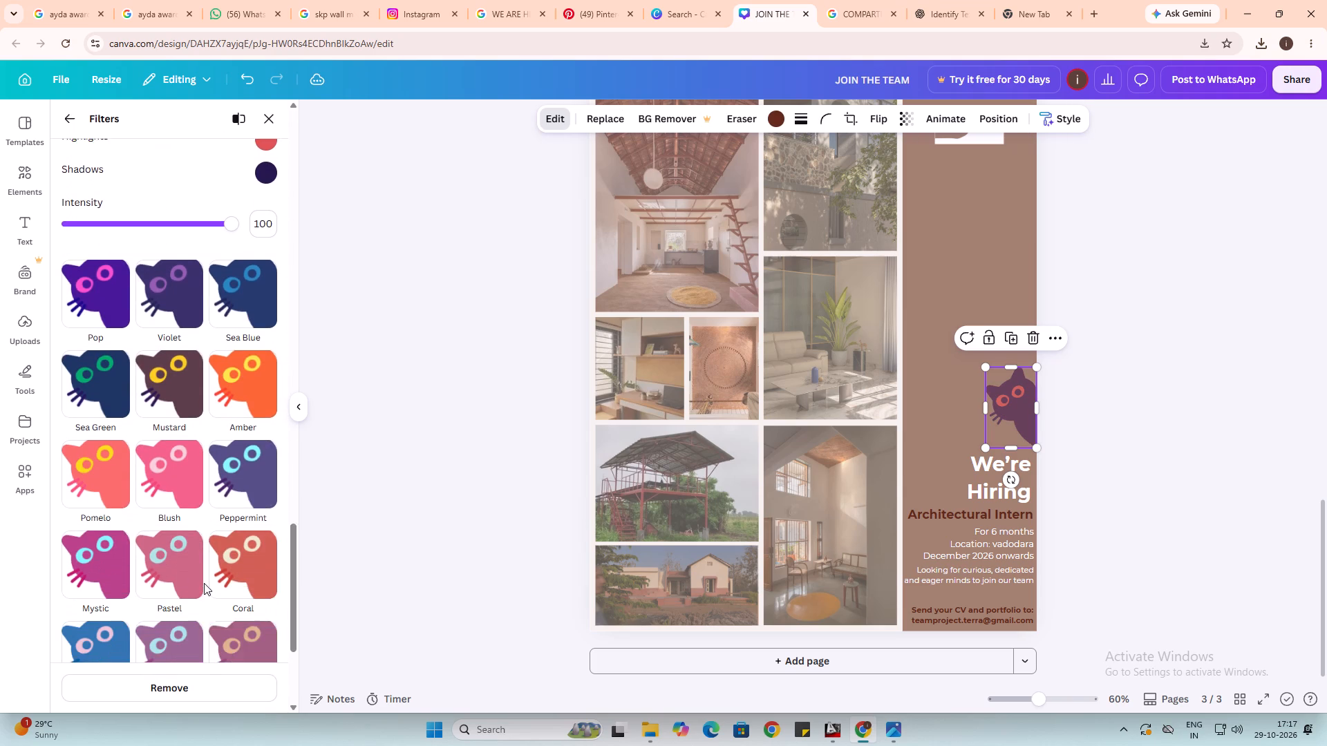
{"action": "scroll", "coordinate": [204, 583], "scroll_direction": "down", "scroll_amount": 5}
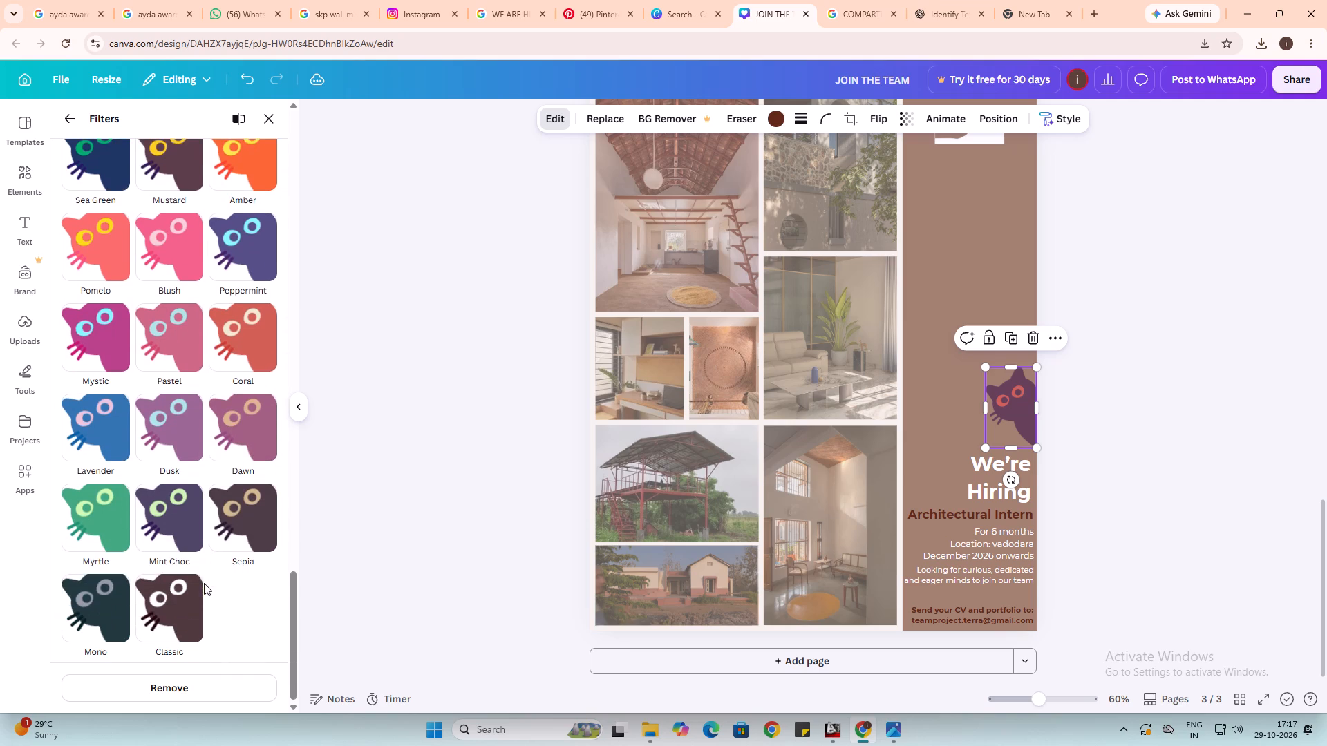
{"action": "left_click", "coordinate": [236, 536]}
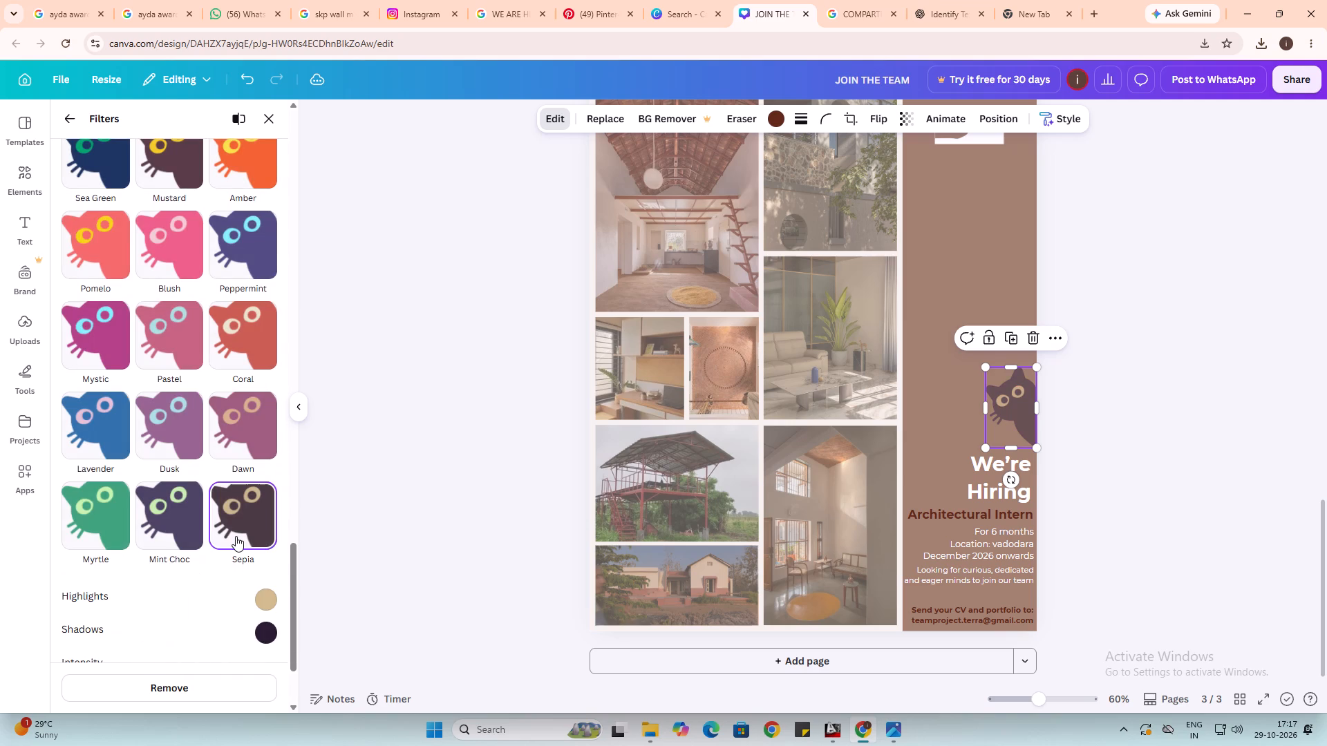
{"action": "left_click", "coordinate": [392, 459]}
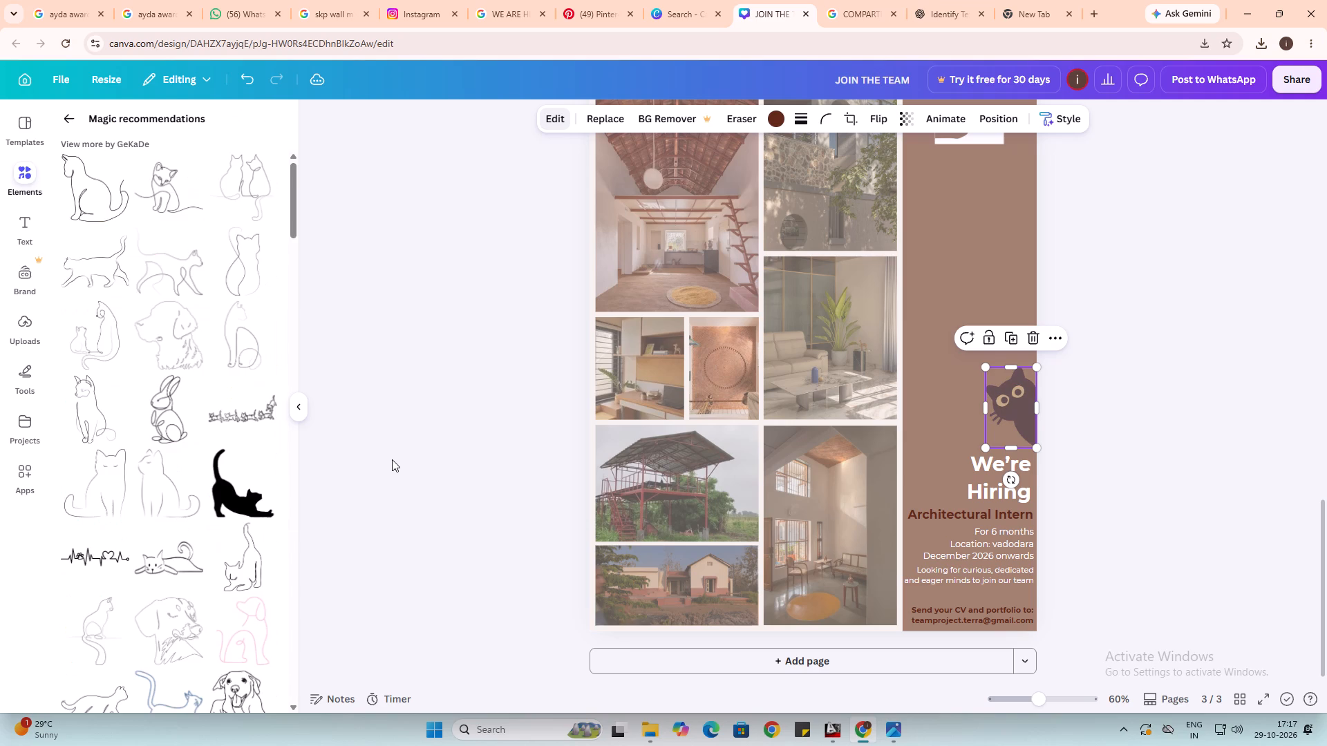
{"action": "left_click", "coordinate": [393, 461]}
{"action": "scroll", "coordinate": [878, 532], "scroll_direction": "up", "scroll_amount": 1}
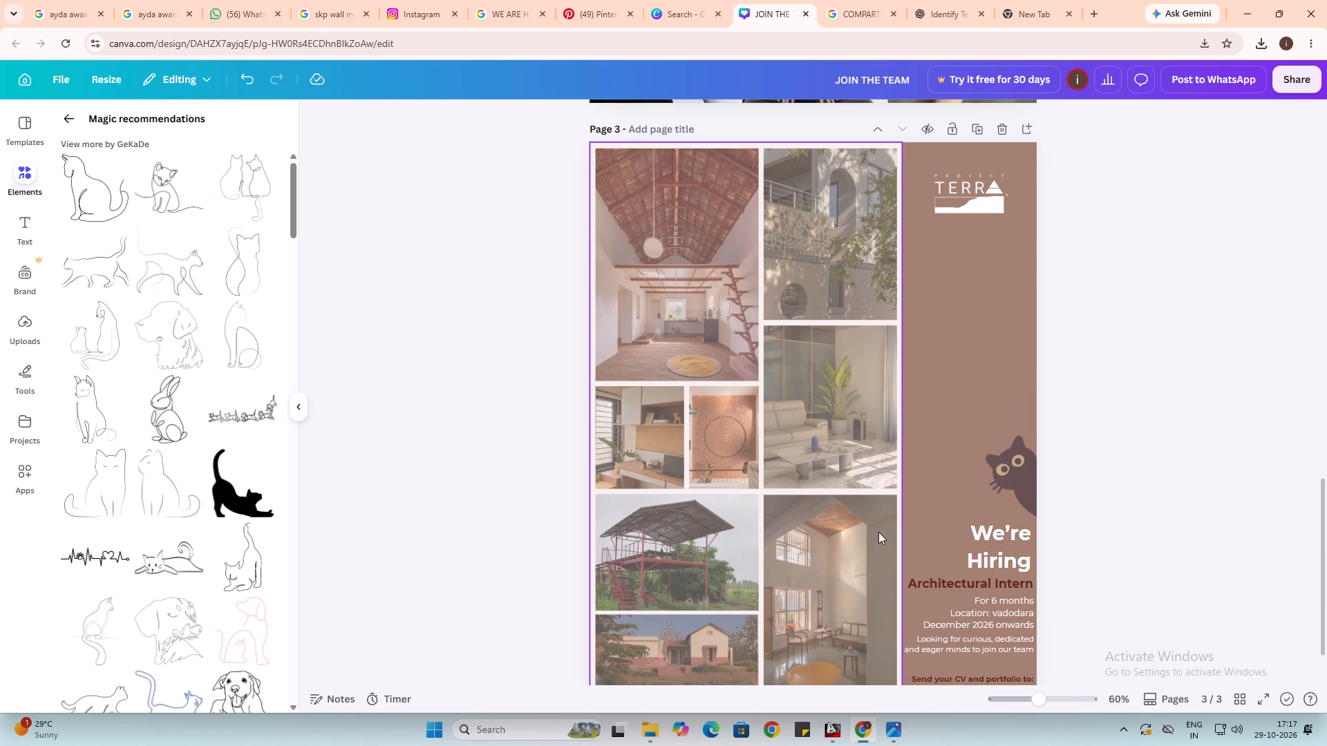
{"action": "left_click", "coordinate": [1151, 393]}
Download only page 3 of the hiring poster as a PNG.
{"action": "scroll", "coordinate": [1154, 389], "scroll_direction": "down", "scroll_amount": 1}
{"action": "scroll", "coordinate": [1154, 389], "scroll_direction": "up", "scroll_amount": 1}
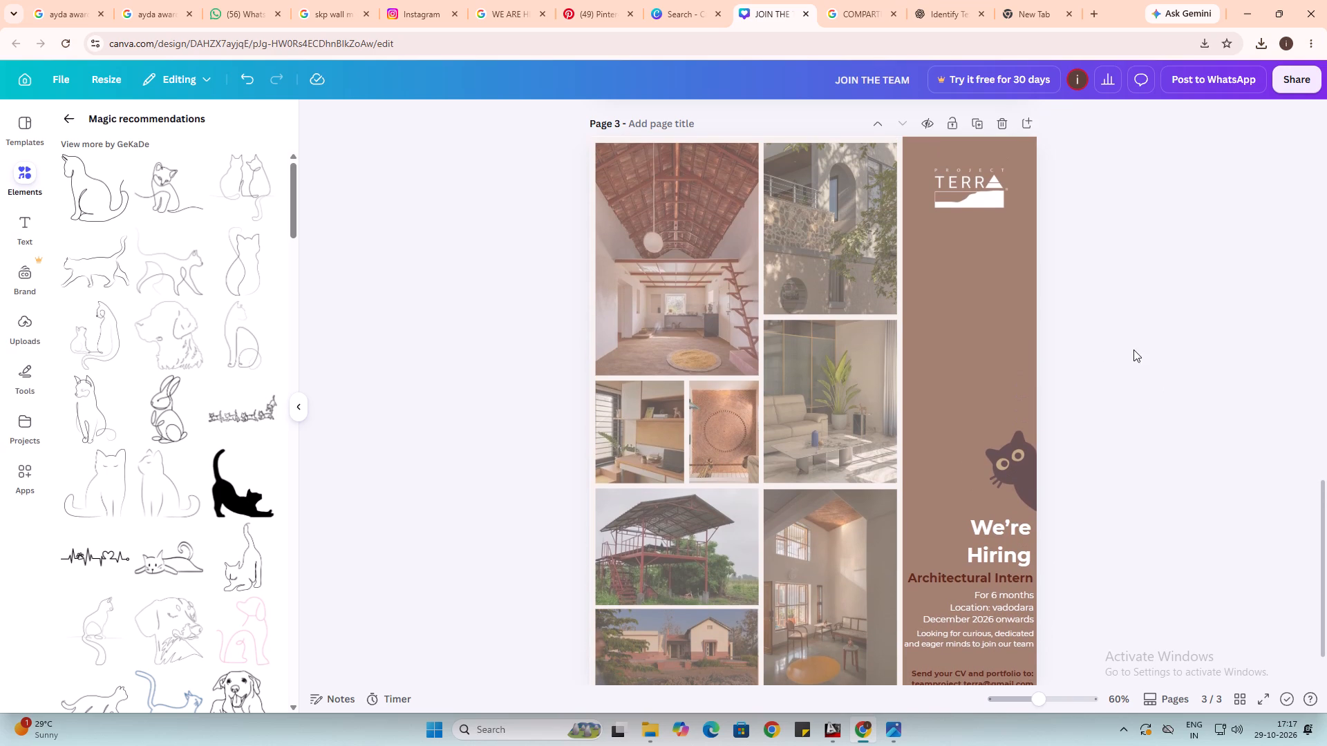
{"action": "left_click", "coordinate": [1292, 74]}
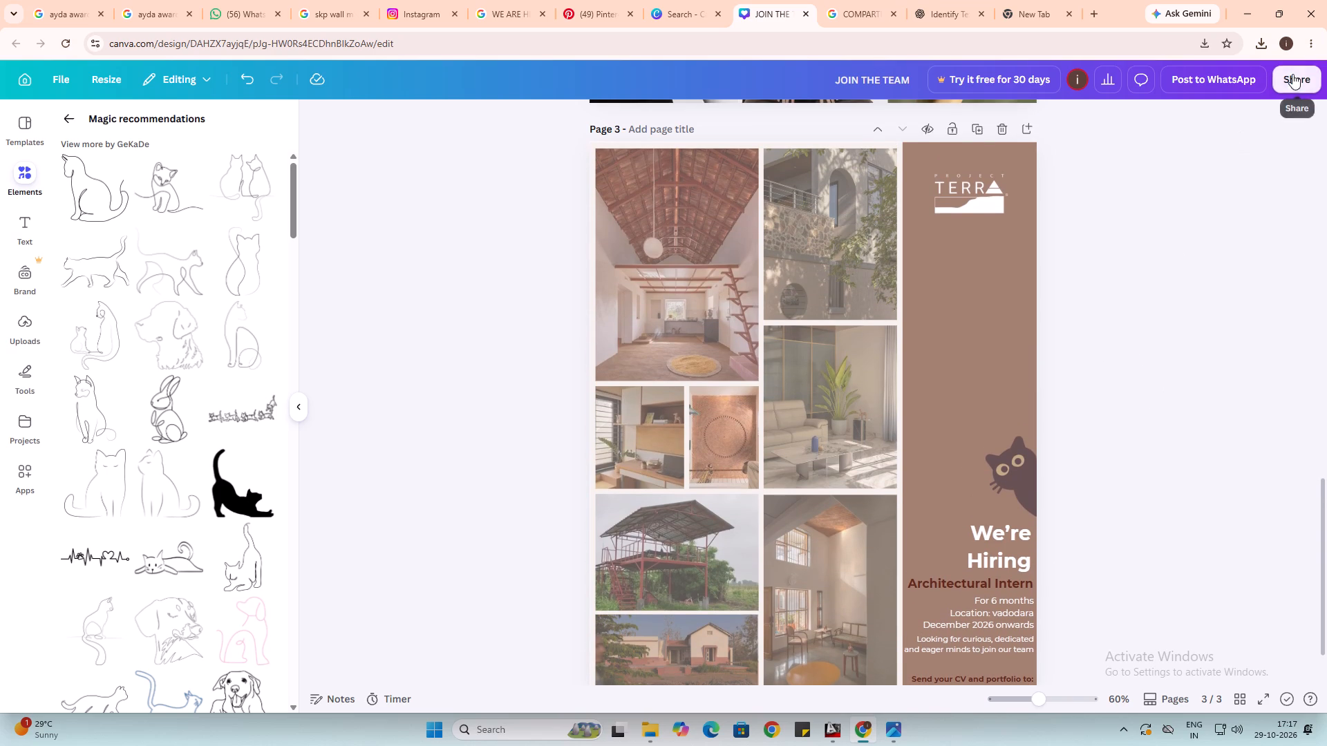
{"action": "left_click", "coordinate": [1082, 402]}
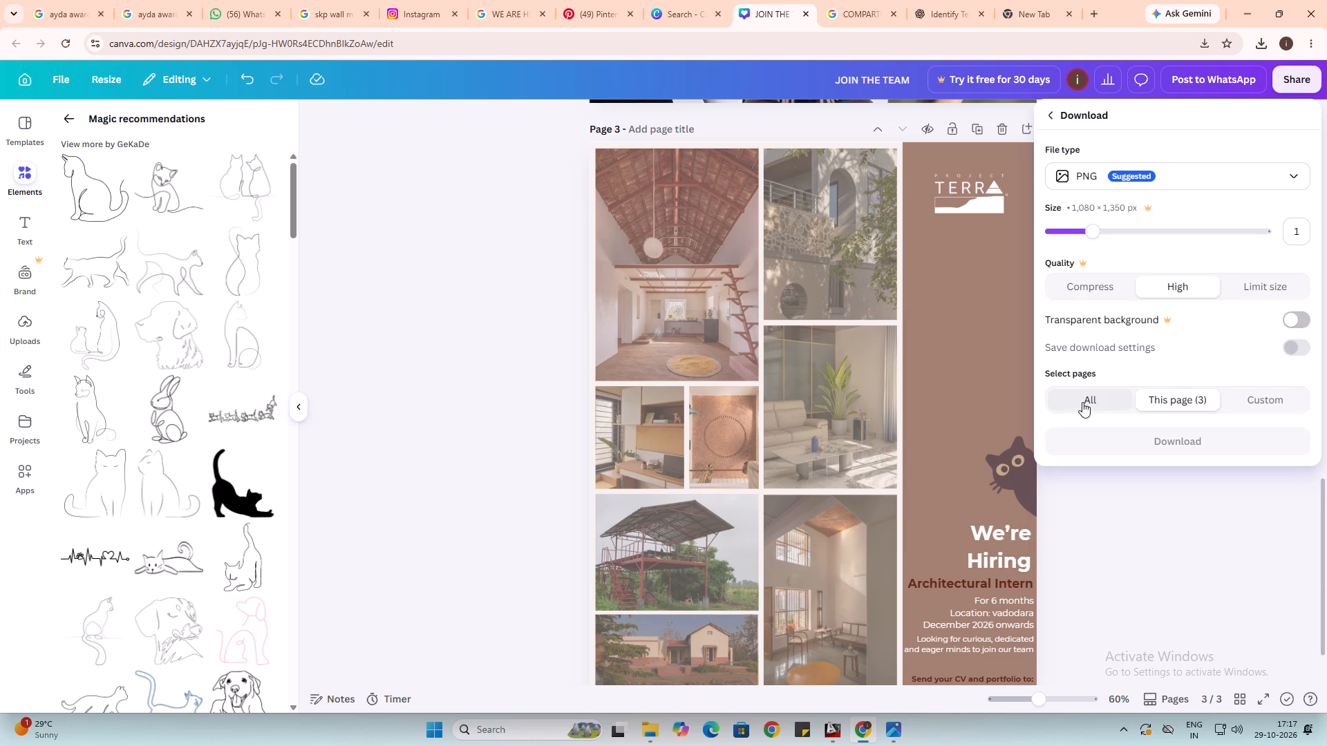
{"action": "left_click", "coordinate": [1231, 443]}
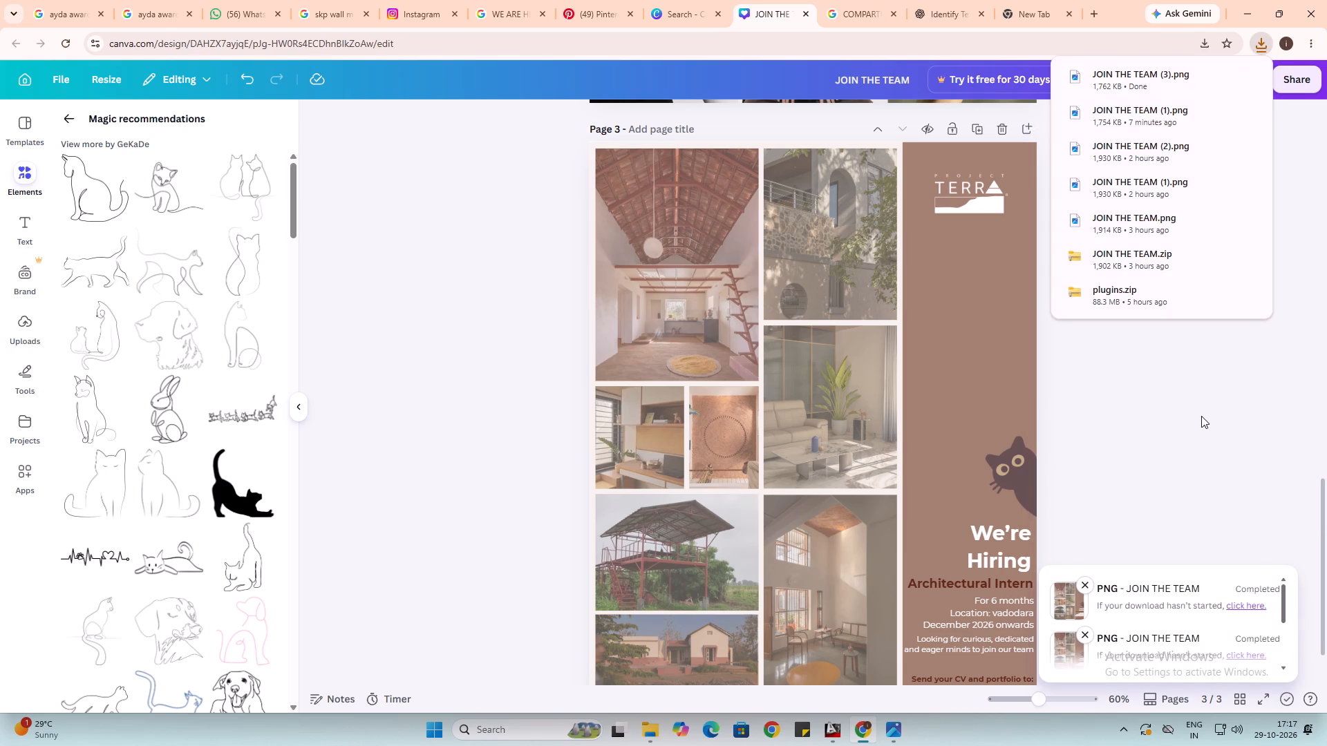
Open the newly downloaded poster PNG from the Downloads folder in Photos and examine its layout and the Project Terra logo up close.
{"action": "left_click", "coordinate": [1229, 79]}
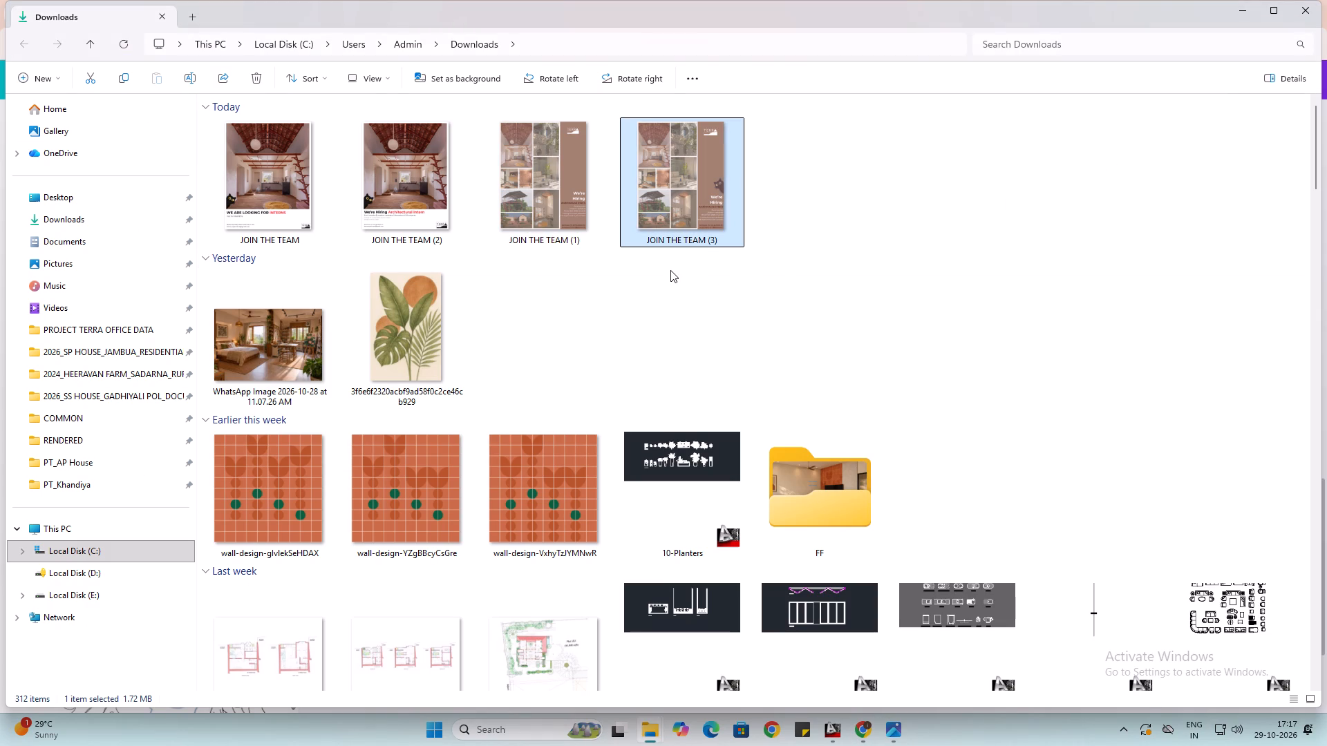
{"action": "double_click", "coordinate": [663, 203]}
{"action": "scroll", "coordinate": [686, 437], "scroll_direction": "down", "scroll_amount": 3}
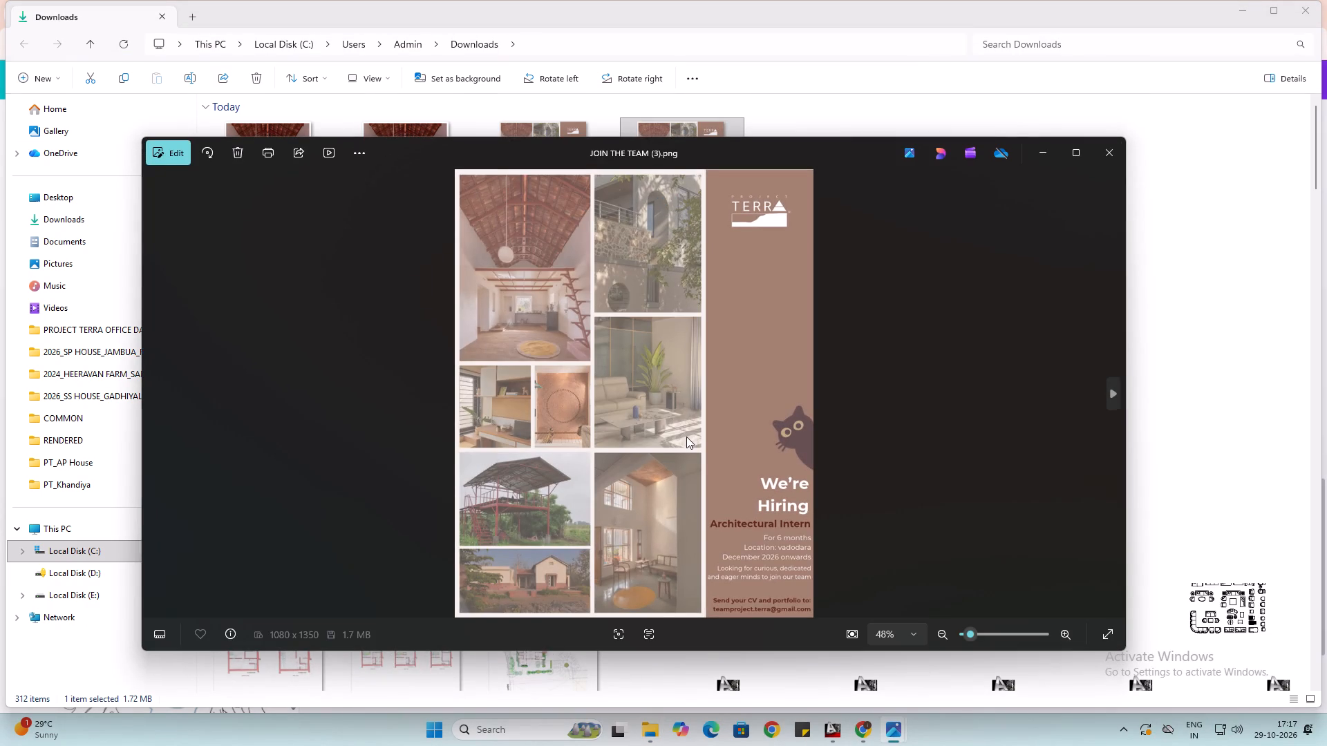
{"action": "scroll", "coordinate": [686, 437], "scroll_direction": "up", "scroll_amount": 2}
{"action": "scroll", "coordinate": [683, 432], "scroll_direction": "down", "scroll_amount": 3}
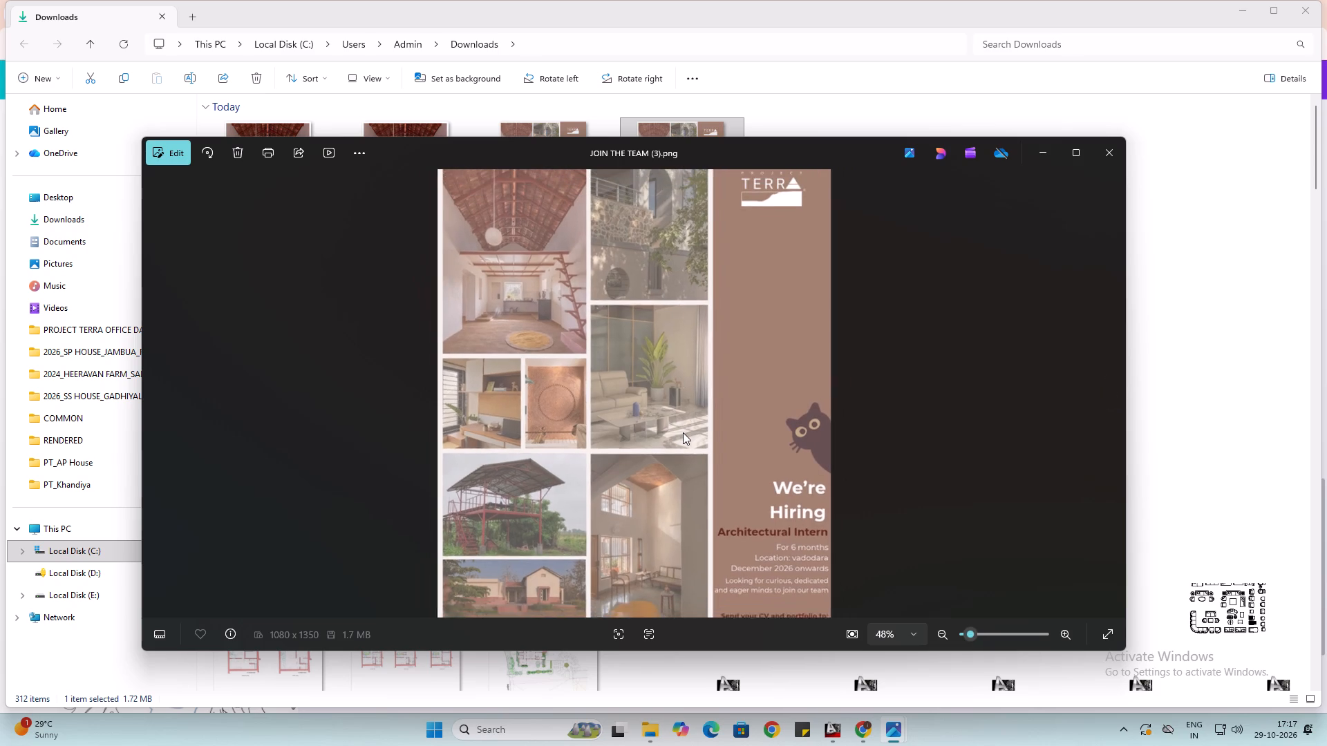
{"action": "scroll", "coordinate": [683, 432], "scroll_direction": "down", "scroll_amount": 3}
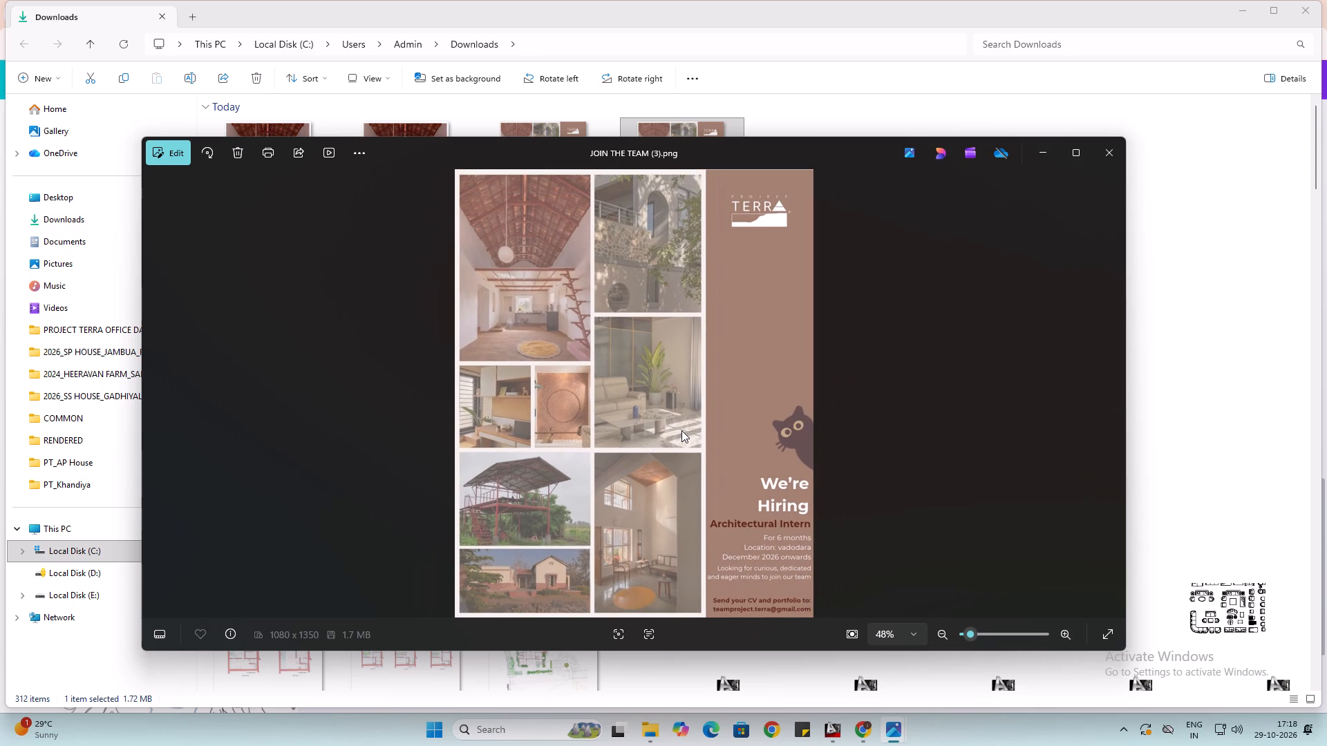
{"action": "scroll", "coordinate": [681, 430], "scroll_direction": "down", "scroll_amount": 4}
{"action": "scroll", "coordinate": [748, 180], "scroll_direction": "up", "scroll_amount": 9}
{"action": "left_click_drag", "start_coordinate": [789, 226], "coordinate": [789, 374]}
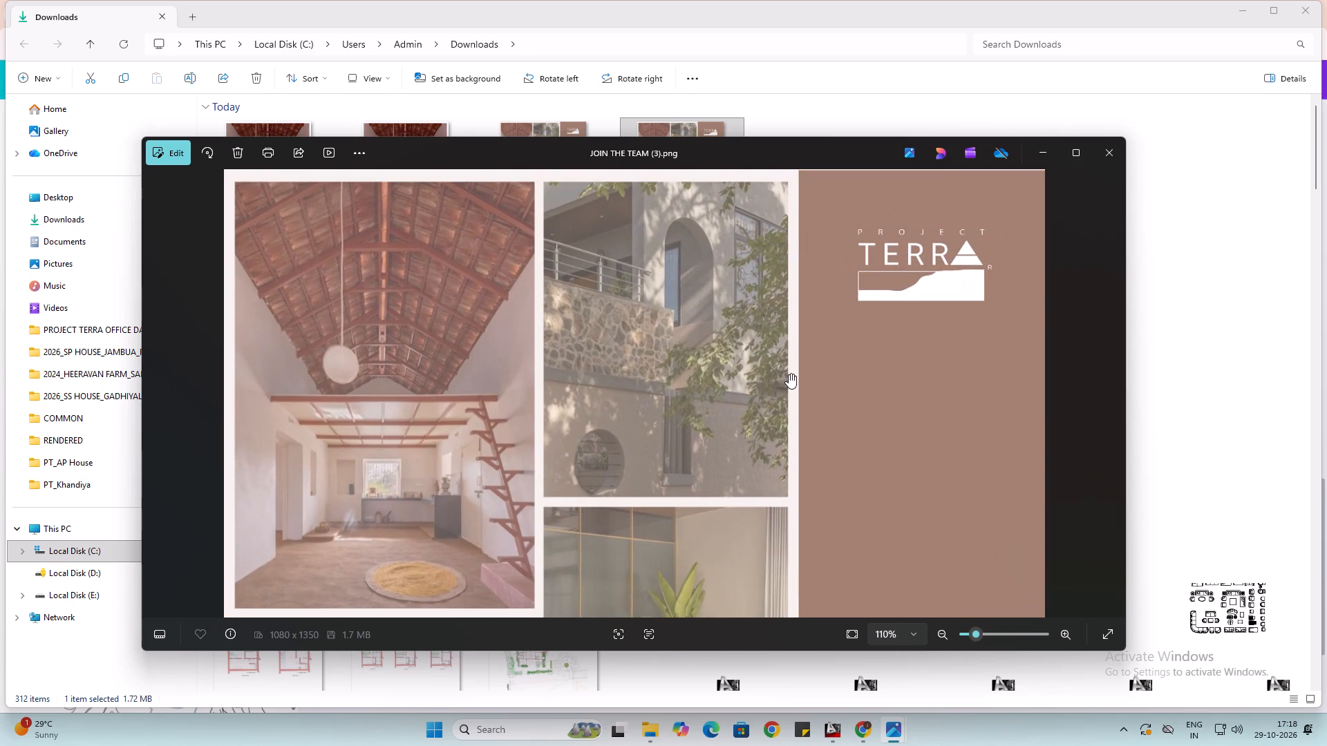
{"action": "scroll", "coordinate": [894, 165], "scroll_direction": "up", "scroll_amount": 7}
{"action": "left_click_drag", "start_coordinate": [858, 211], "coordinate": [849, 298]}
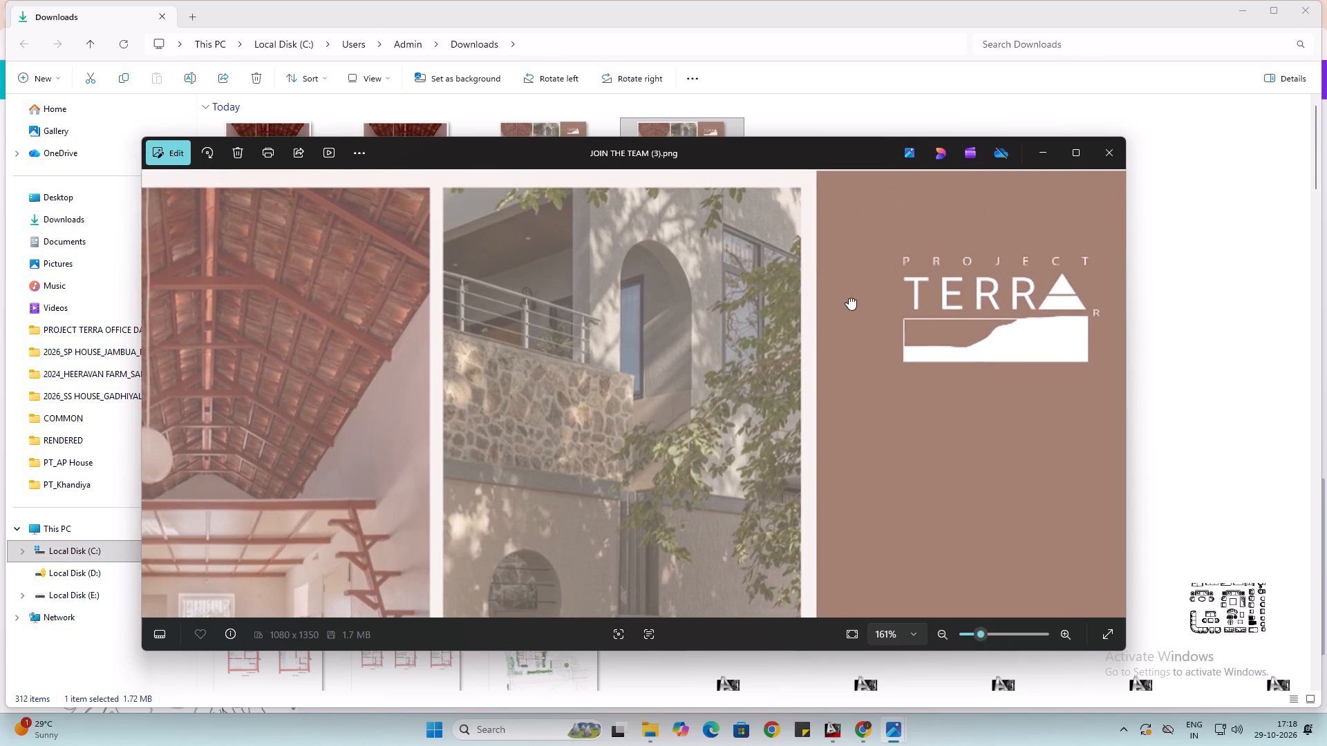
{"action": "left_click_drag", "start_coordinate": [849, 298], "coordinate": [823, 346]}
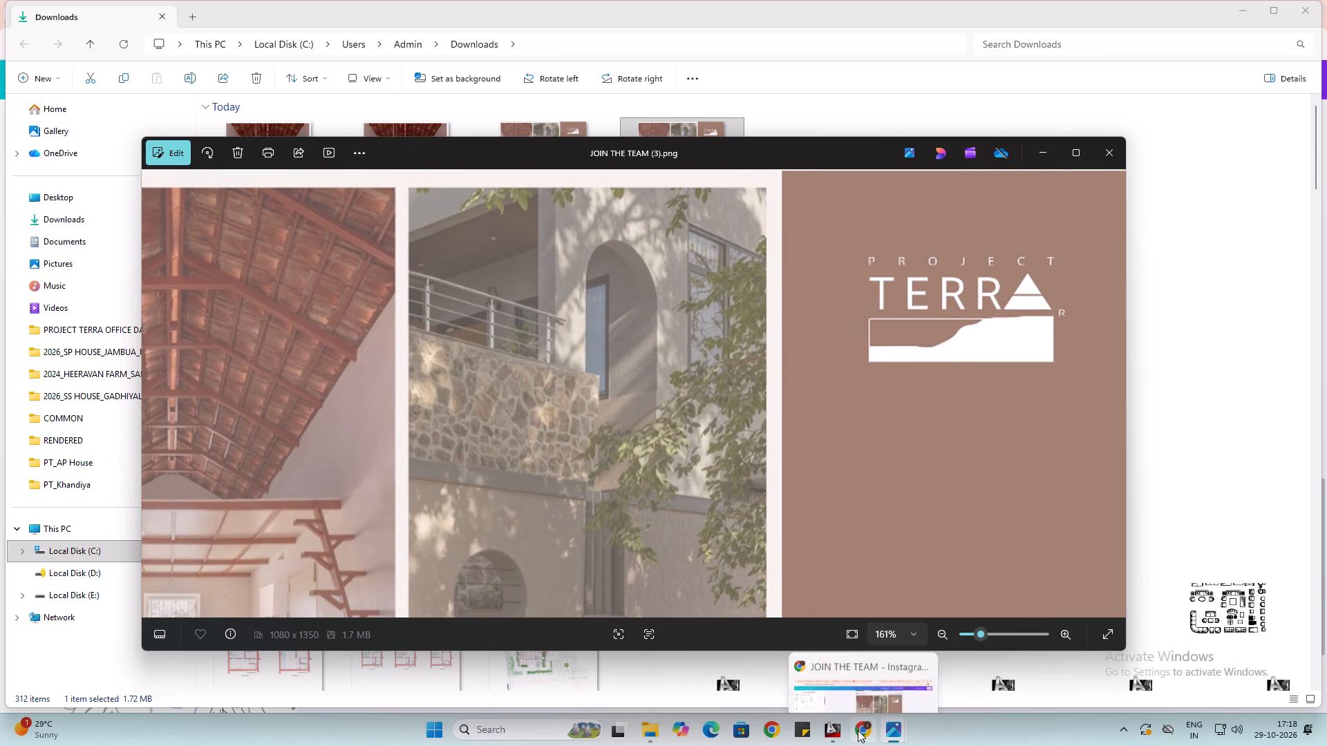
Switch back to the Canva design and extend the brown panel on page 3 slightly upward past the page's top edge.
{"action": "left_click", "coordinate": [858, 730]}
{"action": "left_click", "coordinate": [929, 283]}
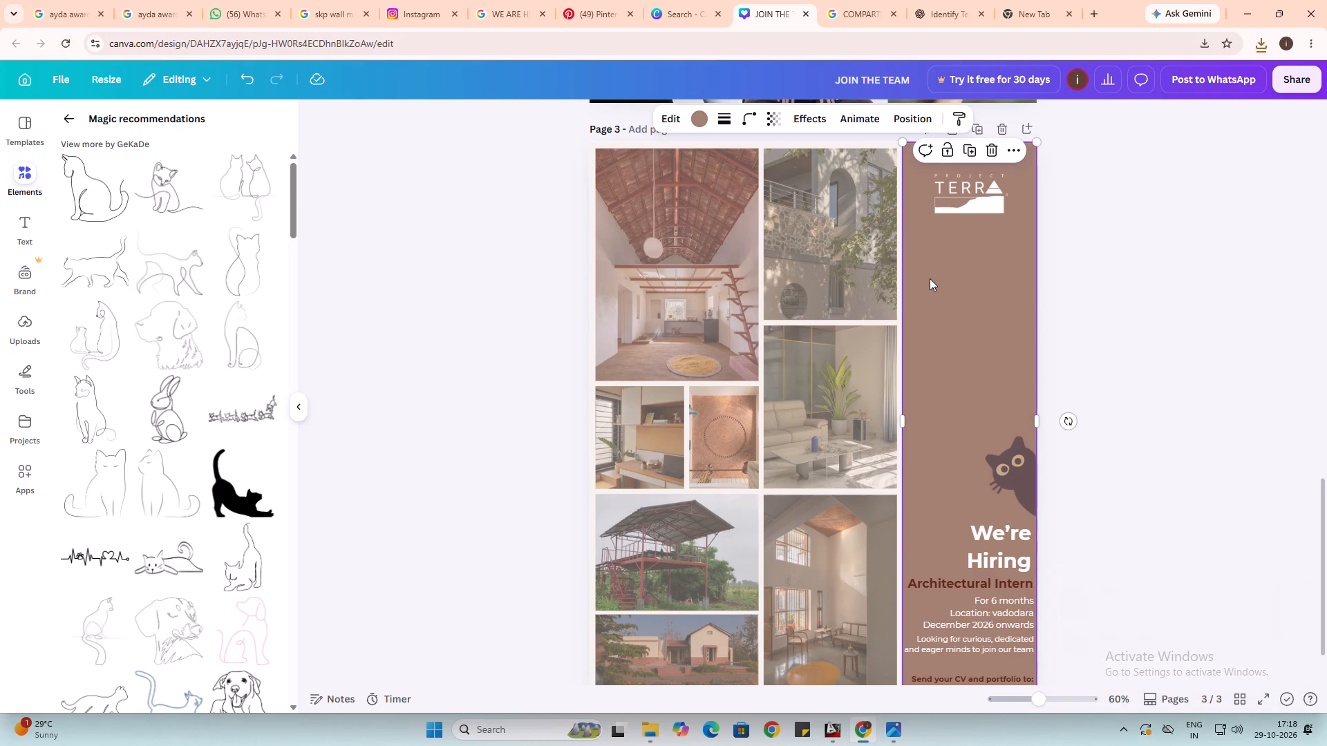
{"action": "scroll", "coordinate": [1026, 188], "scroll_direction": "up", "scroll_amount": 1}
{"action": "left_click", "coordinate": [975, 210]}
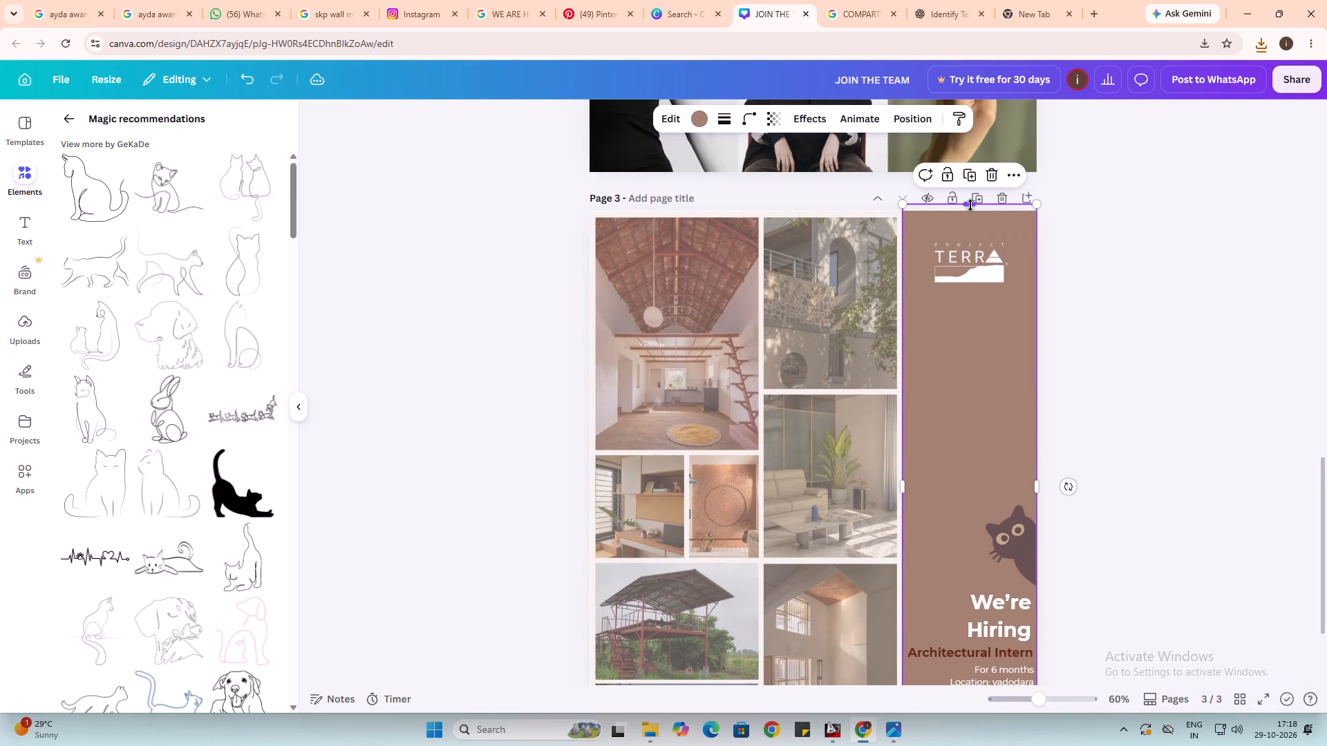
{"action": "left_click", "coordinate": [1110, 338]}
Download only page 3 of the hiring poster again as a high-quality PNG.
{"action": "scroll", "coordinate": [1110, 338], "scroll_direction": "down", "scroll_amount": 1}
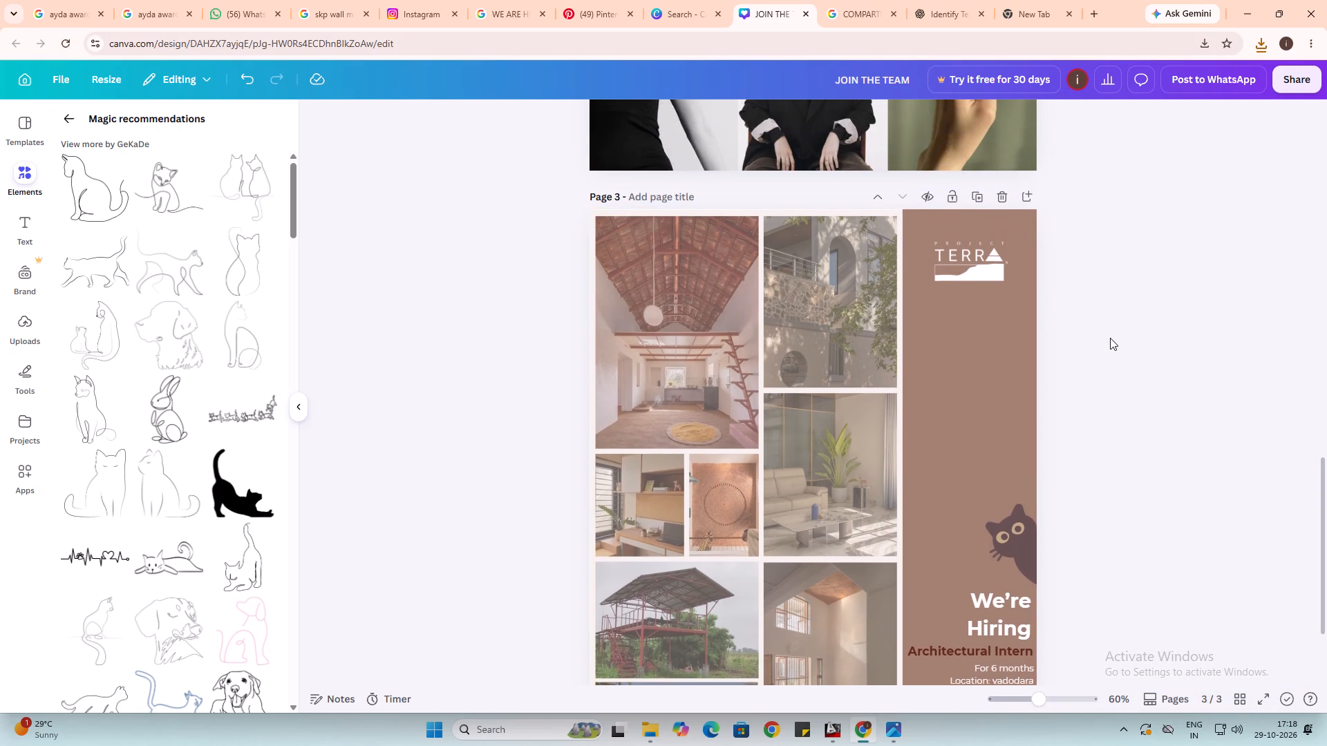
{"action": "scroll", "coordinate": [1110, 338], "scroll_direction": "down", "scroll_amount": 1}
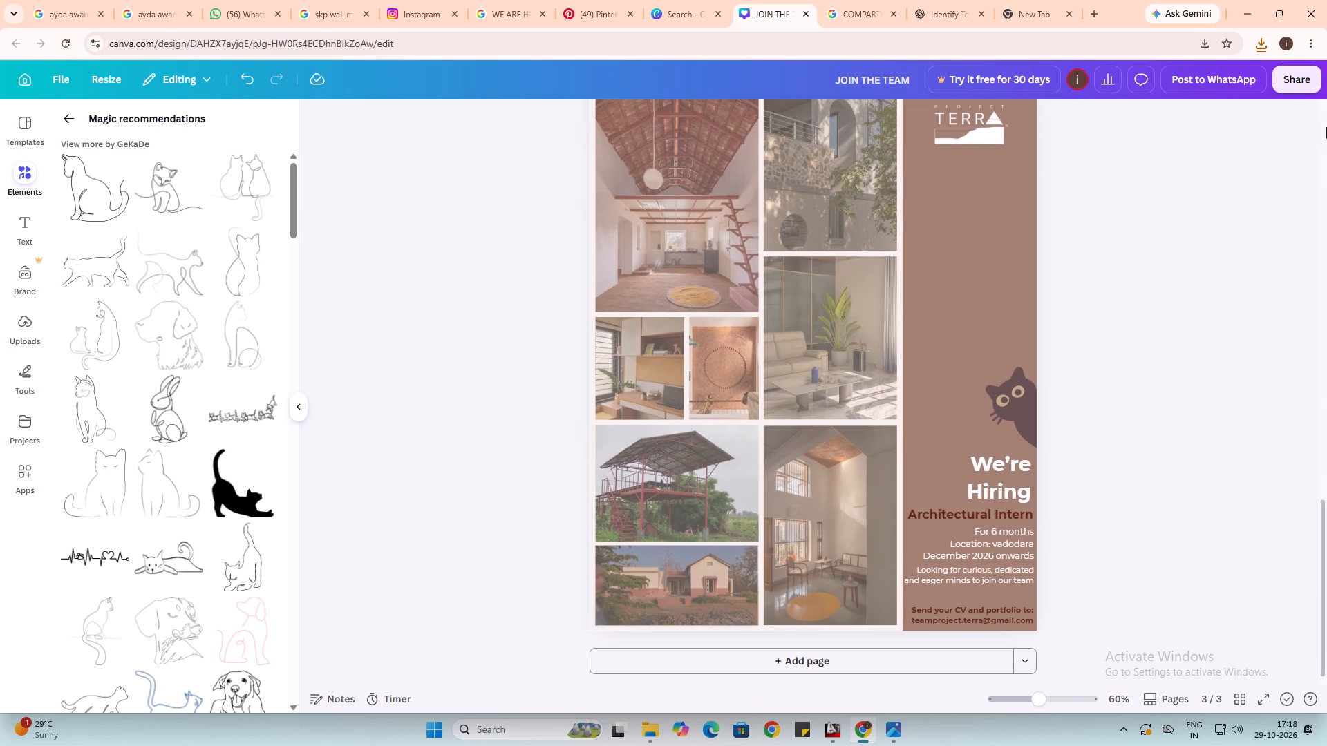
{"action": "left_click", "coordinate": [1292, 84]}
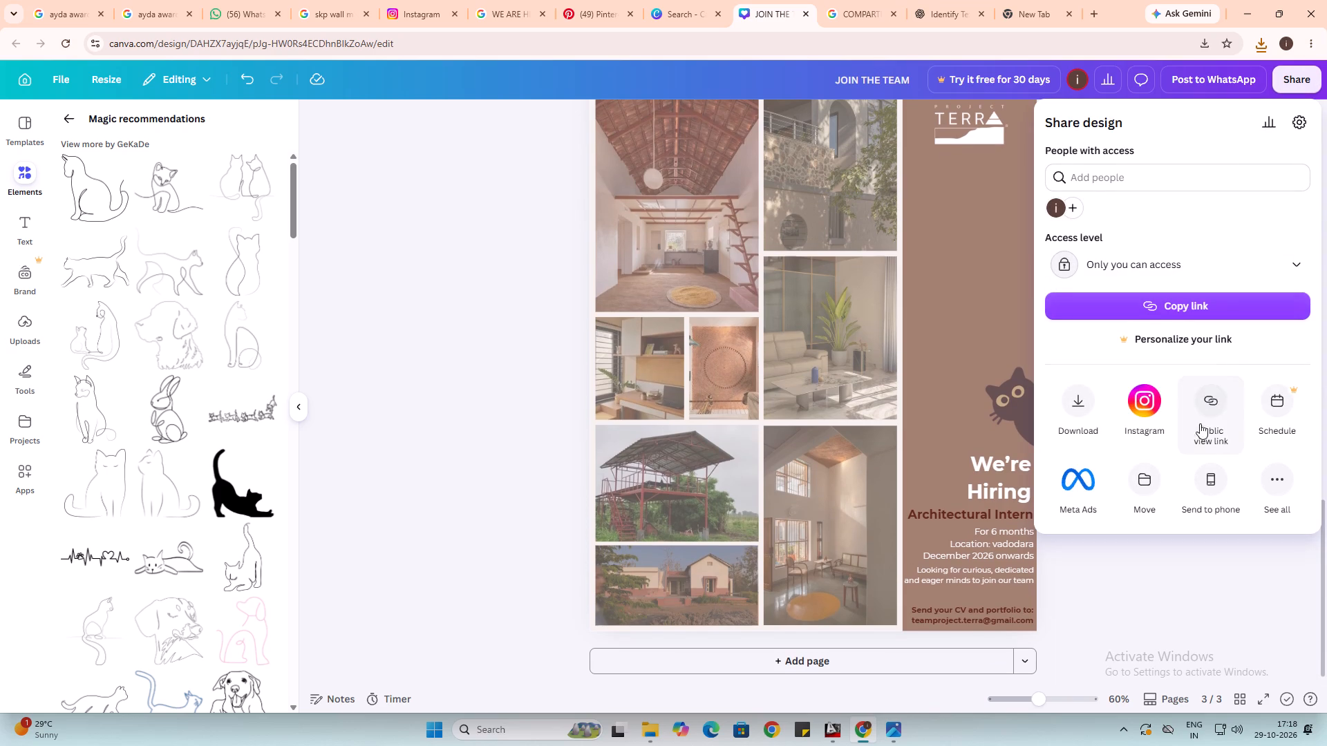
{"action": "left_click", "coordinate": [1071, 395]}
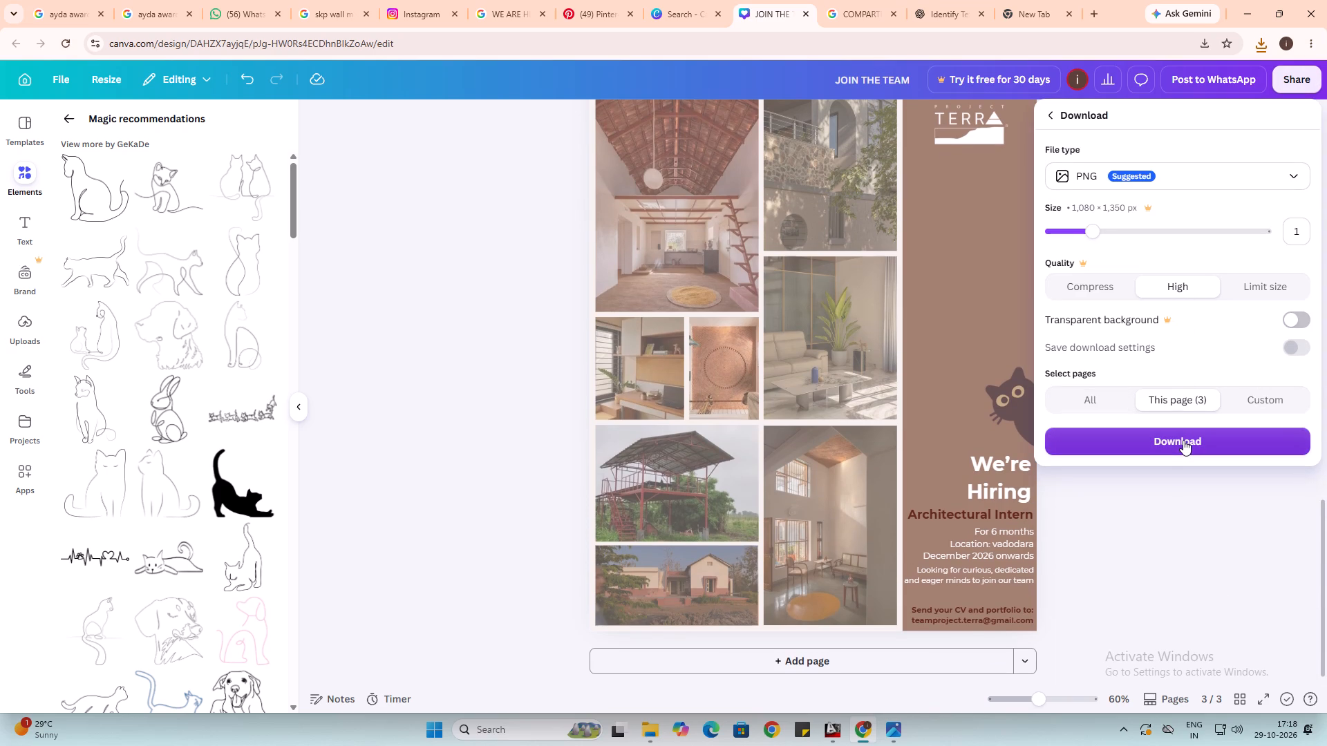
{"action": "left_click", "coordinate": [1183, 440]}
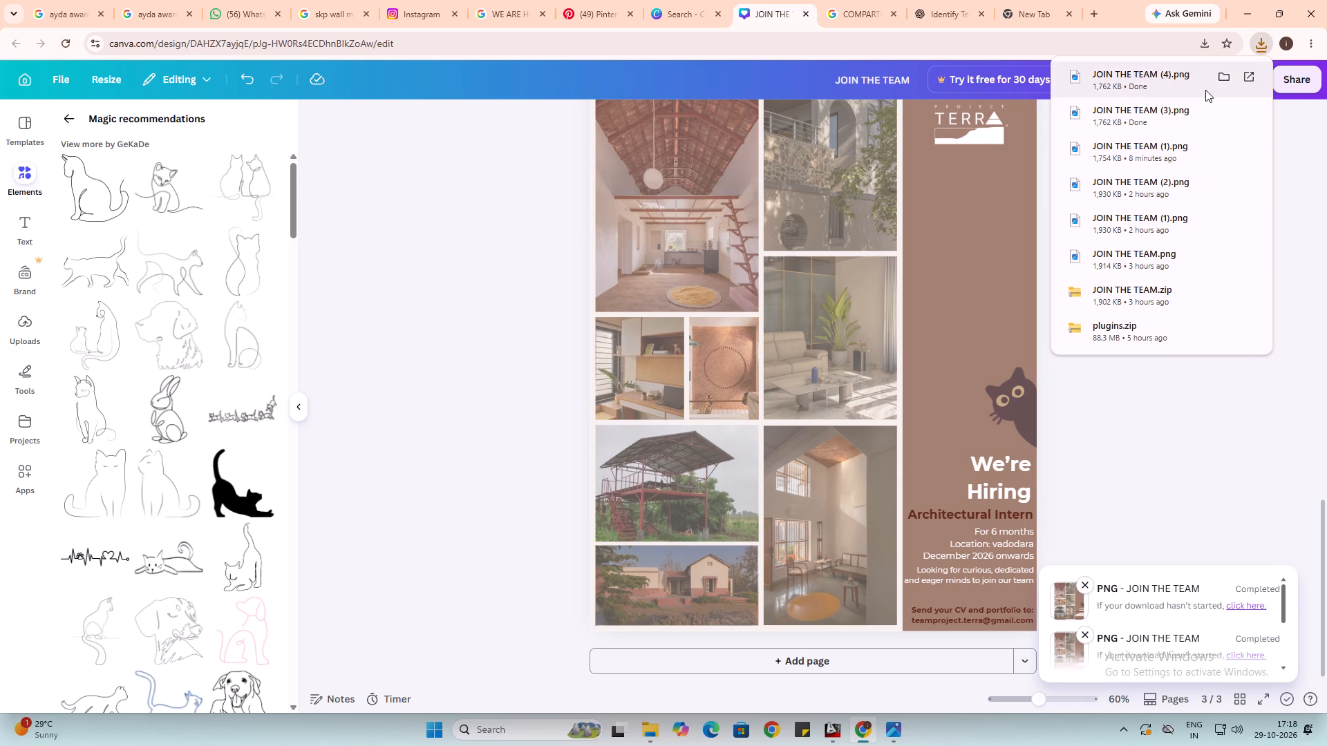
Show the new download in its folder and delete the superseded JOIN THE TEAM (3) image from Downloads.
{"action": "left_click", "coordinate": [1224, 82]}
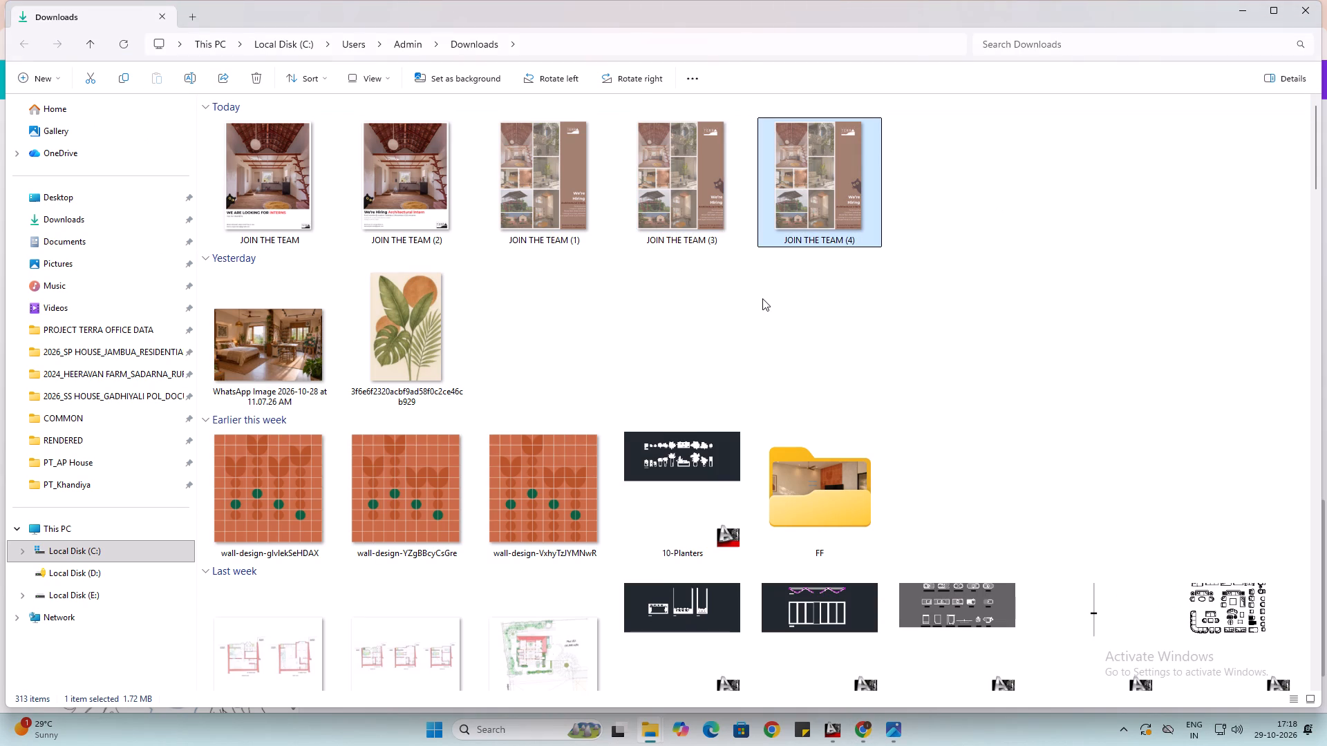
{"action": "left_click", "coordinate": [704, 200]}
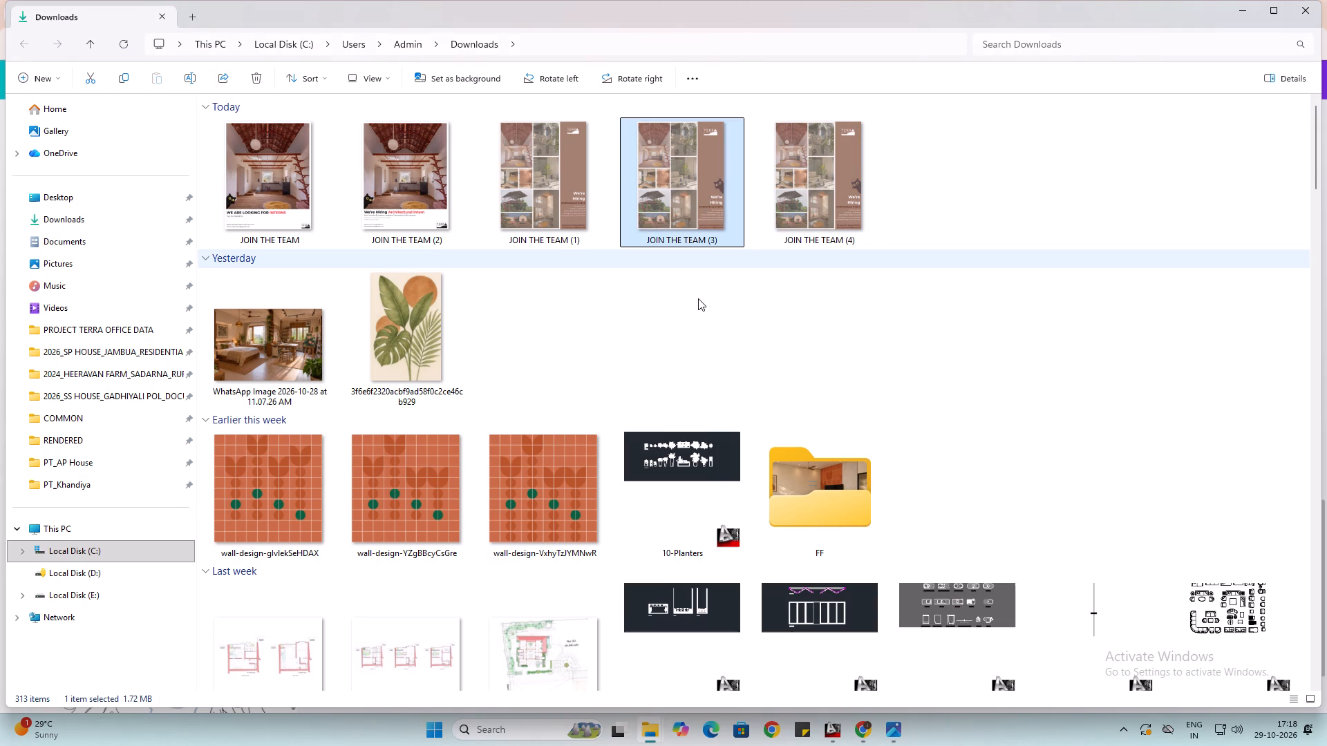
{"action": "key", "text": "Delete"}
Open JOIN THE TEAM (4) in Photos to check the overall poster layout, and return to the Canva design.
{"action": "double_click", "coordinate": [693, 201]}
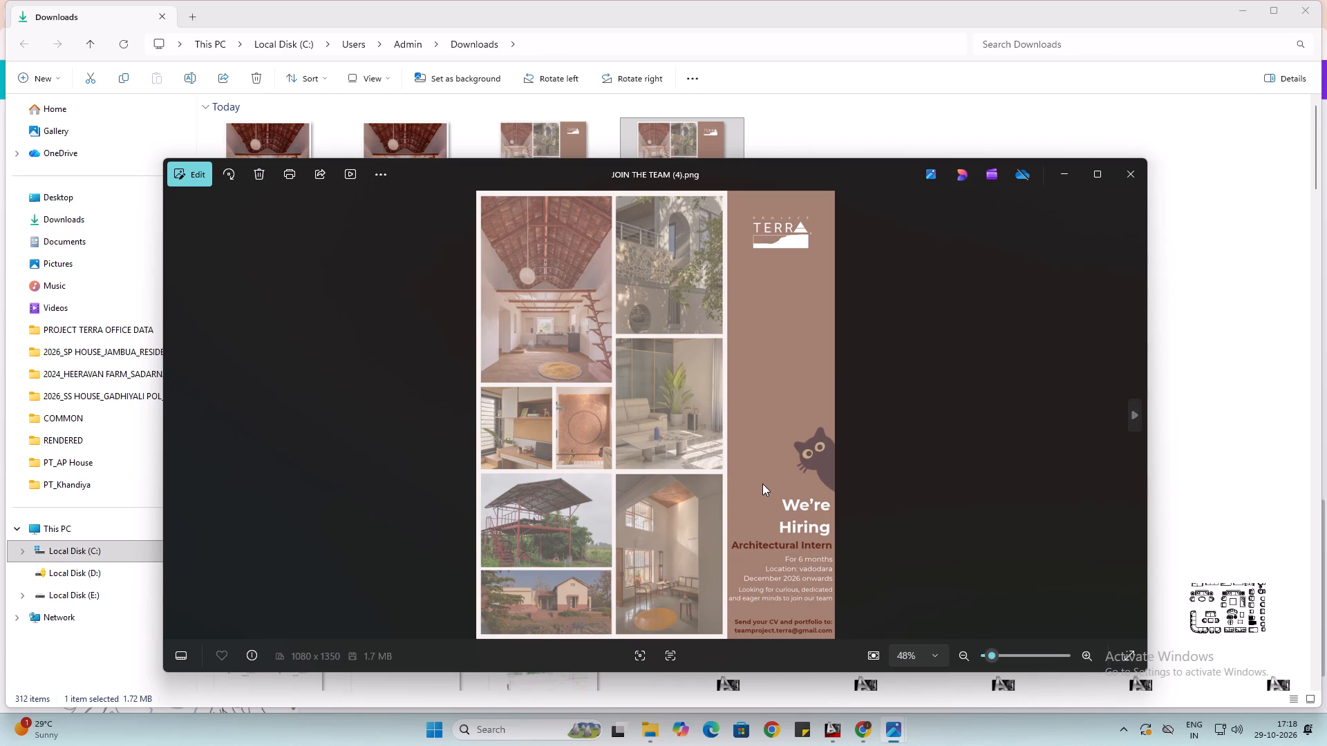
{"action": "left_click", "coordinate": [865, 737]}
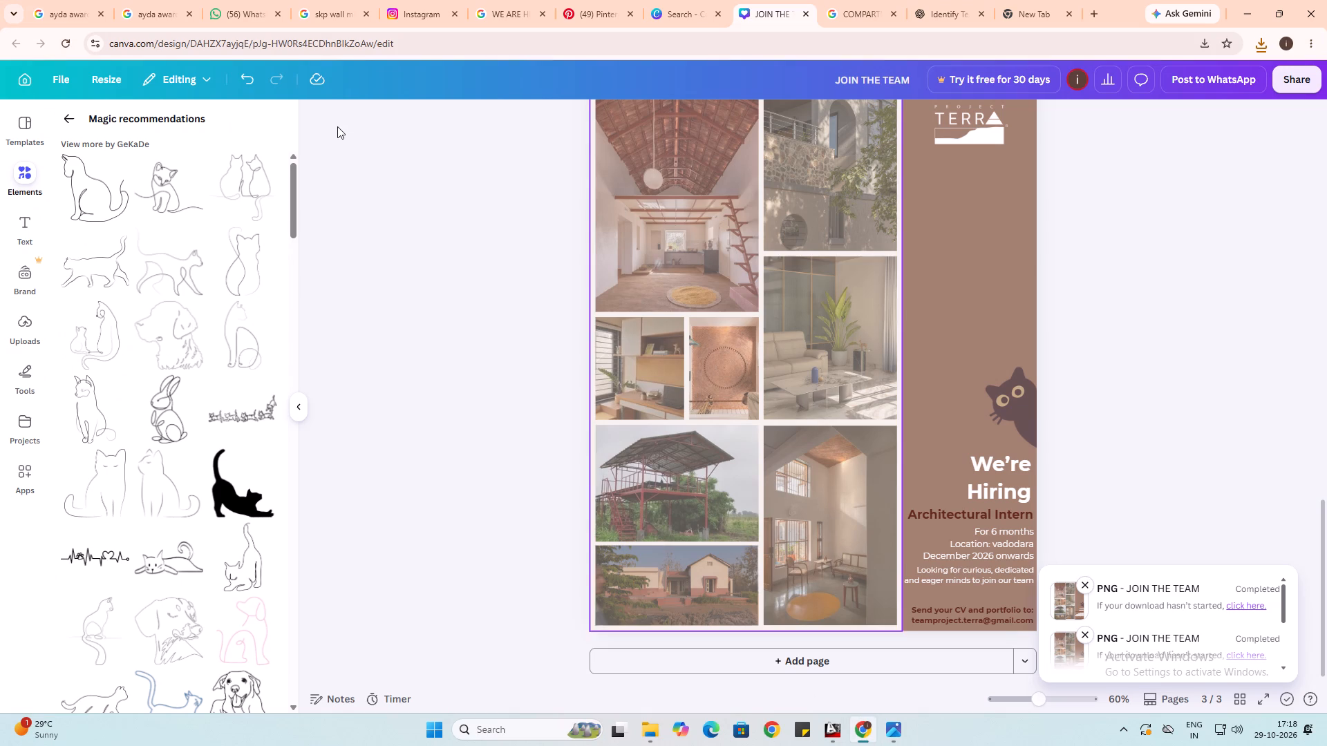